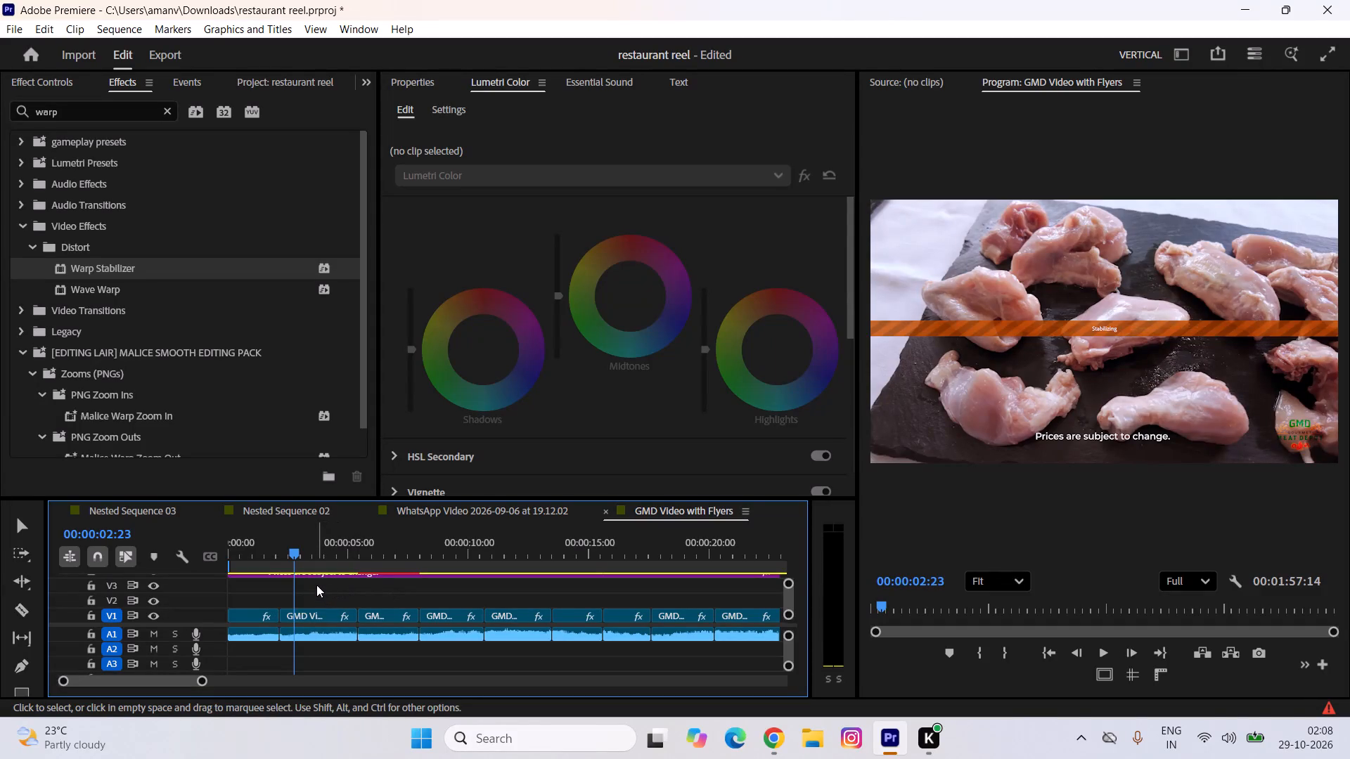
# Play back the opening clips, including a pass from the sequence start, to check their stabilization.
pyautogui.press('space')
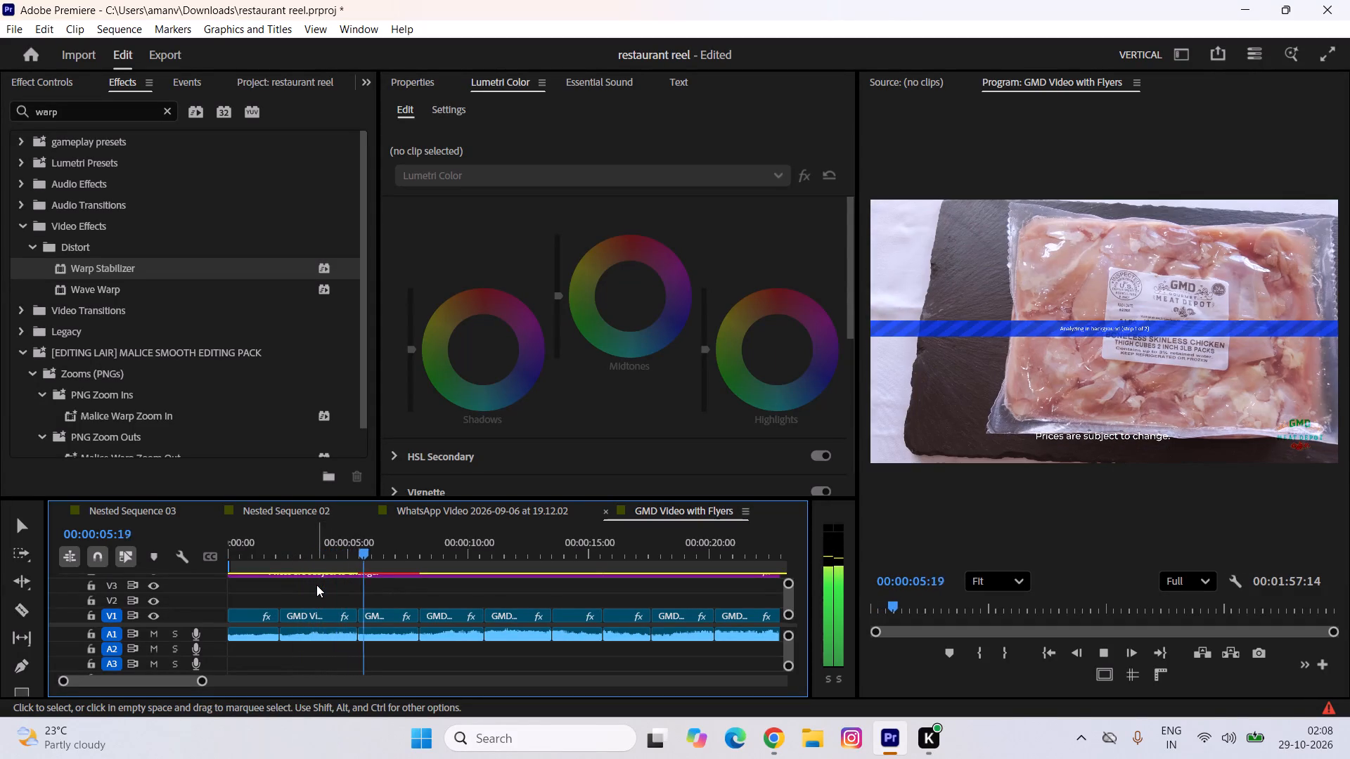
pyautogui.press('space')
pyautogui.click(387, 613)
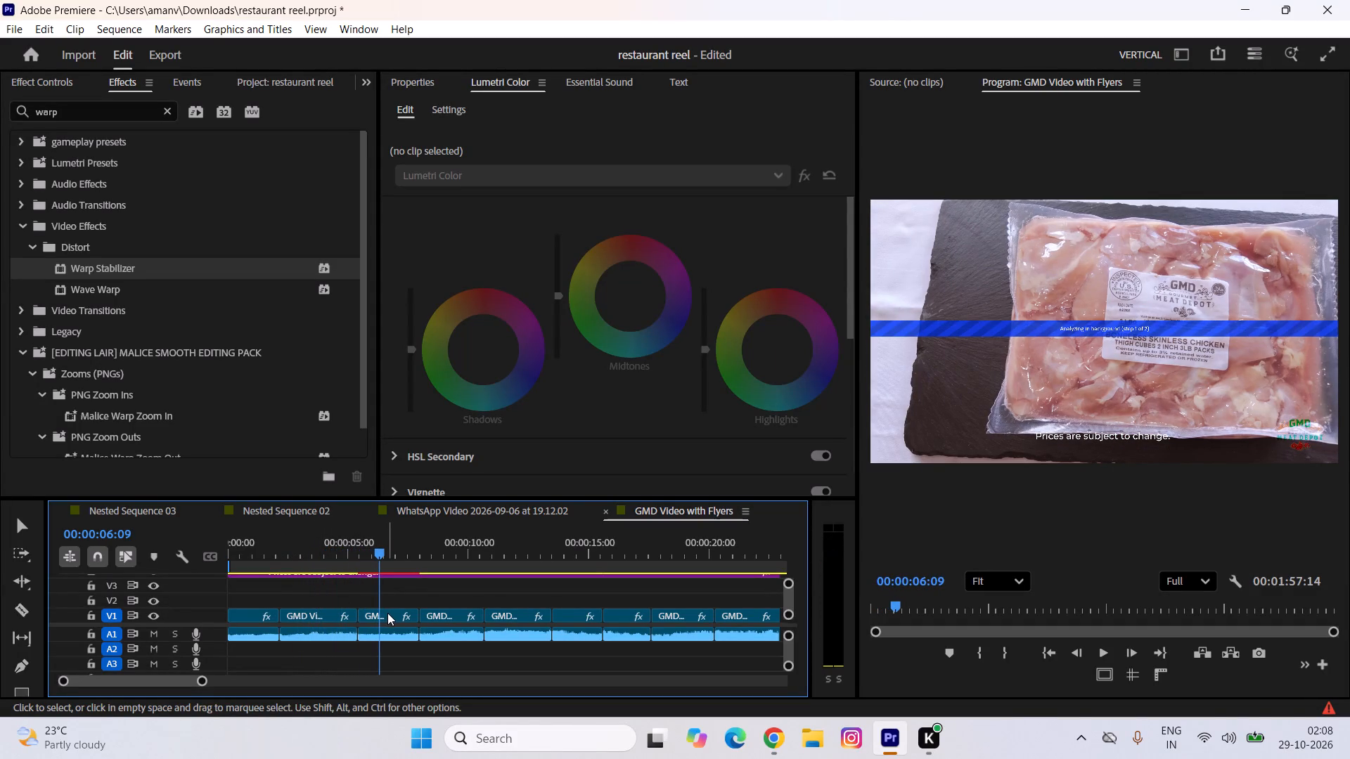
pyautogui.click(387, 613)
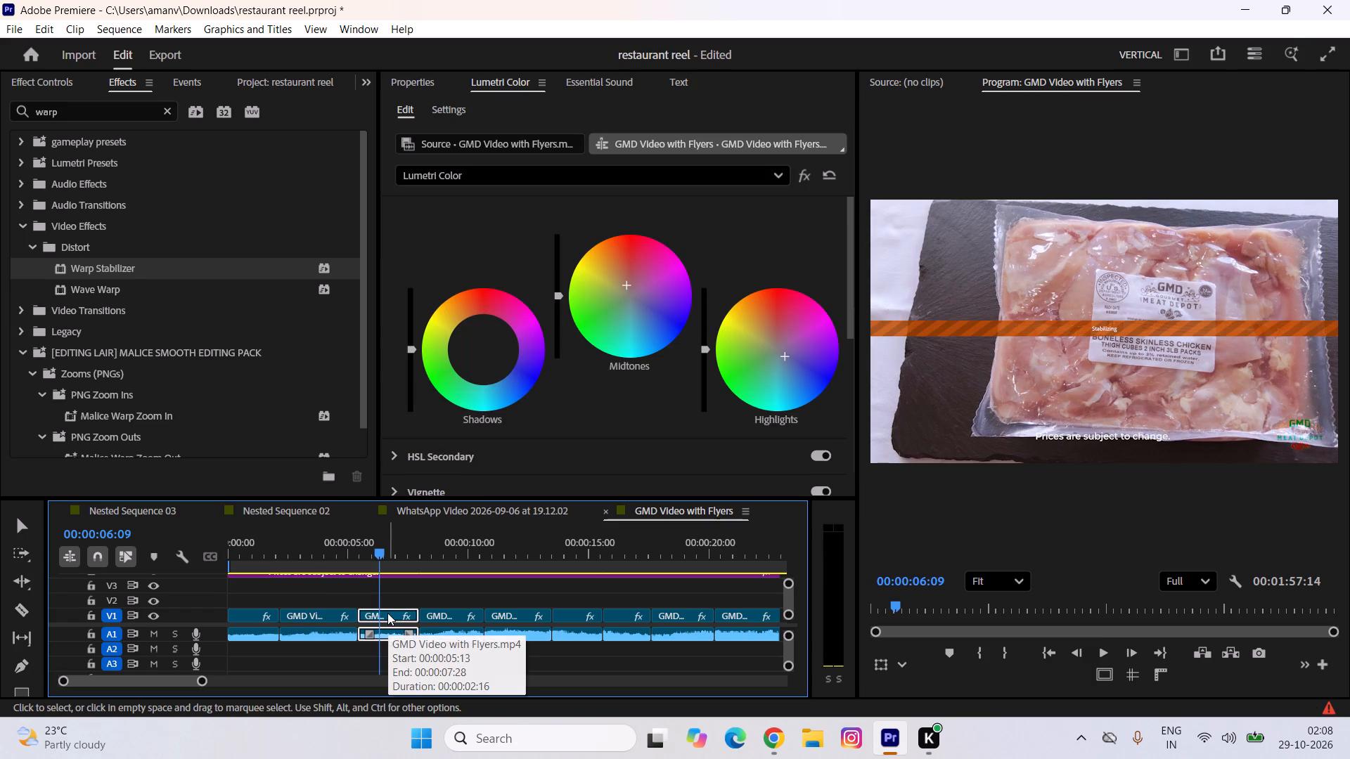
pyautogui.moveTo(373, 551); pyautogui.dragTo(174, 551)
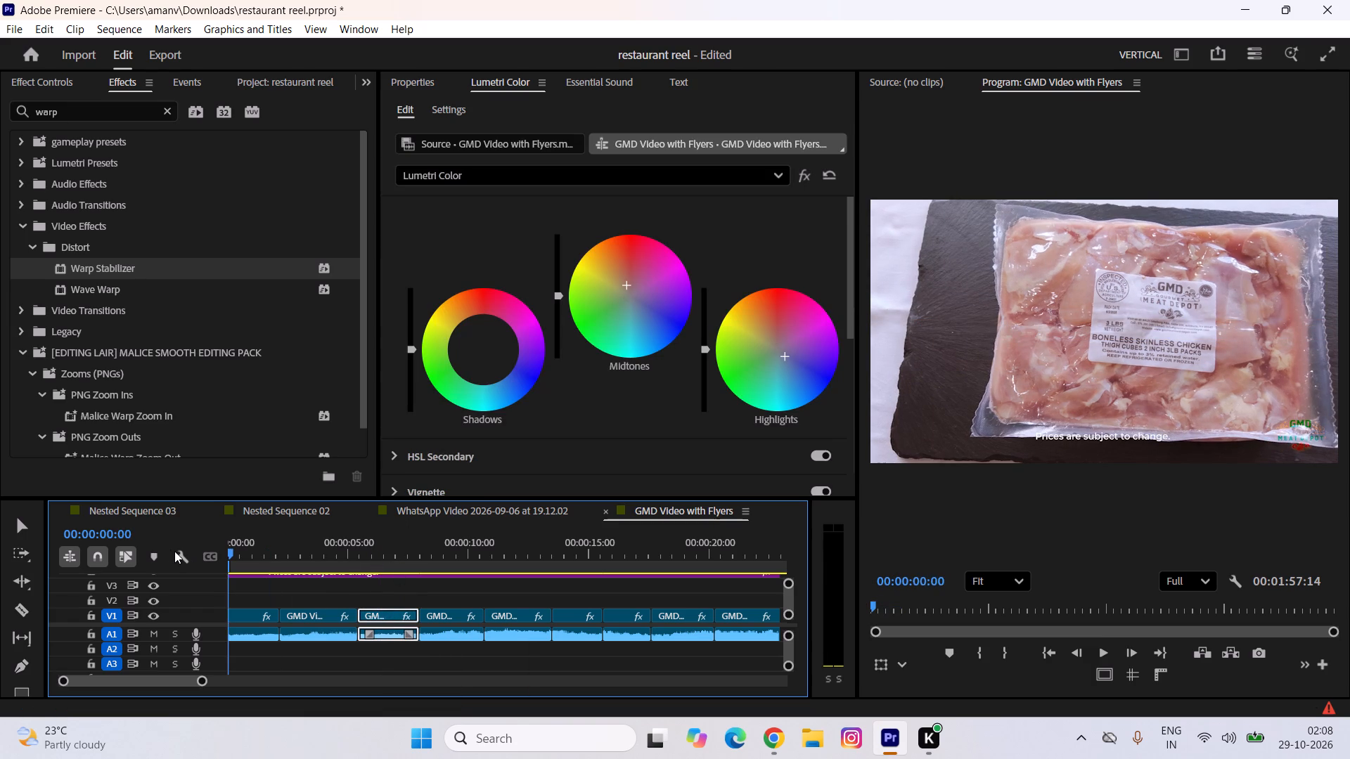
pyautogui.moveTo(174, 551); pyautogui.dragTo(170, 550)
pyautogui.press('space')
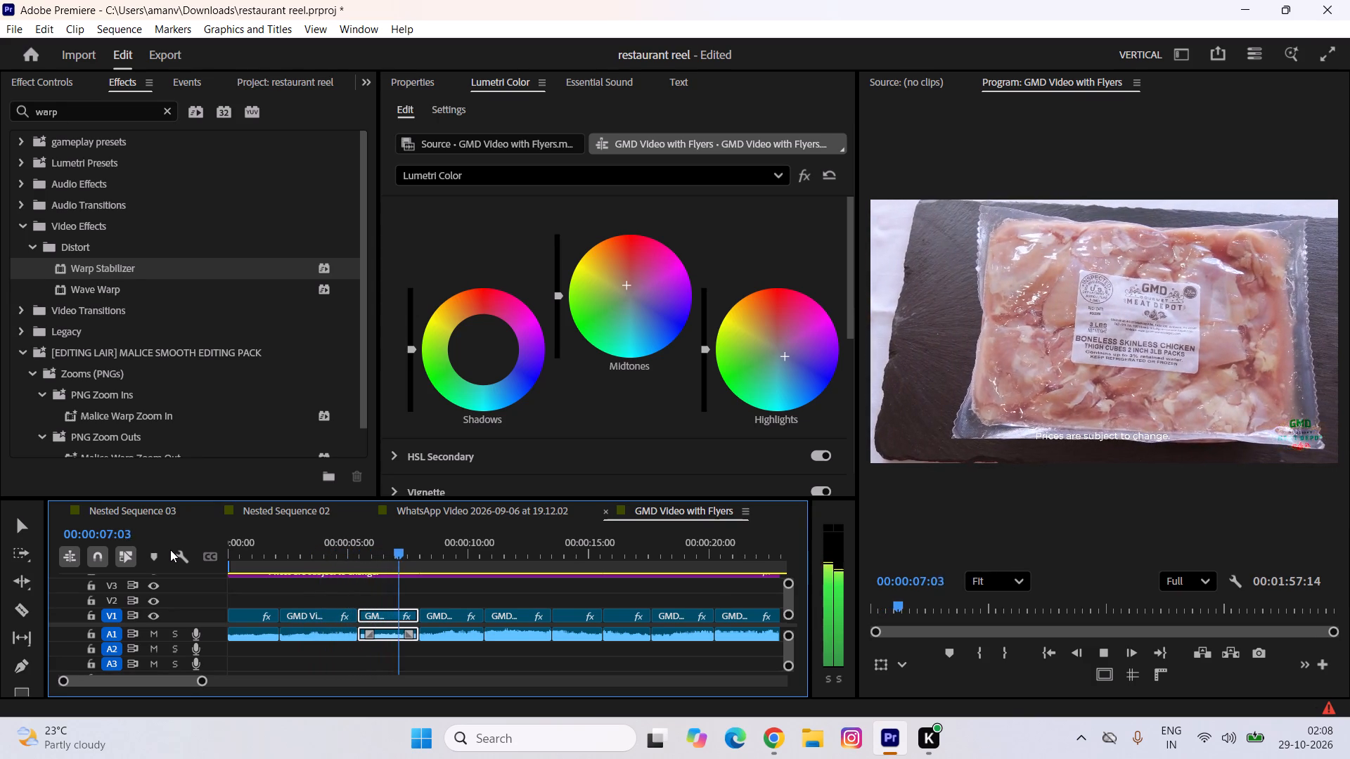
pyautogui.press('space')
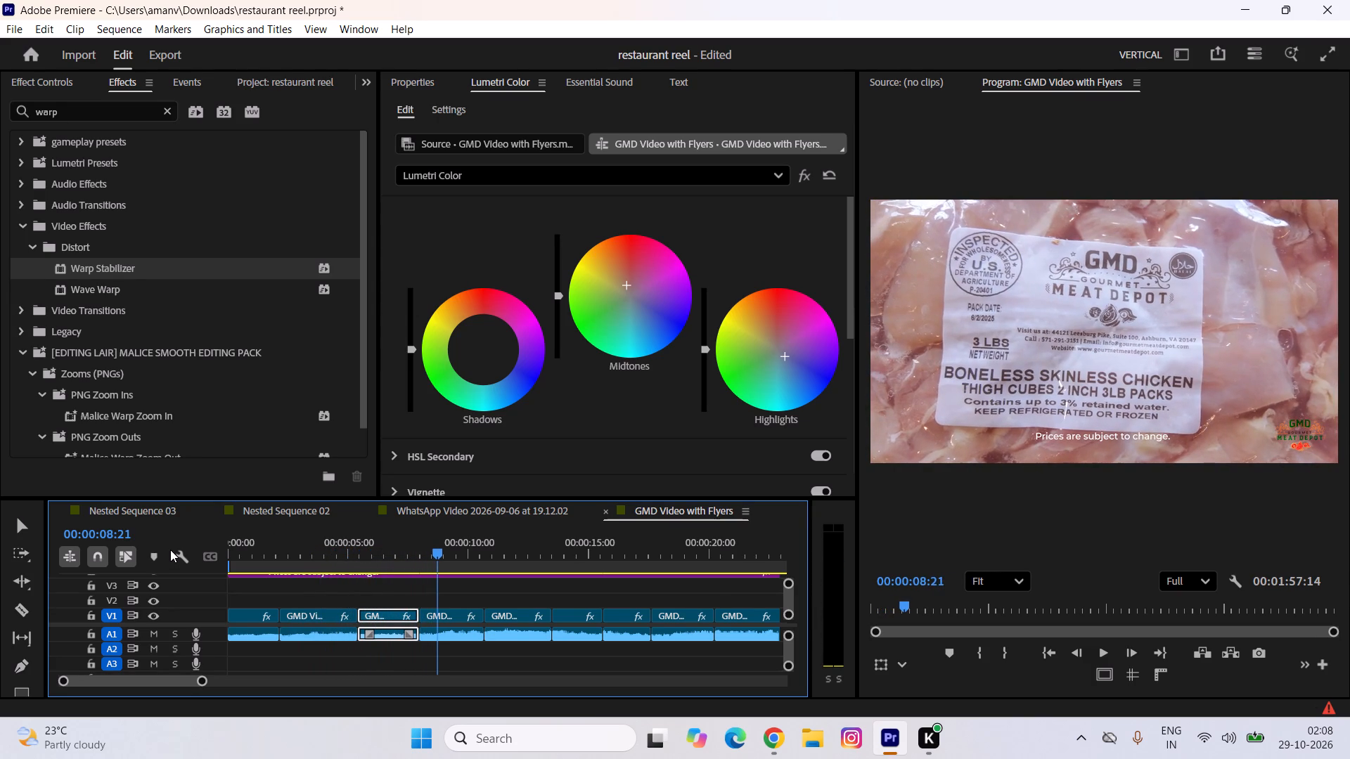
# Apply Warp Stabilizer to the fourth V1 clip, the chicken package label close-up at 00:00:08:21, and analyze it.
pyautogui.moveTo(95, 263); pyautogui.dragTo(236, 400)
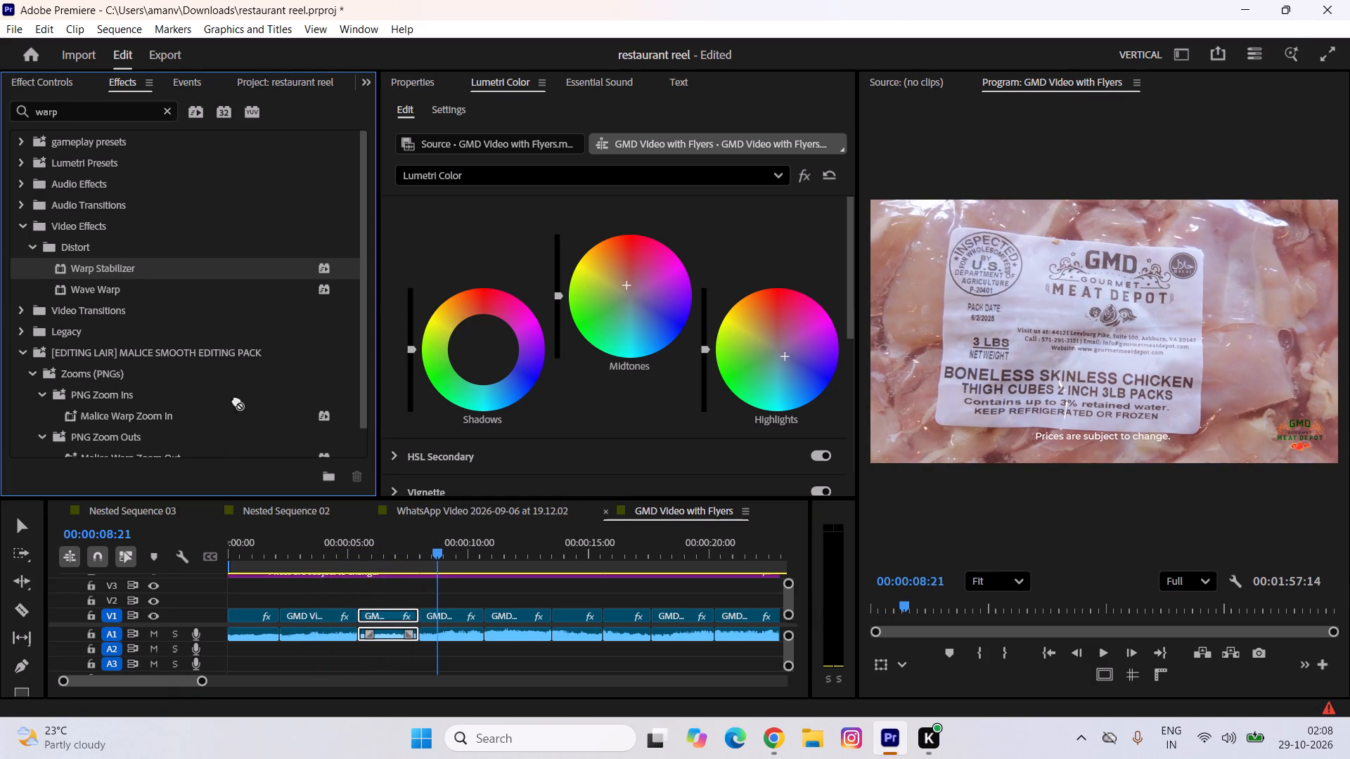
pyautogui.moveTo(236, 400); pyautogui.dragTo(454, 612)
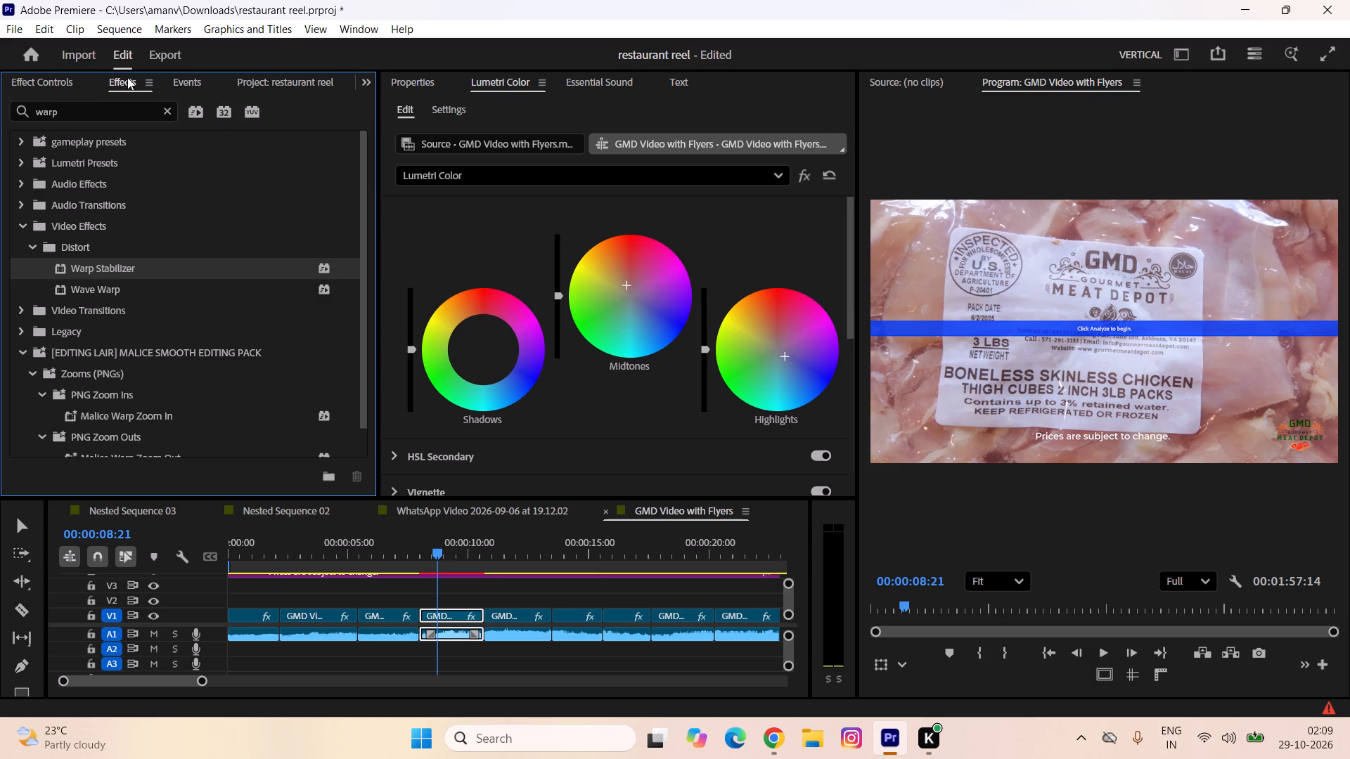
pyautogui.click(51, 67)
pyautogui.click(46, 82)
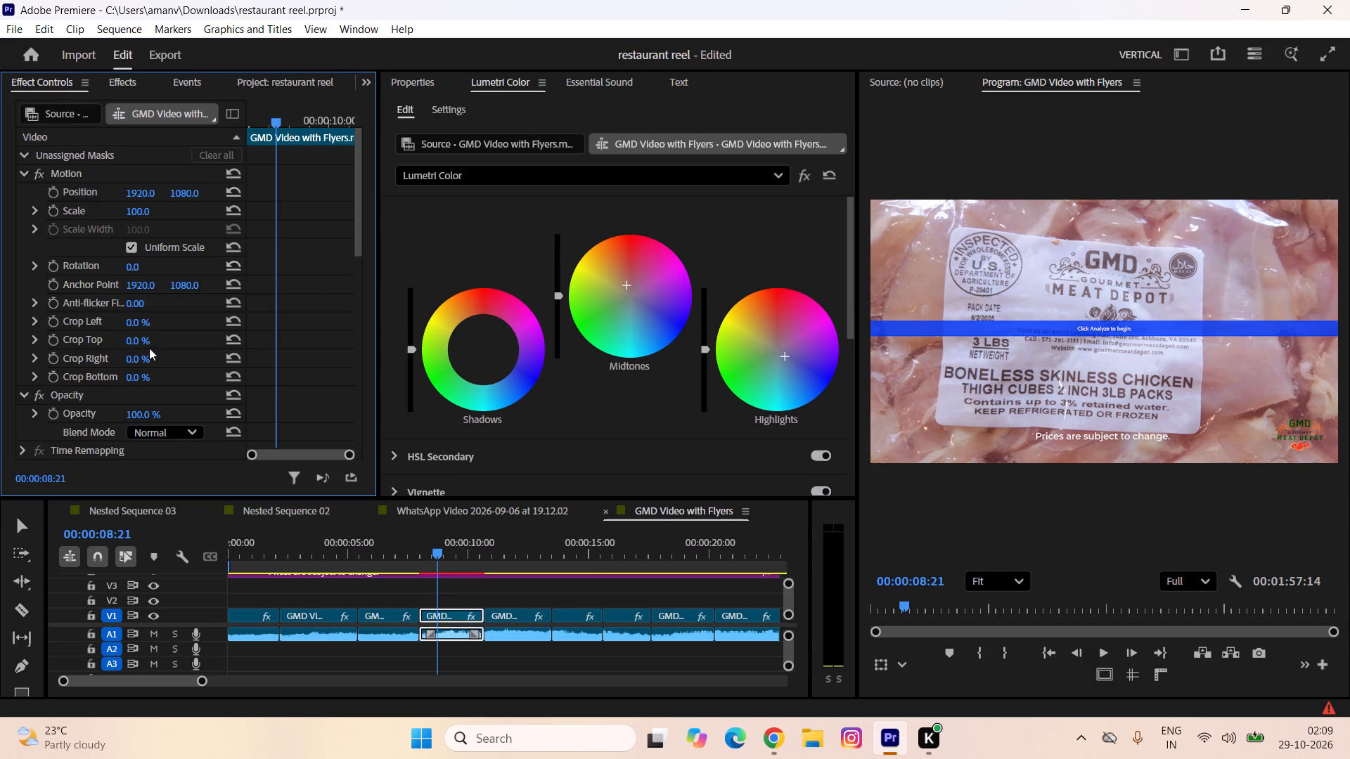
pyautogui.scroll(-1, 149, 348)
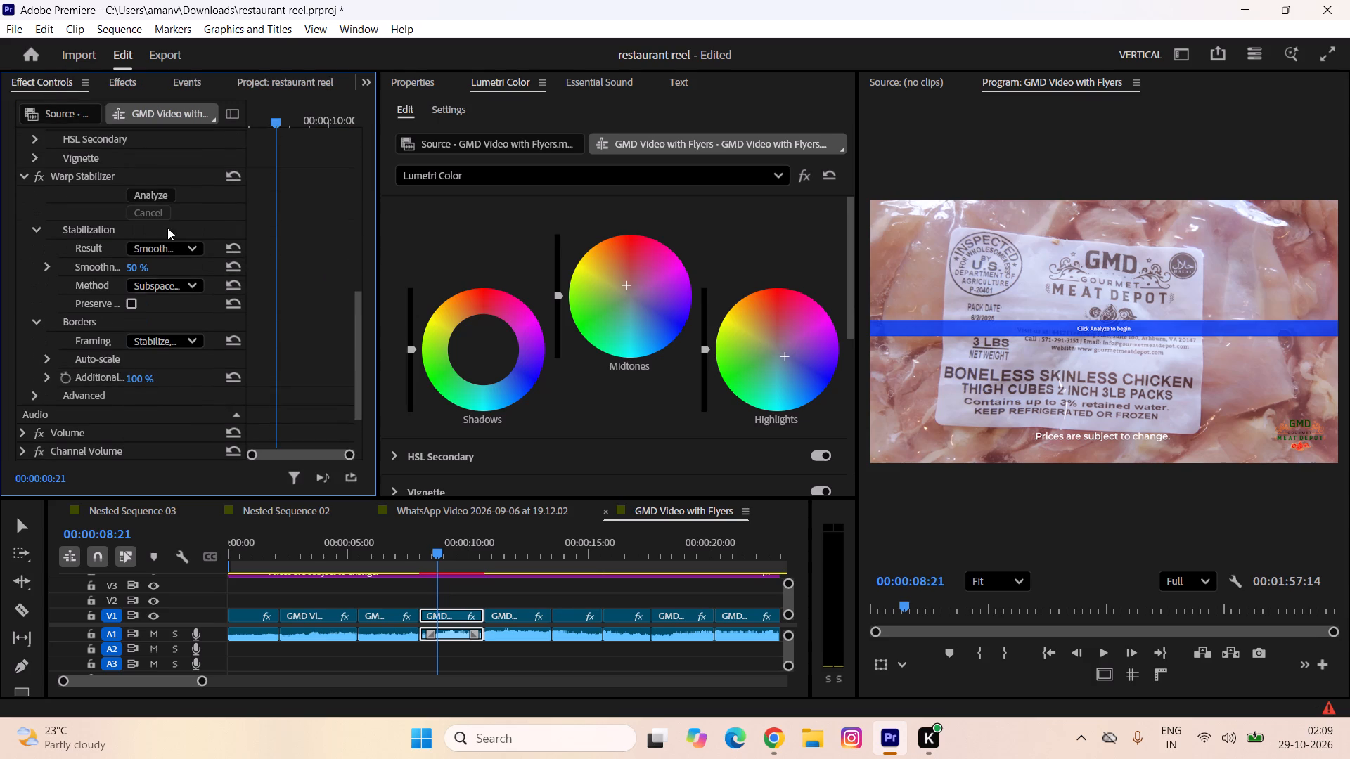
pyautogui.click(157, 200)
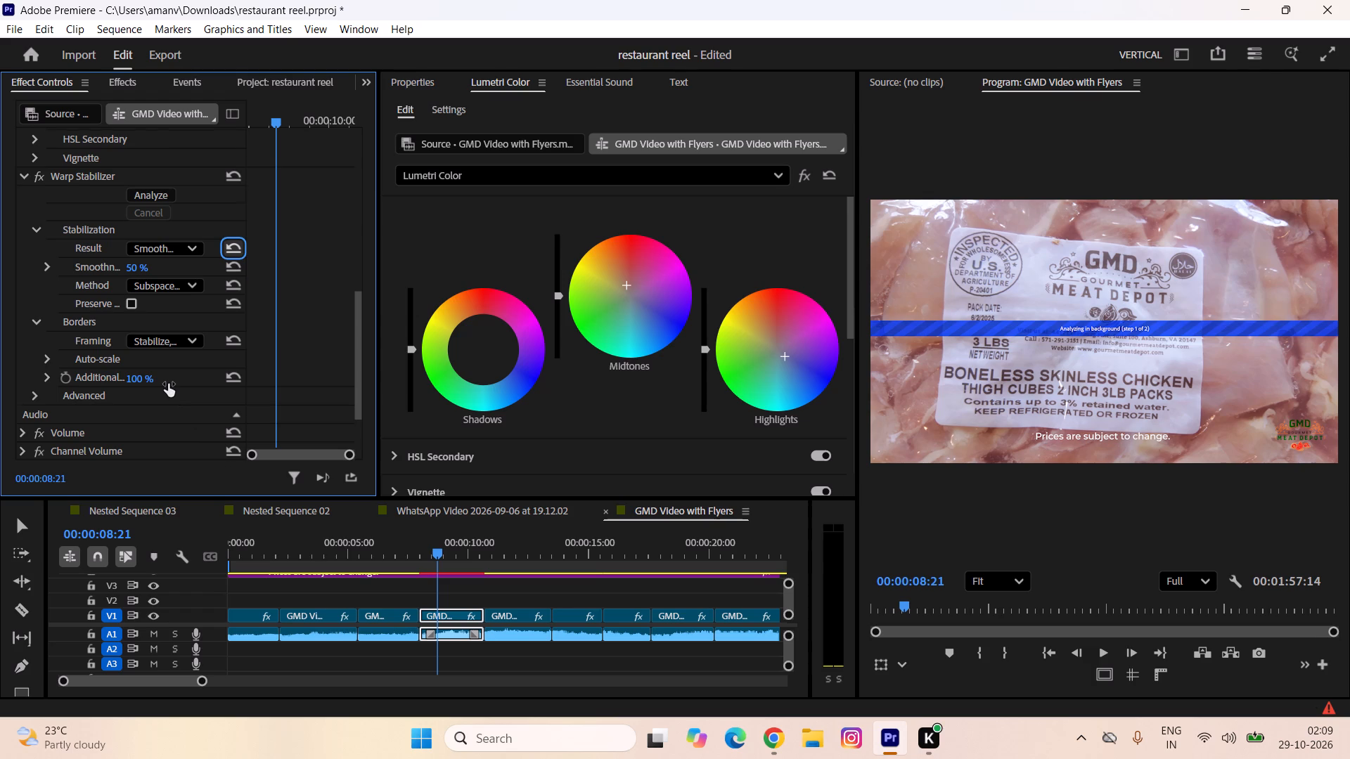
pyautogui.scroll(1, 168, 384)
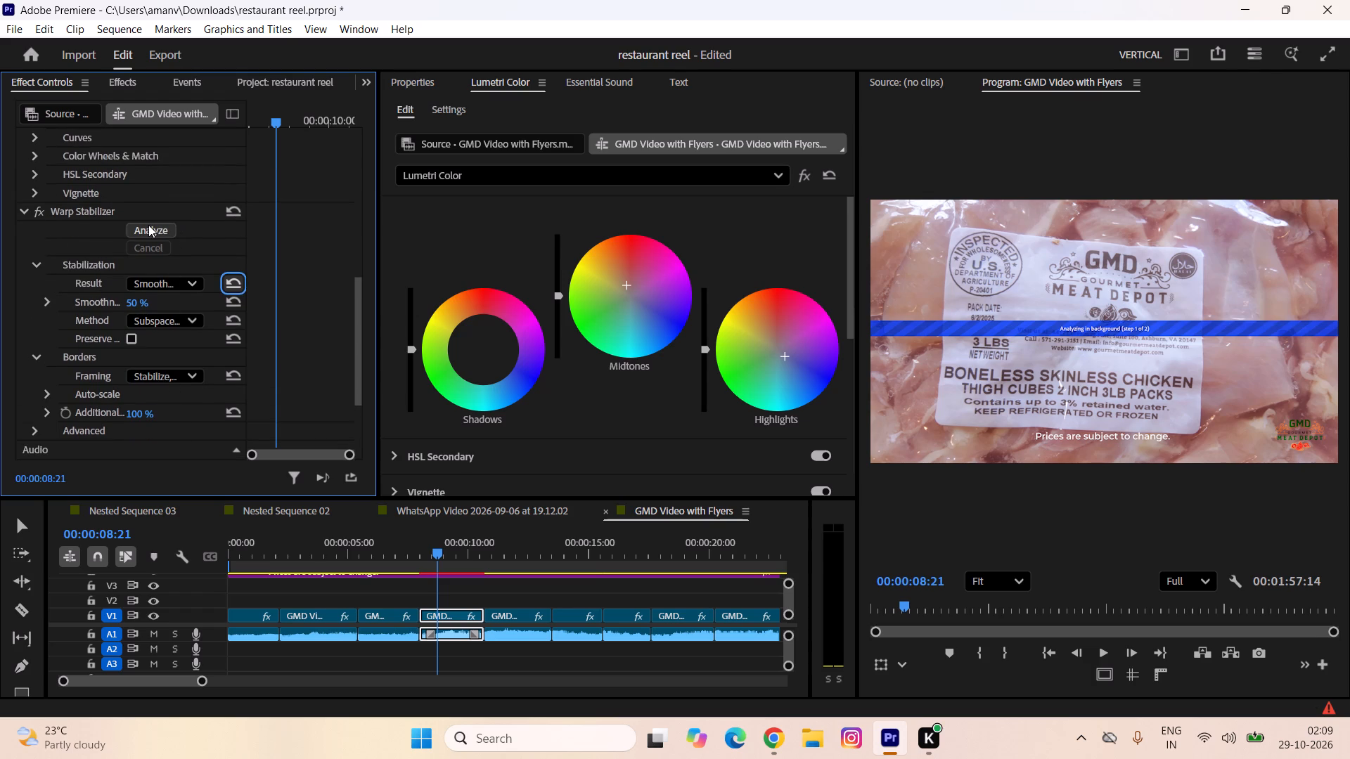
pyautogui.click(148, 225)
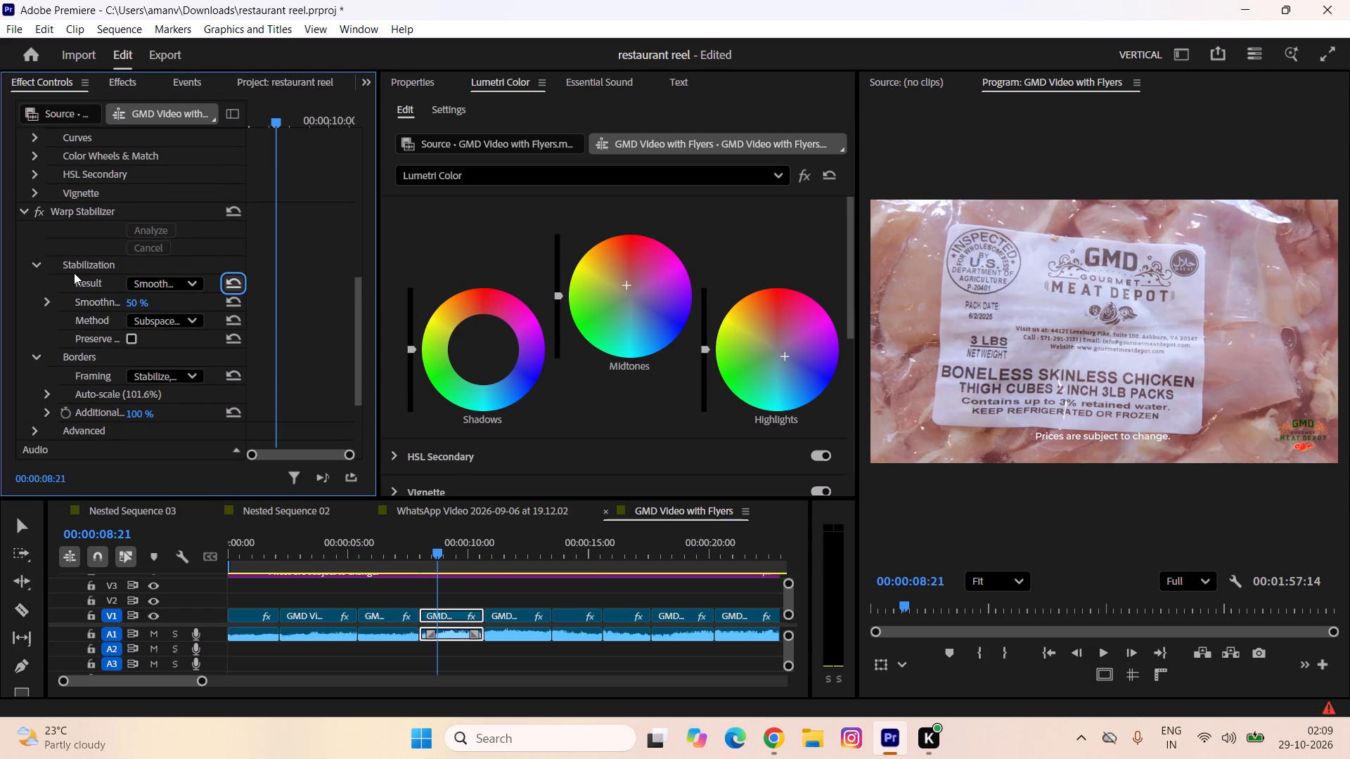
# Play through the fourth clip and apply Warp Stabilizer to the fifth V1 clip, the chicken pieces at 00:00:11:14.
pyautogui.press('space')
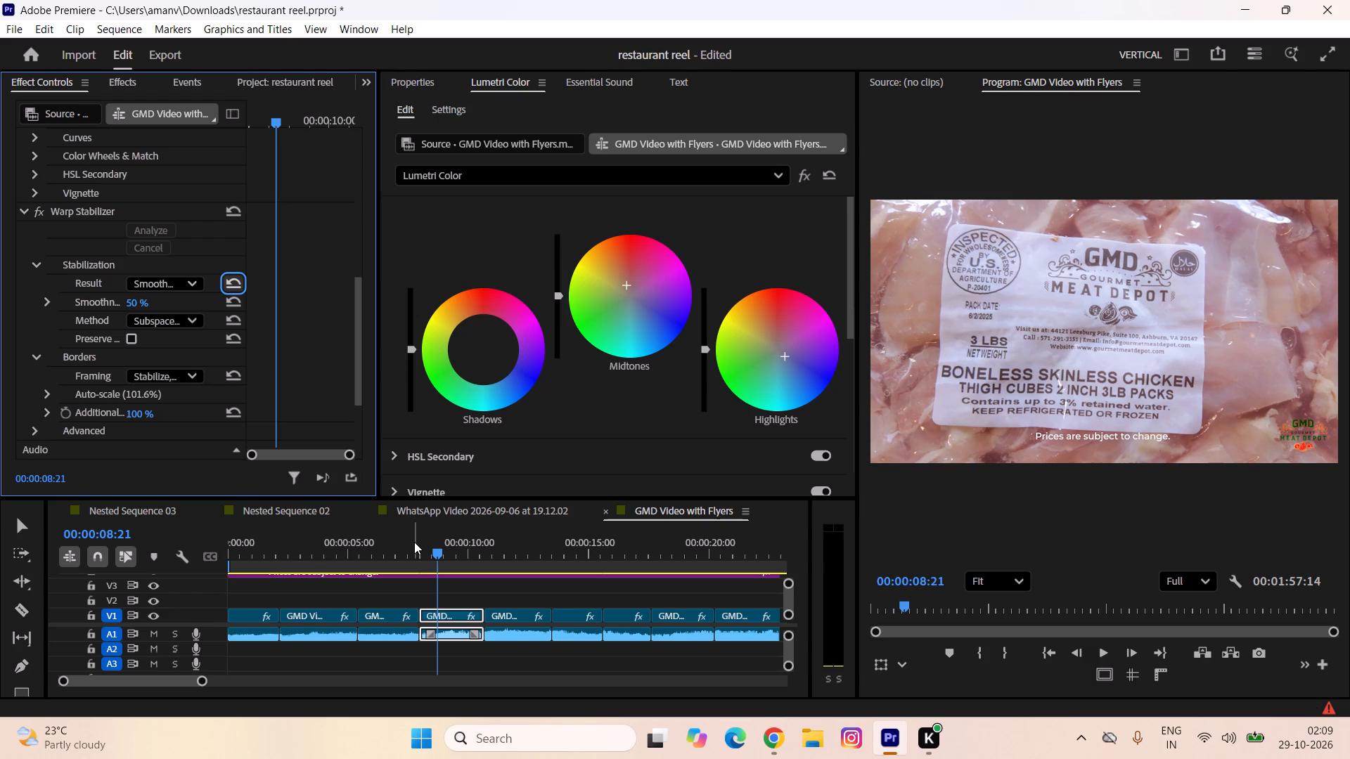
pyautogui.click(432, 550)
pyautogui.press('space')
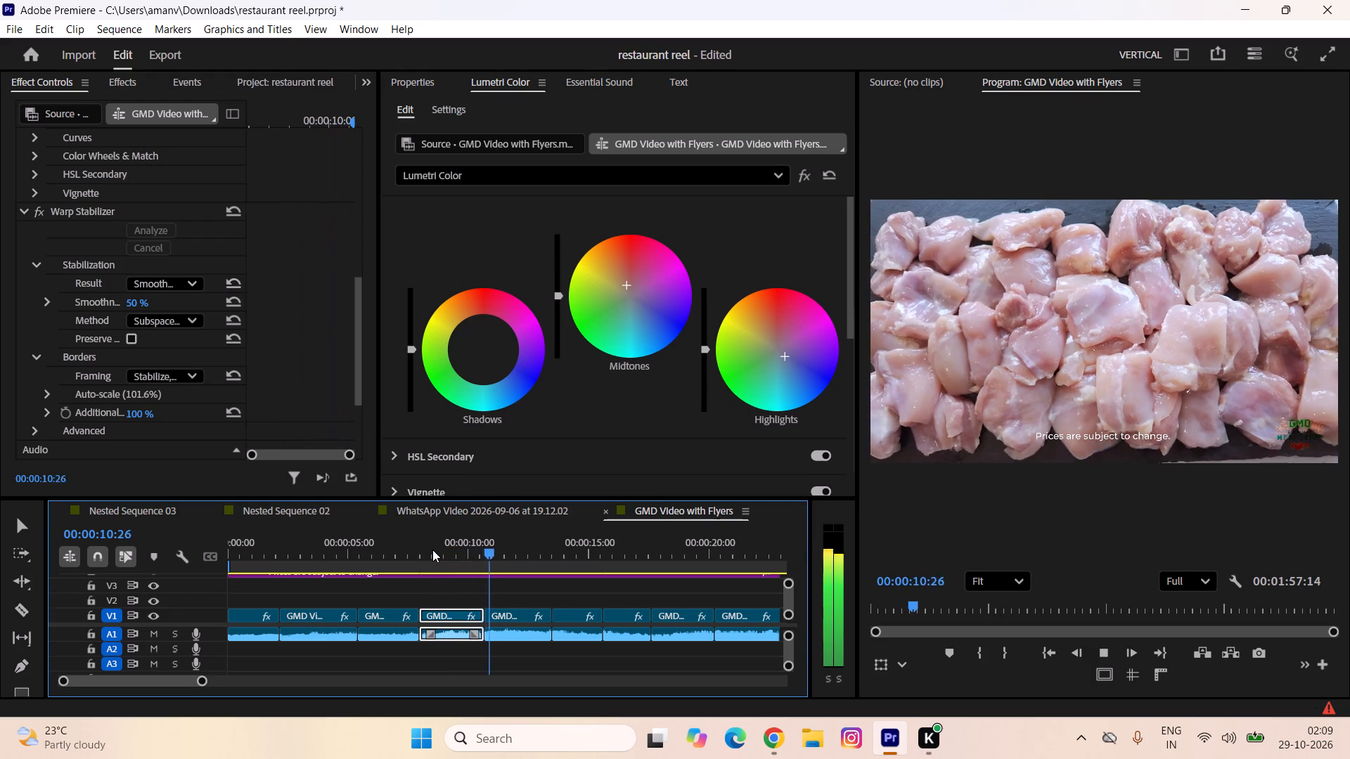
pyautogui.press('space')
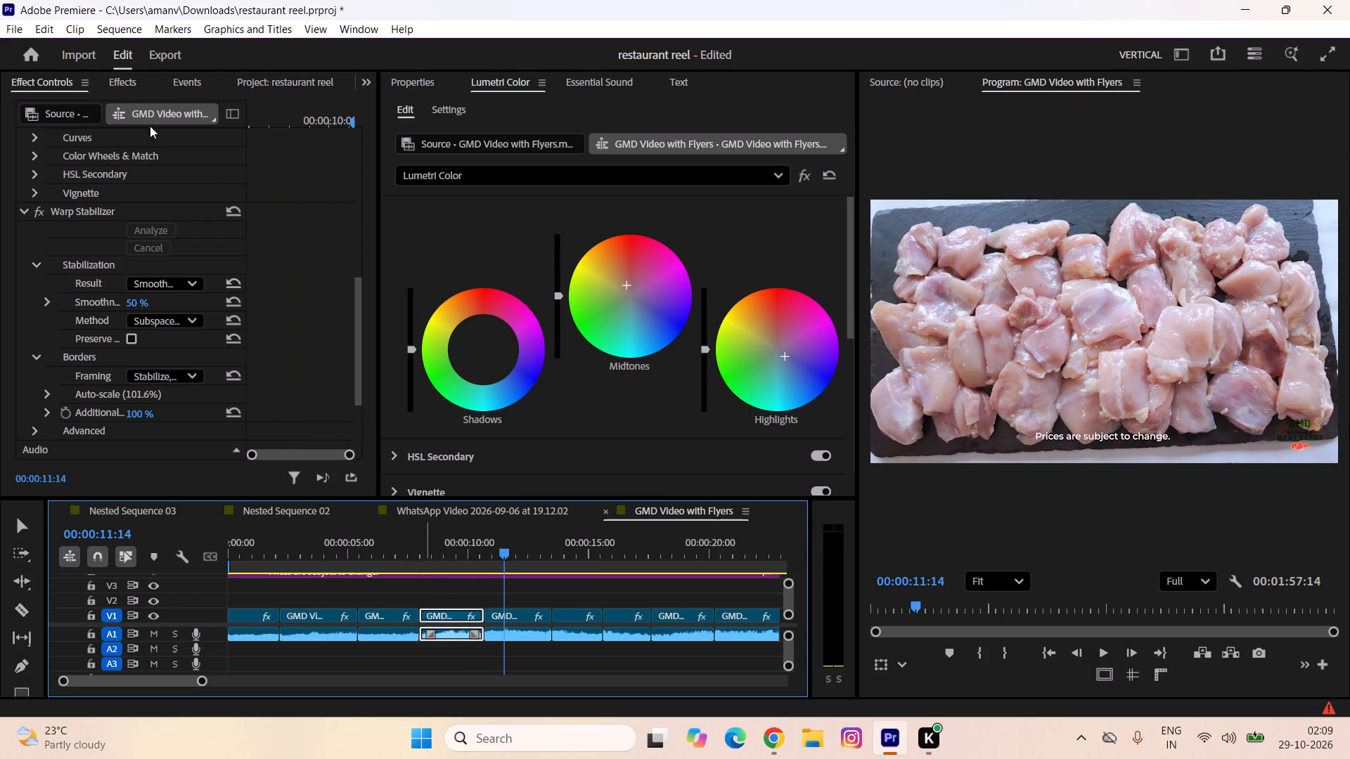
pyautogui.click(121, 89)
pyautogui.moveTo(91, 268); pyautogui.dragTo(516, 622)
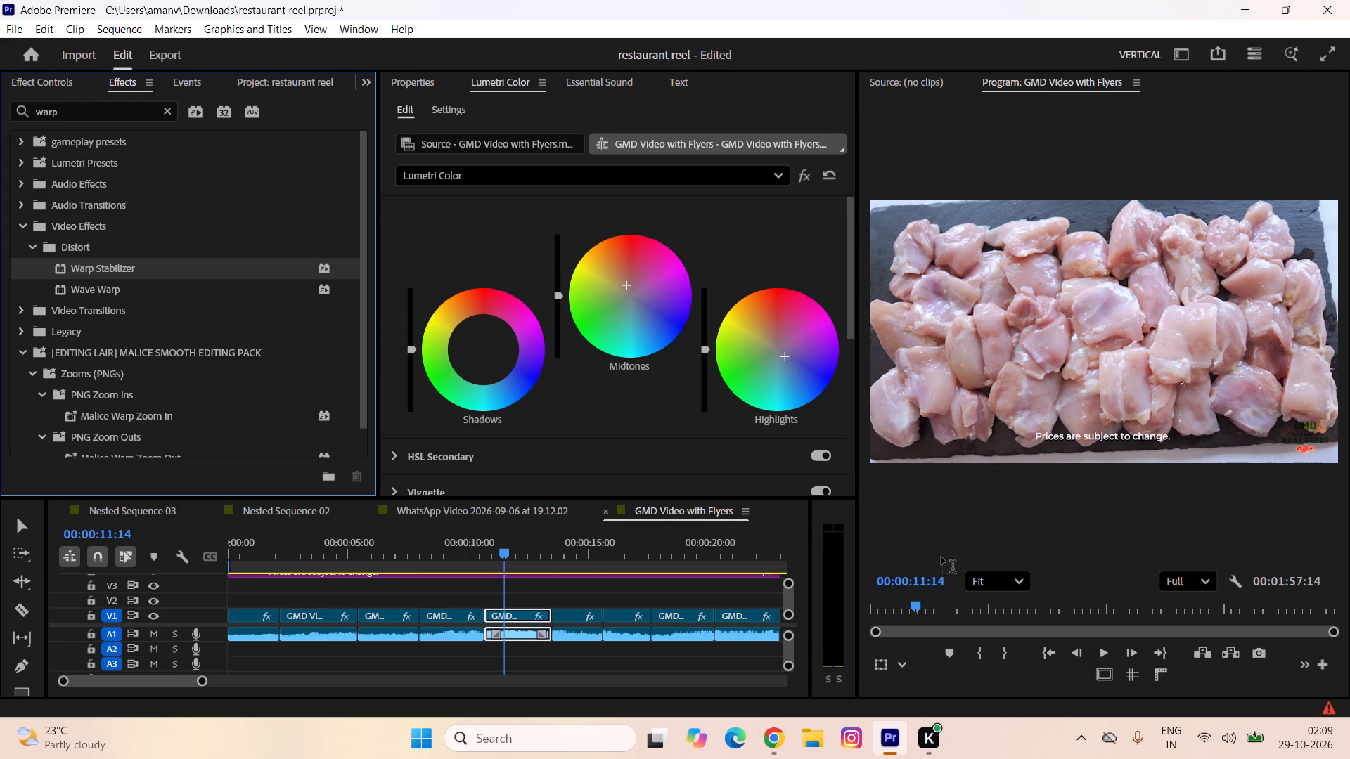
# Play on to 00:00:14:05 and apply Warp Stabilizer to the sixth V1 clip there.
pyautogui.press('space')
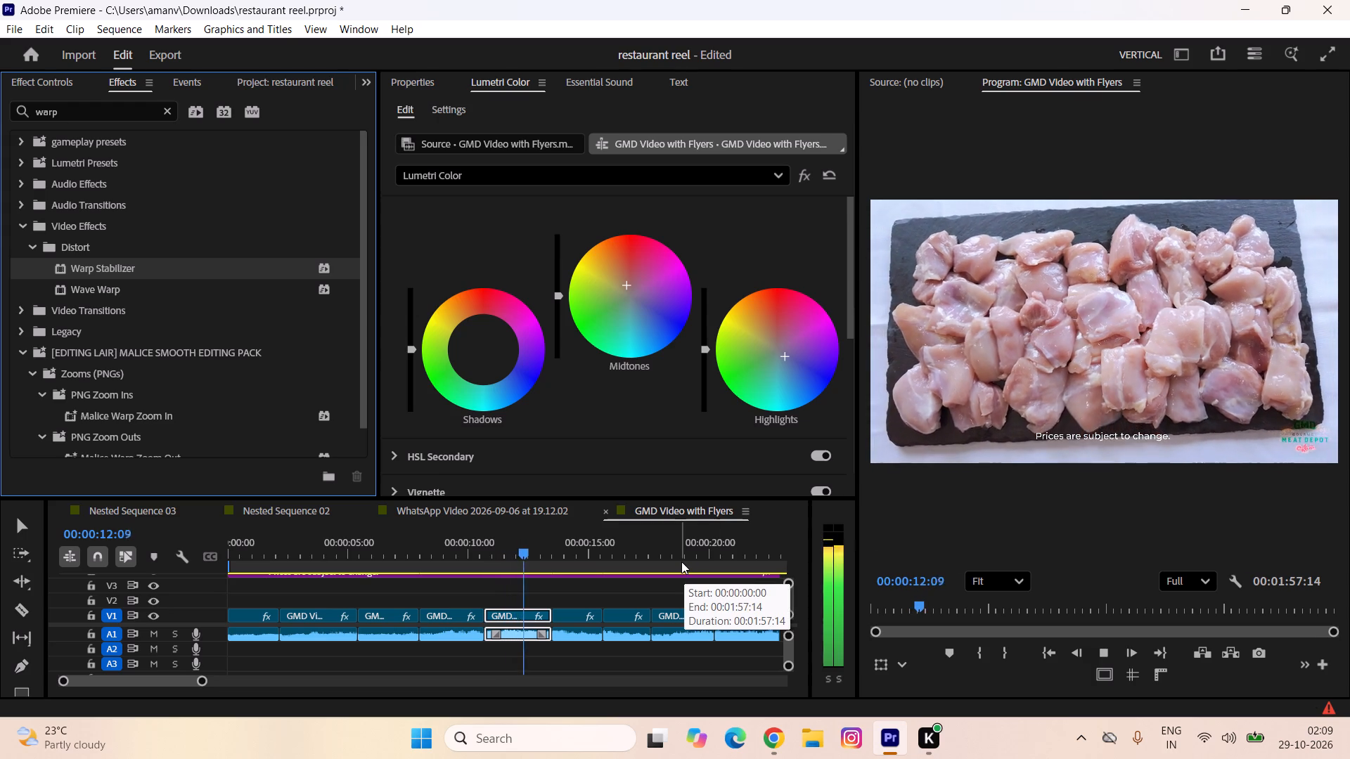
pyautogui.press('space')
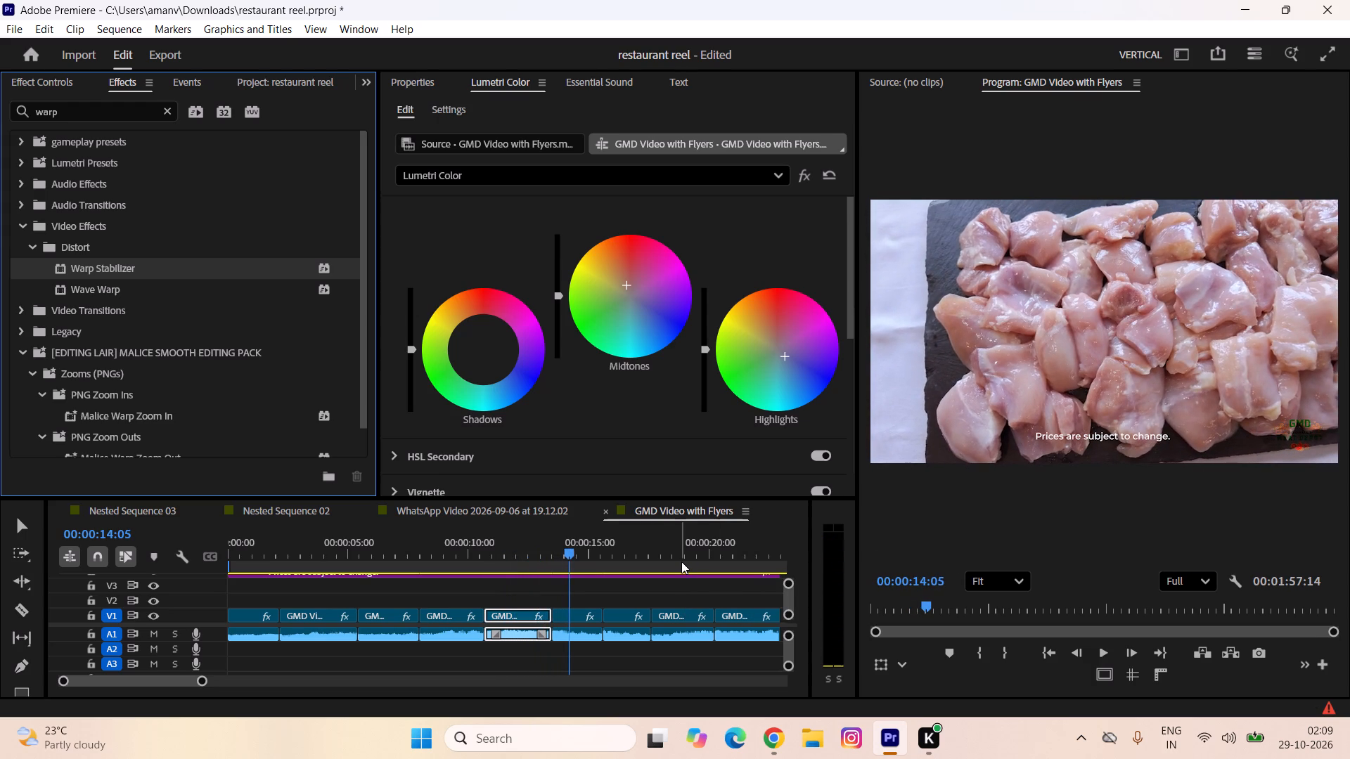
pyautogui.moveTo(118, 264); pyautogui.dragTo(485, 559)
pyautogui.moveTo(485, 559); pyautogui.dragTo(570, 613)
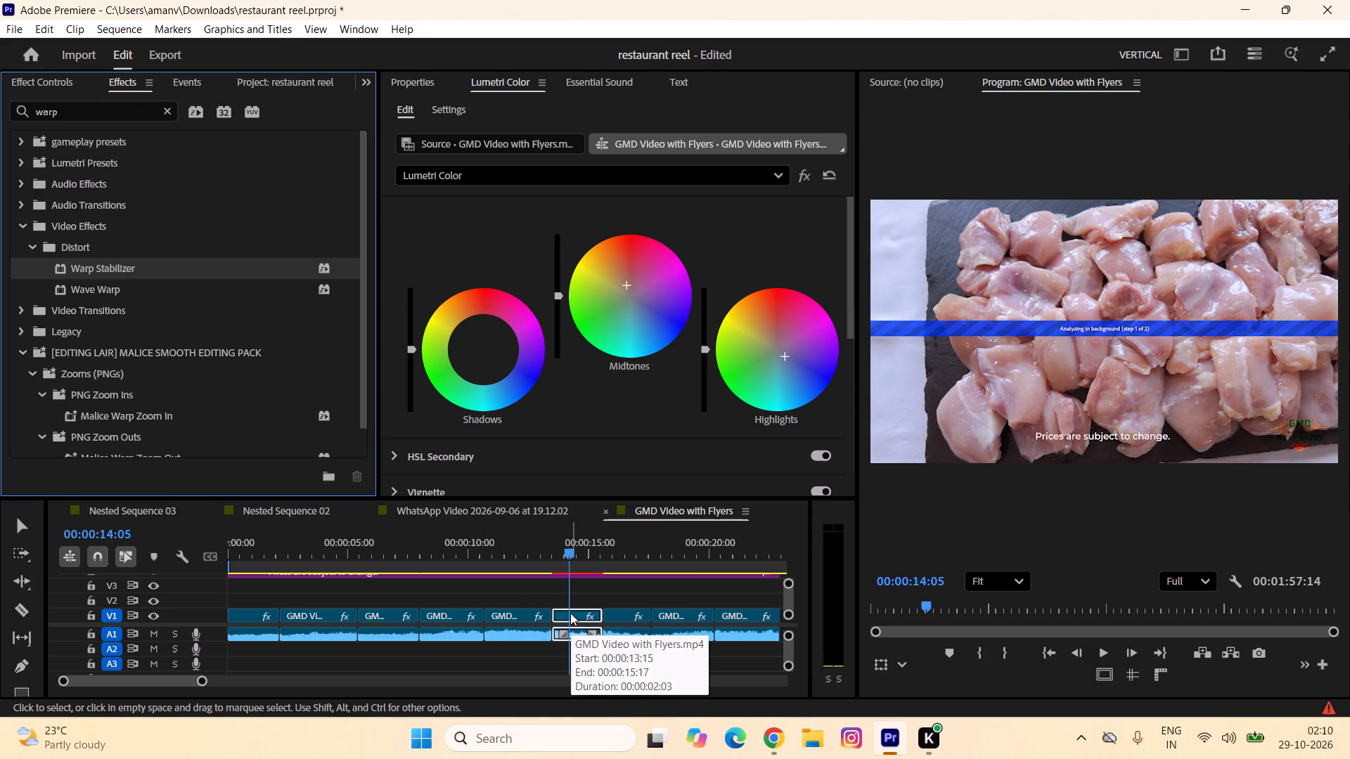
# Apply Warp Stabilizer to the seventh V1 clip, the packaged chicken wings at 00:00:15:29, and to the eighth clip right after it.
pyautogui.click(554, 552)
pyautogui.press('space')
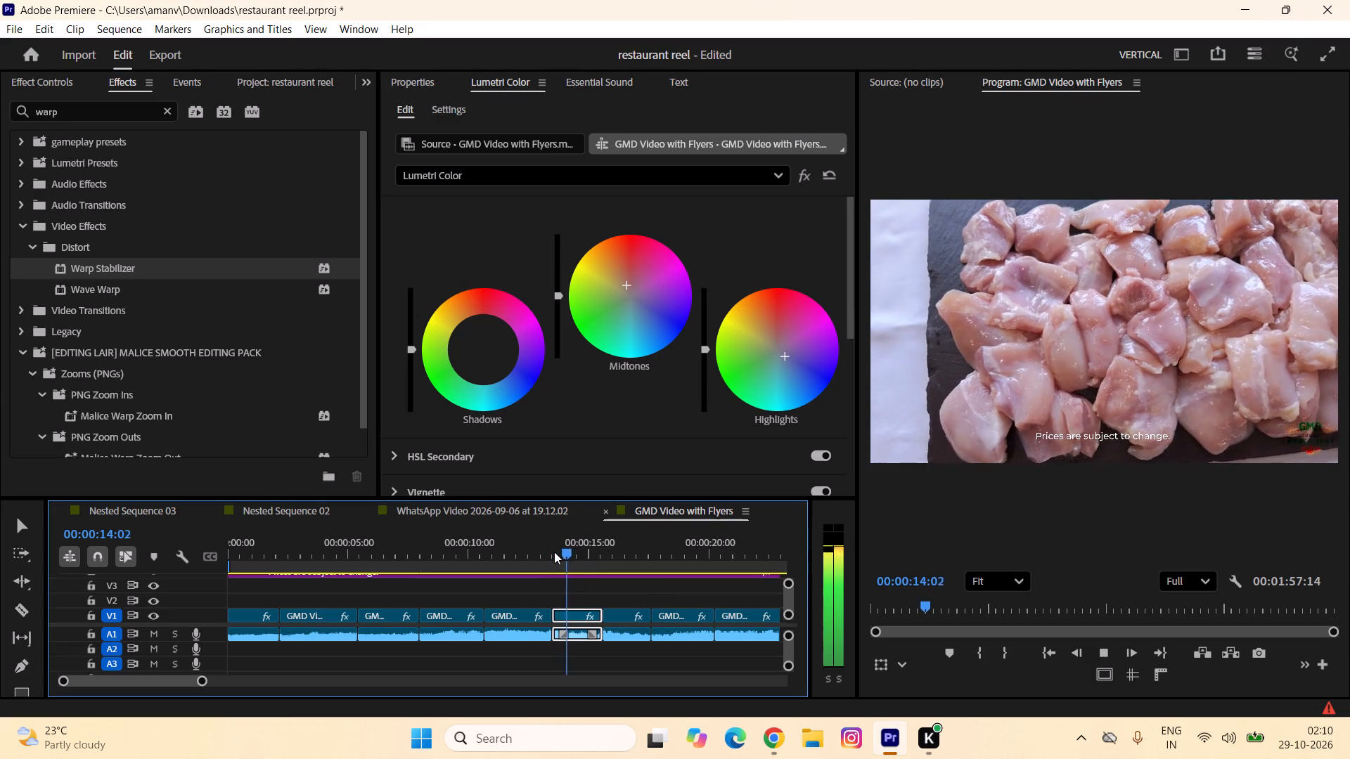
pyautogui.press('space')
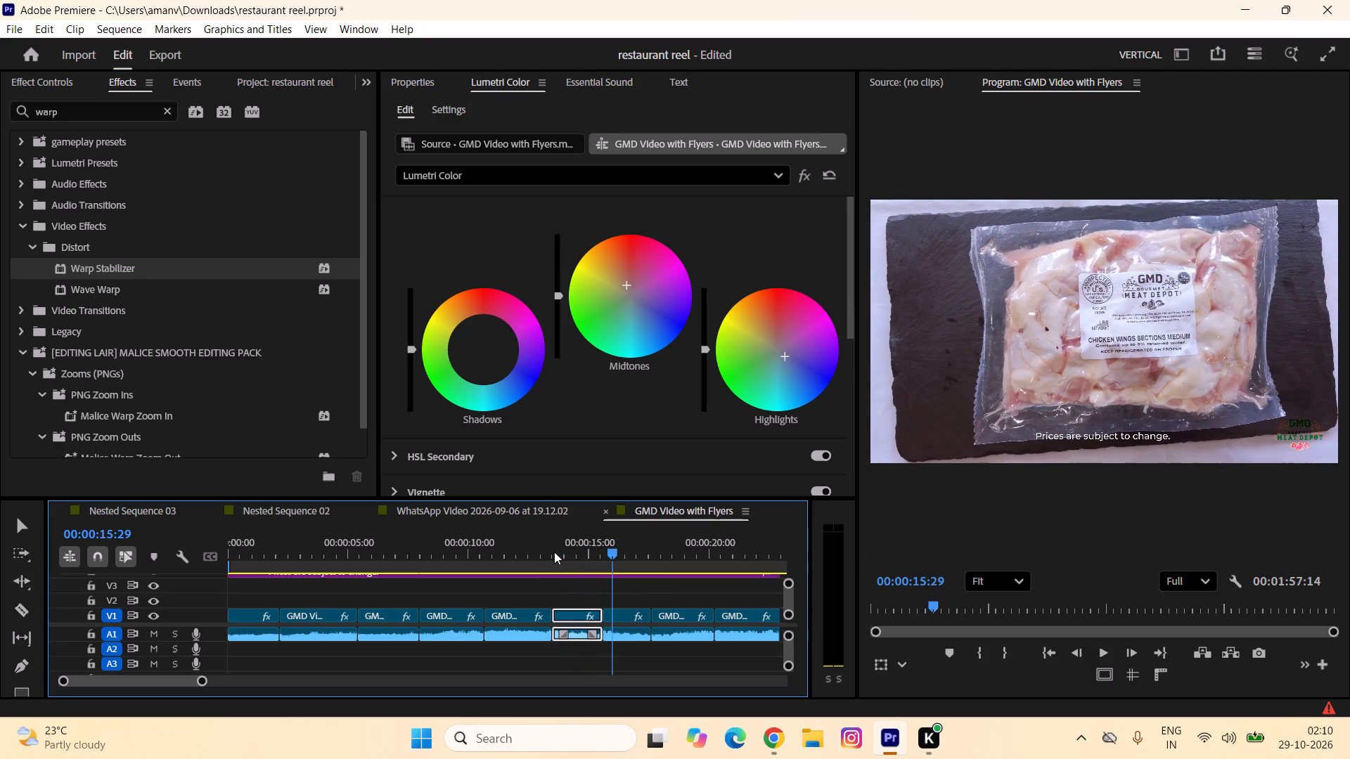
pyautogui.write('-=')
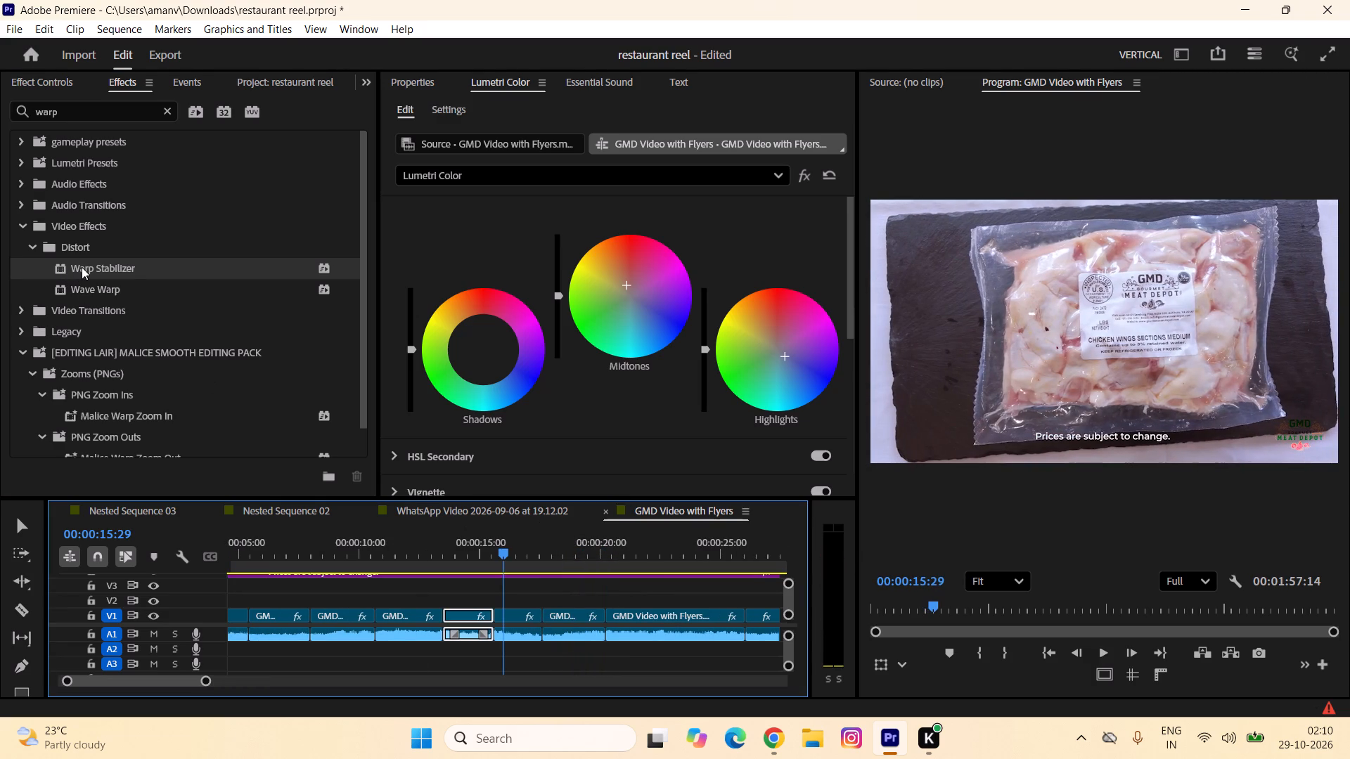
pyautogui.moveTo(82, 266); pyautogui.dragTo(507, 613)
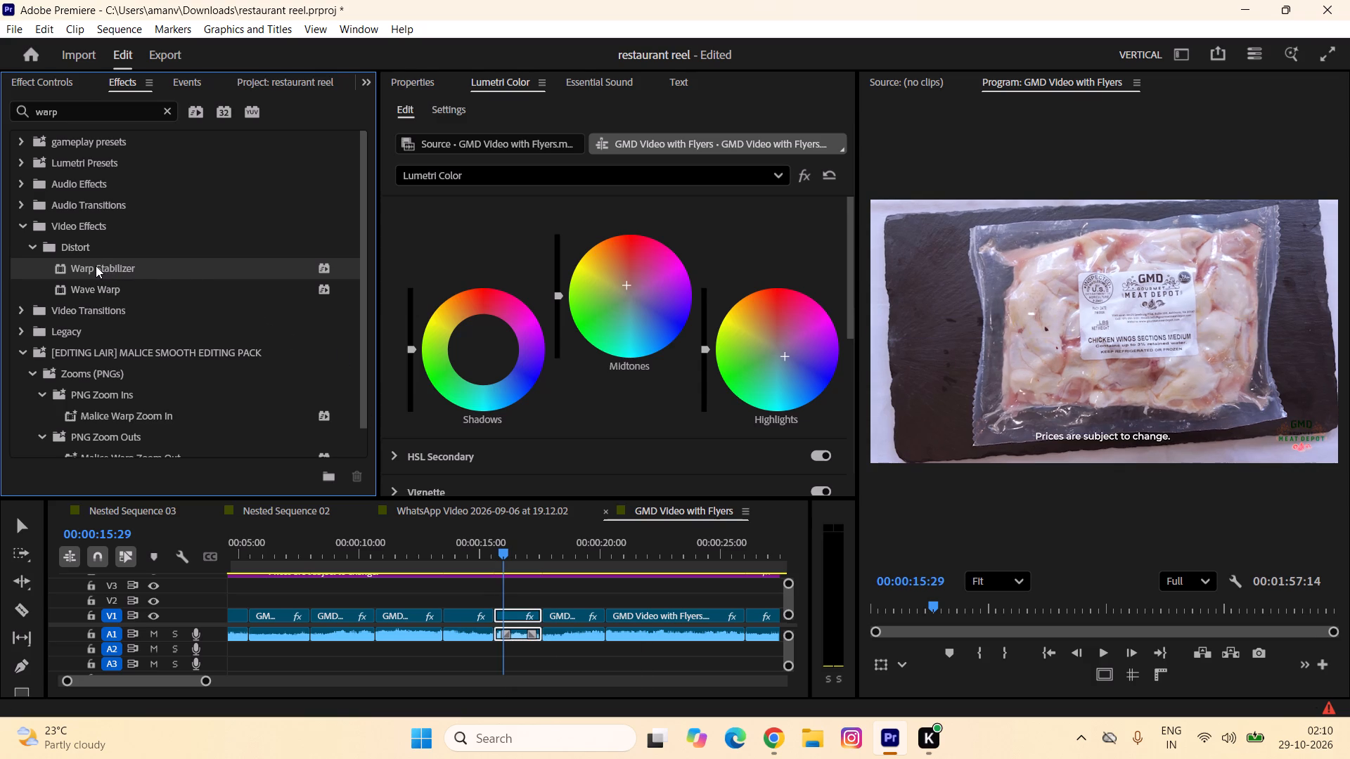
pyautogui.moveTo(100, 265); pyautogui.dragTo(567, 621)
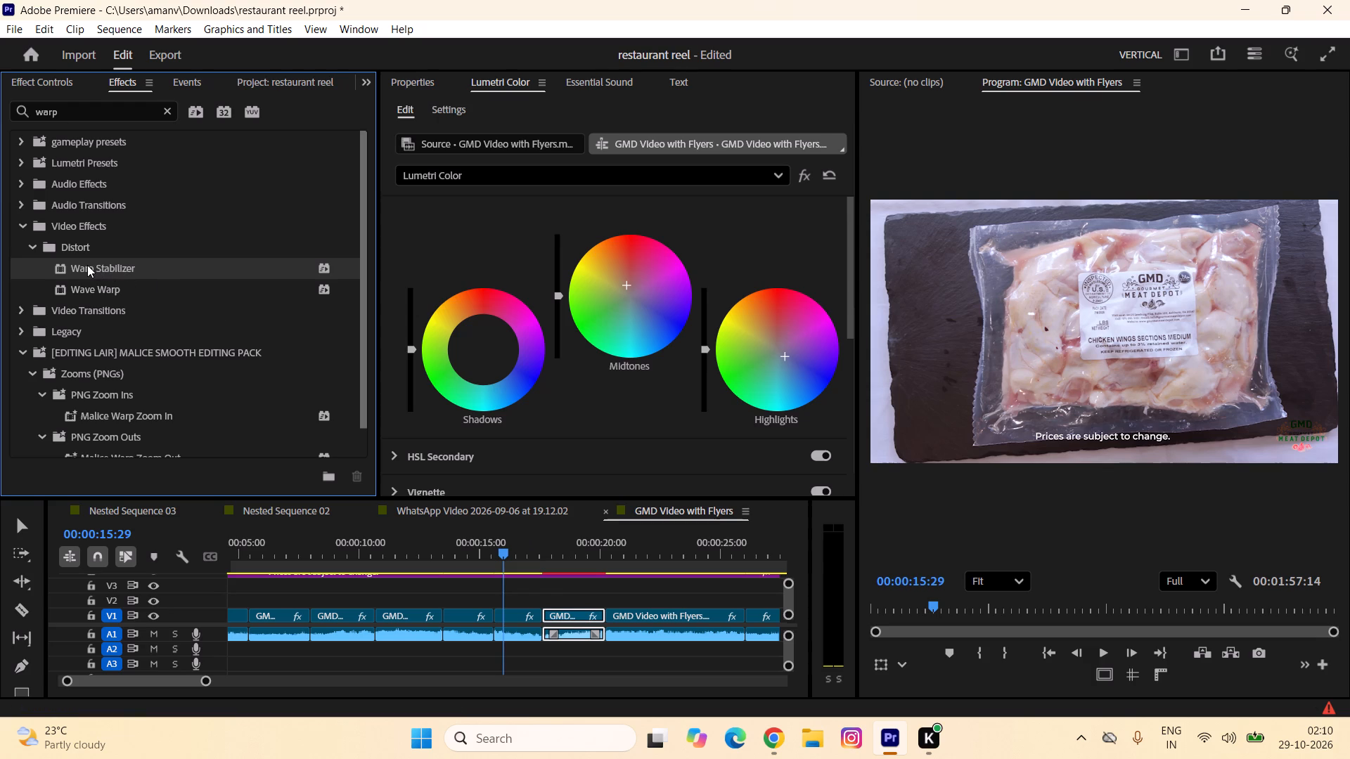
# Apply Warp Stabilizer to the ninth V1 clip, the longer chicken wings clip at 00:00:20:27.
pyautogui.moveTo(87, 265); pyautogui.dragTo(217, 297)
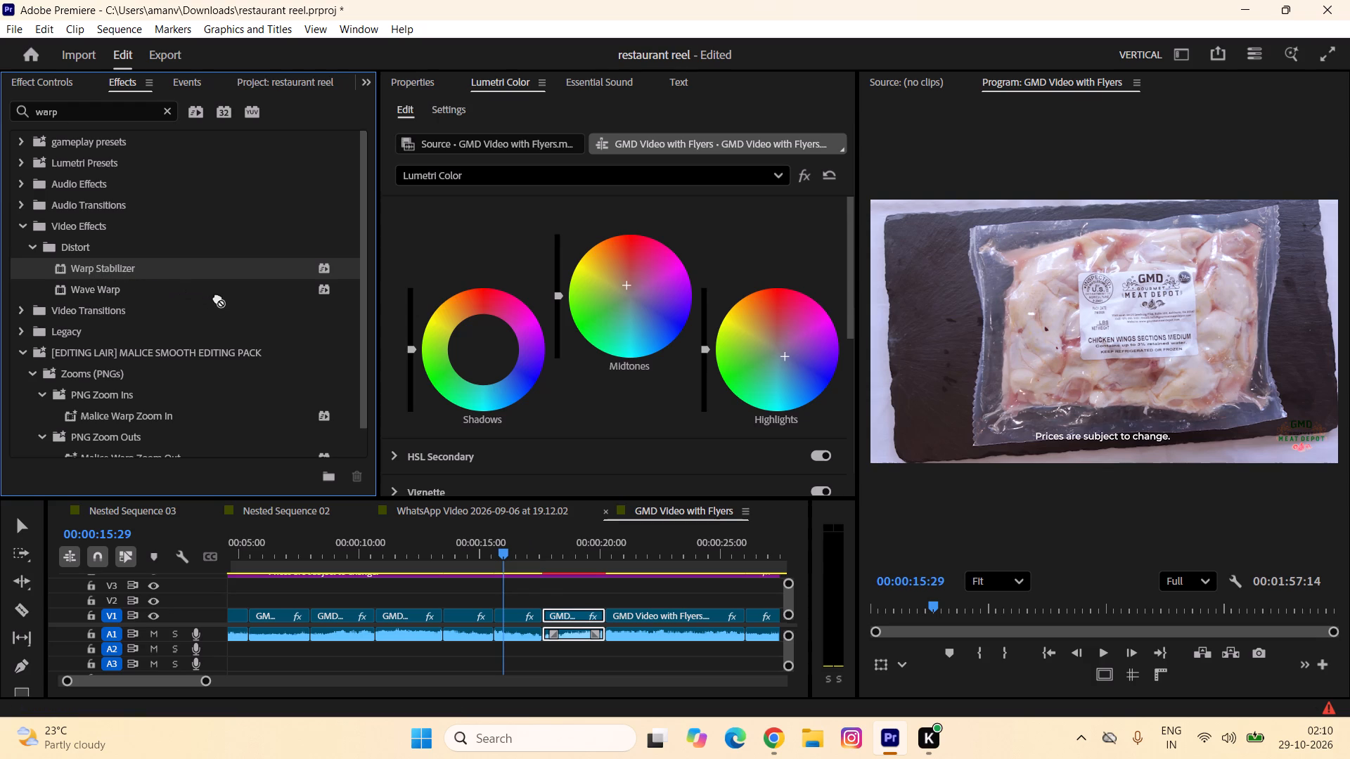
pyautogui.moveTo(217, 297); pyautogui.dragTo(618, 614)
pyautogui.hscroll(1, 331, 383)
pyautogui.scroll(1, 492, 474)
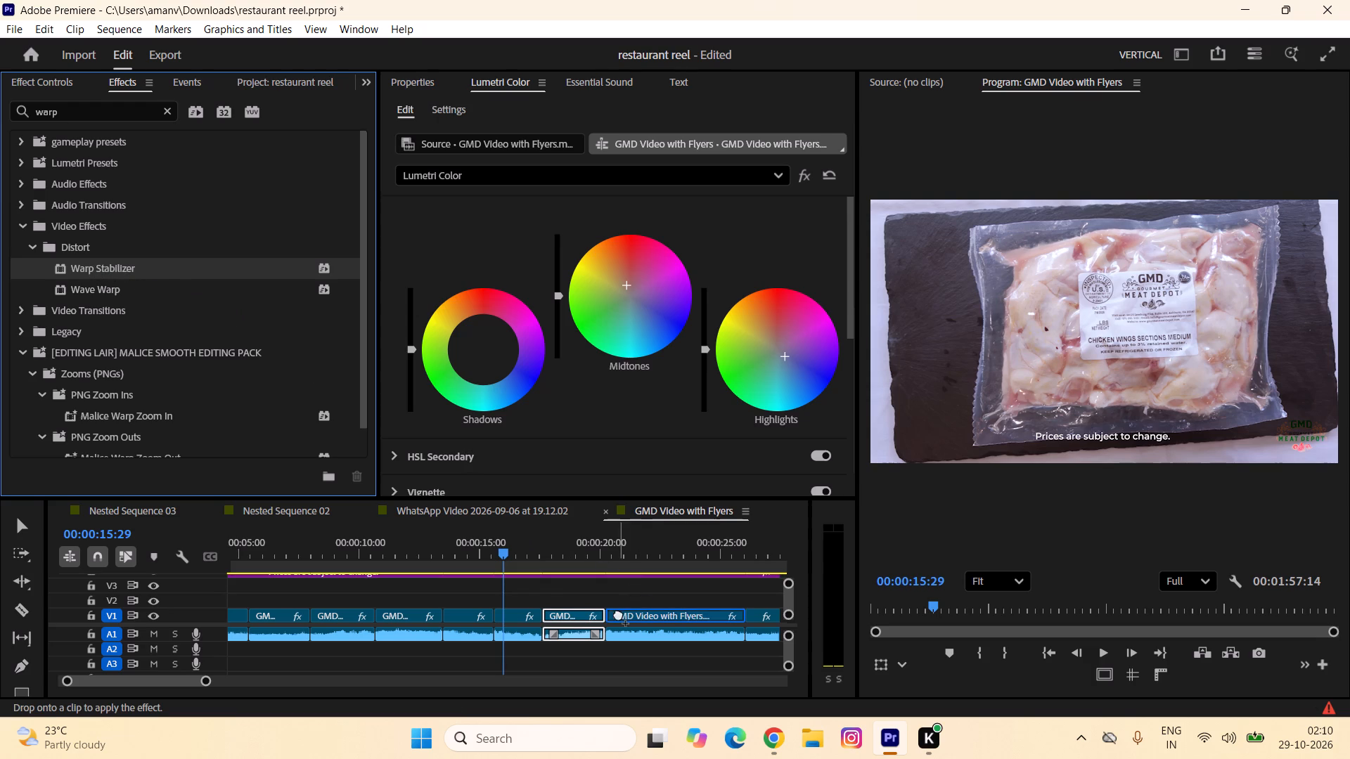
pyautogui.moveTo(618, 614); pyautogui.dragTo(623, 623)
pyautogui.scroll(1, 618, 614)
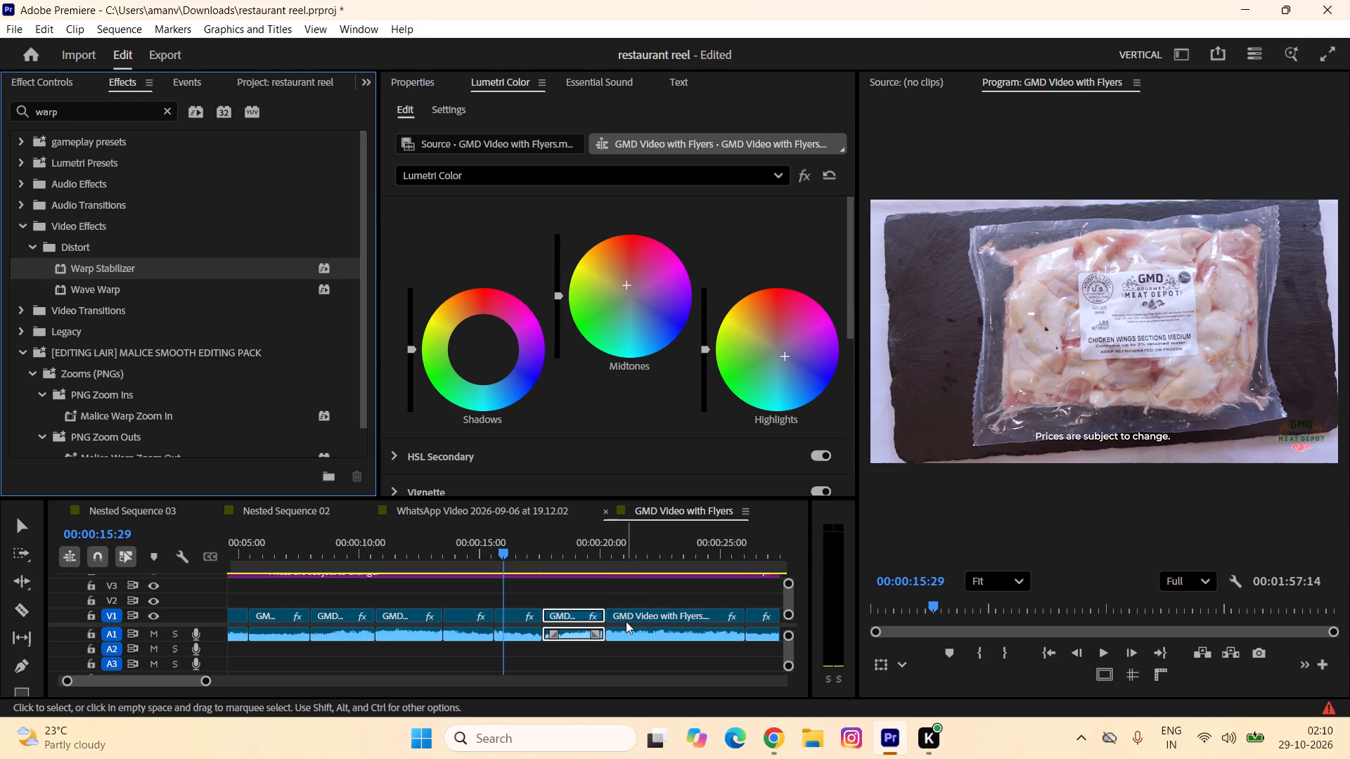
pyautogui.click(623, 557)
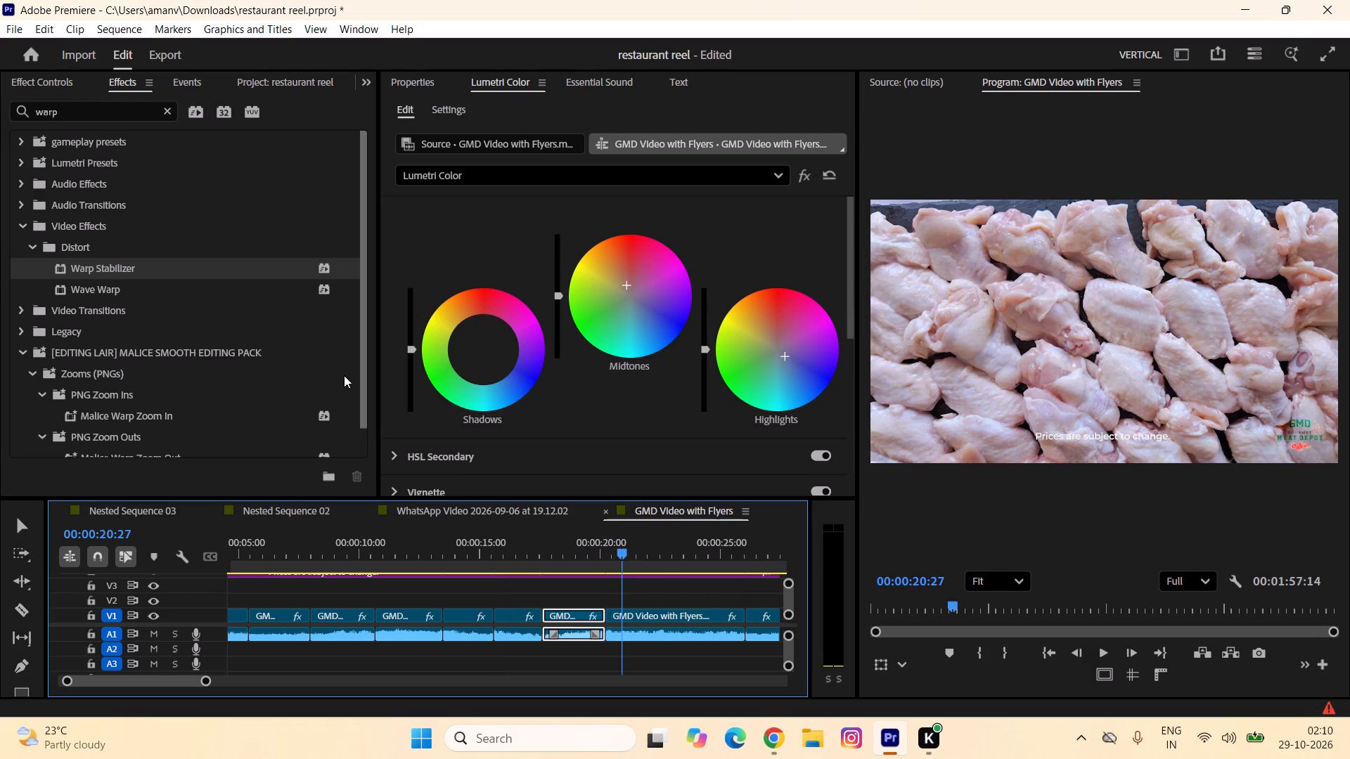
pyautogui.moveTo(130, 269); pyautogui.dragTo(630, 616)
# Replay the eighth V1 clip, the chicken wings from about 00:00:18:00, to check its stabilization.
pyautogui.click(554, 557)
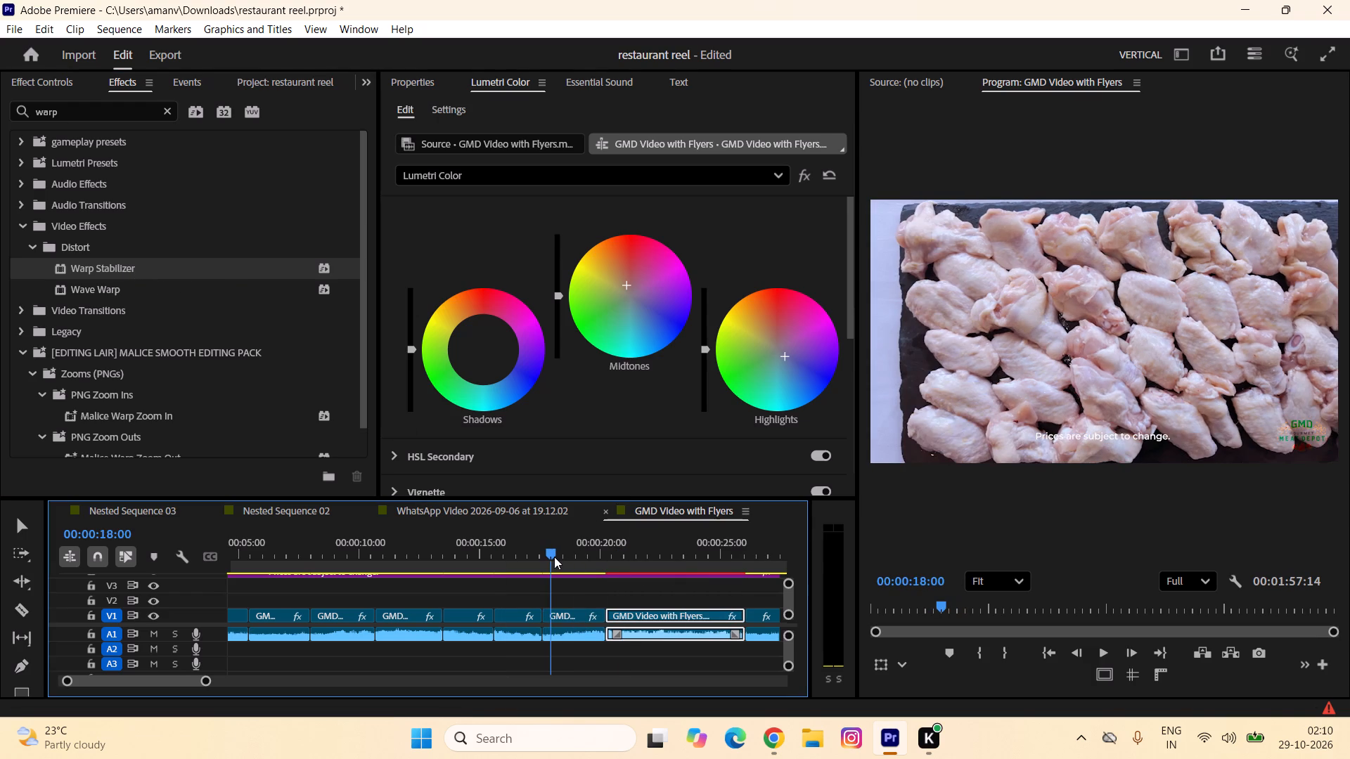
pyautogui.press('space')
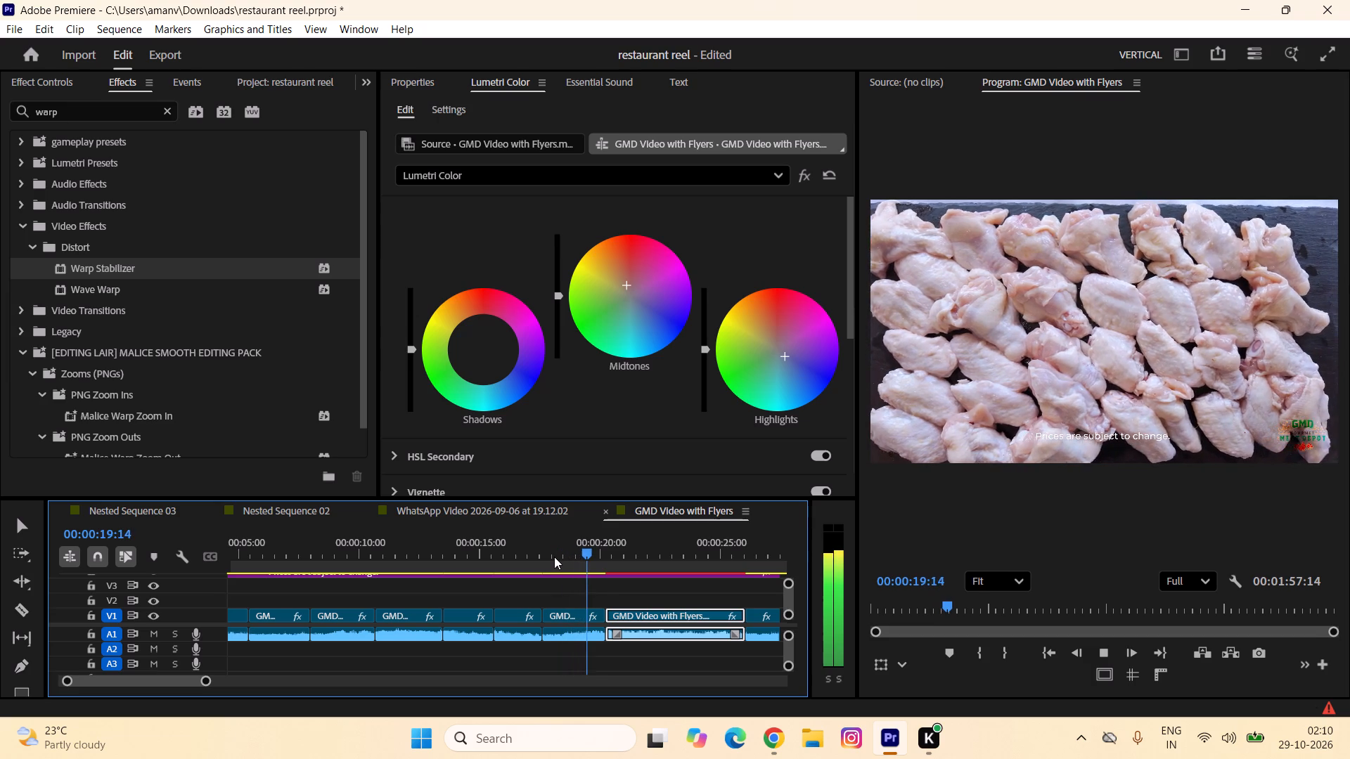
pyautogui.click(554, 557)
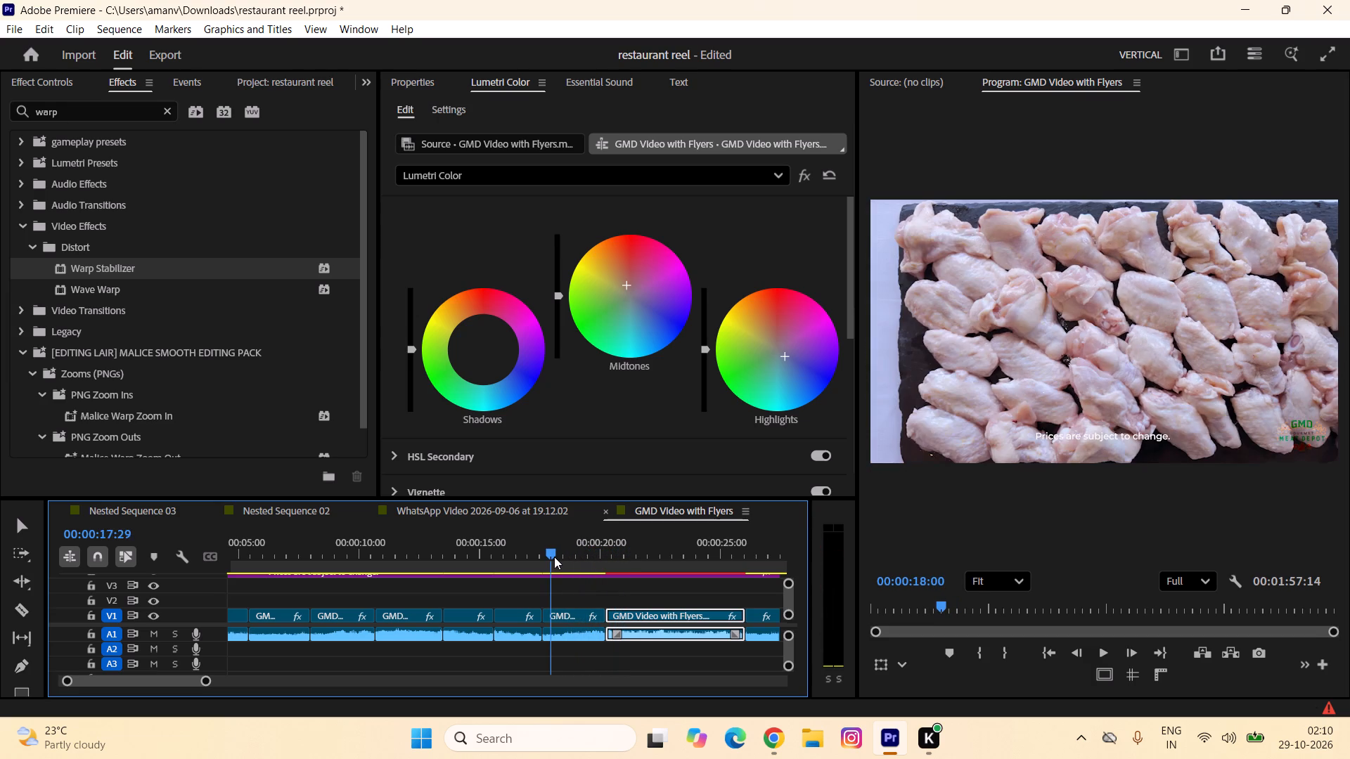
pyautogui.press('space')
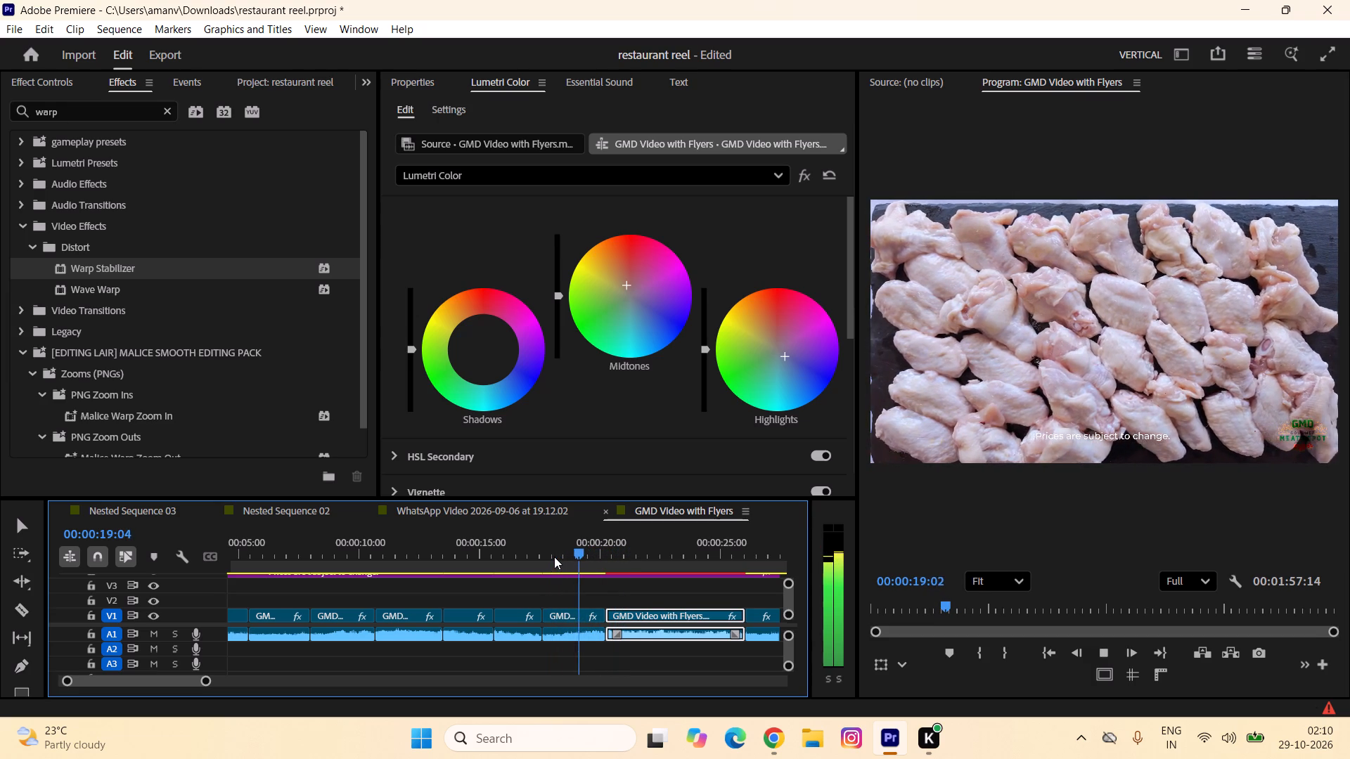
pyautogui.click(548, 557)
pyautogui.click(538, 554)
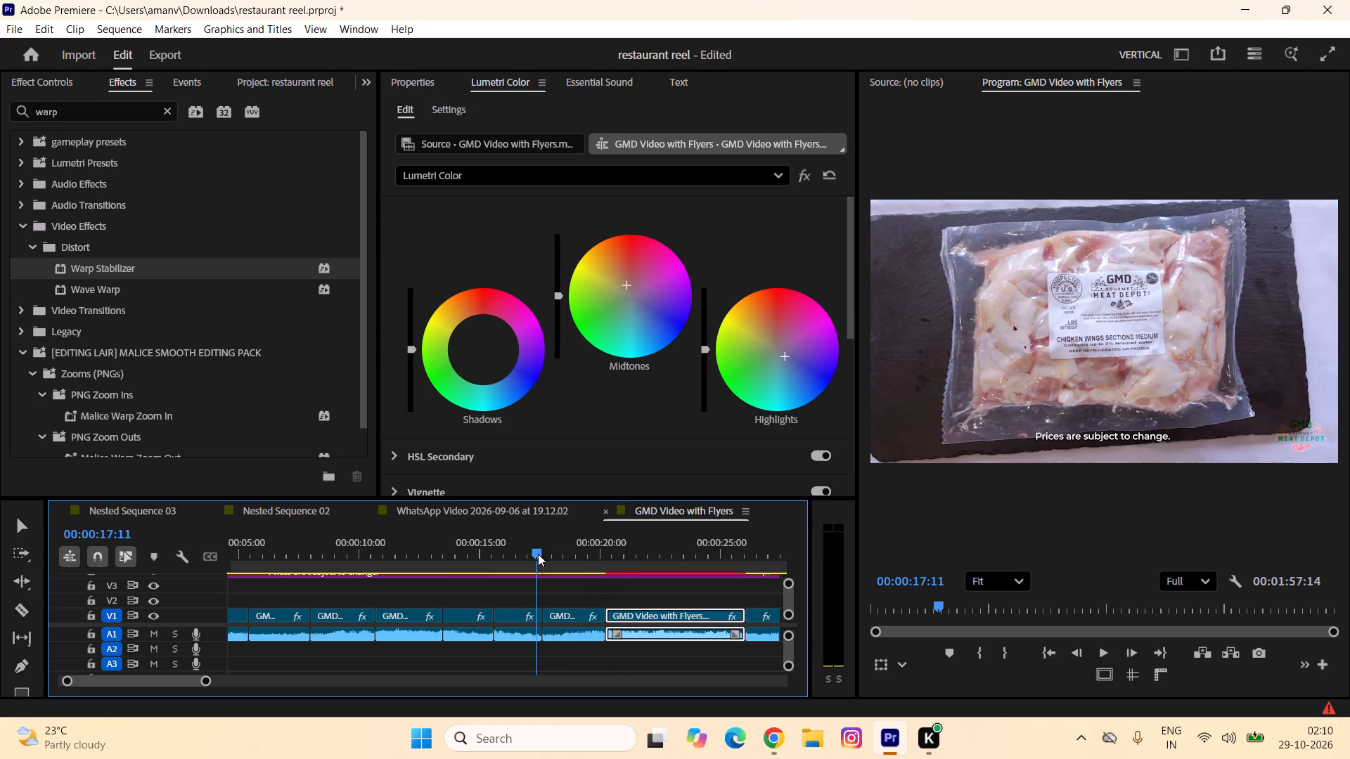
# Replay the packaged and loose chicken wings clips from 00:00:17:11 to 00:00:21:27 to check their stabilization.
pyautogui.press('space')
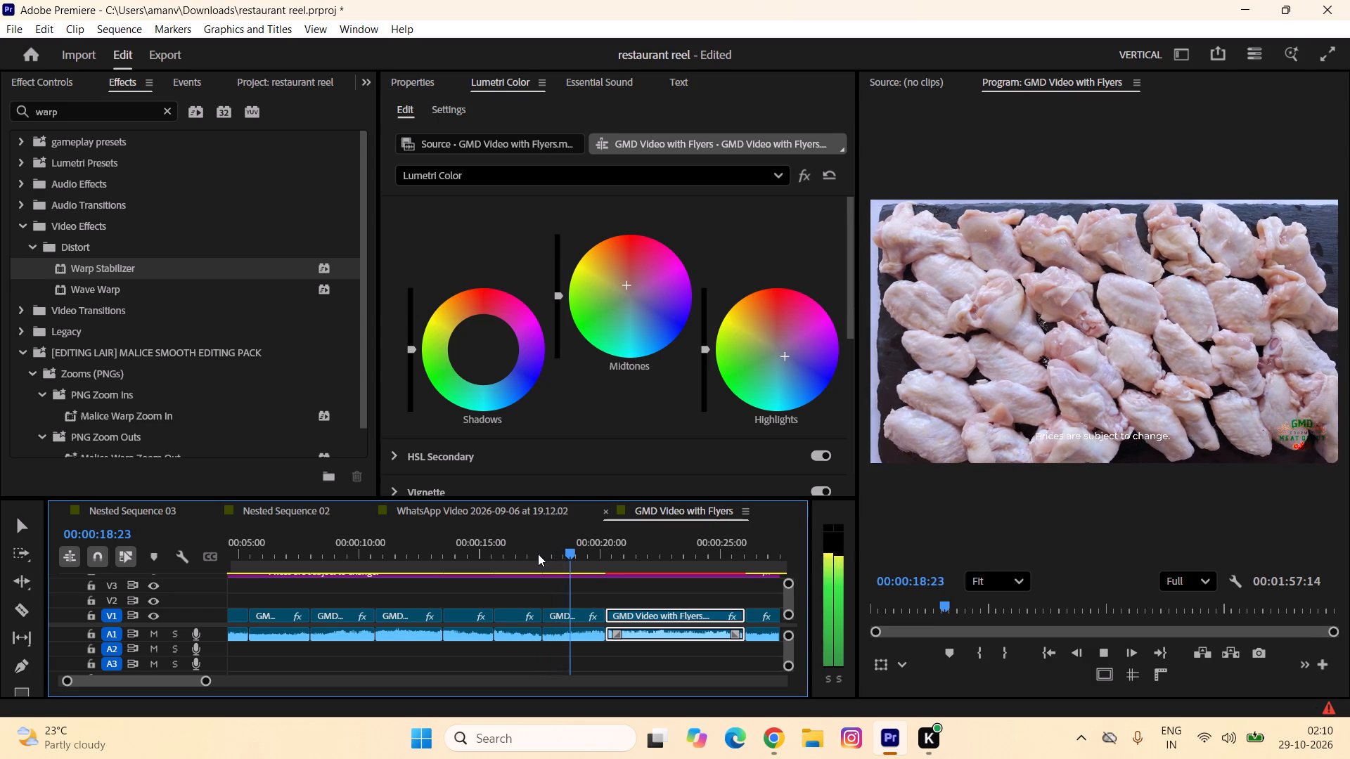
pyautogui.press('space')
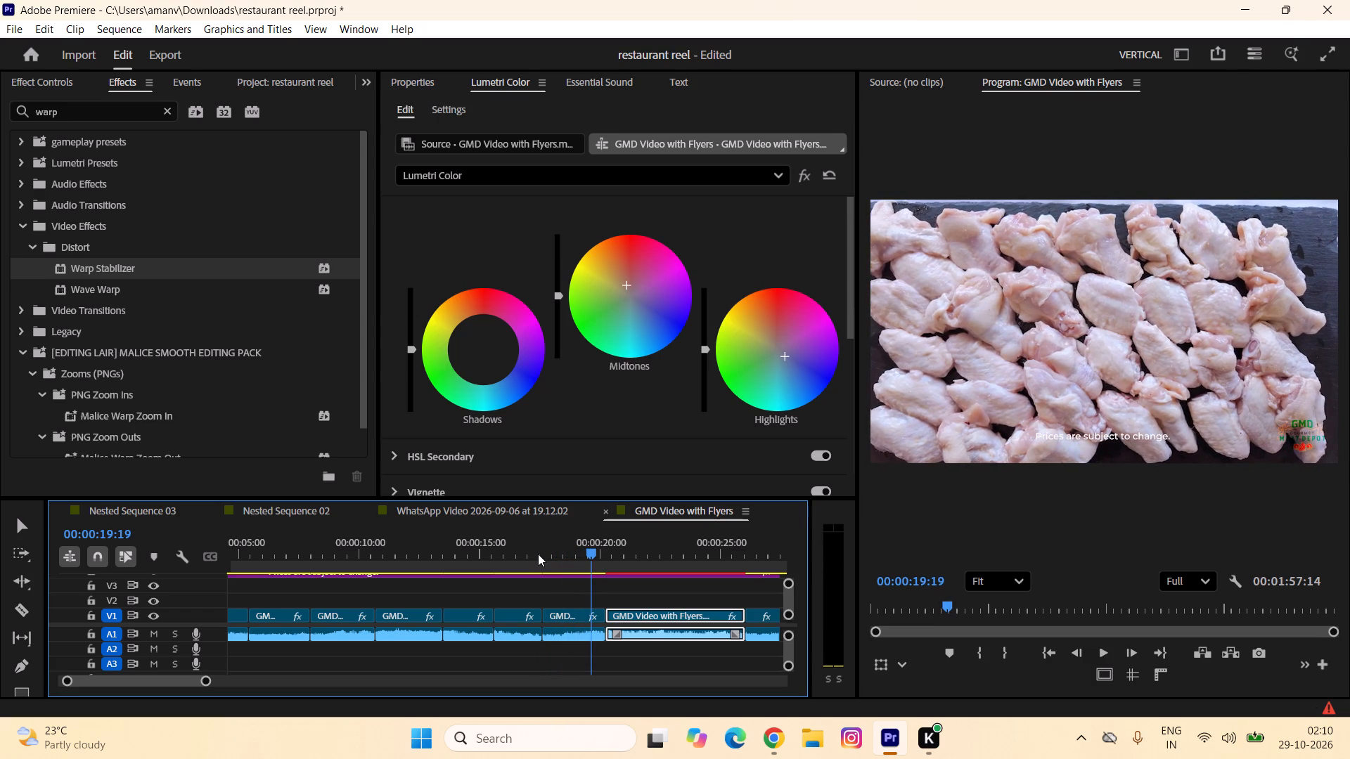
pyautogui.click(538, 554)
pyautogui.press('space')
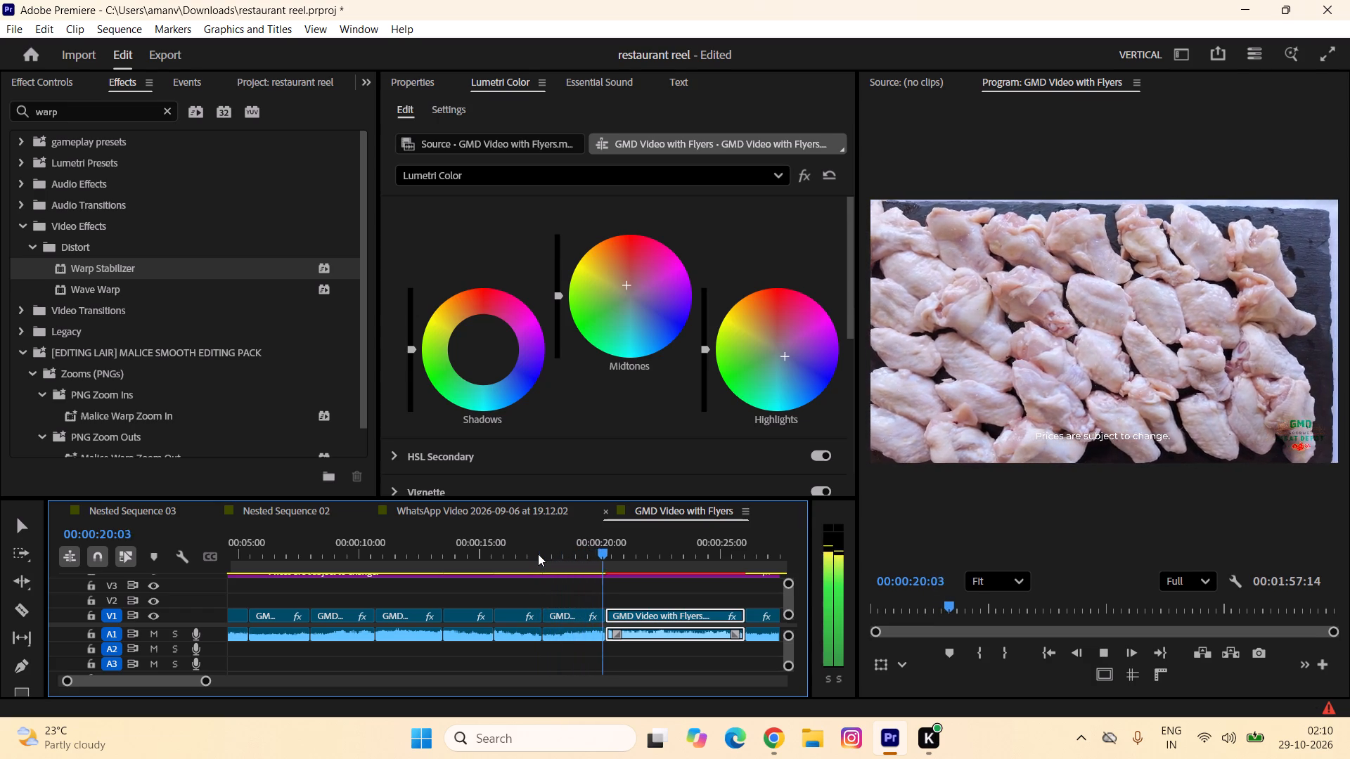
pyautogui.press('space')
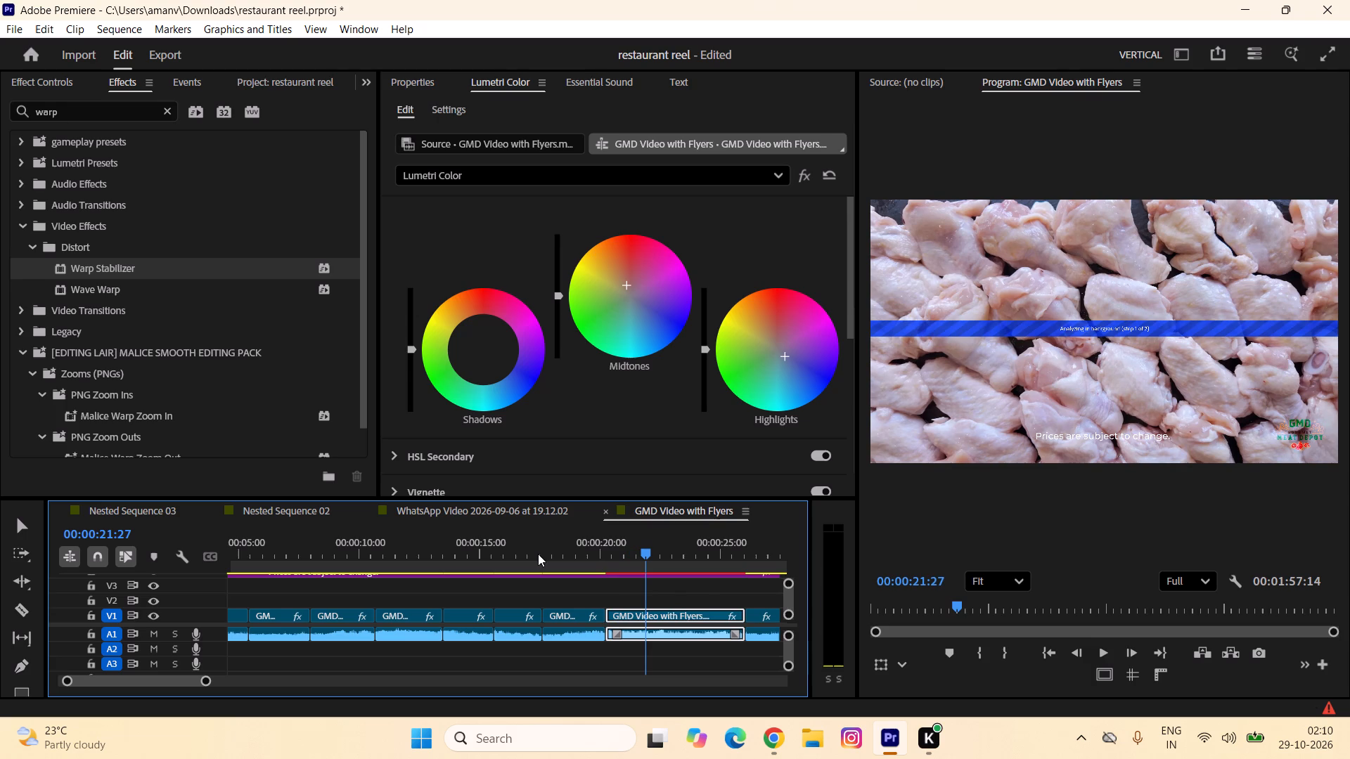
# Apply Warp Stabilizer to the tenth V1 clip, starting at 00:00:26:01, and play on to 00:00:28:20.
pyautogui.write('--=')
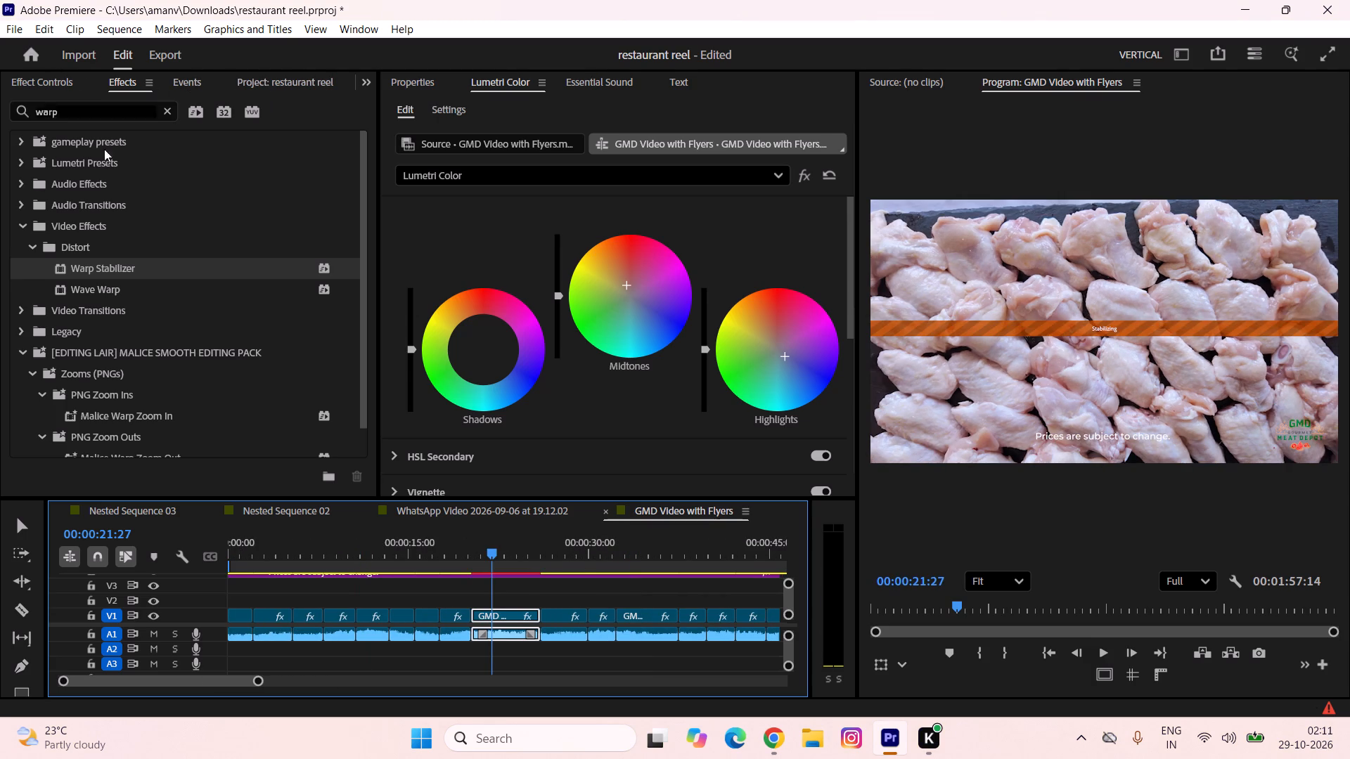
pyautogui.moveTo(96, 267); pyautogui.dragTo(556, 612)
pyautogui.press('space')
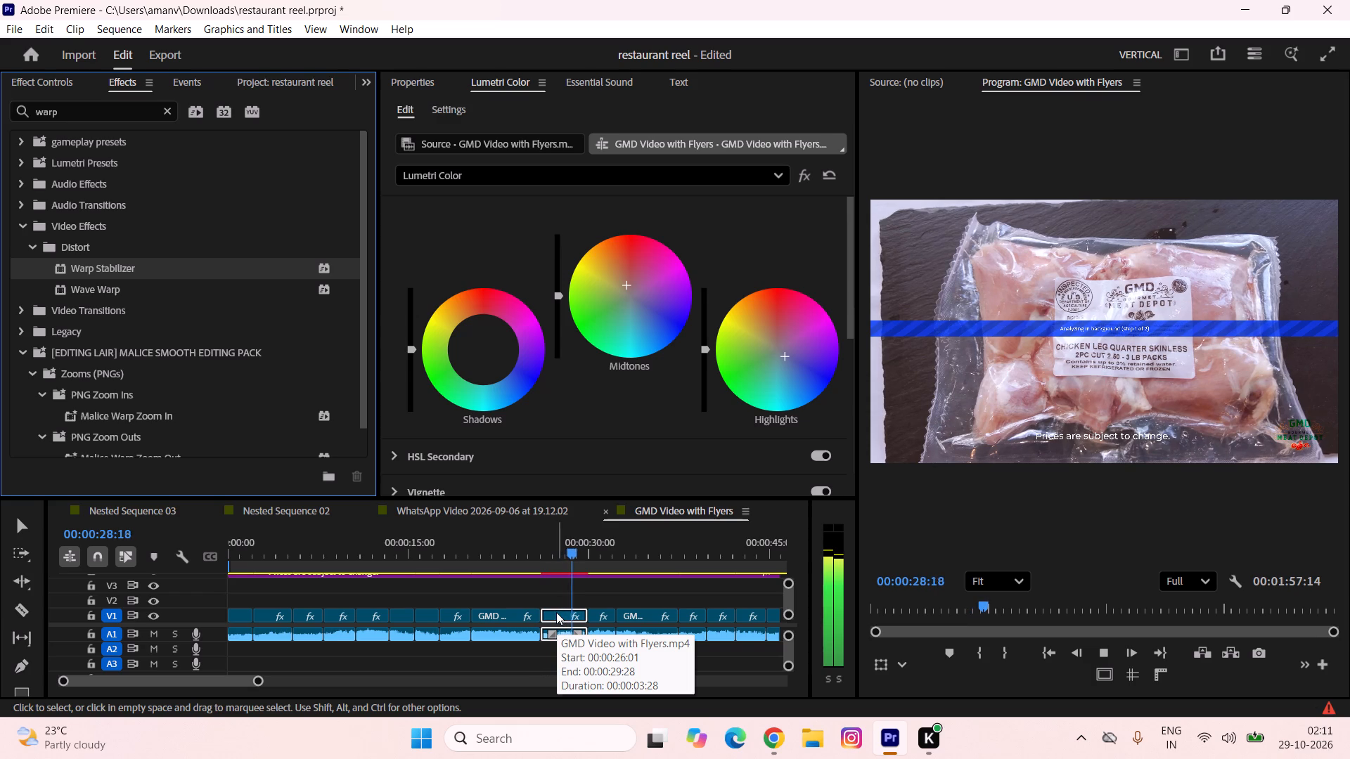
pyautogui.press('space')
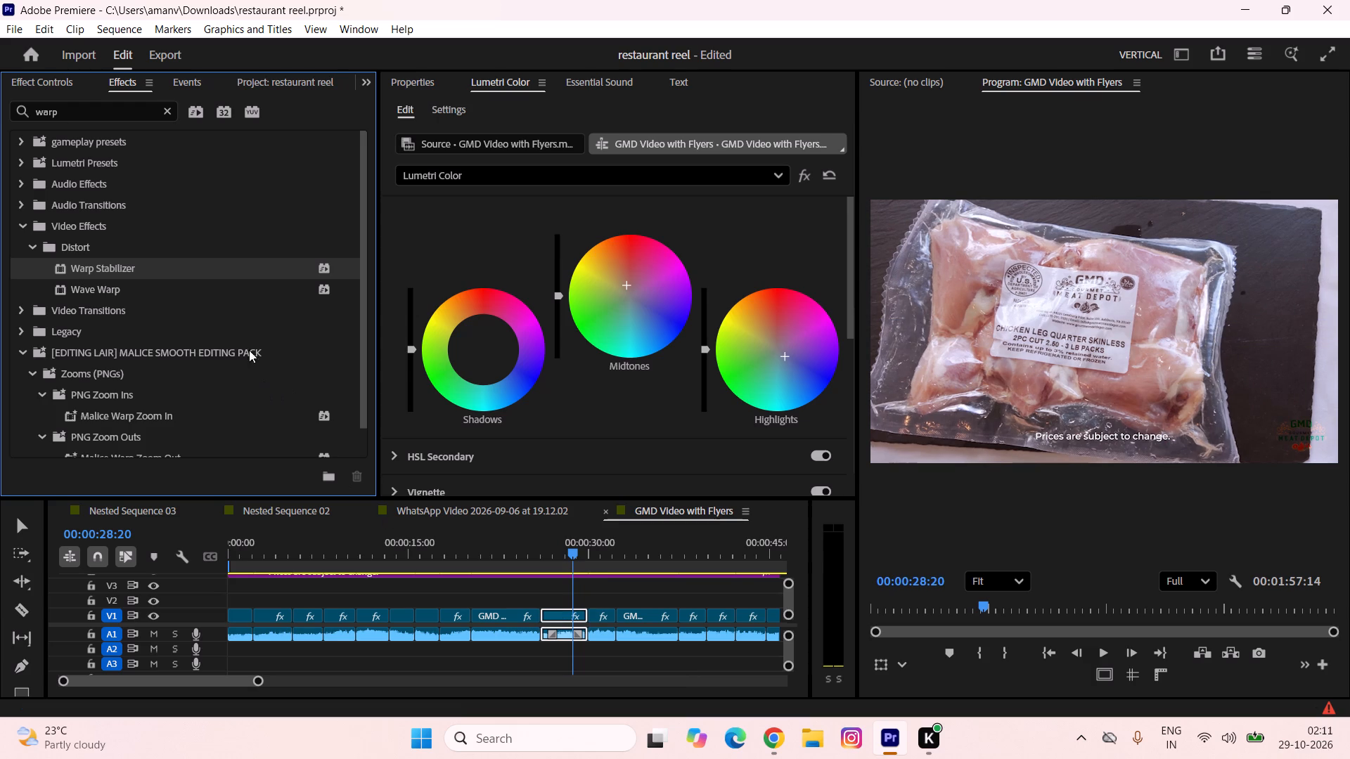
# Apply Warp Stabilizer to the eleventh V1 clip, right after 00:00:29:28, and play on to 00:00:31:09.
pyautogui.moveTo(91, 263); pyautogui.dragTo(603, 623)
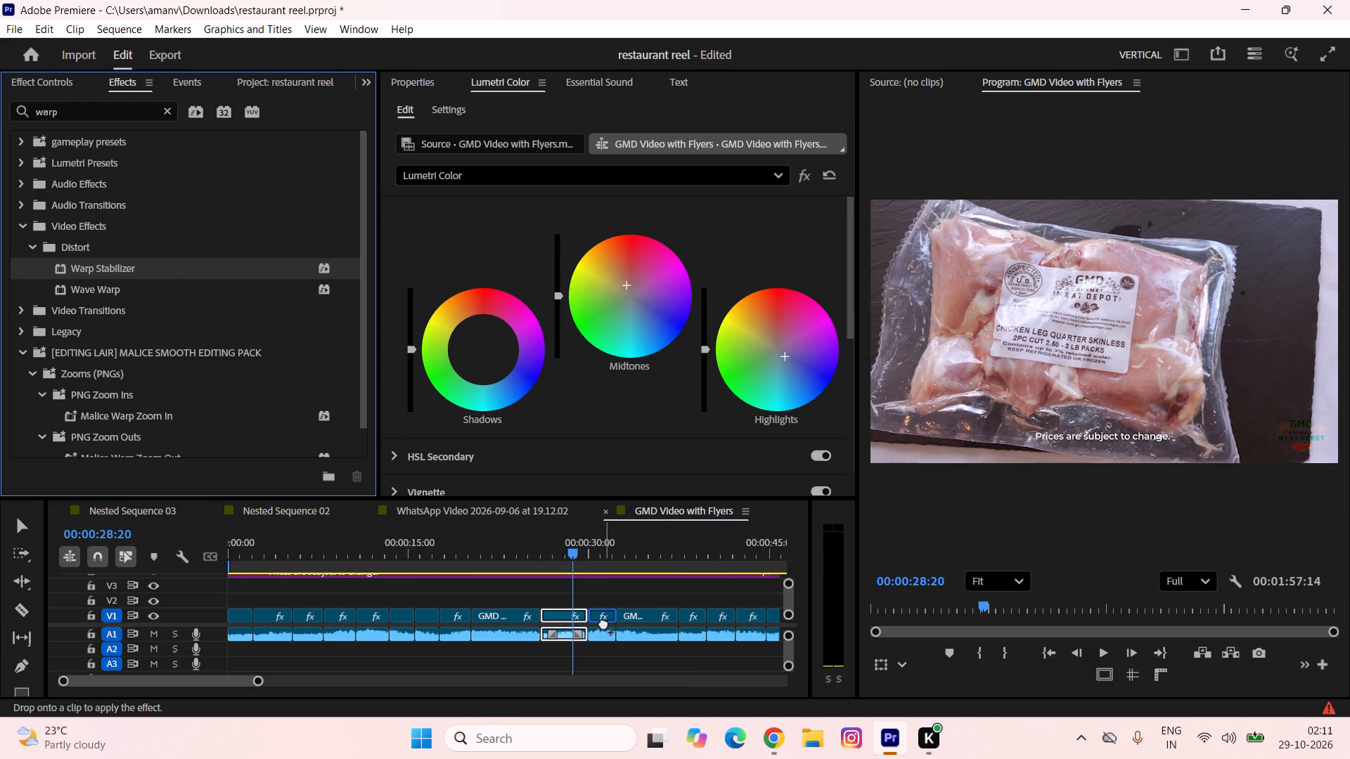
pyautogui.moveTo(603, 623); pyautogui.dragTo(603, 620)
pyautogui.press('space')
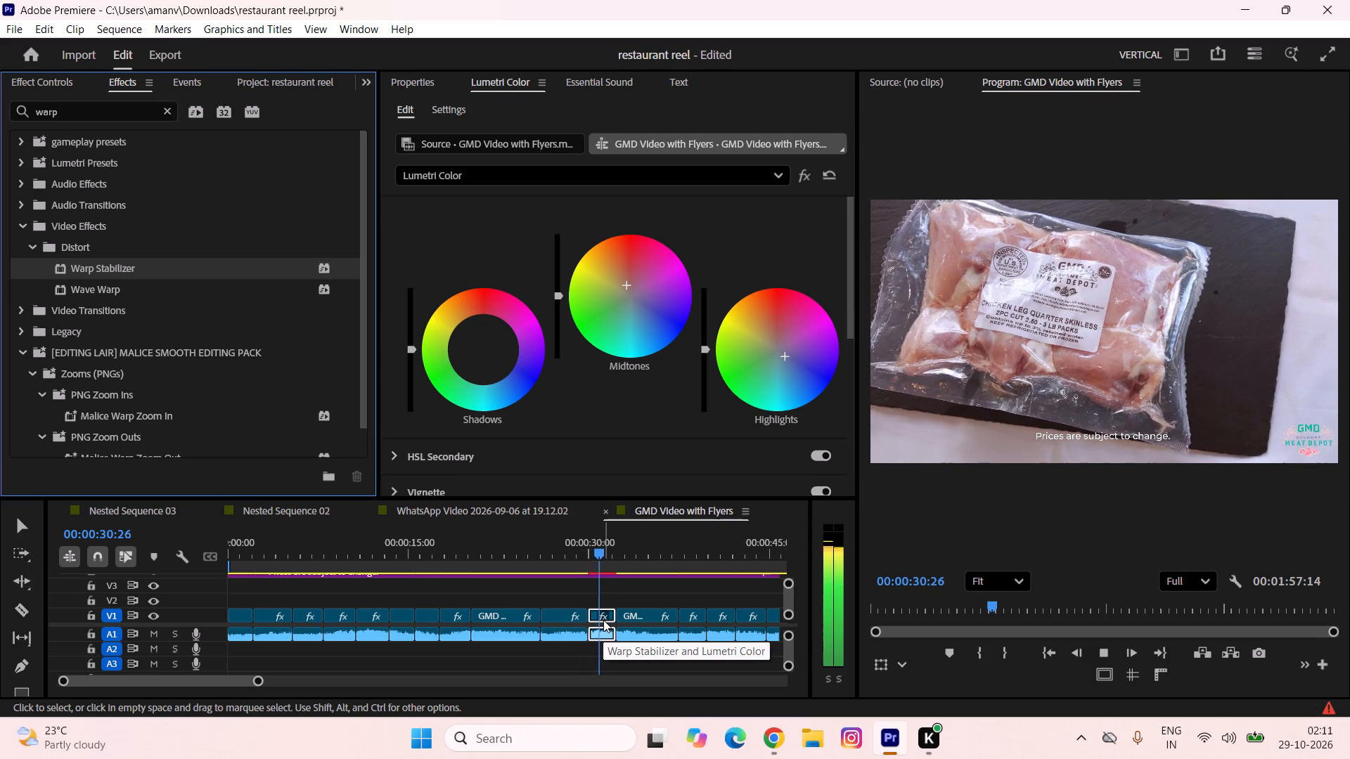
pyautogui.press('space')
# Apply Warp Stabilizer to the three consecutive V1 clips between about 00:00:32:00 and 00:00:42:00.
pyautogui.write('-=')
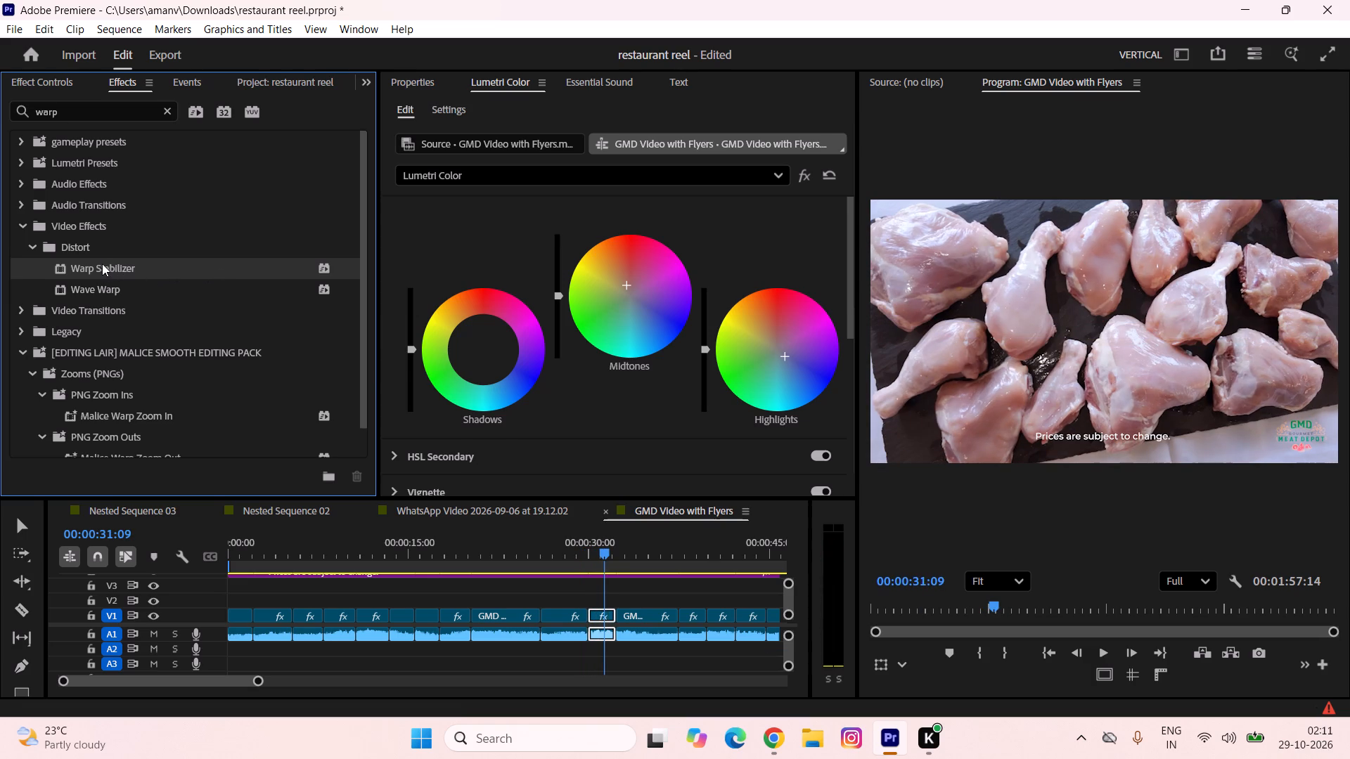
pyautogui.moveTo(101, 263); pyautogui.dragTo(636, 616)
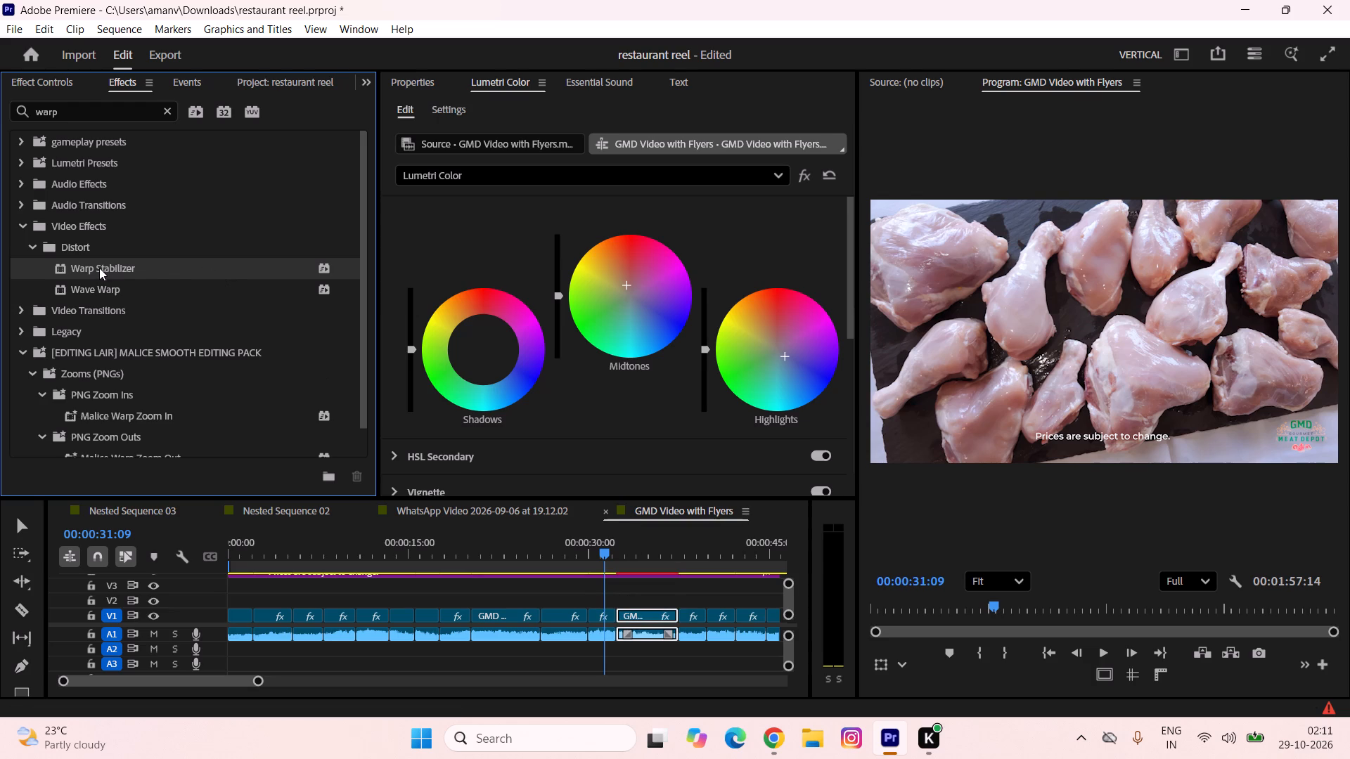
pyautogui.moveTo(86, 267); pyautogui.dragTo(687, 612)
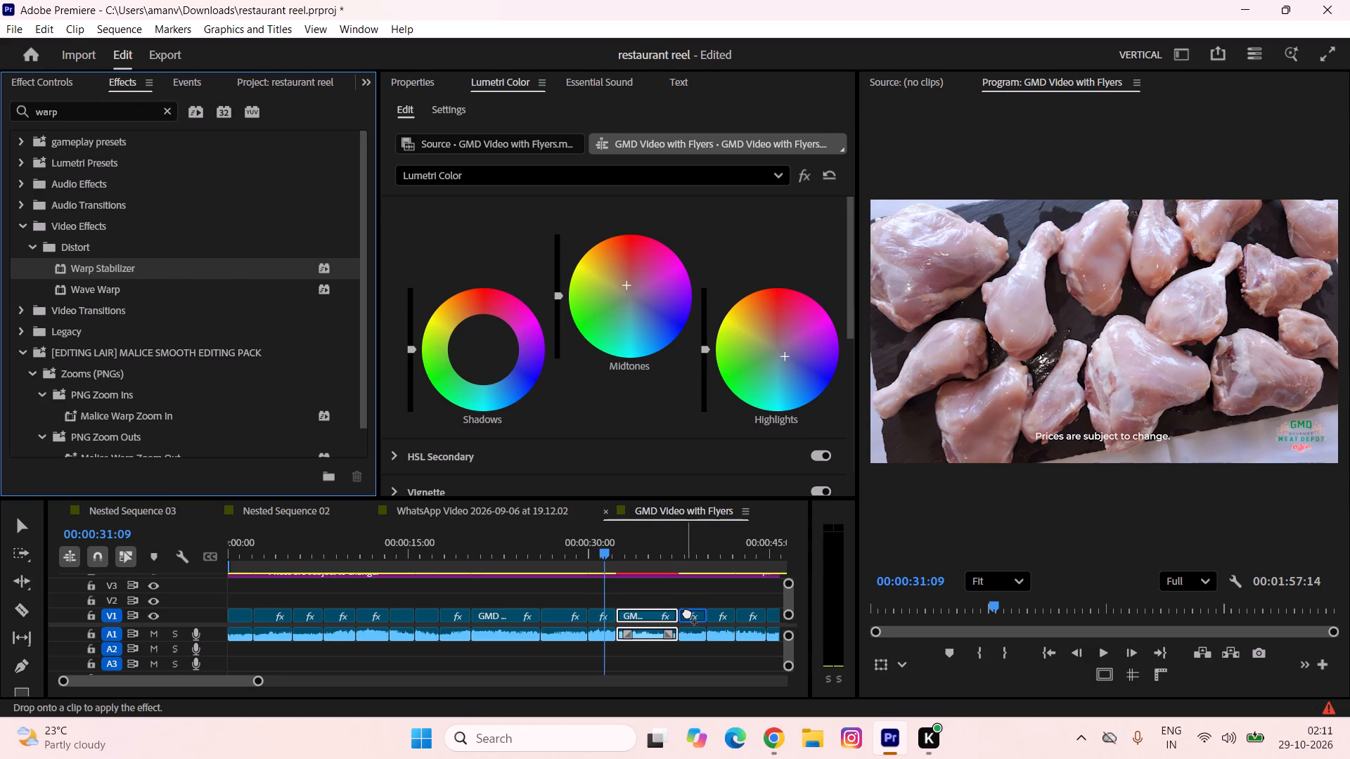
pyautogui.moveTo(687, 612); pyautogui.dragTo(688, 613)
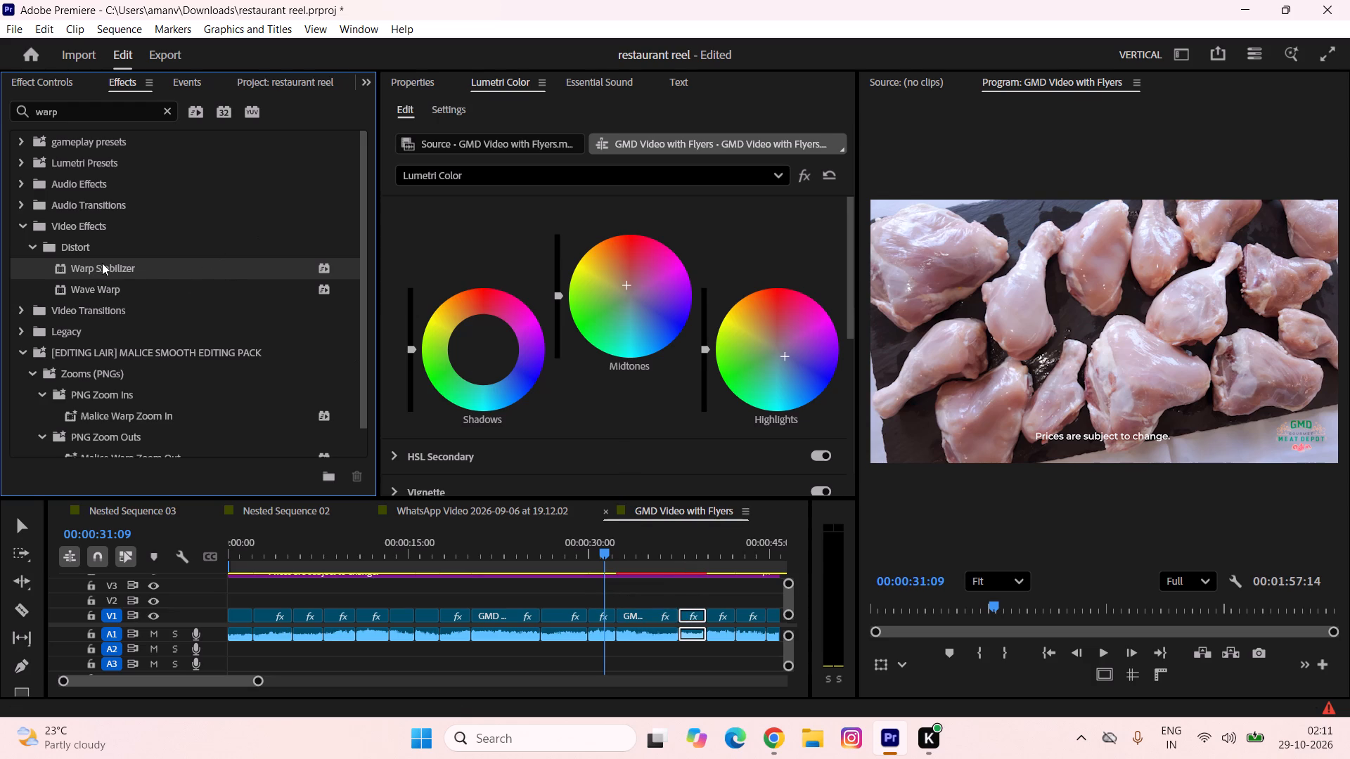
pyautogui.moveTo(96, 263); pyautogui.dragTo(718, 614)
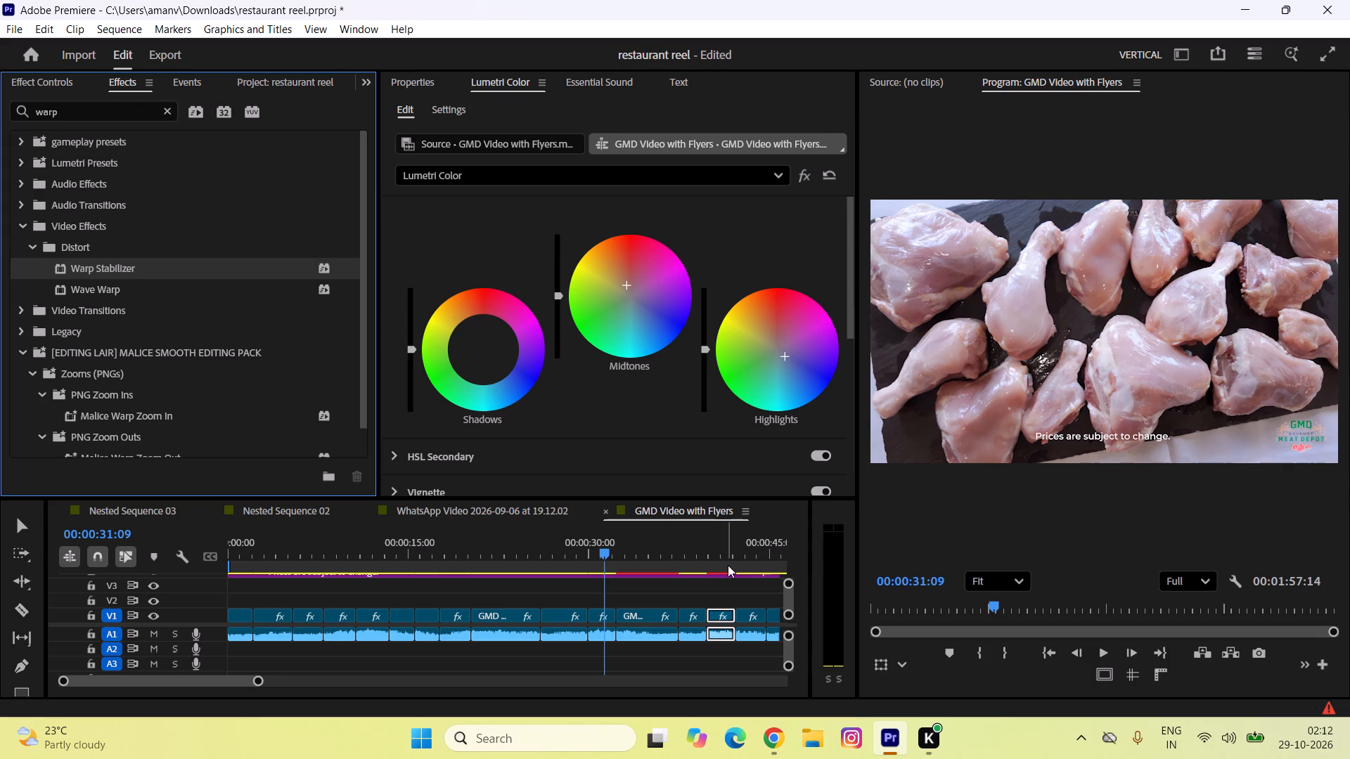
# Play the sequence from 00:00:31:09 to the baby goat chops package at 00:00:43:06 to check the stabilized clips.
pyautogui.press('-')
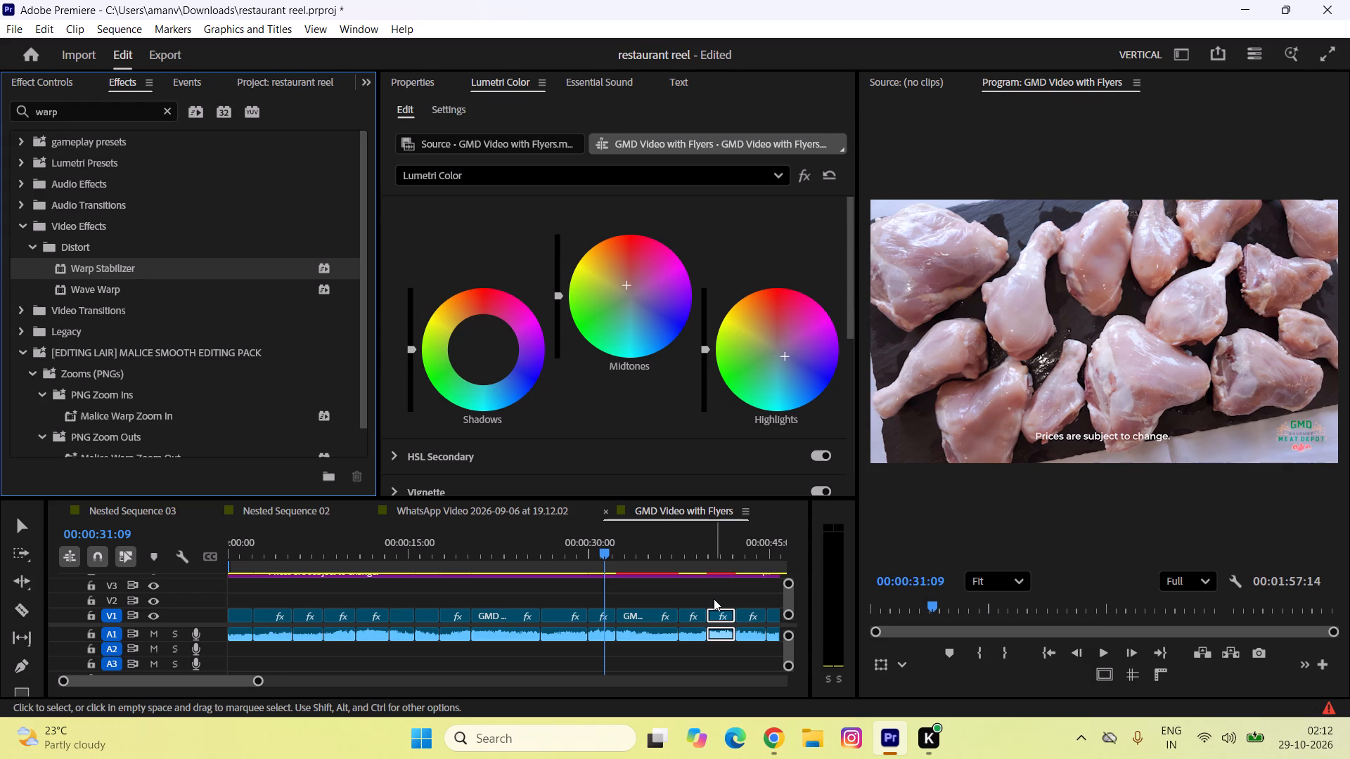
pyautogui.click(714, 599)
pyautogui.write('-=')
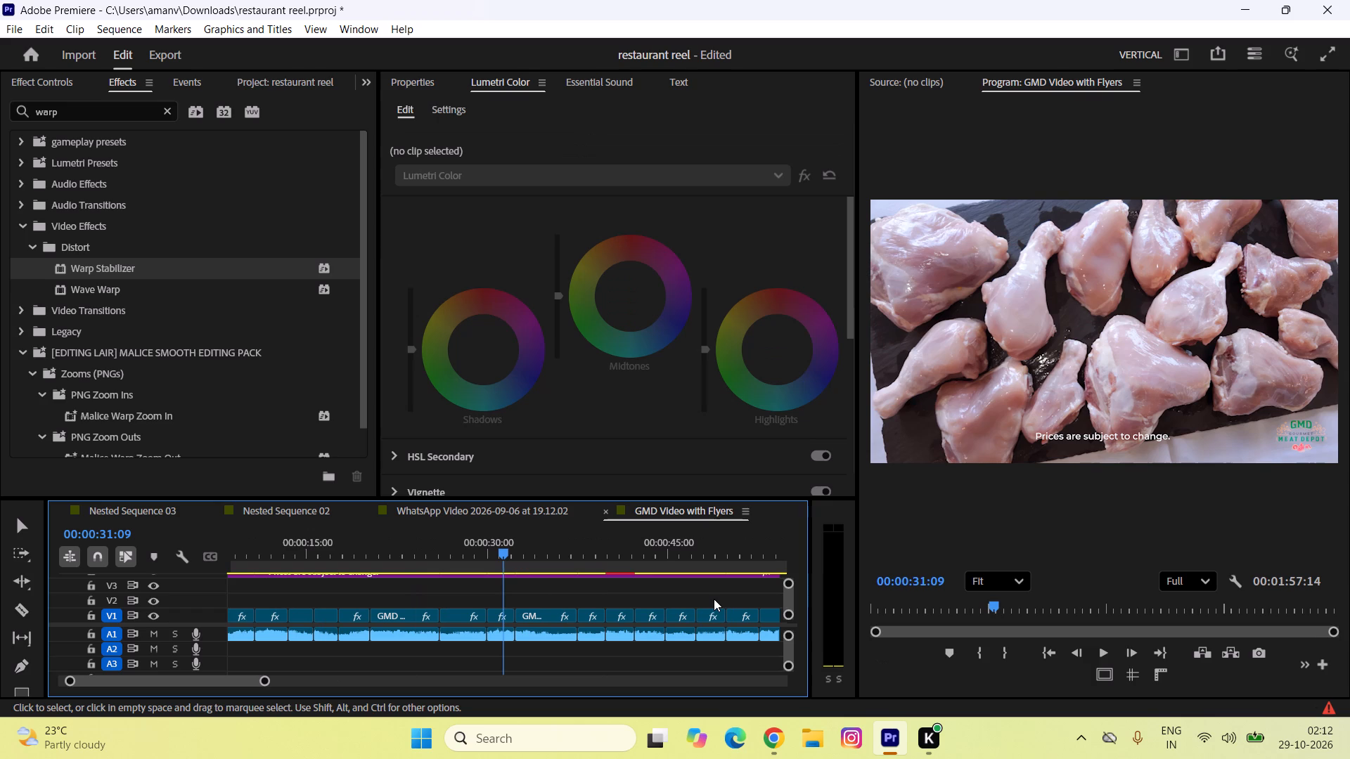
pyautogui.press('space')
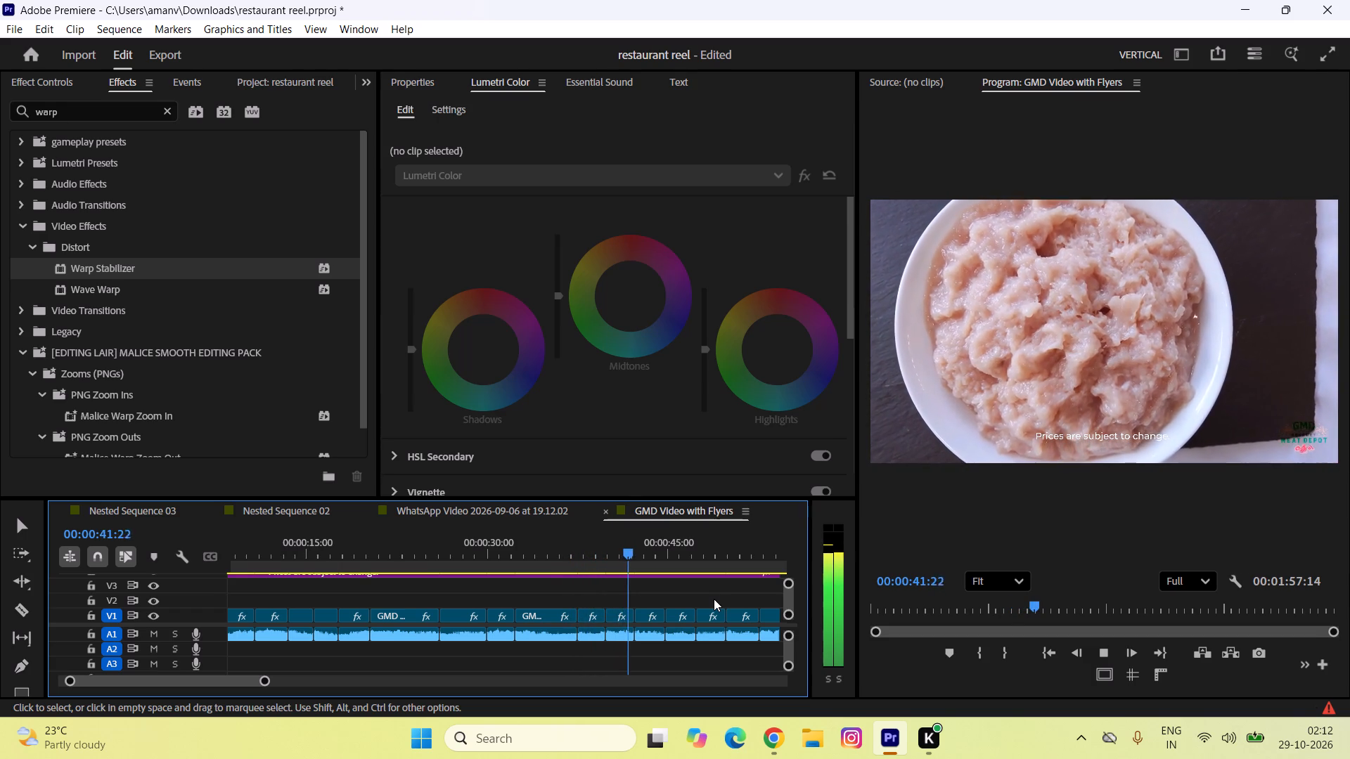
pyautogui.press('space')
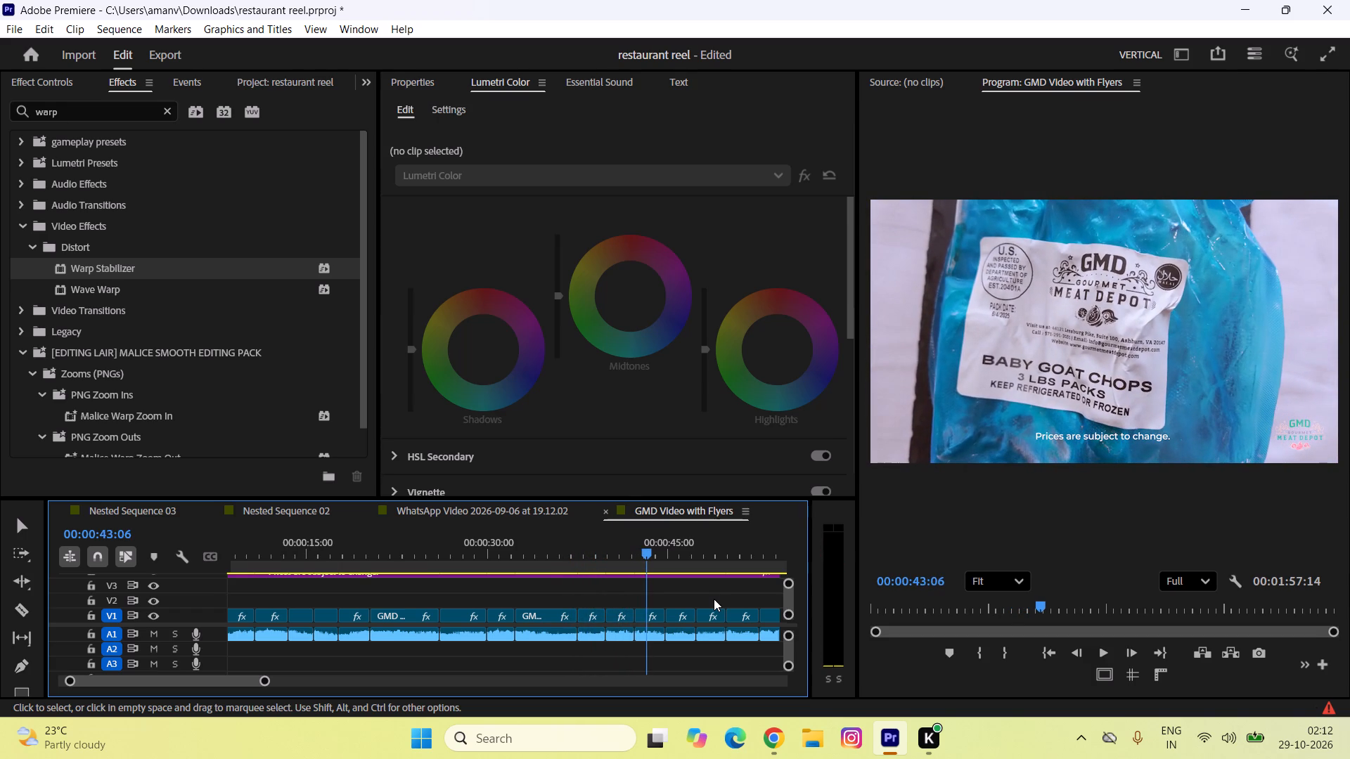
# Apply Warp Stabilizer to the packaged baby goat chops clip at 00:00:43:06 and to the two V1 clips right after it.
pyautogui.moveTo(110, 268); pyautogui.dragTo(648, 618)
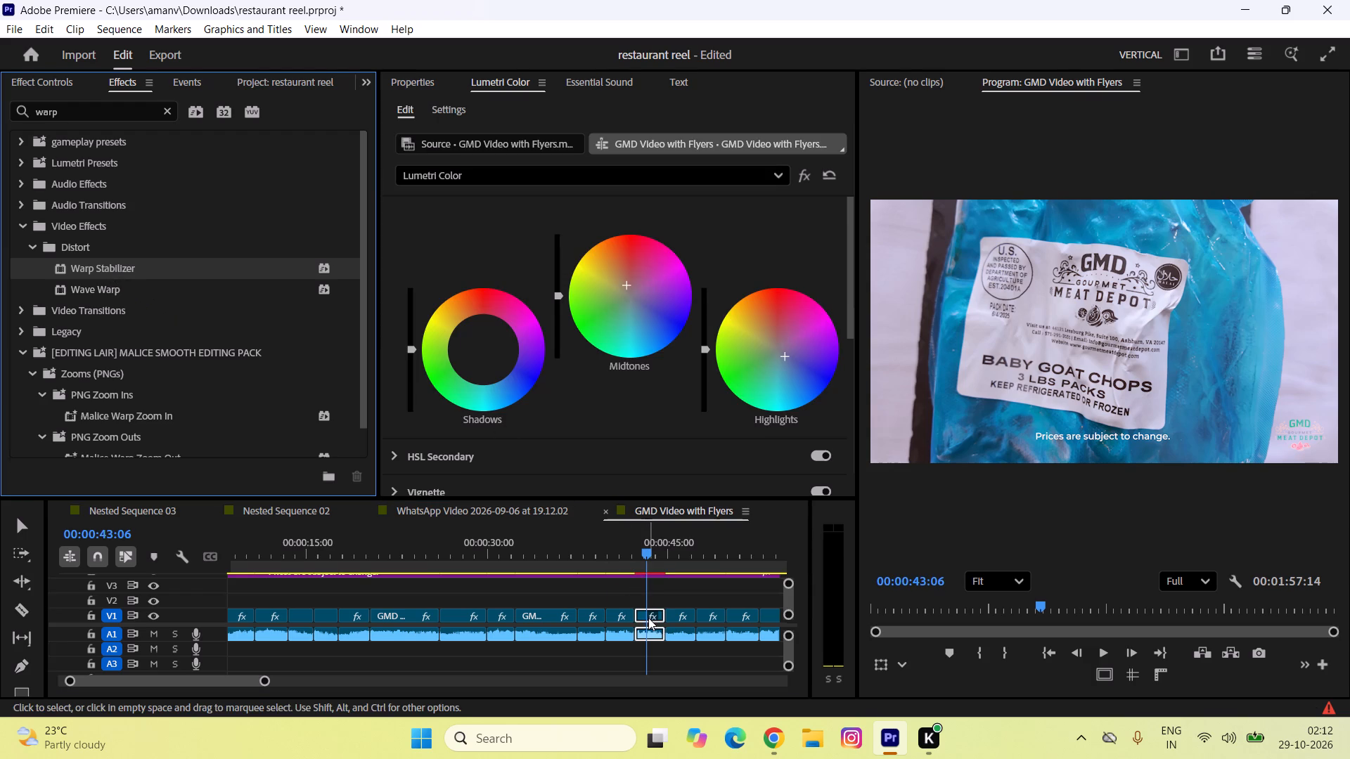
pyautogui.moveTo(91, 265); pyautogui.dragTo(586, 515)
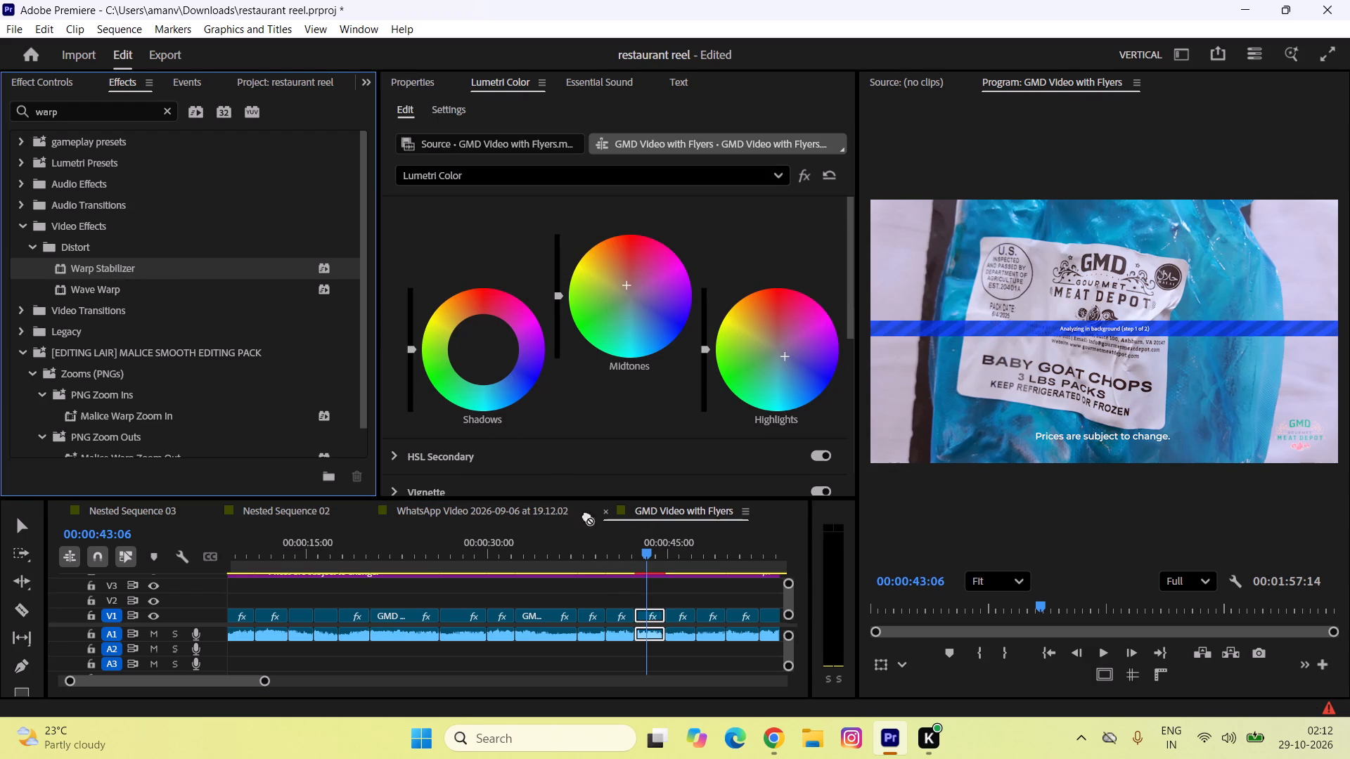
pyautogui.moveTo(586, 515); pyautogui.dragTo(676, 616)
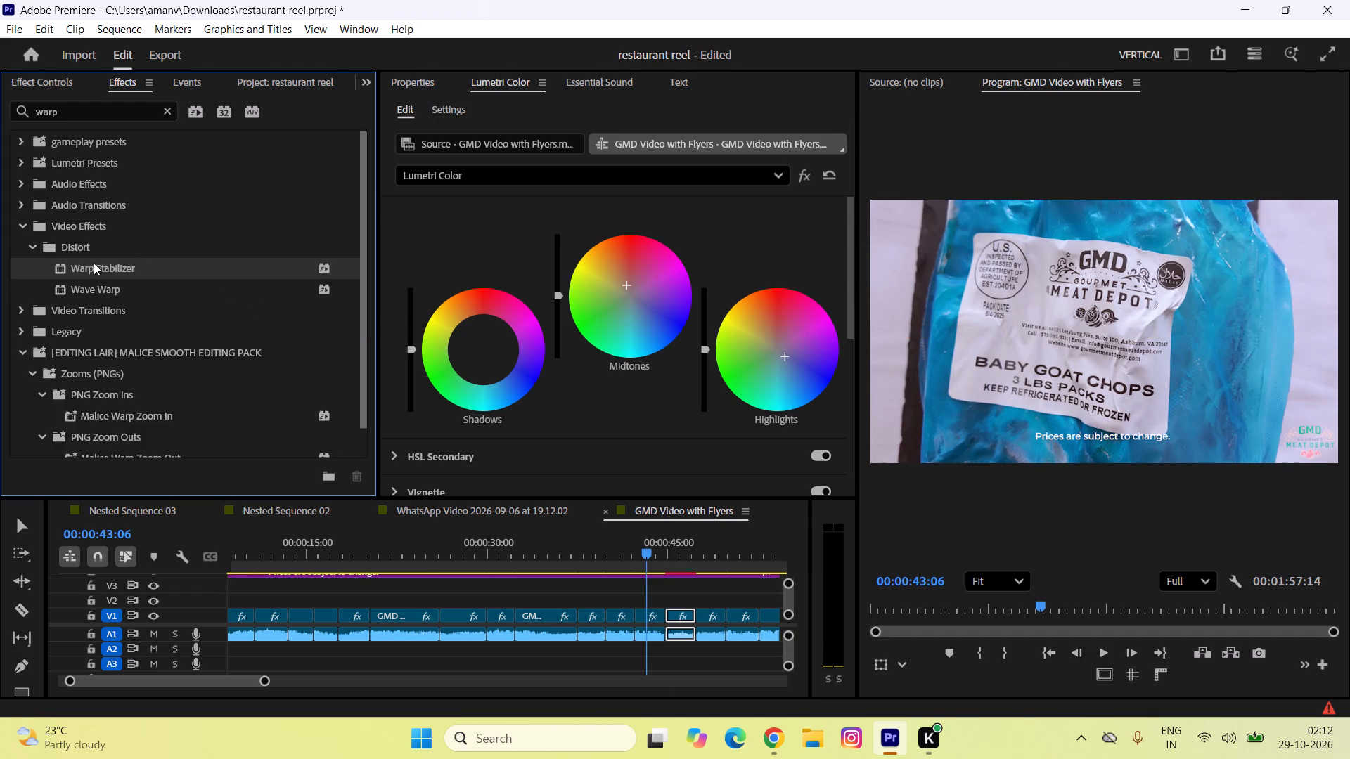
pyautogui.moveTo(85, 266); pyautogui.dragTo(707, 616)
# Replay the baby goat chops clips from 00:00:42:10 and again from about 00:00:45:00, stopping at 00:00:50:09, to check their stabilization.
pyautogui.click(638, 550)
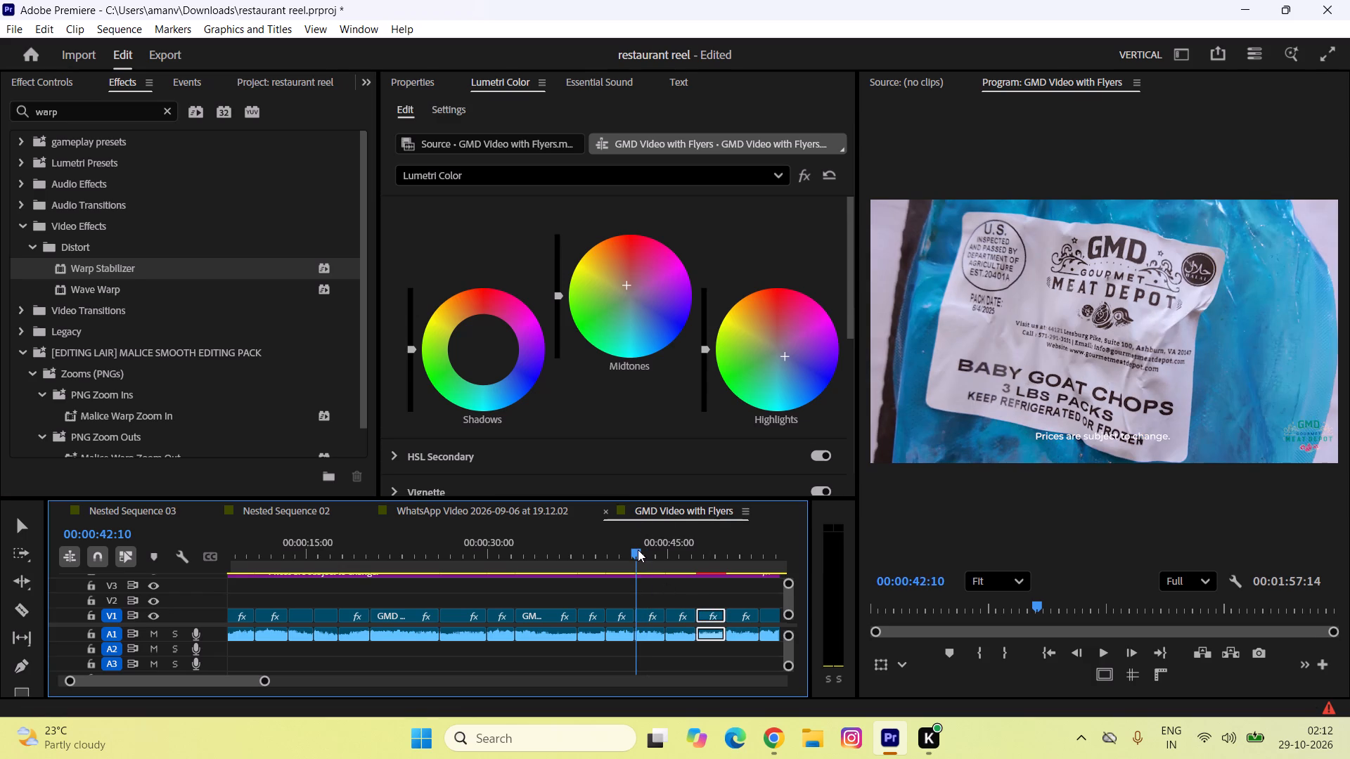
pyautogui.press('space')
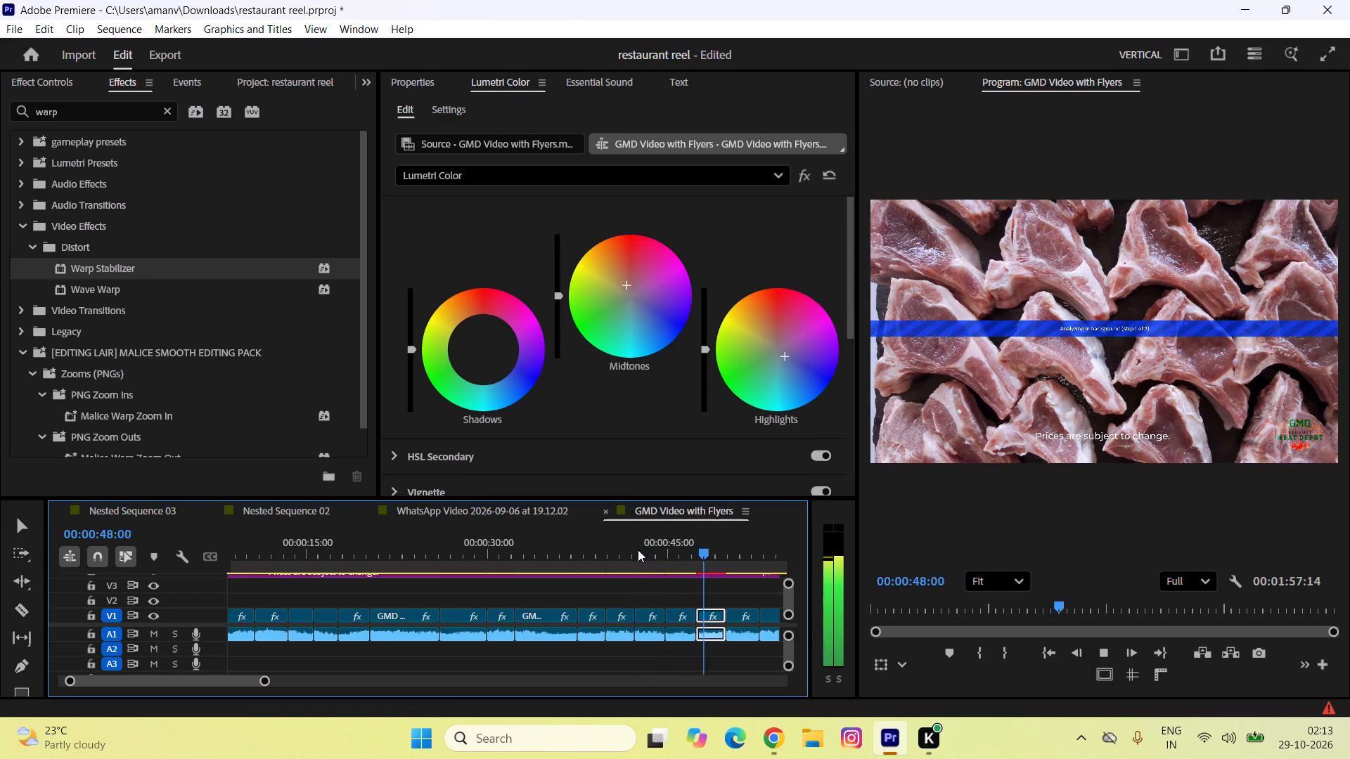
pyautogui.press('space')
pyautogui.write('-==')
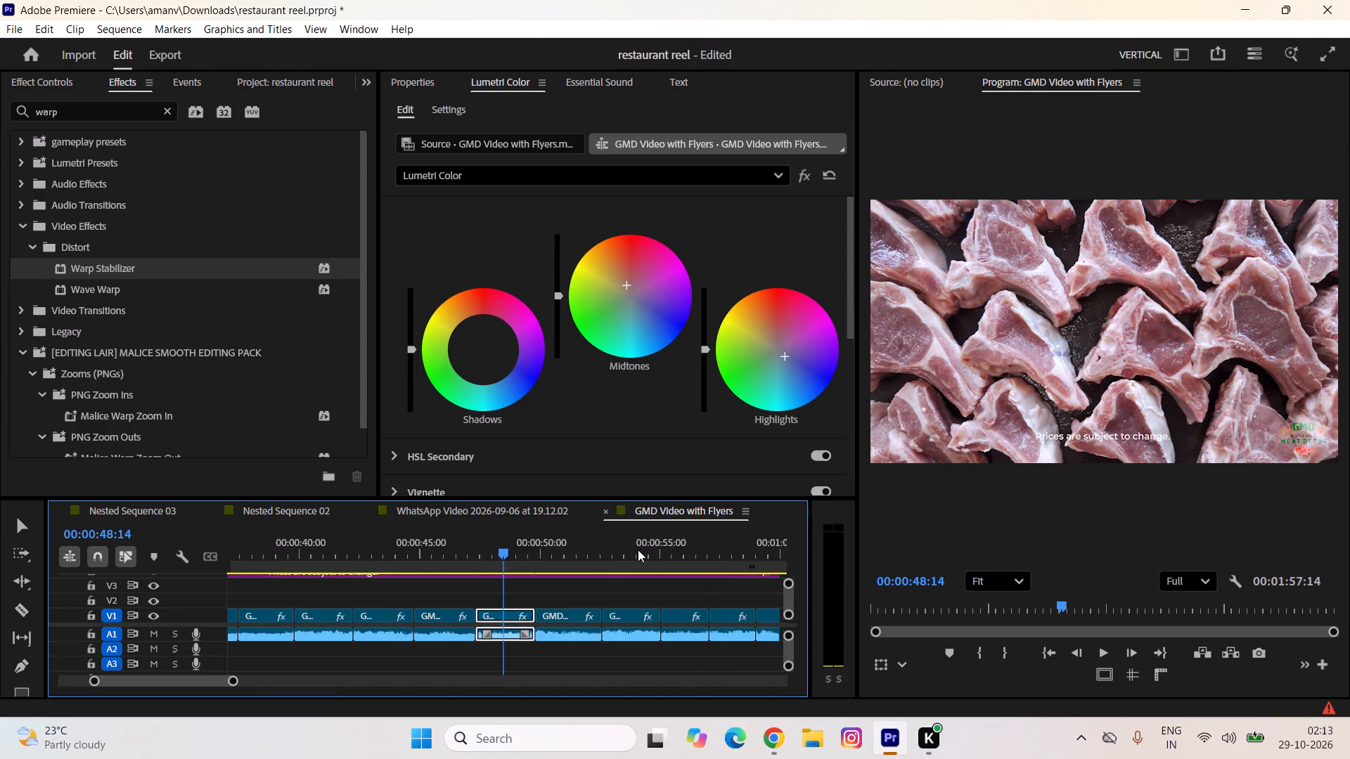
pyautogui.press('space')
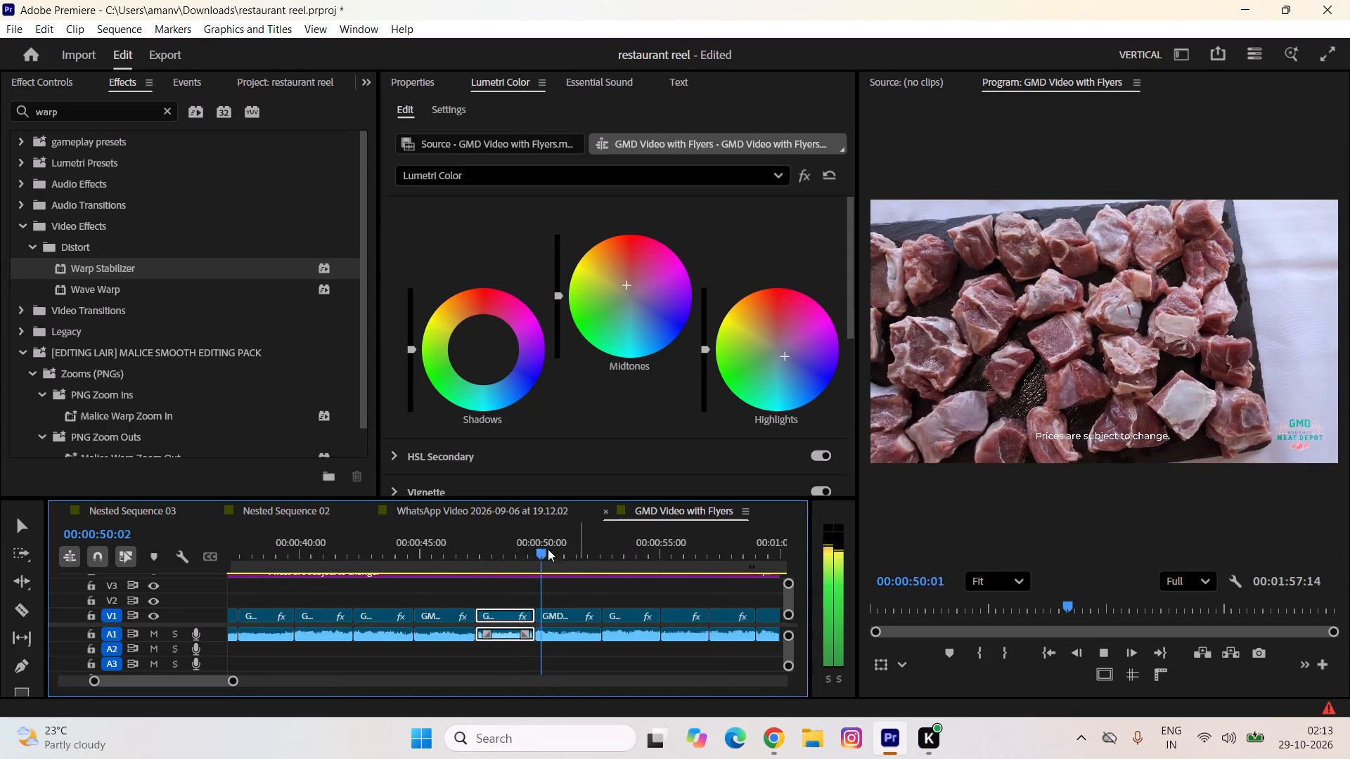
pyautogui.click(430, 548)
pyautogui.press('space')
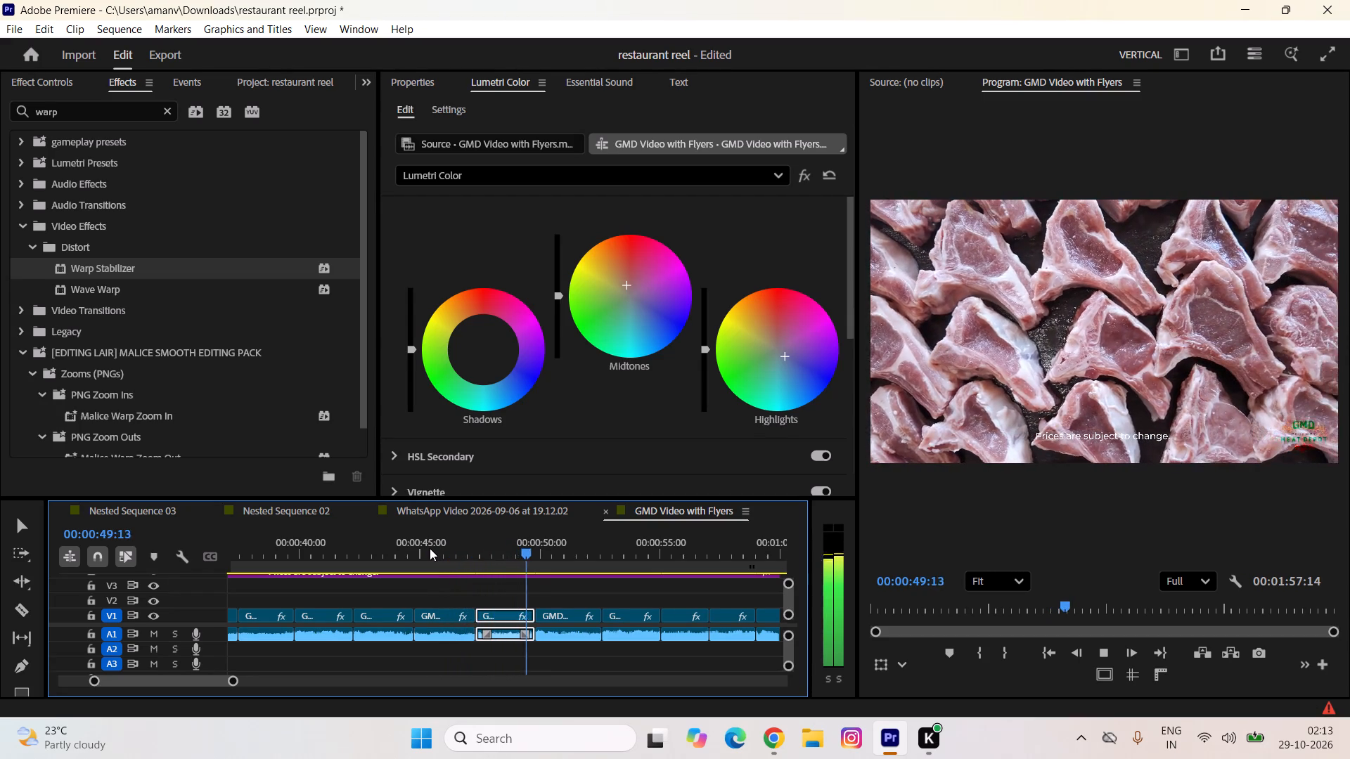
pyautogui.press('space')
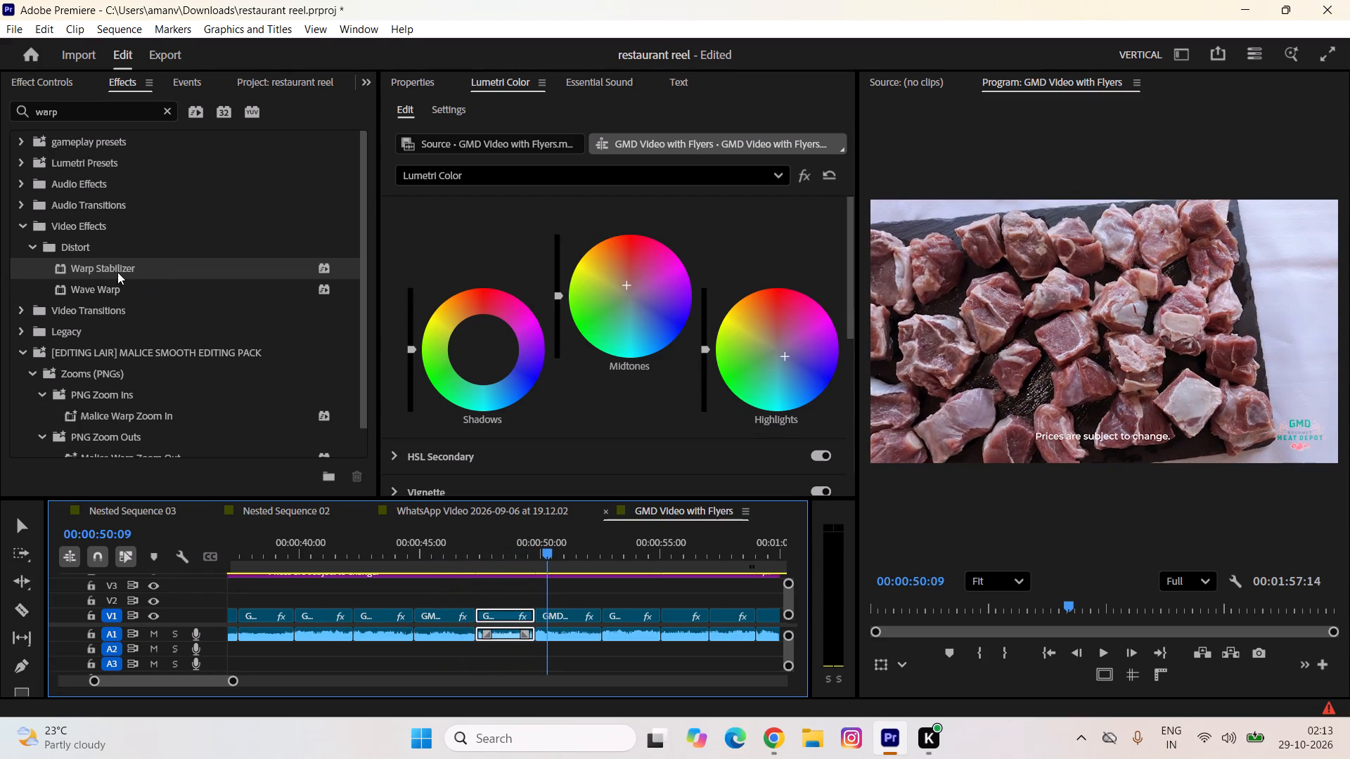
# Apply Warp Stabilizer to the cubed meat clip at 00:00:50:09 and to the two V1 clips right after it.
pyautogui.moveTo(98, 264); pyautogui.dragTo(566, 616)
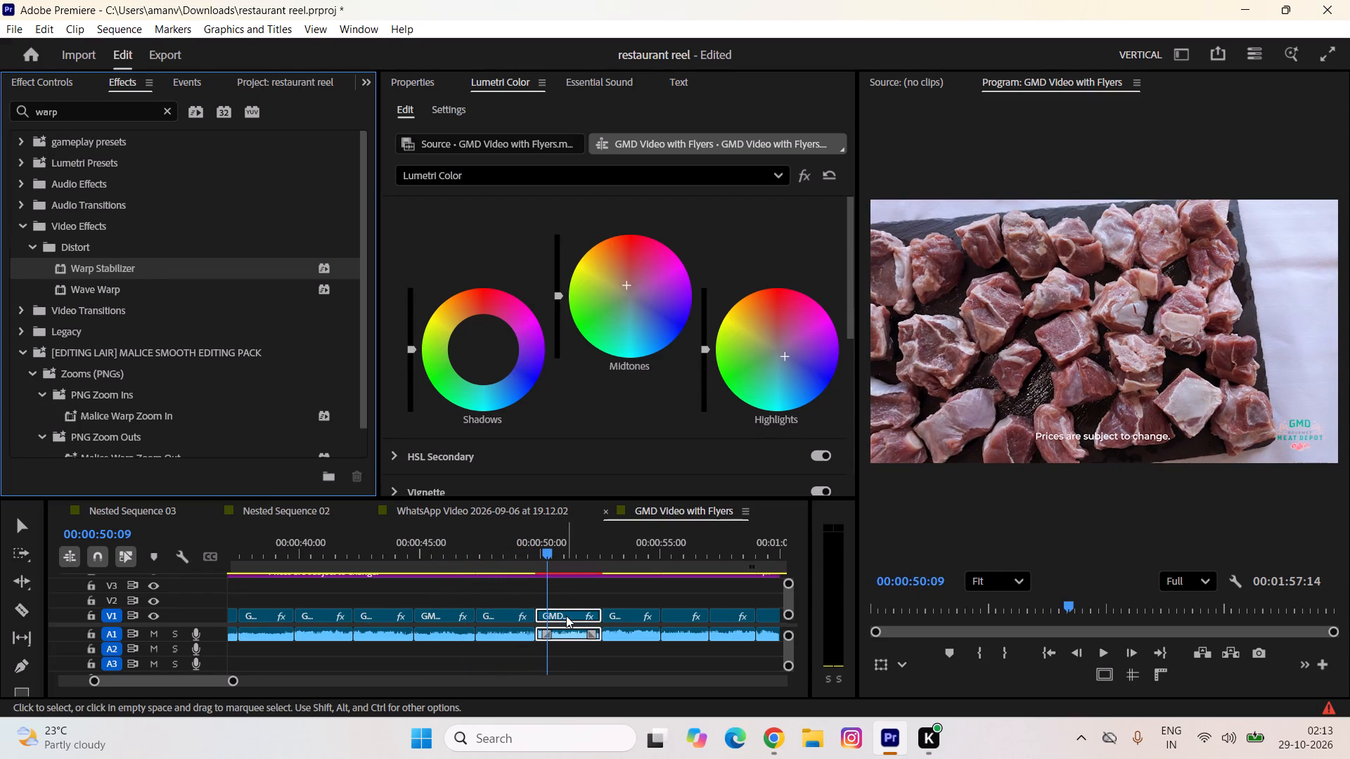
pyautogui.moveTo(89, 266); pyautogui.dragTo(632, 611)
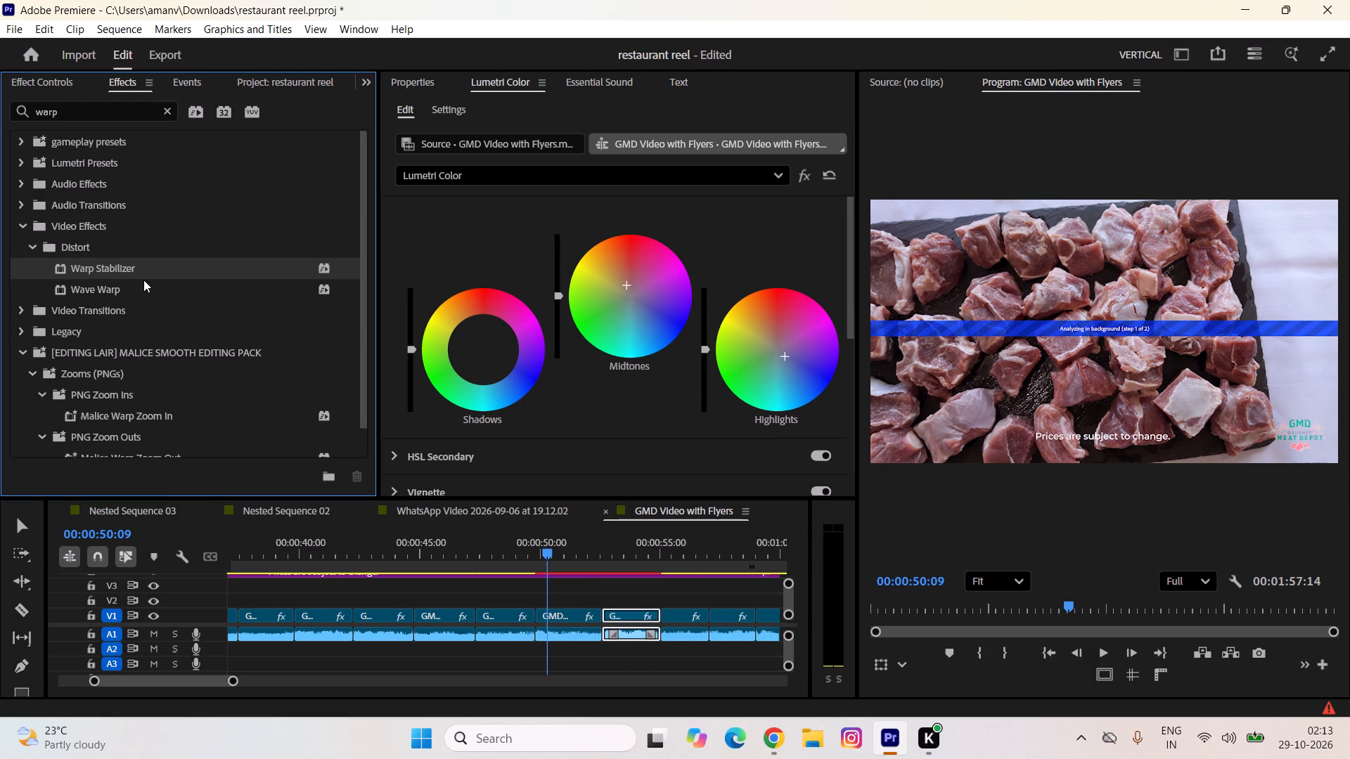
pyautogui.moveTo(80, 264); pyautogui.dragTo(160, 280)
pyautogui.moveTo(160, 280); pyautogui.dragTo(288, 318)
pyautogui.moveTo(288, 318); pyautogui.dragTo(624, 429)
pyautogui.hscroll(1, 295, 320)
pyautogui.hscroll(1, 404, 339)
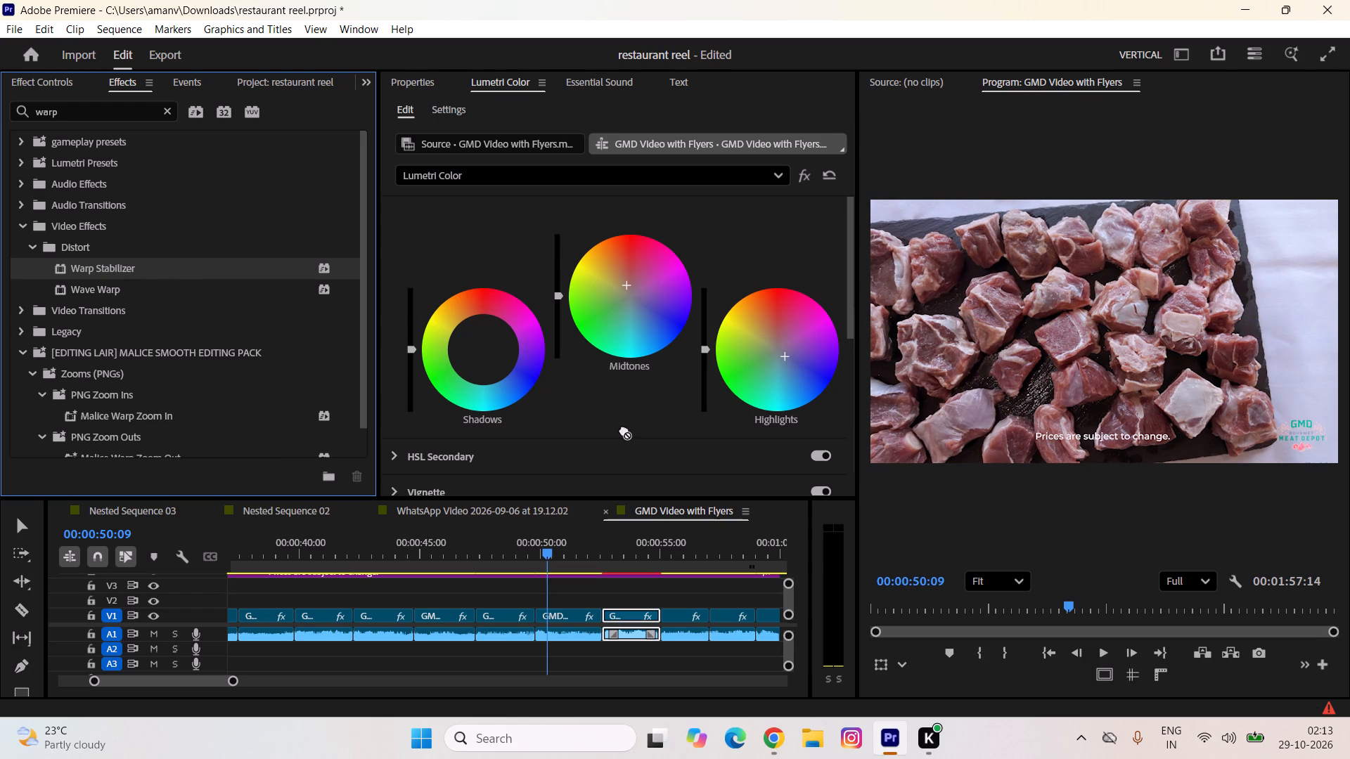
pyautogui.hscroll(1, 624, 429)
pyautogui.moveTo(624, 429); pyautogui.dragTo(688, 611)
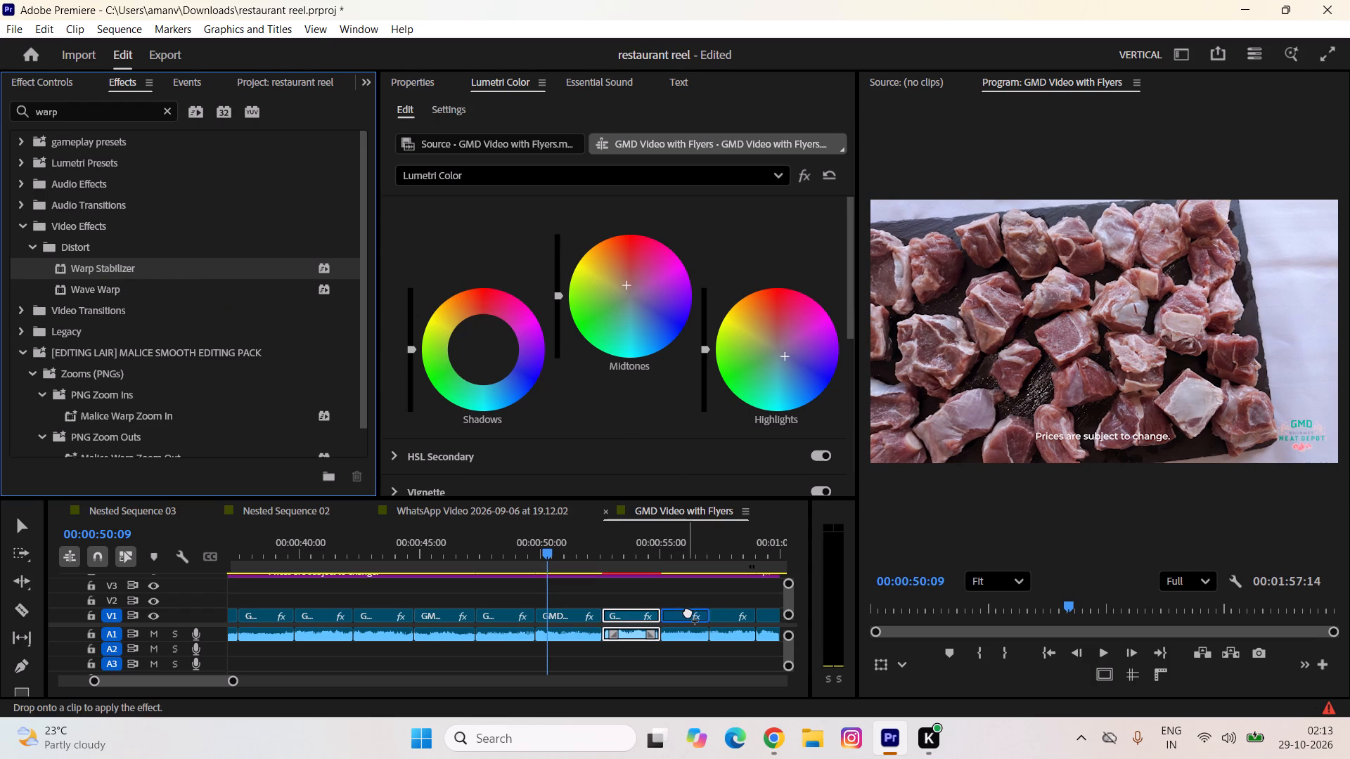
pyautogui.moveTo(688, 611); pyautogui.dragTo(688, 609)
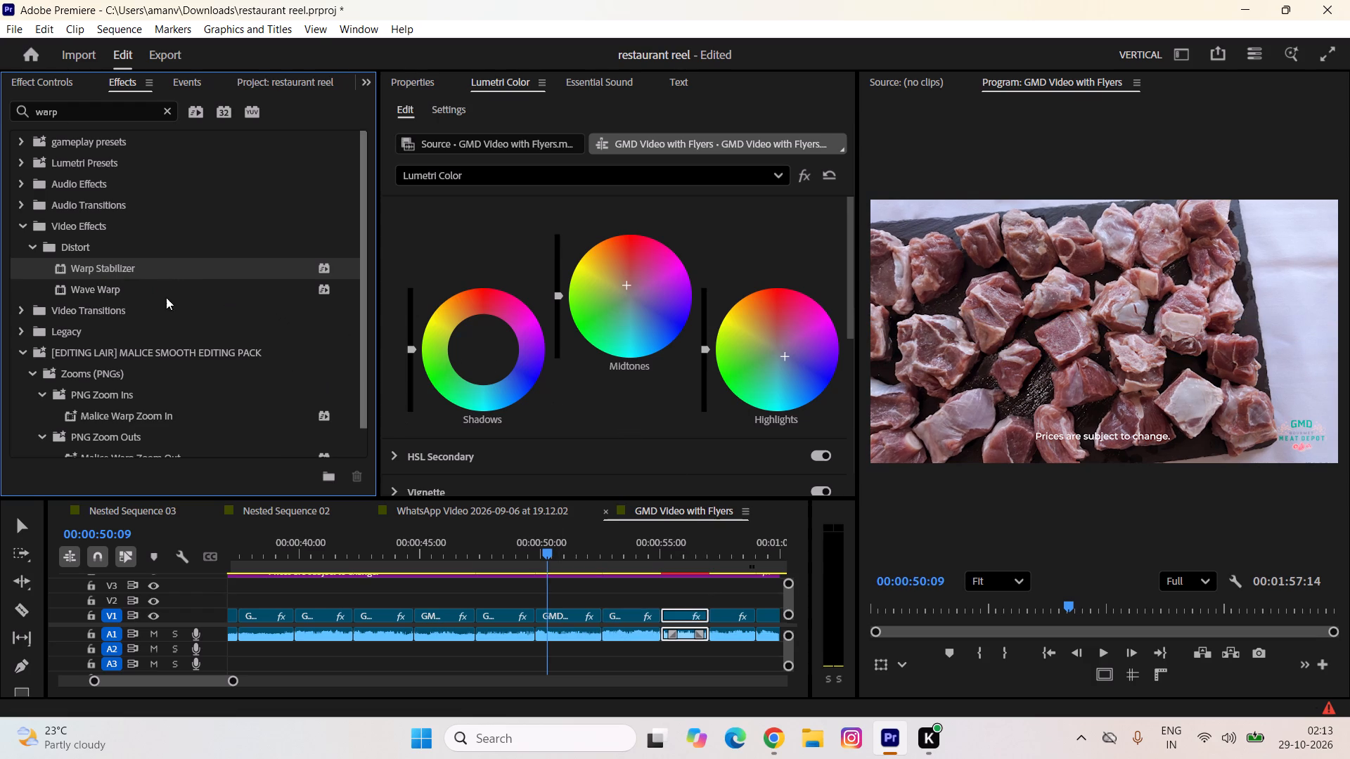
# Apply Warp Stabilizer to the ground meat clip on V1 that starts at 00:00:57:01.
pyautogui.moveTo(114, 266); pyautogui.dragTo(419, 389)
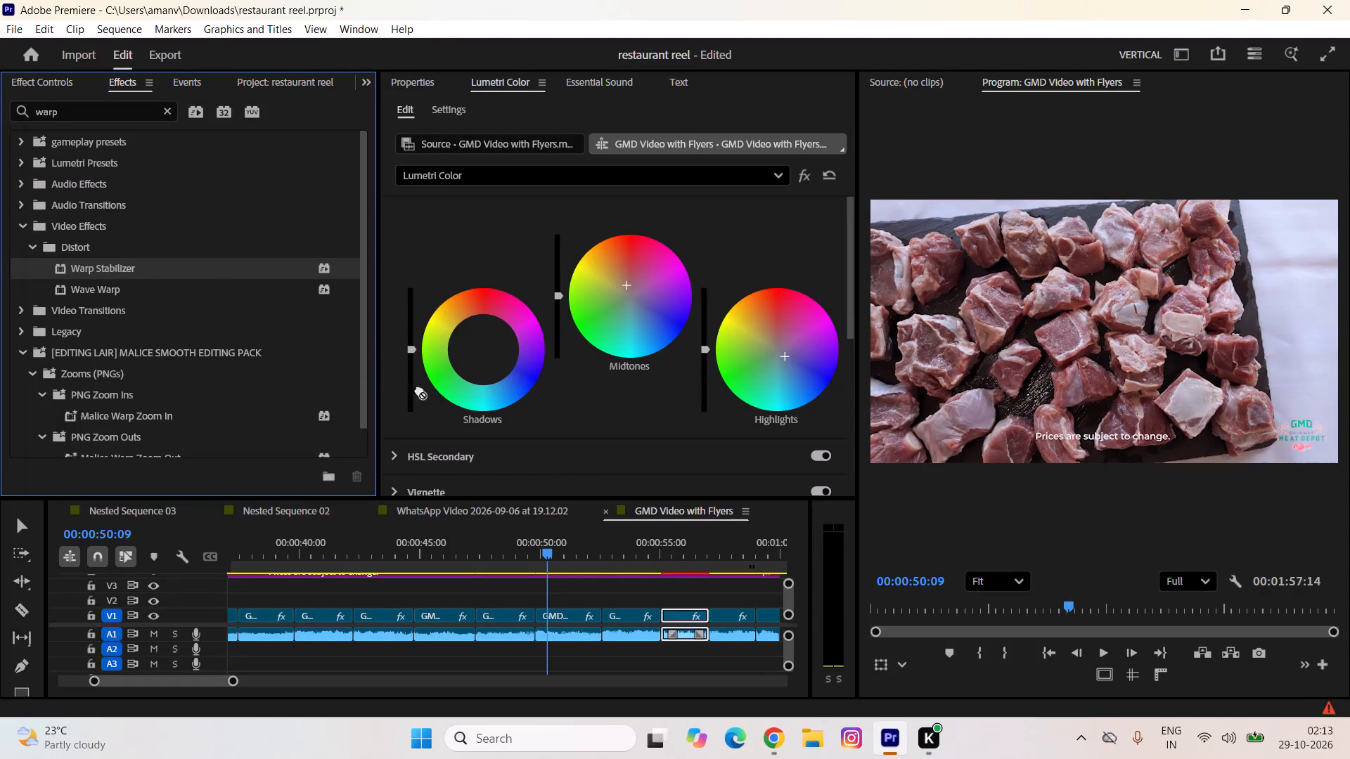
pyautogui.hscroll(1, 402, 384)
pyautogui.moveTo(419, 389); pyautogui.dragTo(726, 616)
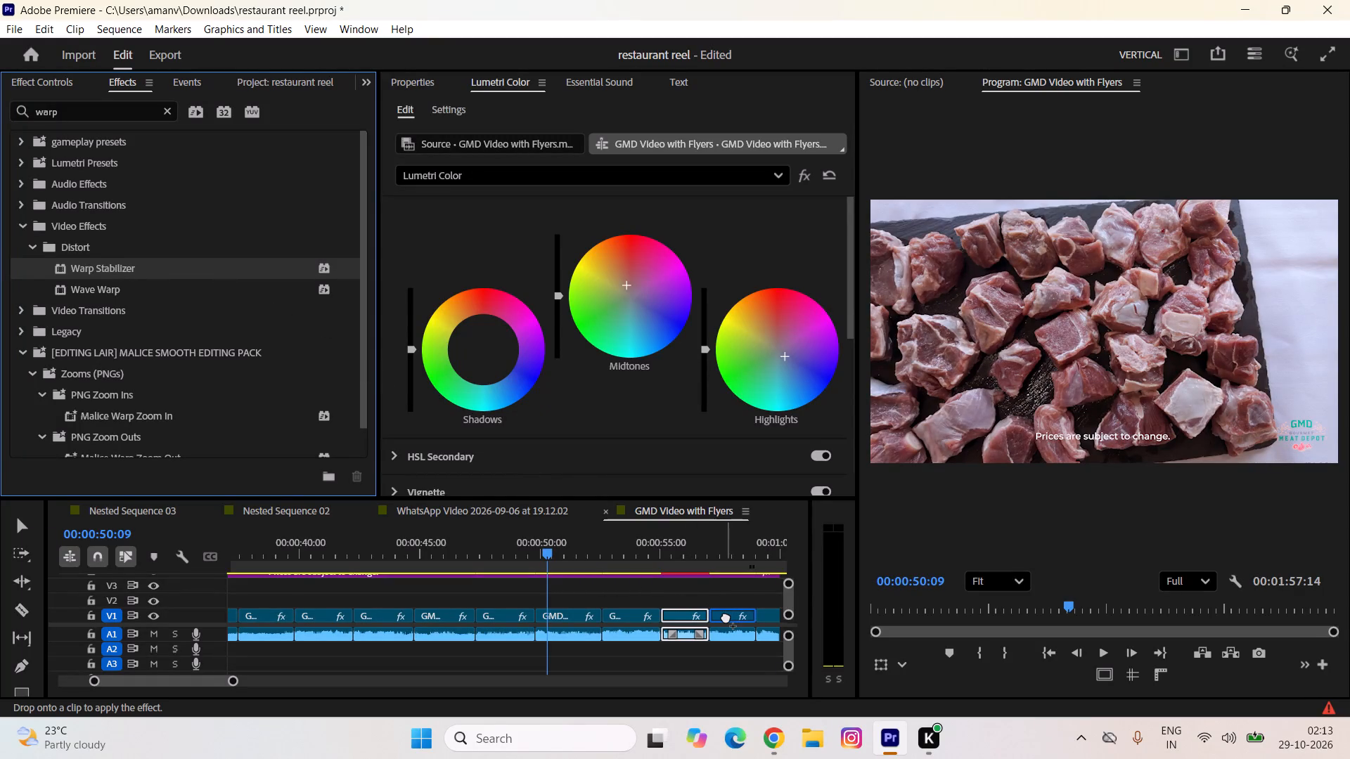
pyautogui.moveTo(726, 616); pyautogui.dragTo(722, 615)
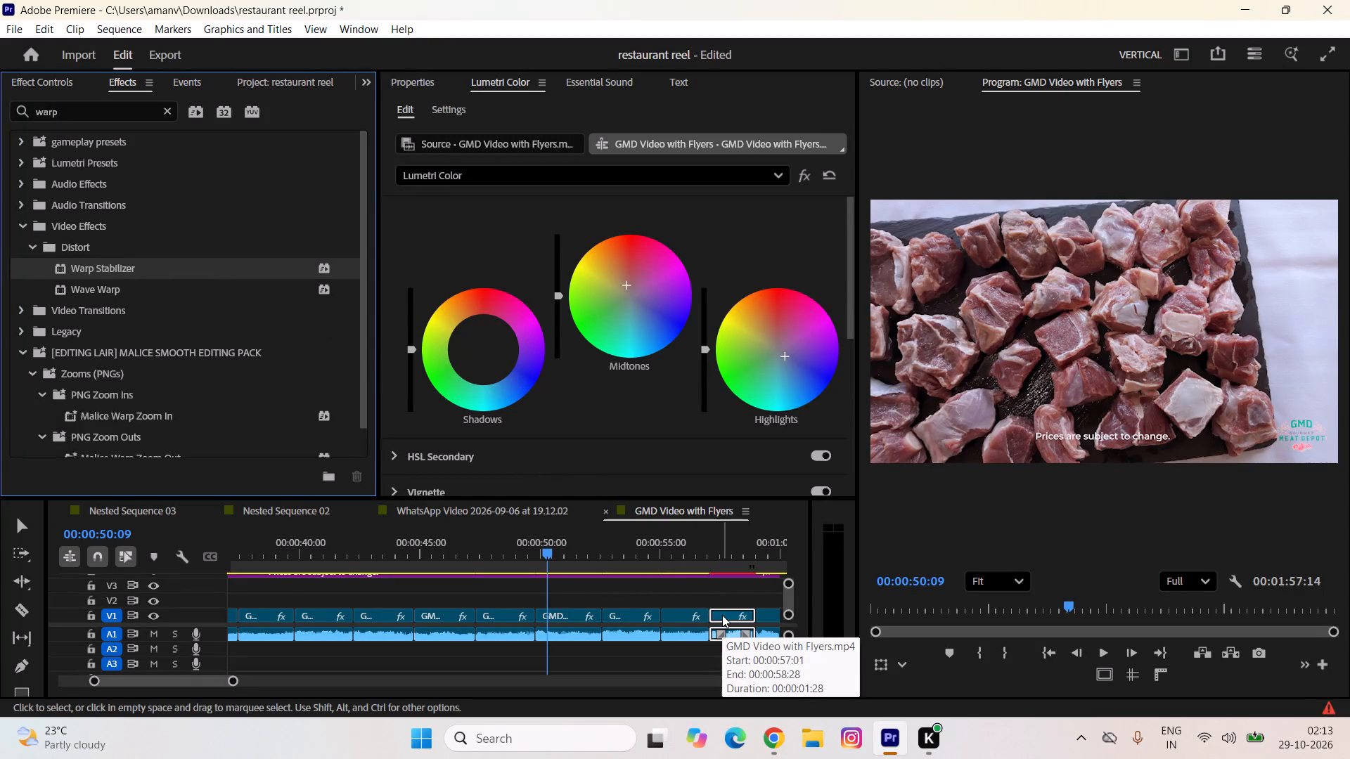
# Play the sequence from 00:00:50:09 to 00:00:58:01, and apply Warp Stabilizer to the two V1 clips right after the ground meat clip.
pyautogui.press('space')
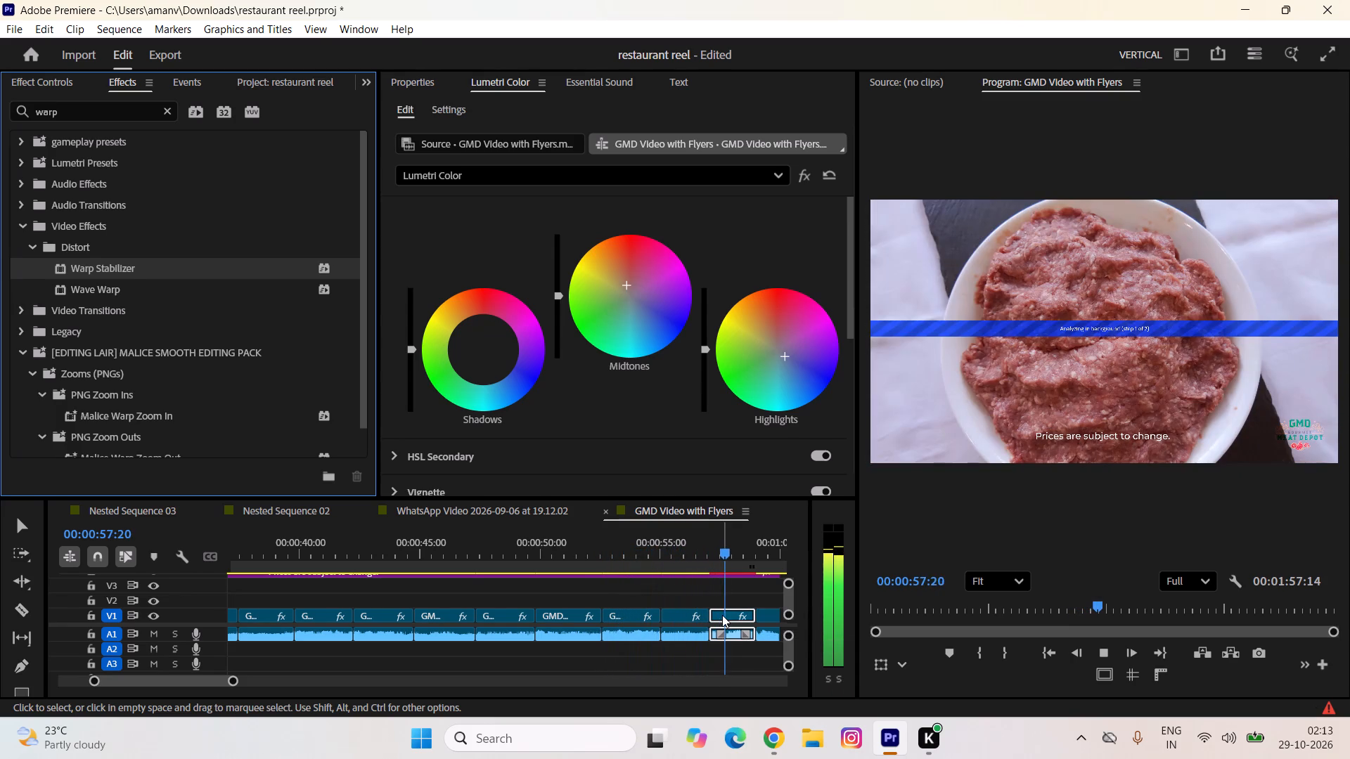
pyautogui.press('space')
pyautogui.write('---')
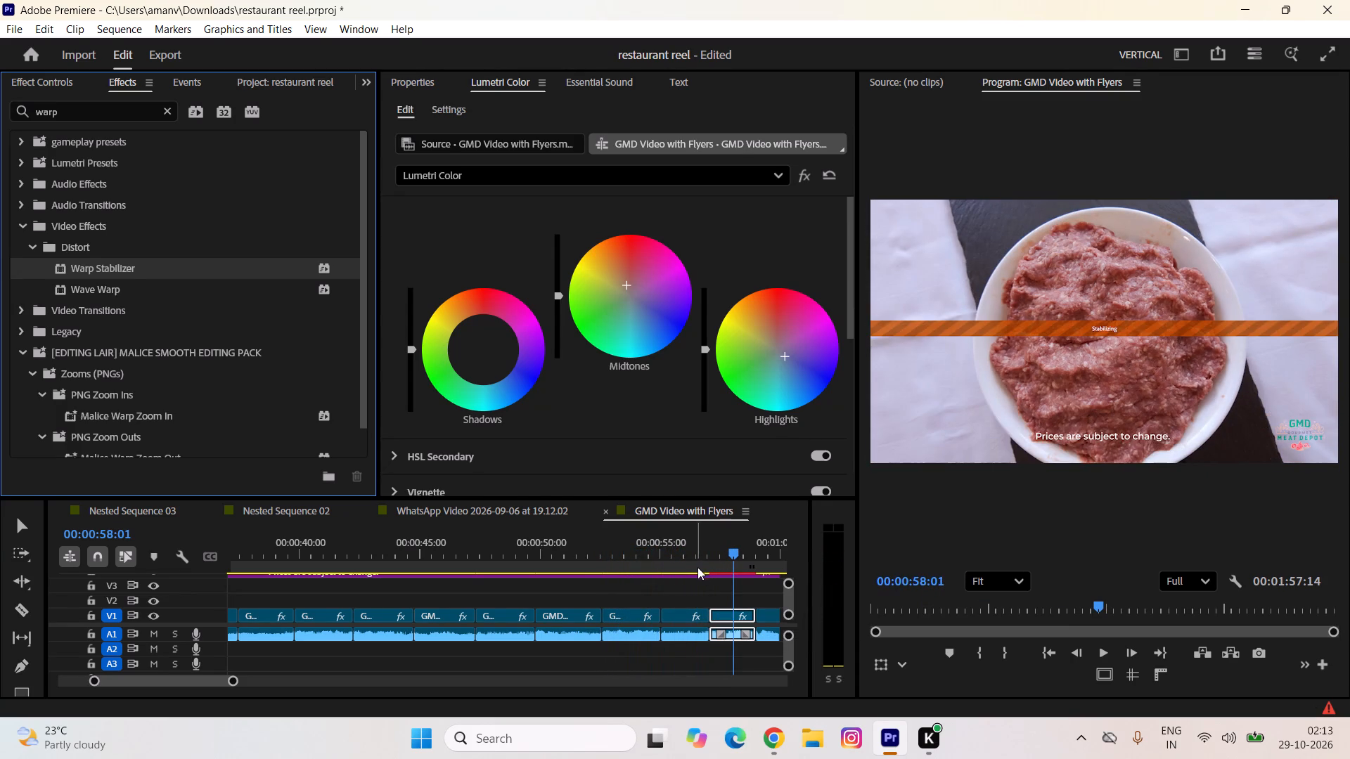
pyautogui.click(707, 592)
pyautogui.write('---===')
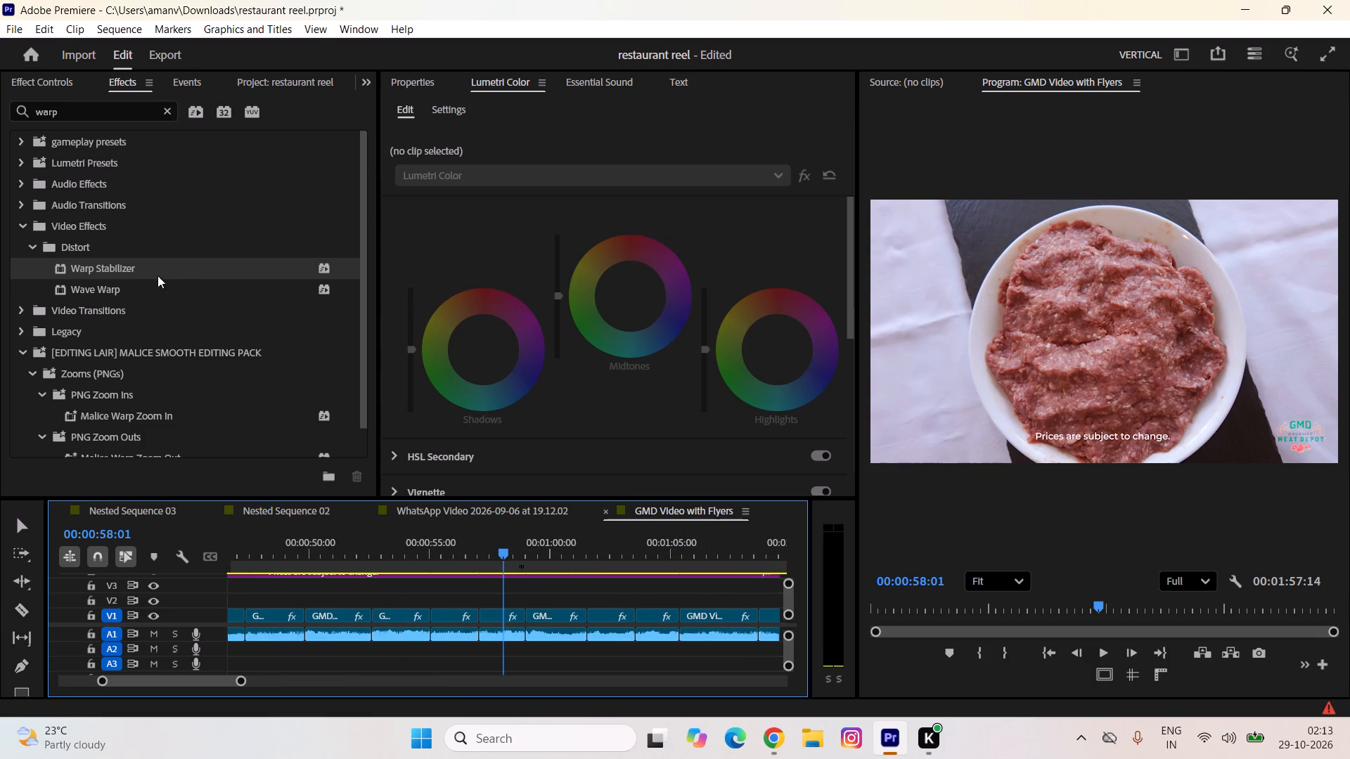
pyautogui.moveTo(122, 266); pyautogui.dragTo(551, 620)
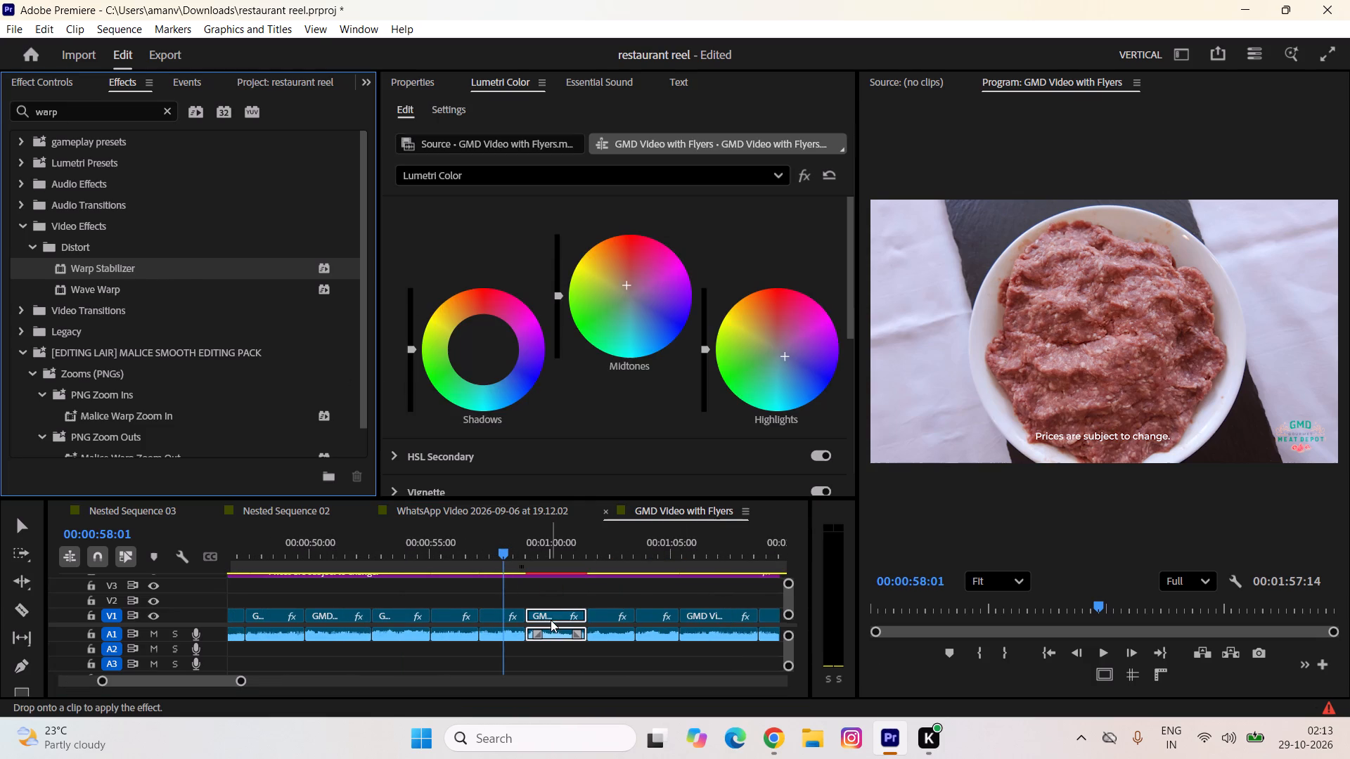
pyautogui.moveTo(96, 263); pyautogui.dragTo(607, 606)
pyautogui.moveTo(607, 606); pyautogui.dragTo(606, 614)
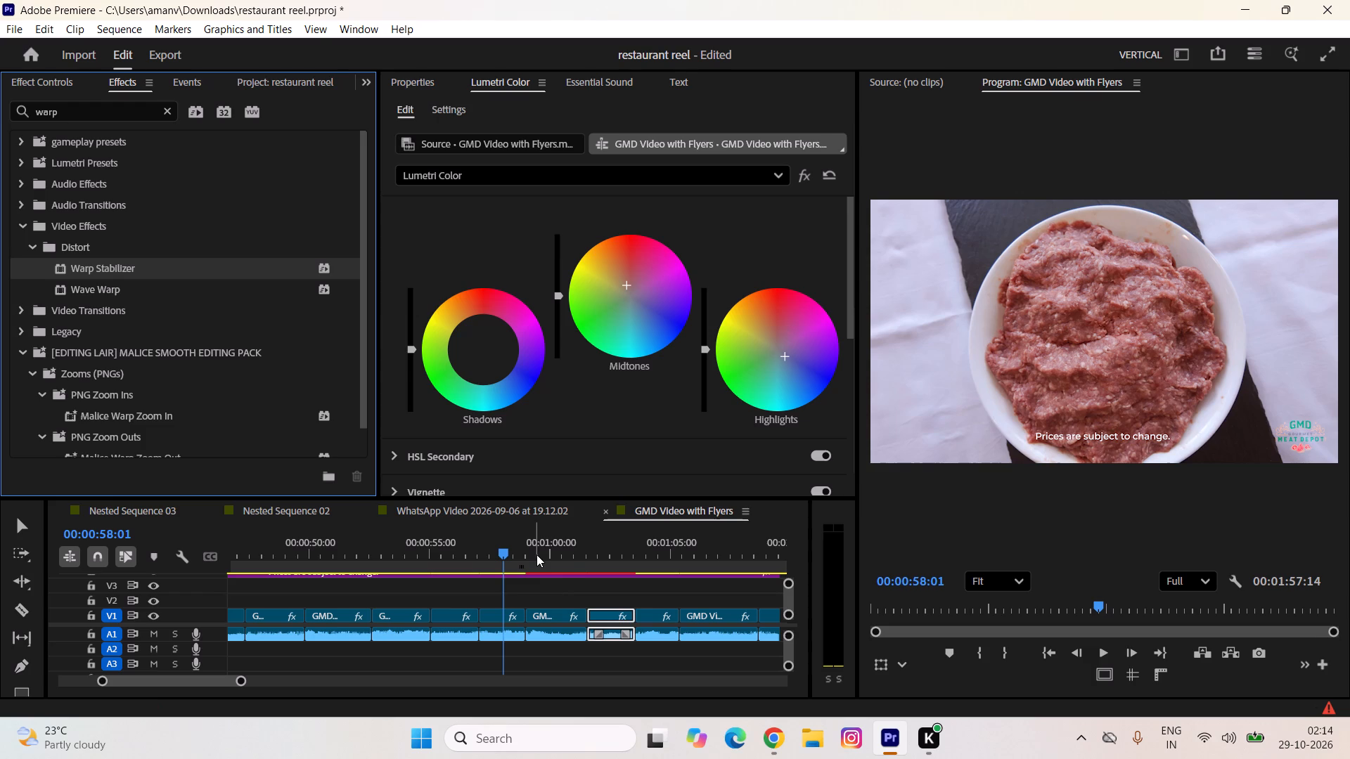
# Play on to 00:01:02:27 in the lamb shoulder chops package clip, and apply Warp Stabilizer to the two V1 clips right after it.
pyautogui.press('space')
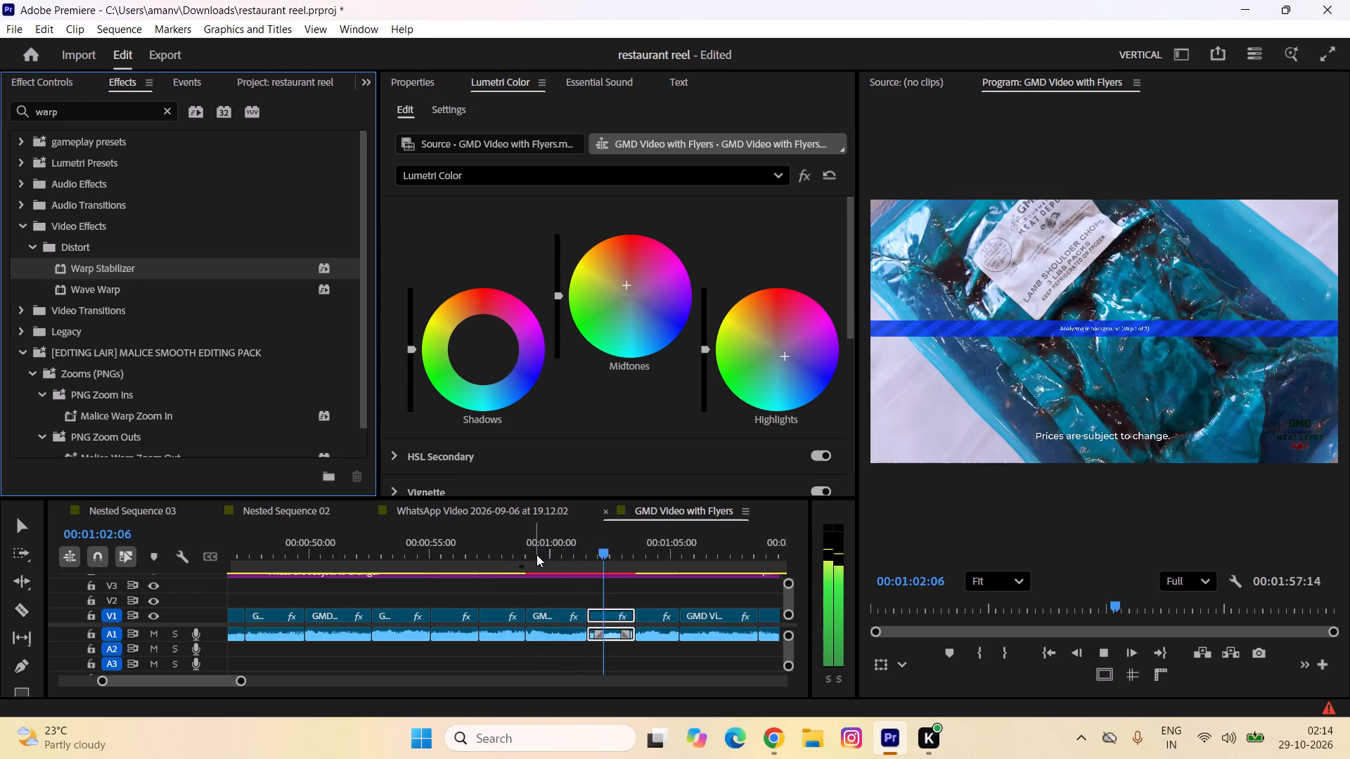
pyautogui.press('space')
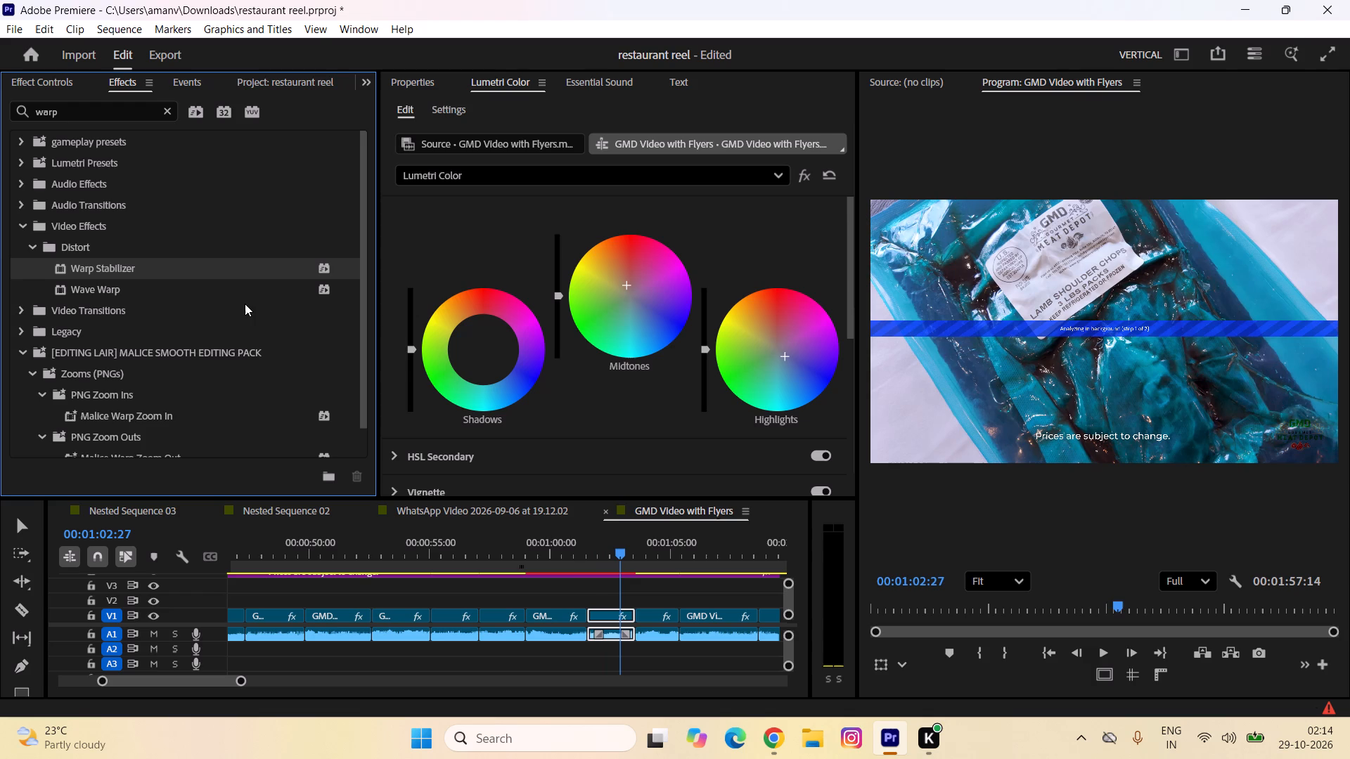
pyautogui.moveTo(91, 262); pyautogui.dragTo(657, 572)
pyautogui.moveTo(657, 572); pyautogui.dragTo(658, 611)
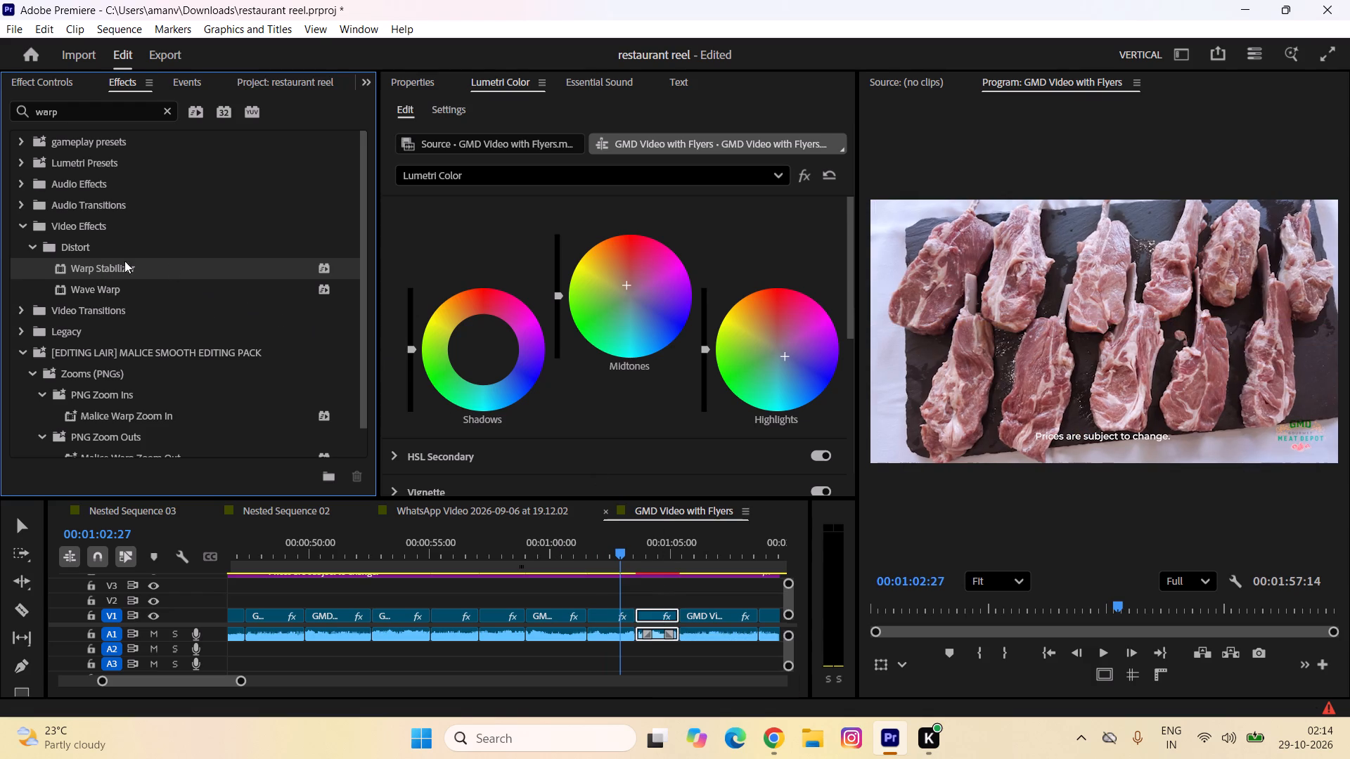
pyautogui.moveTo(91, 264); pyautogui.dragTo(695, 606)
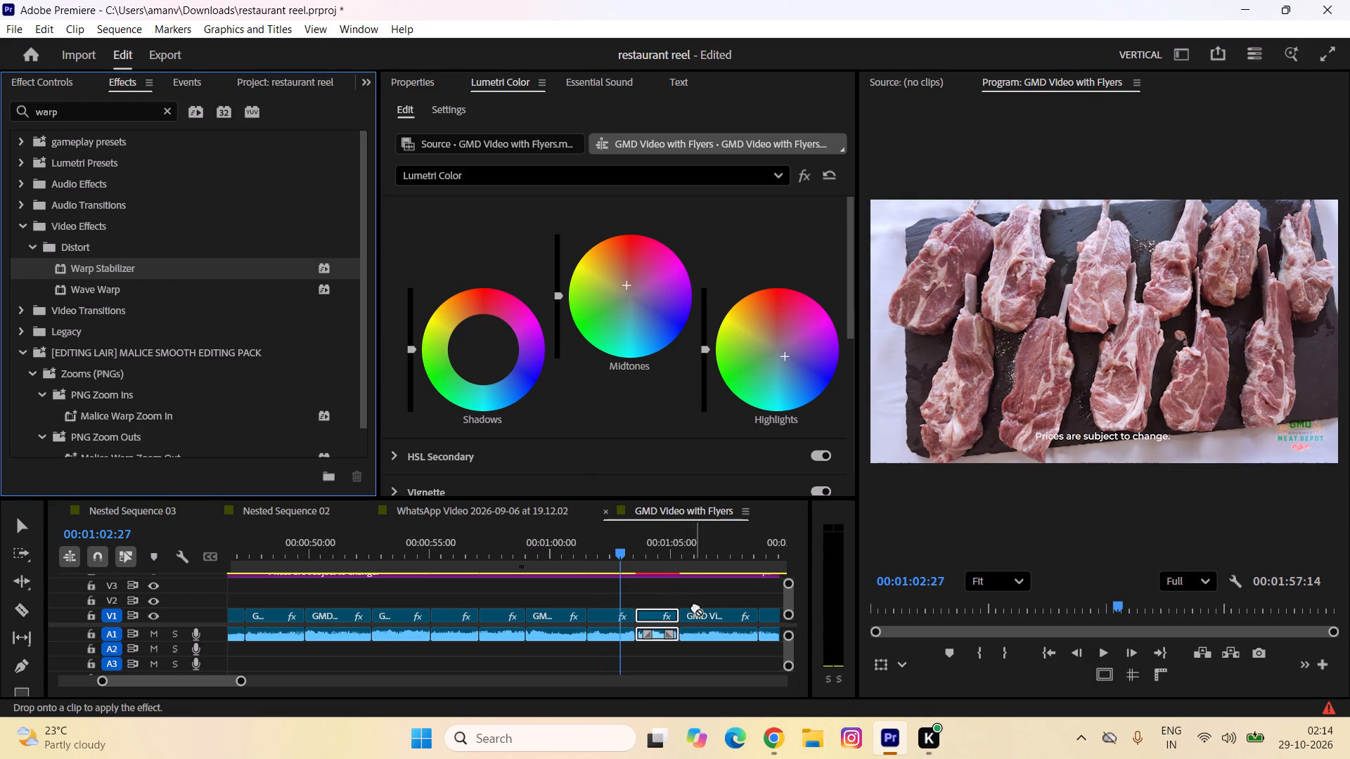
pyautogui.moveTo(695, 606); pyautogui.dragTo(697, 614)
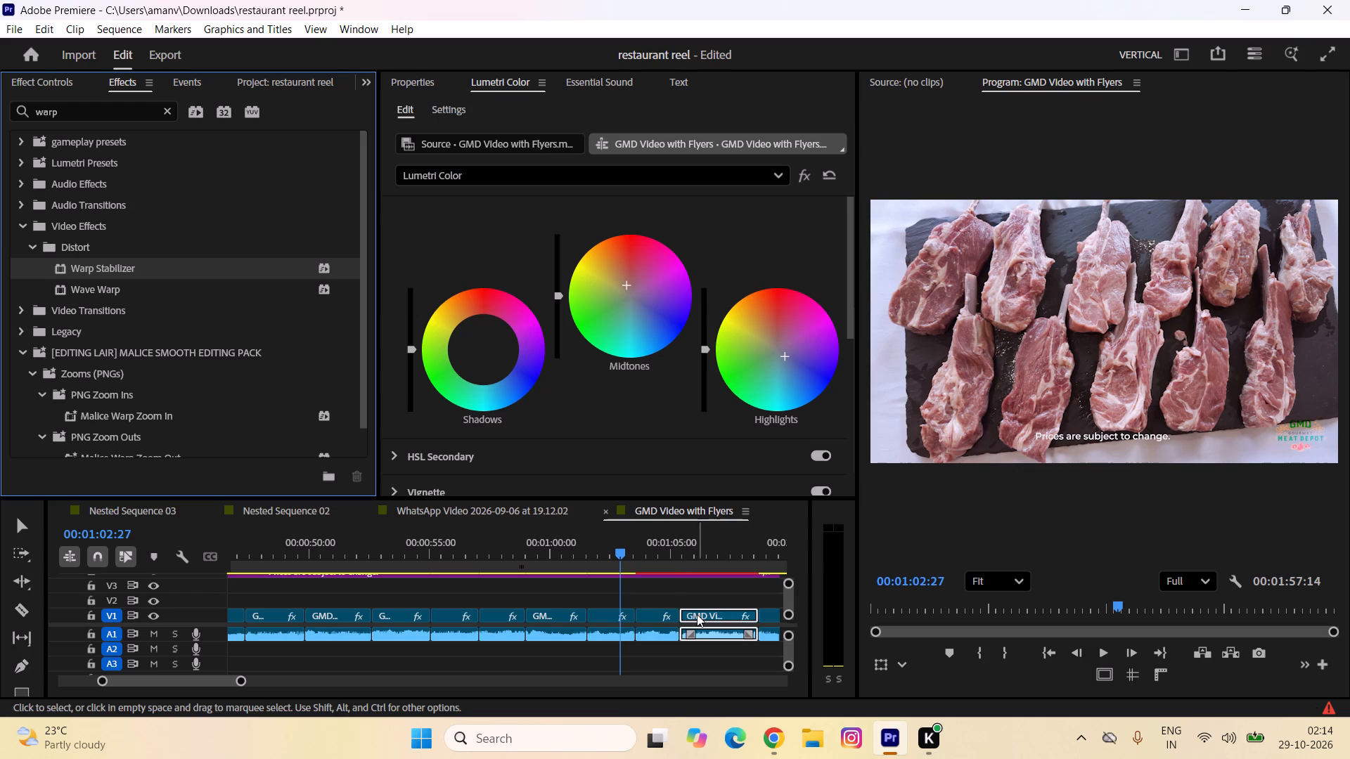
# Replay from 00:01:00:24 to the cubed meat clip at 00:01:07:18, and apply Warp Stabilizer to the three V1 clips right after it.
pyautogui.click(572, 554)
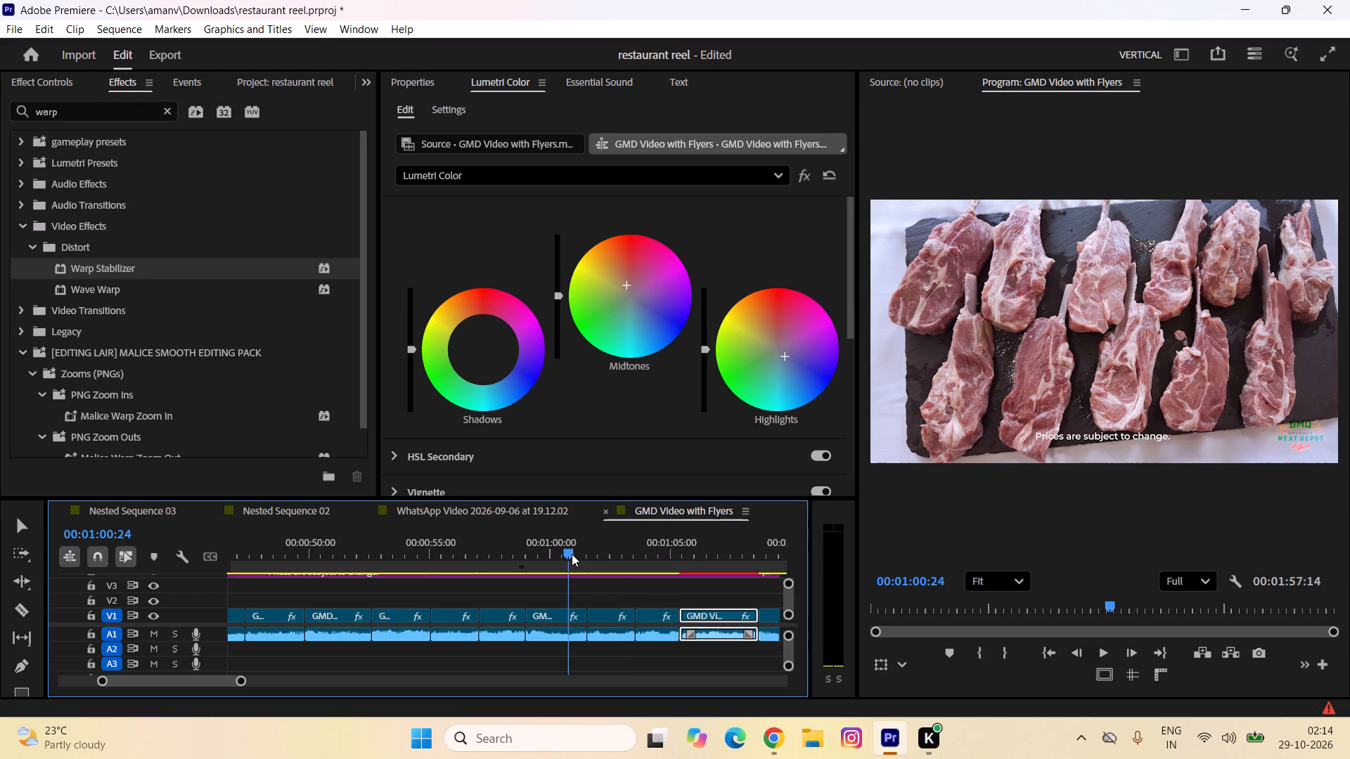
pyautogui.press('space')
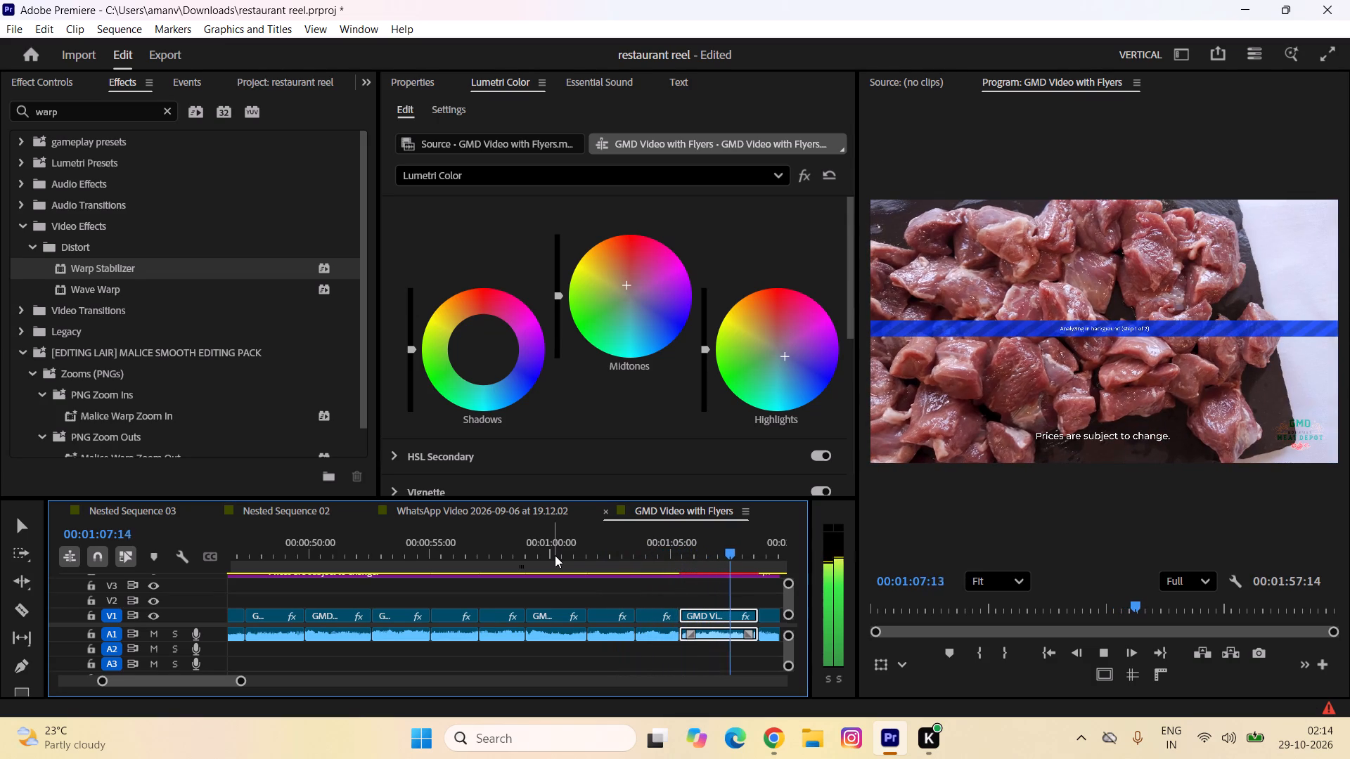
pyautogui.press('space')
pyautogui.write('---==')
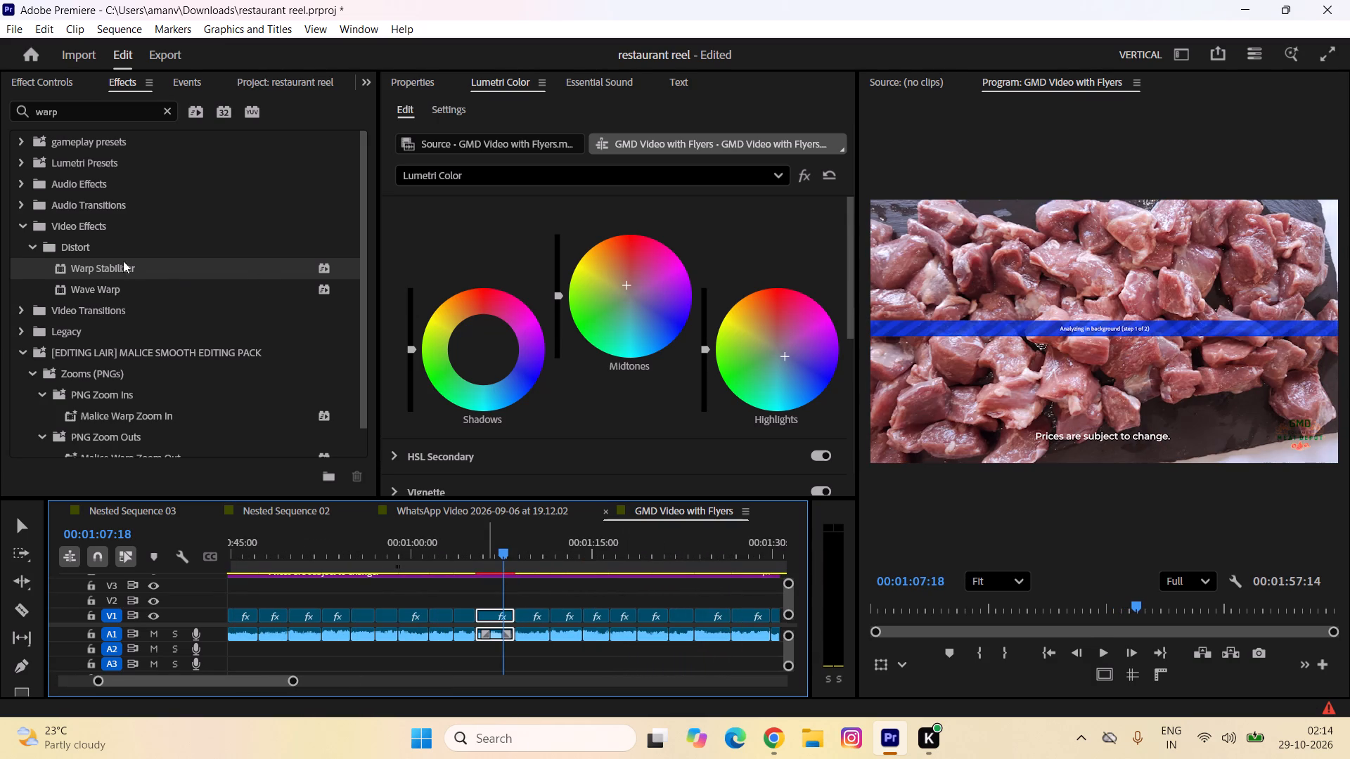
pyautogui.moveTo(106, 266); pyautogui.dragTo(534, 614)
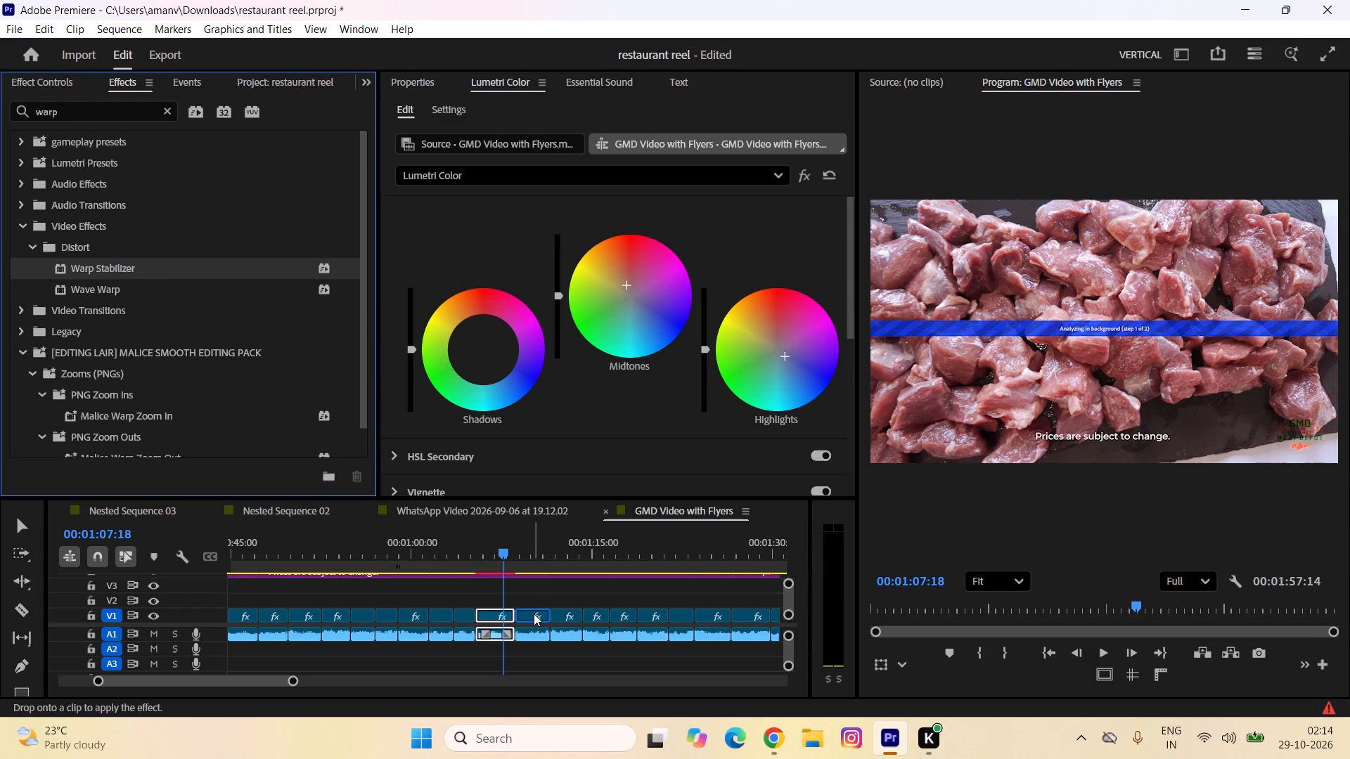
pyautogui.moveTo(91, 265); pyautogui.dragTo(600, 592)
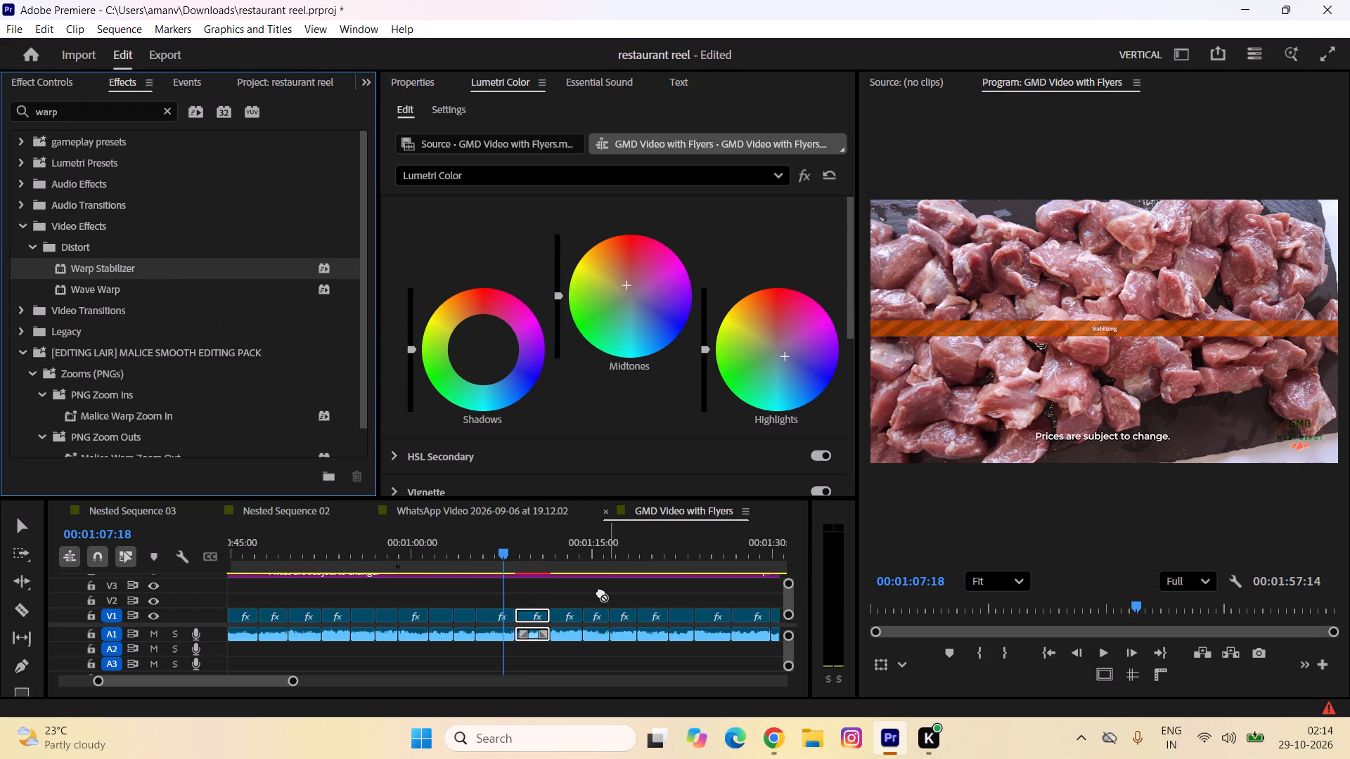
pyautogui.moveTo(600, 592); pyautogui.dragTo(576, 611)
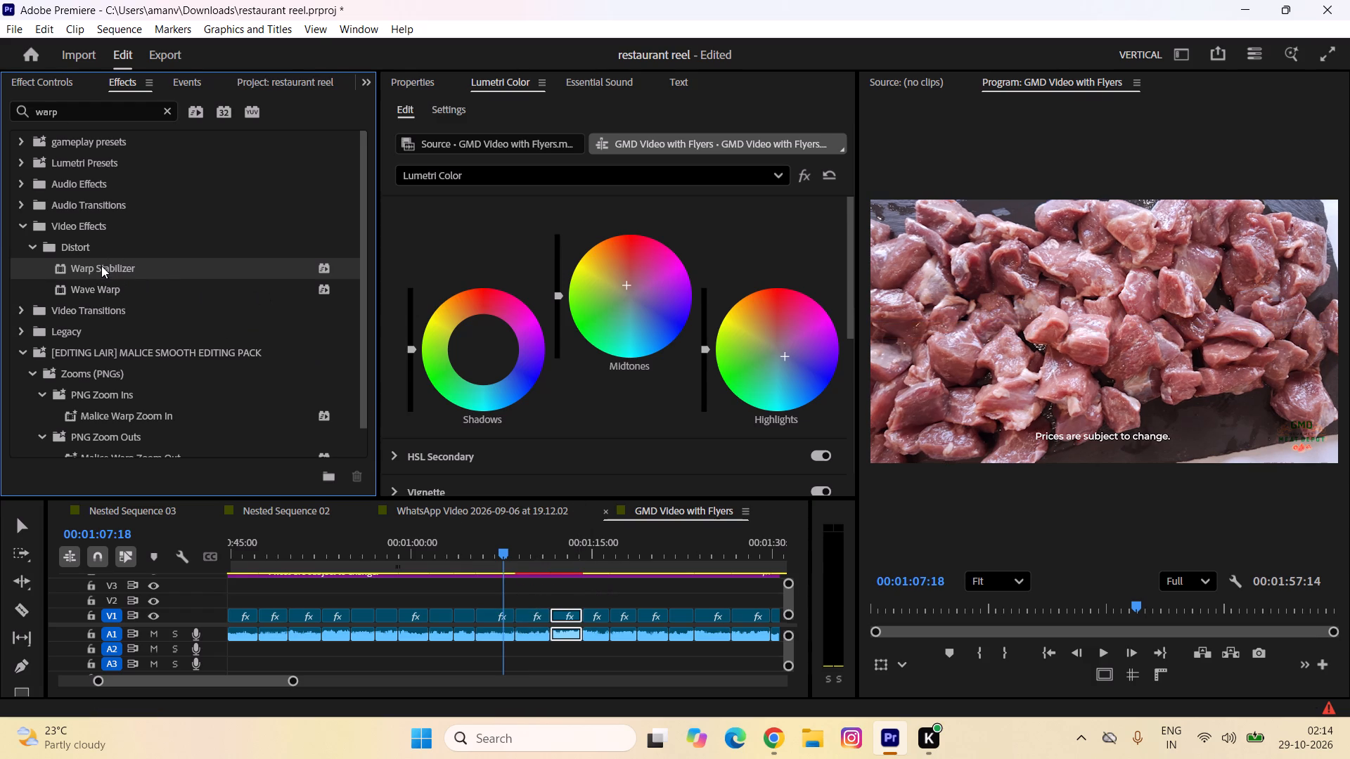
pyautogui.moveTo(101, 266); pyautogui.dragTo(594, 614)
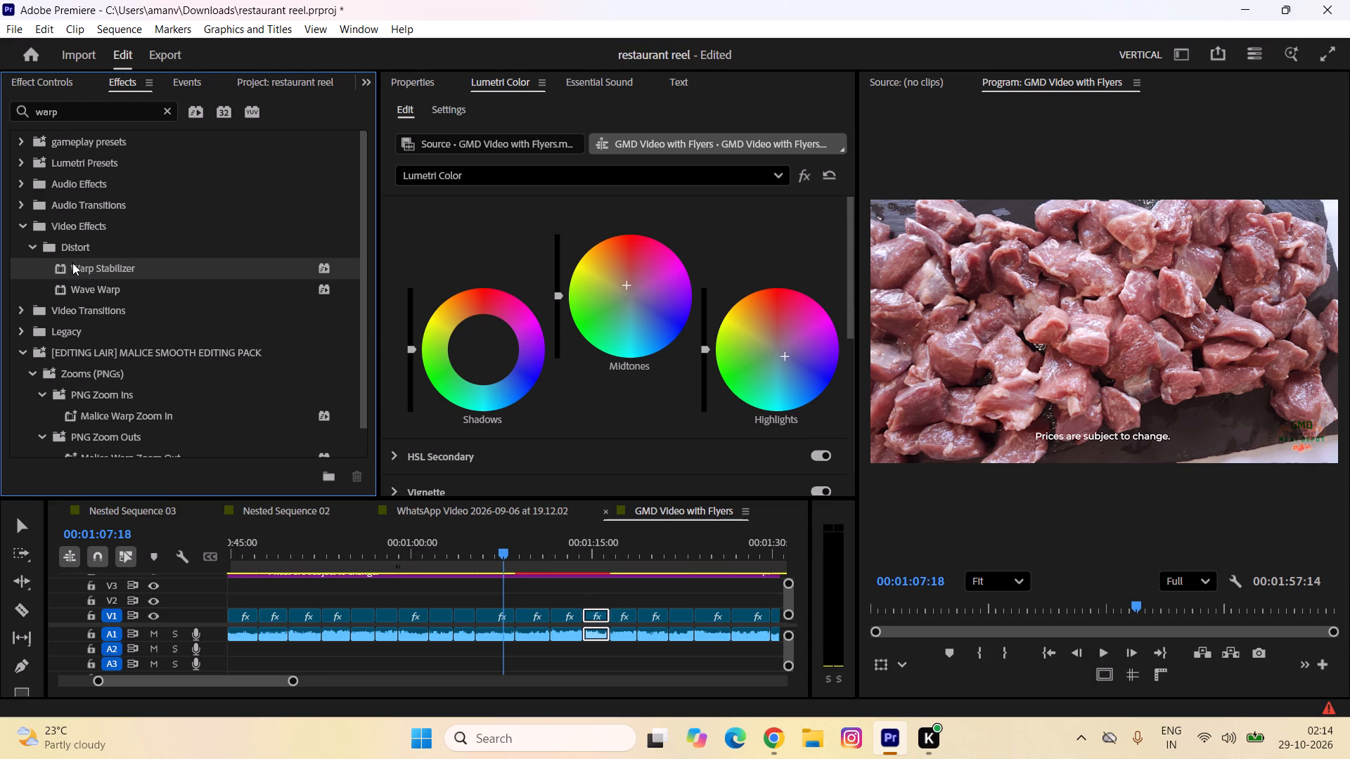
# Apply Warp Stabilizer to the next two V1 clips, starting at about 00:01:16 and 00:01:19.
pyautogui.moveTo(96, 265); pyautogui.dragTo(272, 301)
pyautogui.moveTo(272, 301); pyautogui.dragTo(468, 346)
pyautogui.hscroll(1, 284, 306)
pyautogui.moveTo(468, 346); pyautogui.dragTo(388, 394)
pyautogui.moveTo(388, 394); pyautogui.dragTo(646, 575)
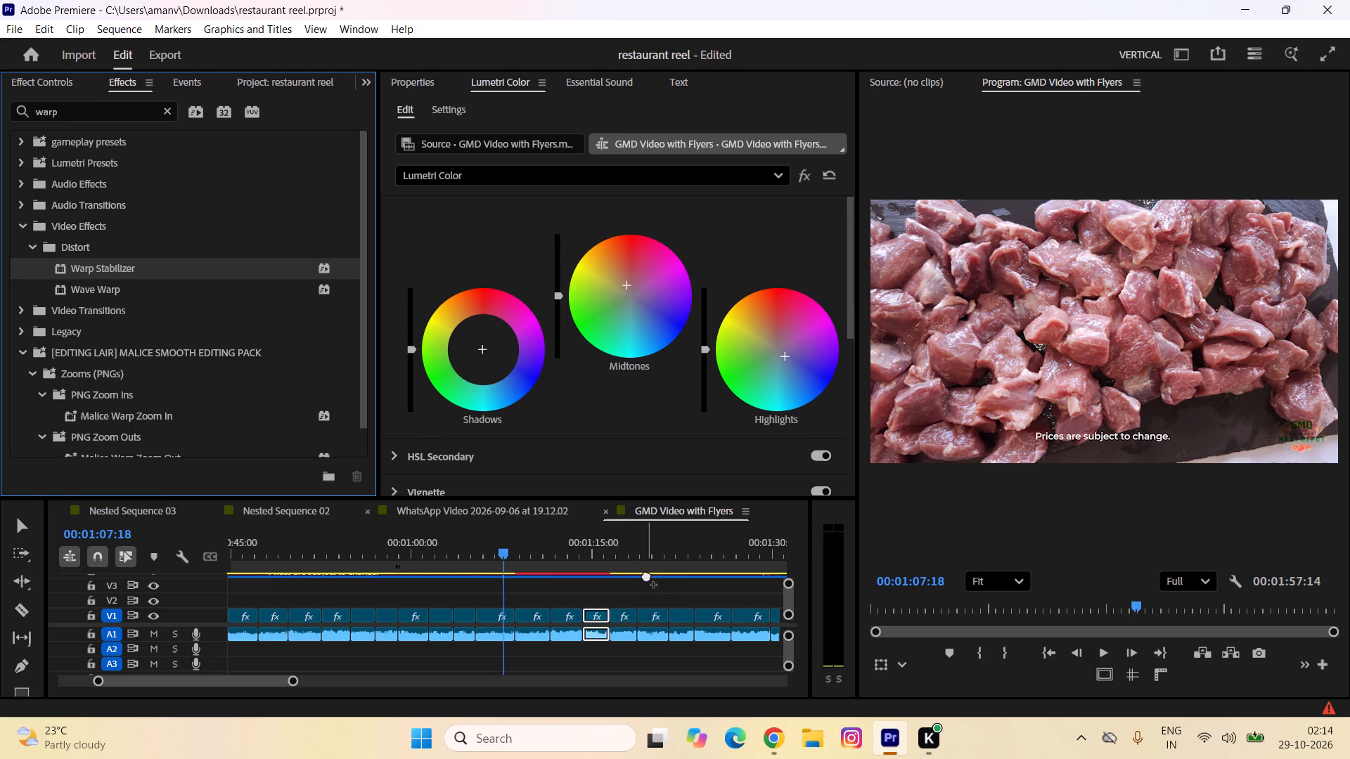
pyautogui.moveTo(646, 575); pyautogui.dragTo(632, 586)
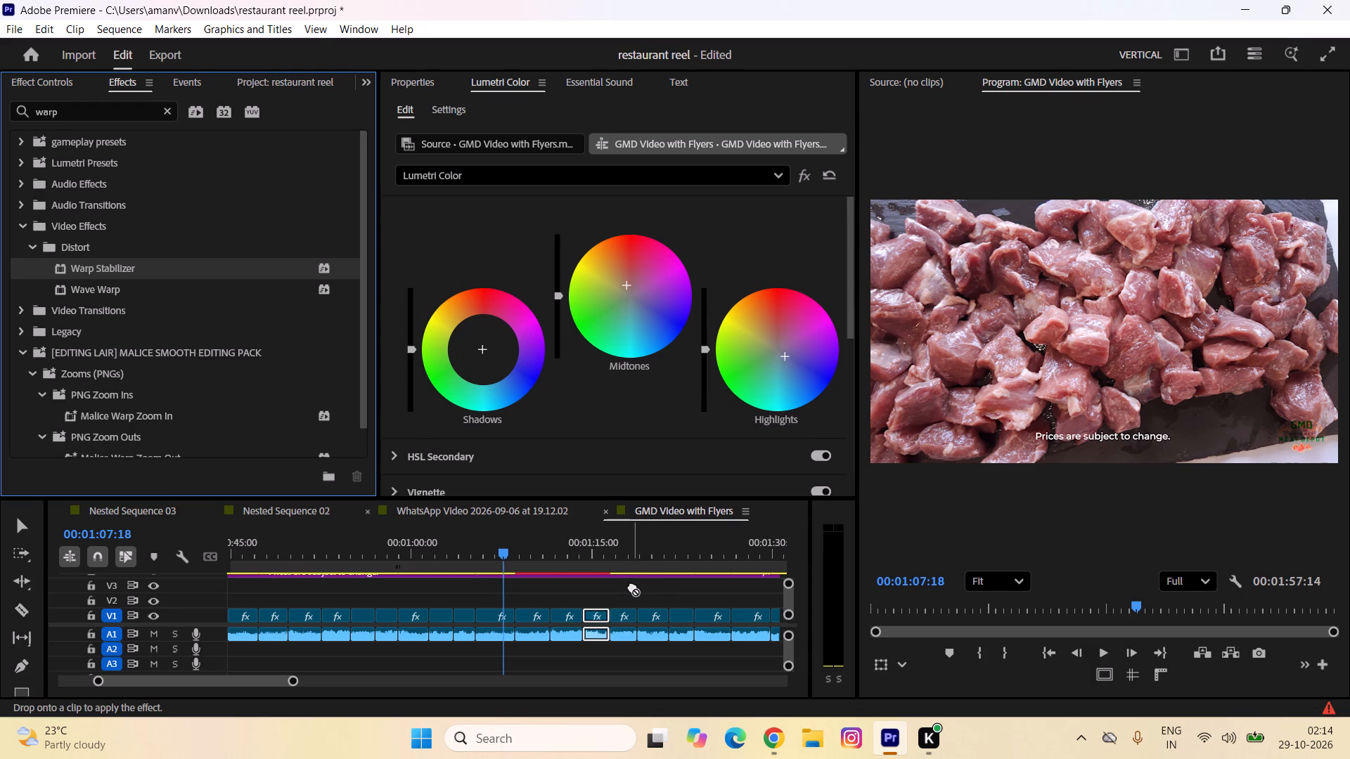
pyautogui.moveTo(632, 586); pyautogui.dragTo(631, 587)
pyautogui.moveTo(631, 587); pyautogui.dragTo(630, 587)
pyautogui.moveTo(630, 587); pyautogui.dragTo(629, 587)
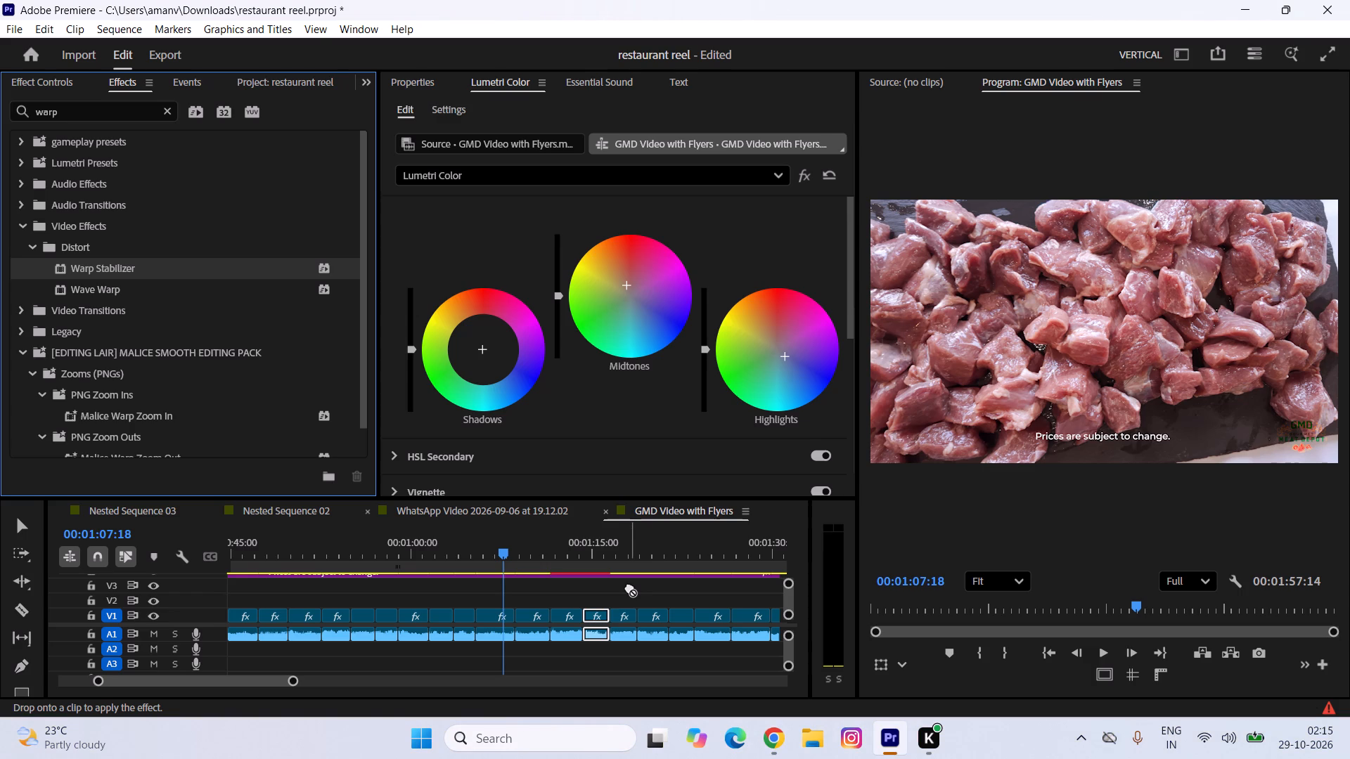
pyautogui.moveTo(629, 587); pyautogui.dragTo(629, 588)
pyautogui.moveTo(629, 588); pyautogui.dragTo(627, 597)
pyautogui.moveTo(627, 597); pyautogui.dragTo(622, 613)
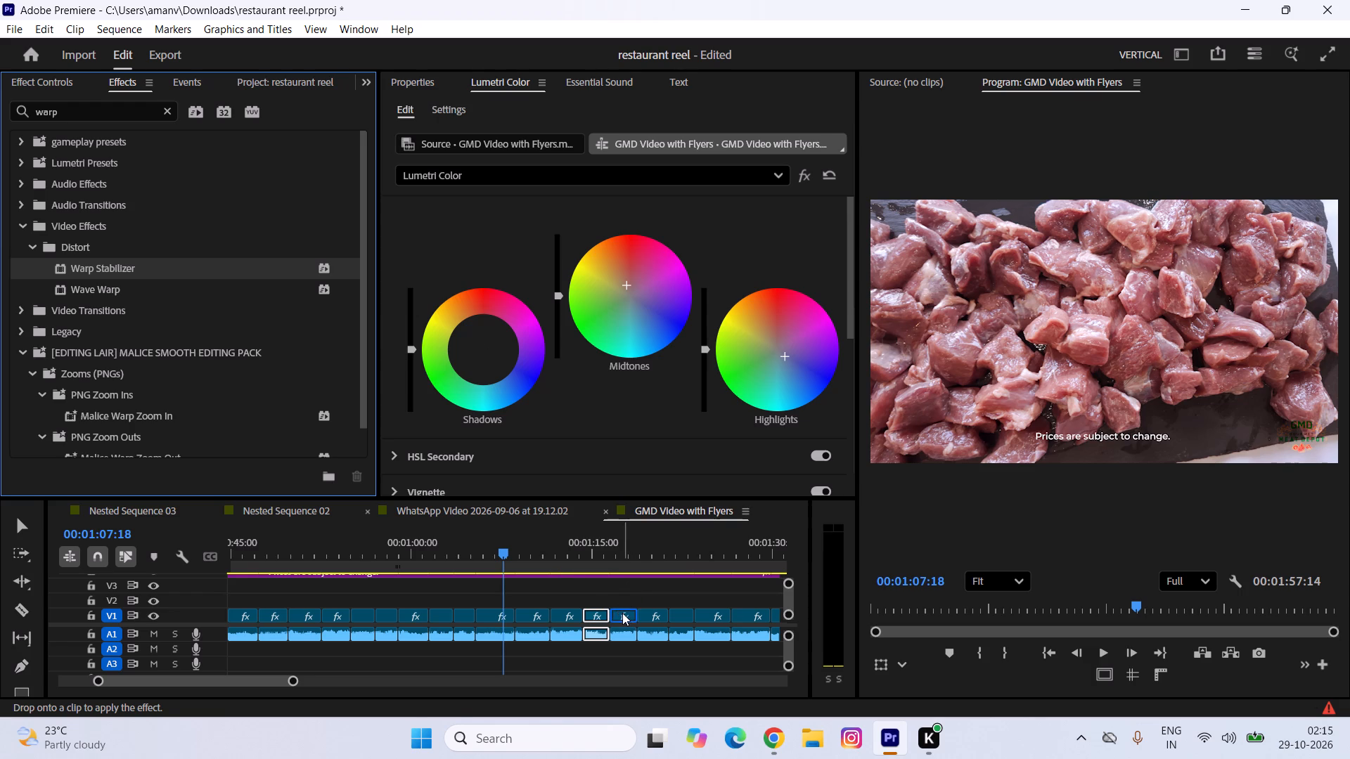
pyautogui.moveTo(100, 266); pyautogui.dragTo(671, 590)
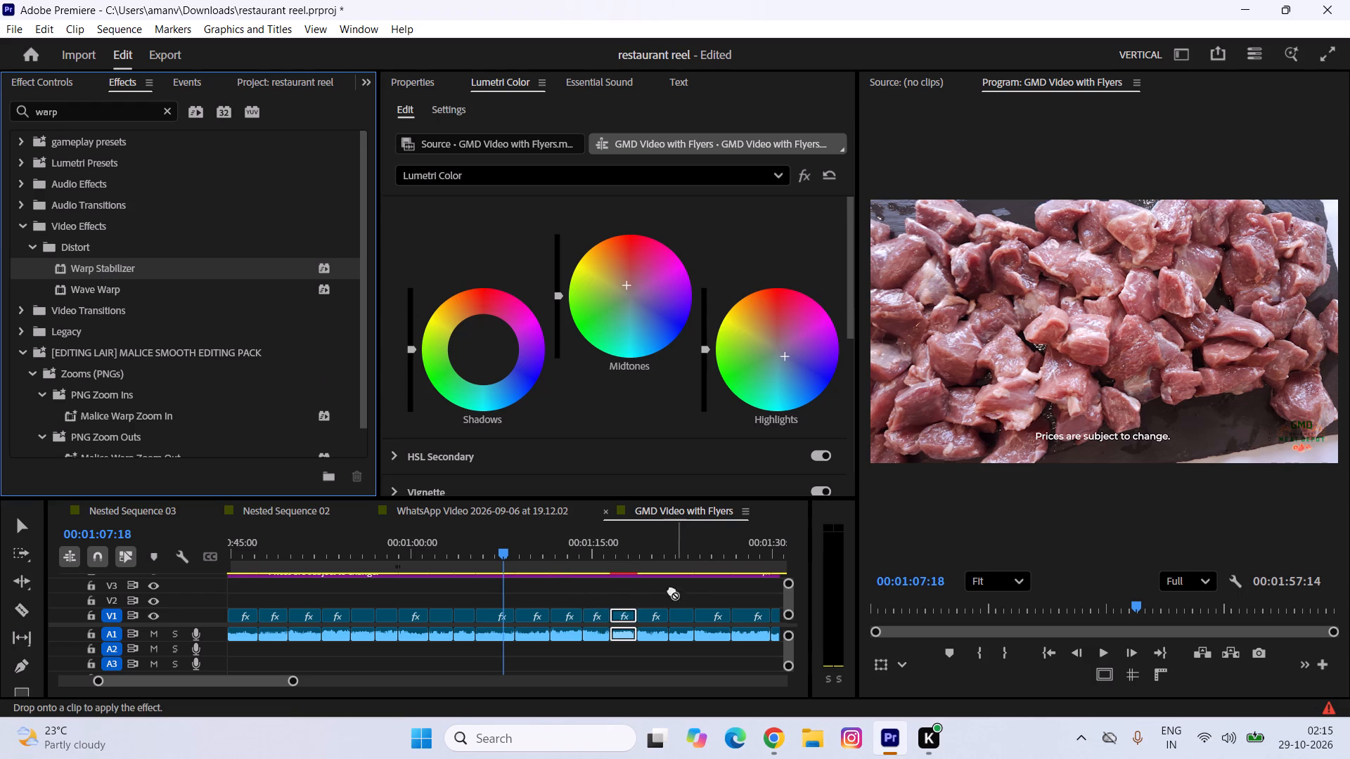
pyautogui.moveTo(671, 590); pyautogui.dragTo(656, 612)
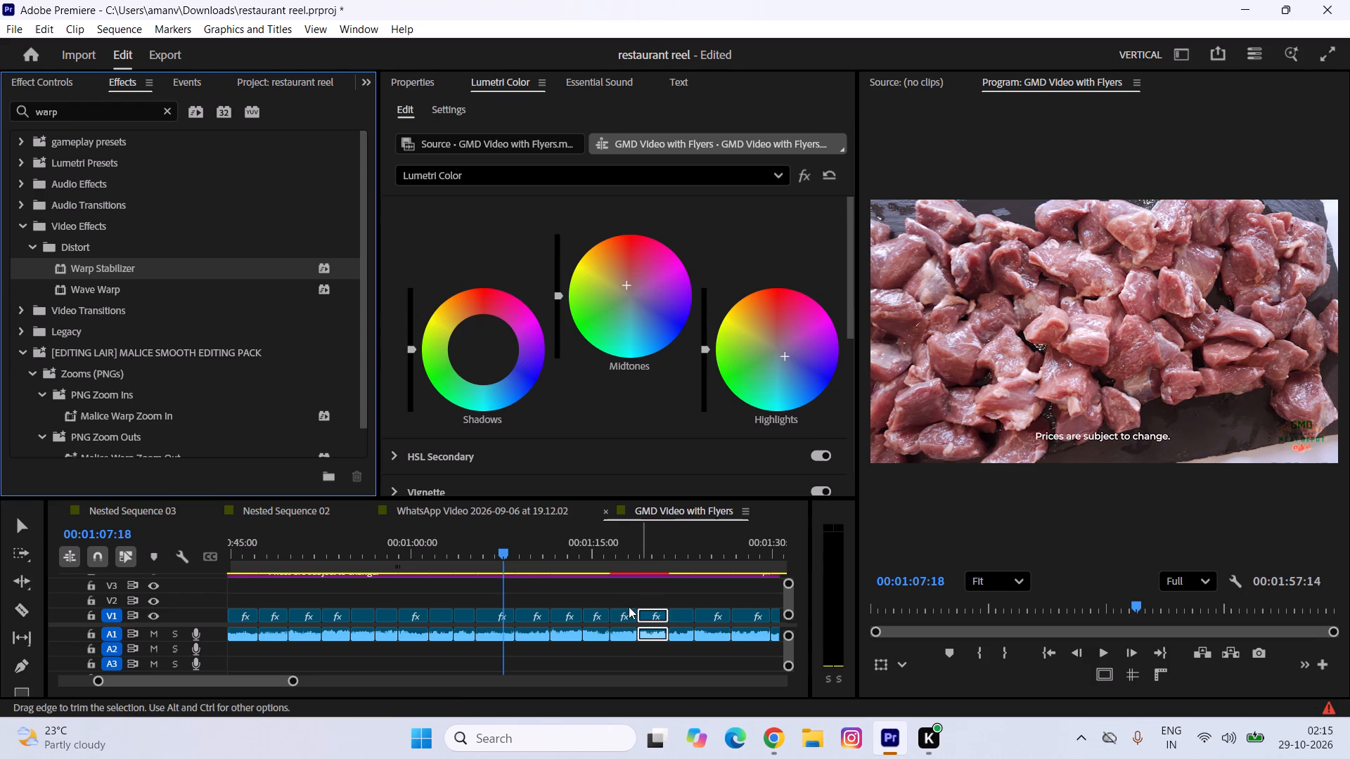
# Play the sequence from 00:01:07:18 to 00:01:19:28, and apply Warp Stabilizer to the two V1 clips right after the ground meat bowl clip.
pyautogui.press('space')
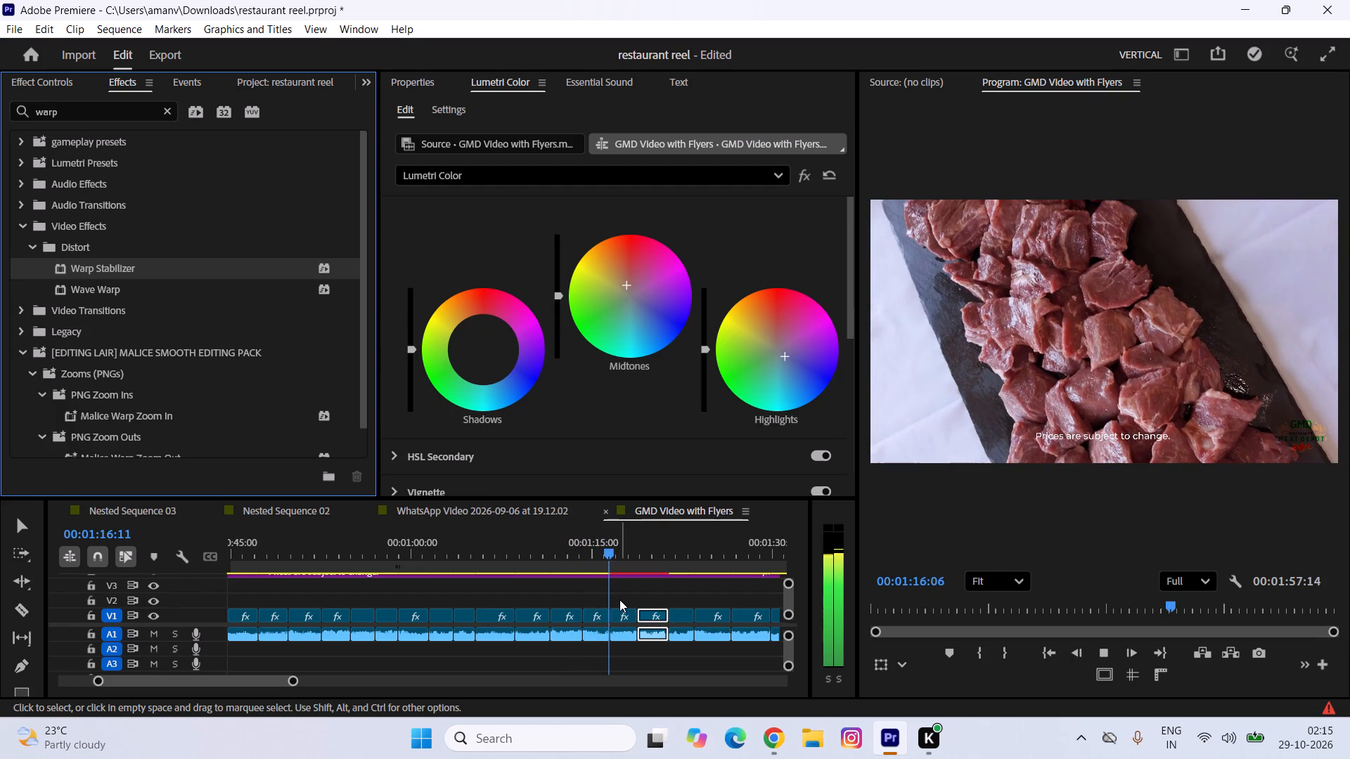
pyautogui.press('space')
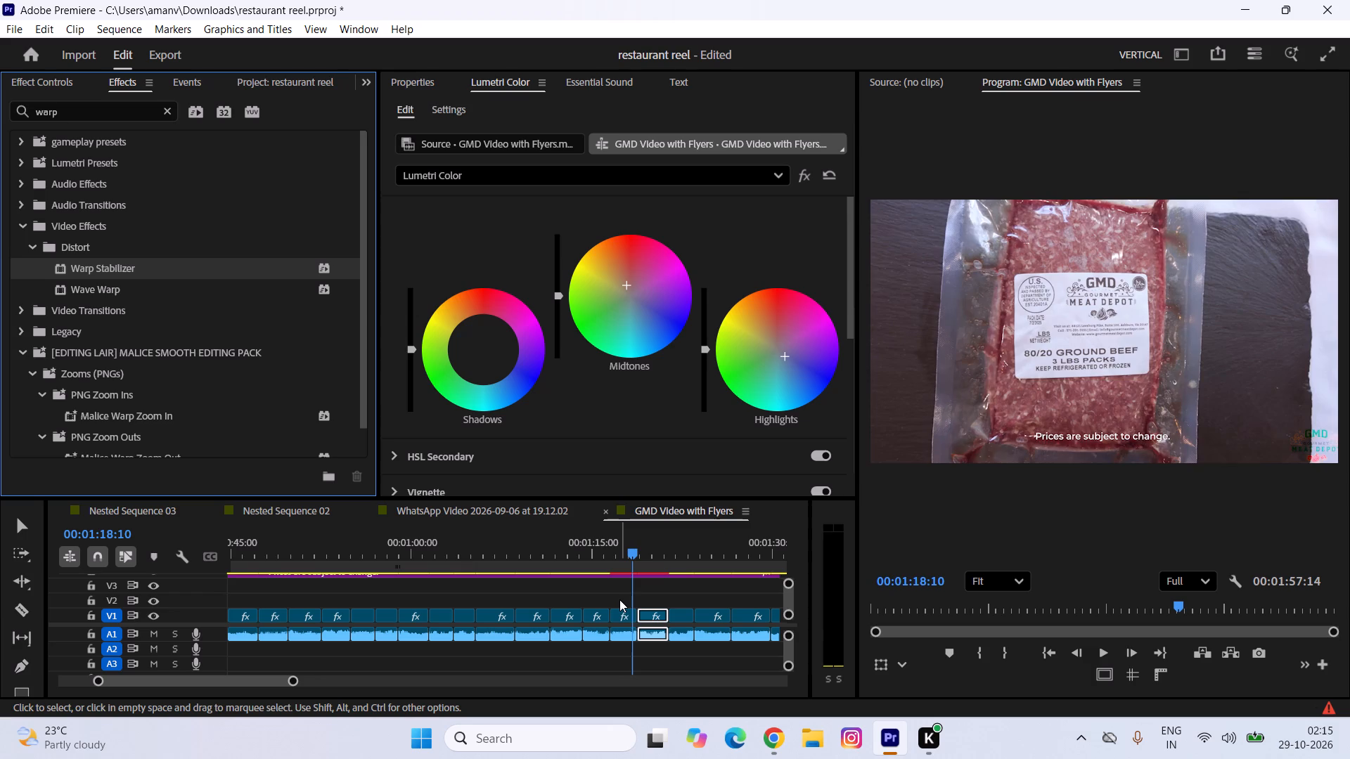
pyautogui.press('space')
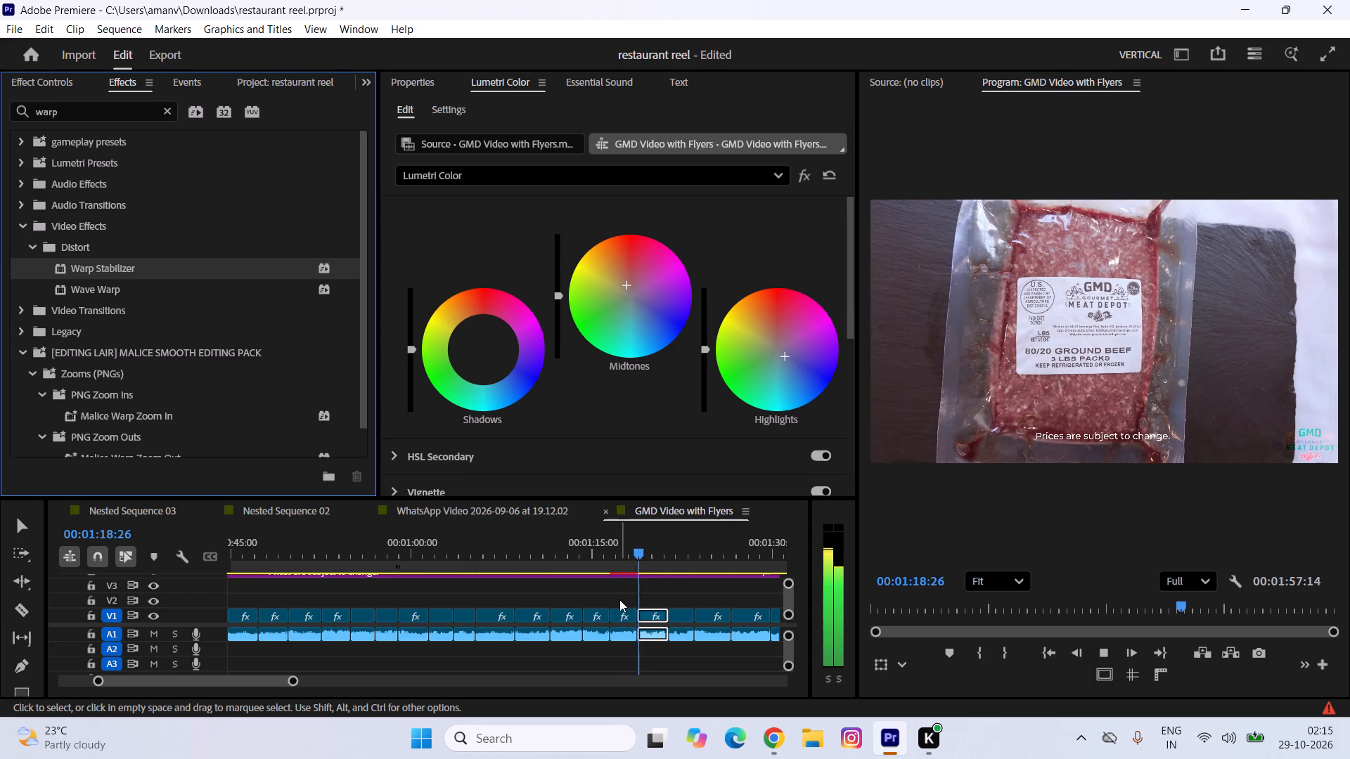
pyautogui.press('space')
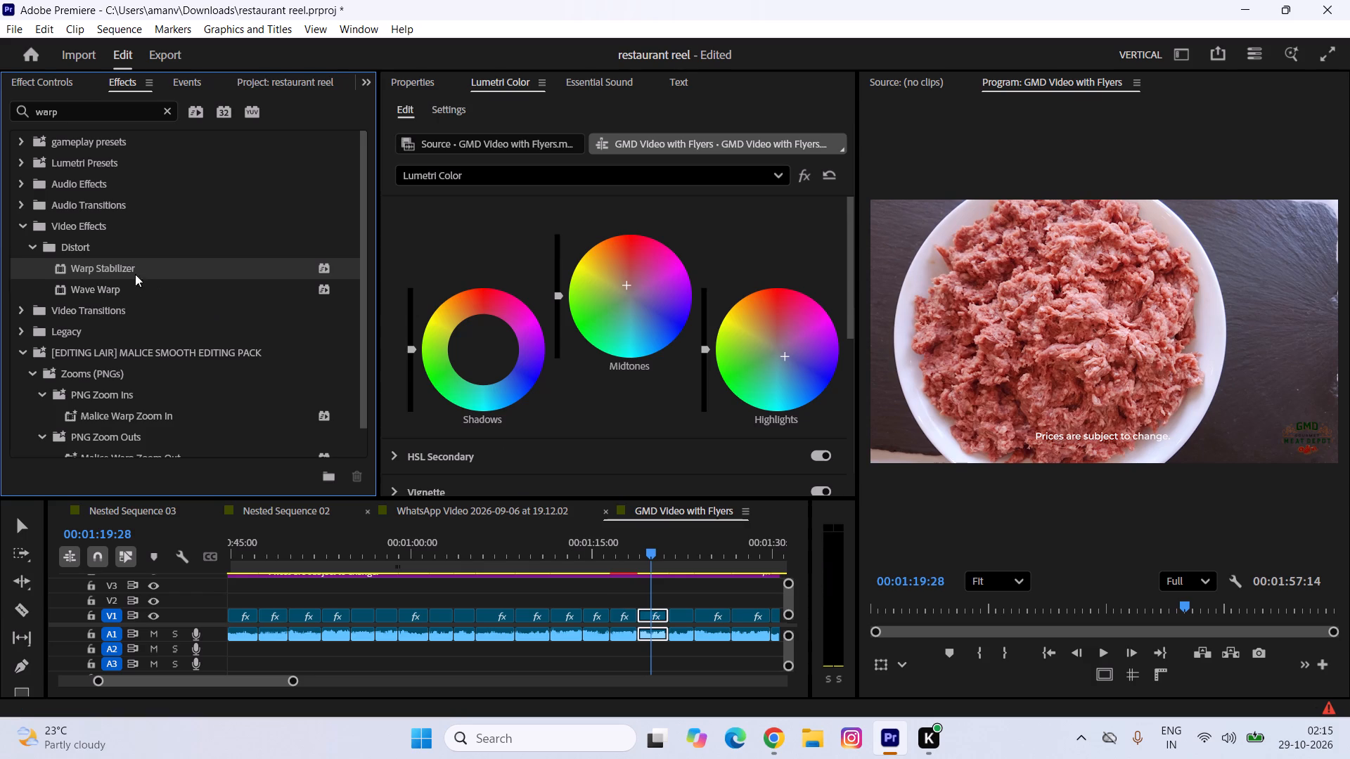
pyautogui.moveTo(99, 266); pyautogui.dragTo(683, 620)
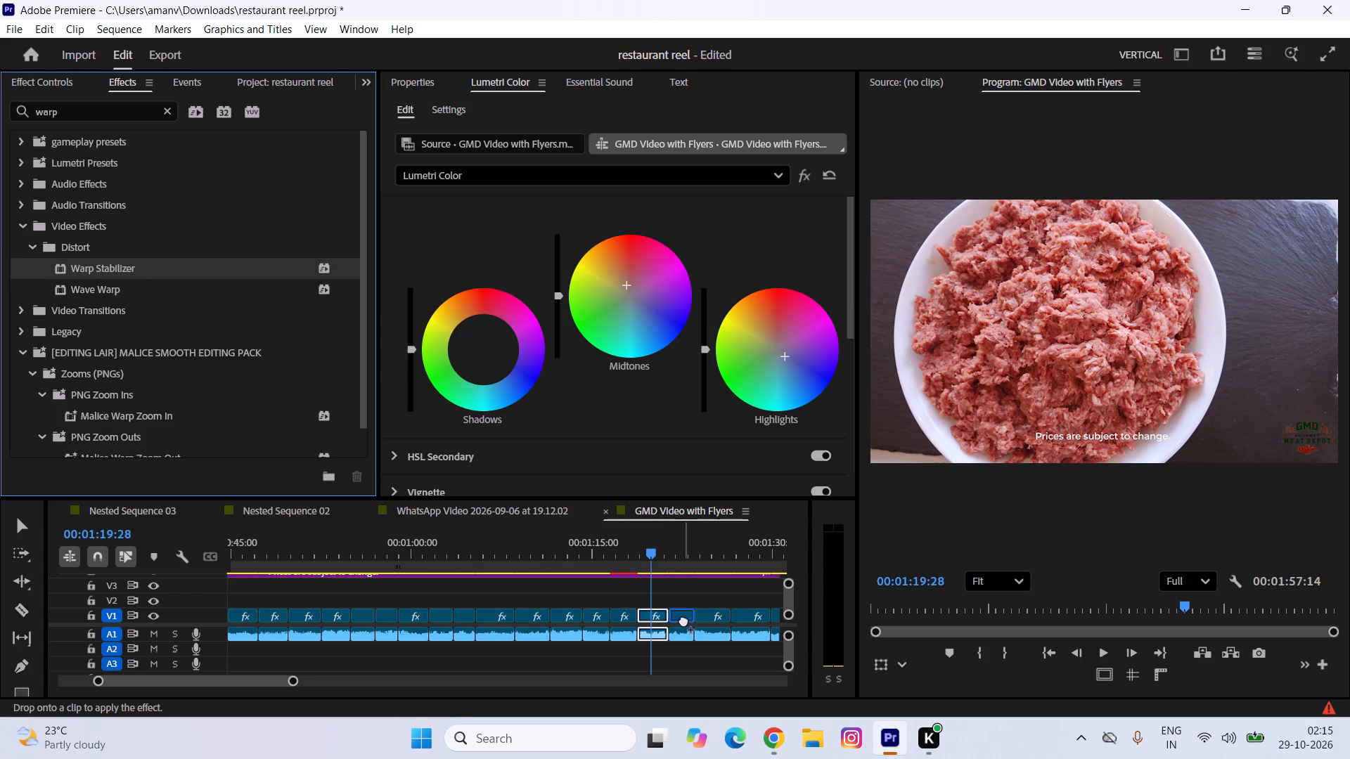
pyautogui.moveTo(683, 620); pyautogui.dragTo(683, 619)
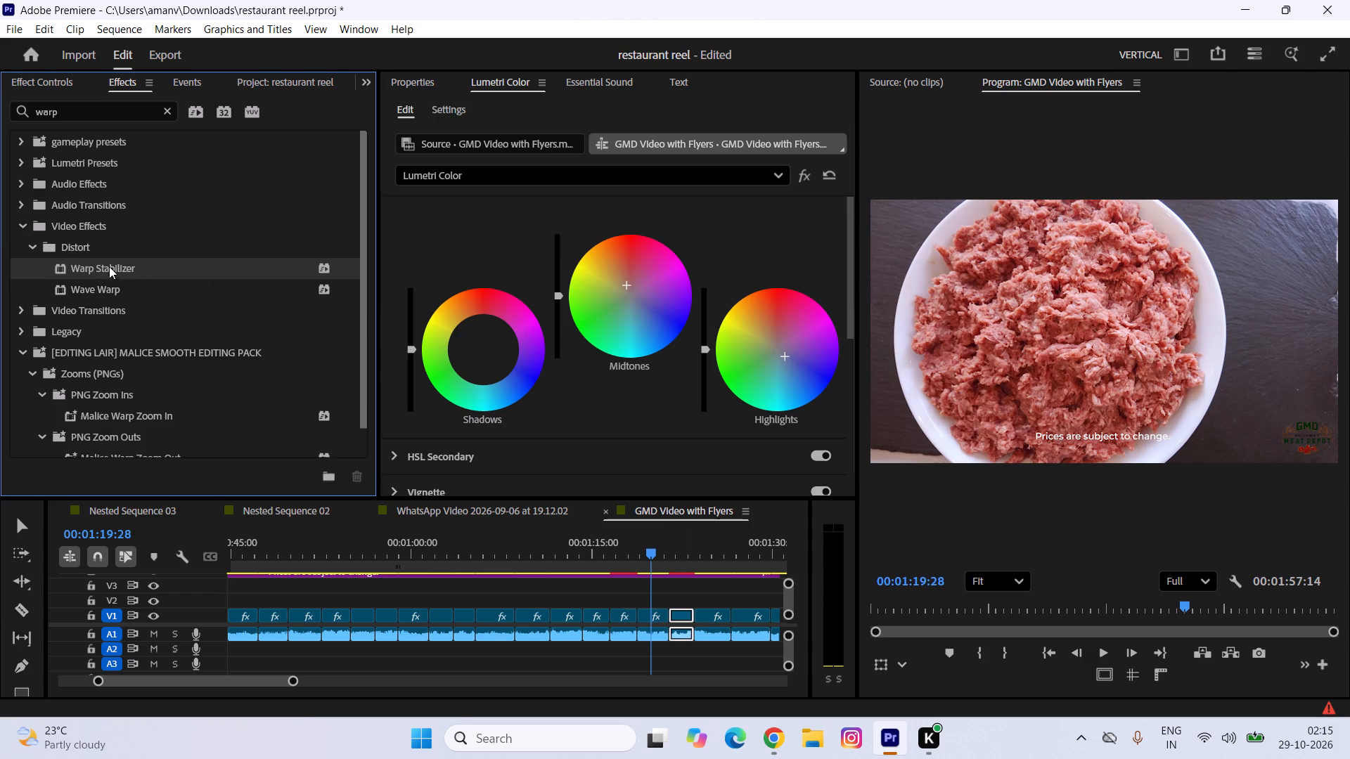
pyautogui.moveTo(109, 266); pyautogui.dragTo(714, 611)
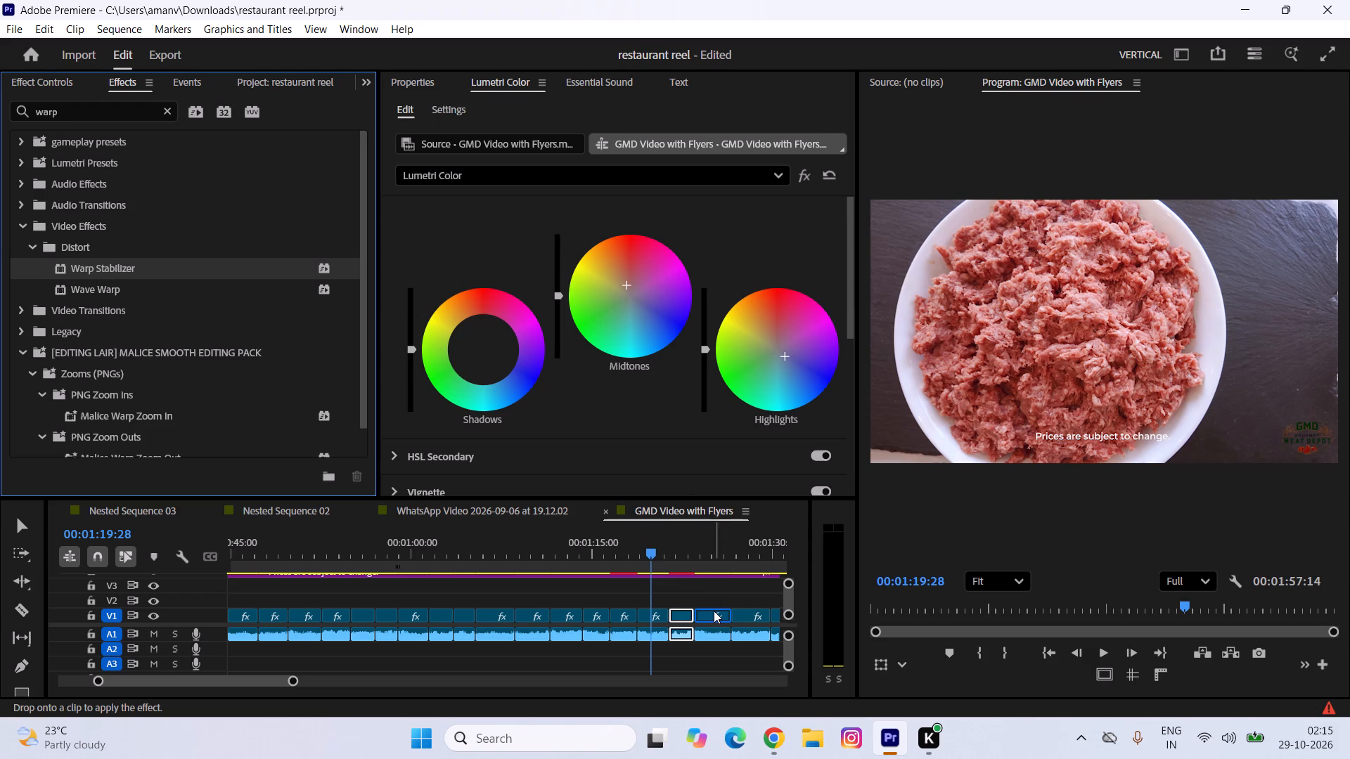
# Review the Warp Stabilizer settings of the 80/20 ground beef package clip at about 00:01:17 and replay it from just before its start.
pyautogui.click(625, 545)
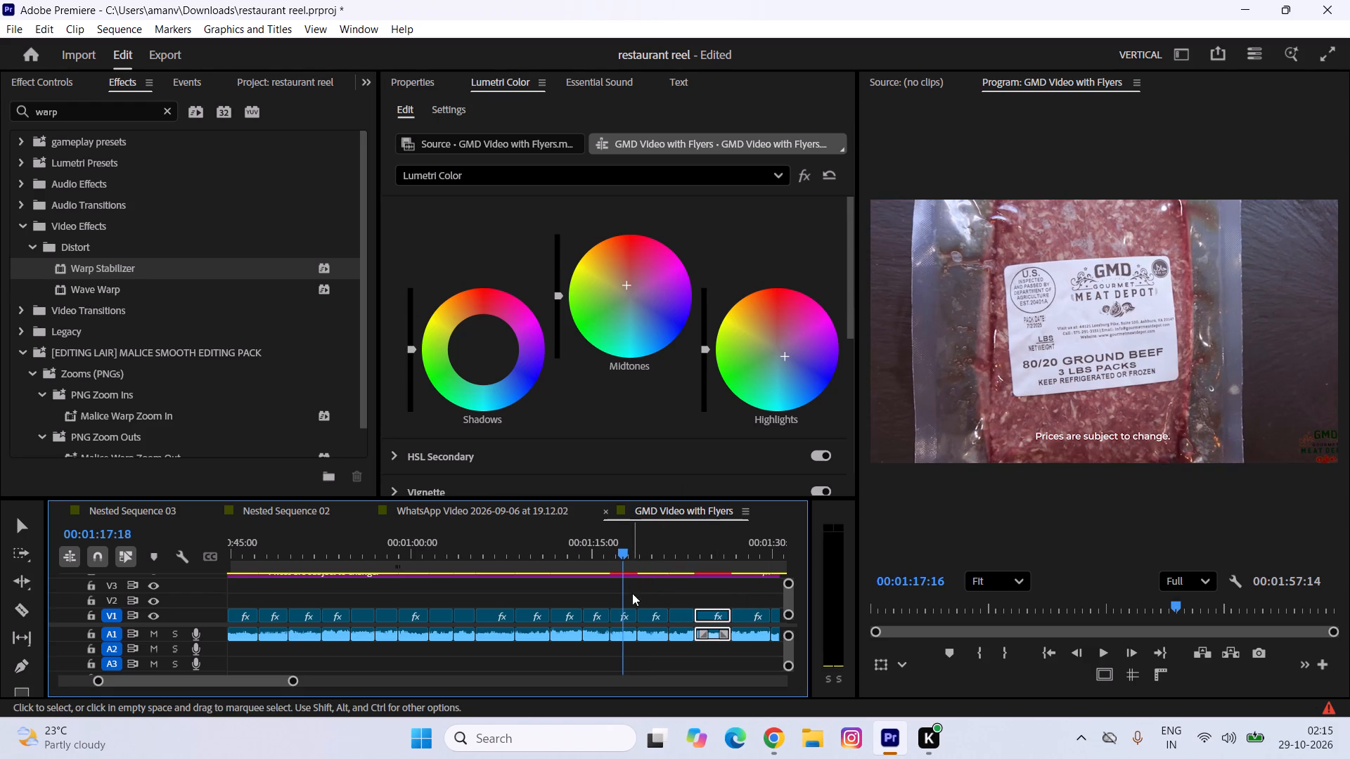
pyautogui.click(620, 616)
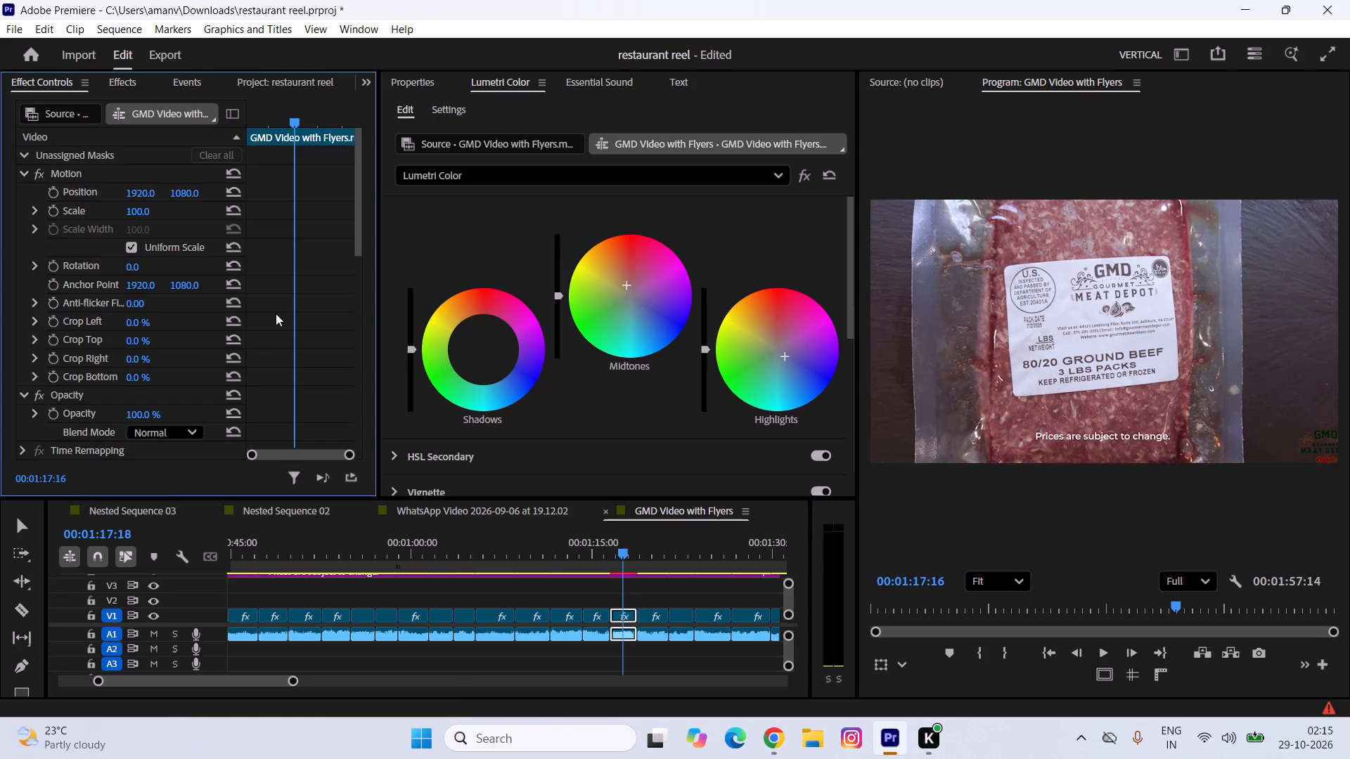
pyautogui.scroll(-1, 191, 335)
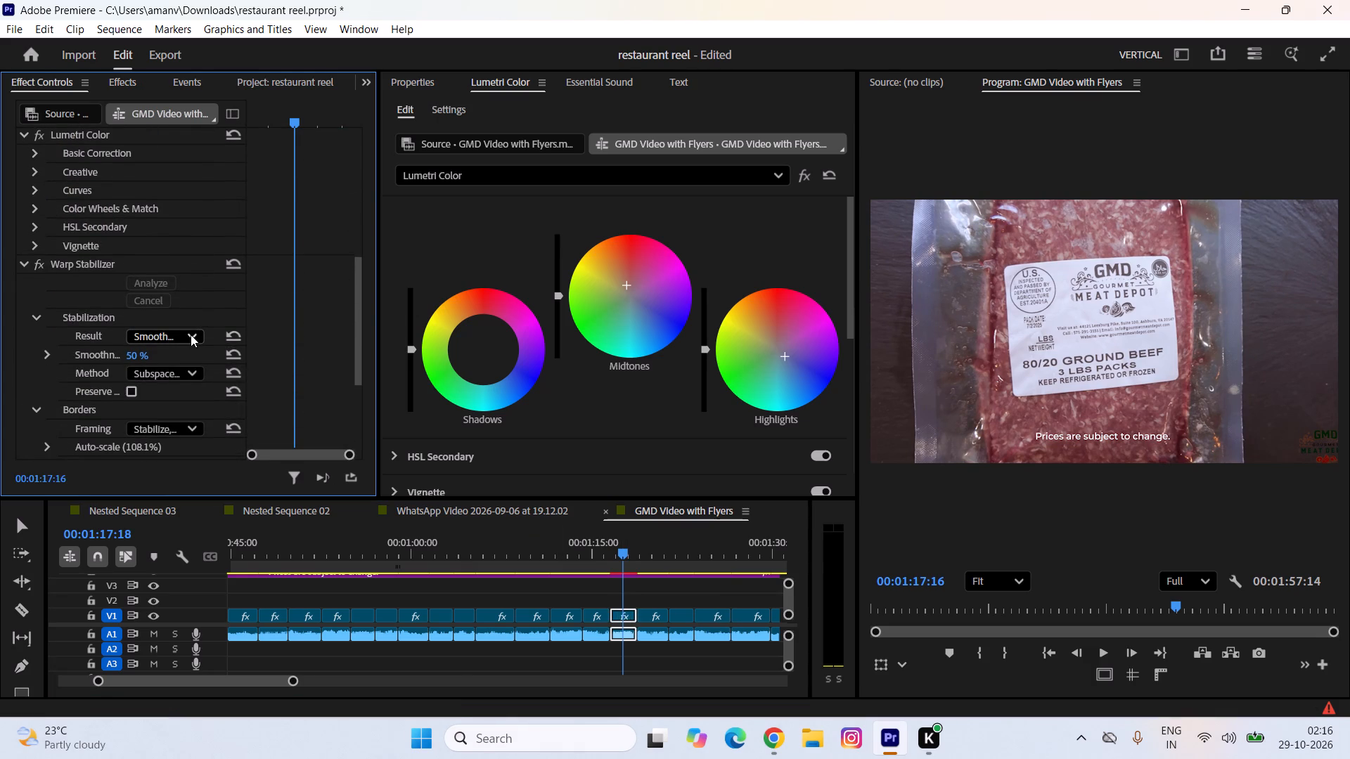
pyautogui.scroll(-2, 191, 335)
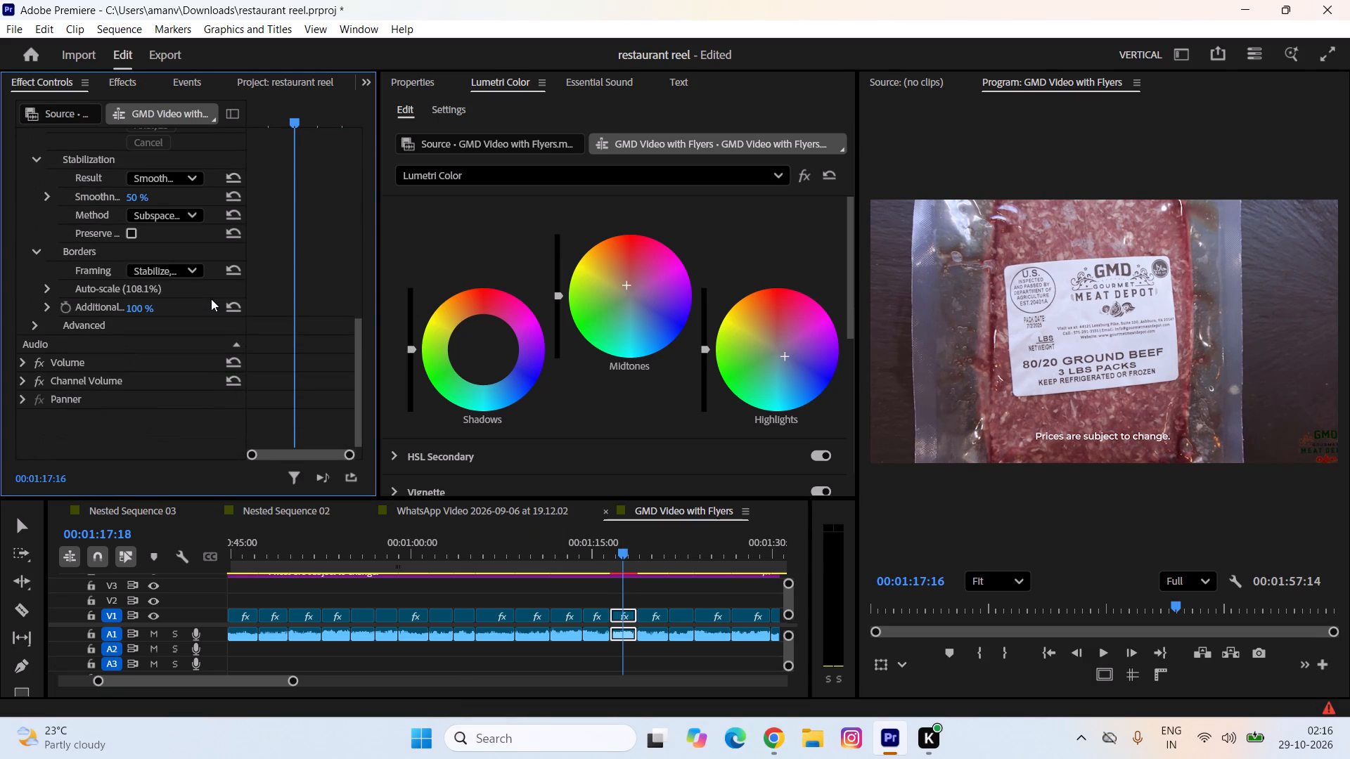
pyautogui.scroll(-1, 211, 299)
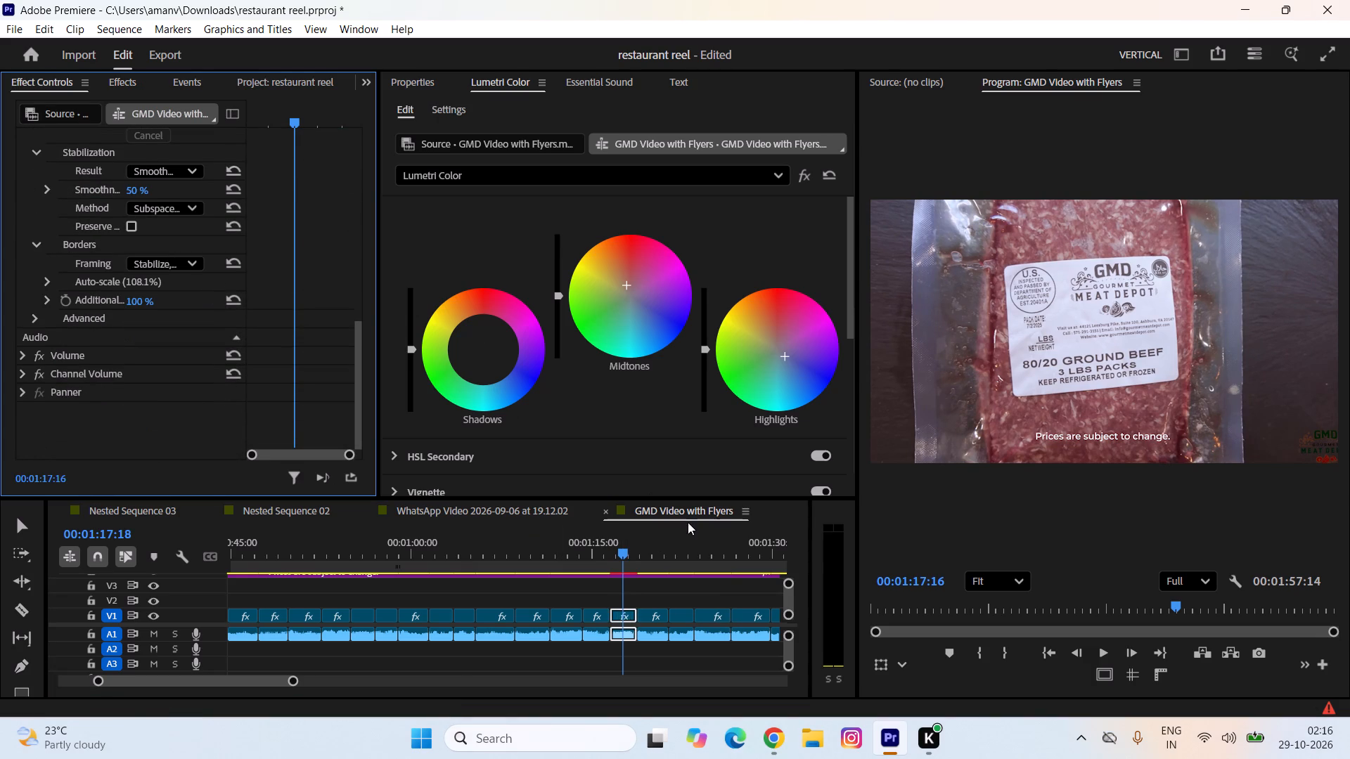
pyautogui.click(601, 541)
pyautogui.press('space')
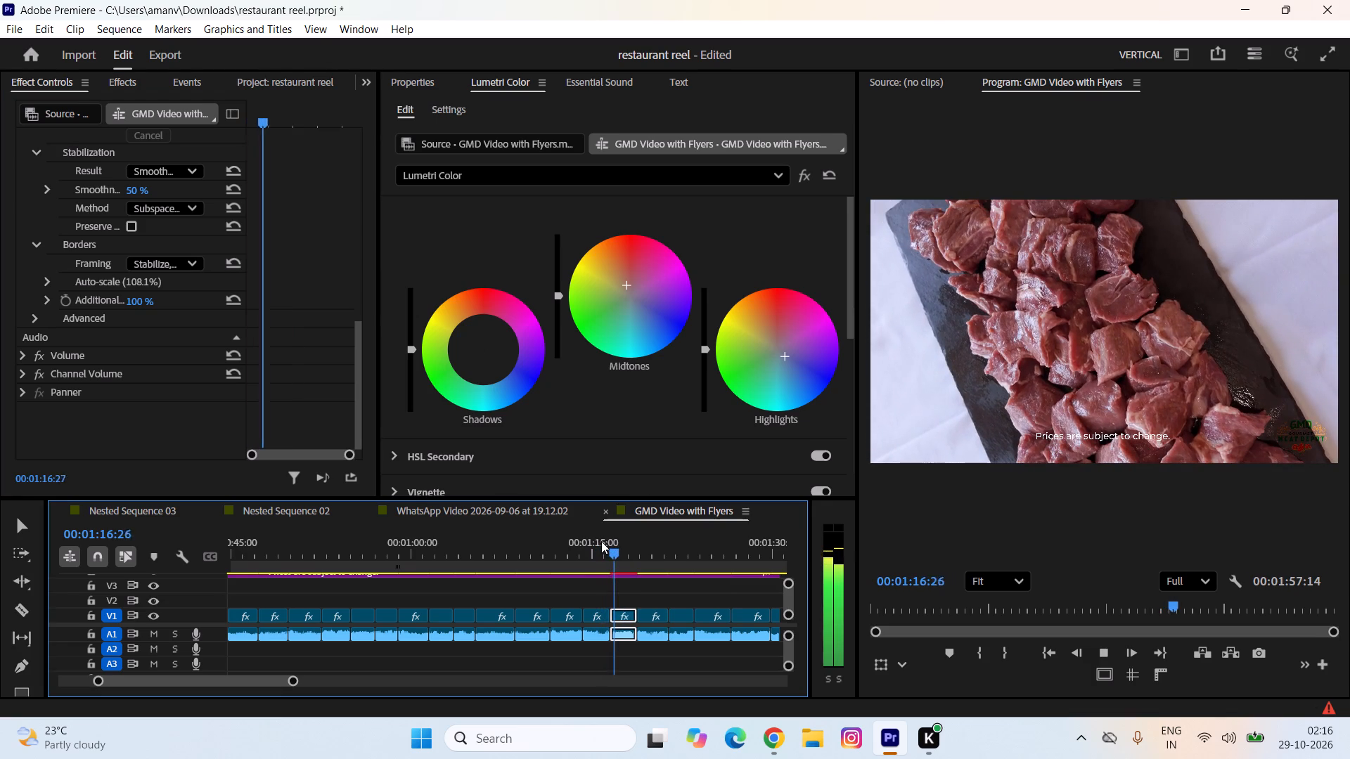
pyautogui.press('space')
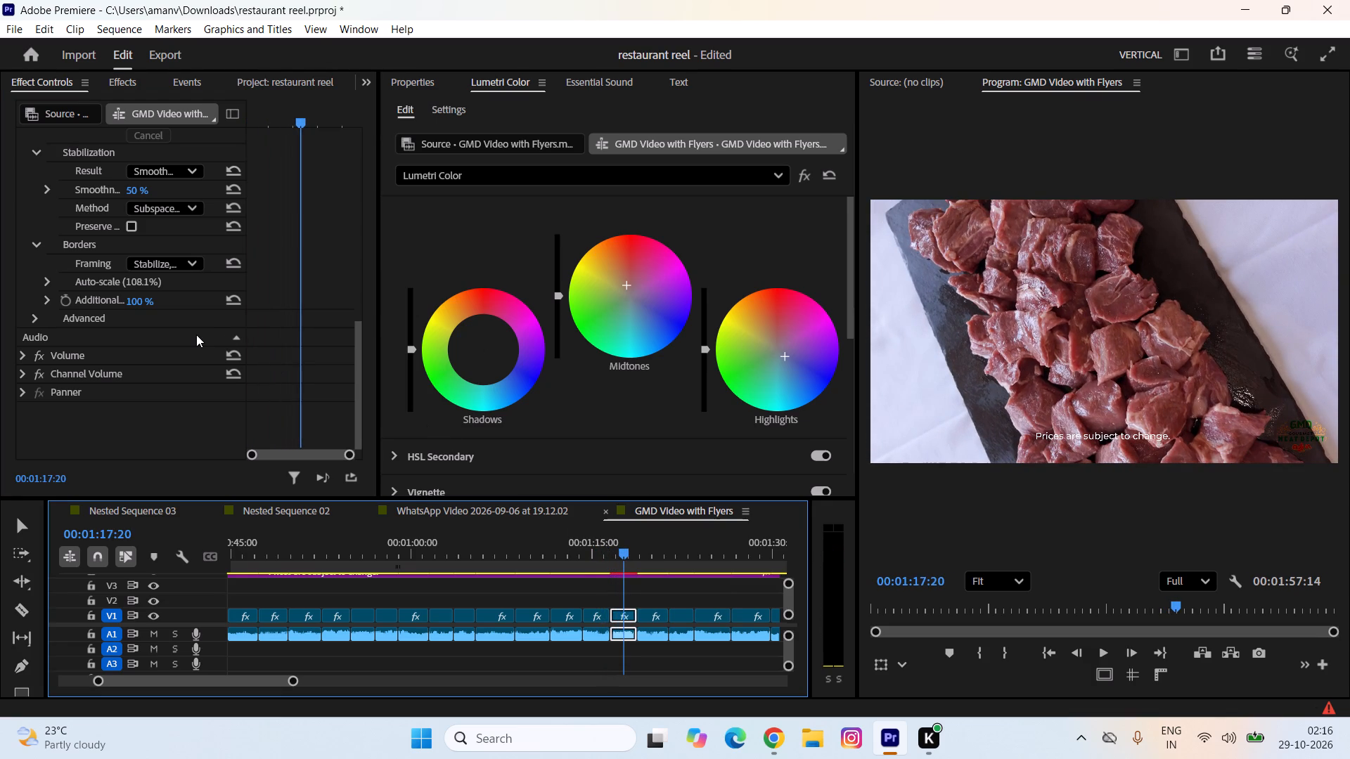
# Remove Warp Stabilizer from the 80/20 ground beef package clip and apply the effect to it afresh.
pyautogui.scroll(1, 196, 335)
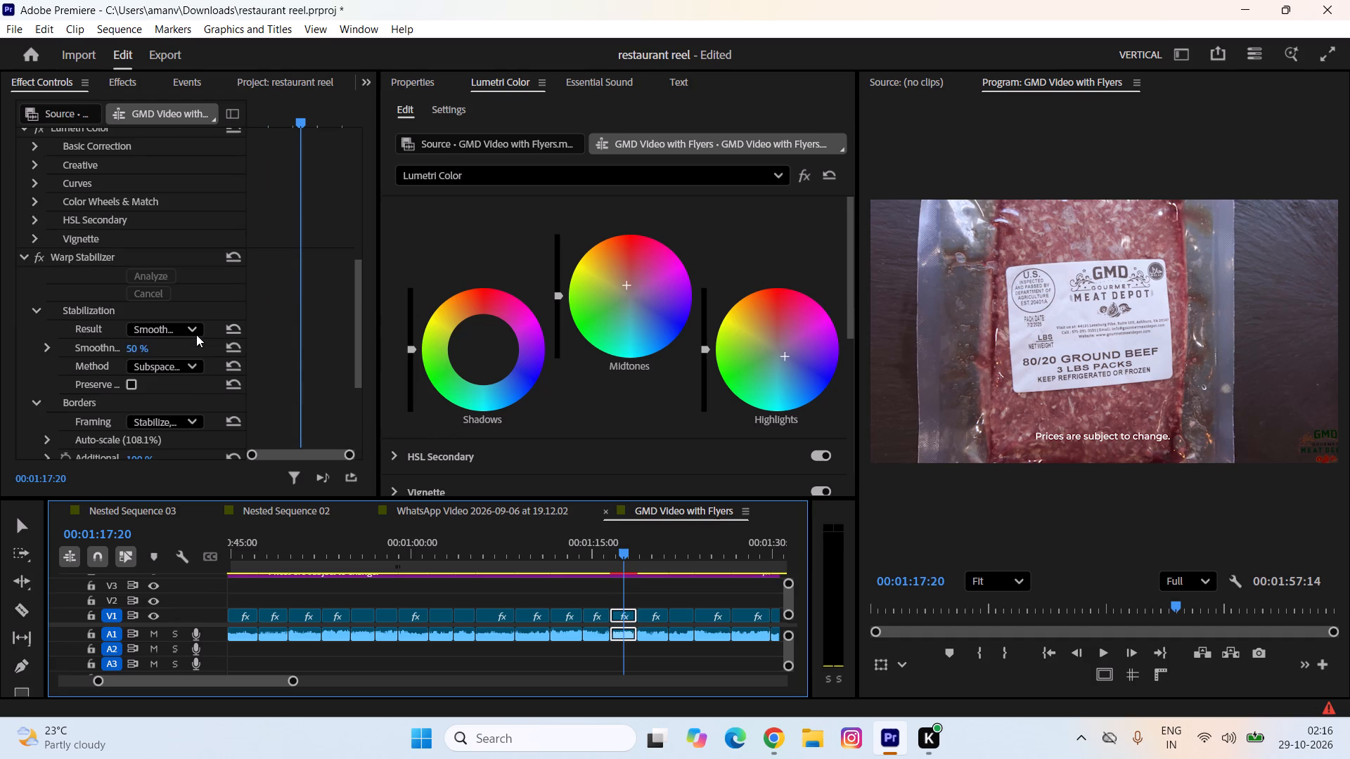
pyautogui.scroll(1, 196, 335)
pyautogui.scroll(-1, 196, 335)
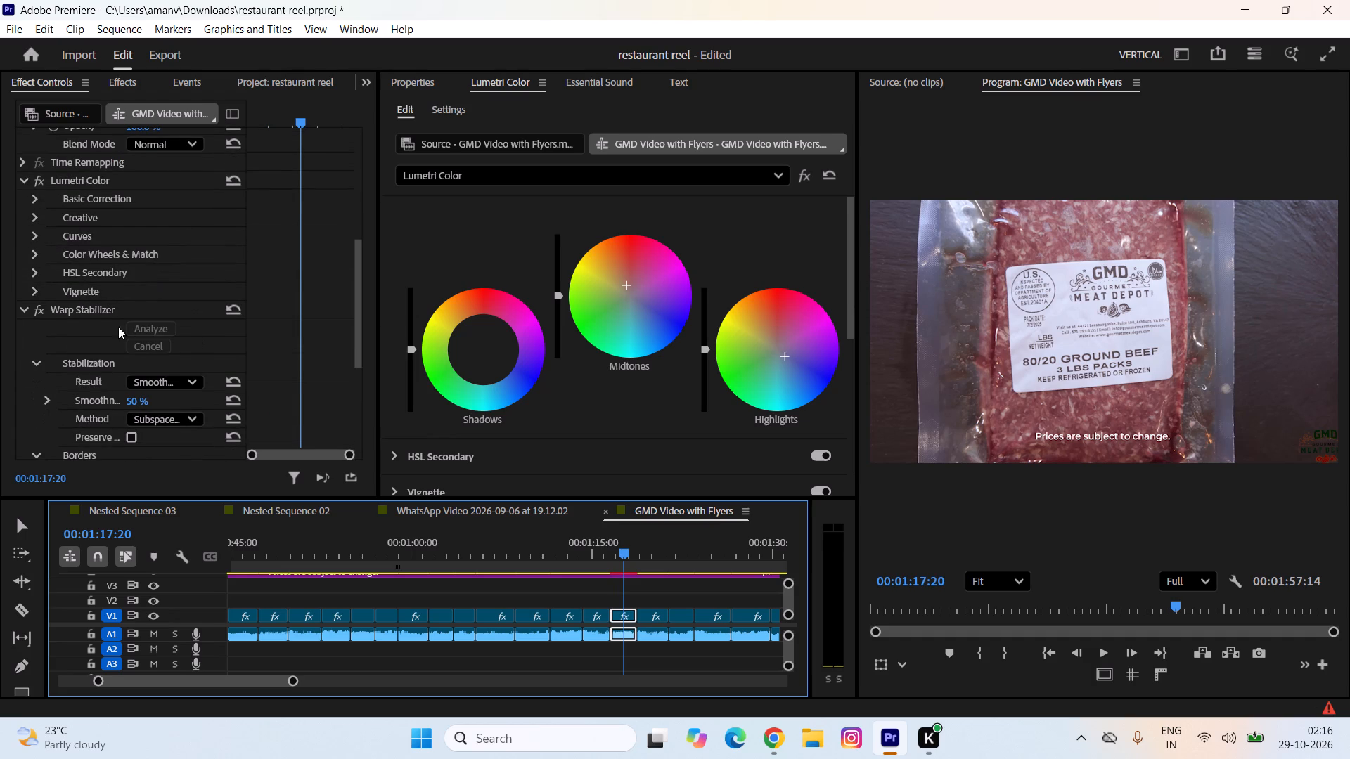
pyautogui.click(84, 302)
pyautogui.press('BackSpace')
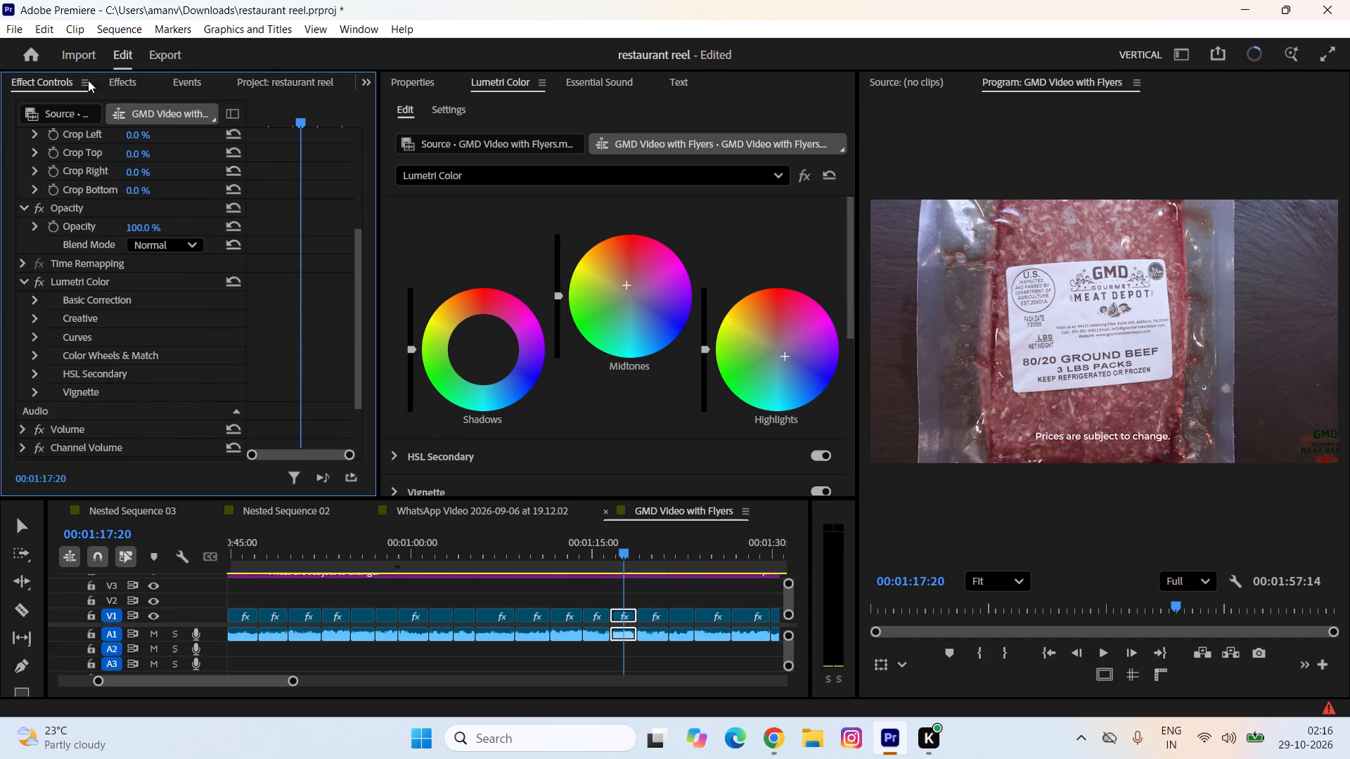
pyautogui.click(141, 83)
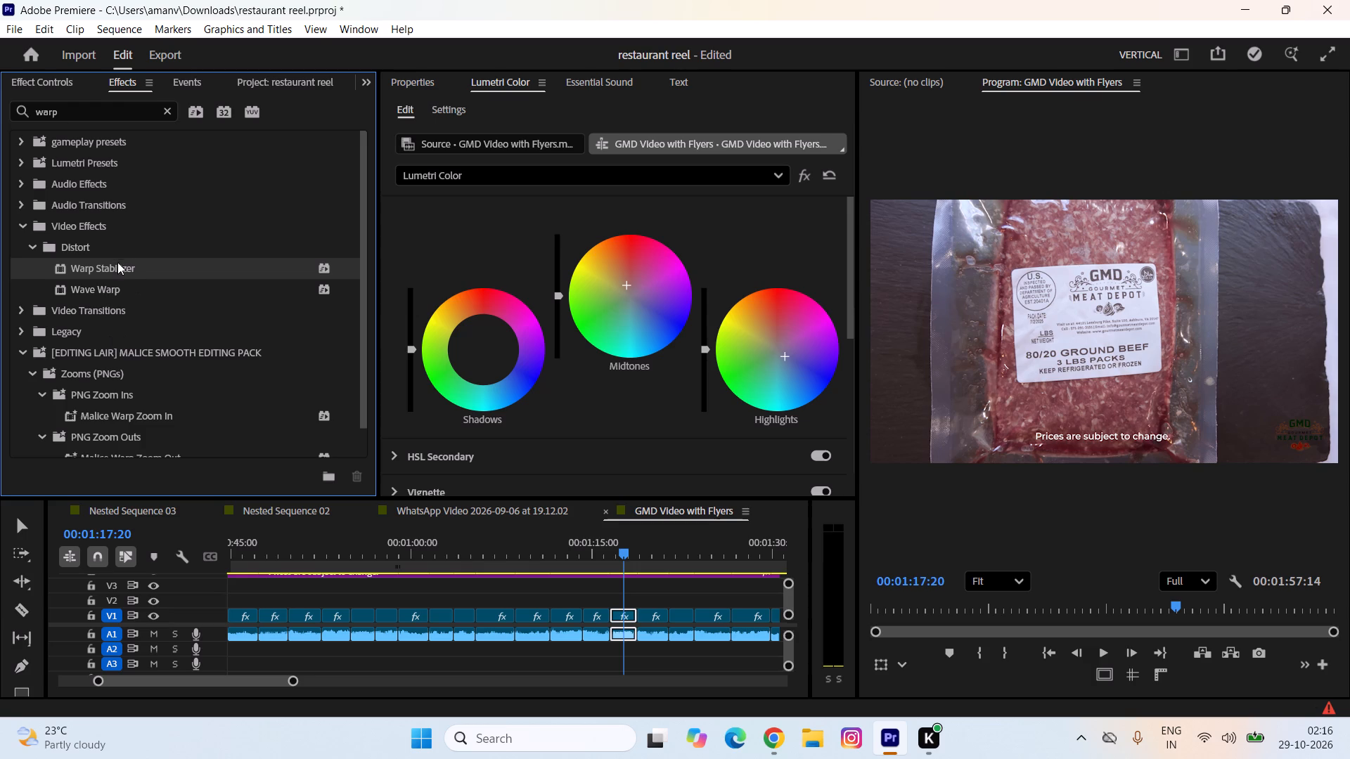
pyautogui.moveTo(117, 263); pyautogui.dragTo(628, 614)
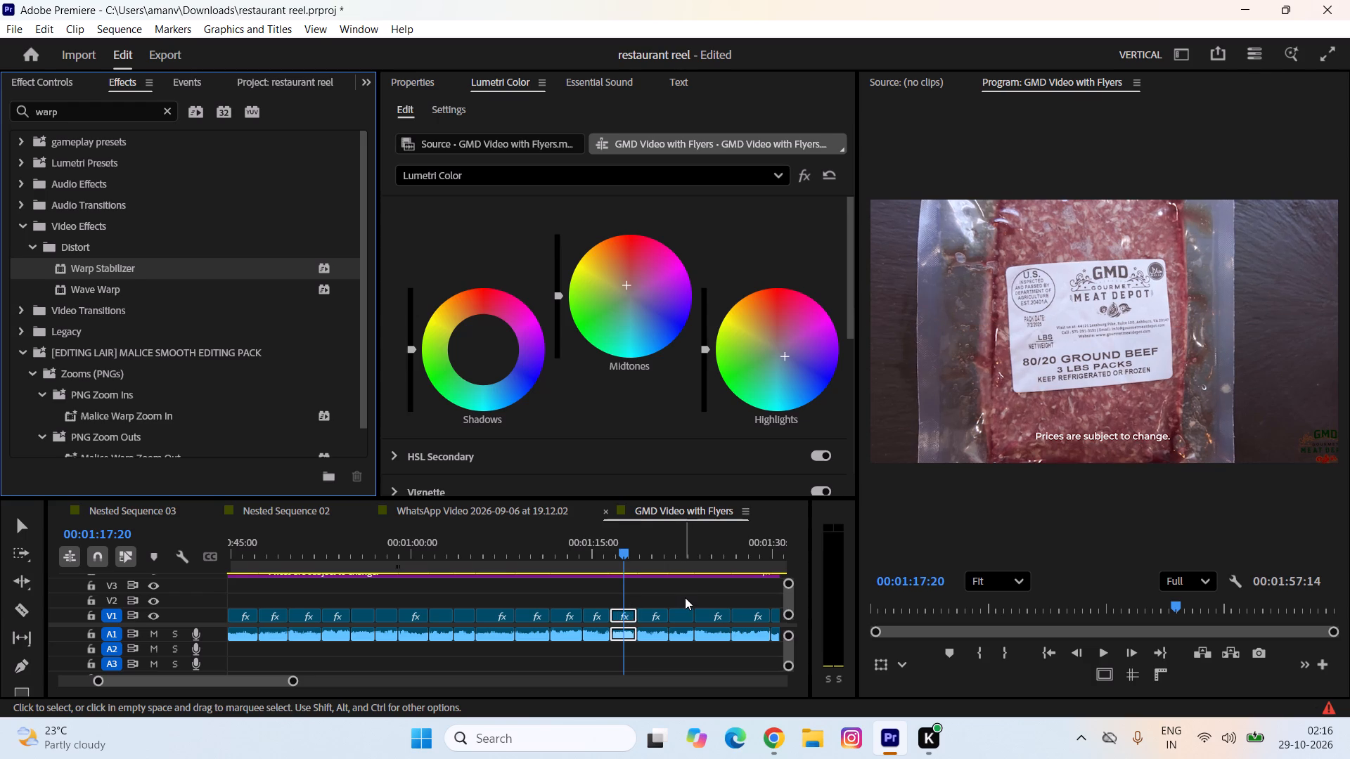
# Play on from 00:01:17:20, review the Warp Stabilizer settings of the pale marinated meat clip at 00:01:25:23, and replay it up to 00:01:27:05.
pyautogui.press('space')
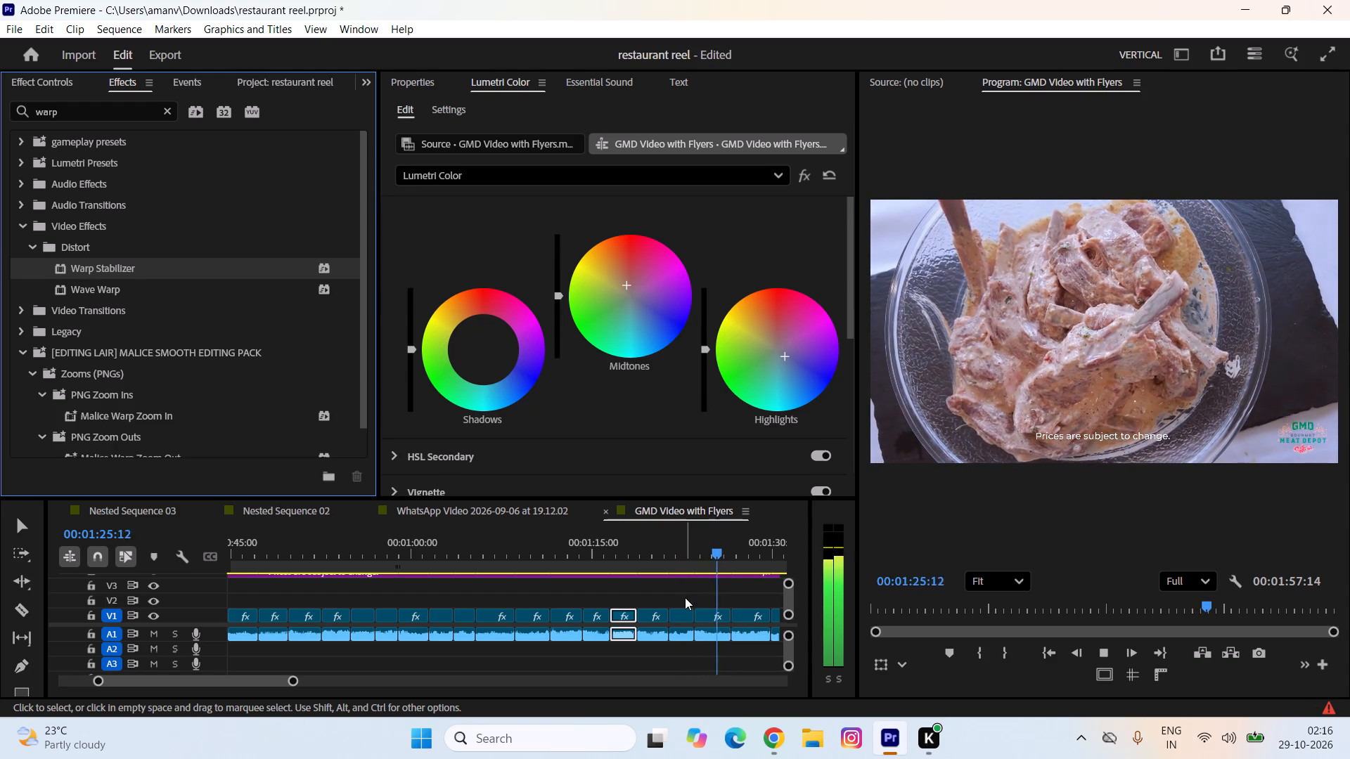
pyautogui.press('space')
pyautogui.click(719, 616)
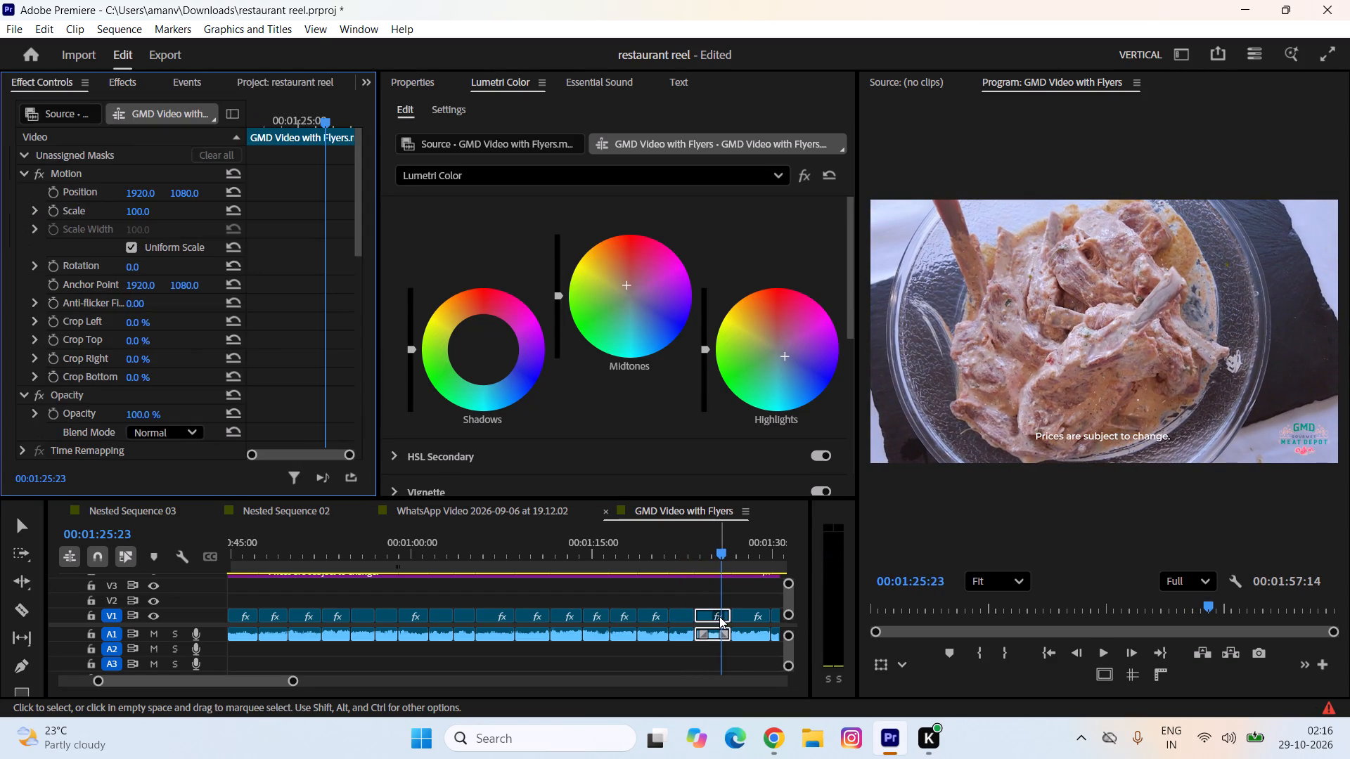
pyautogui.scroll(-1, 165, 394)
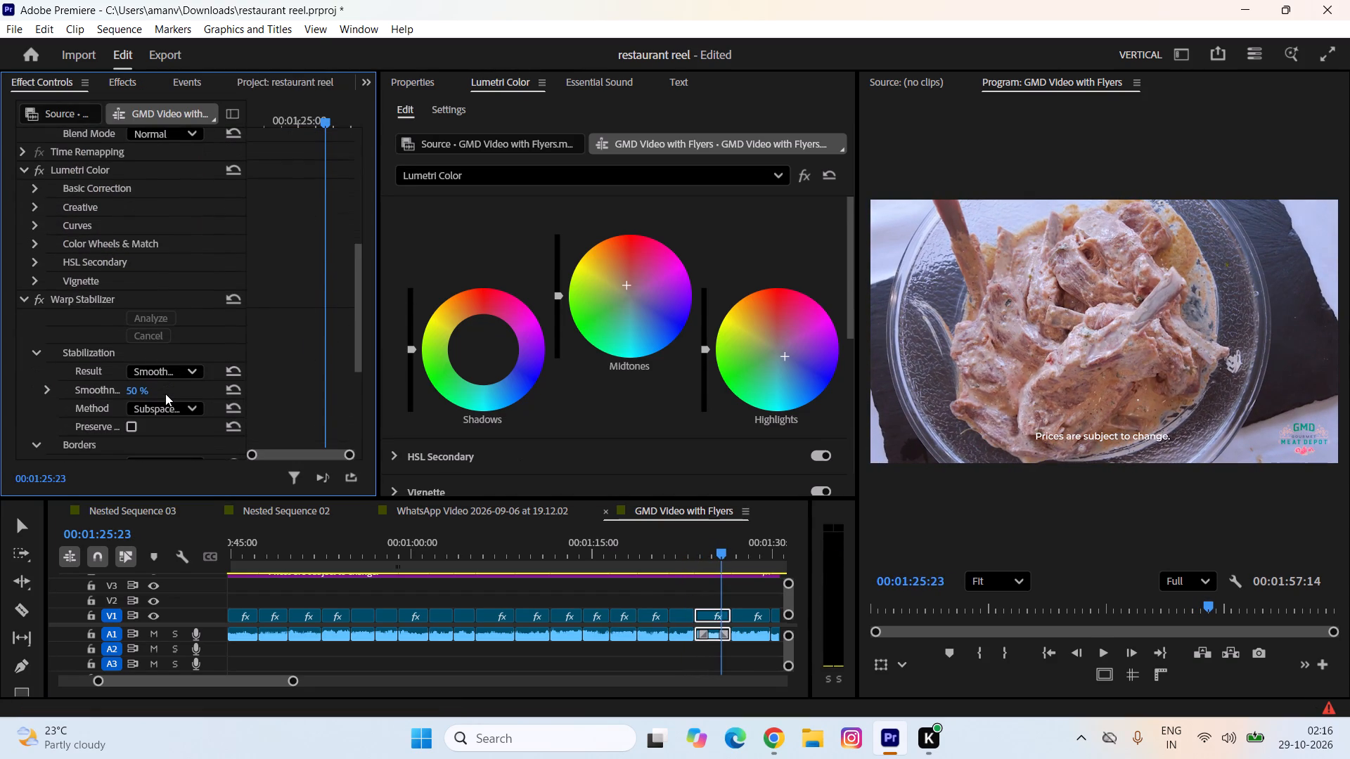
pyautogui.scroll(-2, 165, 394)
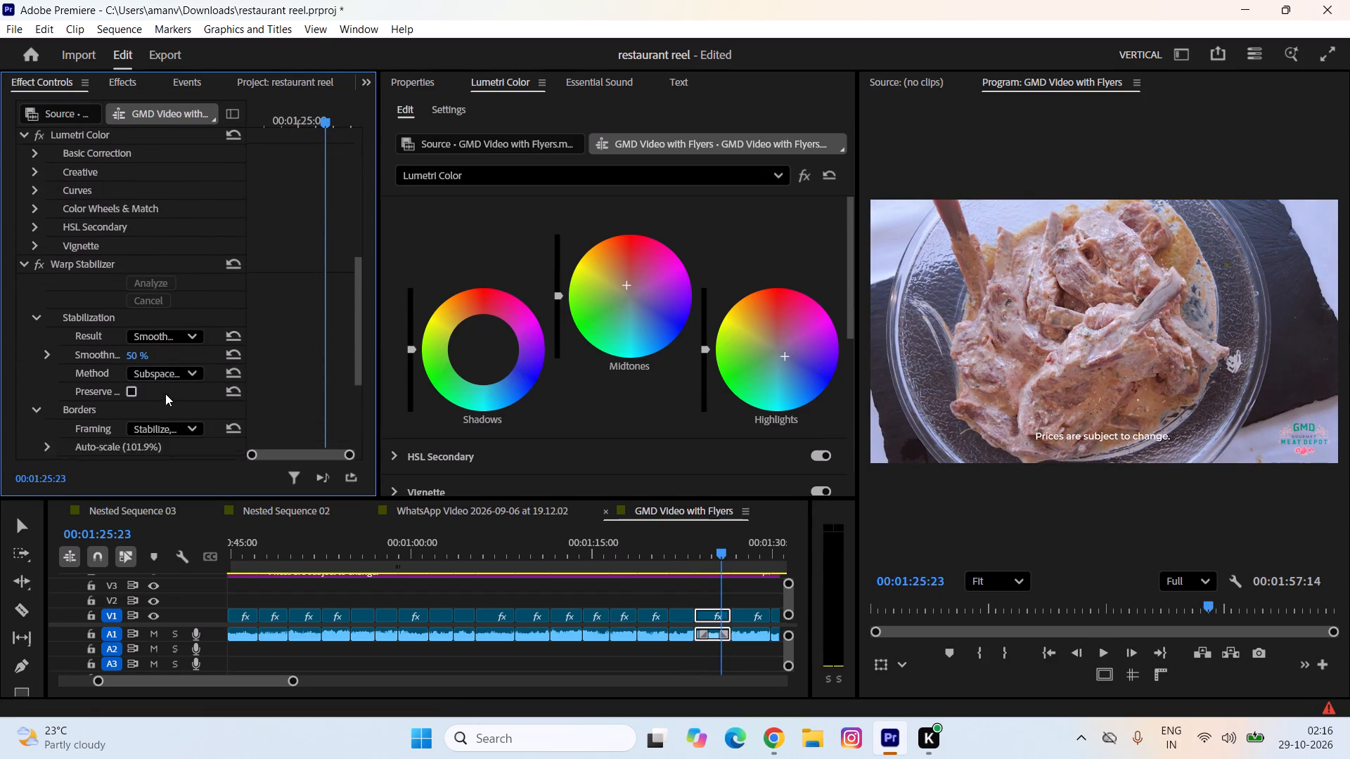
pyautogui.scroll(-1, 165, 394)
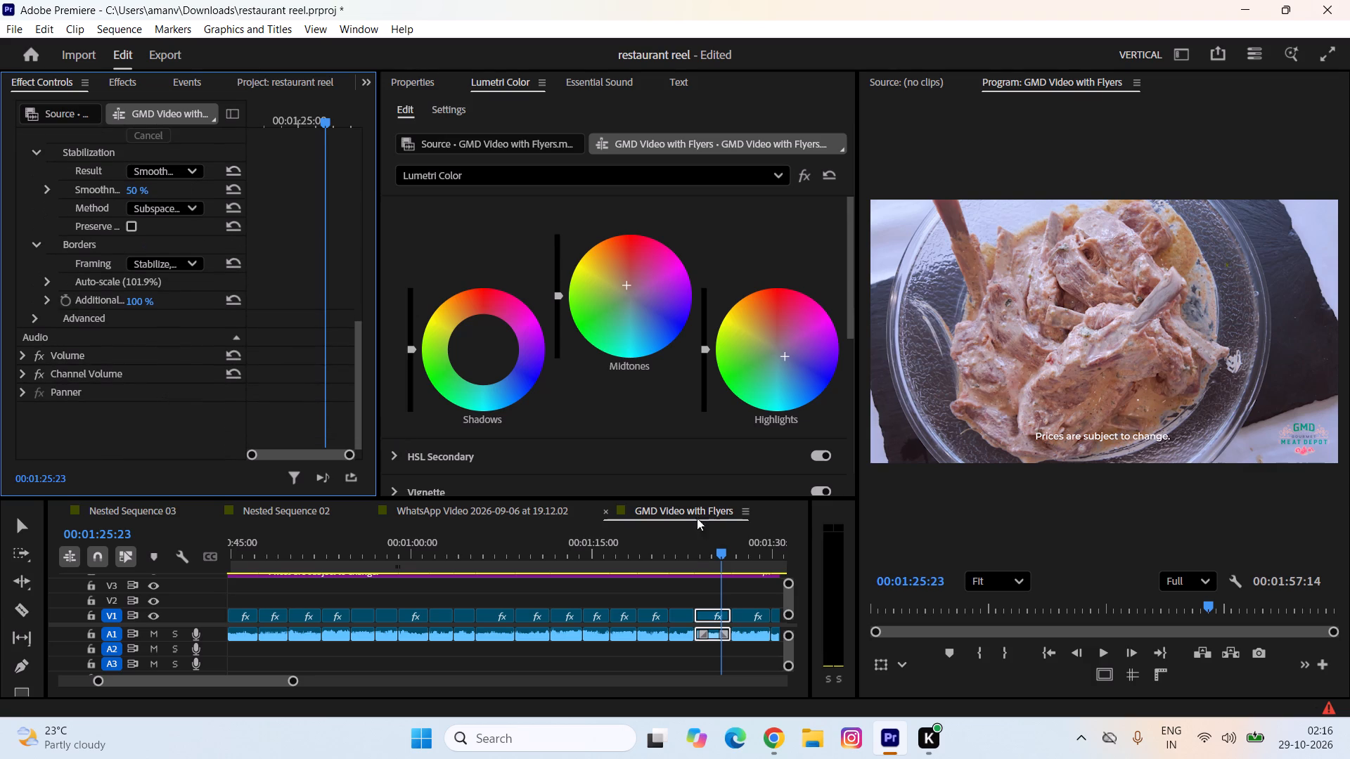
pyautogui.click(692, 559)
pyautogui.press('space')
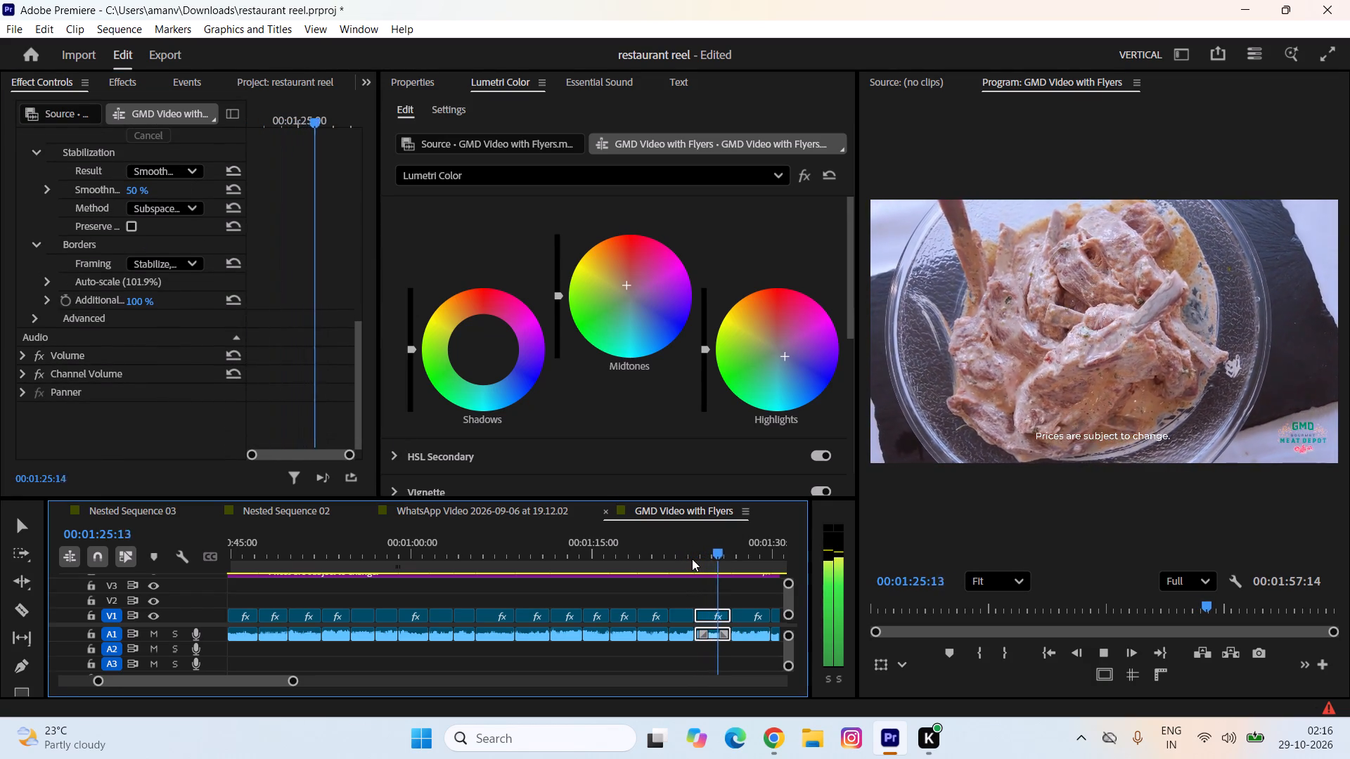
pyautogui.press('space')
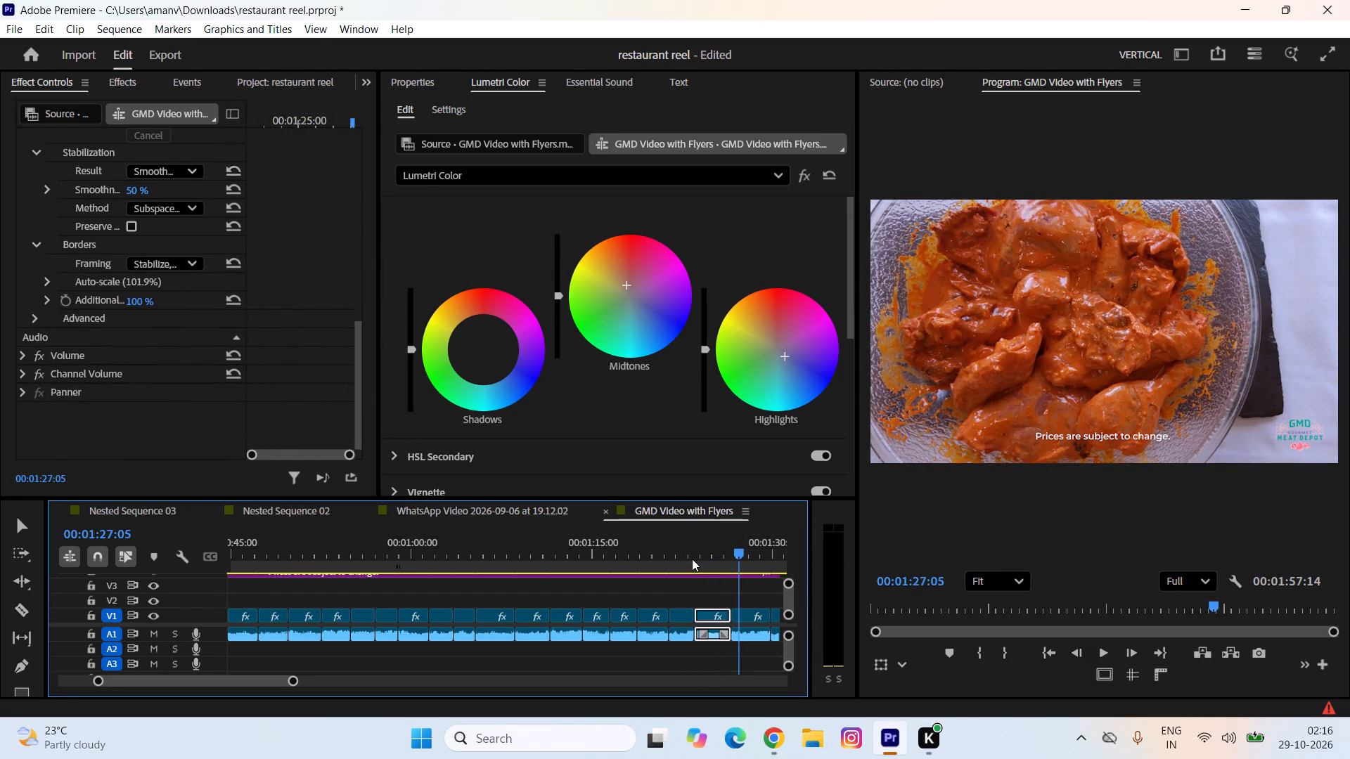
# Apply Warp Stabilizer to the orange marinated chicken clip on V1 at 00:01:27:05.
pyautogui.click(122, 79)
pyautogui.moveTo(96, 260); pyautogui.dragTo(738, 437)
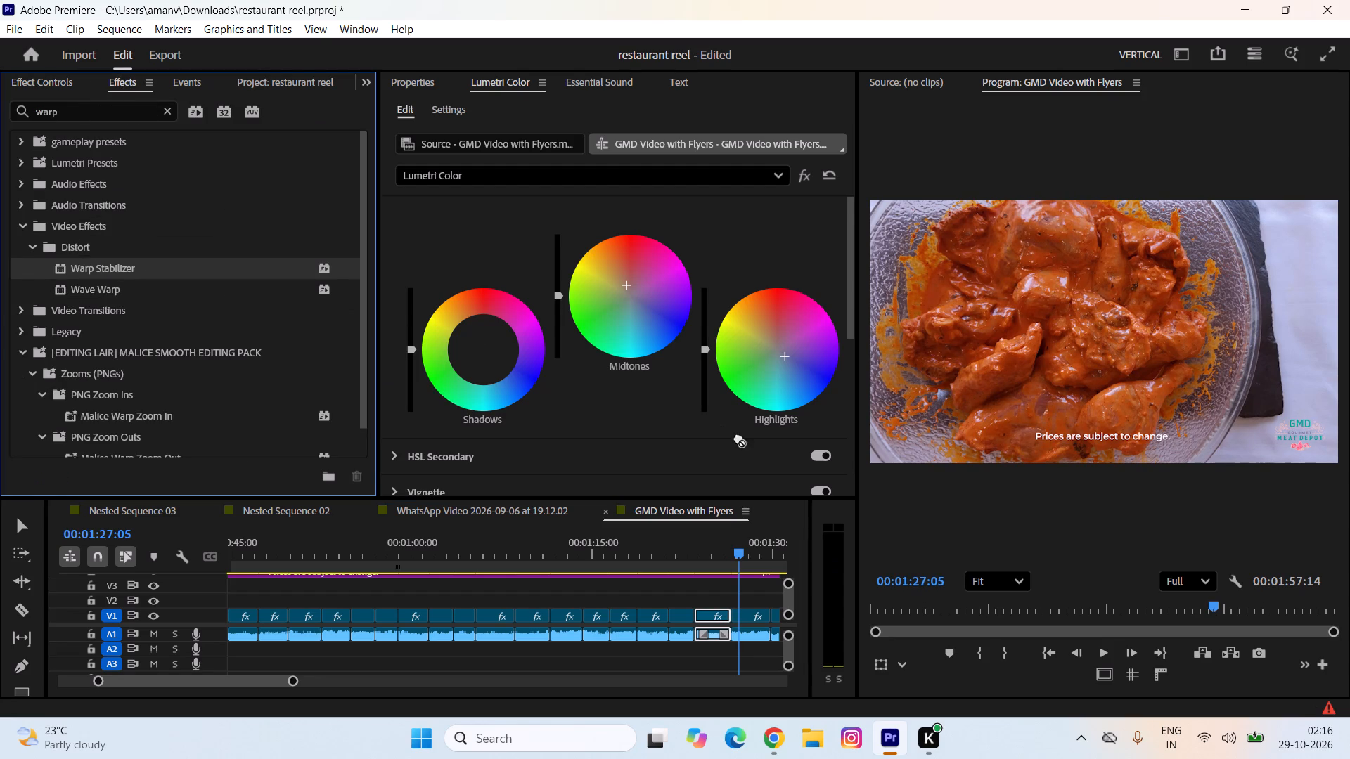
pyautogui.moveTo(738, 437); pyautogui.dragTo(750, 612)
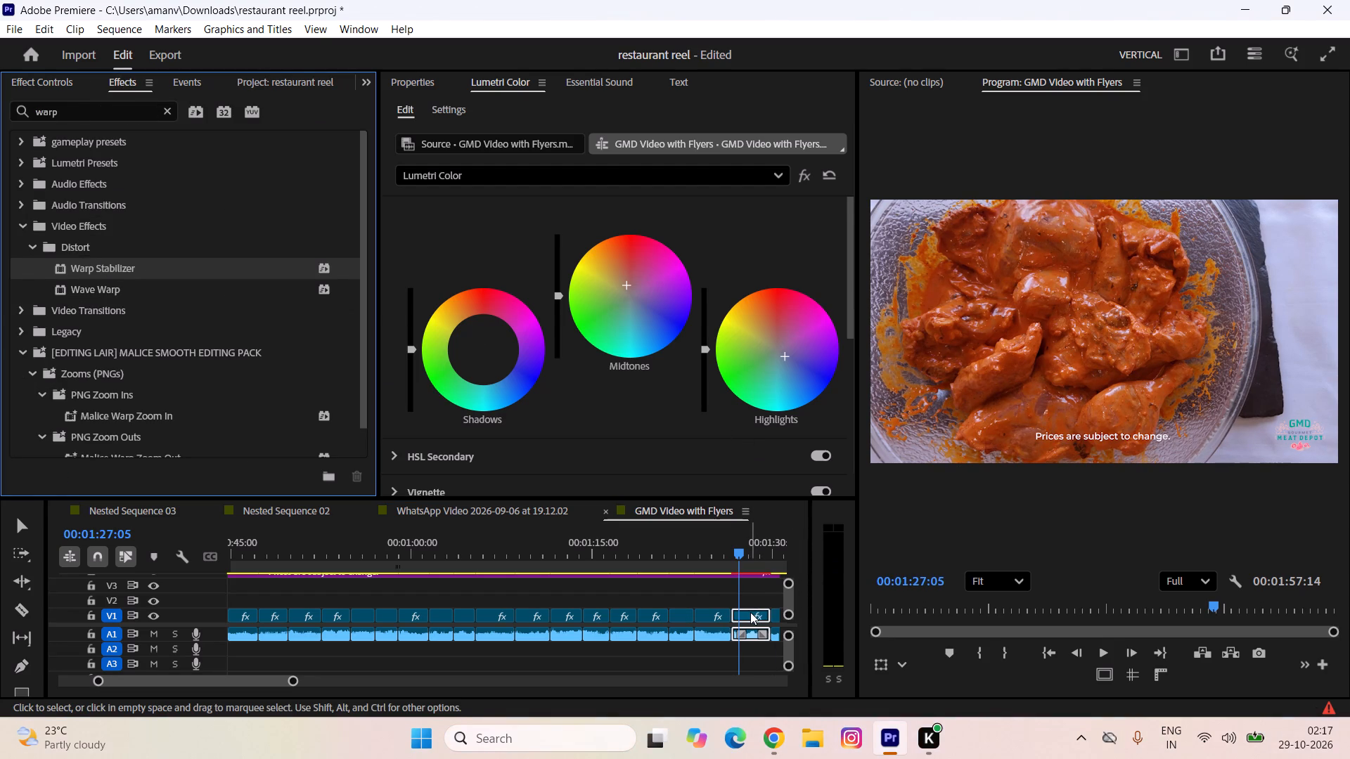
# Play the sequence from 00:01:27:05 to 00:01:30:06, and apply Warp Stabilizer to the seasoned minced meat clip on V1 there.
pyautogui.write('--')
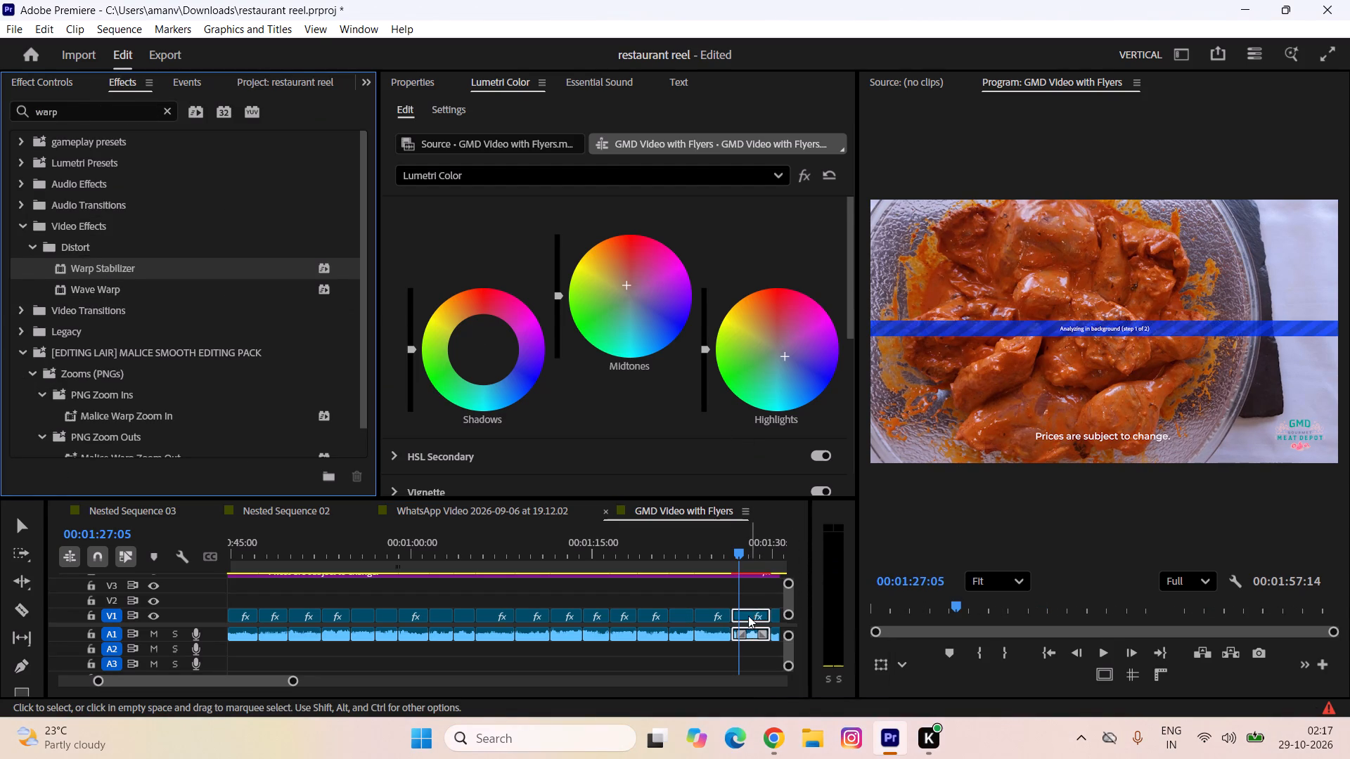
pyautogui.press('-')
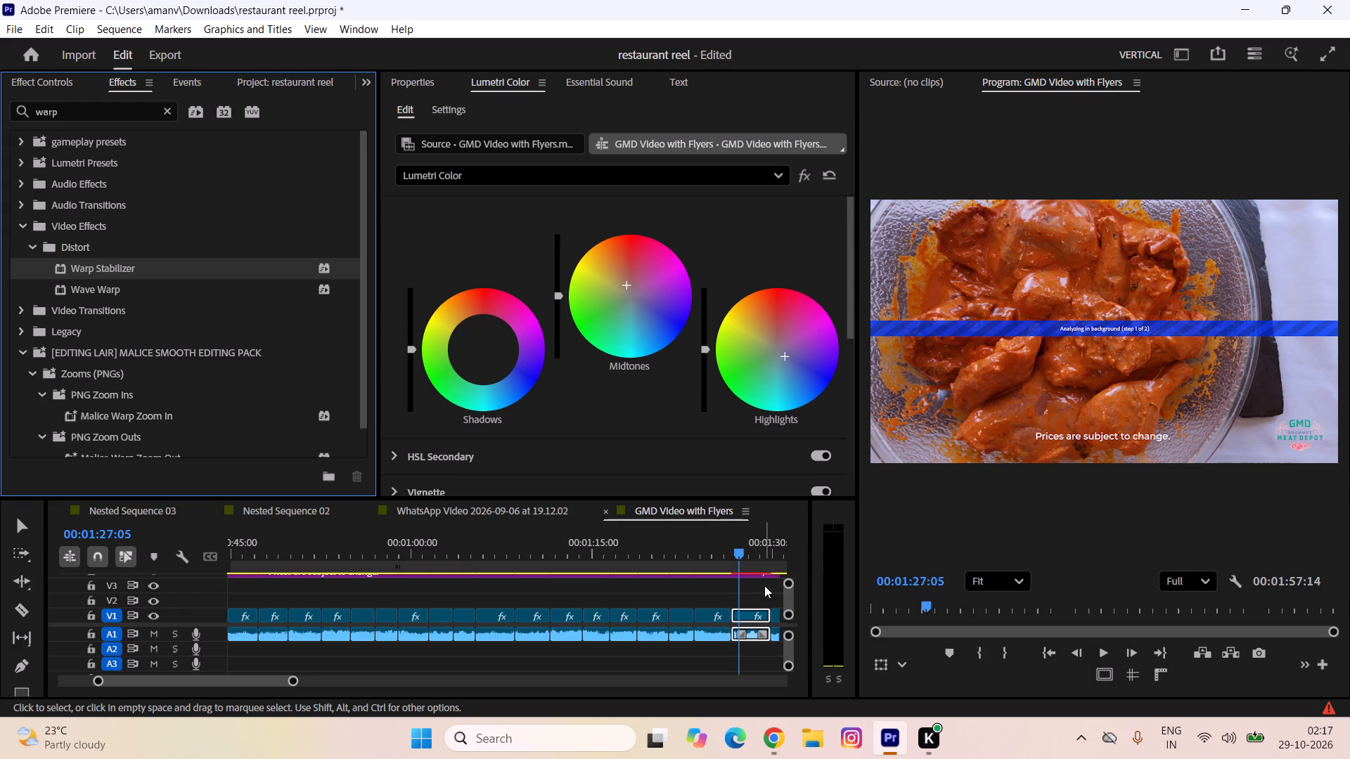
pyautogui.click(757, 583)
pyautogui.write('-===')
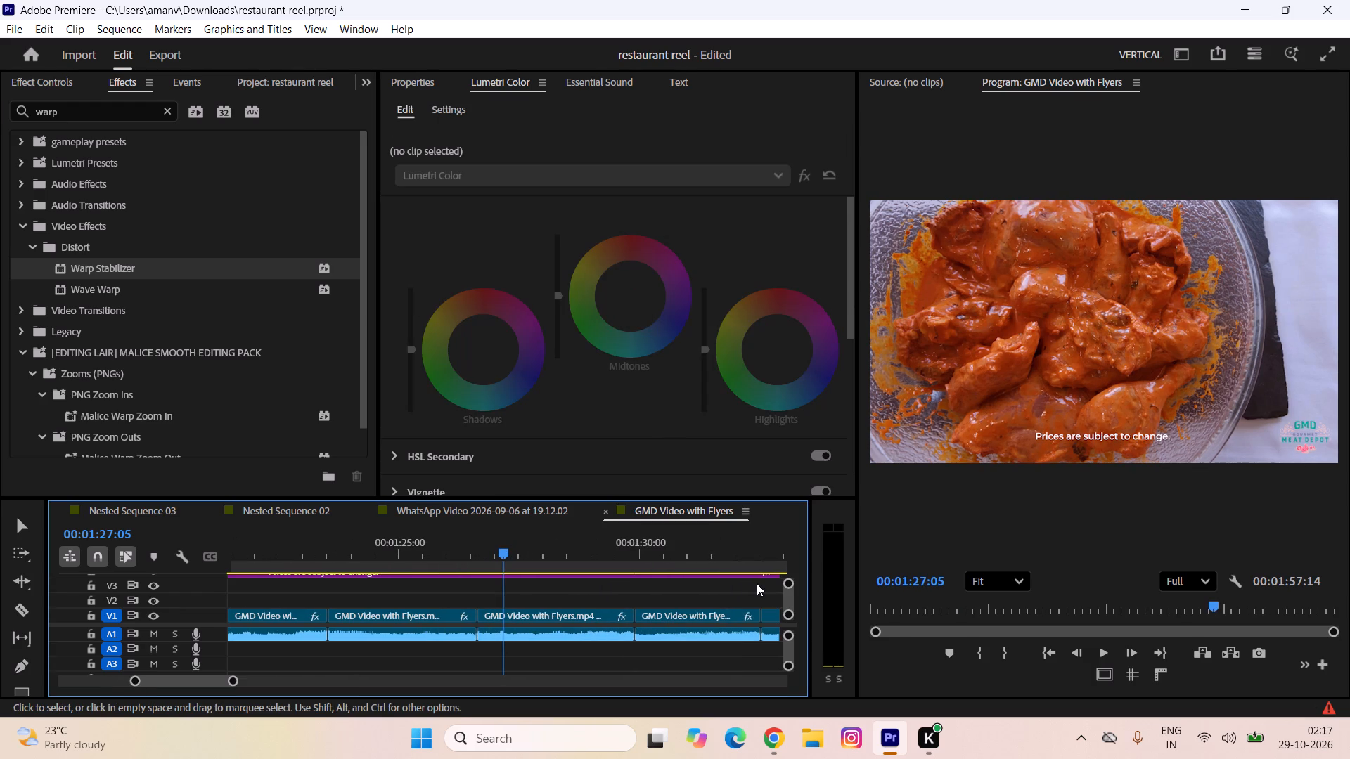
pyautogui.press('space')
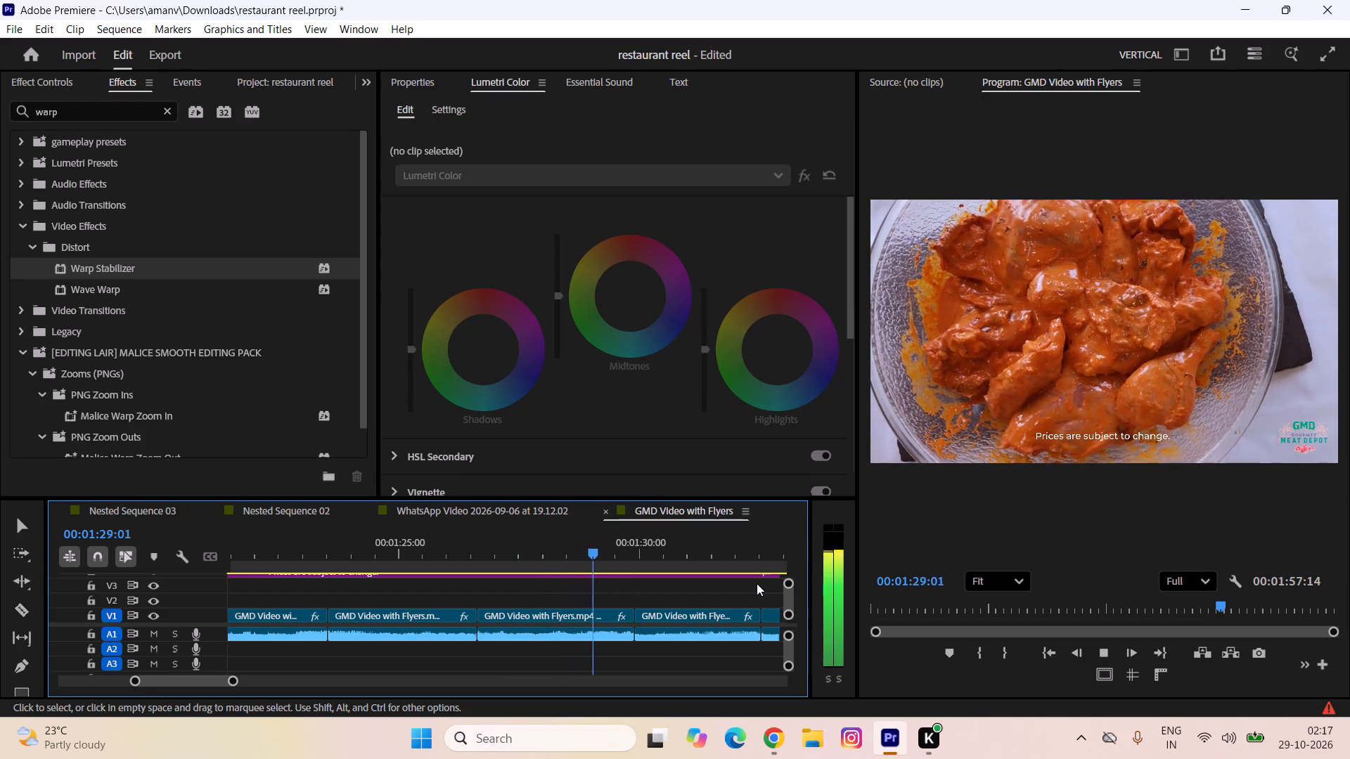
pyautogui.press('space')
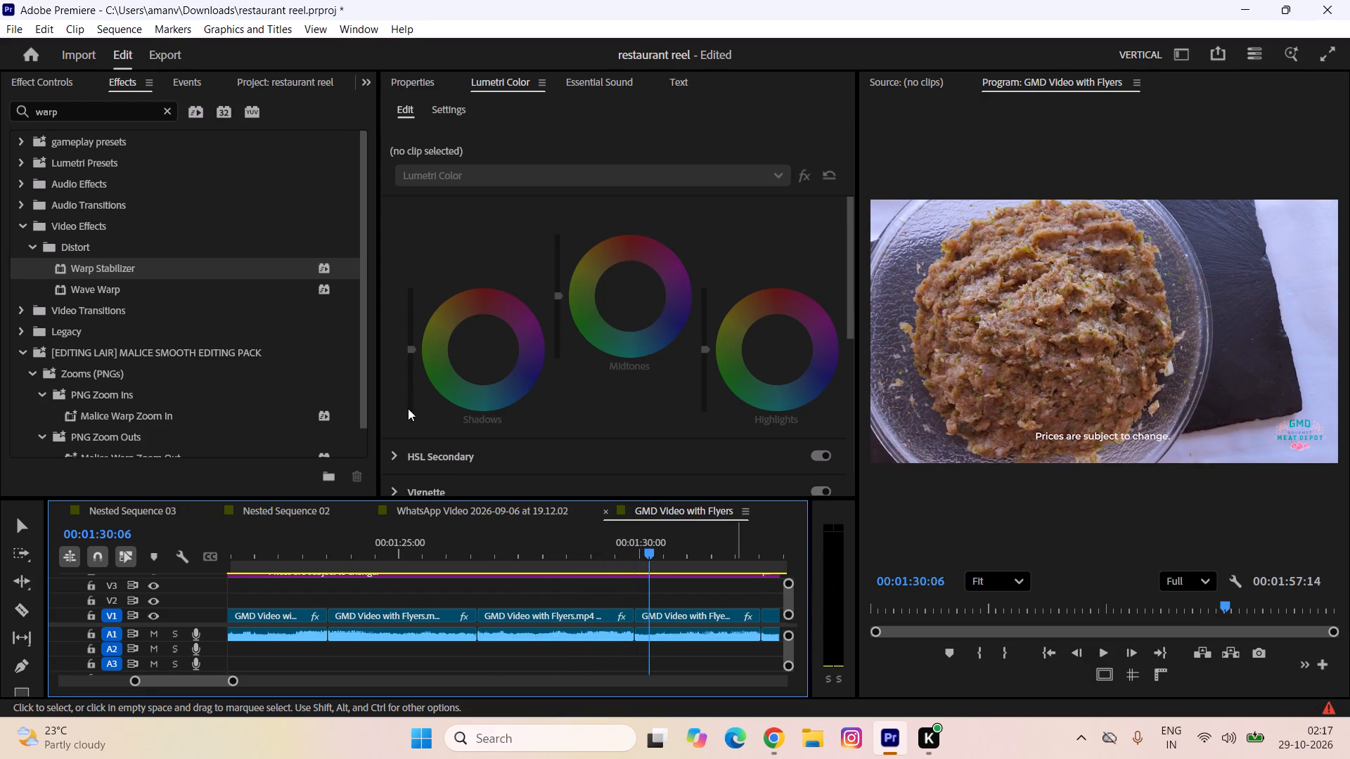
pyautogui.moveTo(127, 269); pyautogui.dragTo(676, 625)
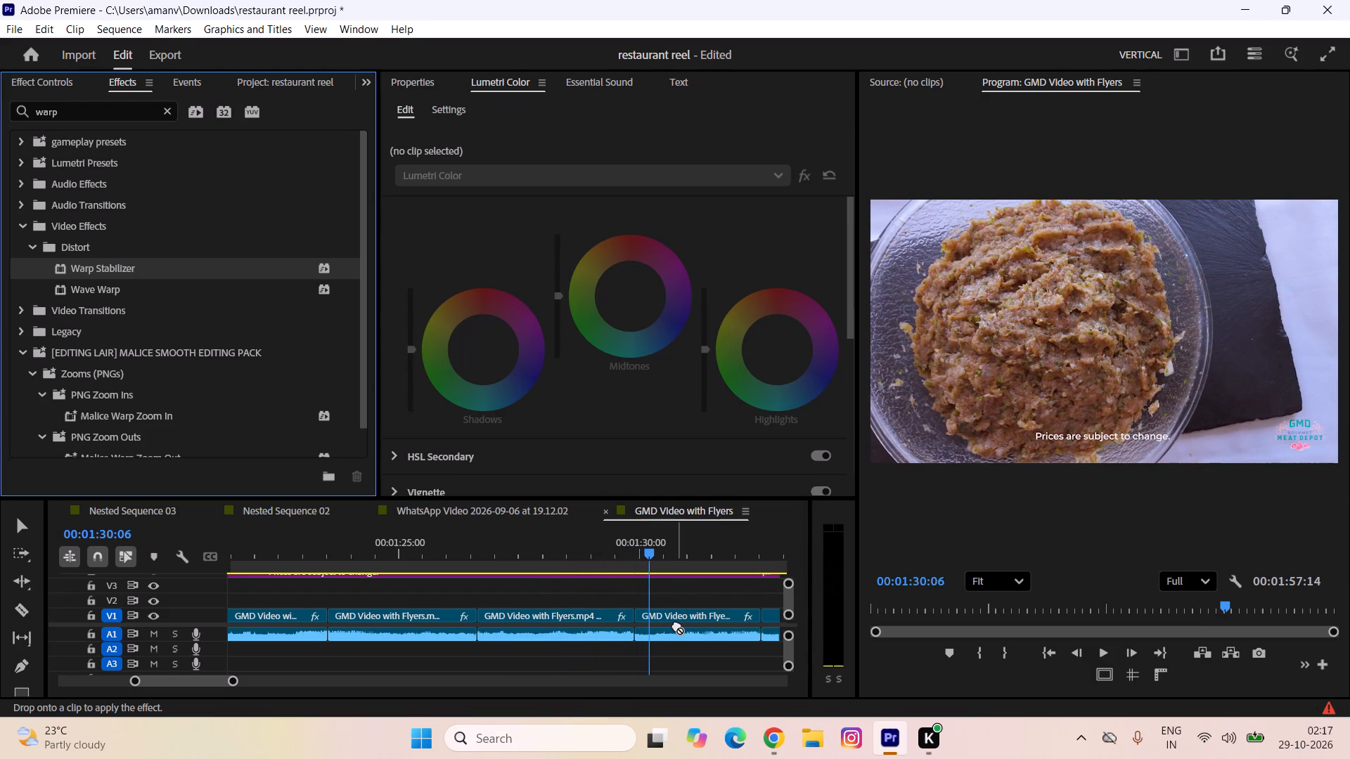
pyautogui.moveTo(676, 625); pyautogui.dragTo(679, 621)
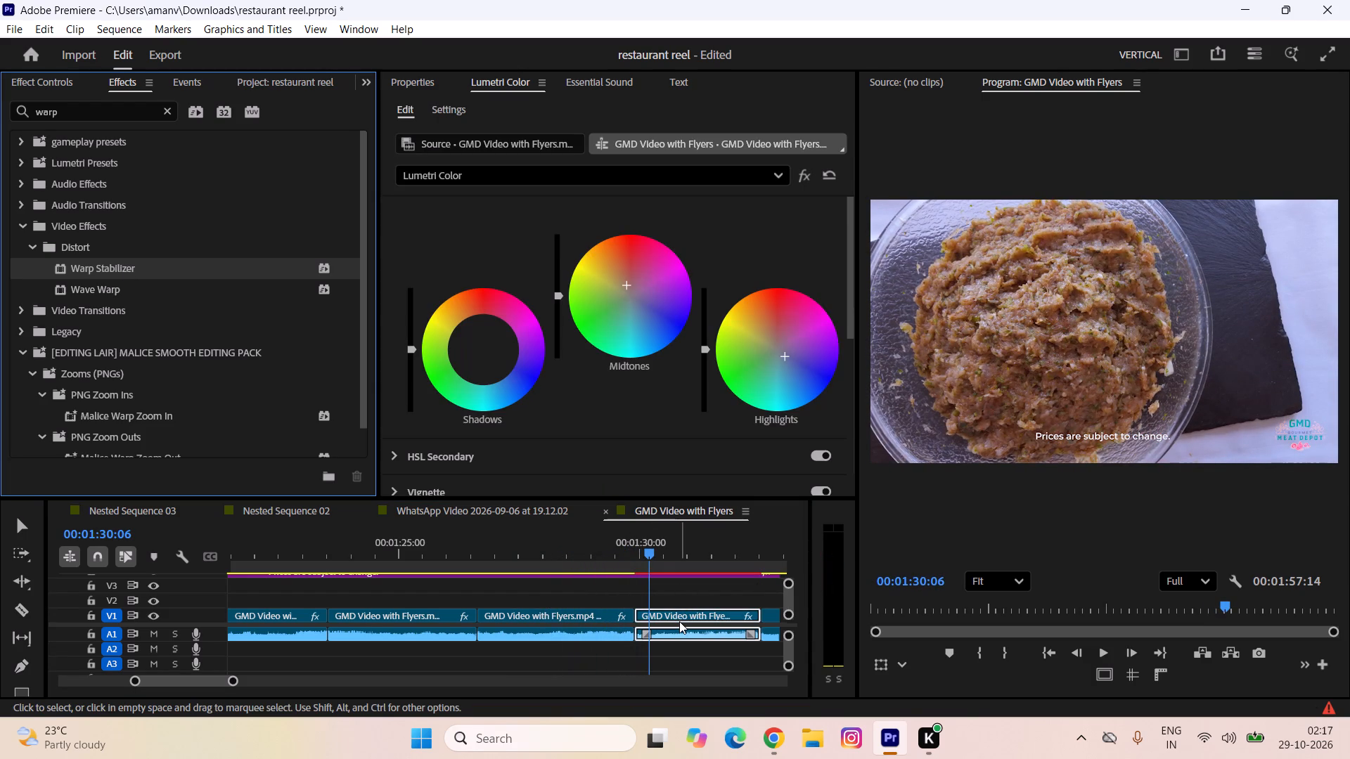
# Apply Warp Stabilizer to the red marinated meat clip on V1 that starts at 00:01:32:16.
pyautogui.press('-')
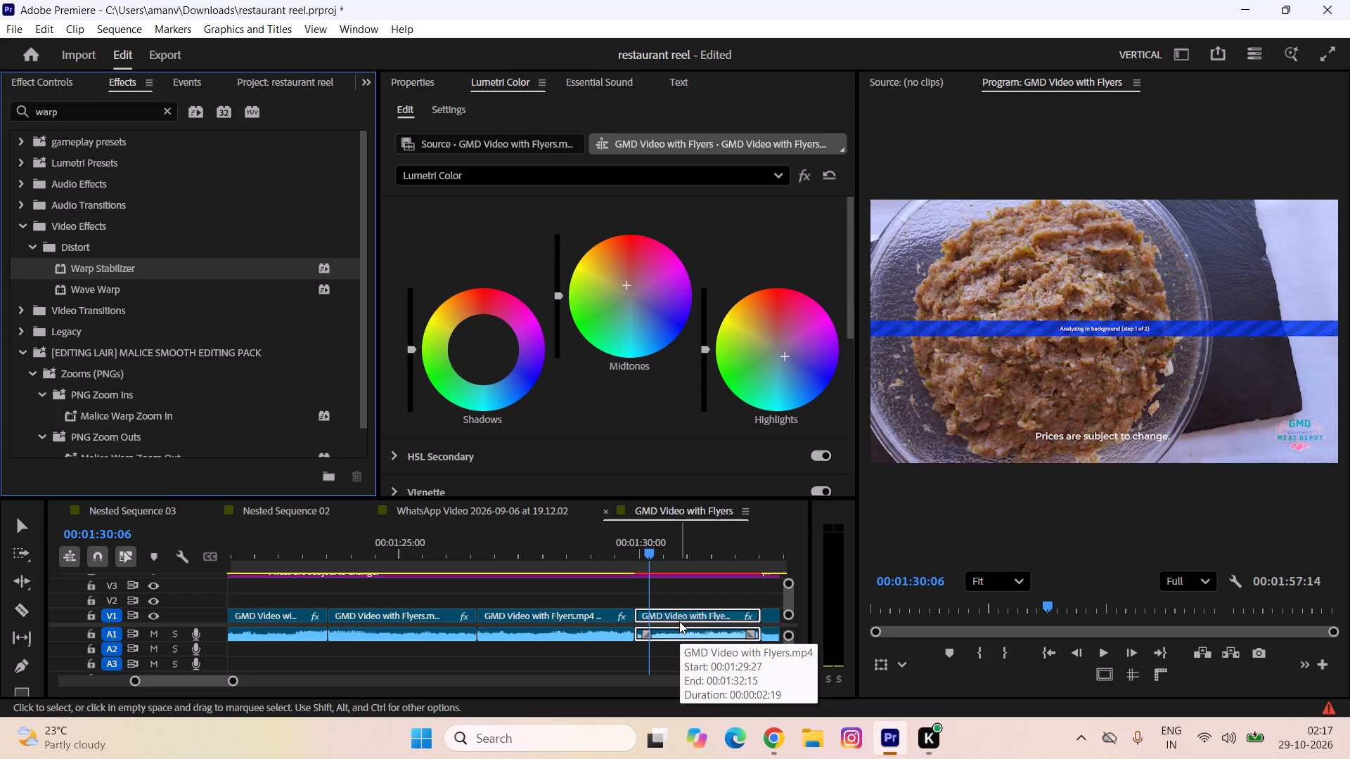
pyautogui.press('-')
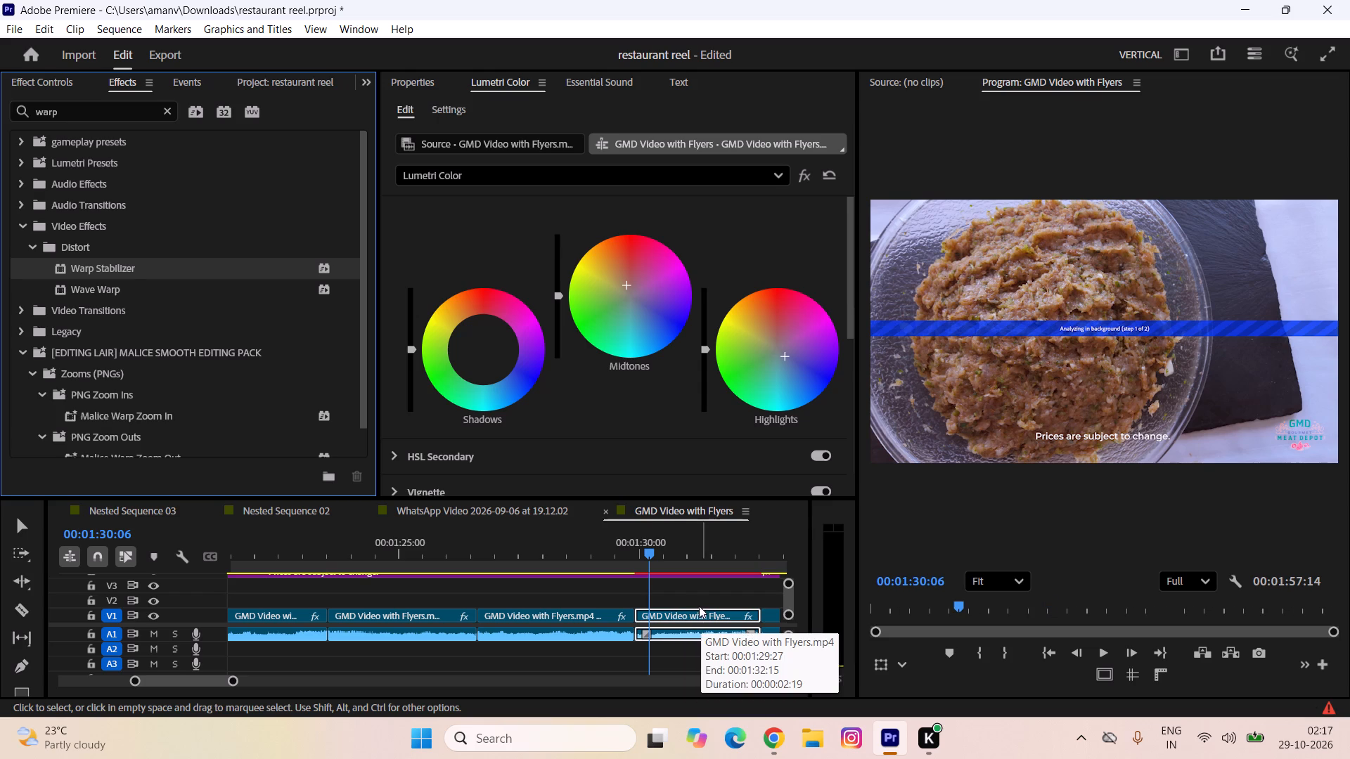
pyautogui.click(697, 603)
pyautogui.write('---==')
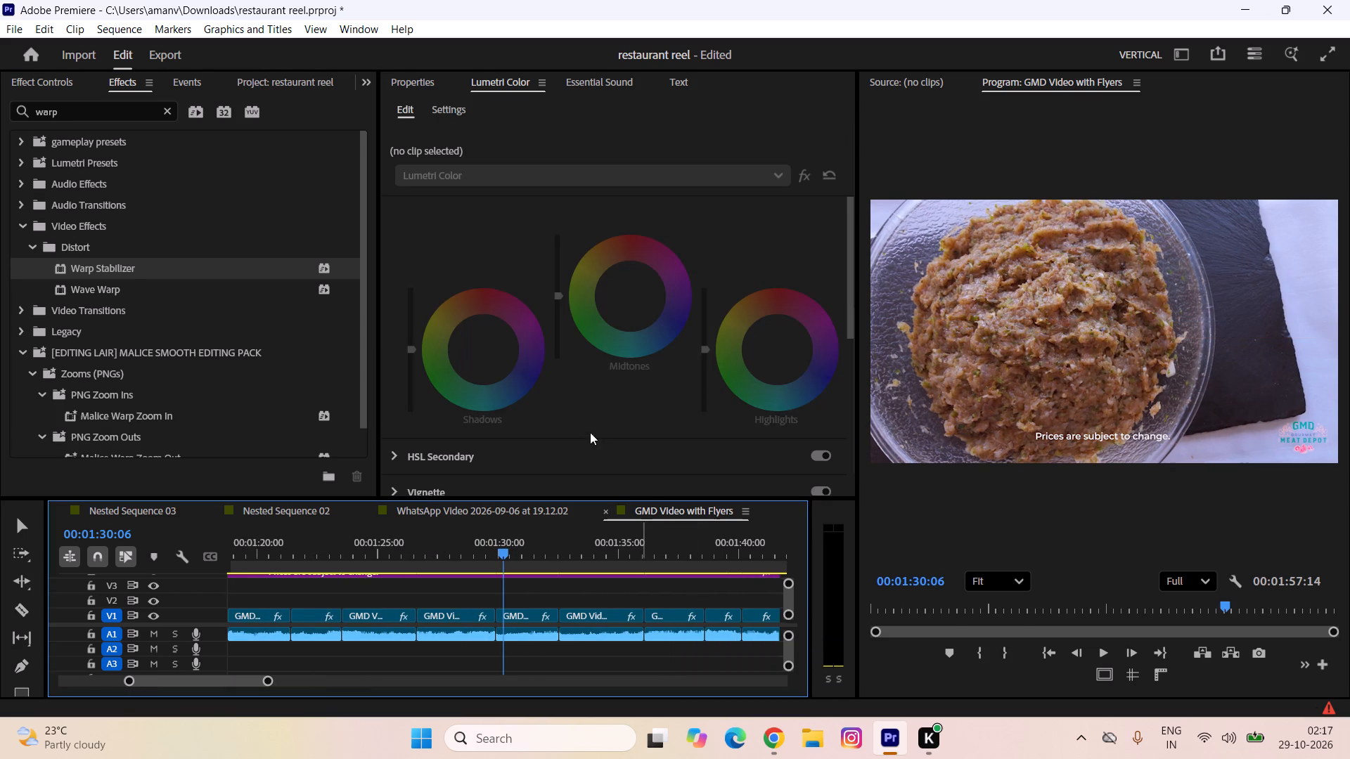
pyautogui.moveTo(120, 265); pyautogui.dragTo(586, 605)
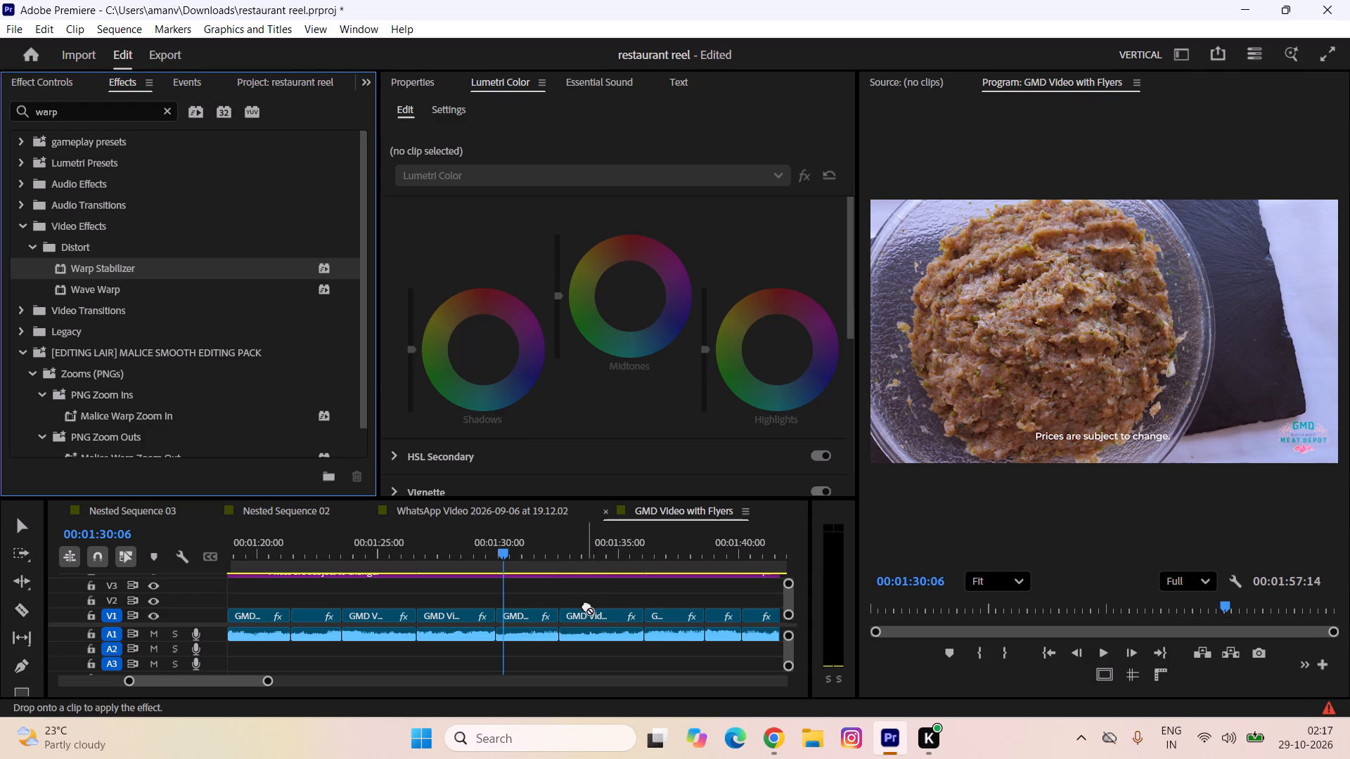
pyautogui.moveTo(586, 605); pyautogui.dragTo(582, 616)
# Play the sequence from 00:01:30:06 to 00:01:33:19, and replay it from about 00:01:30:00 to 00:01:33:26.
pyautogui.press('space')
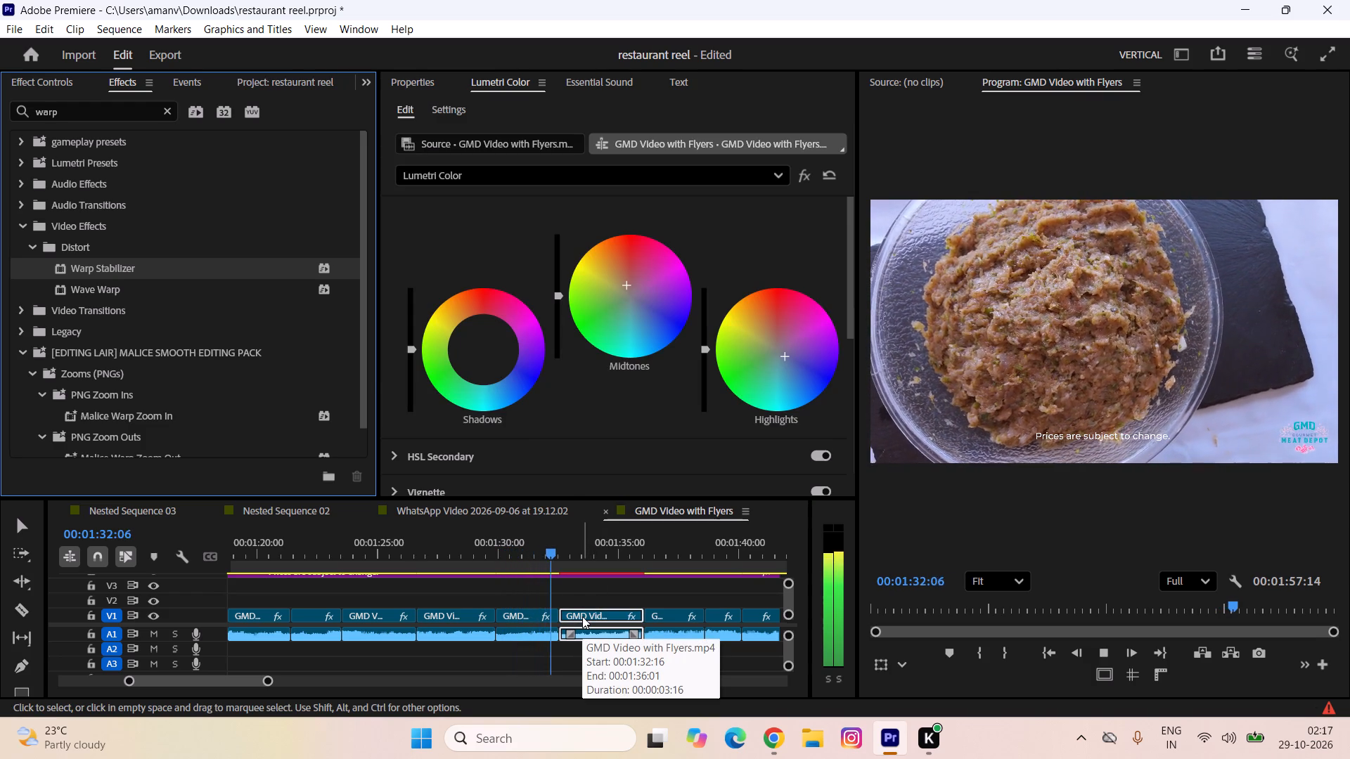
pyautogui.press('space')
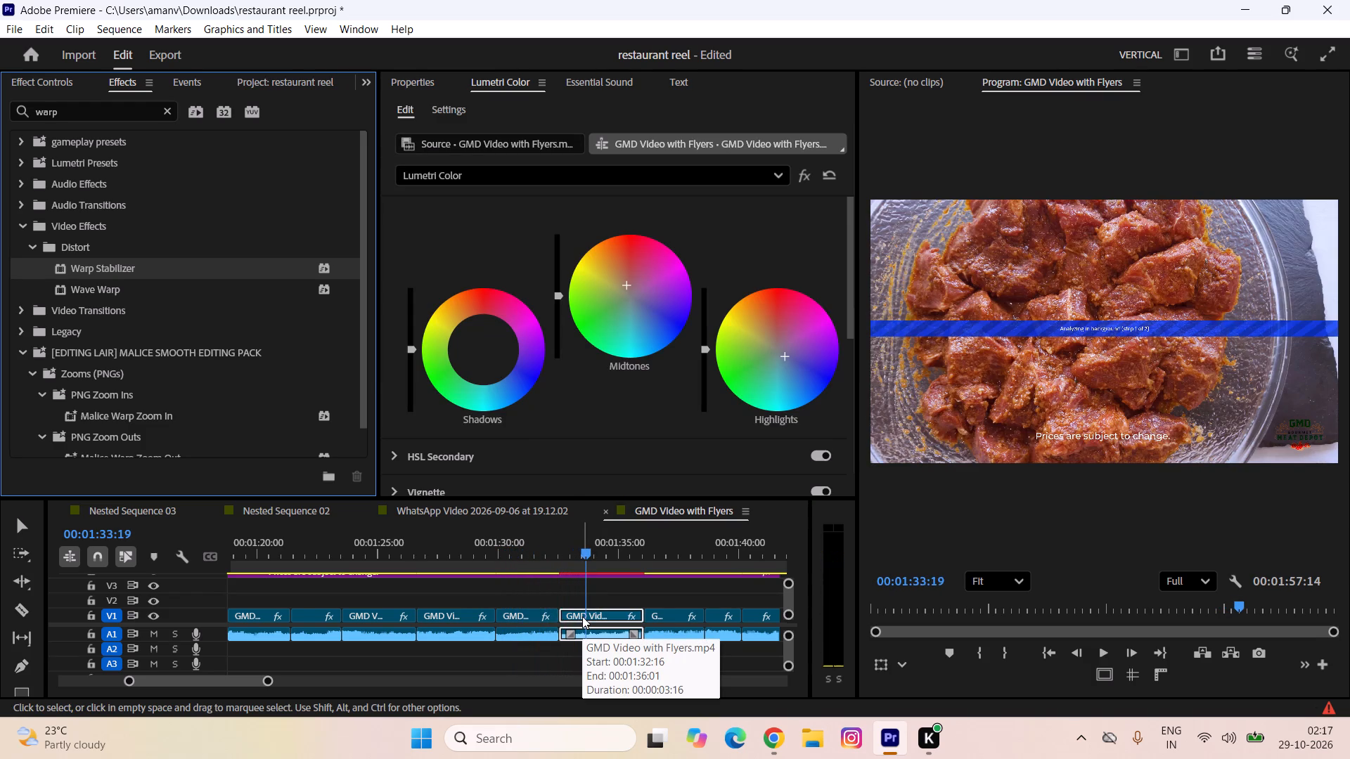
pyautogui.click(498, 557)
pyautogui.press('space')
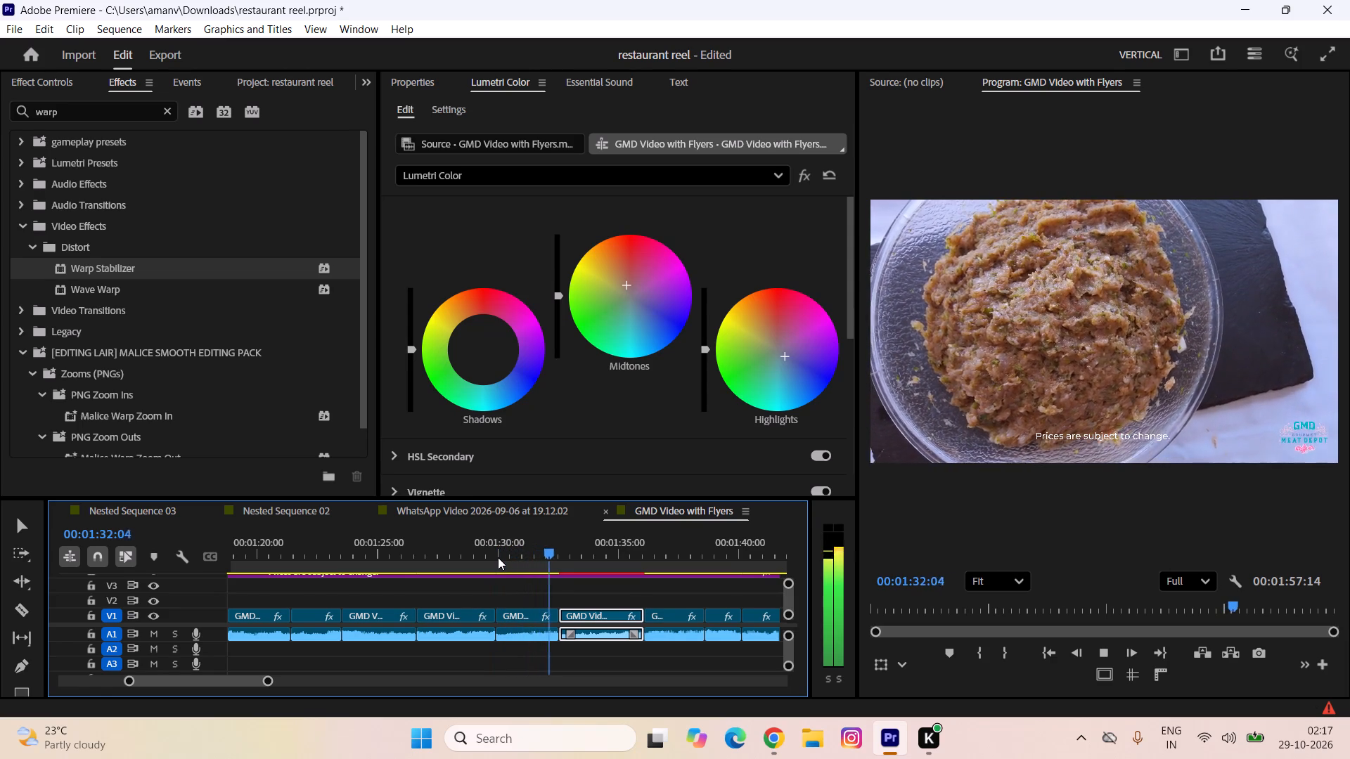
pyautogui.press('space')
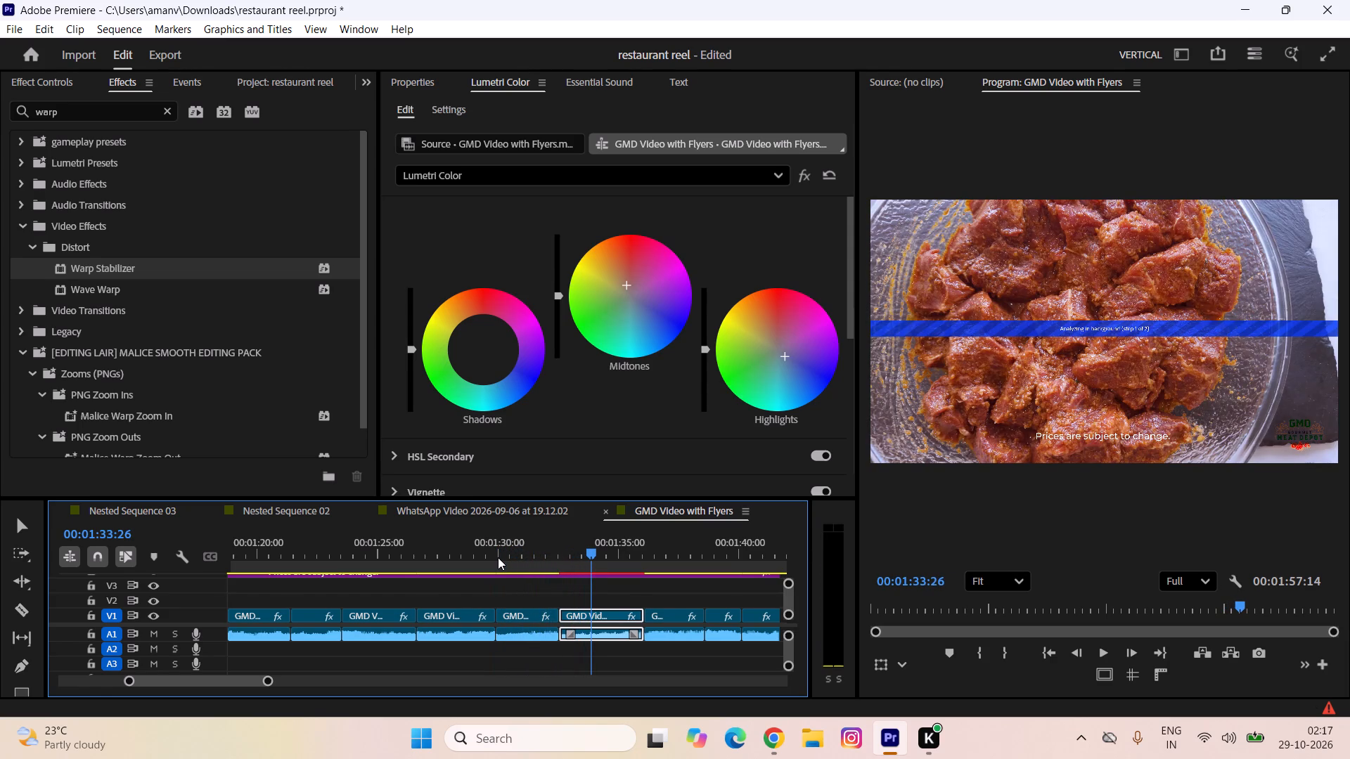
# Apply Warp Stabilizer to the V1 clip that starts at 00:01:36:02.
pyautogui.moveTo(124, 258); pyautogui.dragTo(574, 445)
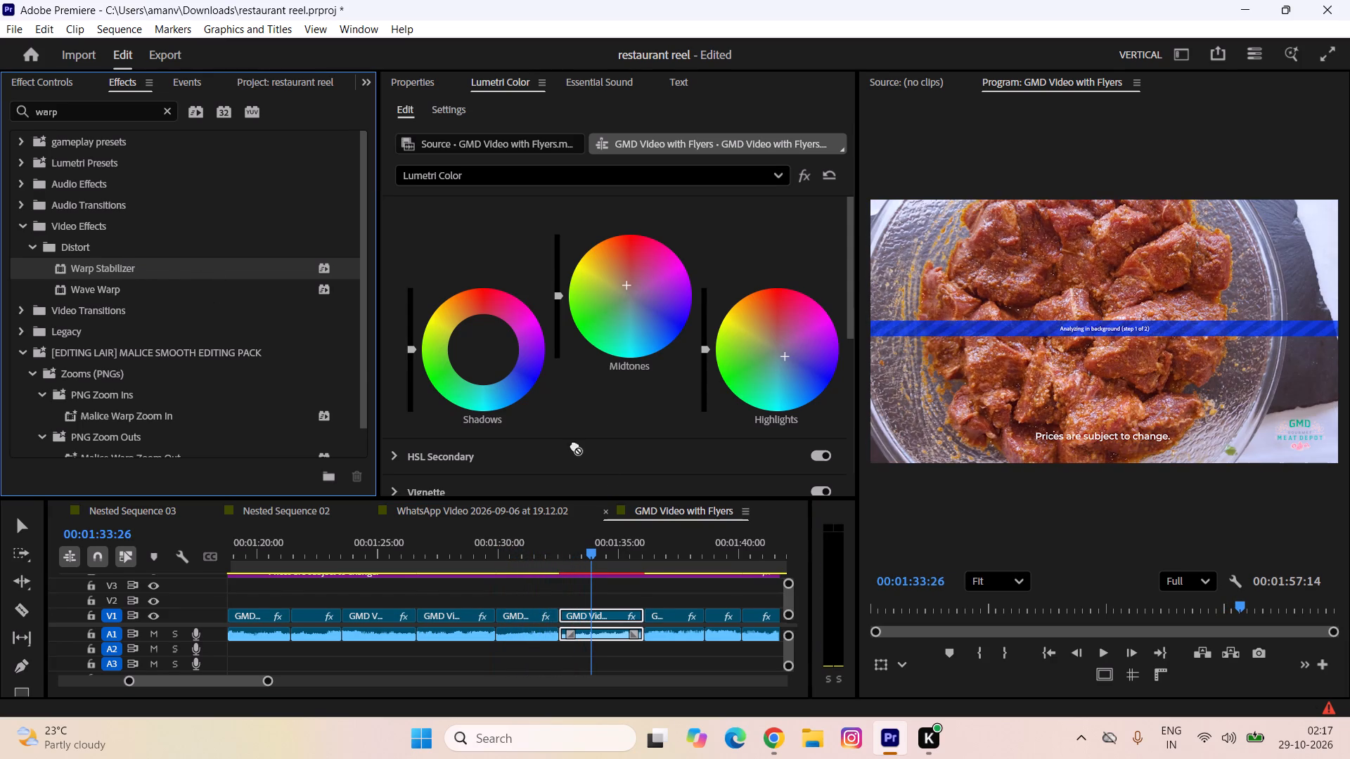
pyautogui.moveTo(574, 445); pyautogui.dragTo(664, 612)
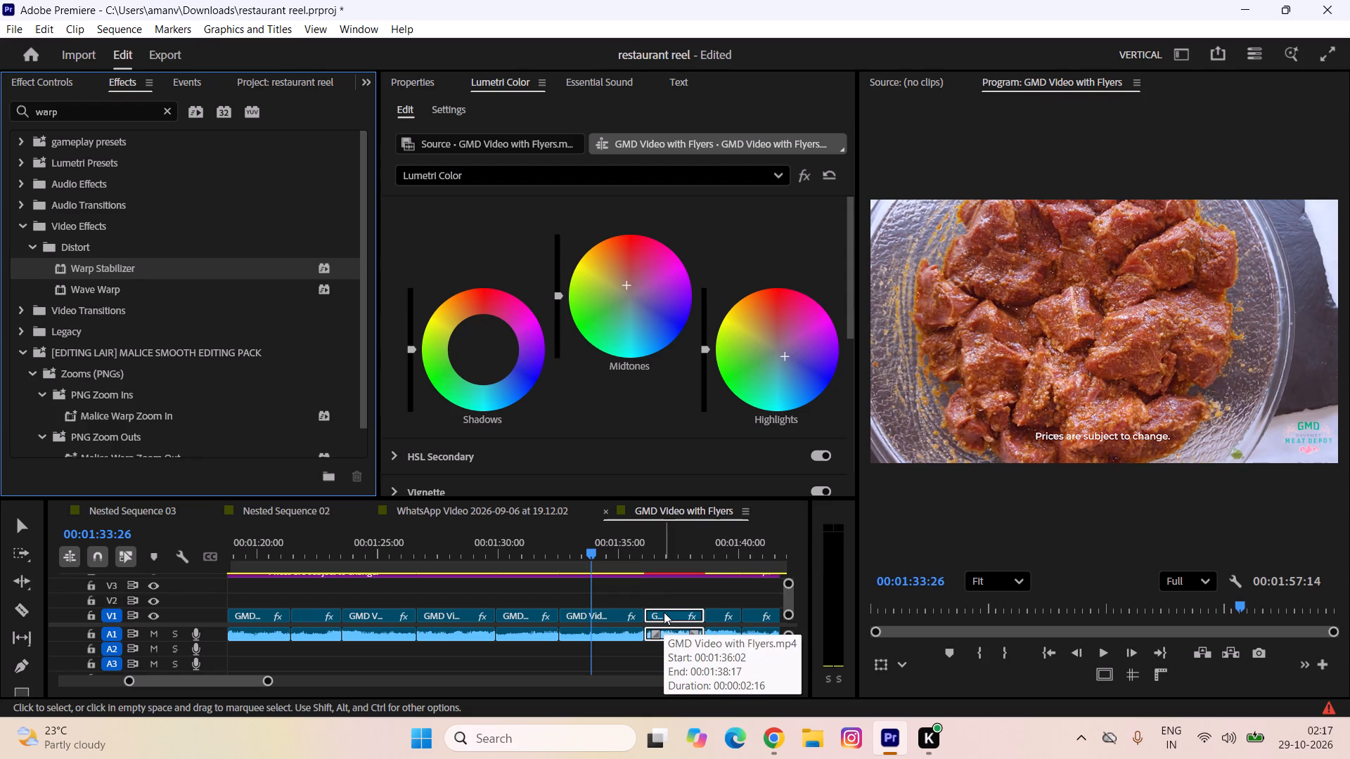
# Play the sequence from 00:01:32:25 to 00:01:39:02 to check the red marinated meat clip and the one after it.
pyautogui.click(568, 561)
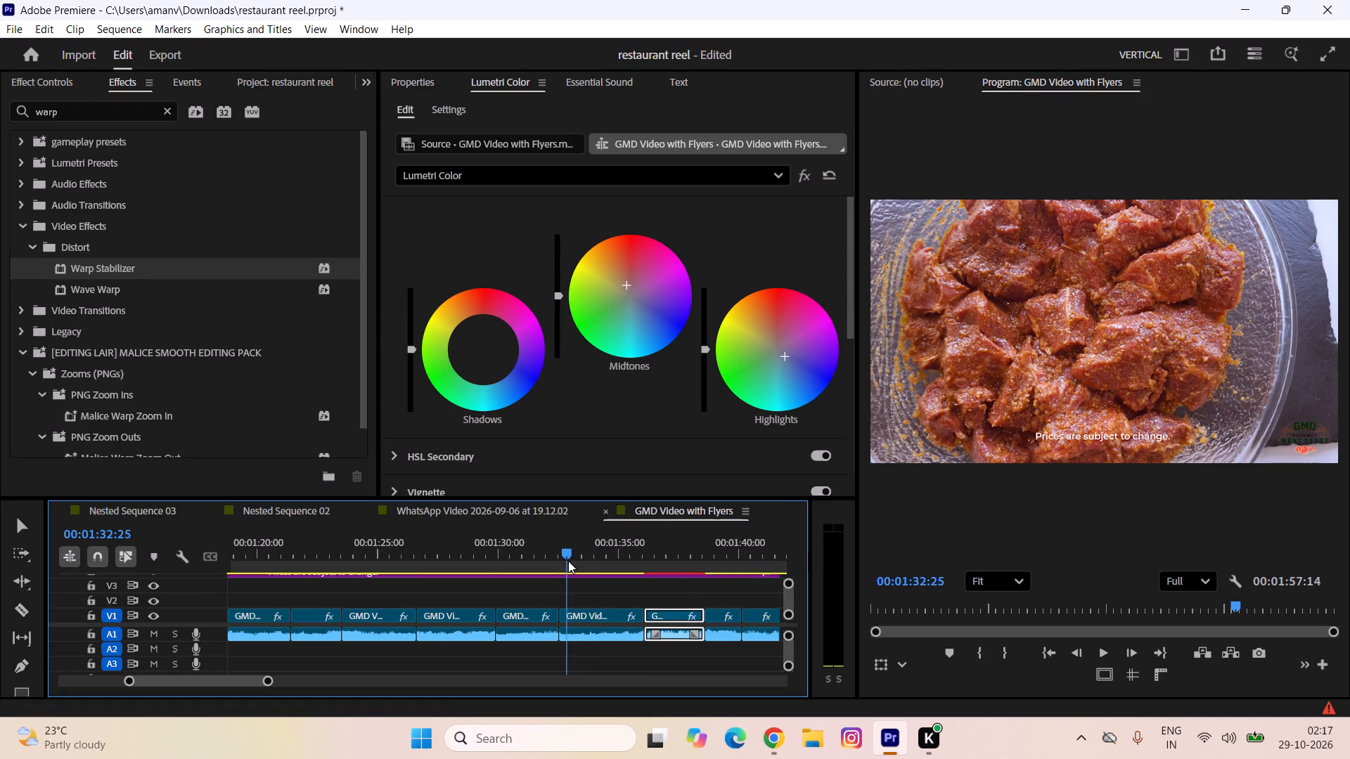
pyautogui.press('space')
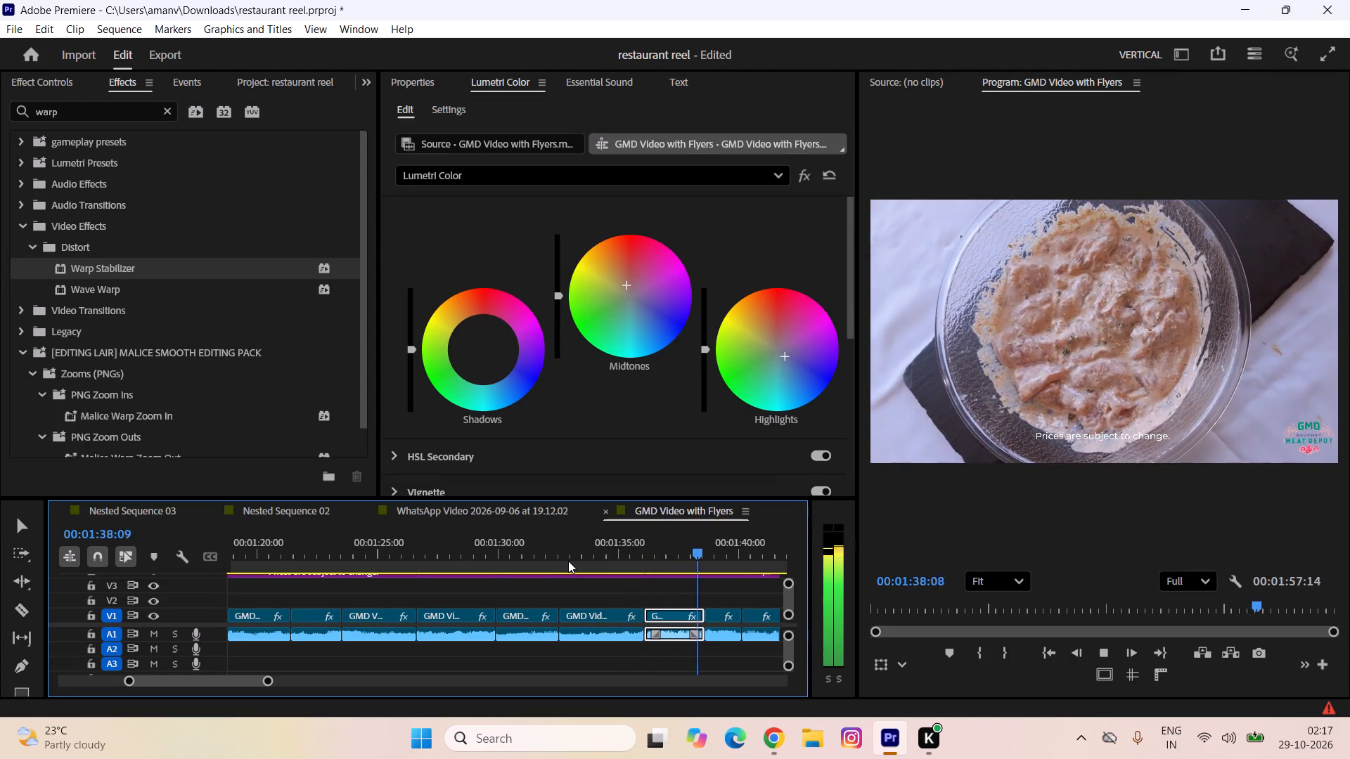
pyautogui.press('space')
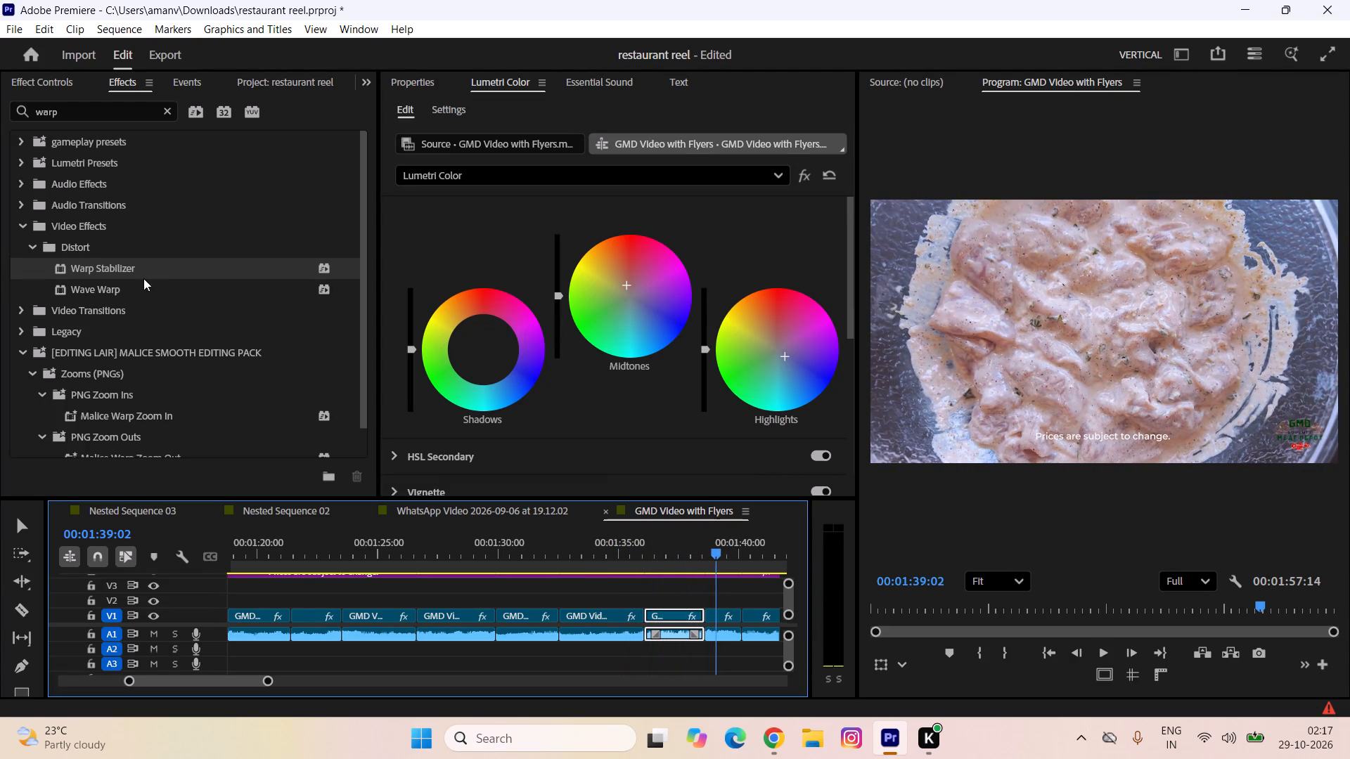
# Apply Warp Stabilizer to each of the five V1 clips from the creamy marinated meat at 00:01:39:02 up to the flyer at 00:01:47:14.
pyautogui.moveTo(123, 269); pyautogui.dragTo(714, 613)
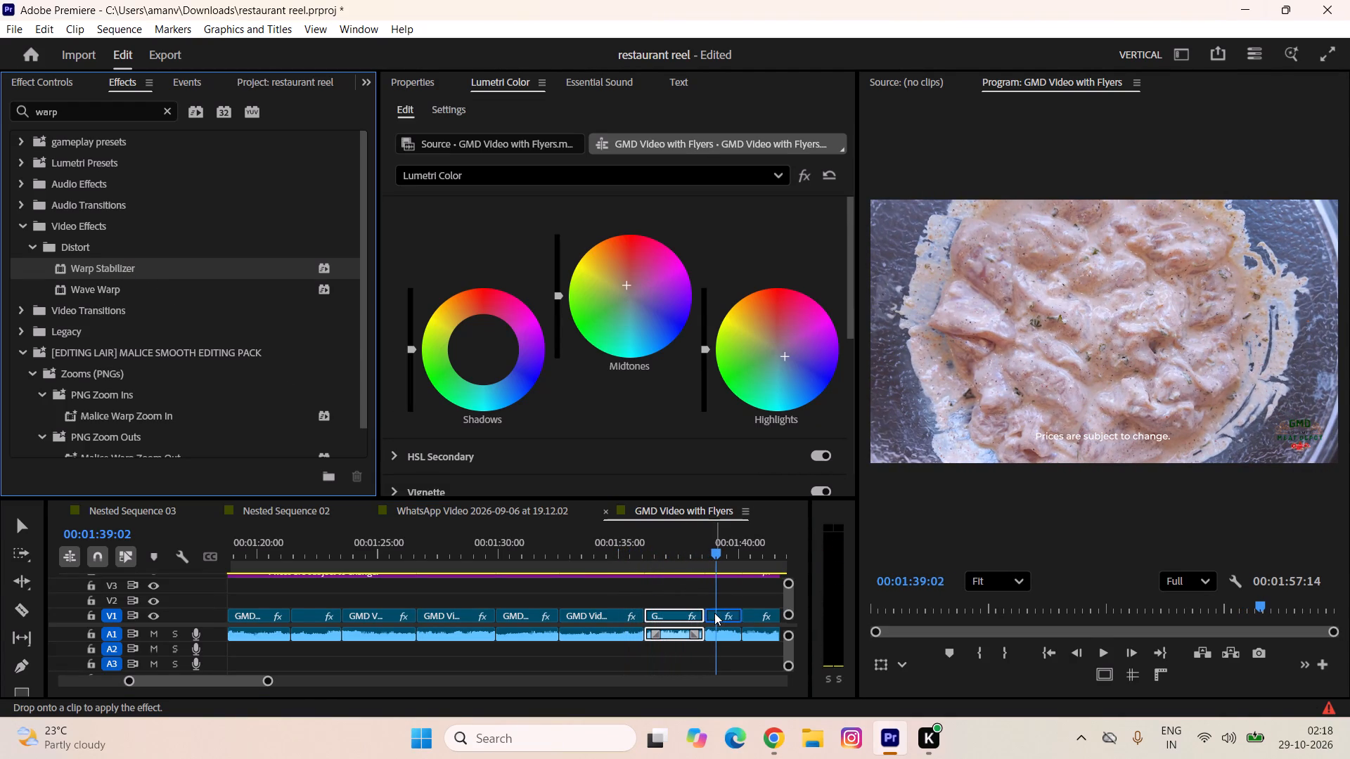
pyautogui.moveTo(109, 264); pyautogui.dragTo(817, 630)
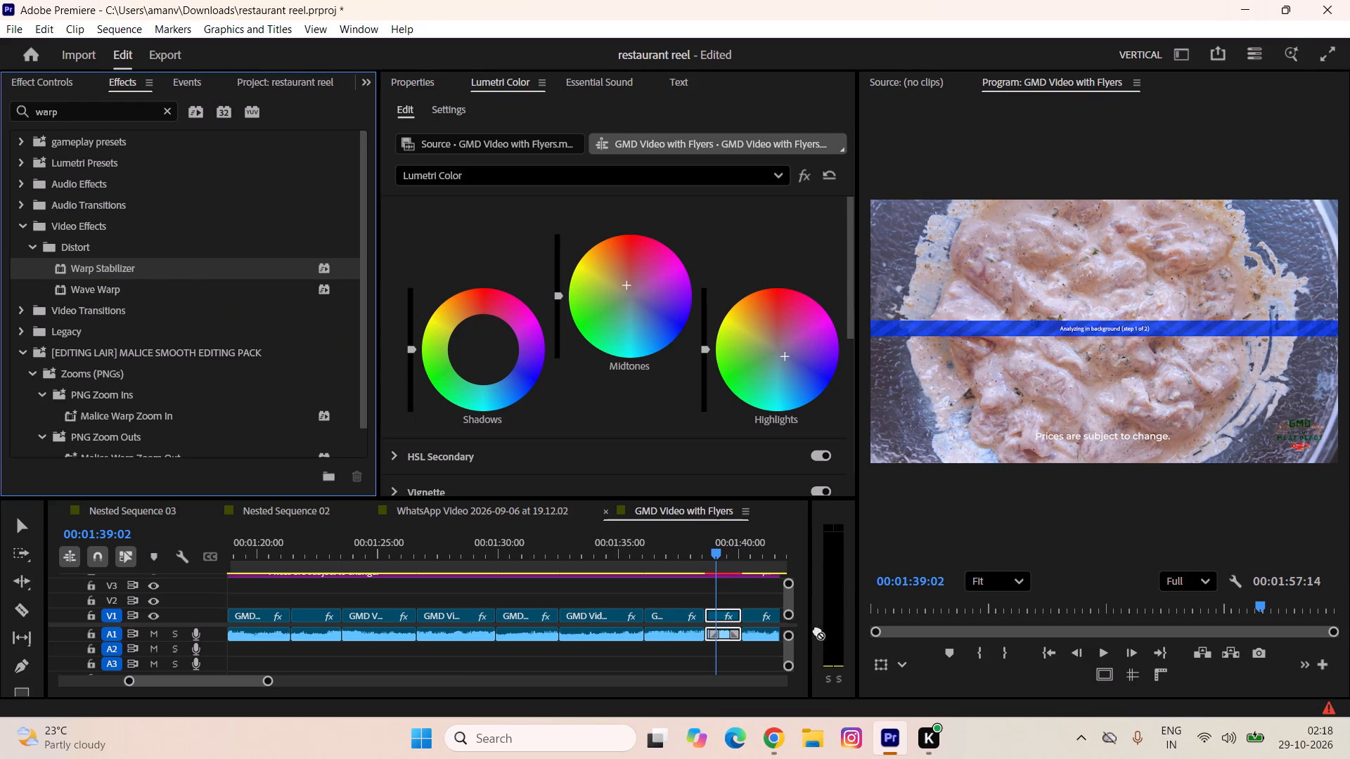
pyautogui.moveTo(817, 630); pyautogui.dragTo(771, 621)
pyautogui.write('--')
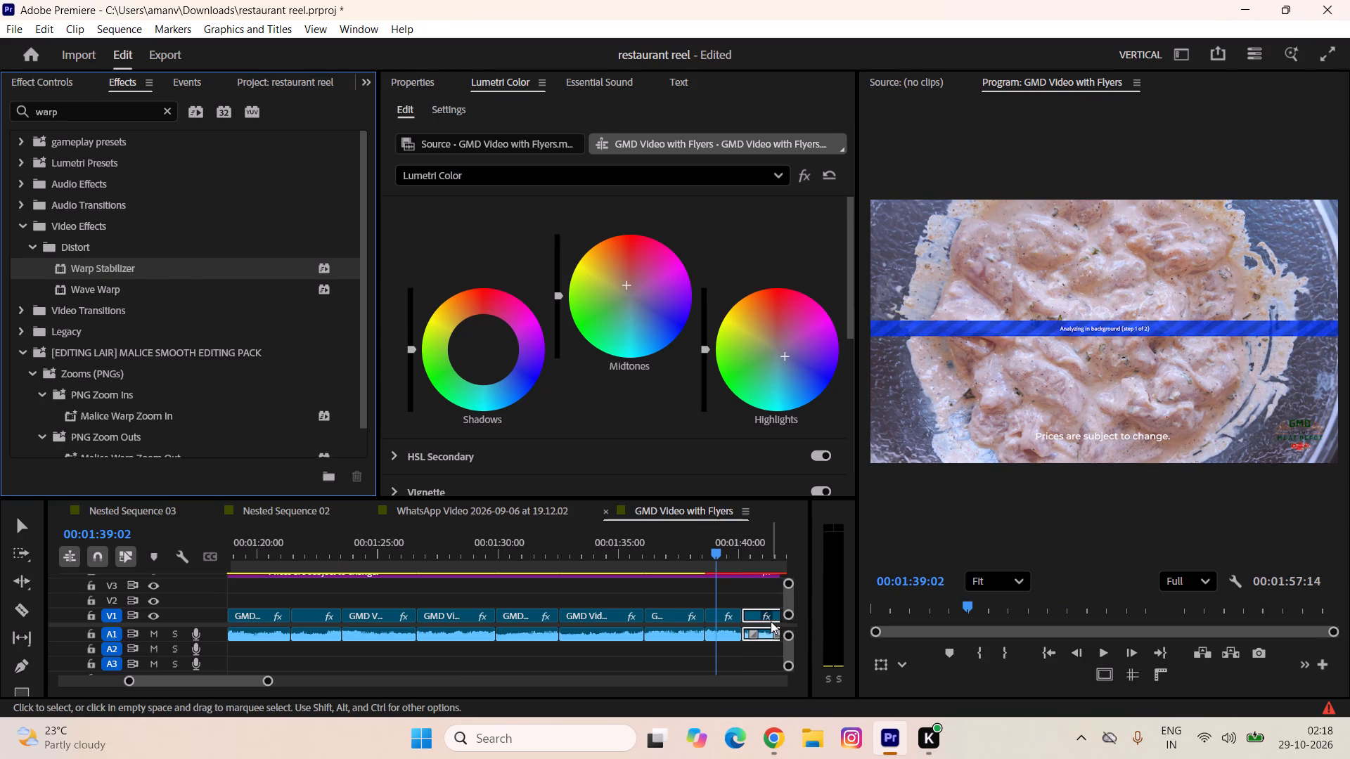
pyautogui.press('-')
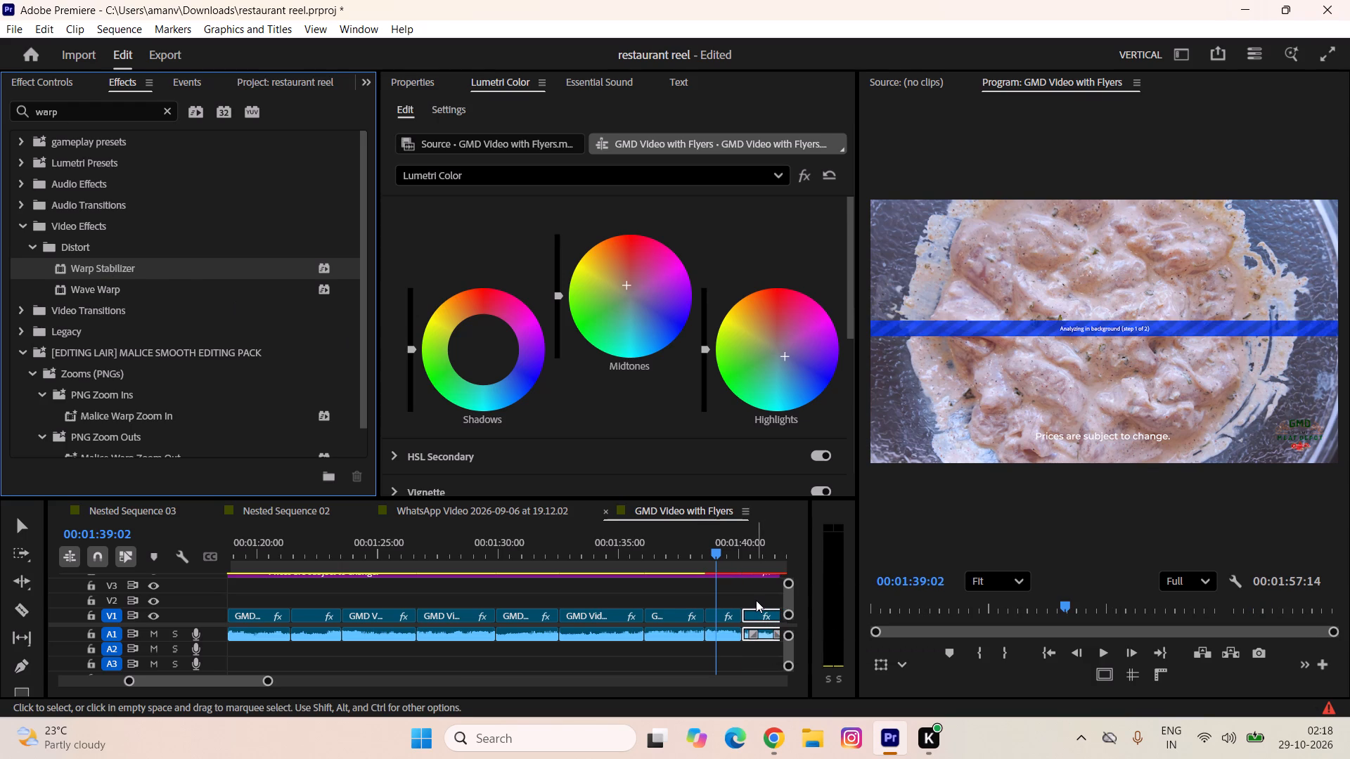
pyautogui.click(756, 600)
pyautogui.write('--==')
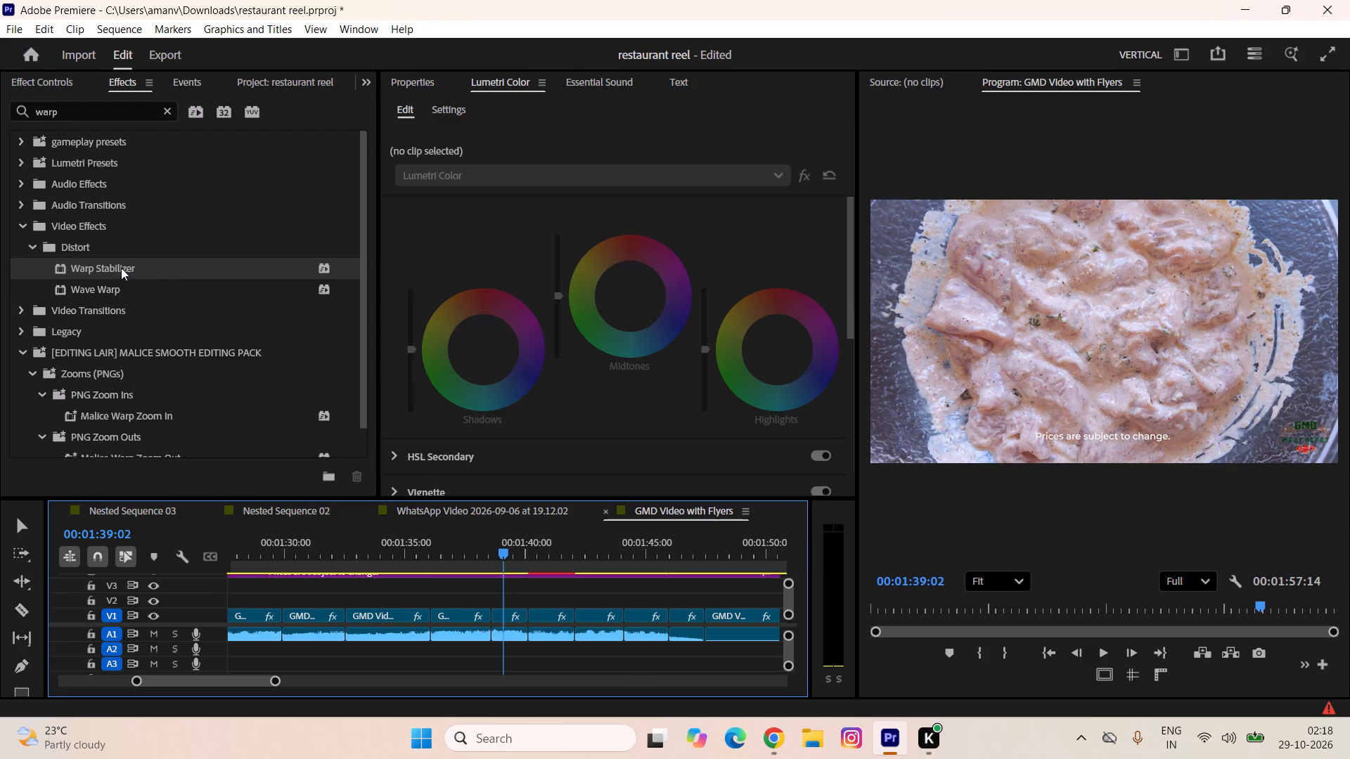
pyautogui.moveTo(121, 268); pyautogui.dragTo(585, 614)
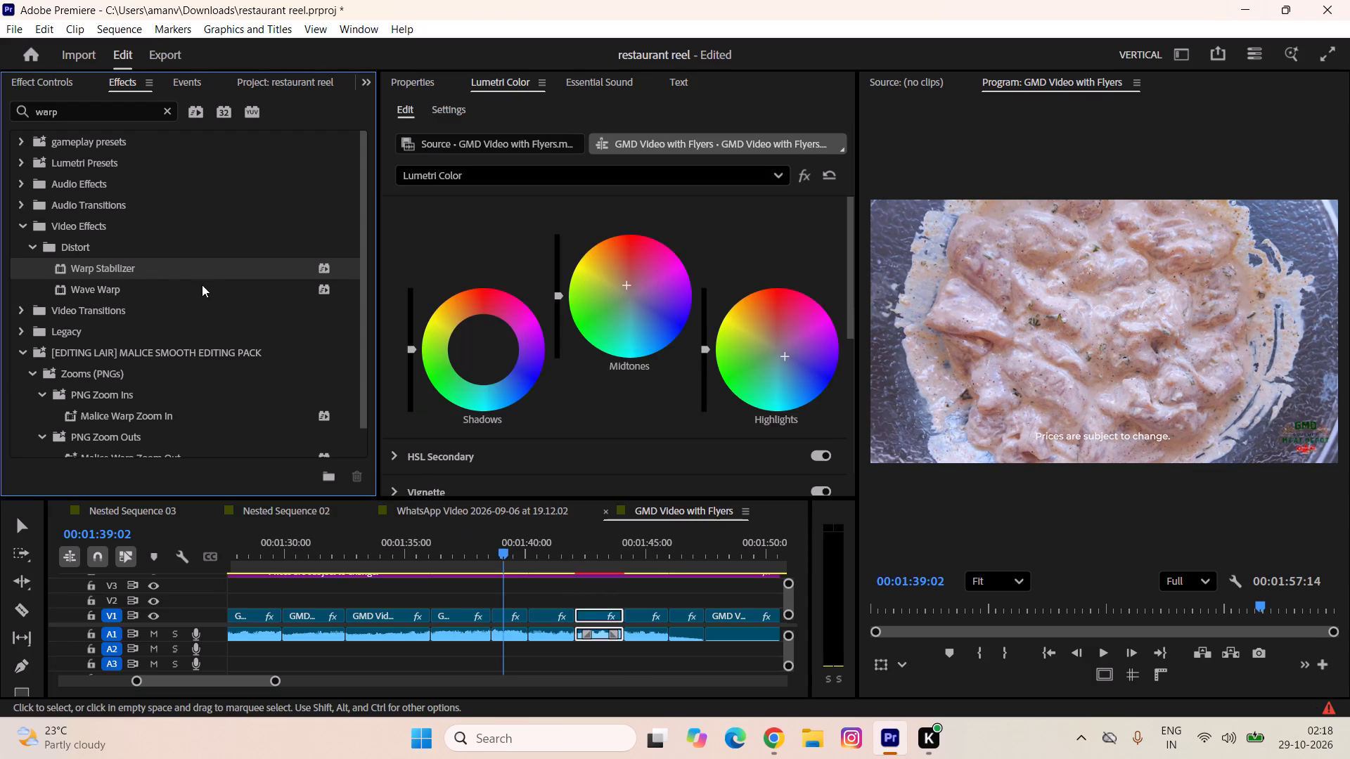
pyautogui.moveTo(105, 270); pyautogui.dragTo(645, 615)
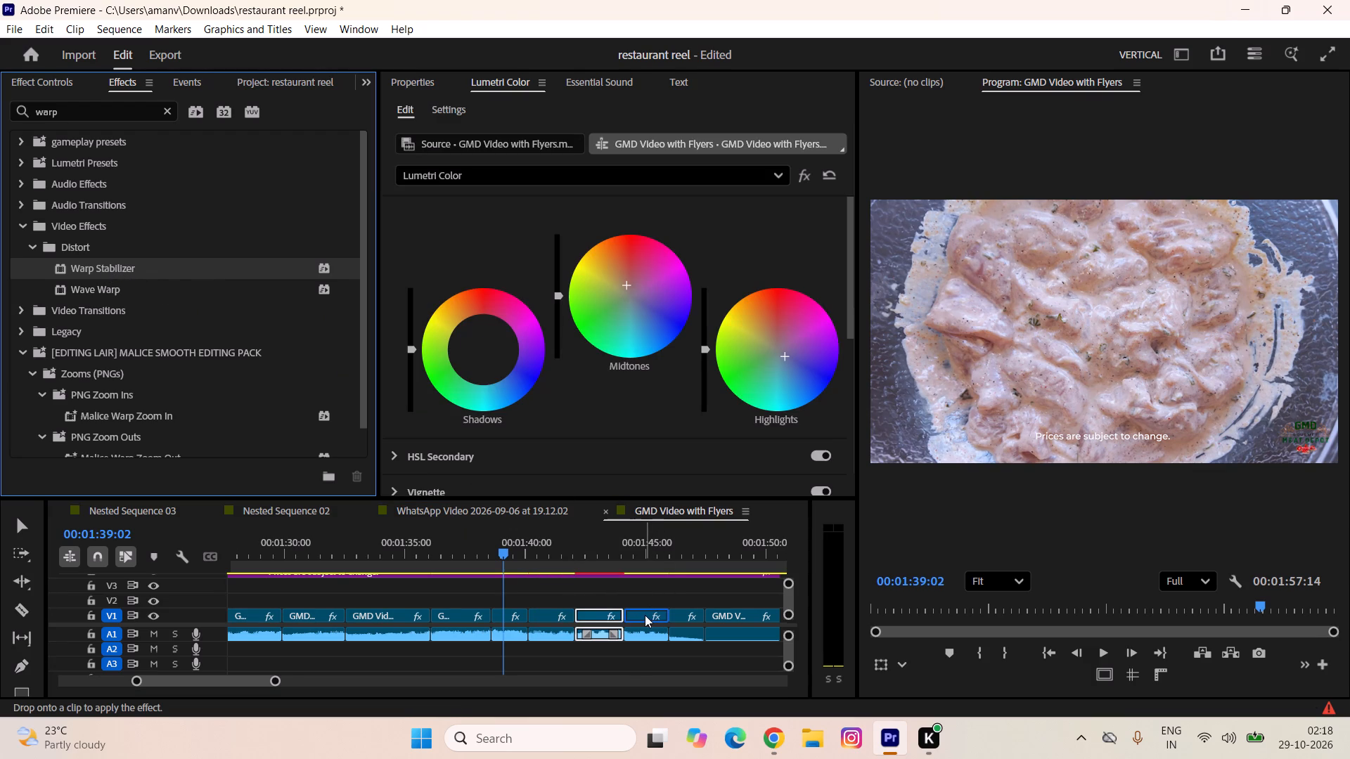
pyautogui.moveTo(101, 269); pyautogui.dragTo(693, 624)
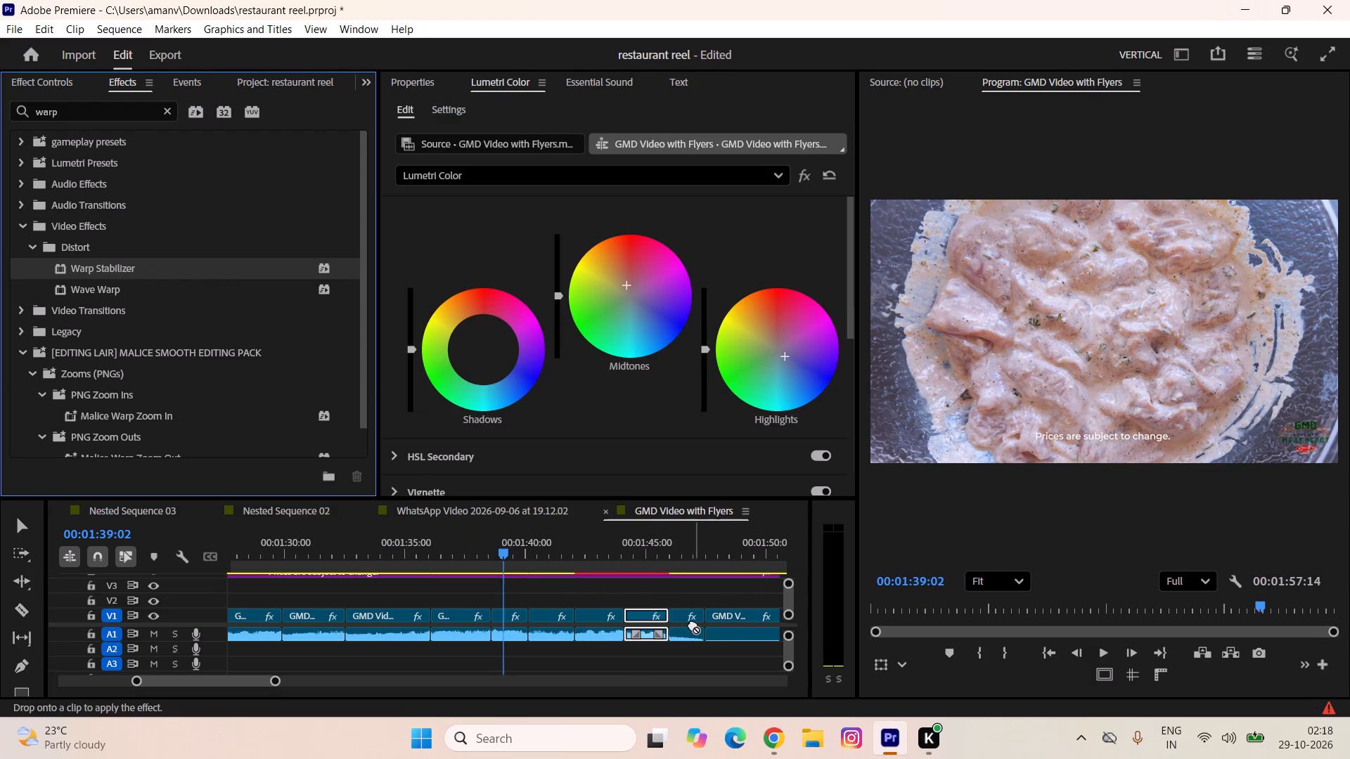
pyautogui.moveTo(693, 624); pyautogui.dragTo(690, 622)
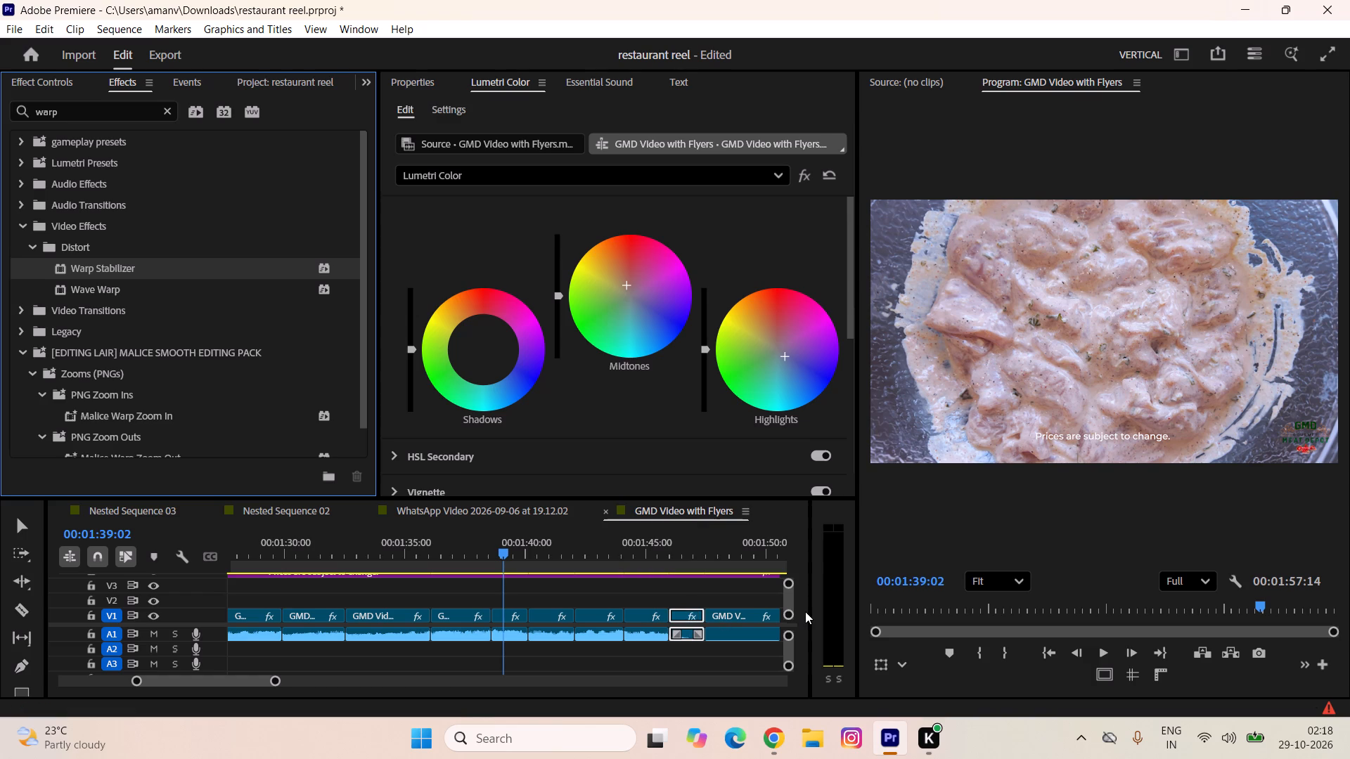
# Play the sequence from 00:01:39:02 to 00:01:48:10, and play it from its very beginning to 00:00:01:01.
pyautogui.press('space')
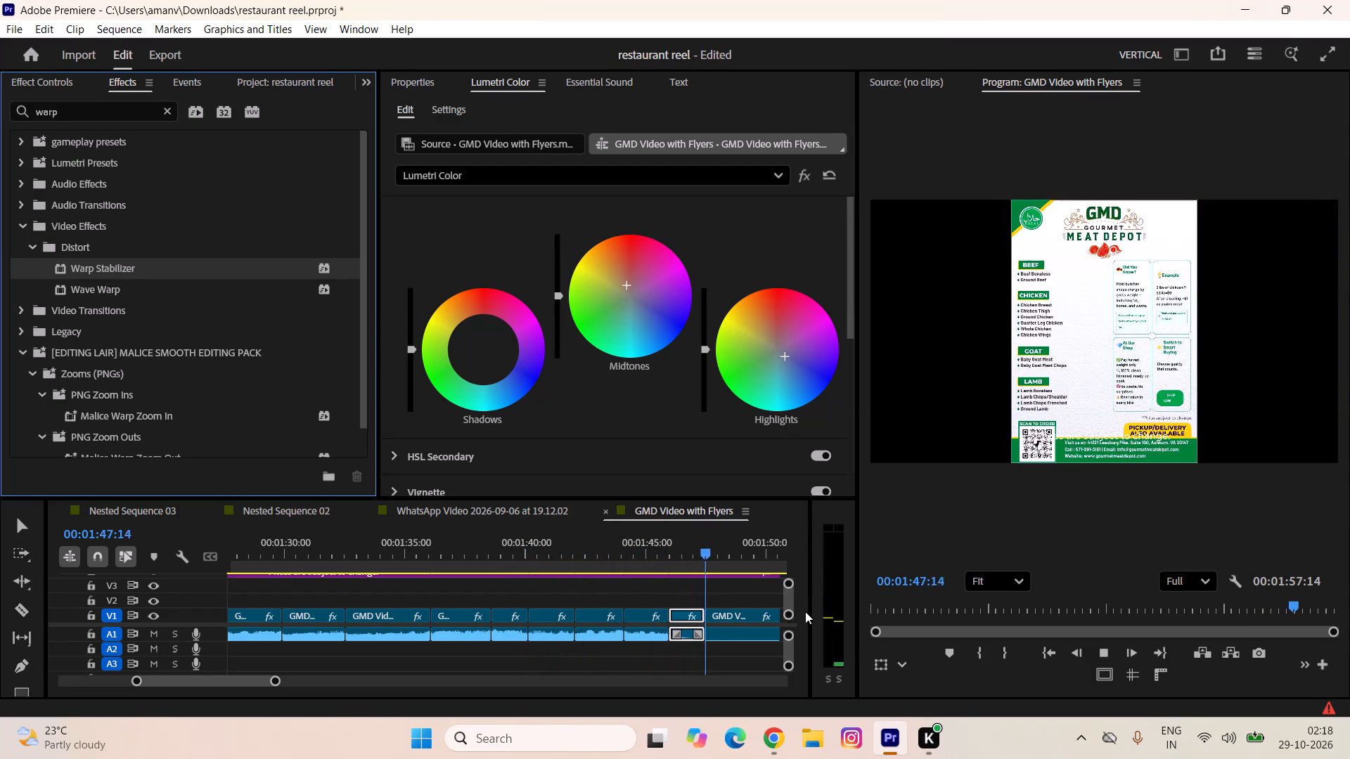
pyautogui.press('space')
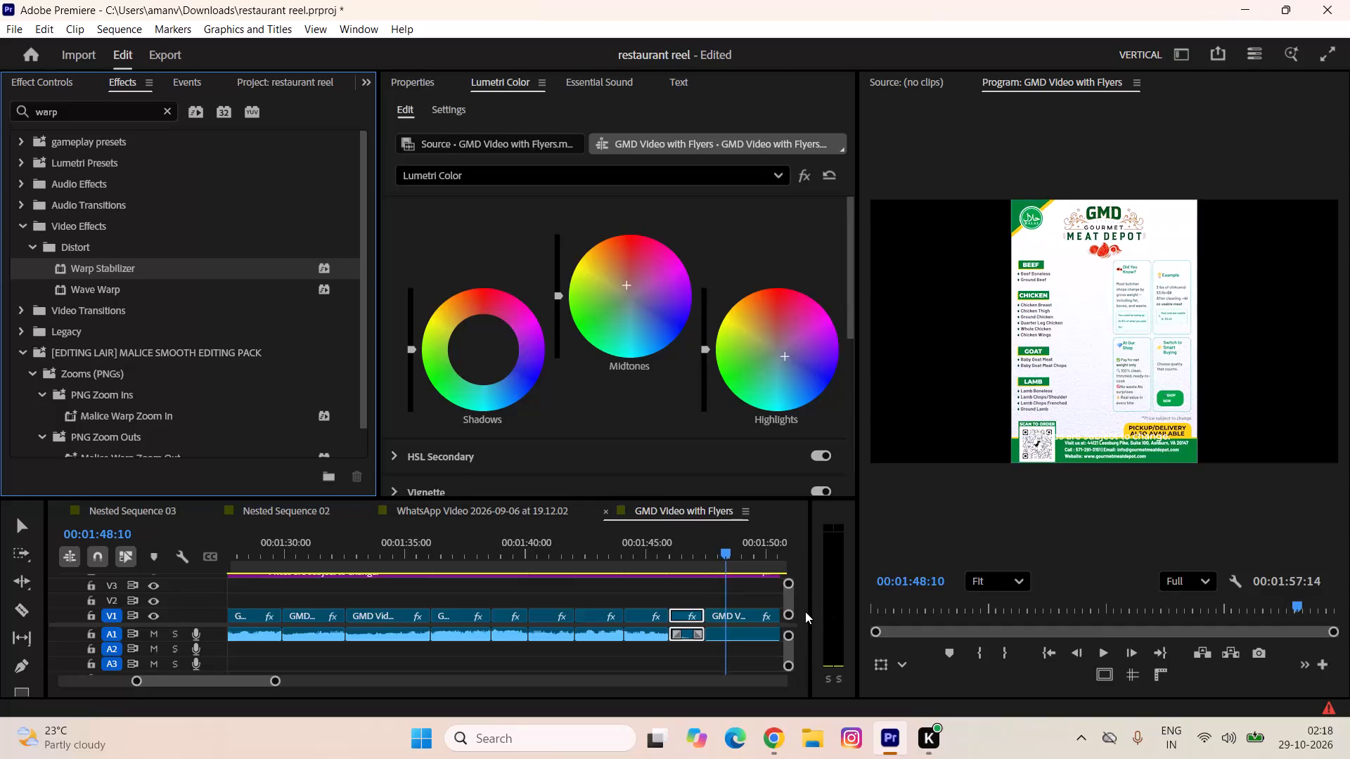
pyautogui.press('Up')
pyautogui.press('Return')
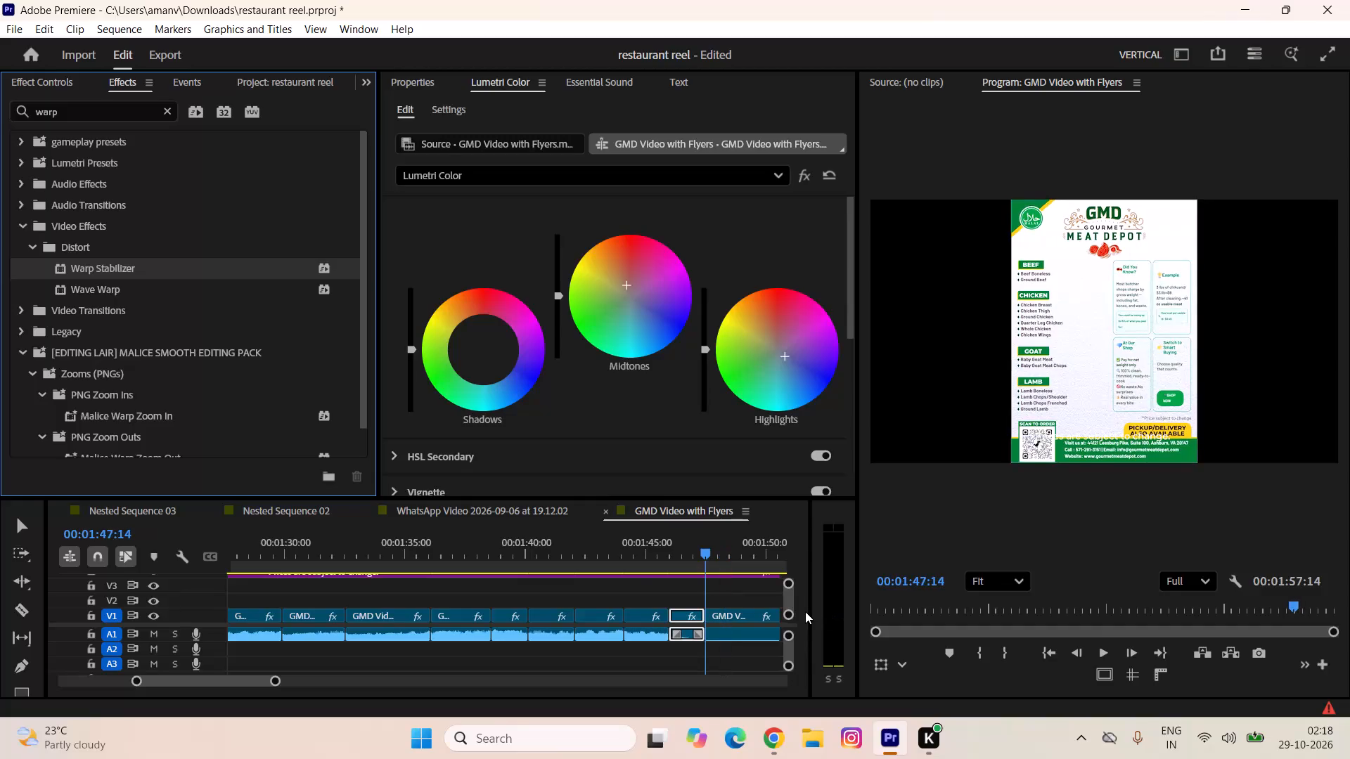
pyautogui.press('space')
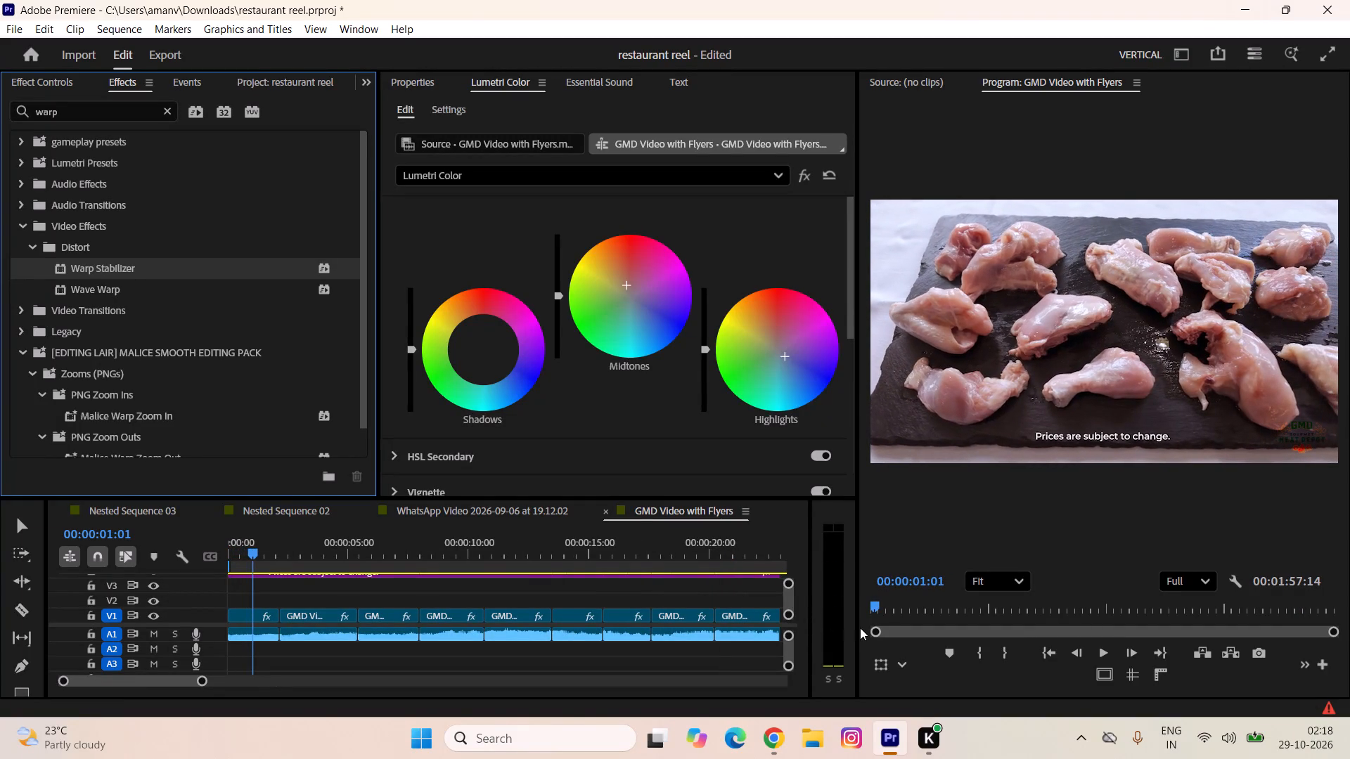
# In Lumetri Basic Correction, set the first V1 clip's Highlights to 16.7, Blacks to -1.4 and Shadows to 3.7.
pyautogui.click(245, 608)
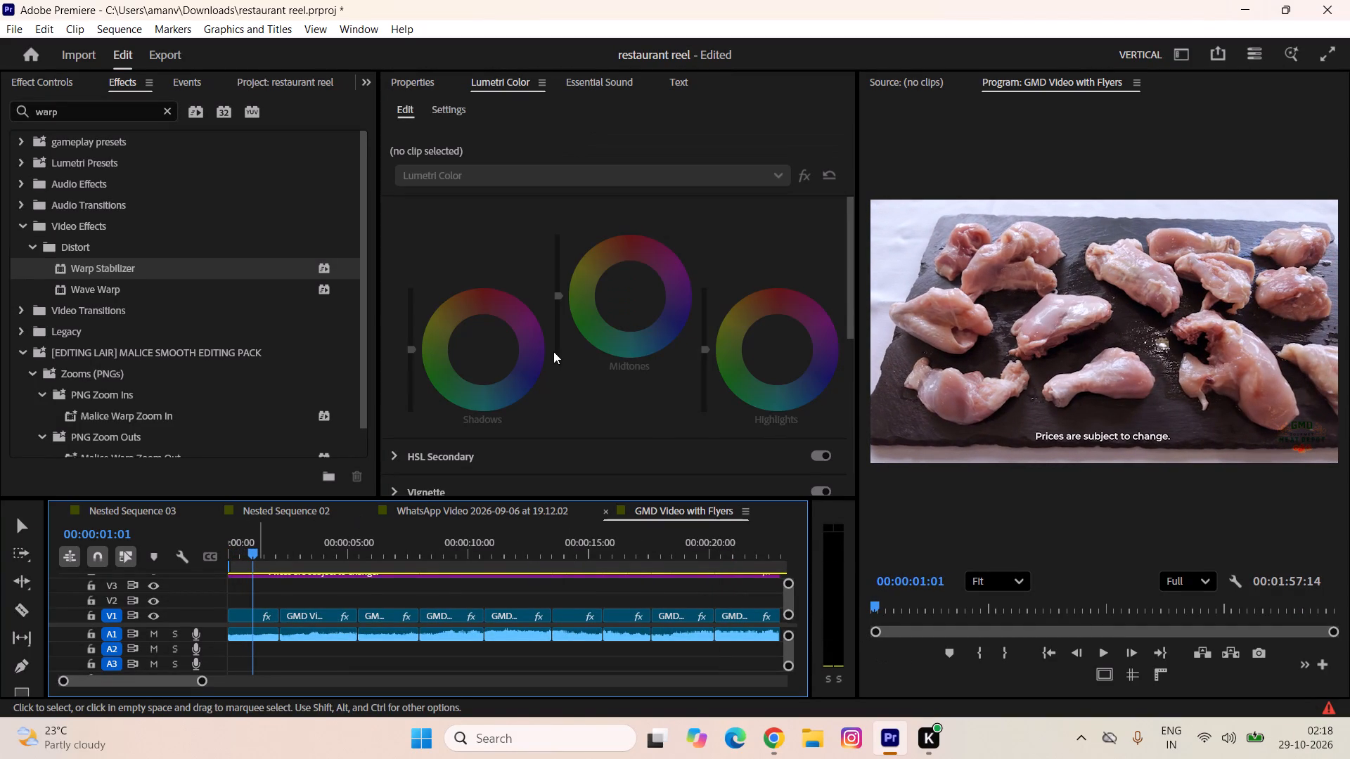
pyautogui.click(238, 614)
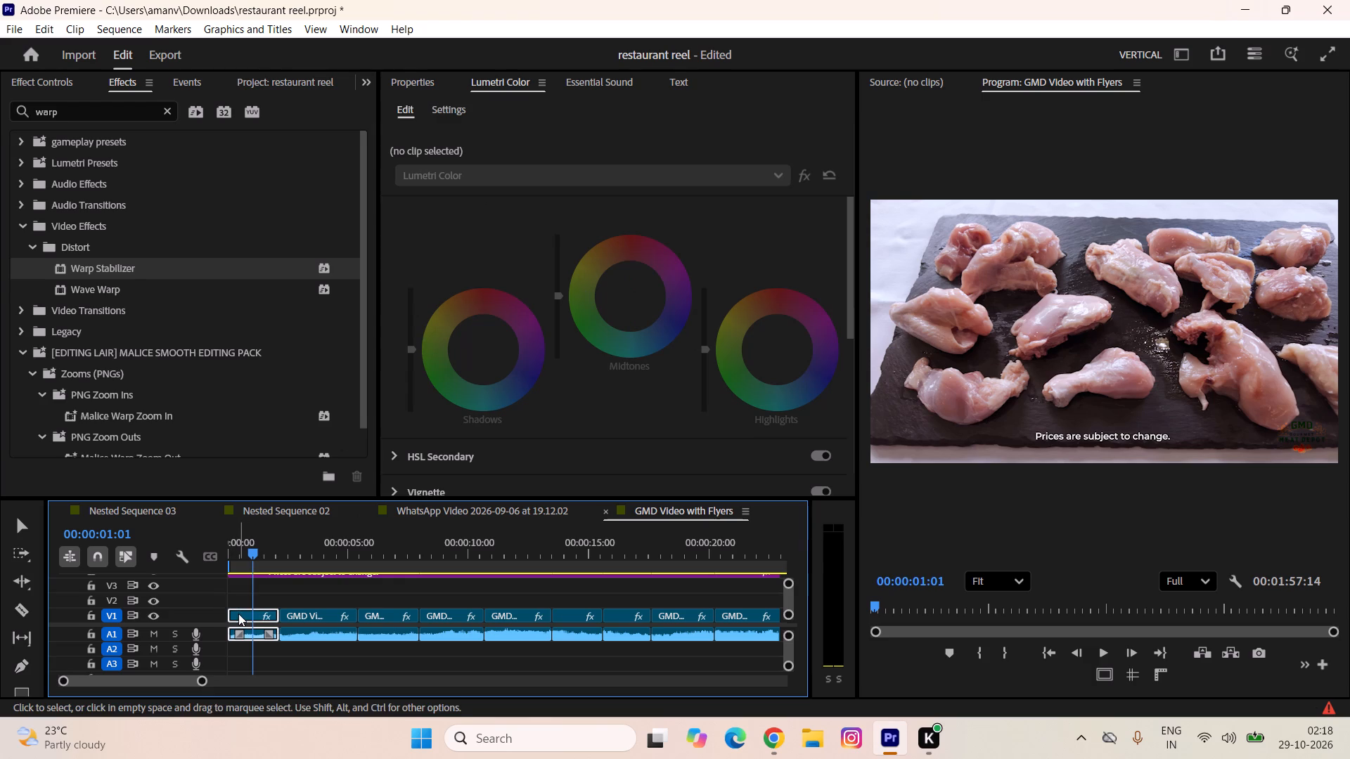
pyautogui.scroll(3, 487, 260)
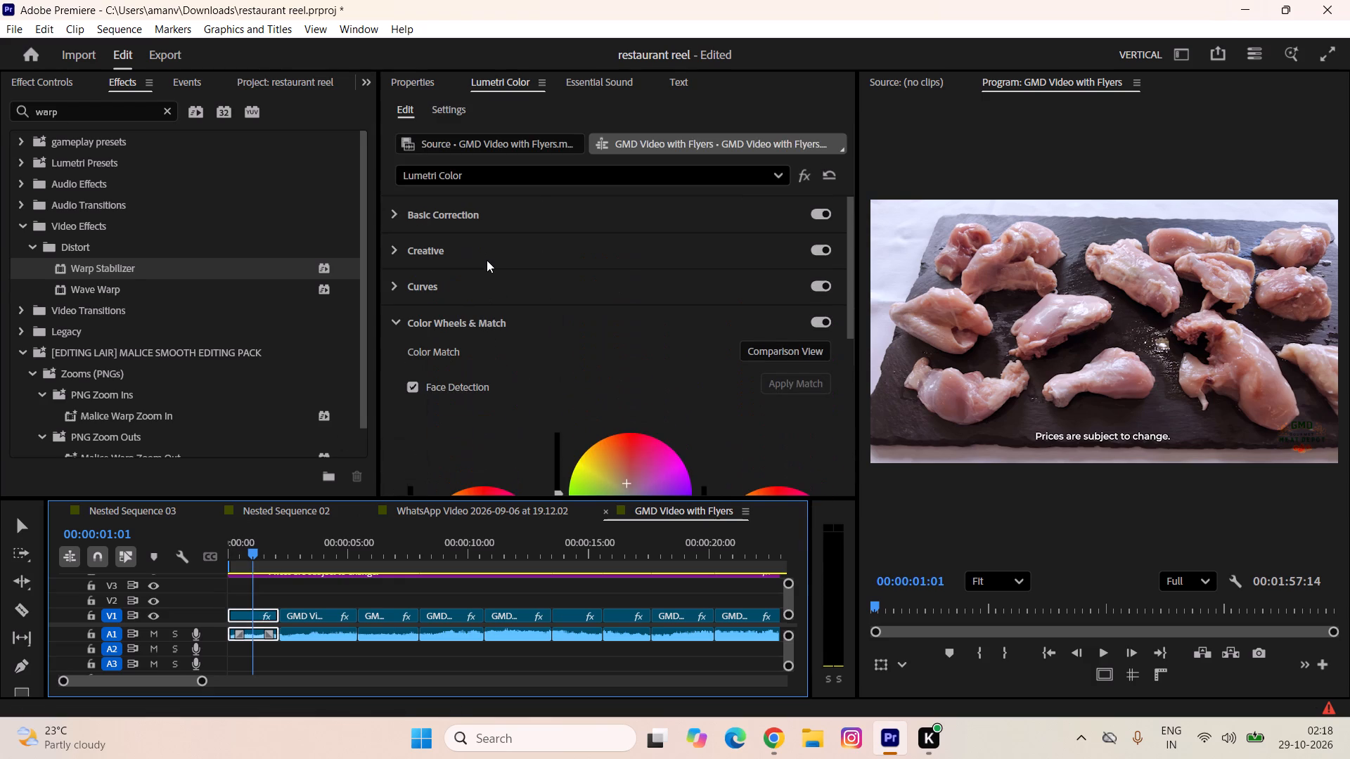
pyautogui.scroll(1, 487, 260)
pyautogui.click(396, 213)
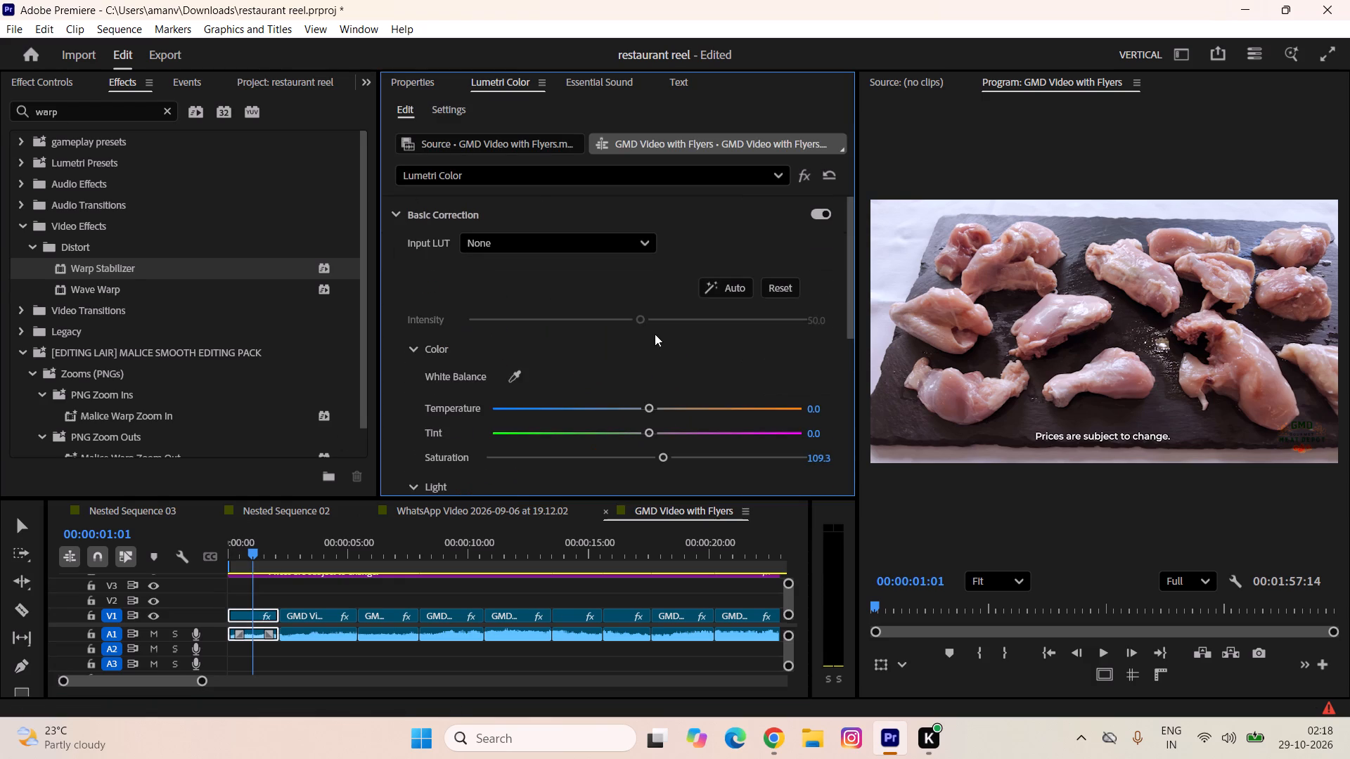
pyautogui.scroll(-1, 710, 343)
pyautogui.scroll(-1, 592, 368)
pyautogui.moveTo(650, 369); pyautogui.dragTo(671, 375)
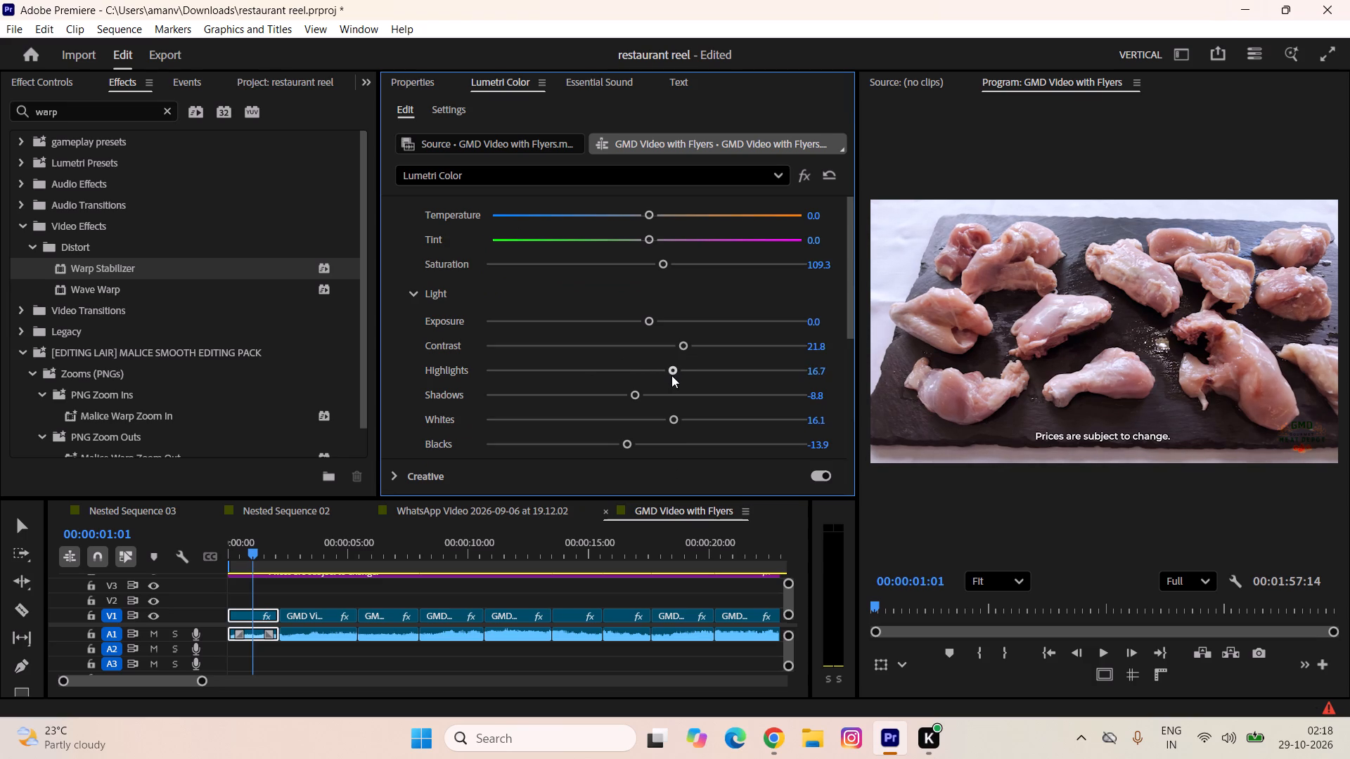
pyautogui.moveTo(629, 443); pyautogui.dragTo(645, 446)
pyautogui.moveTo(645, 446); pyautogui.dragTo(643, 448)
pyautogui.moveTo(636, 394); pyautogui.dragTo(652, 400)
pyautogui.moveTo(652, 400); pyautogui.dragTo(651, 400)
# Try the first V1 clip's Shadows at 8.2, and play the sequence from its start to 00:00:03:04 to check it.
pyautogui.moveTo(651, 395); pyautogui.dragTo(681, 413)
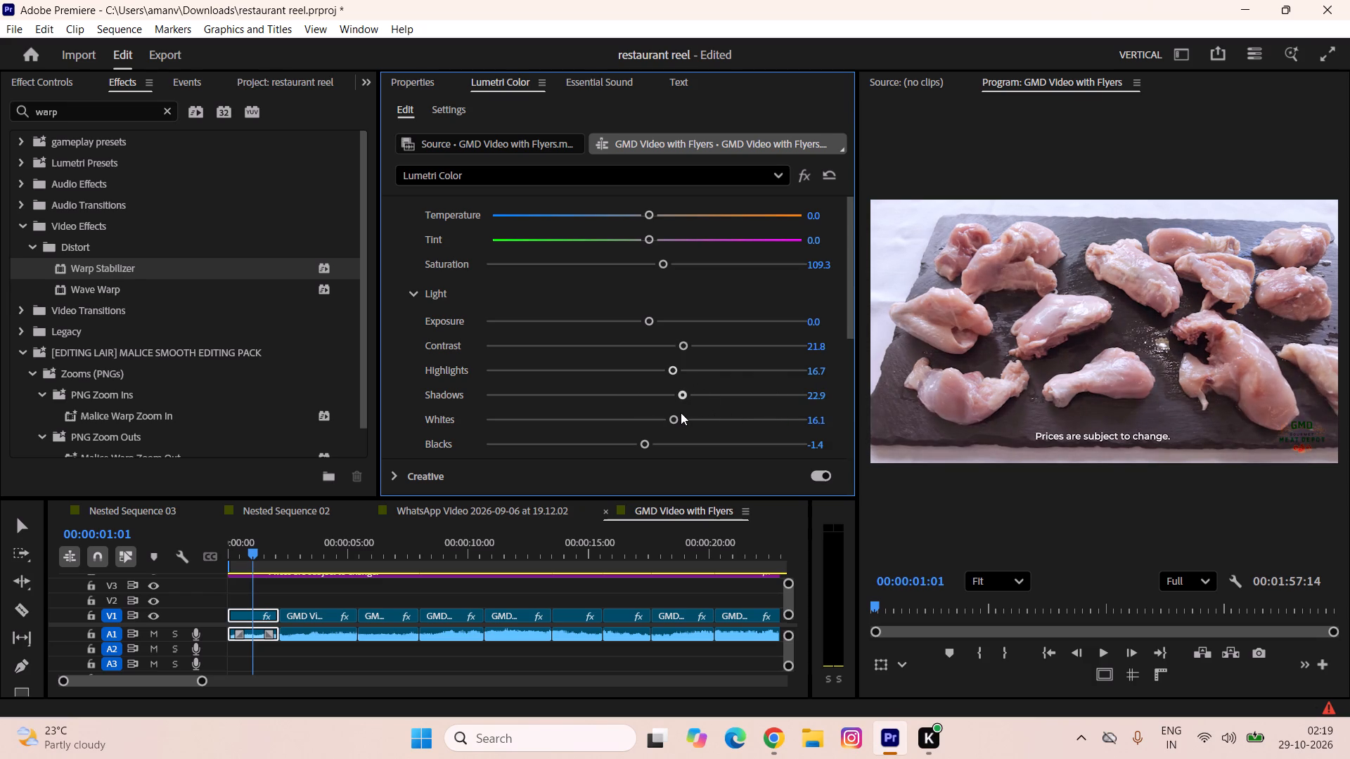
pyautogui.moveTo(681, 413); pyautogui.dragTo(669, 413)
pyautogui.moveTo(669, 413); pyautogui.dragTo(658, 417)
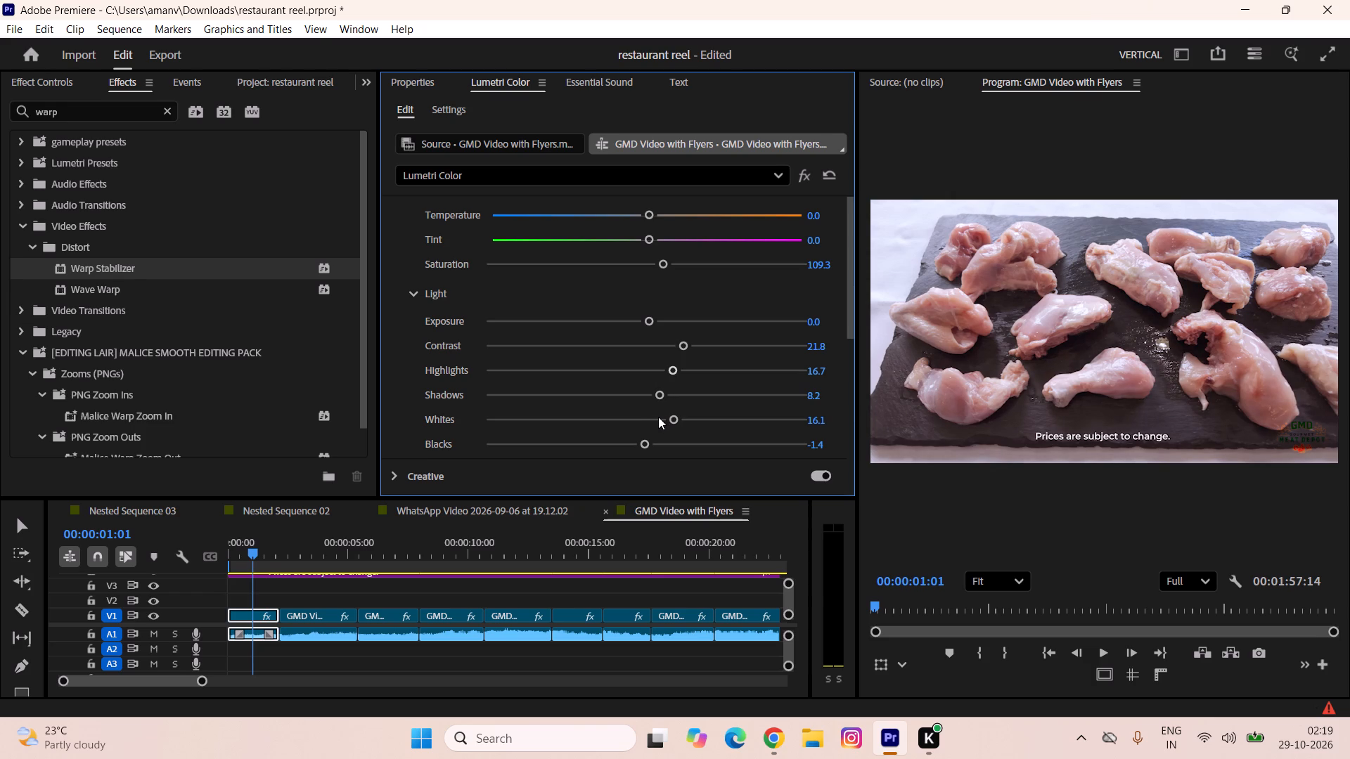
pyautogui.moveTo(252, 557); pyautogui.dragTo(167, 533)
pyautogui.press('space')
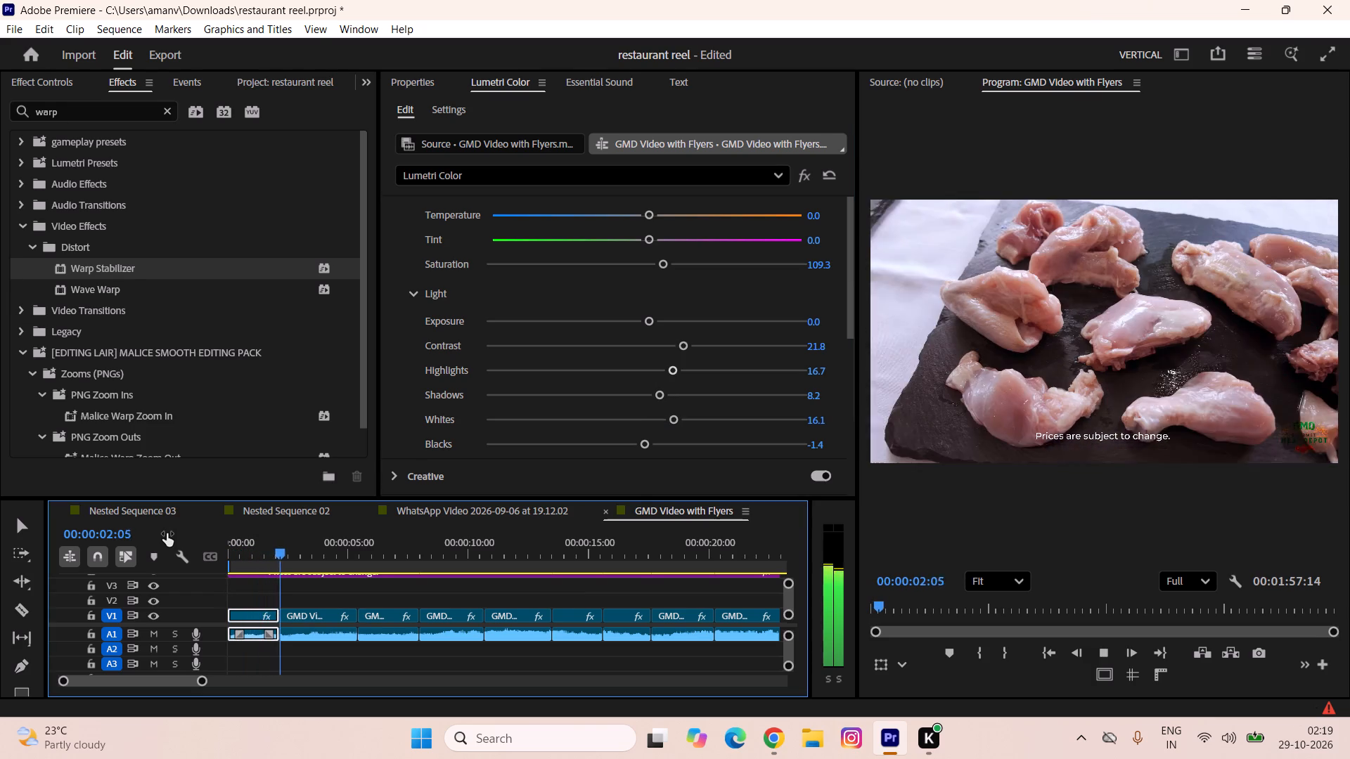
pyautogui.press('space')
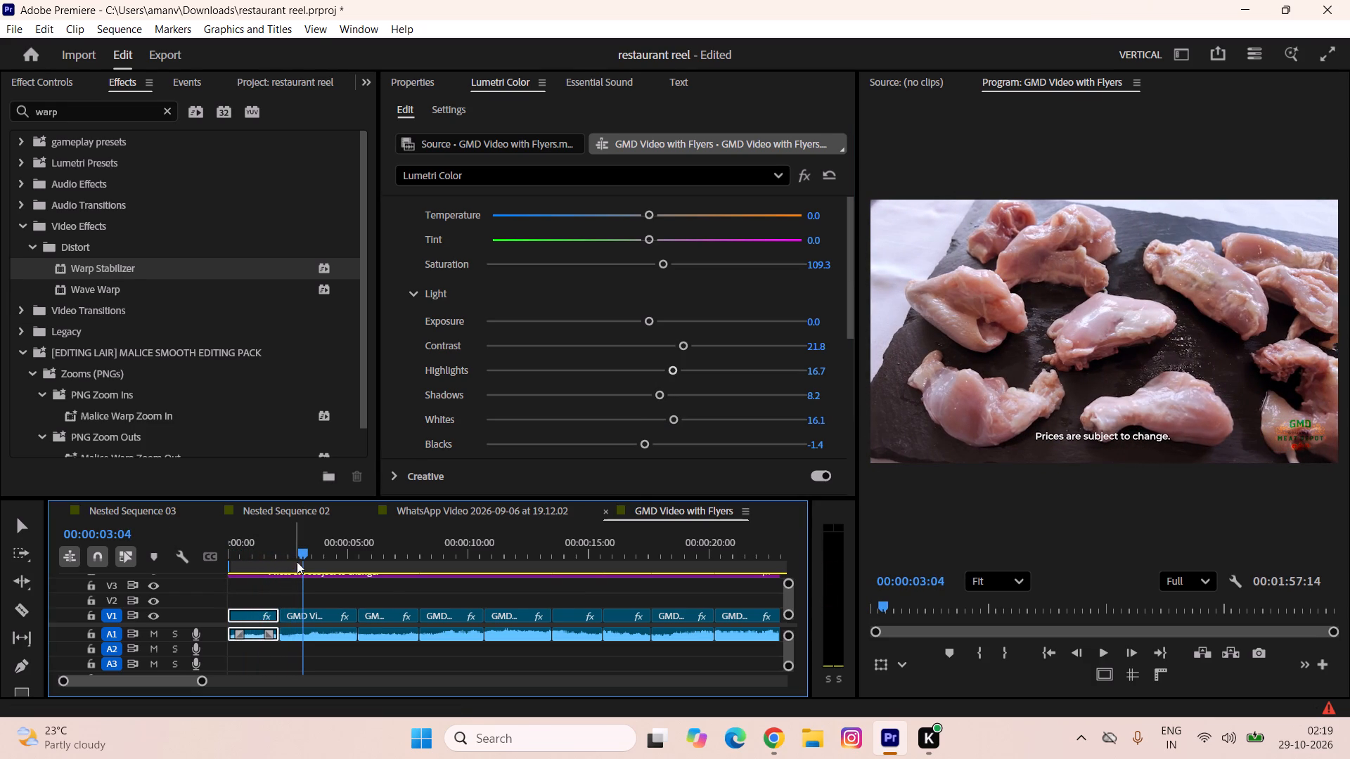
# Set the first V1 clip's Shadows to 2.0 and Blacks to 0.8, and compare the picture with Lumetri Color off and on.
pyautogui.click(244, 548)
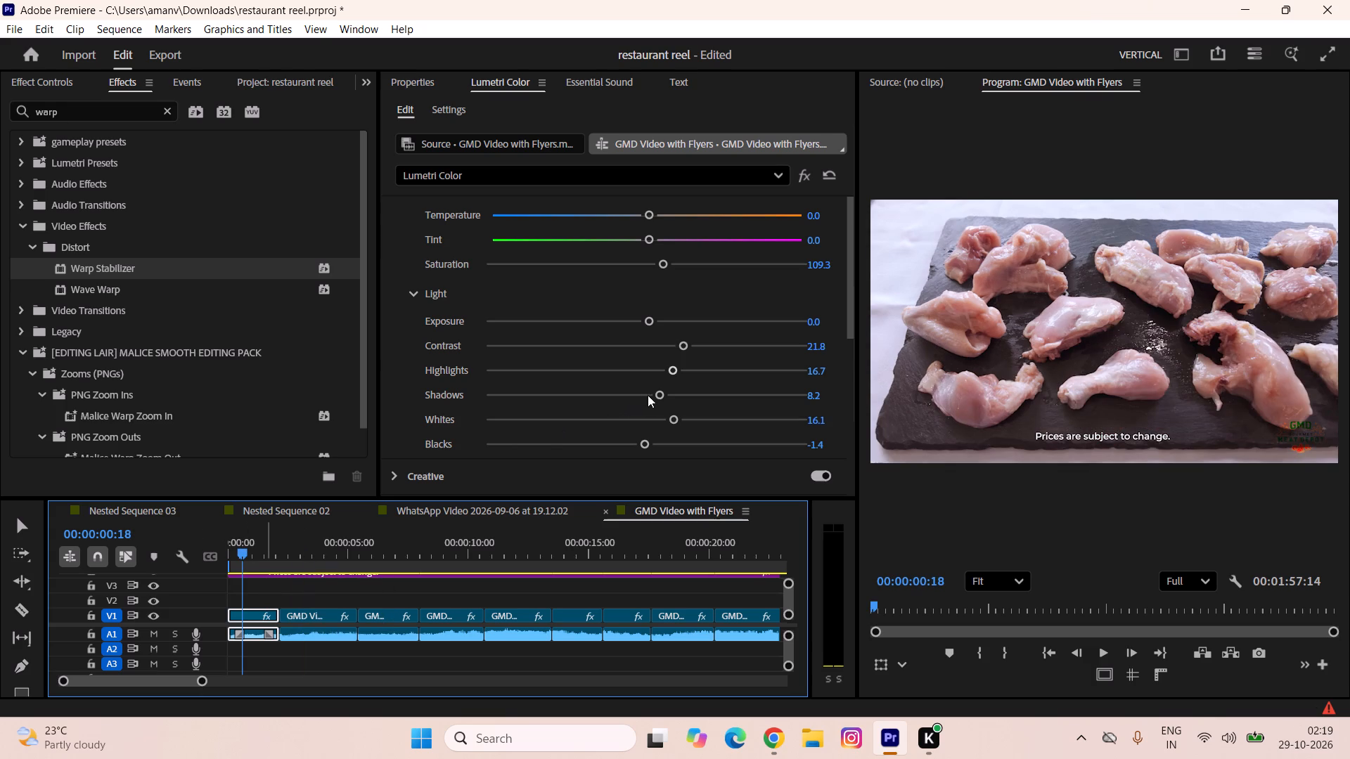
pyautogui.moveTo(659, 394); pyautogui.dragTo(648, 394)
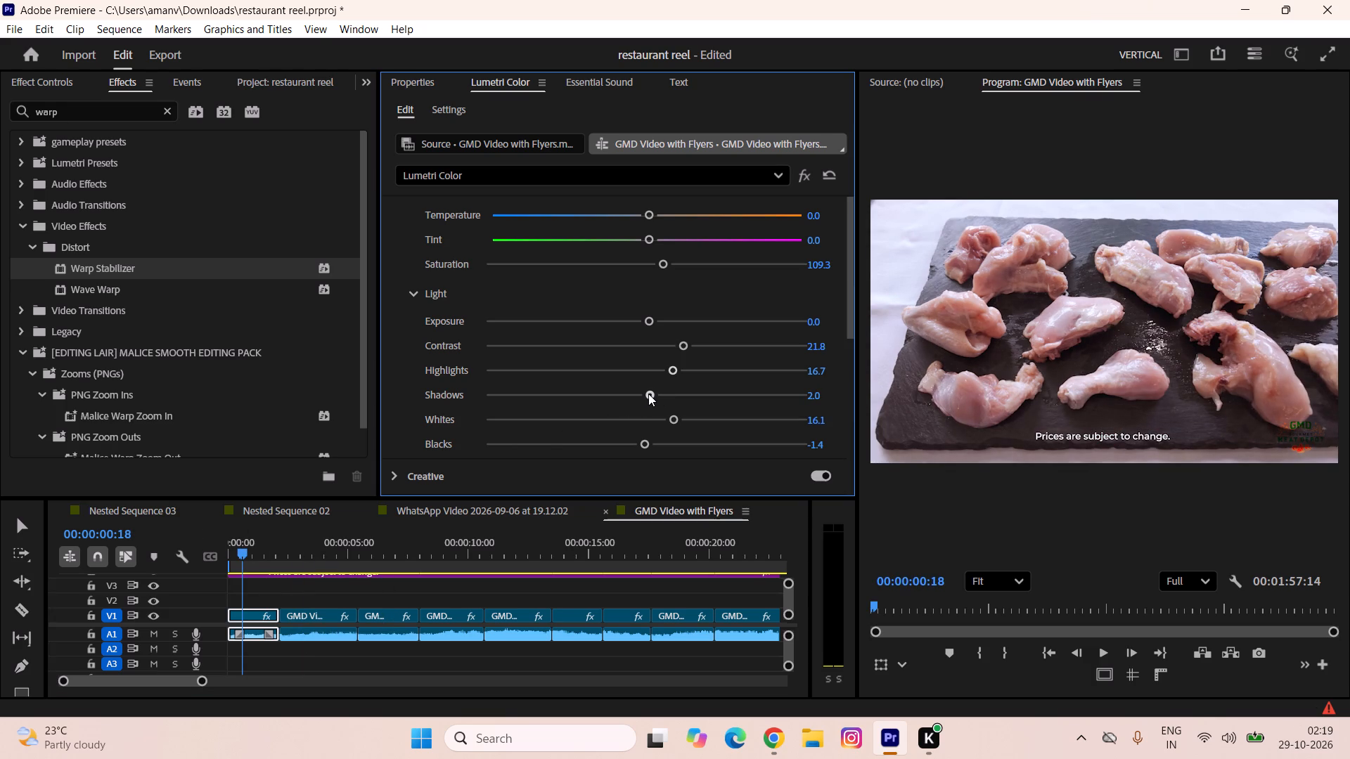
pyautogui.moveTo(648, 394); pyautogui.dragTo(648, 393)
pyautogui.click(643, 443)
pyautogui.click(802, 166)
pyautogui.click(802, 166)
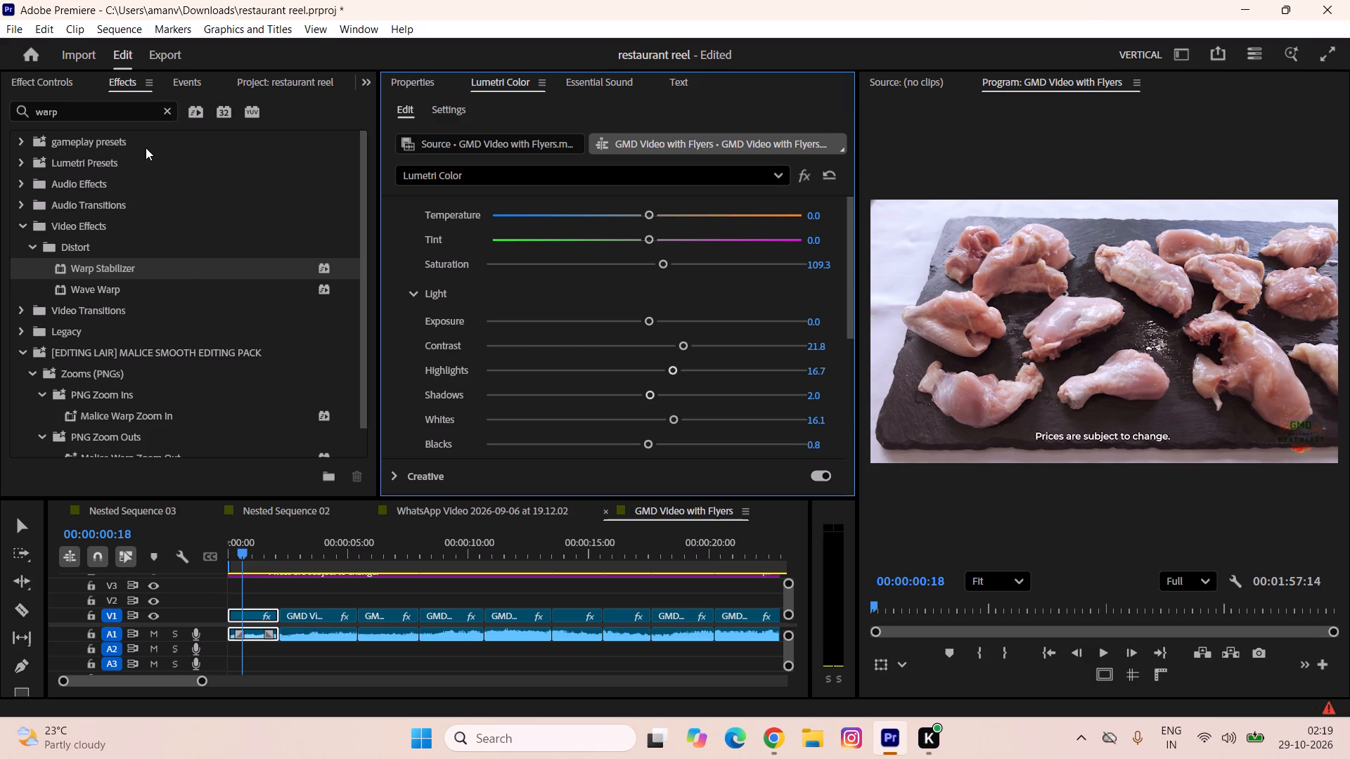
# Copy the first V1 clip's Lumetri Color effect, and play across the cut into the second clip up to 00:00:02:21.
pyautogui.click(56, 75)
pyautogui.scroll(-1, 88, 325)
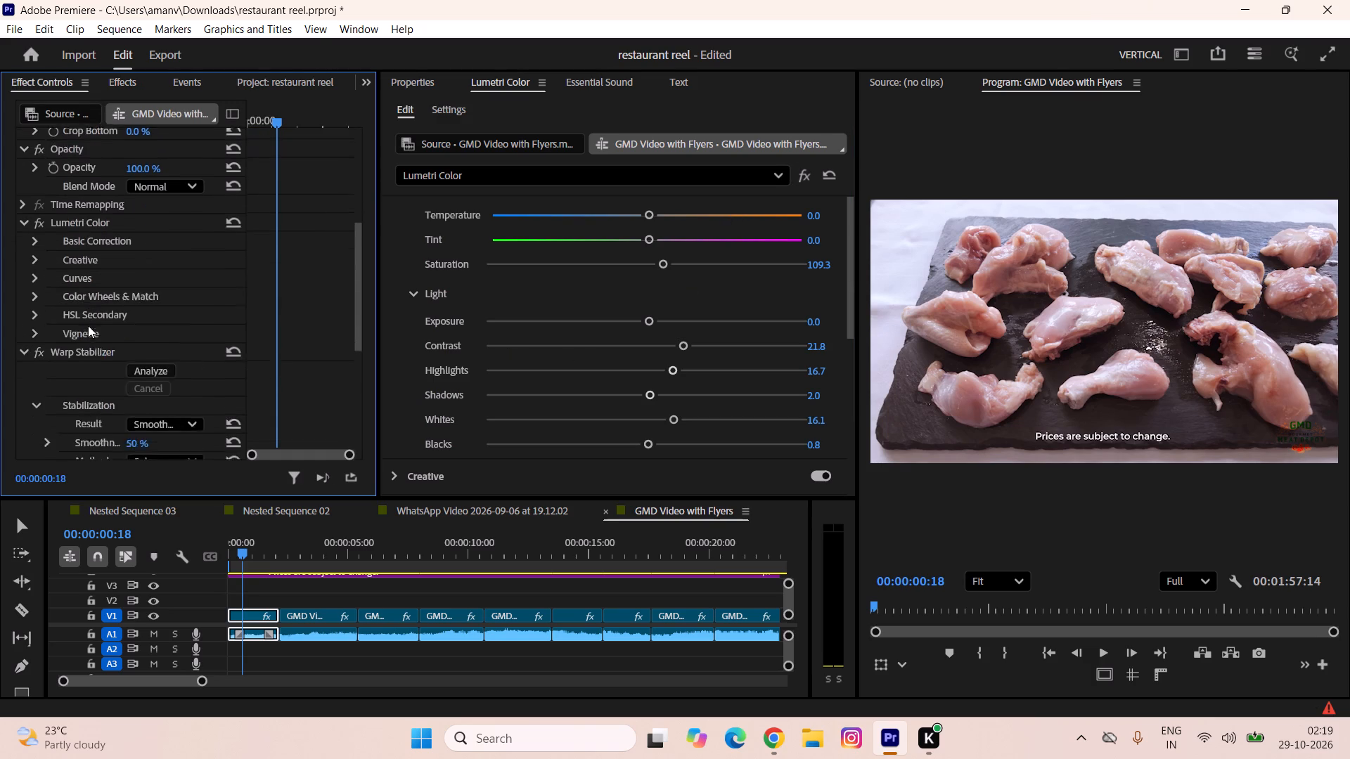
pyautogui.scroll(-1, 88, 325)
pyautogui.click(140, 185)
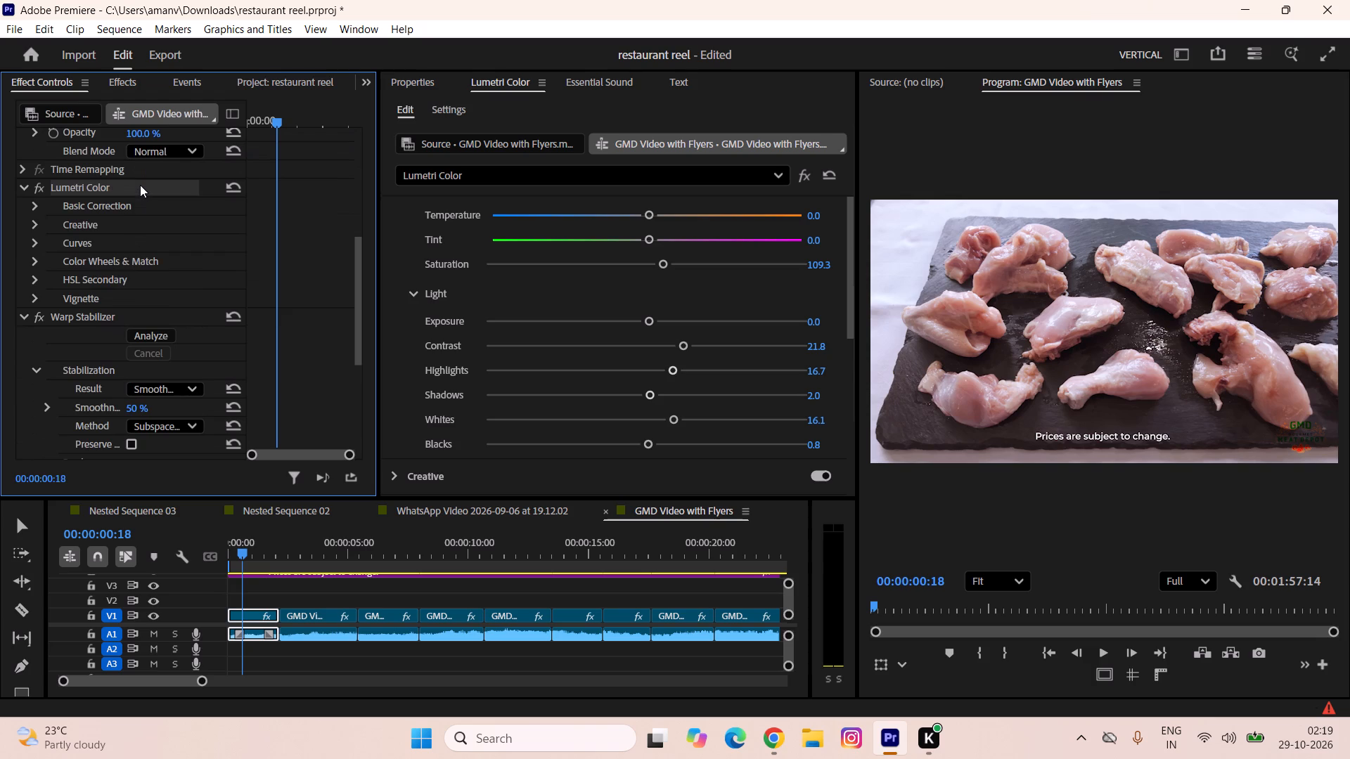
pyautogui.hotkey('ctrl', 'c')
pyautogui.click(257, 547)
pyautogui.press('space')
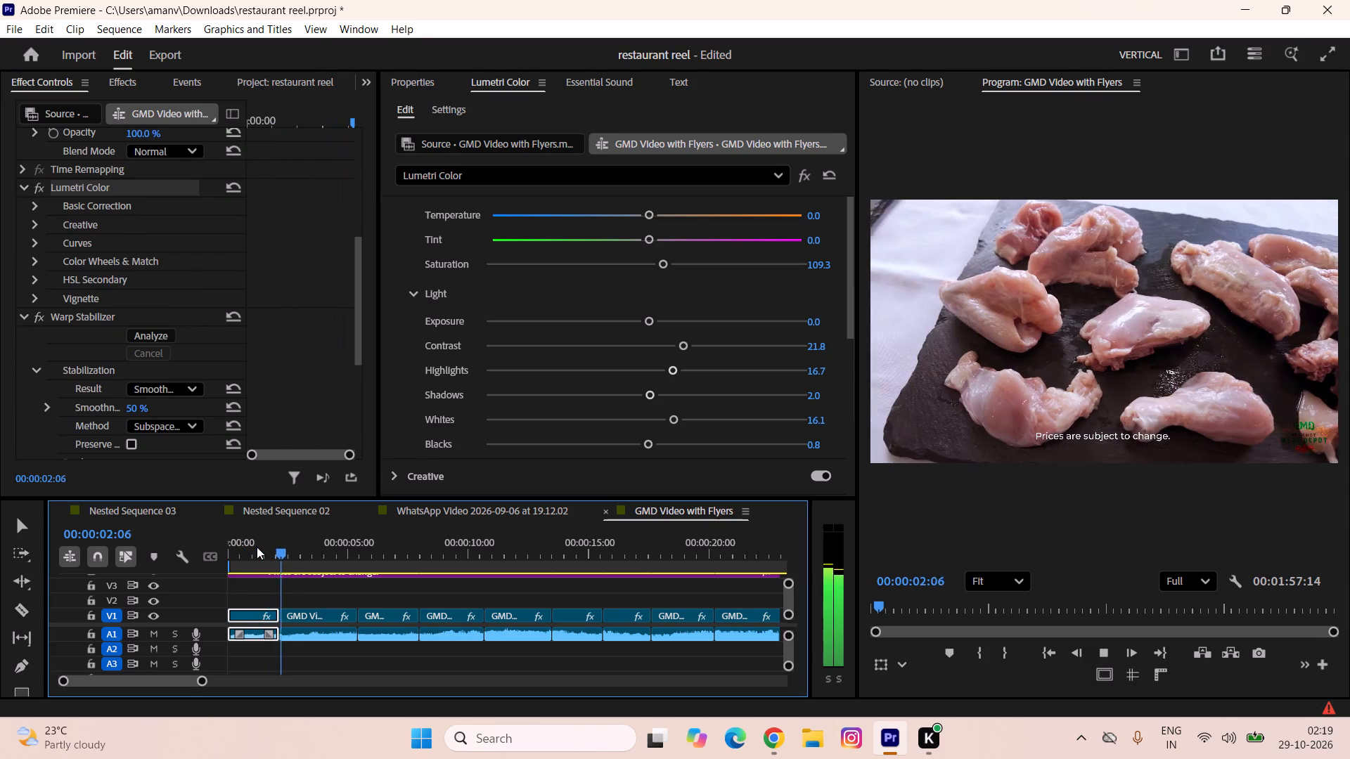
pyautogui.press('space')
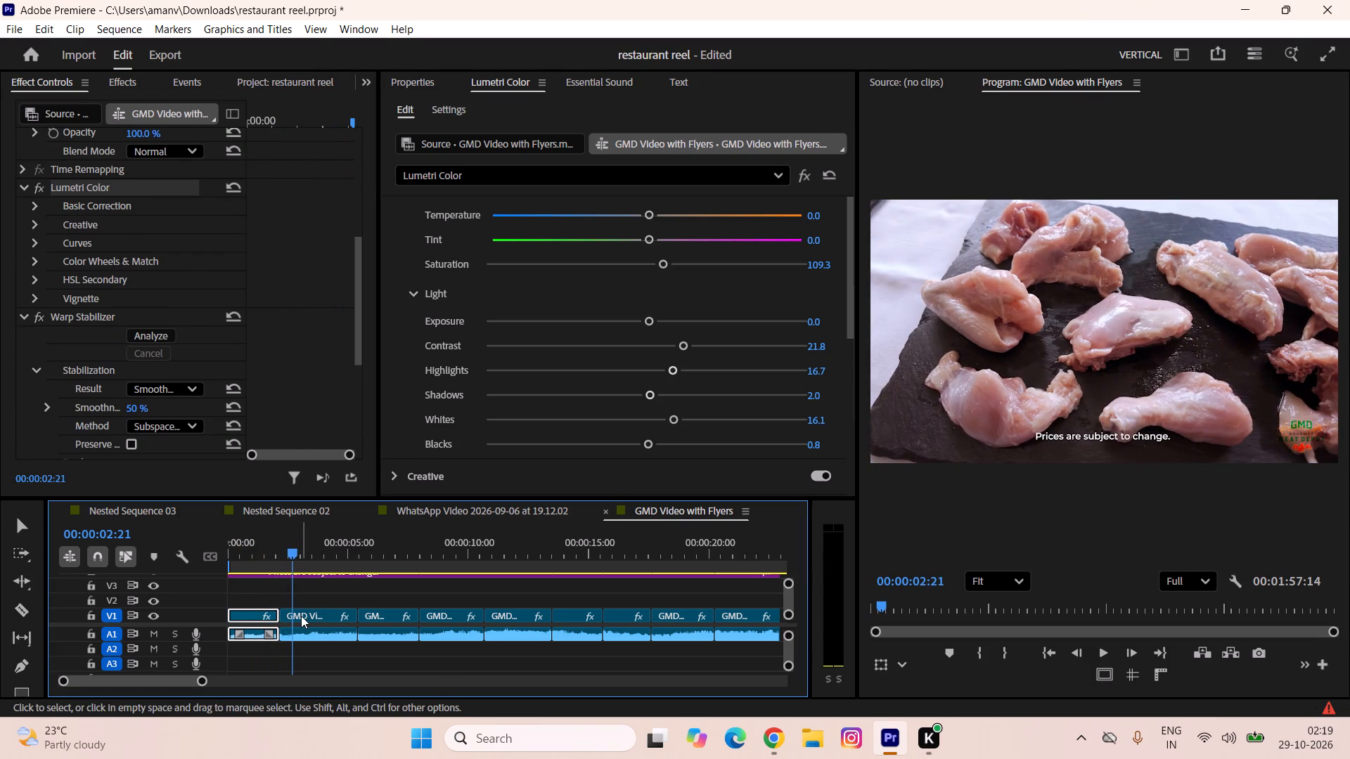
# Replace the second V1 clip's Lumetri Color with the copied effect, and play from 00:00:02:21 to 00:00:06:17 to check it.
pyautogui.click(301, 616)
pyautogui.scroll(-1, 110, 313)
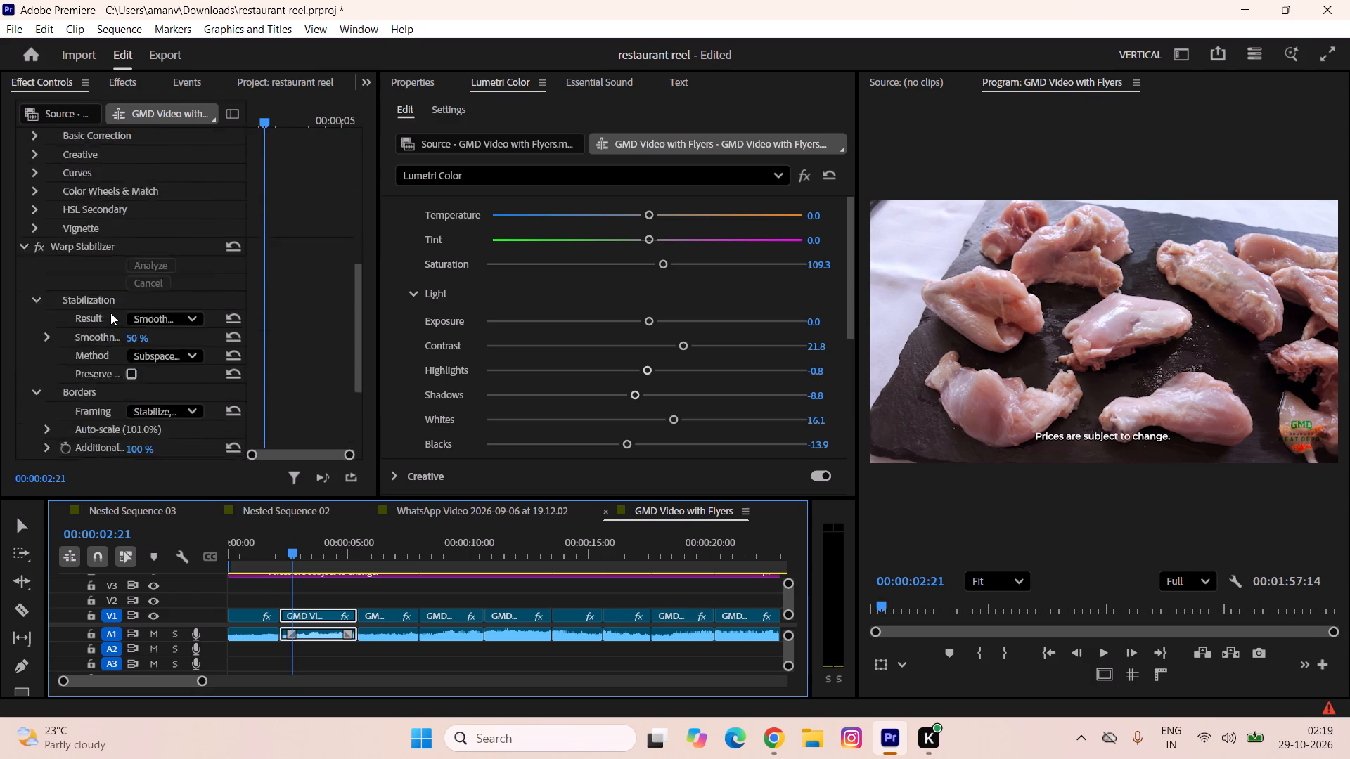
pyautogui.scroll(-2, 110, 313)
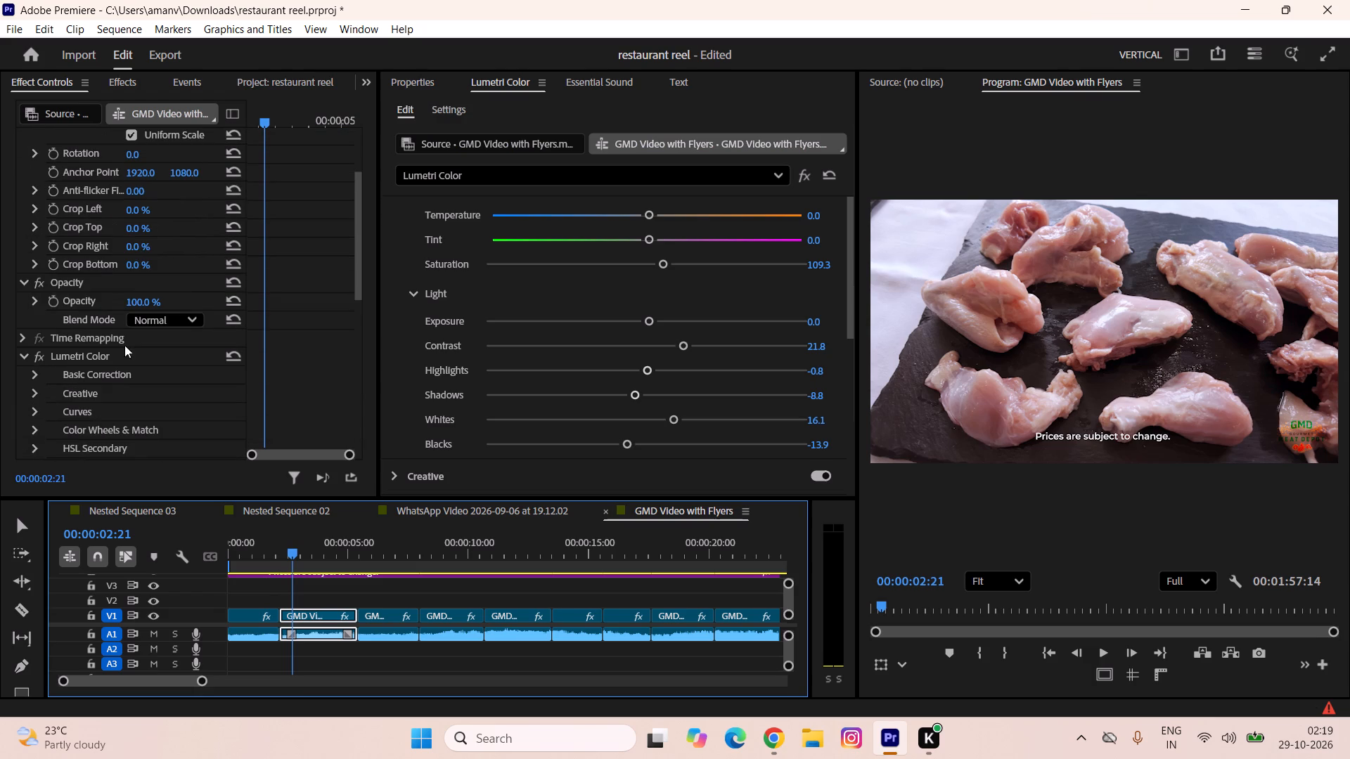
pyautogui.click(129, 355)
pyautogui.press('BackSpace')
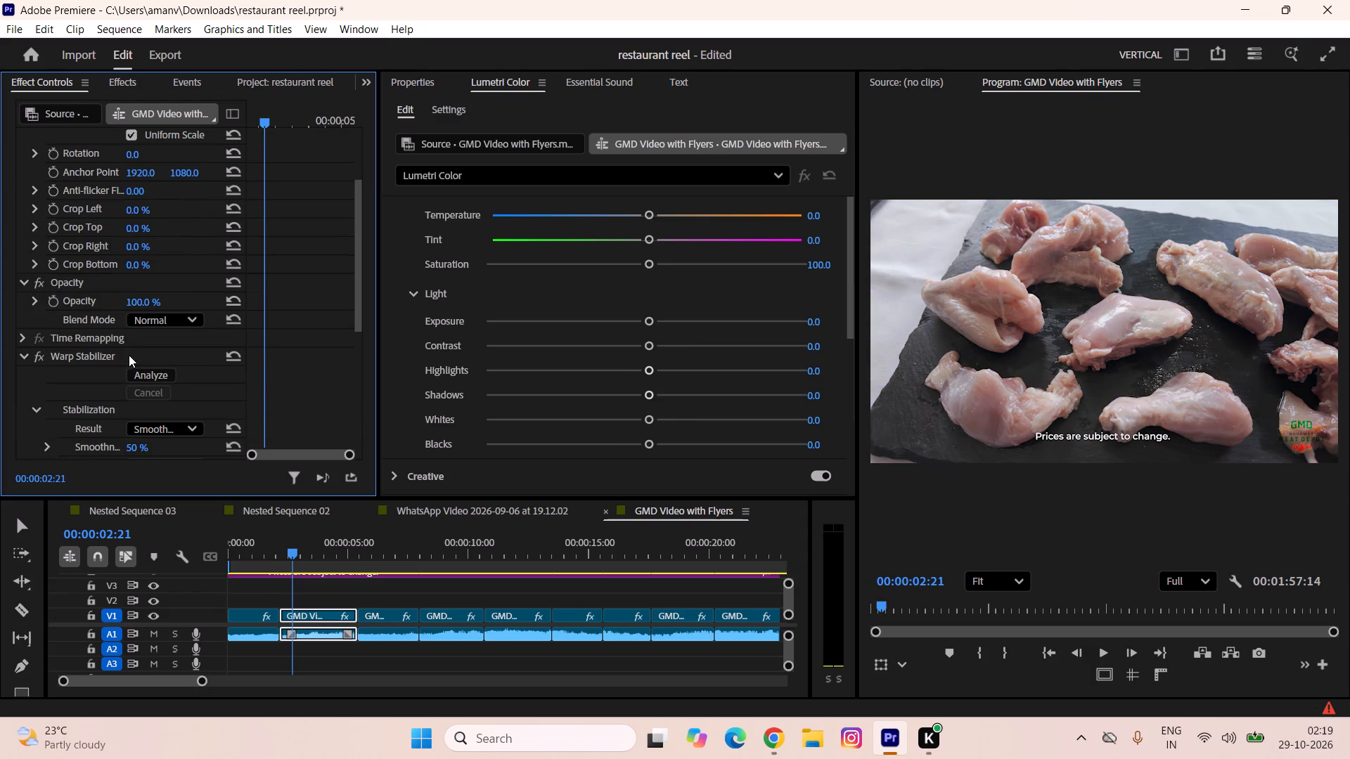
pyautogui.hotkey('ctrl', 'v')
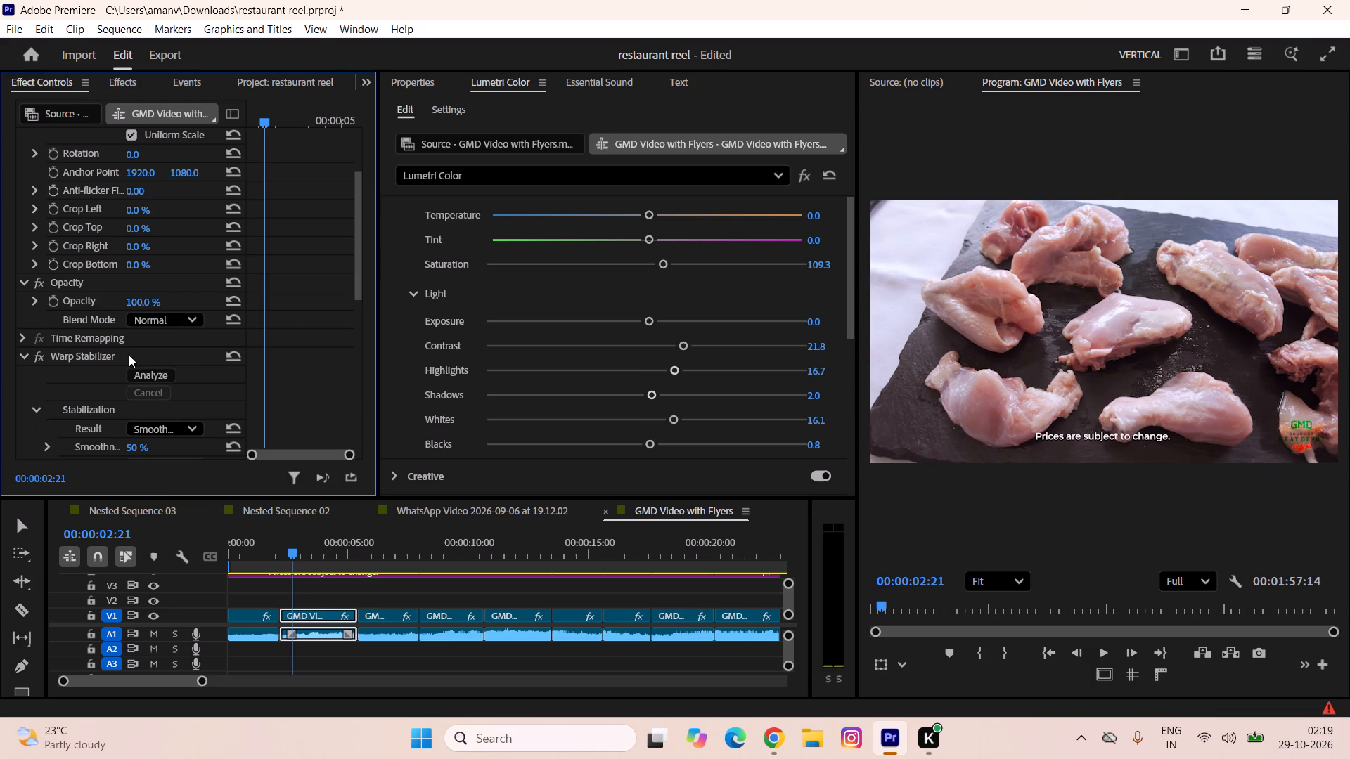
pyautogui.press('space')
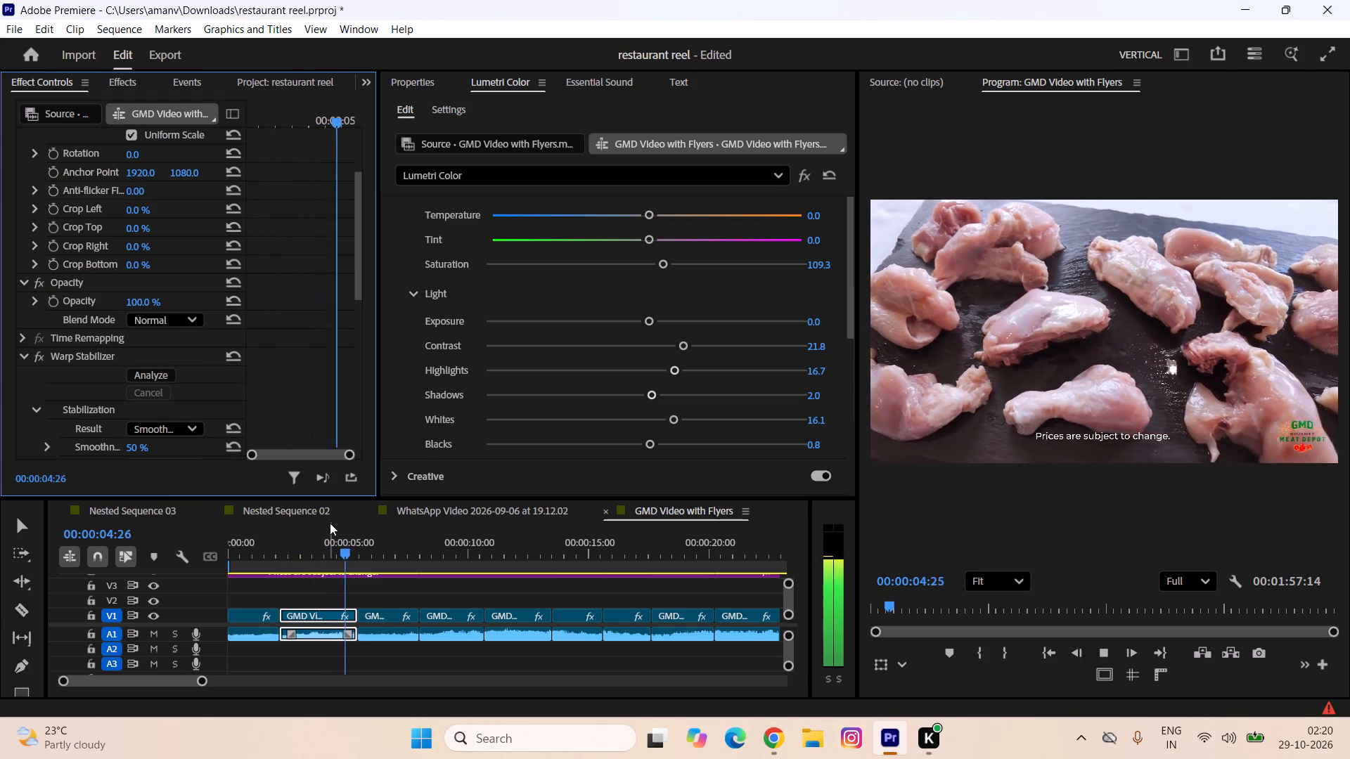
pyautogui.press('space')
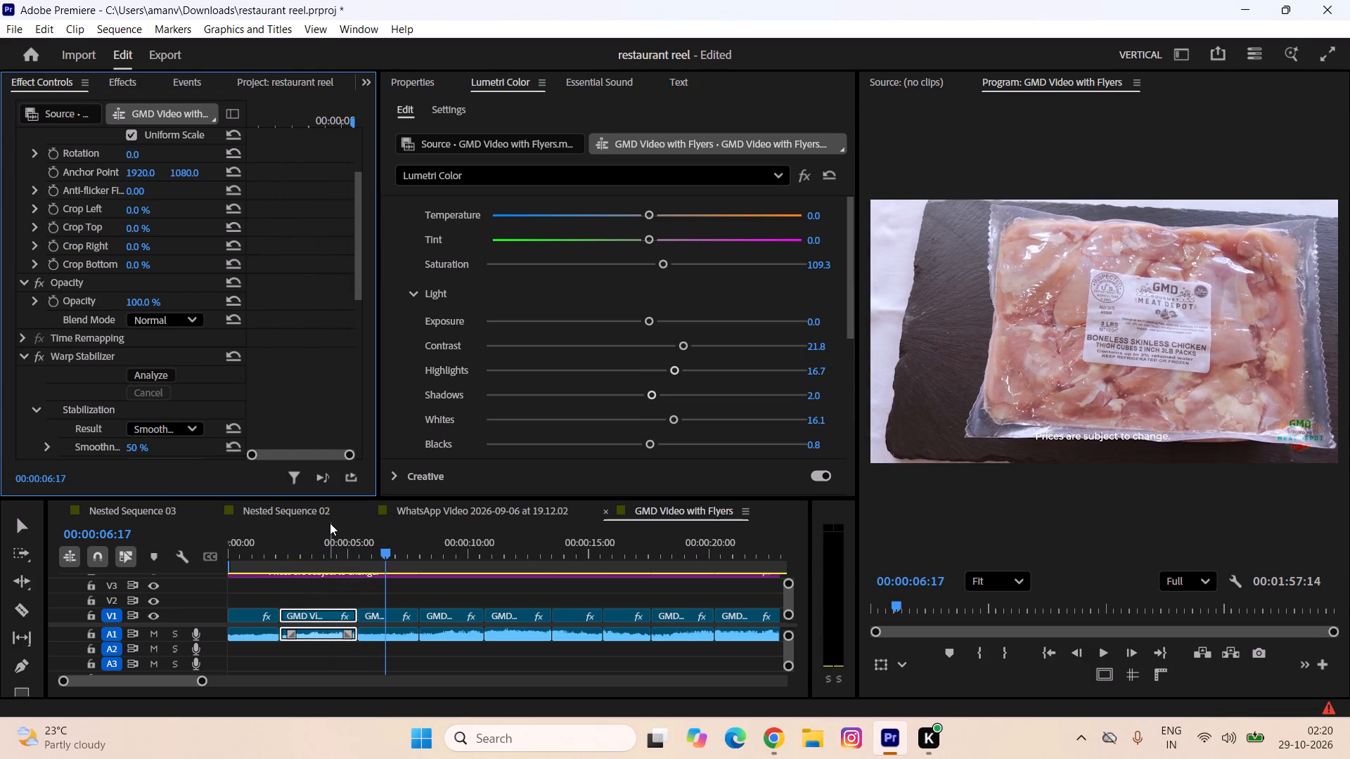
# Set the Lumetri Blacks of the third V1 clip, at 00:00:06:17, to -49.0, and play on to 00:00:08:25.
pyautogui.click(391, 613)
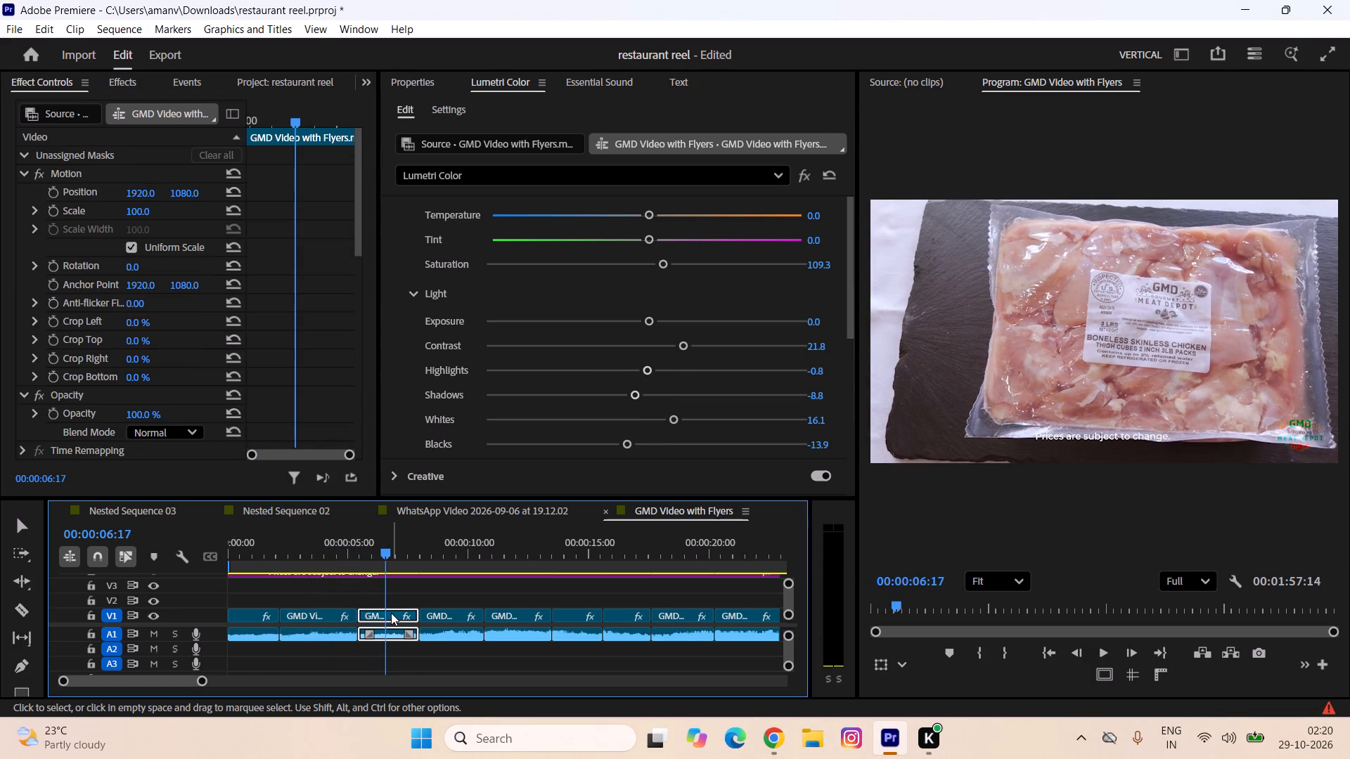
pyautogui.moveTo(629, 443); pyautogui.dragTo(612, 439)
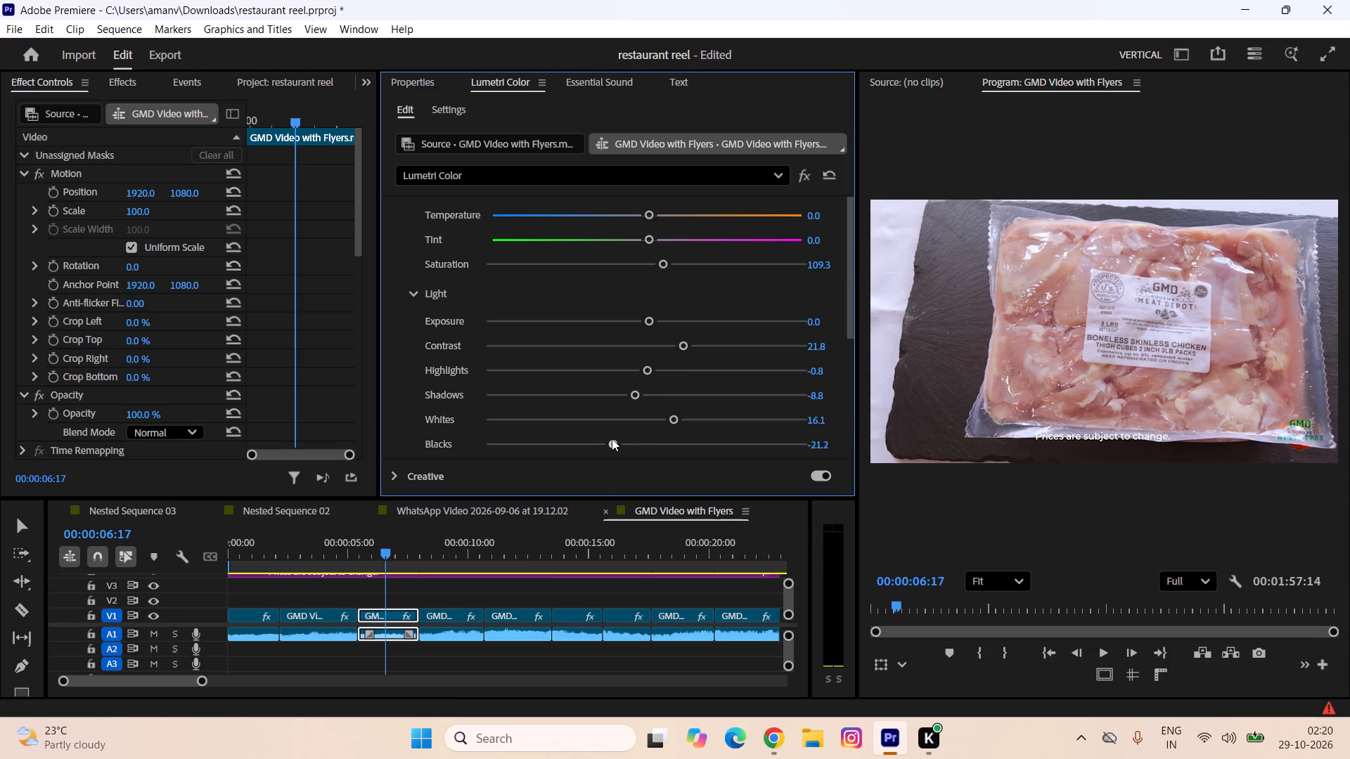
pyautogui.moveTo(612, 439); pyautogui.dragTo(598, 438)
pyautogui.moveTo(598, 438); pyautogui.dragTo(570, 439)
pyautogui.press('space')
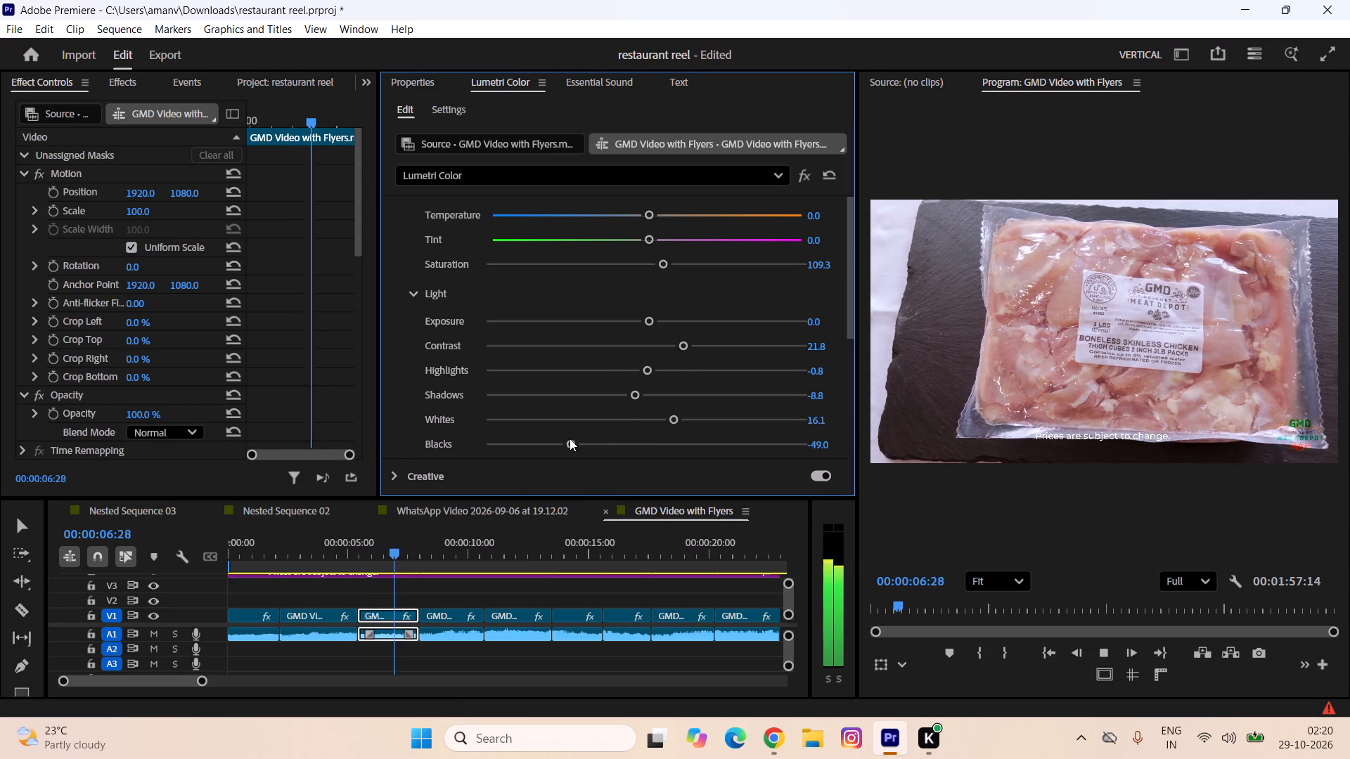
pyautogui.press('space')
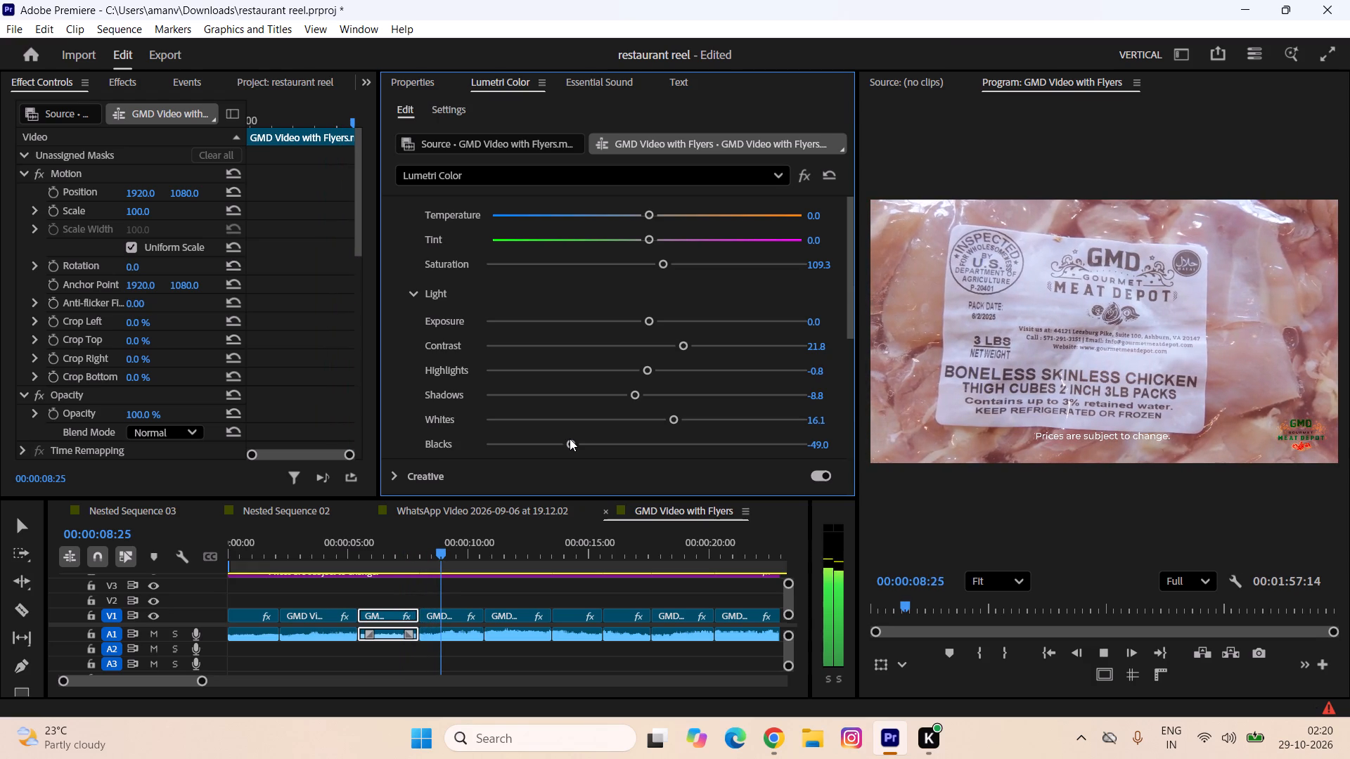
# Set the Lumetri Blacks of the fourth V1 clip, the label close-up at 00:00:08:25, to -75.6, and play on to 00:00:16:12.
pyautogui.click(450, 613)
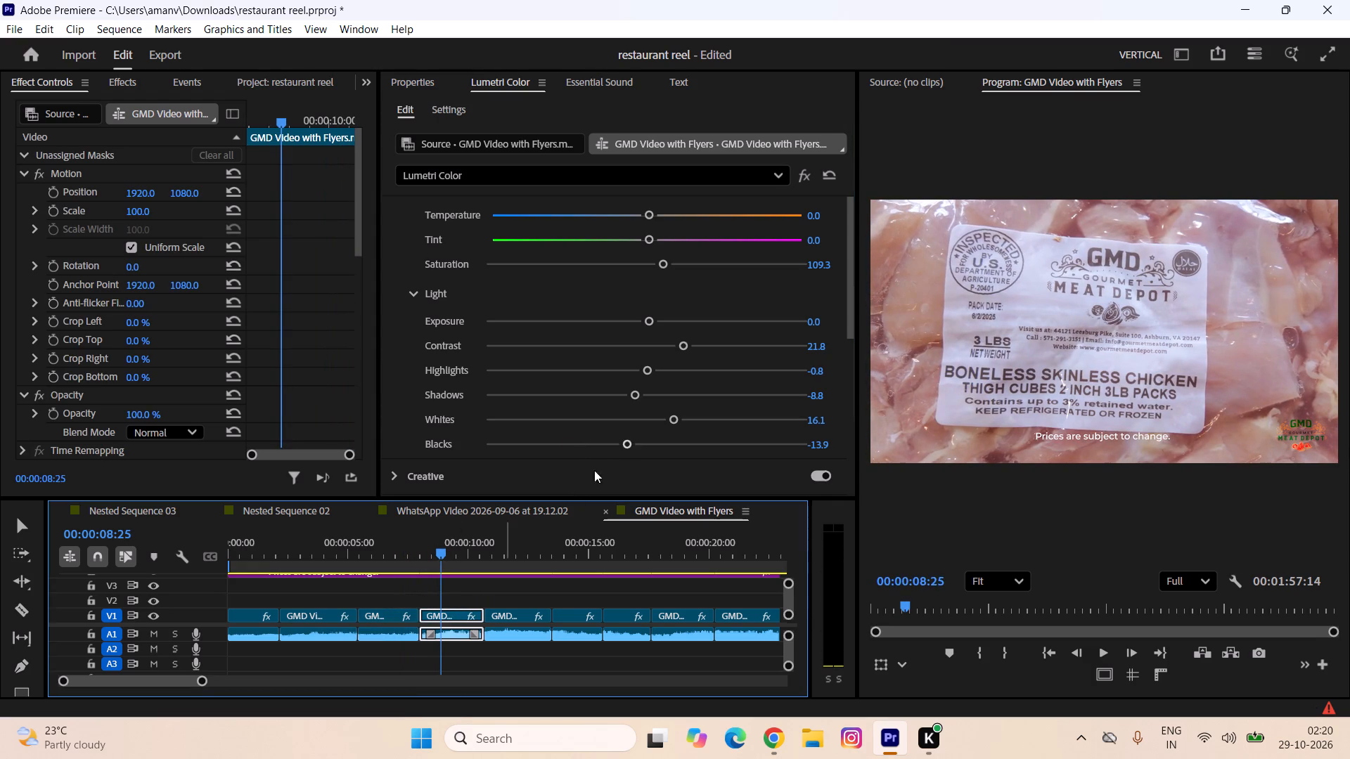
pyautogui.moveTo(625, 441); pyautogui.dragTo(582, 443)
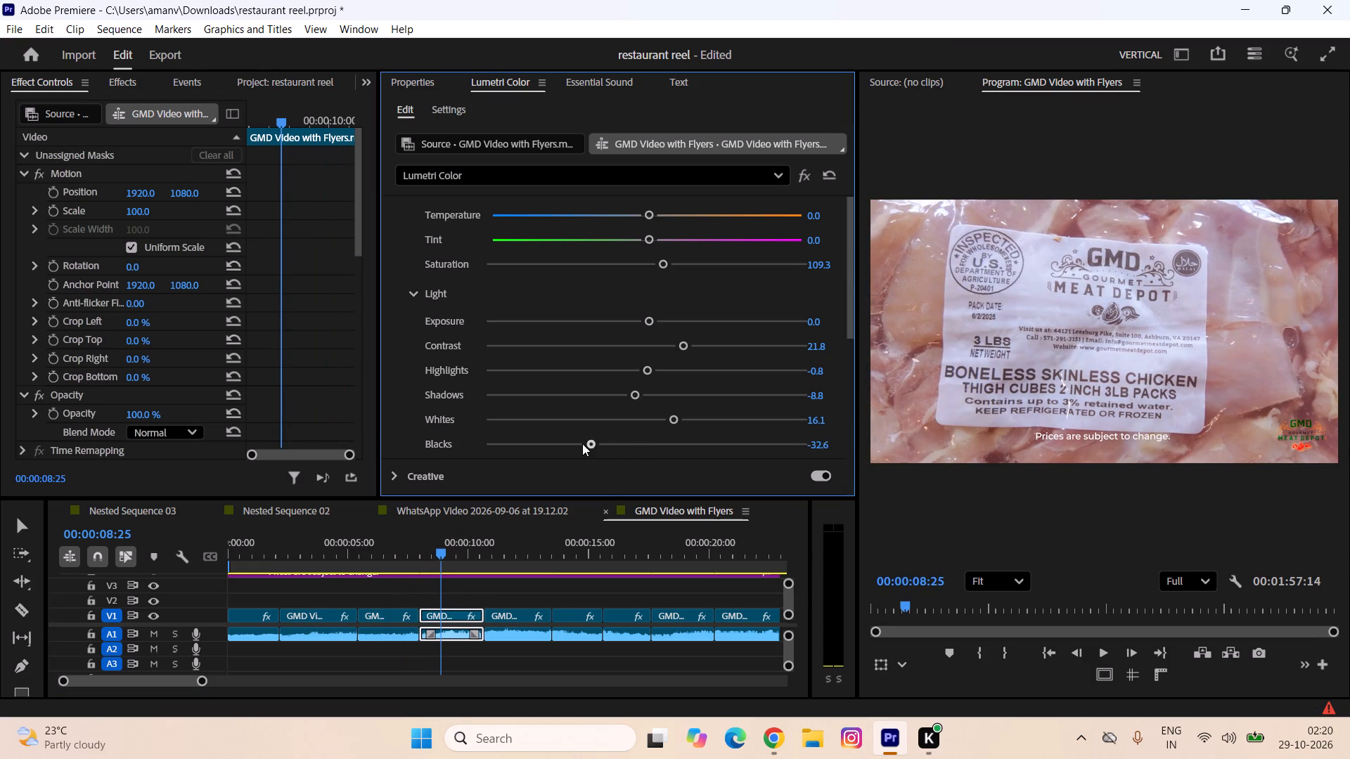
pyautogui.moveTo(582, 443); pyautogui.dragTo(528, 425)
pyautogui.press('space')
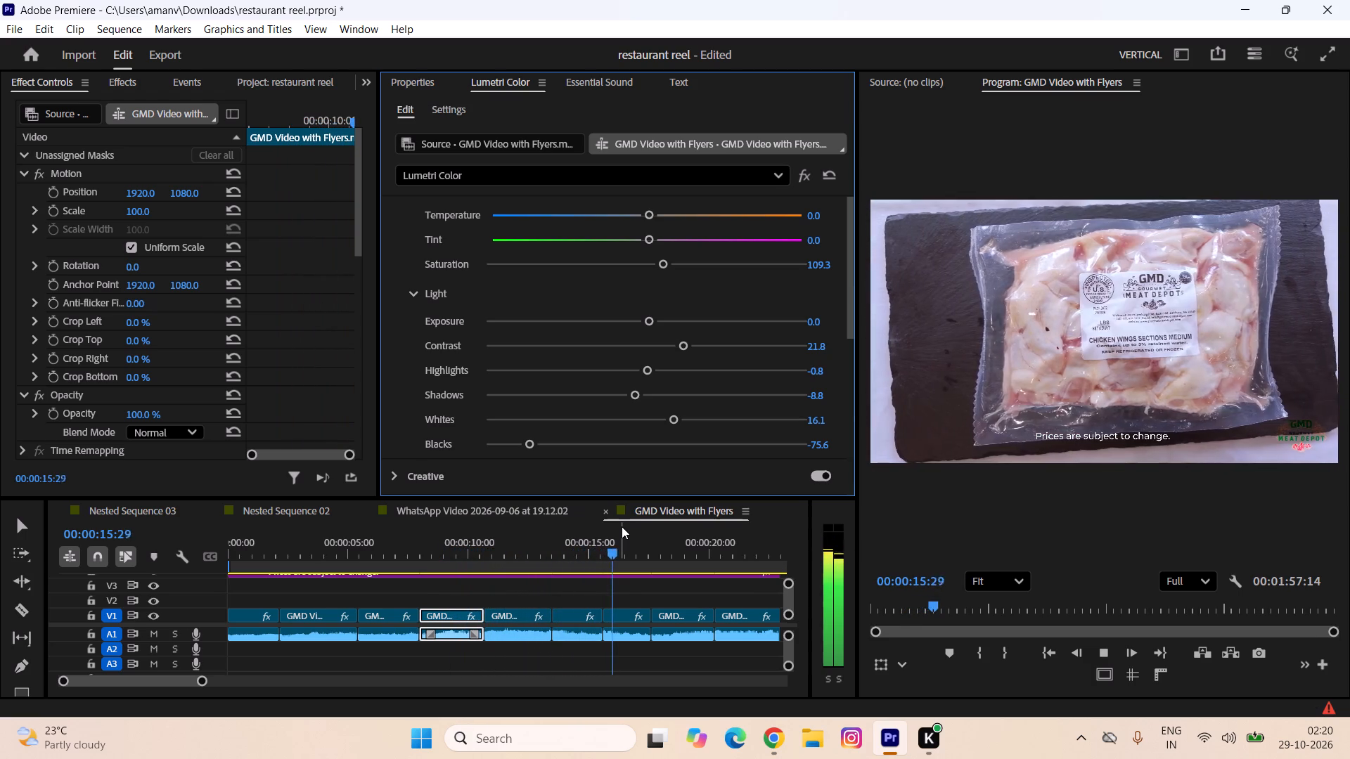
pyautogui.press('space')
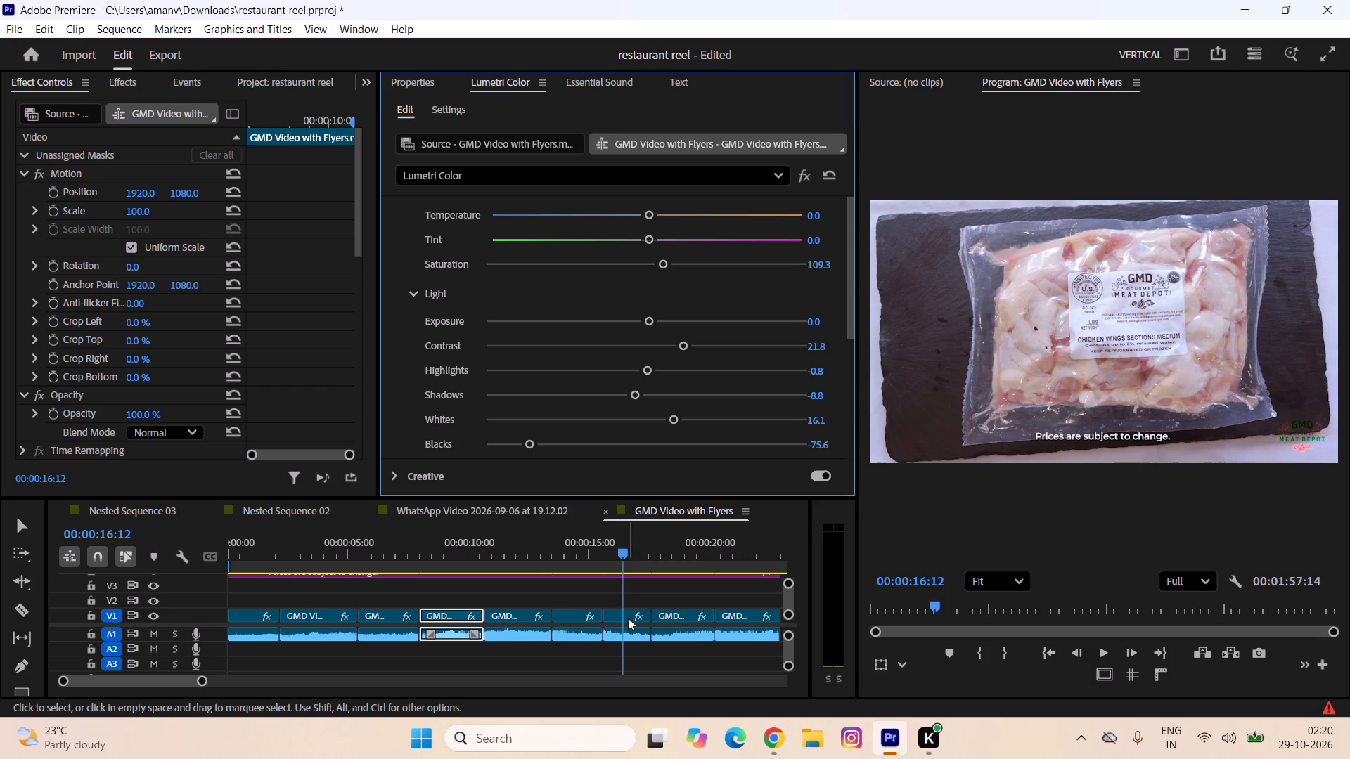
# Set the Lumetri Blacks of the chicken wings clip at 00:00:16:12 to -25.8, and play from just before 00:00:15:00 to 00:00:27:11.
pyautogui.click(627, 609)
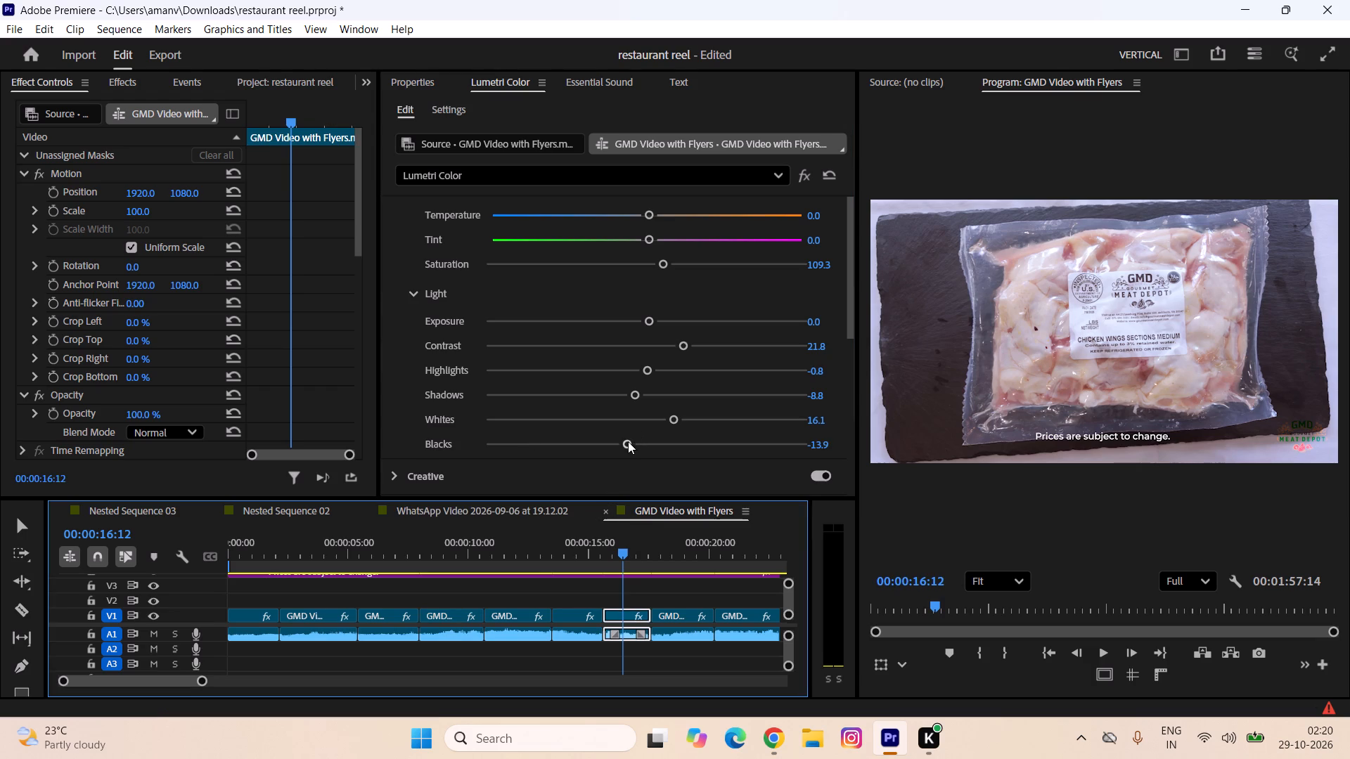
pyautogui.moveTo(627, 441); pyautogui.dragTo(605, 444)
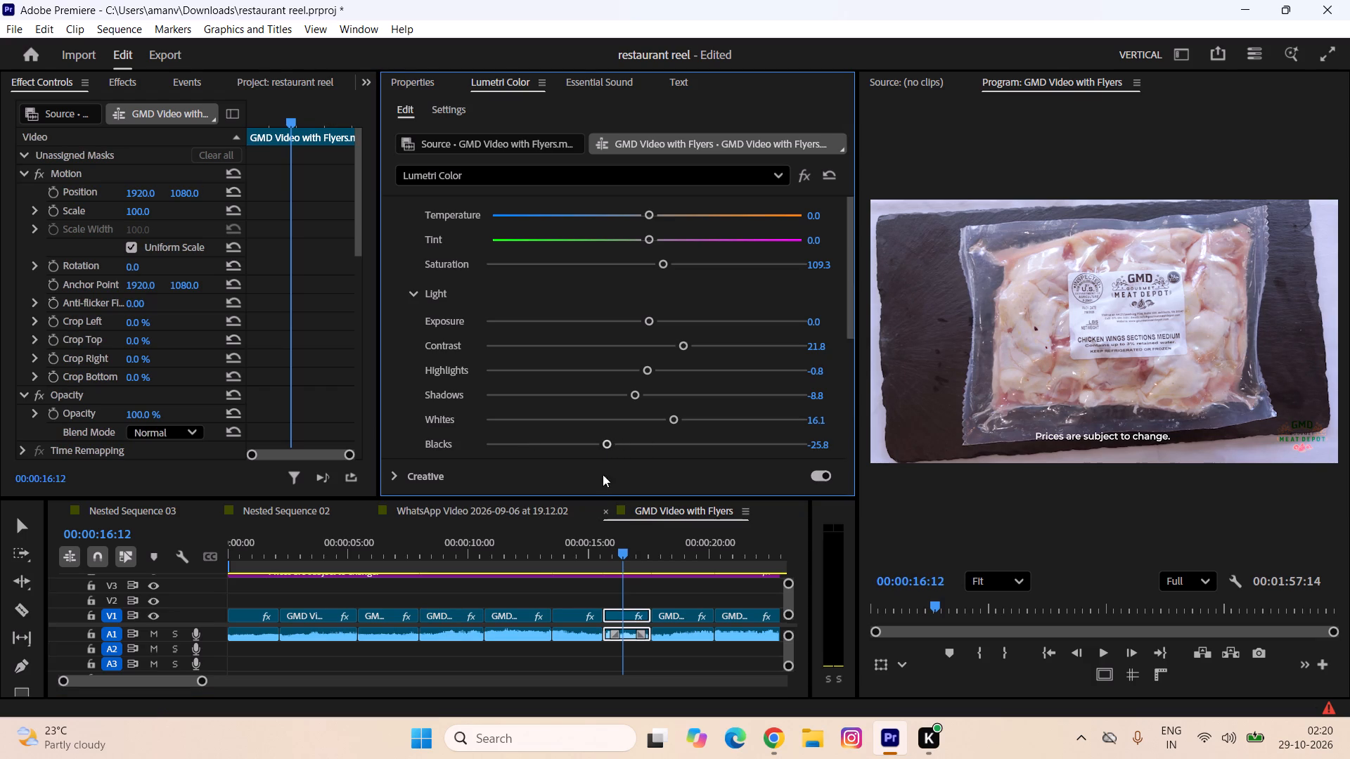
pyautogui.click(586, 552)
pyautogui.press('space')
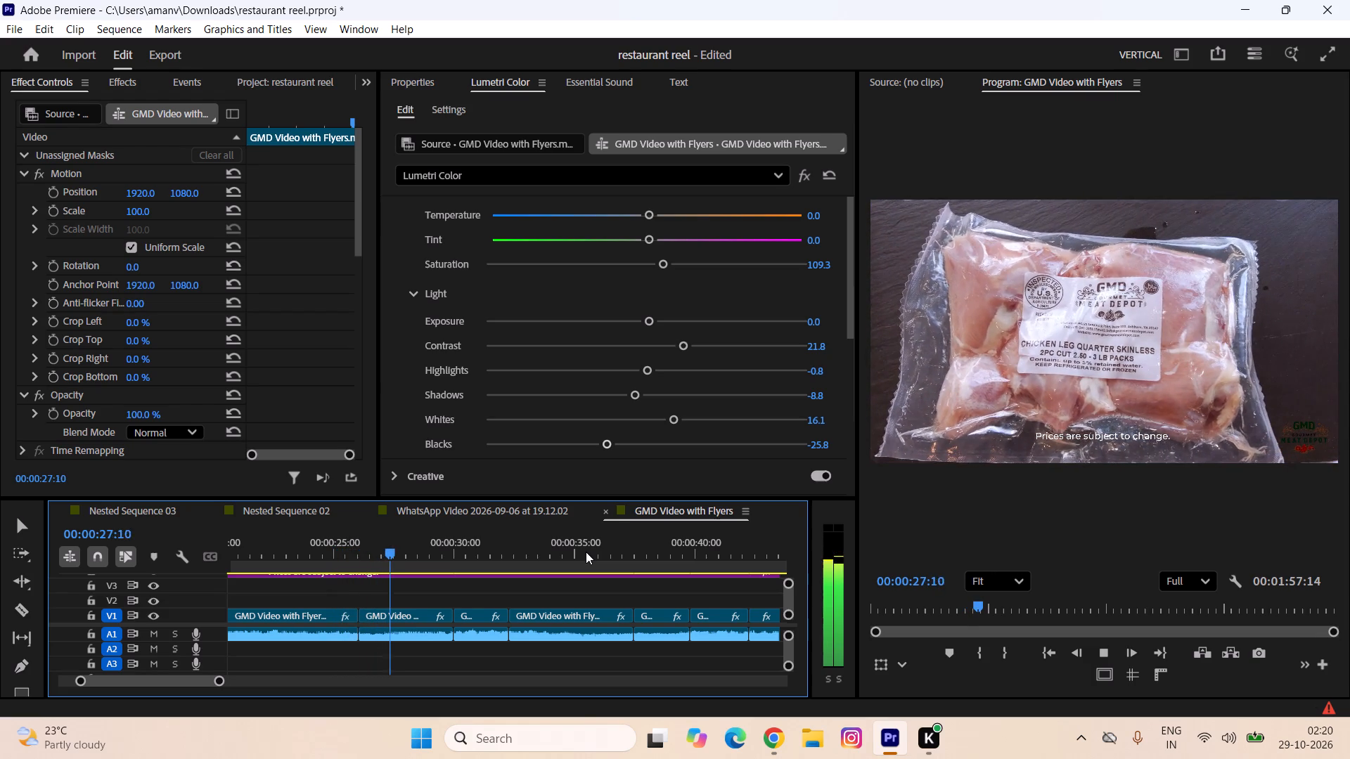
pyautogui.press('space')
# Set the Lumetri Blacks of the chicken leg quarter clip at 00:00:27:11 on V1 to -35.4.
pyautogui.click(415, 625)
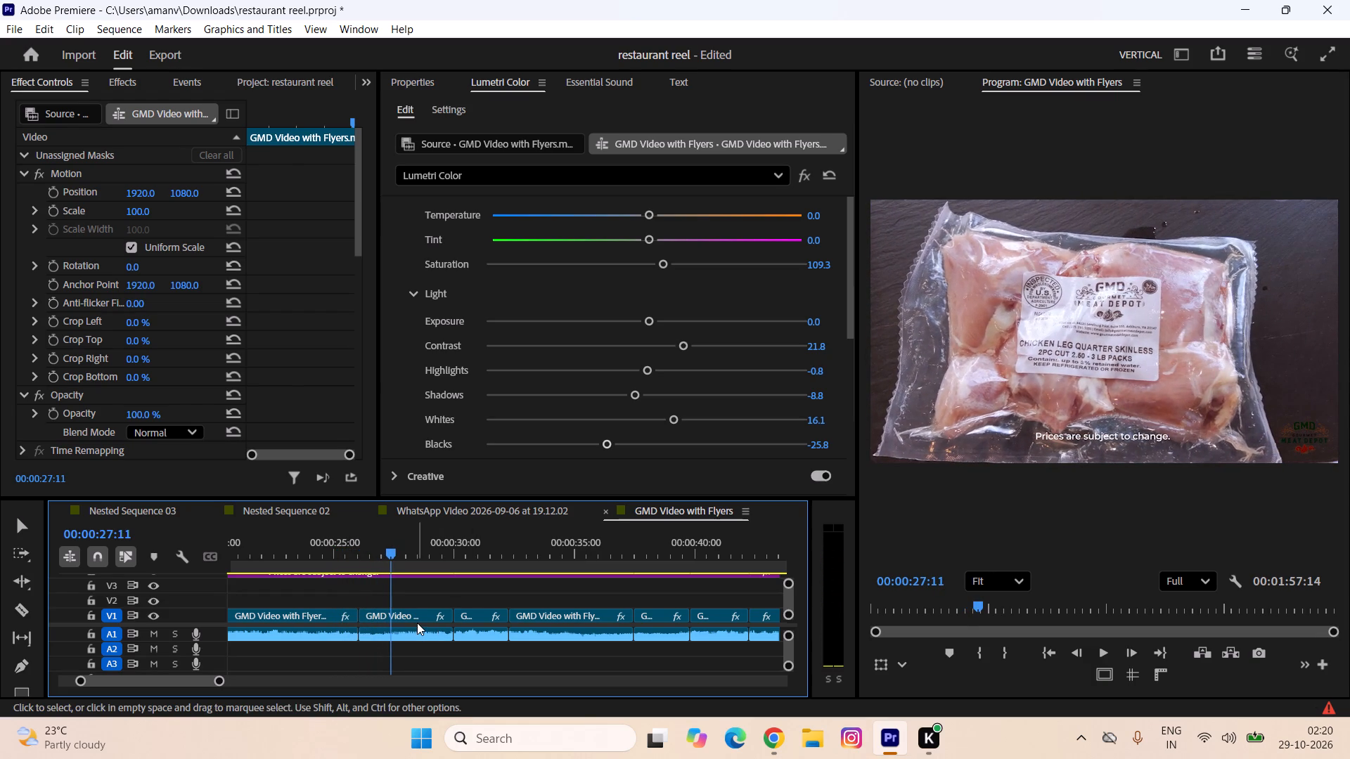
pyautogui.click(417, 623)
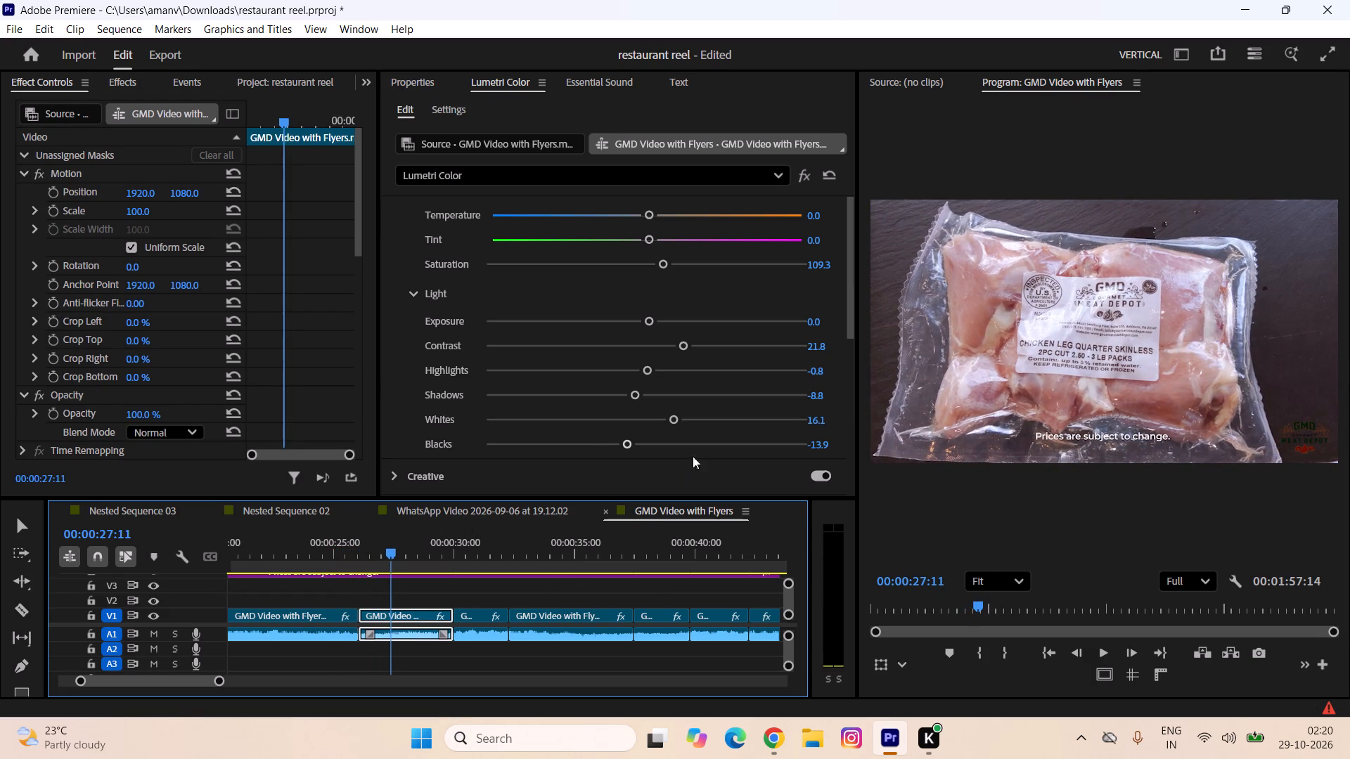
pyautogui.moveTo(633, 443); pyautogui.dragTo(590, 436)
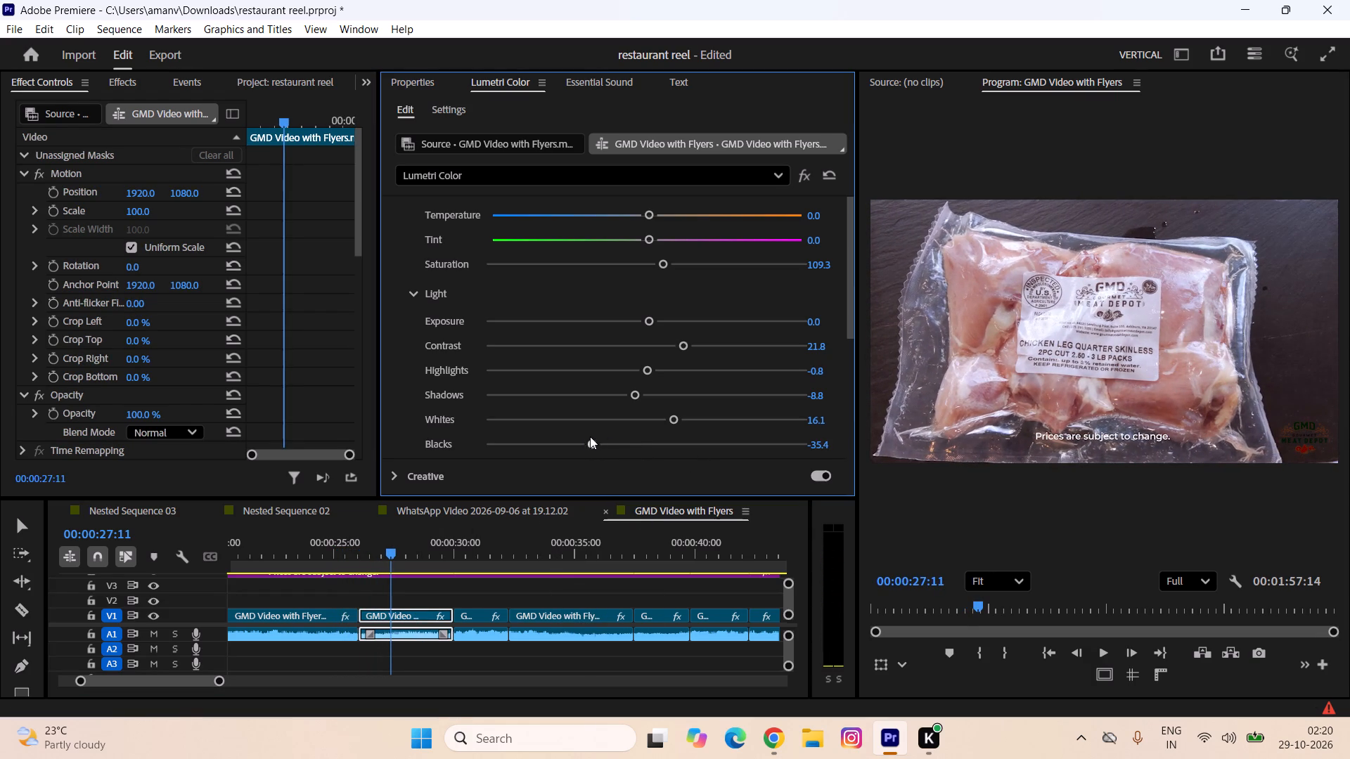
# Set the chicken leg quarter clip's Lumetri Blacks to -43.9, Highlights to 7.1 and Temperature to -1.4, and play on to 00:00:39:20.
pyautogui.moveTo(590, 436); pyautogui.dragTo(577, 432)
pyautogui.moveTo(645, 369); pyautogui.dragTo(651, 370)
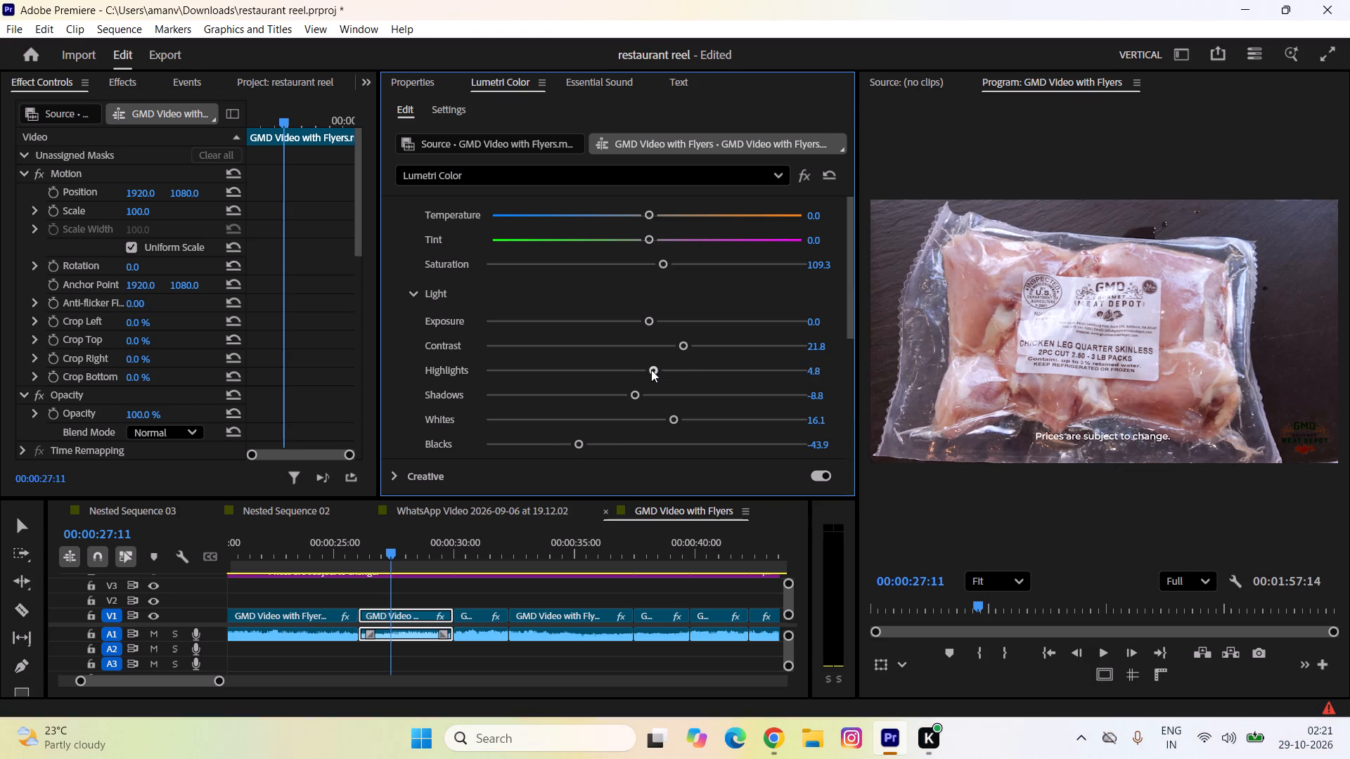
pyautogui.moveTo(651, 370); pyautogui.dragTo(656, 373)
pyautogui.click(648, 209)
pyautogui.press('space')
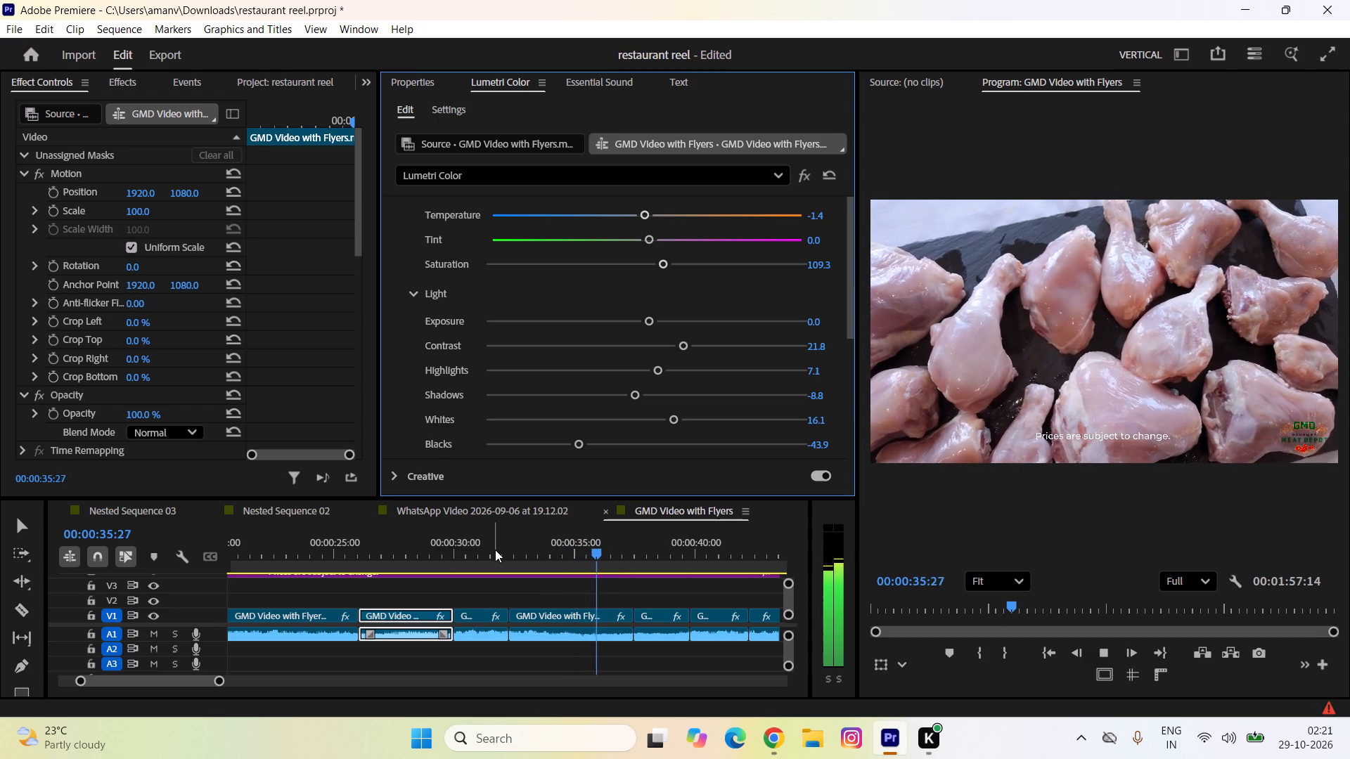
pyautogui.press('space')
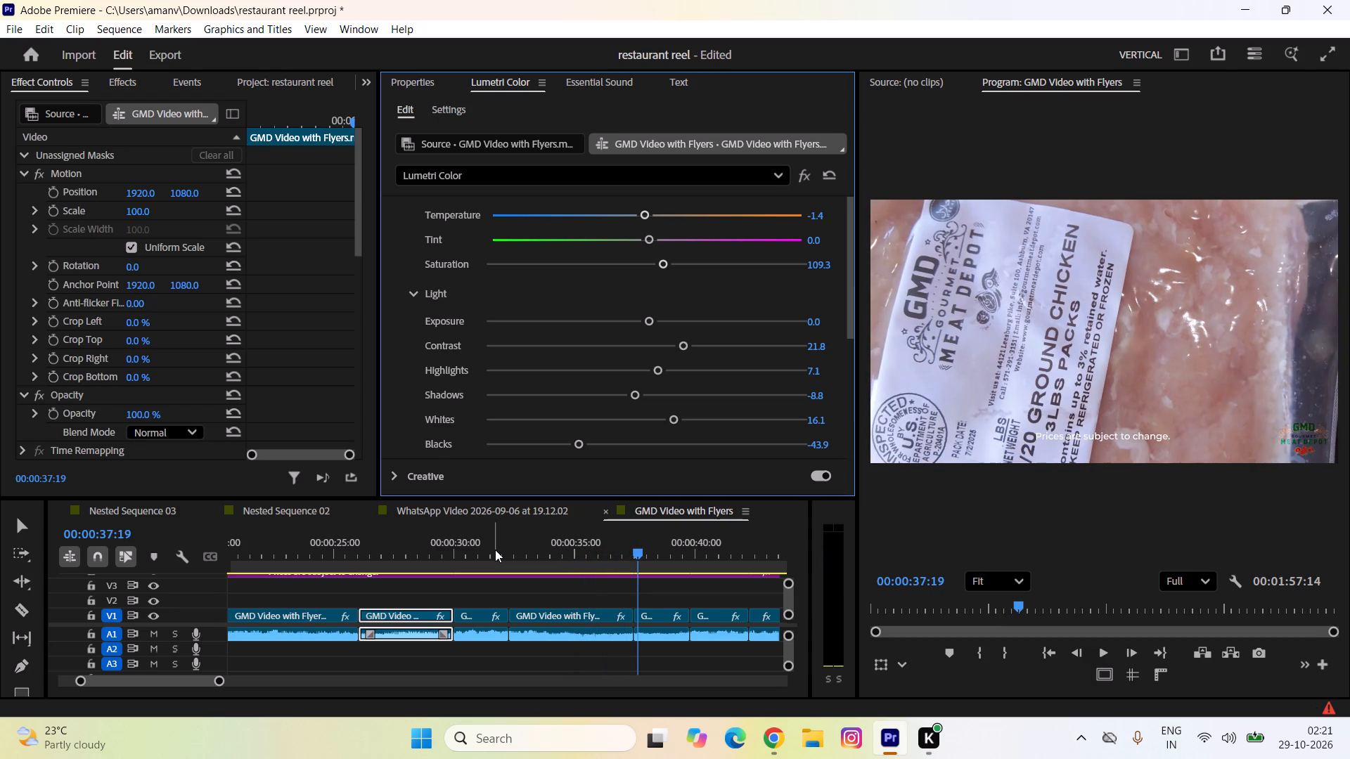
pyautogui.press('space')
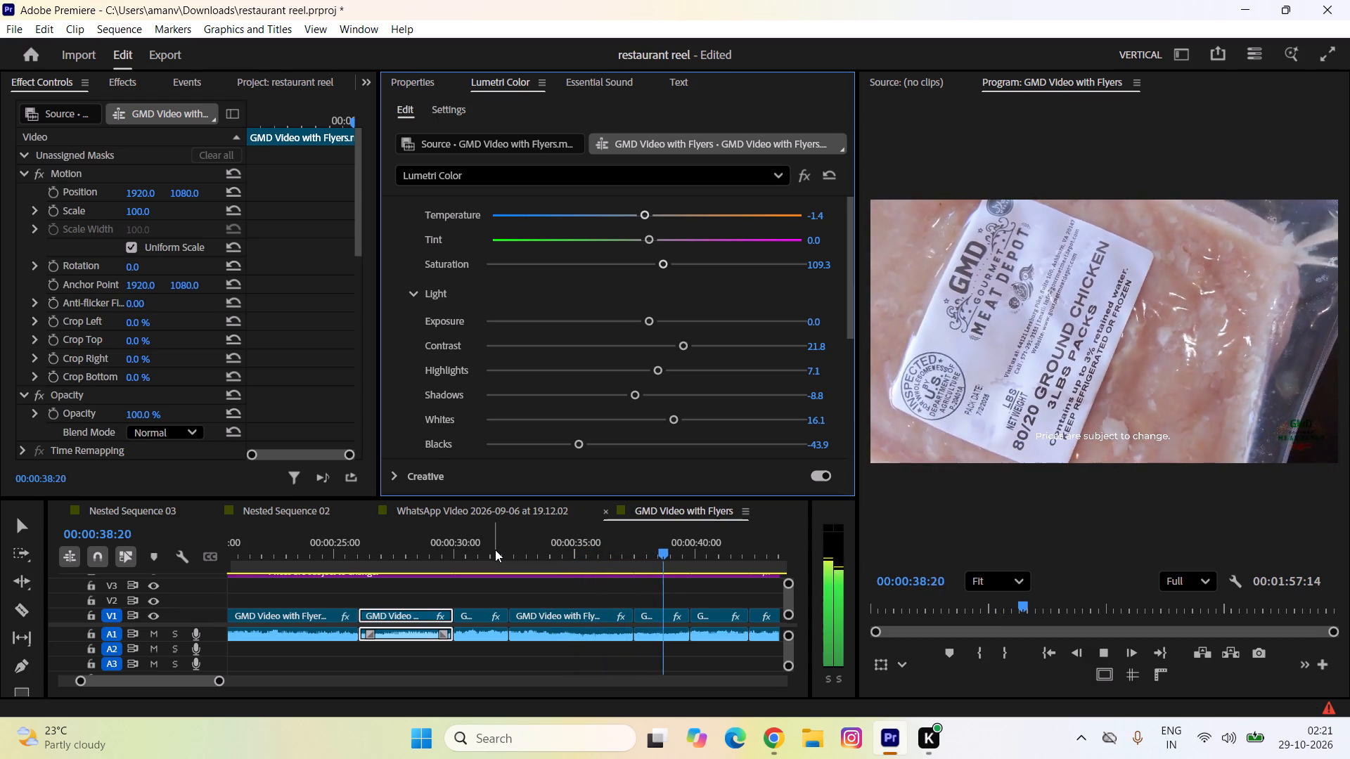
pyautogui.press('space')
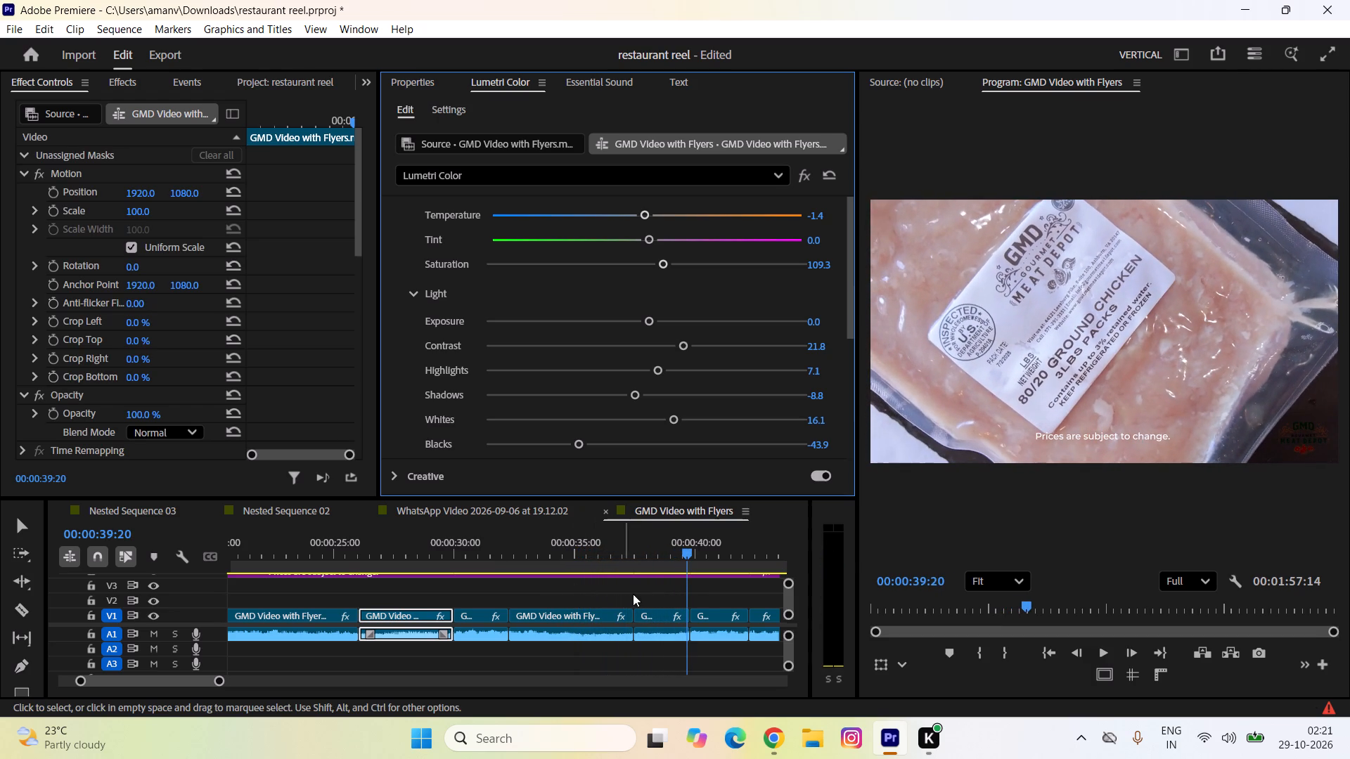
# Set the Lumetri Blacks of the ground chicken package clip at 00:00:39:20 to -59.2, and play from about 00:00:37:10 to 00:00:40:21.
pyautogui.click(650, 609)
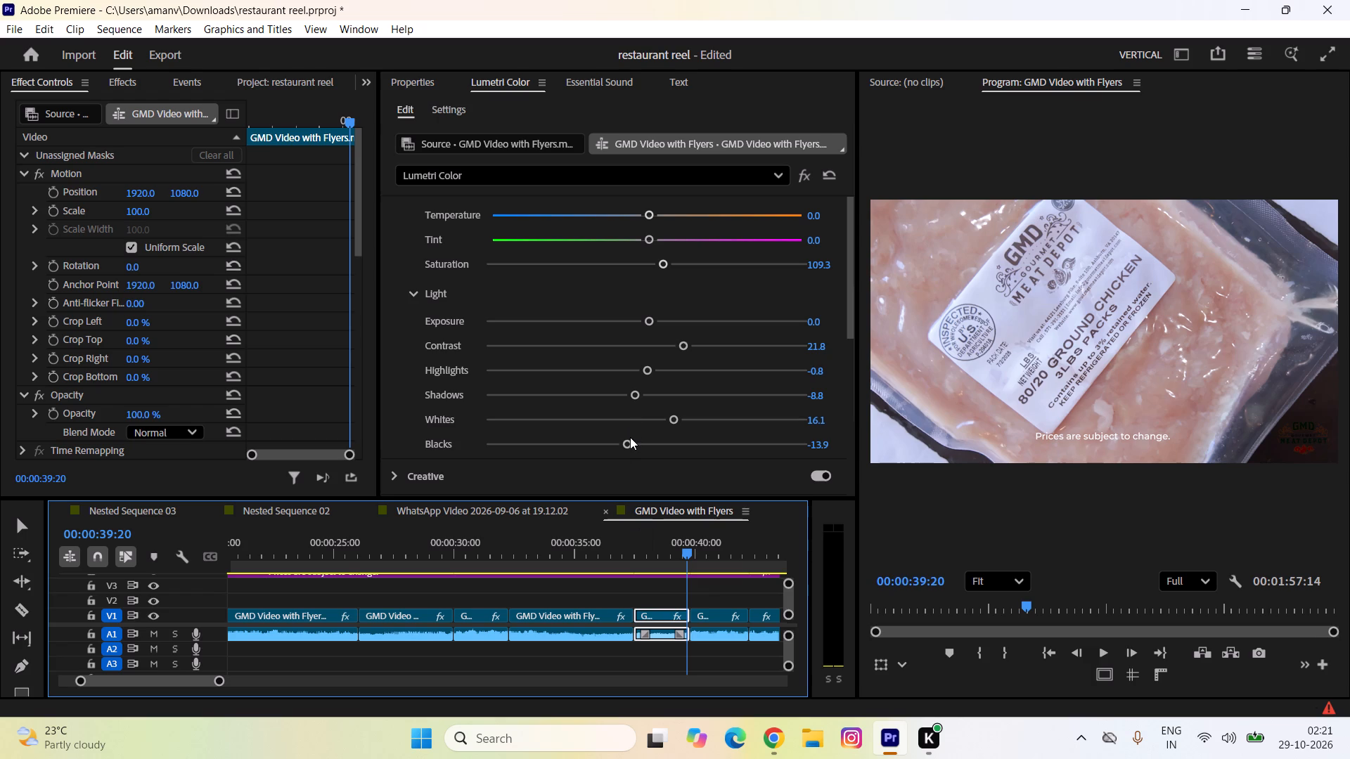
pyautogui.moveTo(626, 442); pyautogui.dragTo(612, 442)
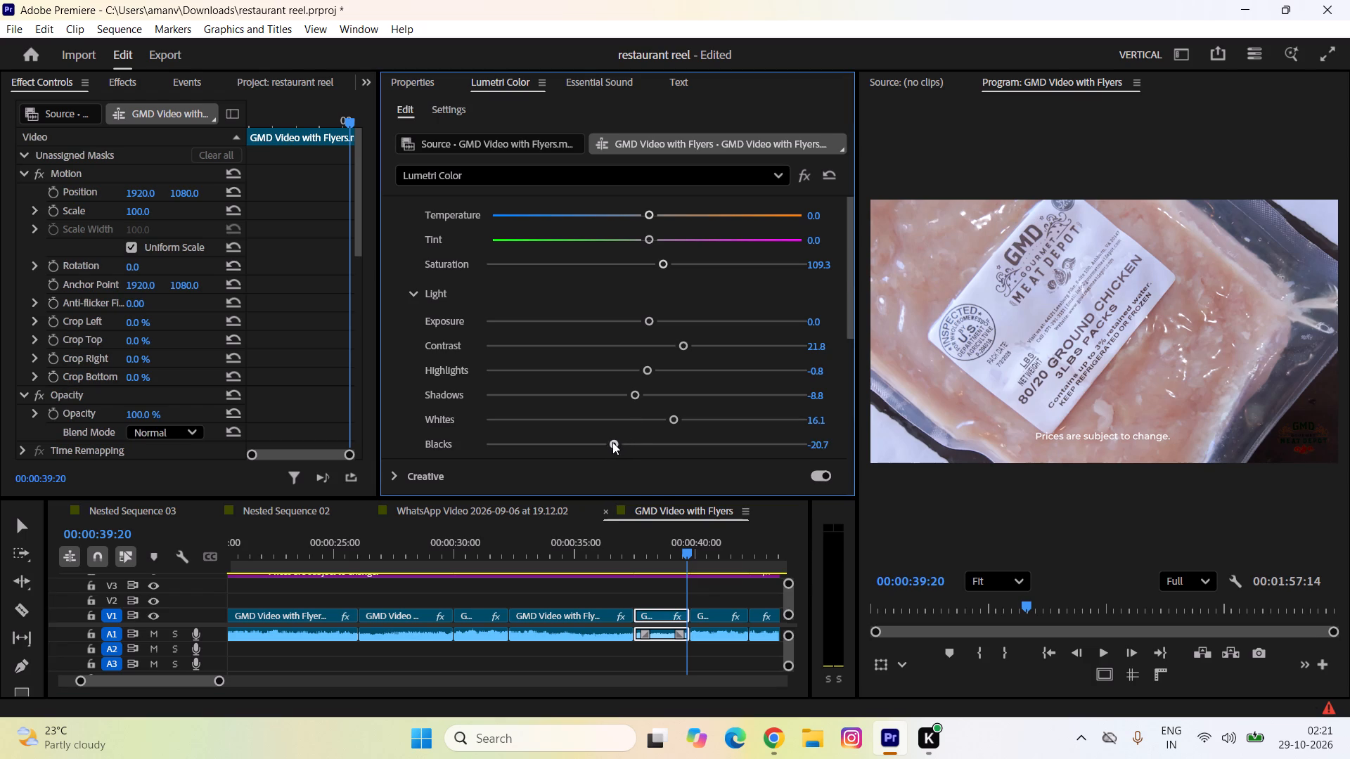
pyautogui.moveTo(612, 442); pyautogui.dragTo(616, 433)
pyautogui.moveTo(616, 433); pyautogui.dragTo(553, 432)
pyautogui.click(630, 547)
pyautogui.press('space')
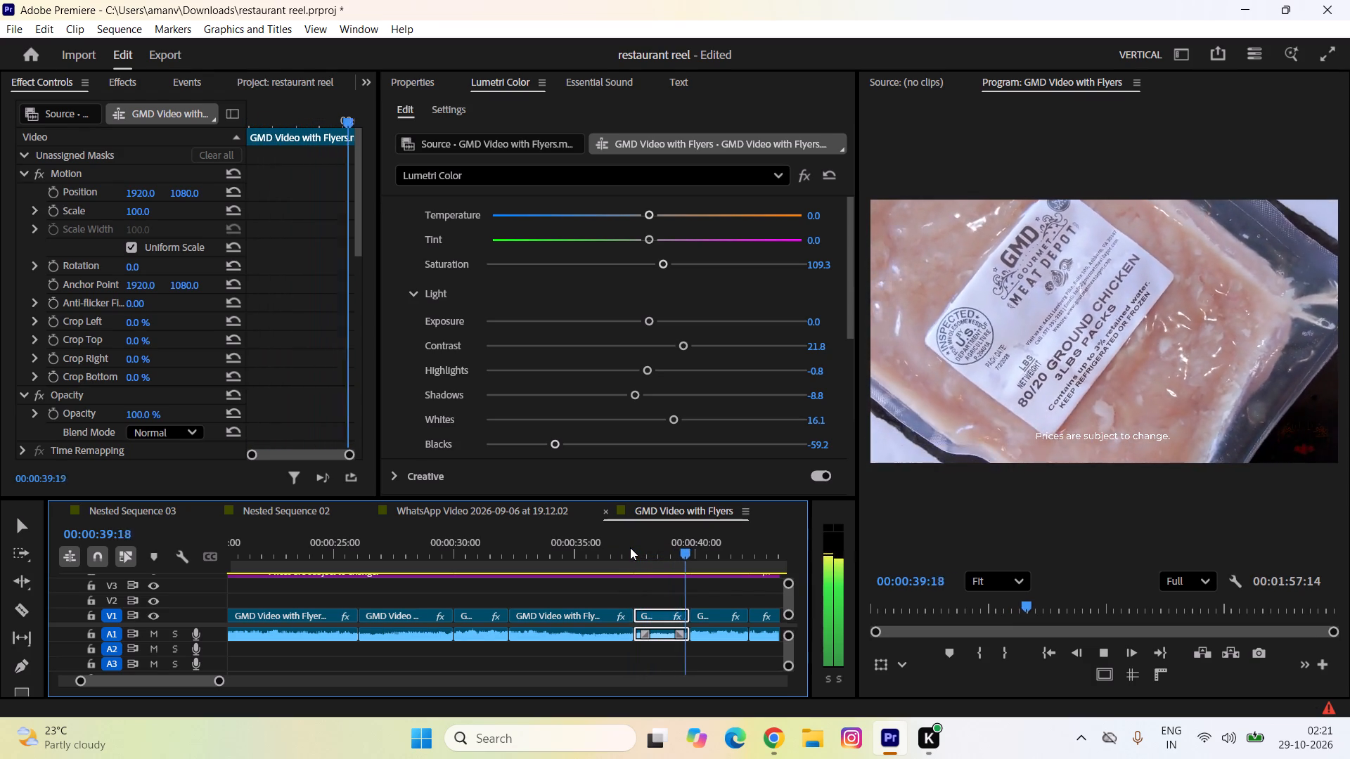
pyautogui.press('space')
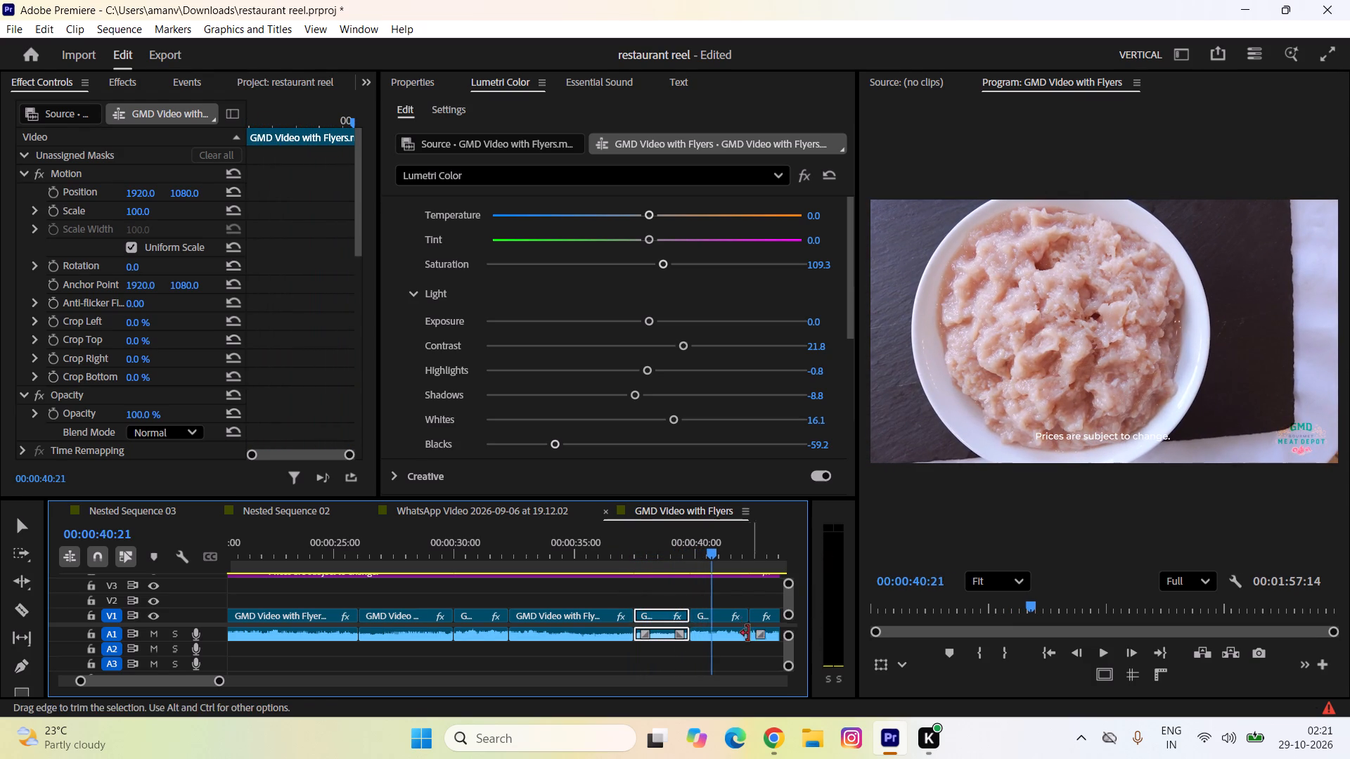
# Set the Lumetri Blacks of the ground chicken bowl clip at 00:00:40:21 to -21.2, and play on to 00:00:43:28.
pyautogui.click(728, 620)
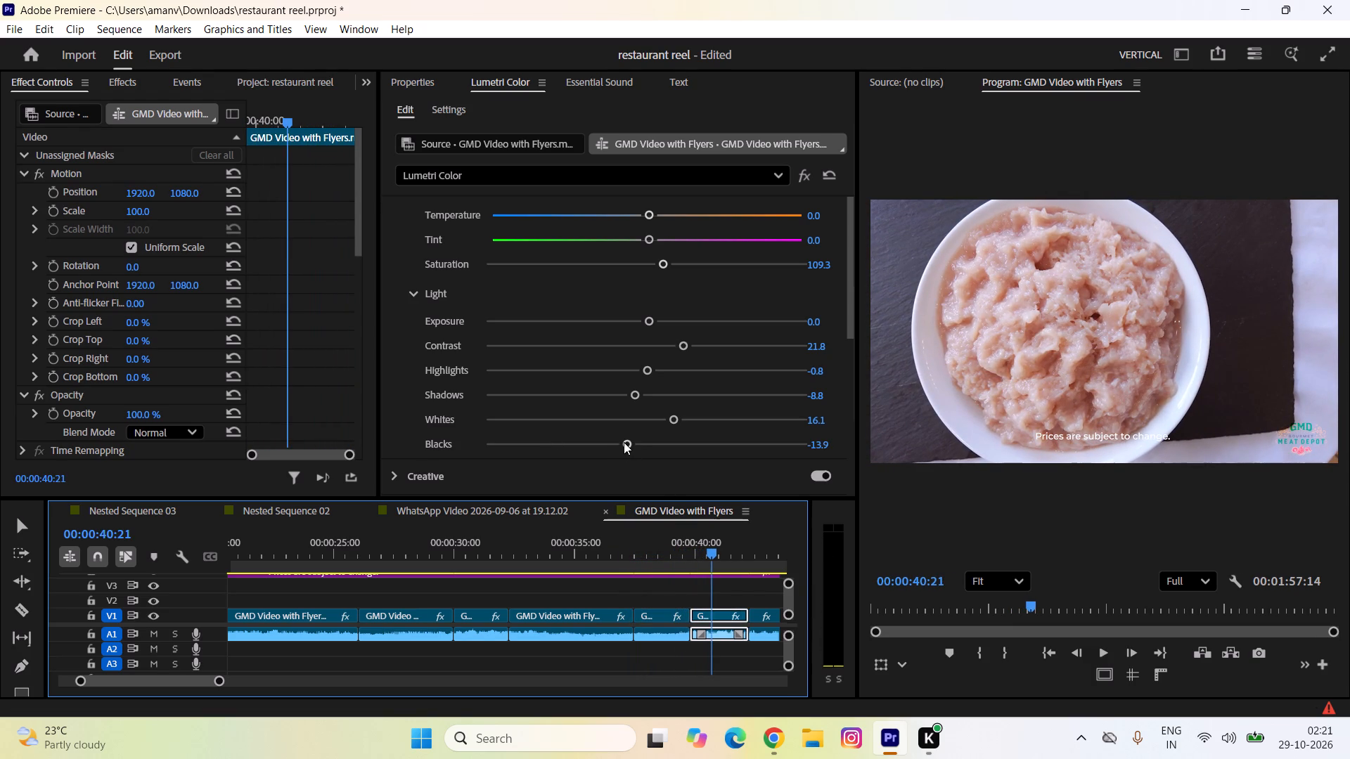
pyautogui.moveTo(624, 443); pyautogui.dragTo(612, 439)
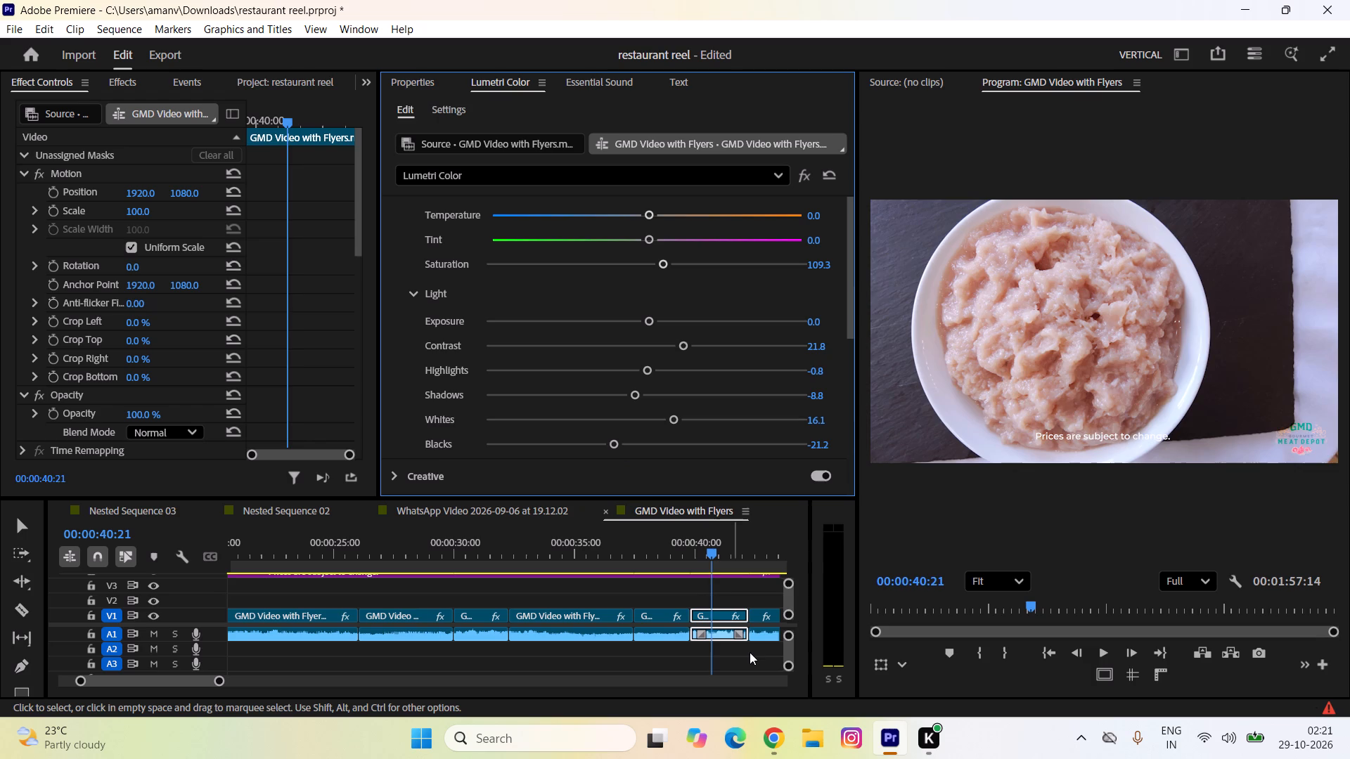
pyautogui.press('space')
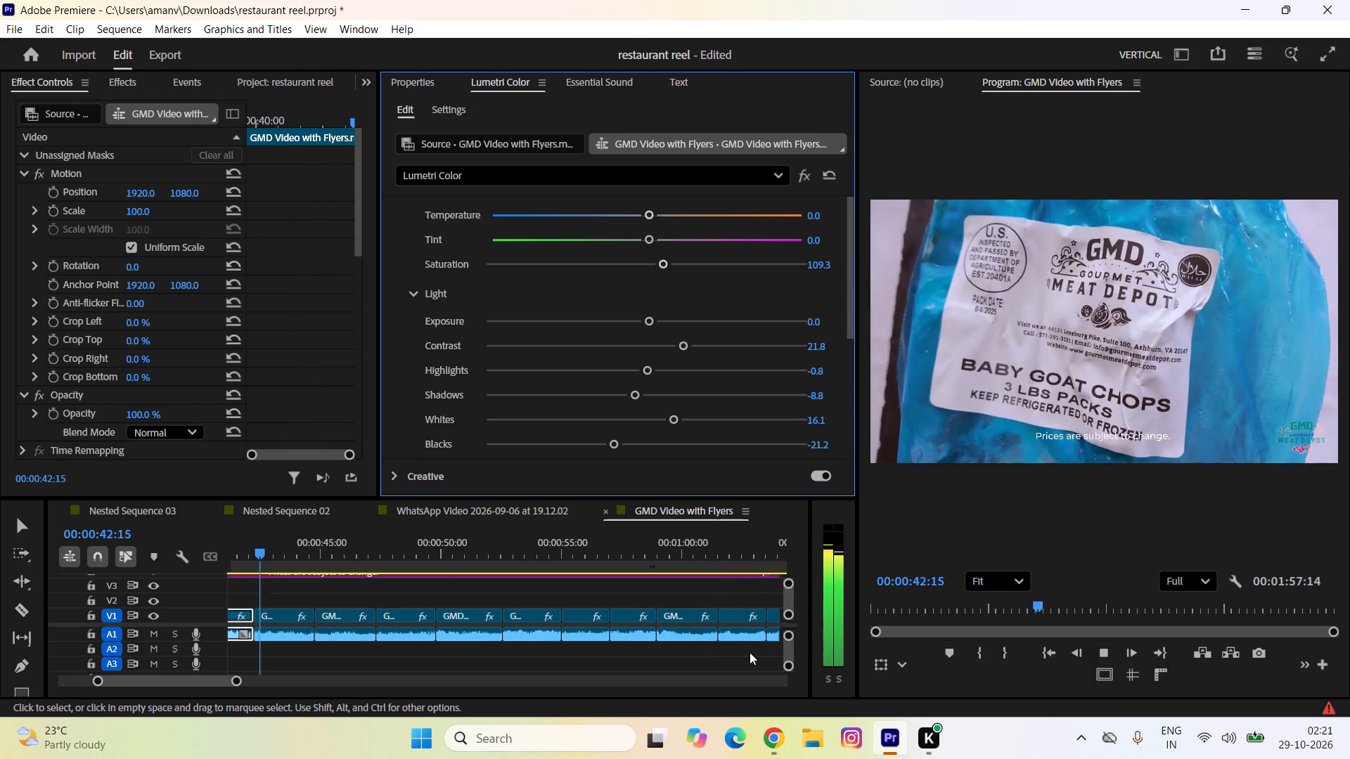
pyautogui.press('space')
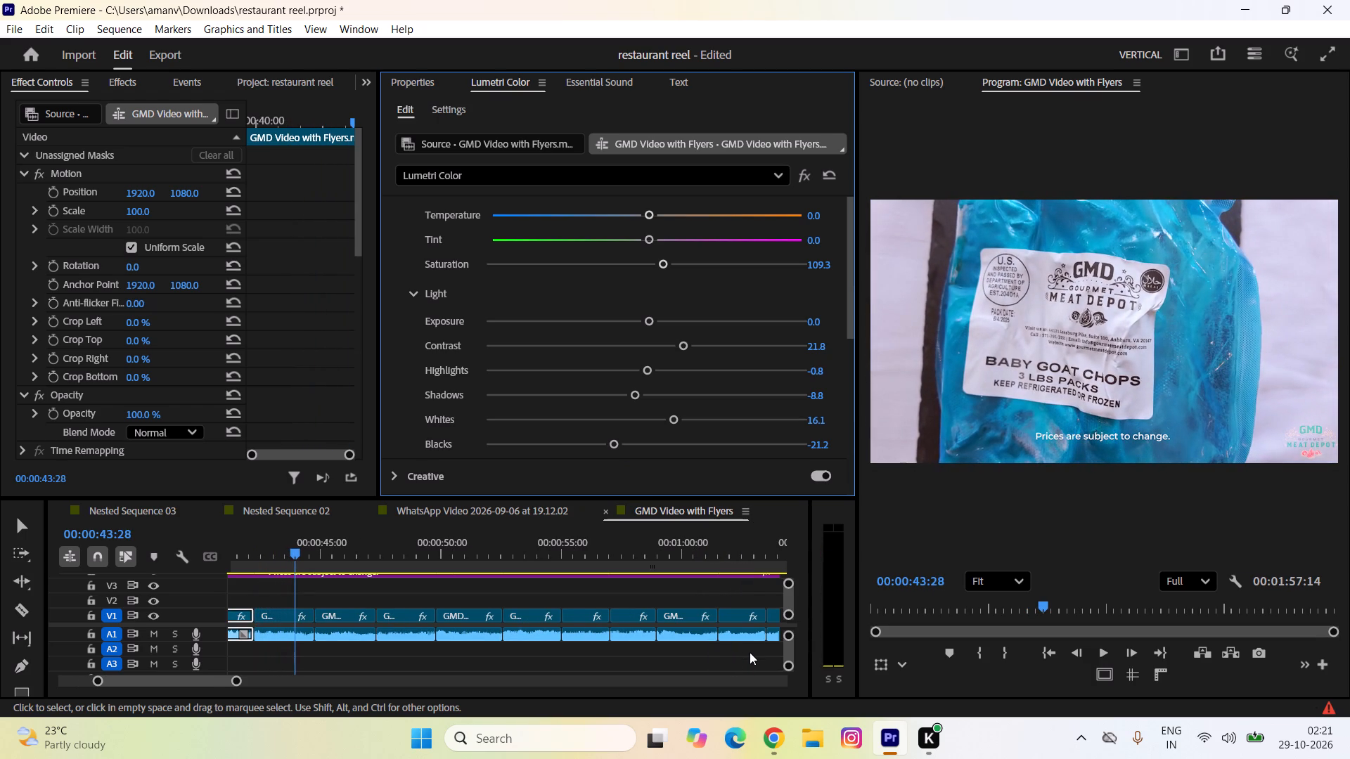
# Set the baby goat chops clip's Lumetri Highlights to -5.4 and Blacks to -60.3, and play on from 00:00:43:28 to 00:00:57:00.
pyautogui.click(282, 615)
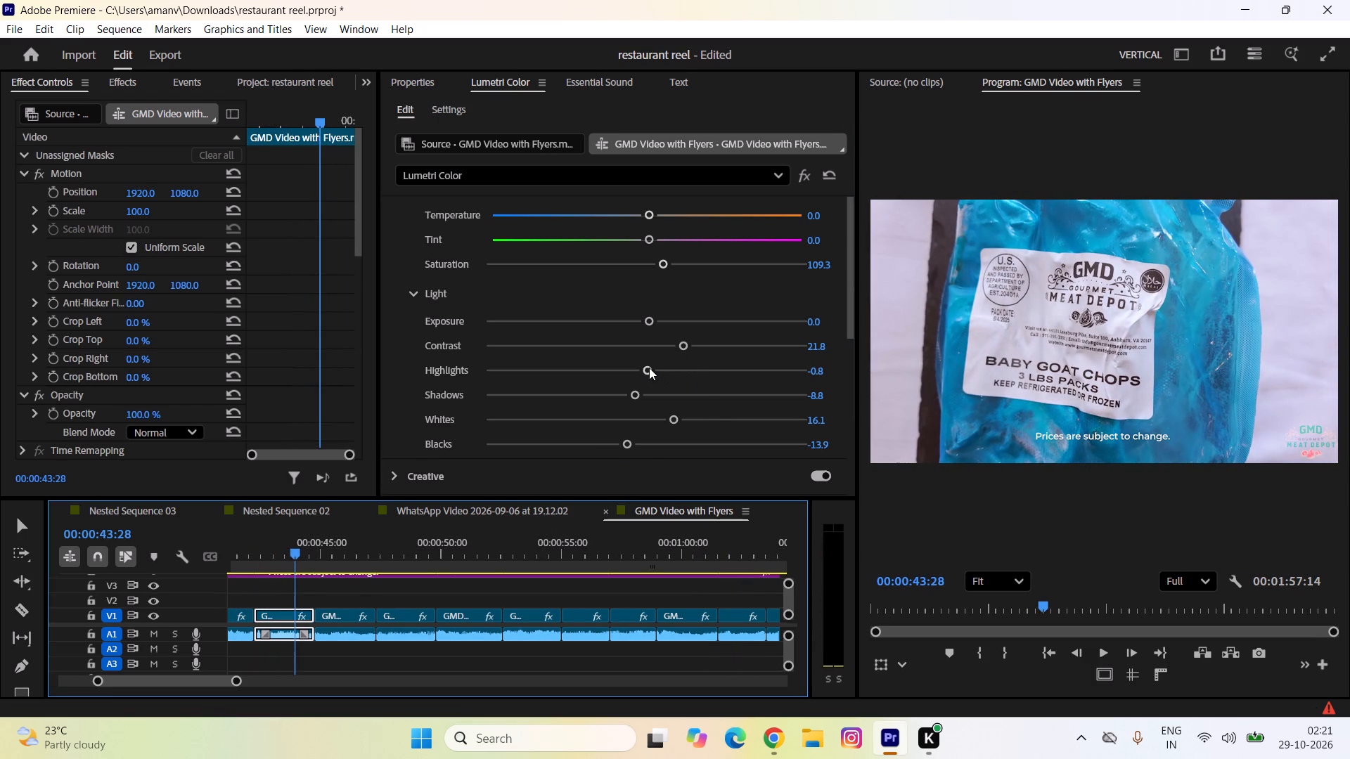
pyautogui.moveTo(648, 368); pyautogui.dragTo(624, 361)
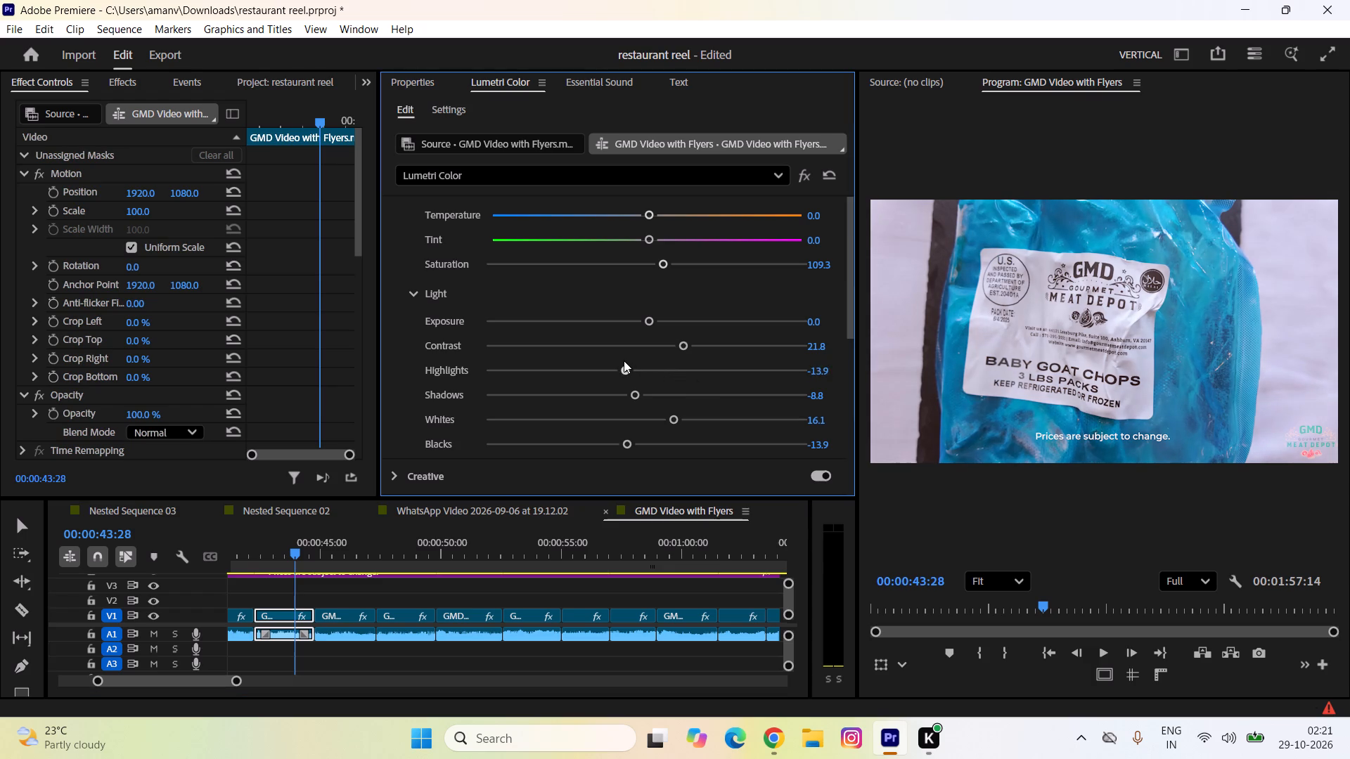
pyautogui.moveTo(624, 361); pyautogui.dragTo(637, 360)
pyautogui.moveTo(629, 447); pyautogui.dragTo(583, 439)
pyautogui.moveTo(583, 439); pyautogui.dragTo(552, 421)
pyautogui.press('space')
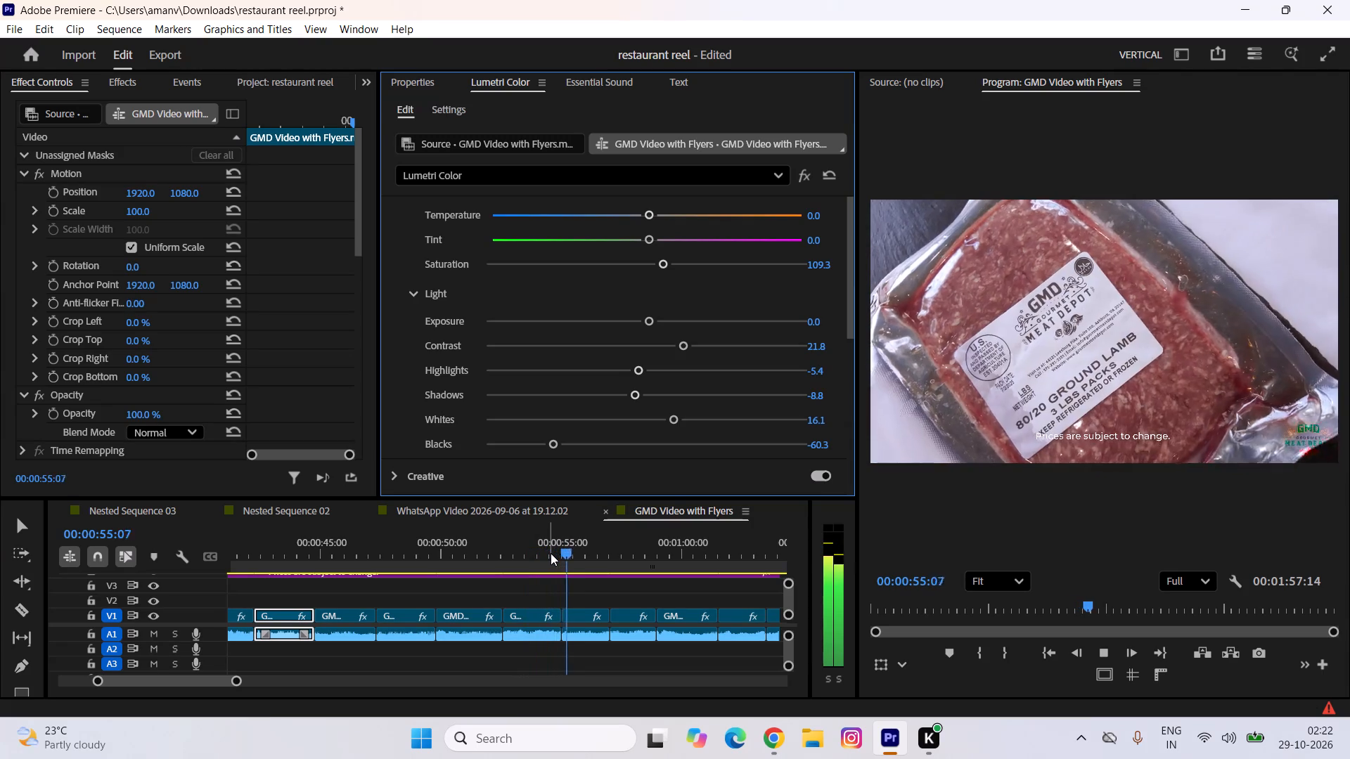
pyautogui.press('space')
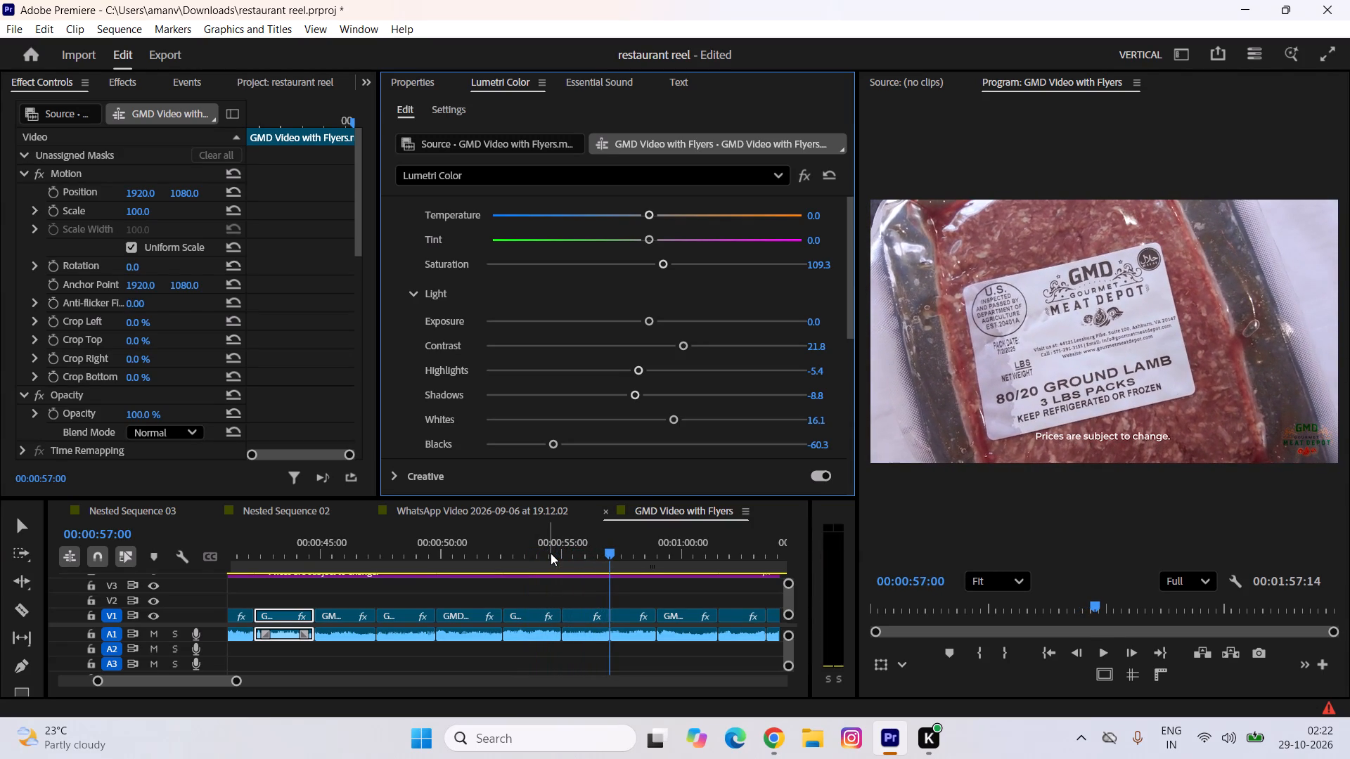
# Set the ground lamb package clip's Lumetri Blacks to -53.5 and Highlights to 7.6, and play it back from just after 00:00:55:00.
pyautogui.click(587, 616)
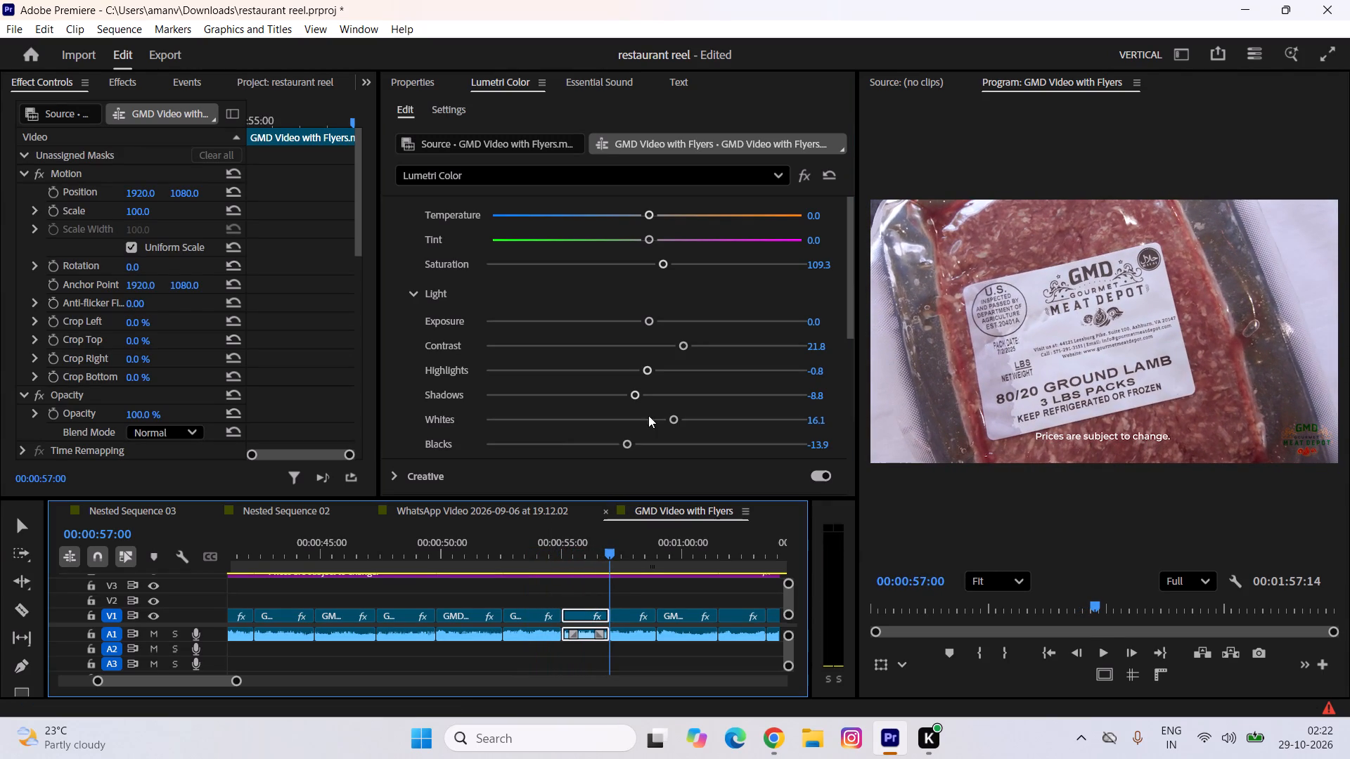
pyautogui.moveTo(628, 443); pyautogui.dragTo(596, 429)
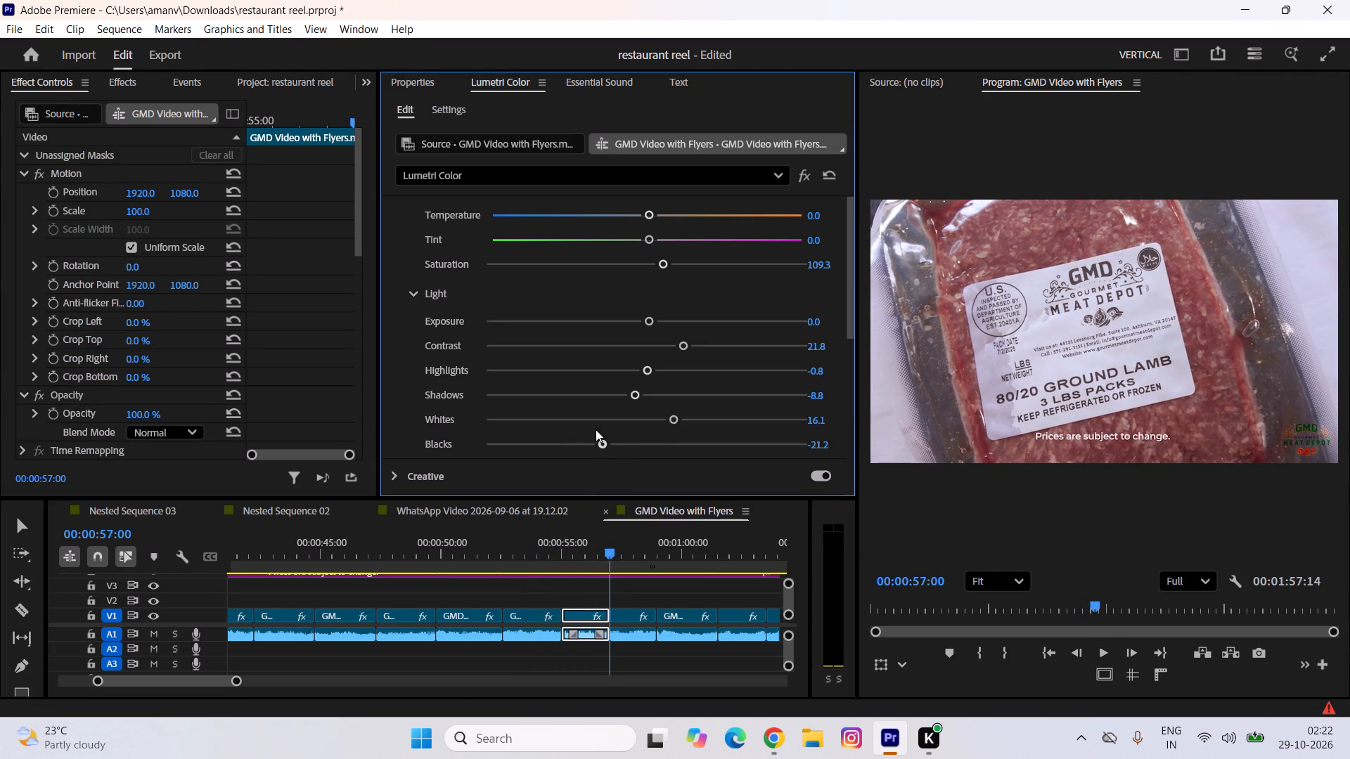
pyautogui.moveTo(596, 429); pyautogui.dragTo(498, 408)
pyautogui.moveTo(498, 408); pyautogui.dragTo(562, 415)
pyautogui.moveTo(646, 371); pyautogui.dragTo(665, 381)
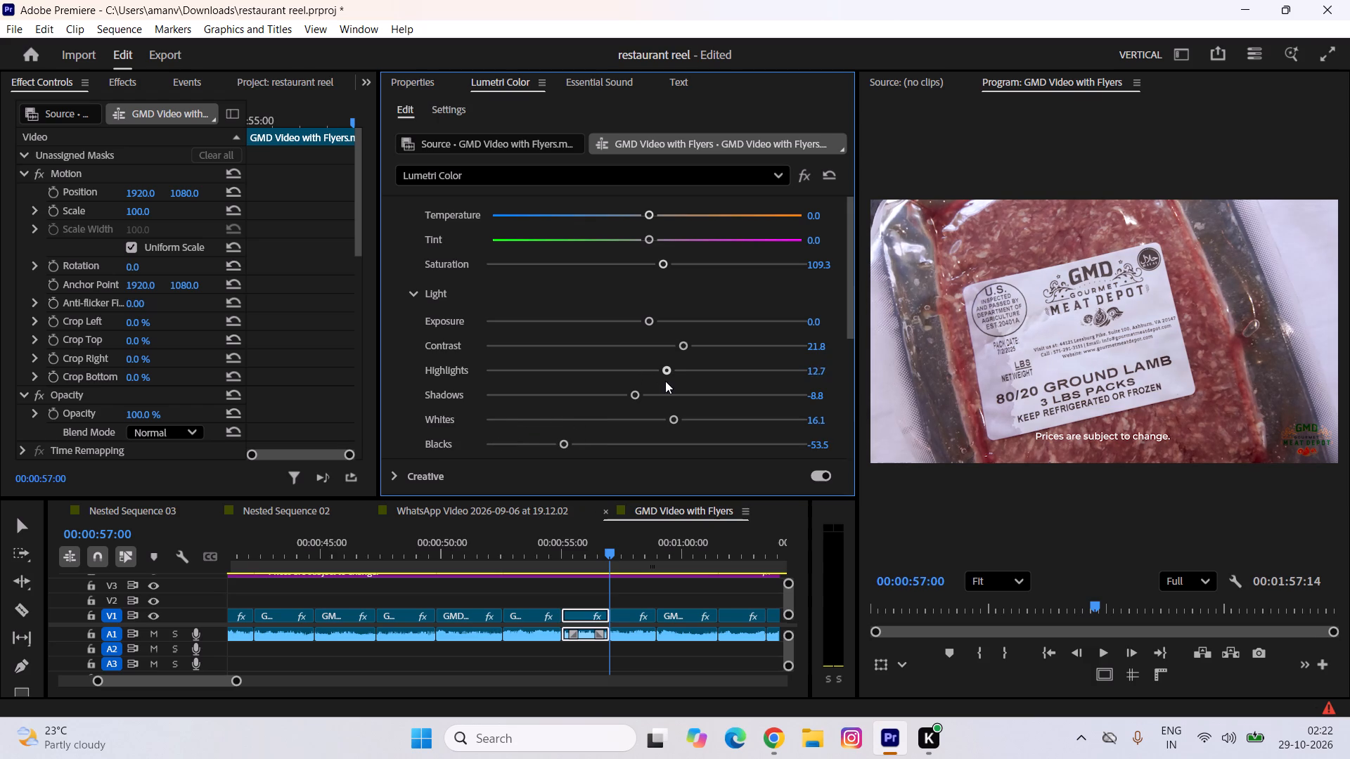
pyautogui.moveTo(665, 381); pyautogui.dragTo(657, 383)
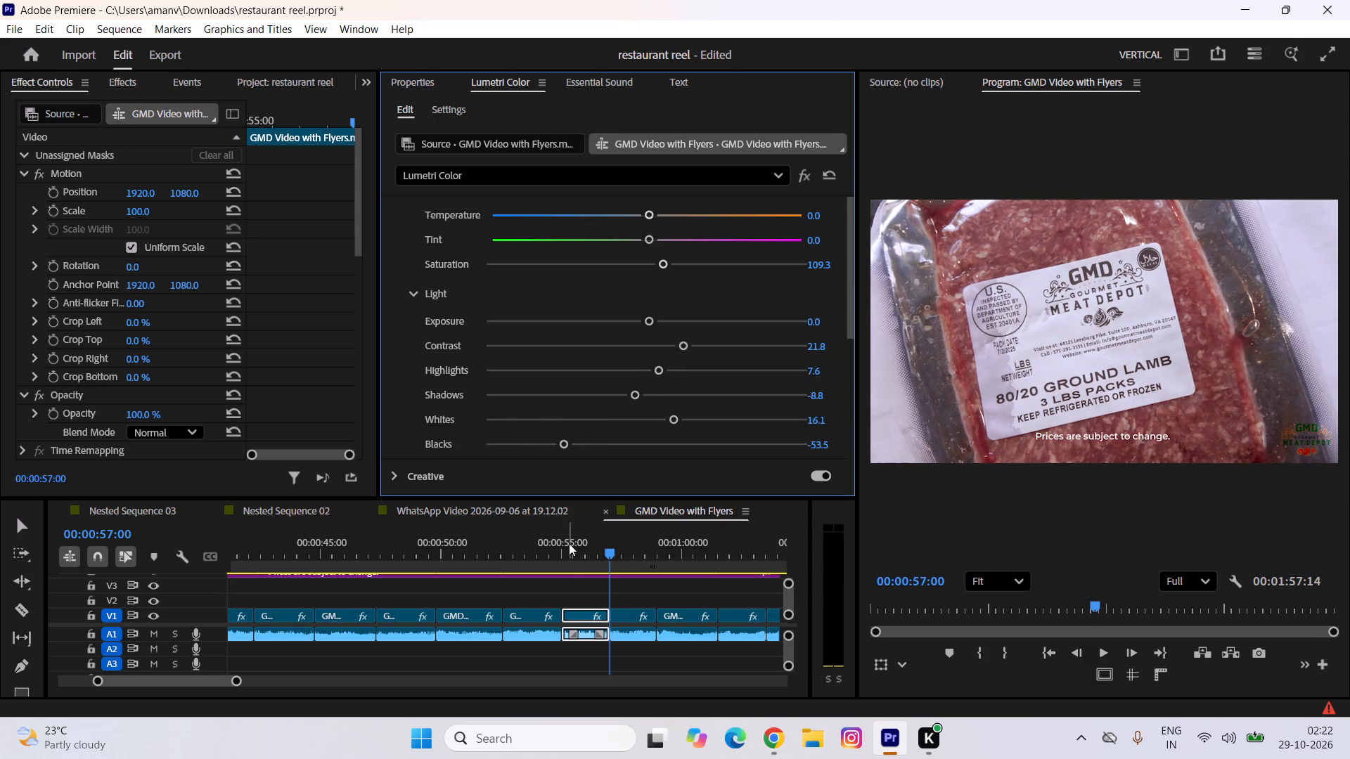
pyautogui.click(569, 543)
pyautogui.press('space')
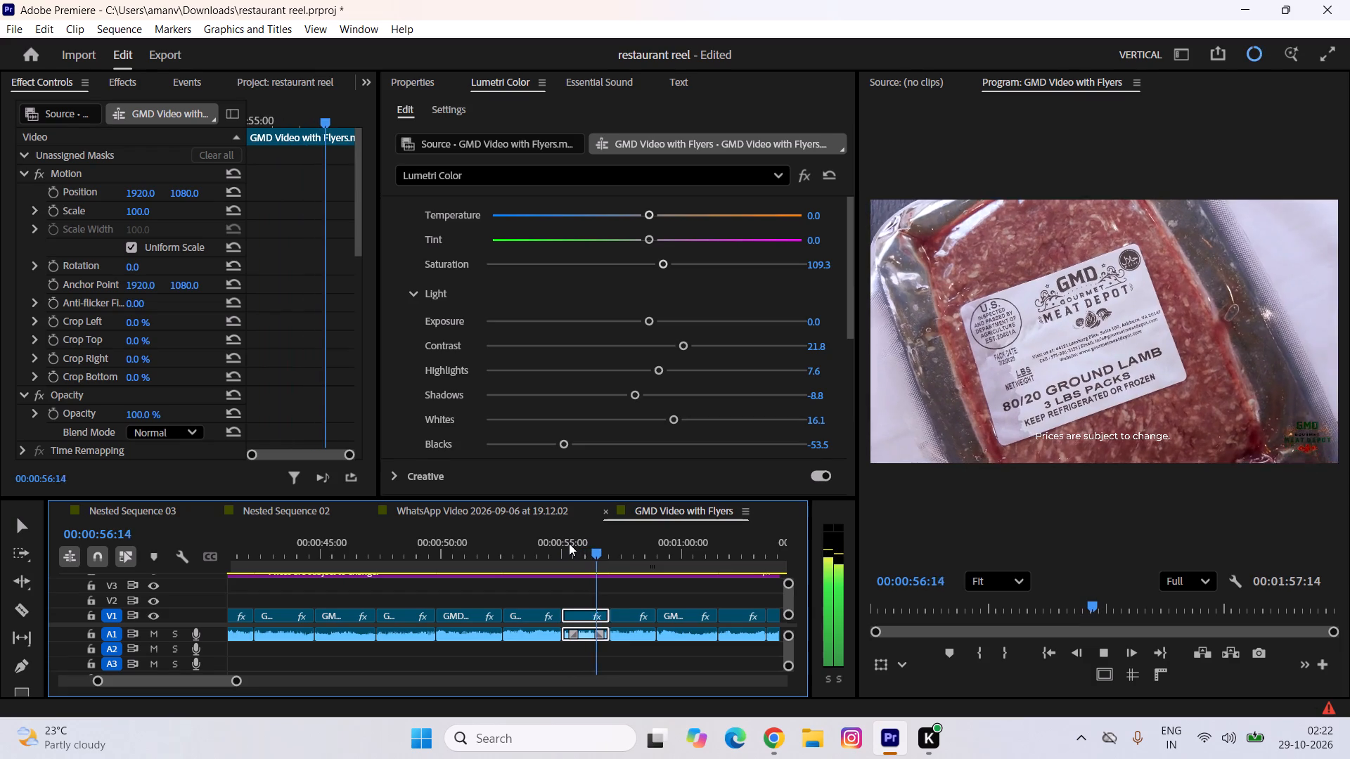
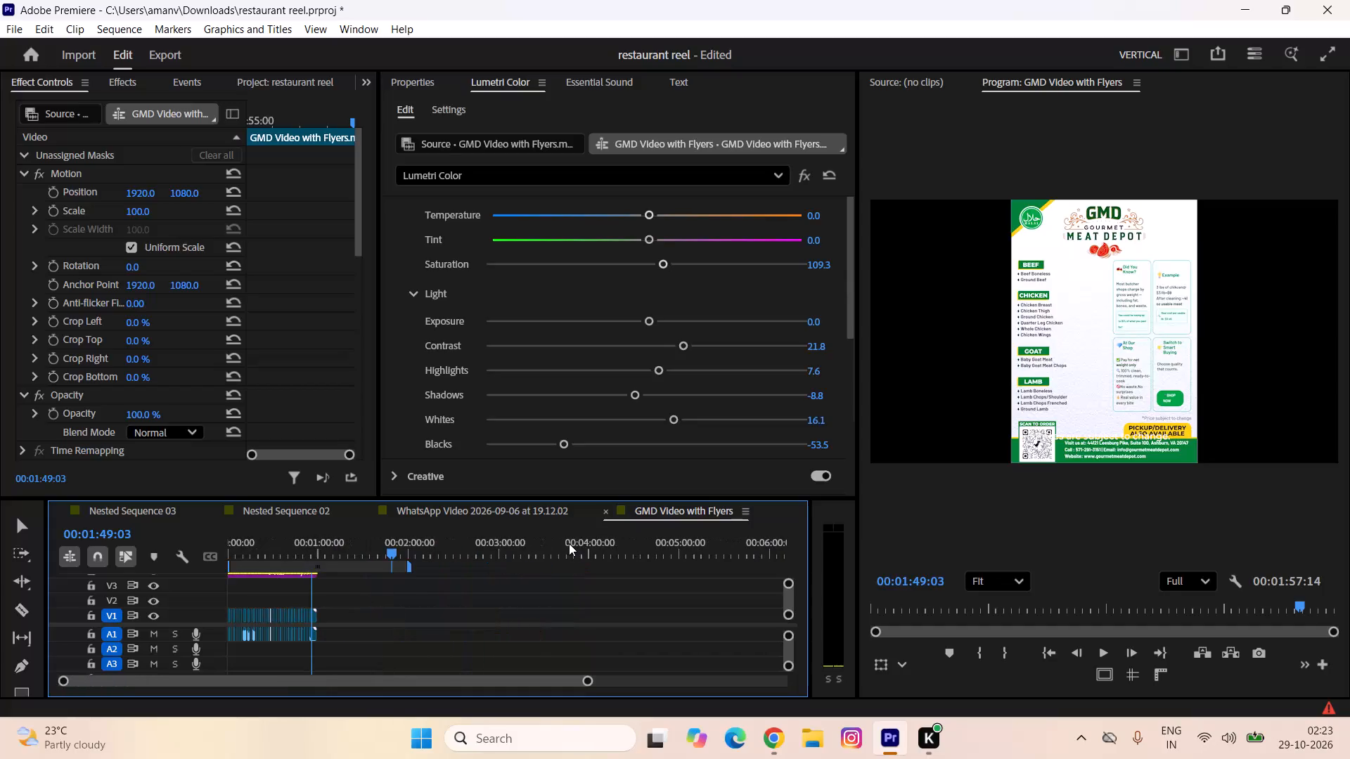
# Unlink all V1 clips of the sequence from their audio and delete every audio clip on A1.
pyautogui.moveTo(373, 601); pyautogui.dragTo(164, 618)
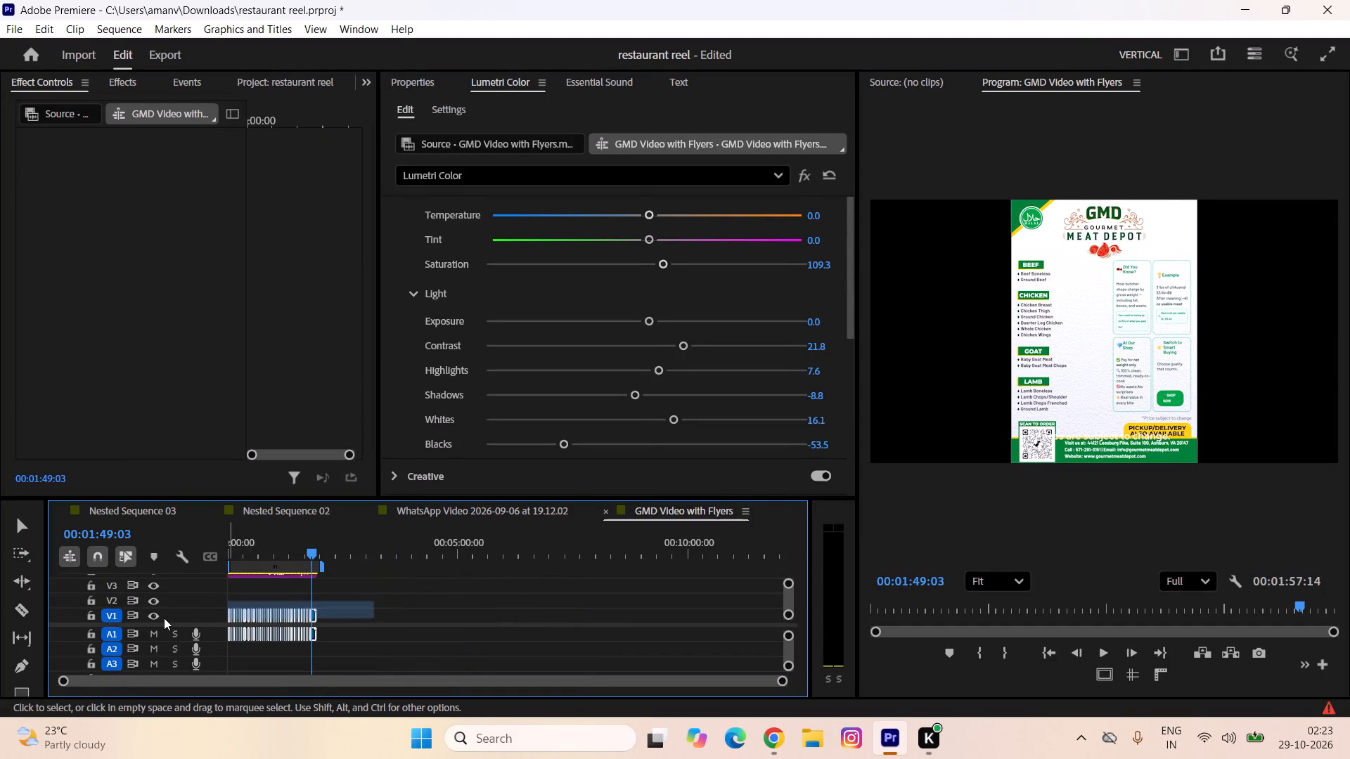
pyautogui.hotkey('ctrl', 'l')
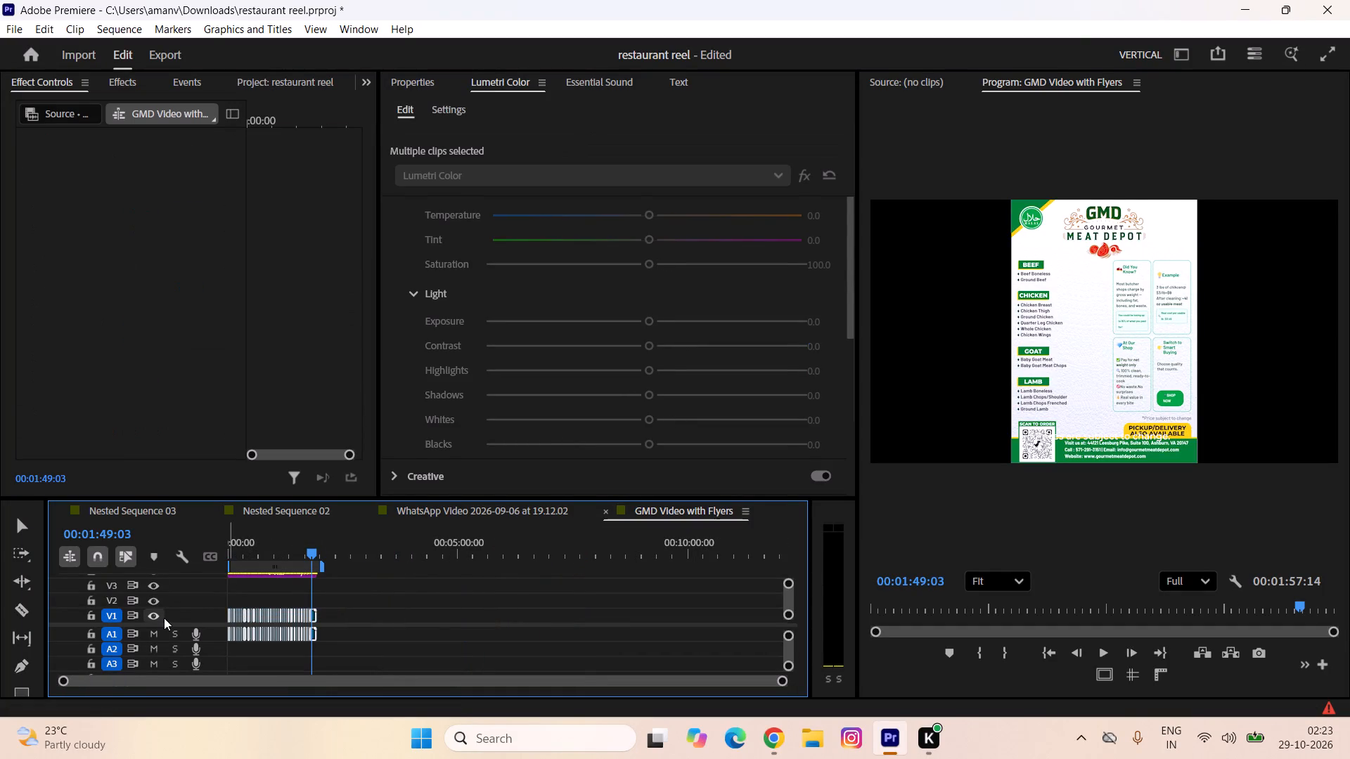
pyautogui.moveTo(346, 640); pyautogui.dragTo(140, 653)
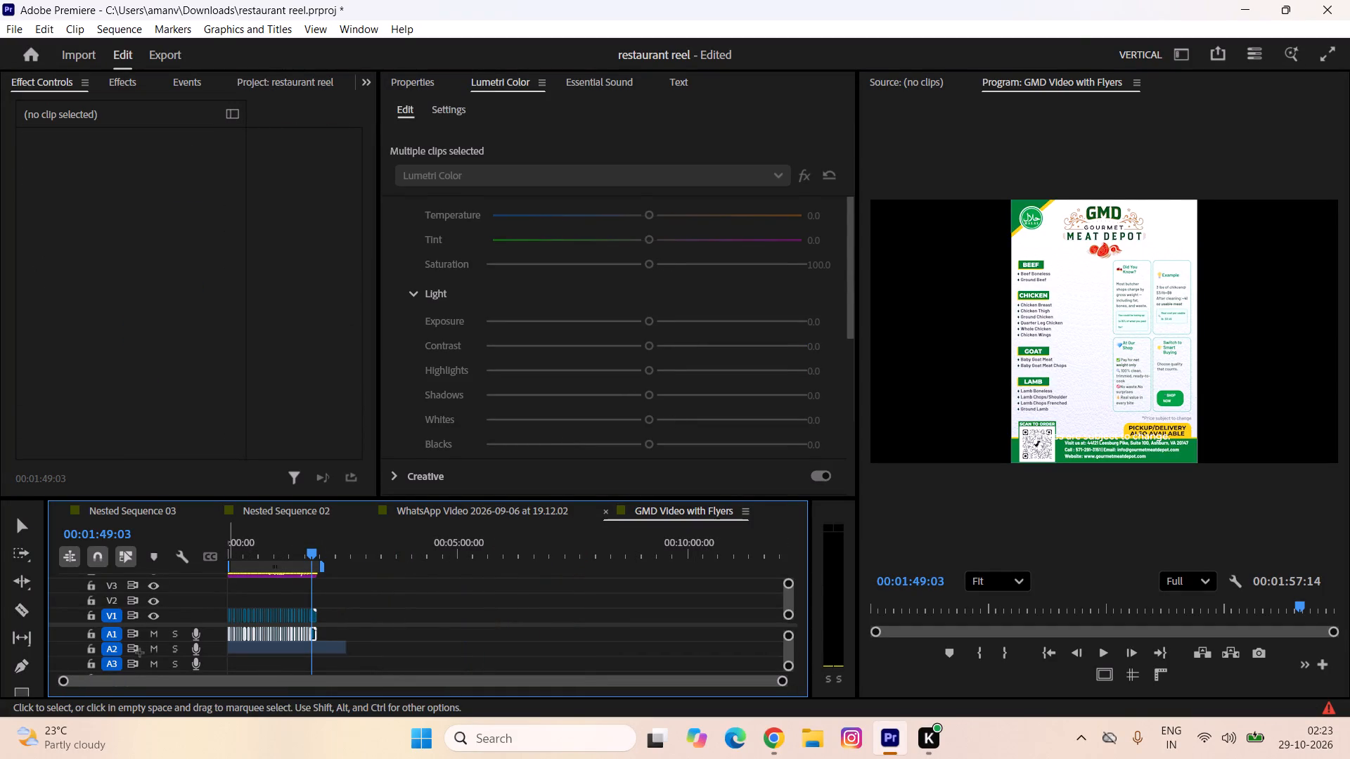
pyautogui.moveTo(140, 653); pyautogui.dragTo(141, 653)
pyautogui.press('BackSpace')
# Play the sequence from its start to about 00:00:01:02.
pyautogui.moveTo(307, 549); pyautogui.dragTo(282, 550)
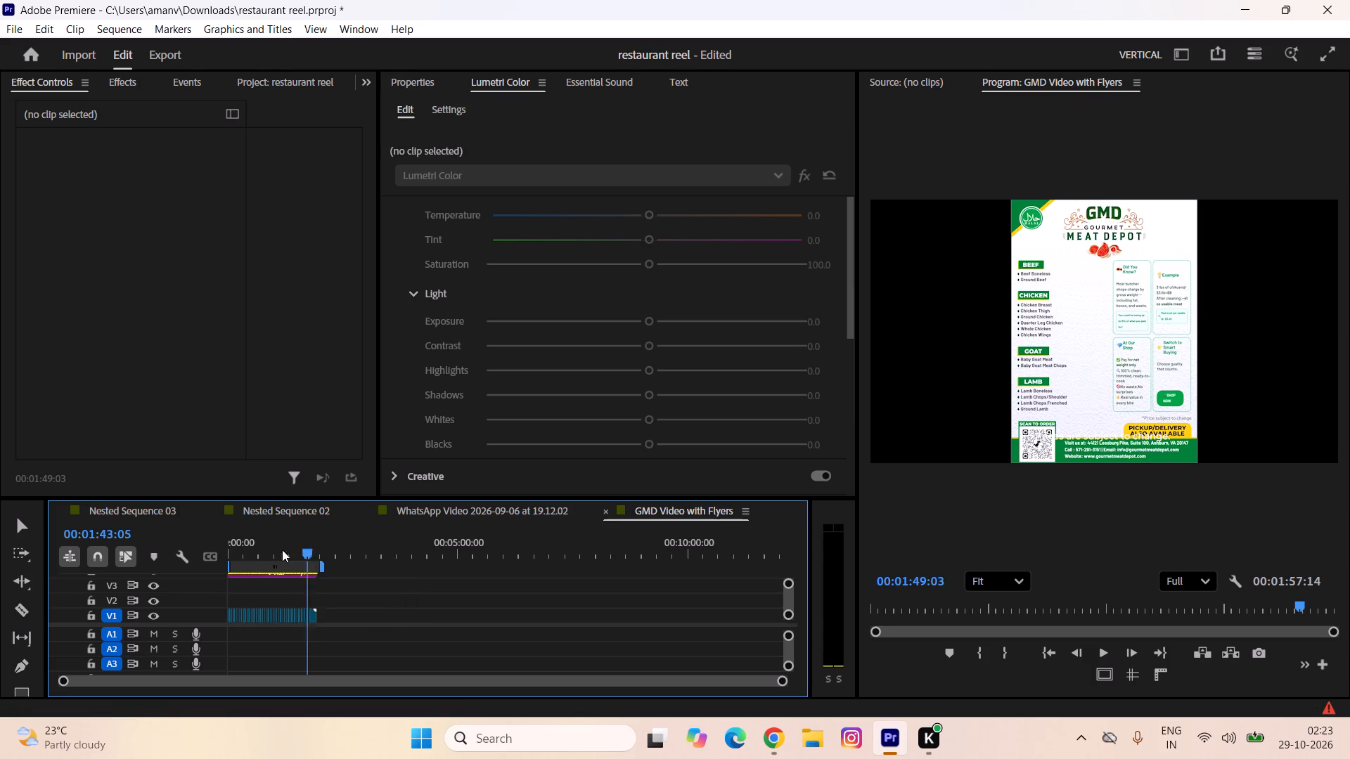
pyautogui.moveTo(282, 550); pyautogui.dragTo(26, 523)
pyautogui.write('====')
pyautogui.press('space')
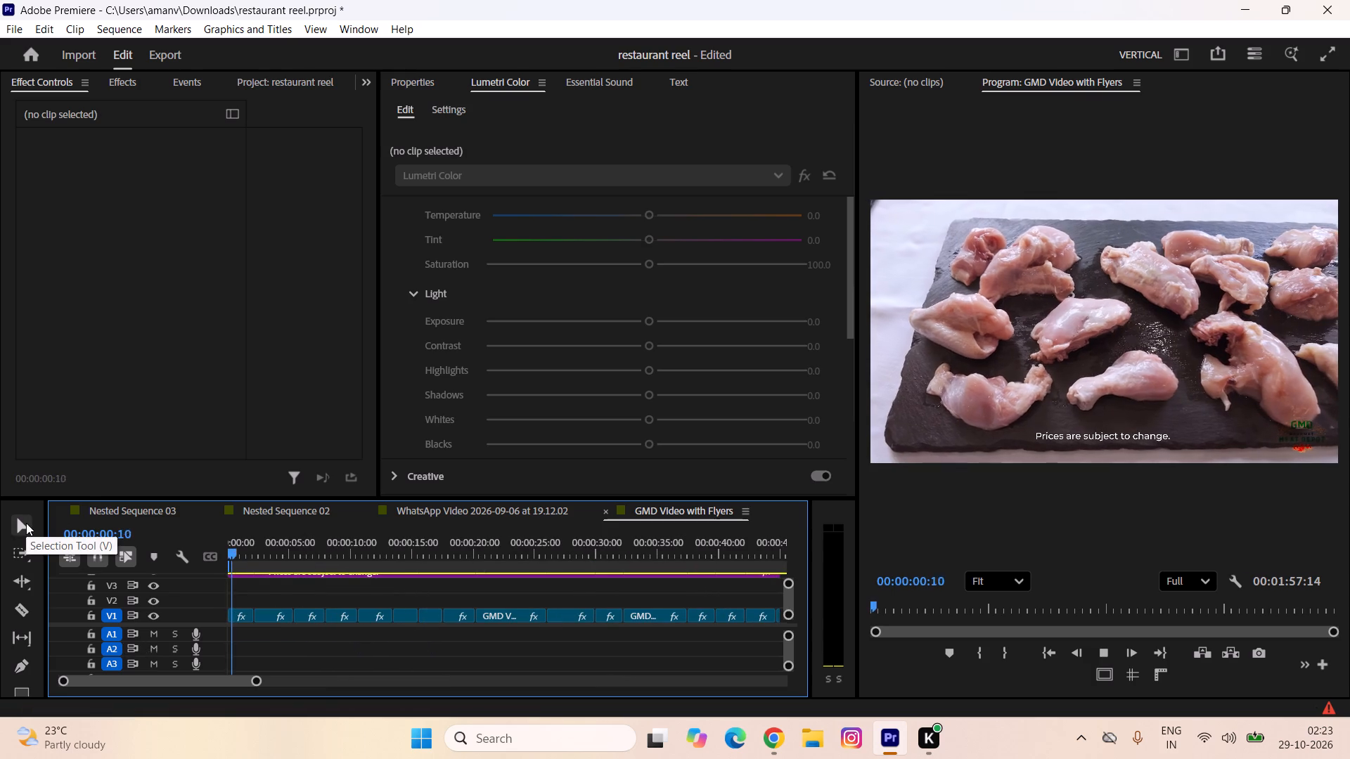
pyautogui.press('space')
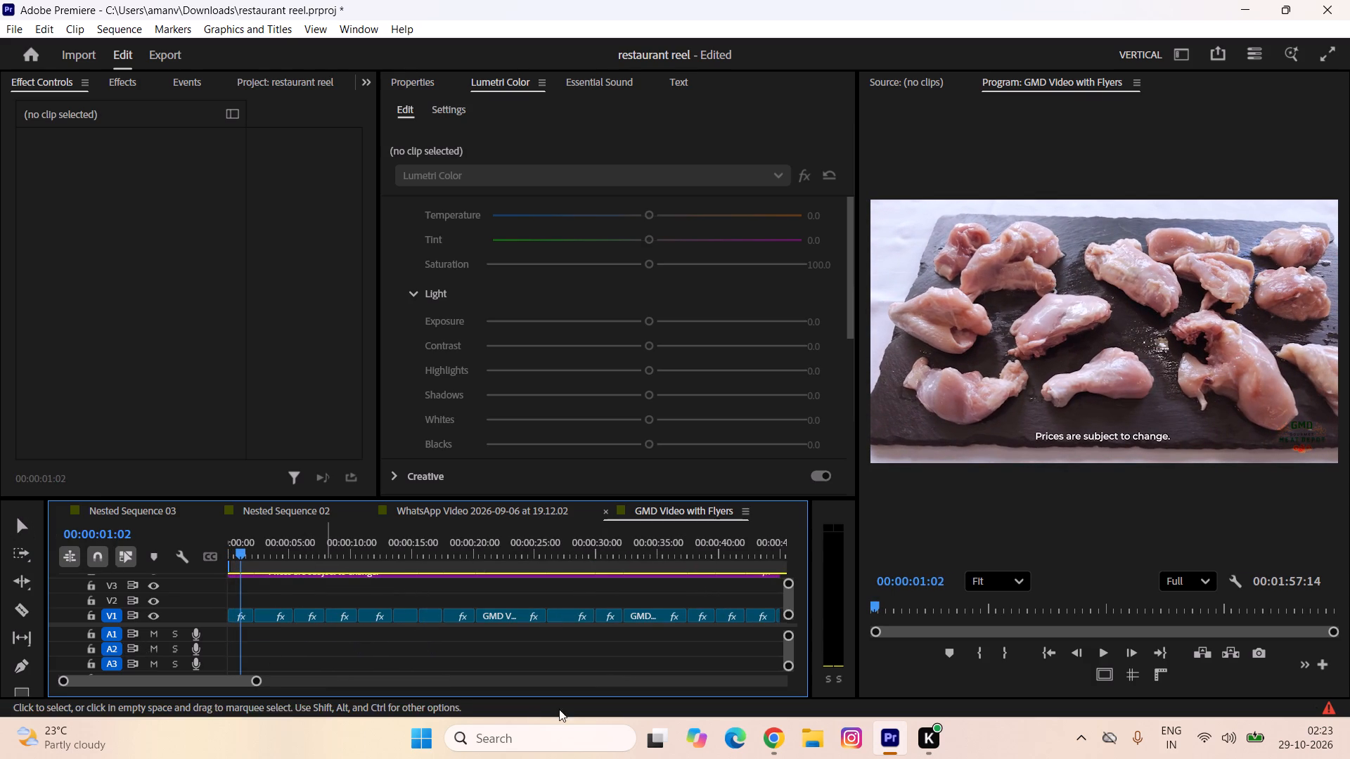
# Switch to Chrome and search YouTube for "copyright free meat shop tune".
pyautogui.click(773, 728)
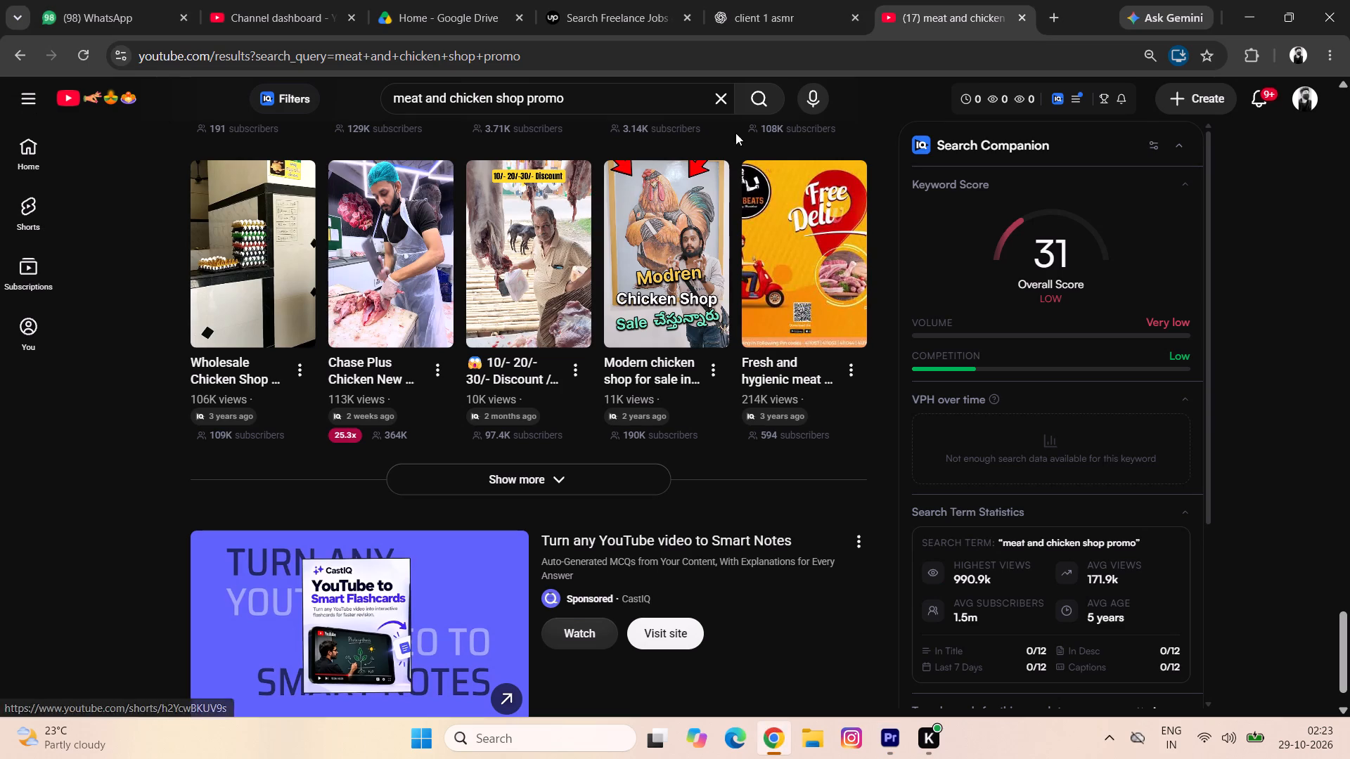
pyautogui.click(722, 104)
pyautogui.click(671, 112)
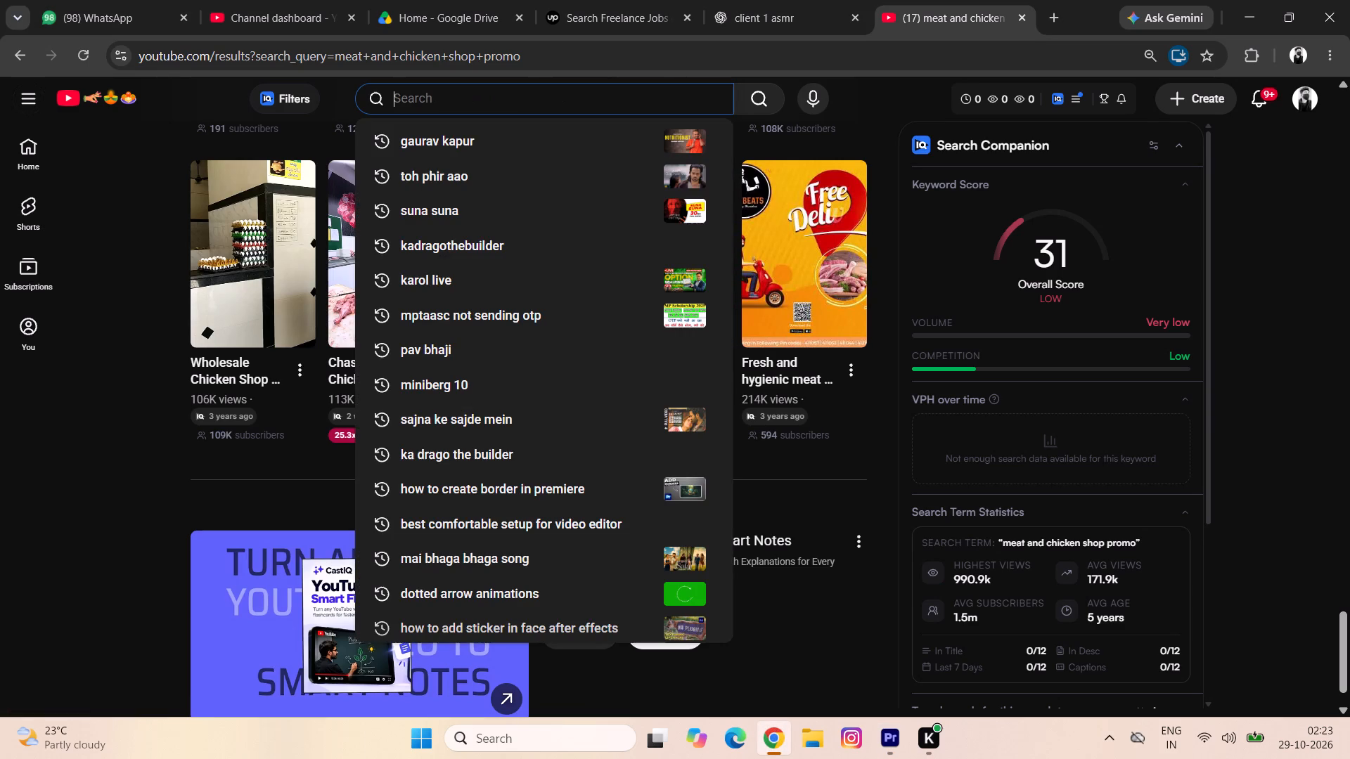
pyautogui.write('copyright free')
pyautogui.press('space')
pyautogui.write('meat')
pyautogui.press('space')
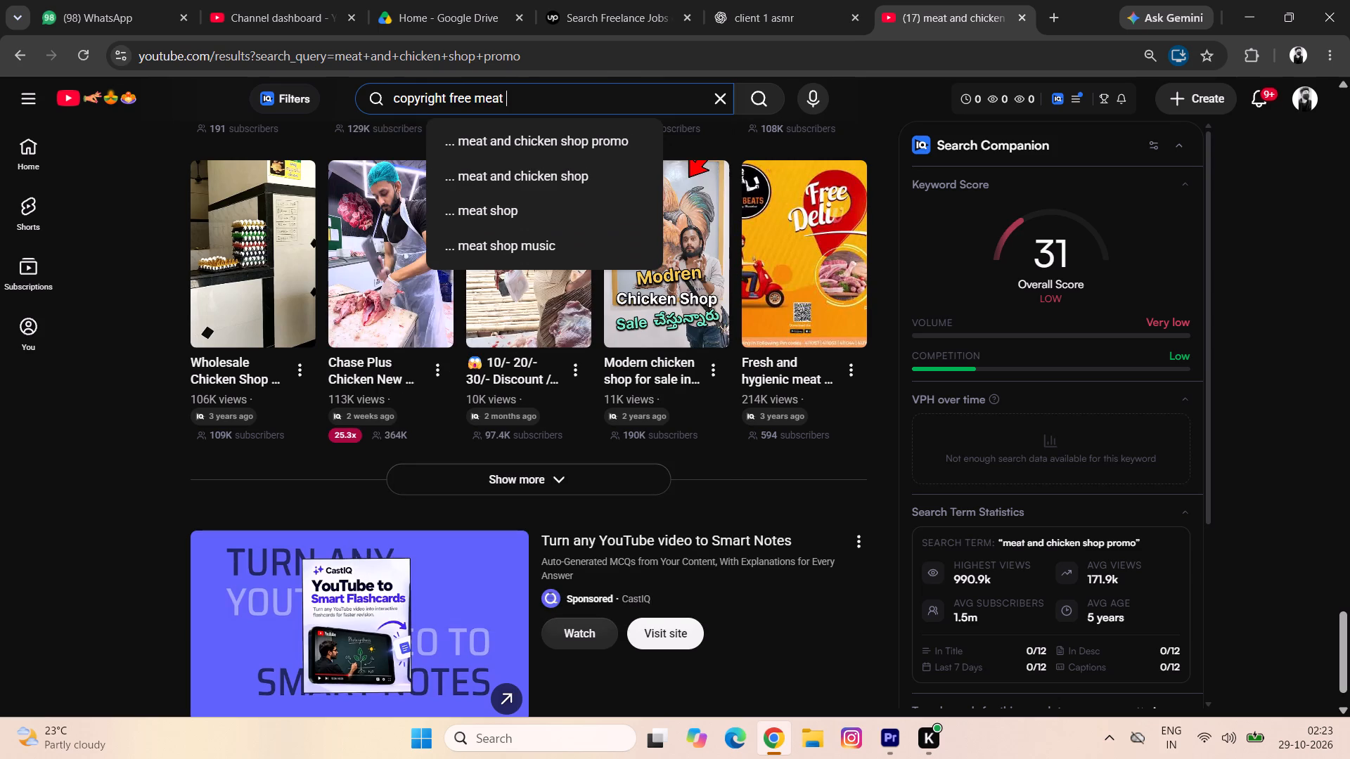
pyautogui.write('shop')
pyautogui.press('space')
pyautogui.write('tune')
pyautogui.press('Return')
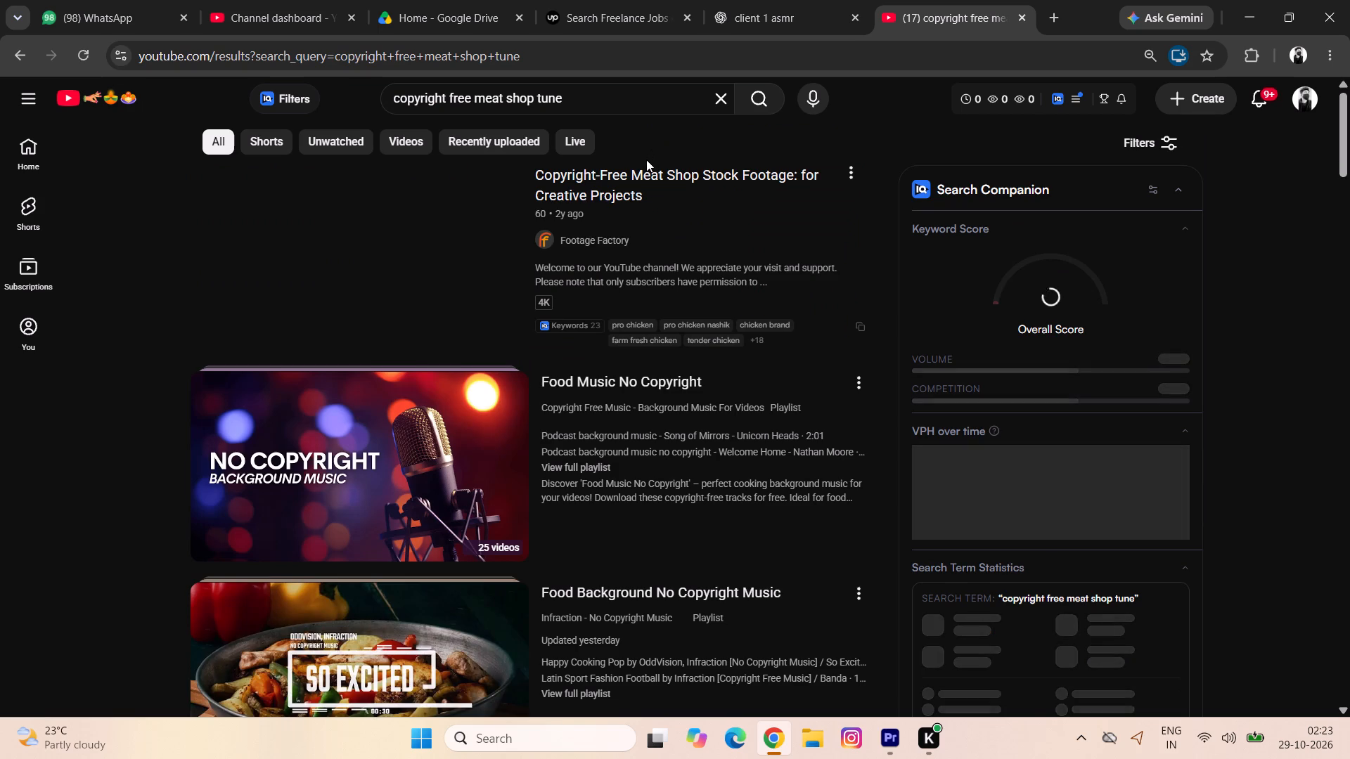
# Open the Food Music No Copyright playlist, skip the ad and sample its first track at several points up to about 0:51.
pyautogui.click(433, 417)
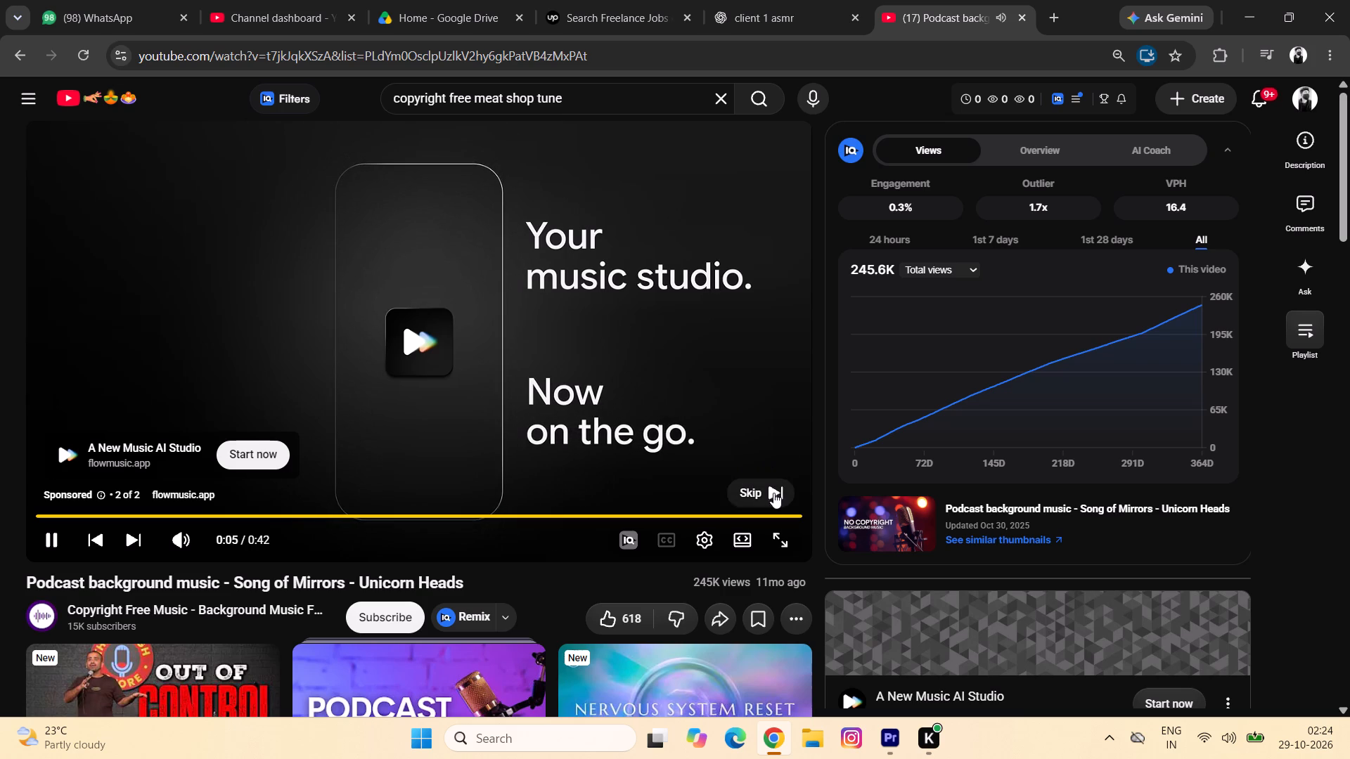
pyautogui.click(772, 492)
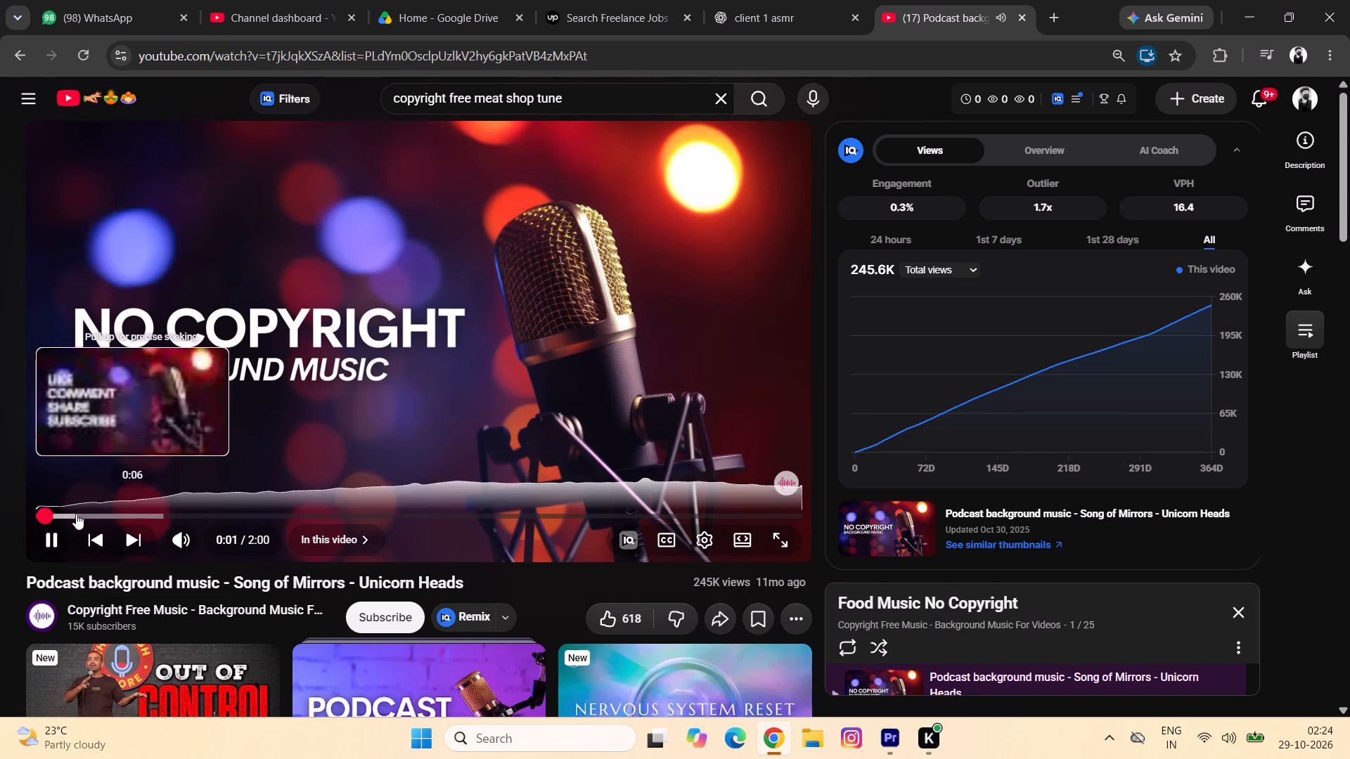
pyautogui.click(75, 513)
pyautogui.click(117, 517)
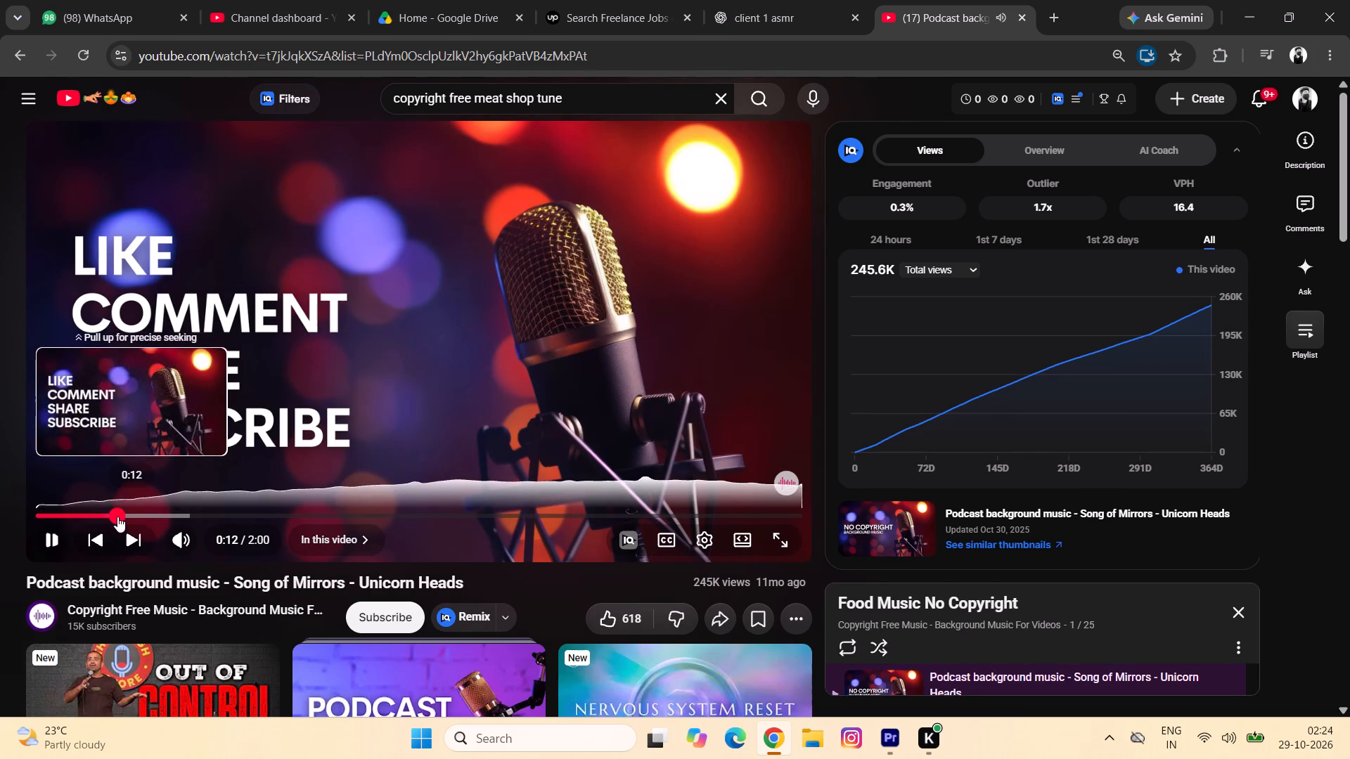
pyautogui.click(163, 519)
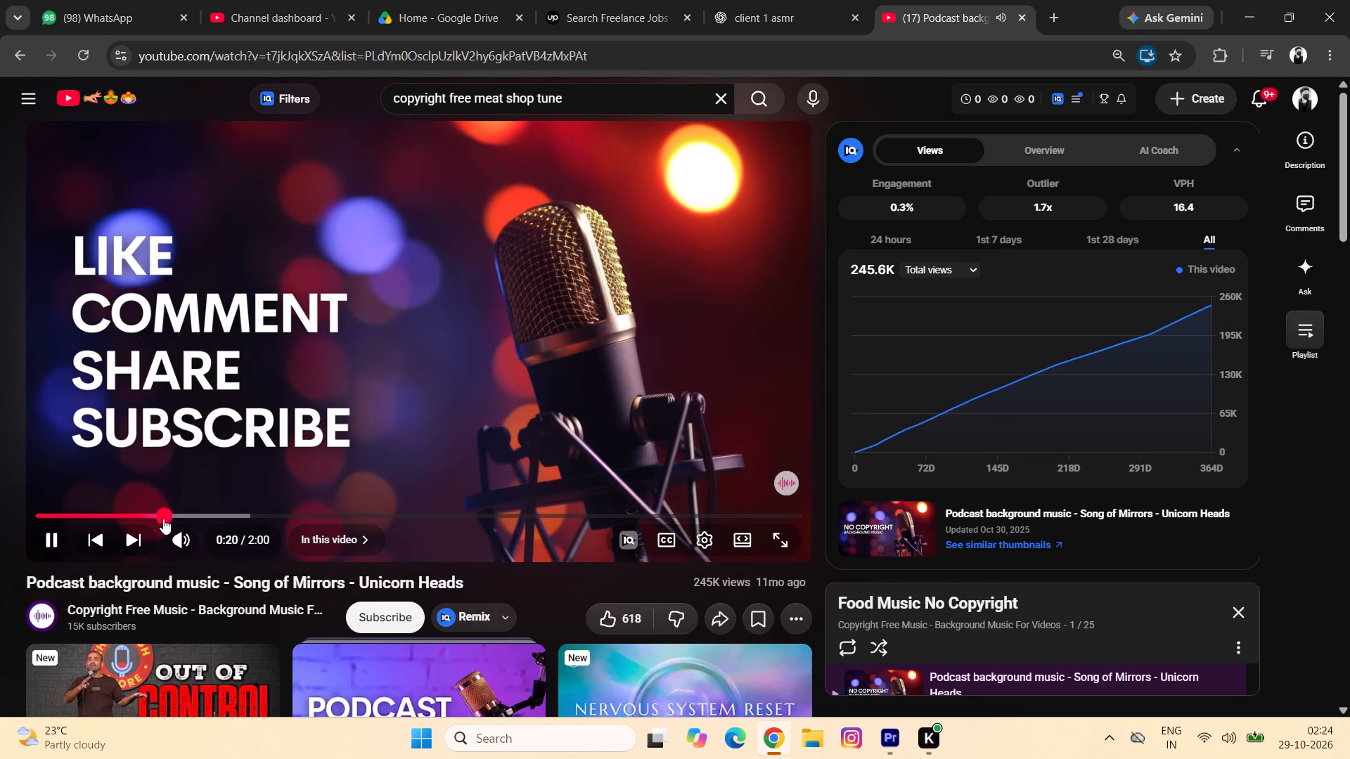
pyautogui.click(214, 519)
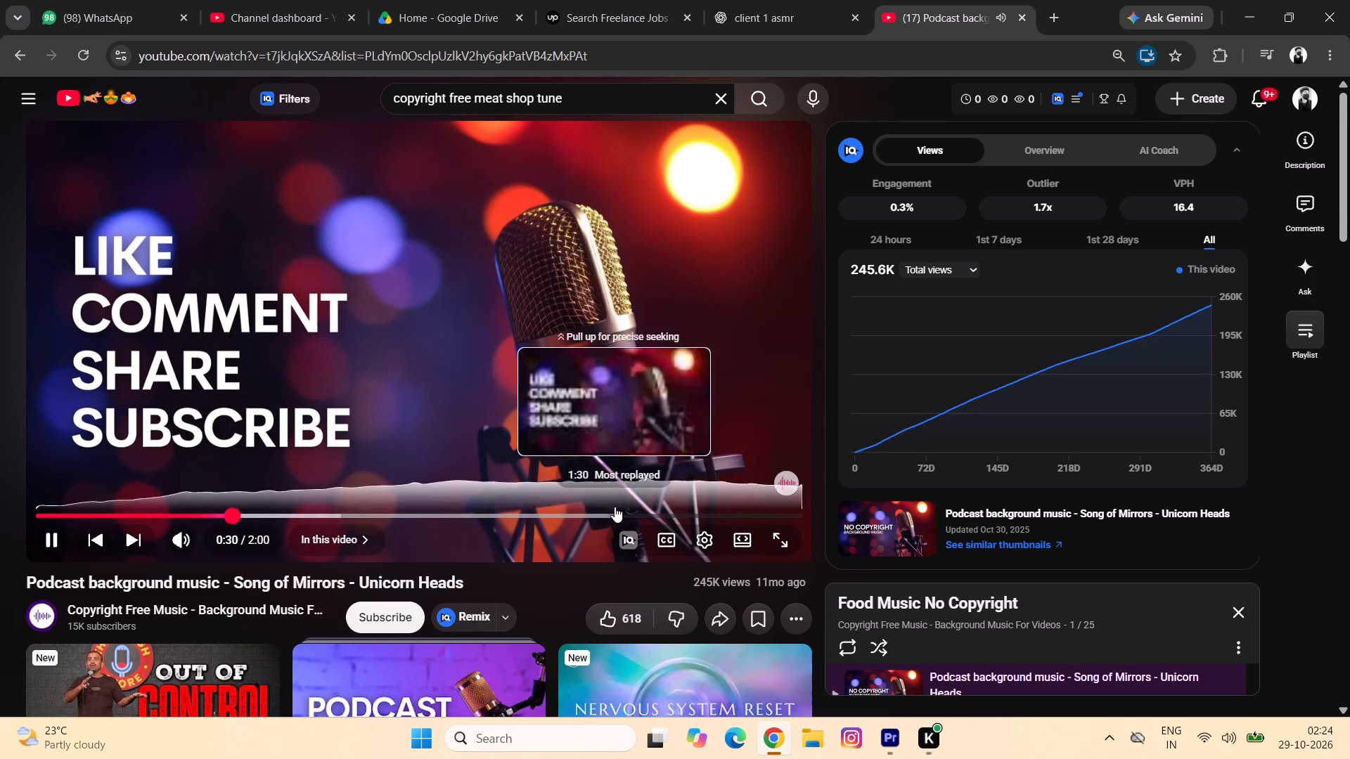
pyautogui.scroll(-1, 656, 458)
pyautogui.click(364, 448)
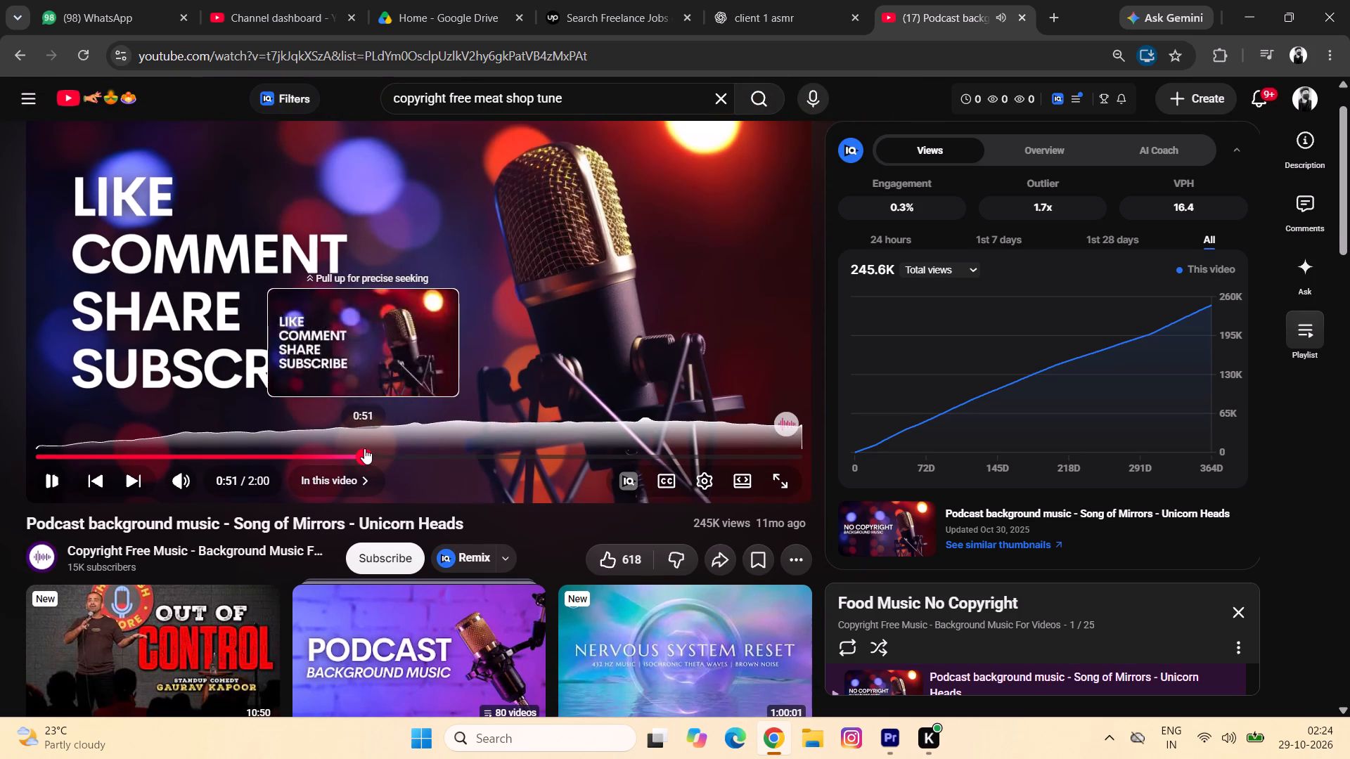
pyautogui.scroll(-1, 759, 340)
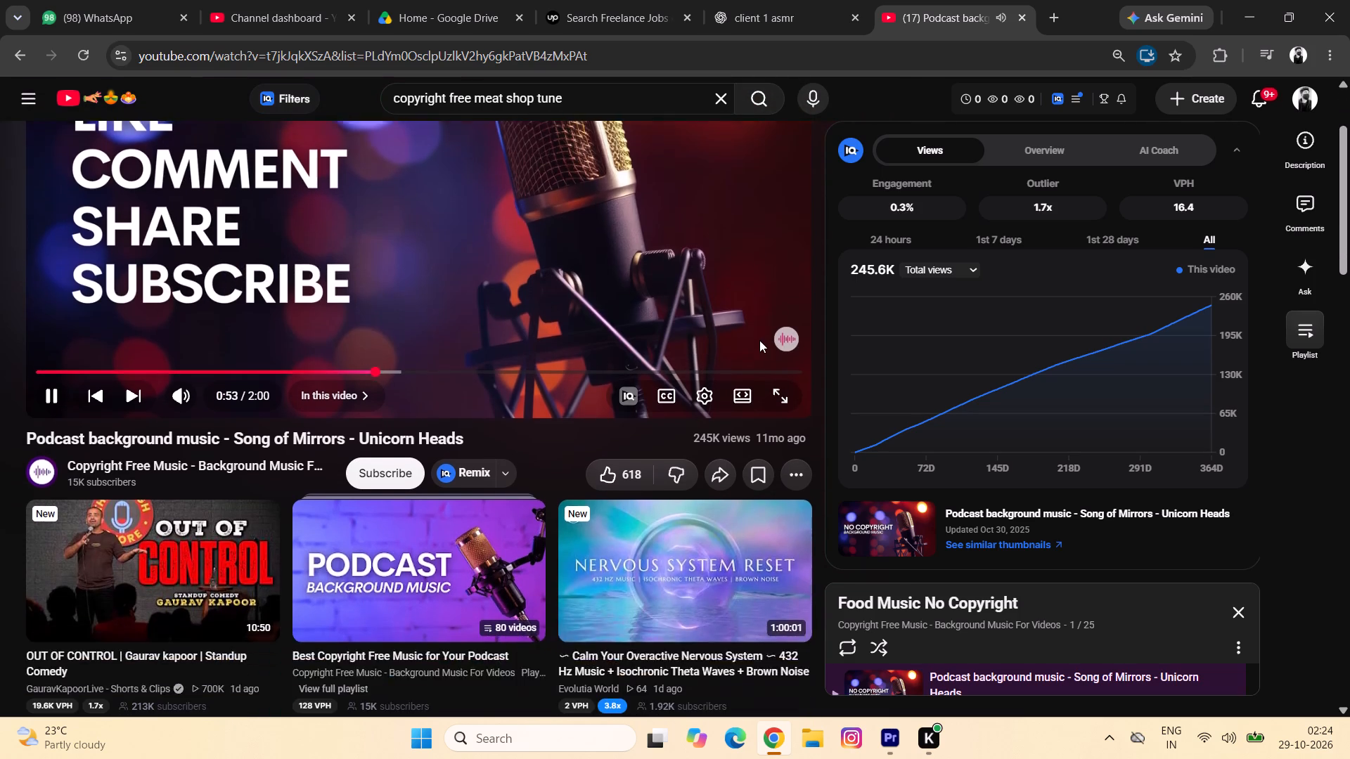
pyautogui.scroll(-1, 759, 340)
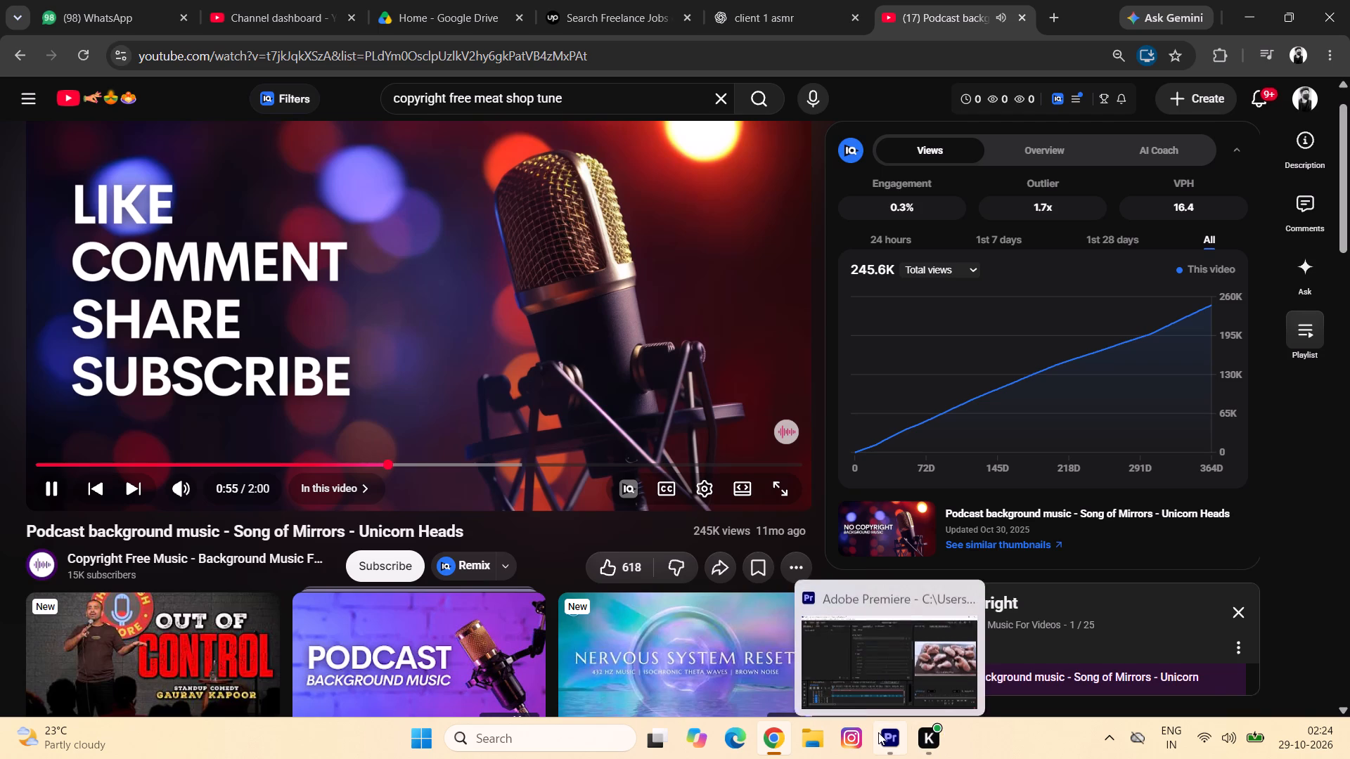
# Switch back to Premiere and play the sequence from 00:00:01:02 past 00:00:33:08 while the YouTube track keeps playing.
pyautogui.click(878, 732)
pyautogui.press('space')
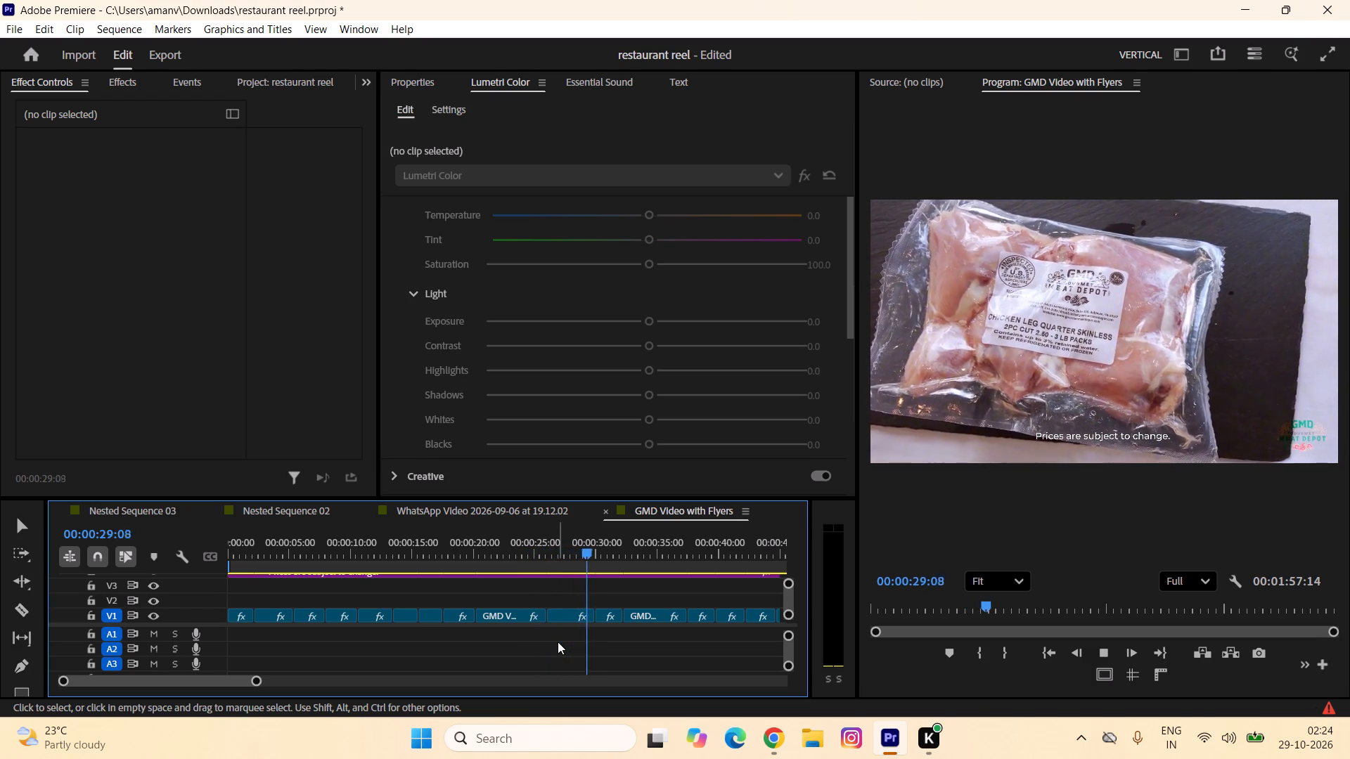
pyautogui.write('---')
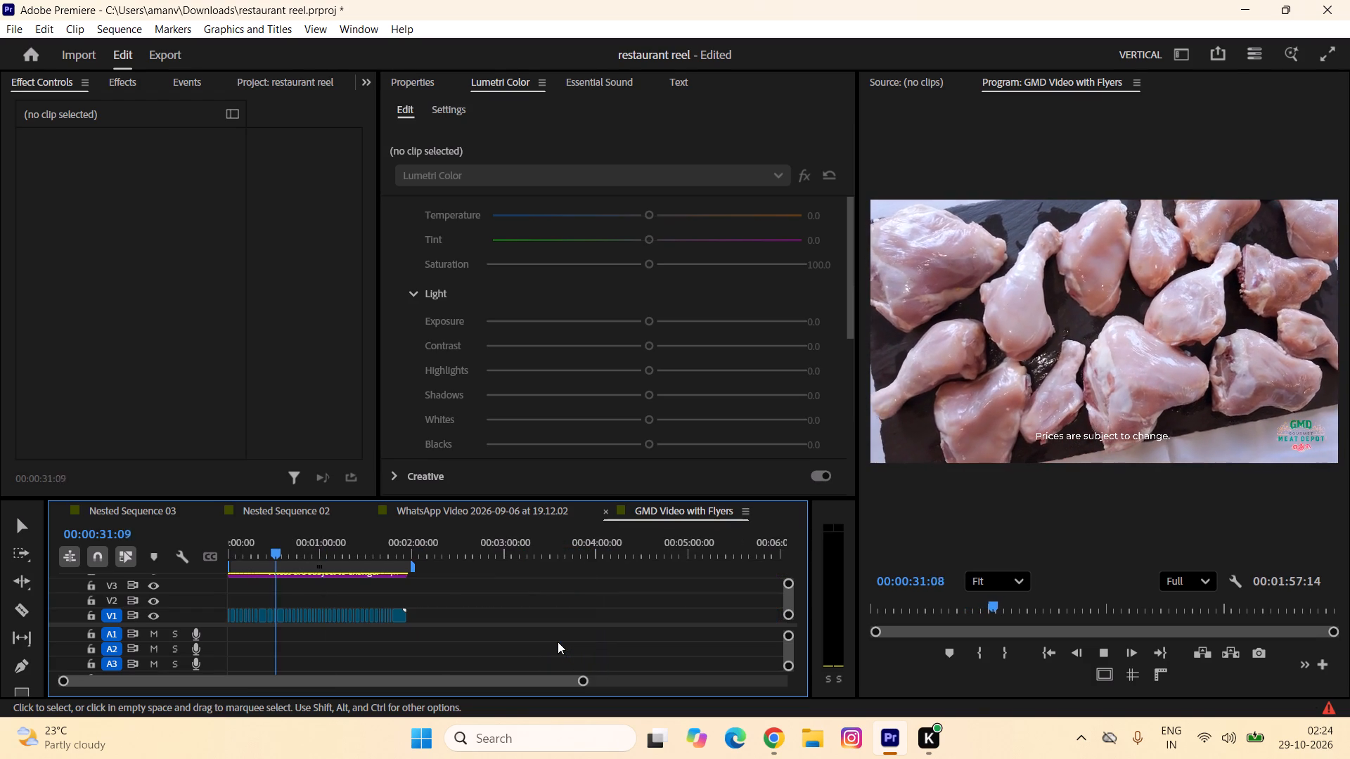
pyautogui.press('=')
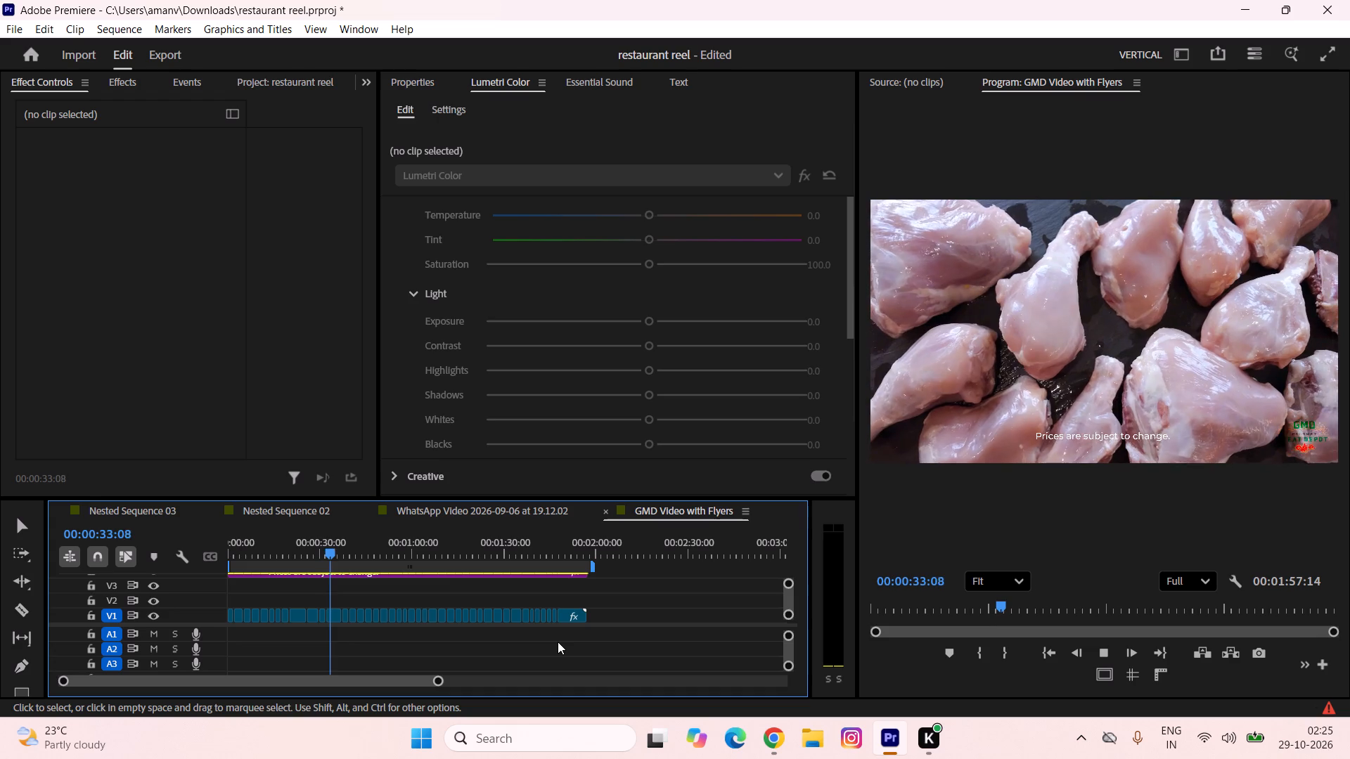
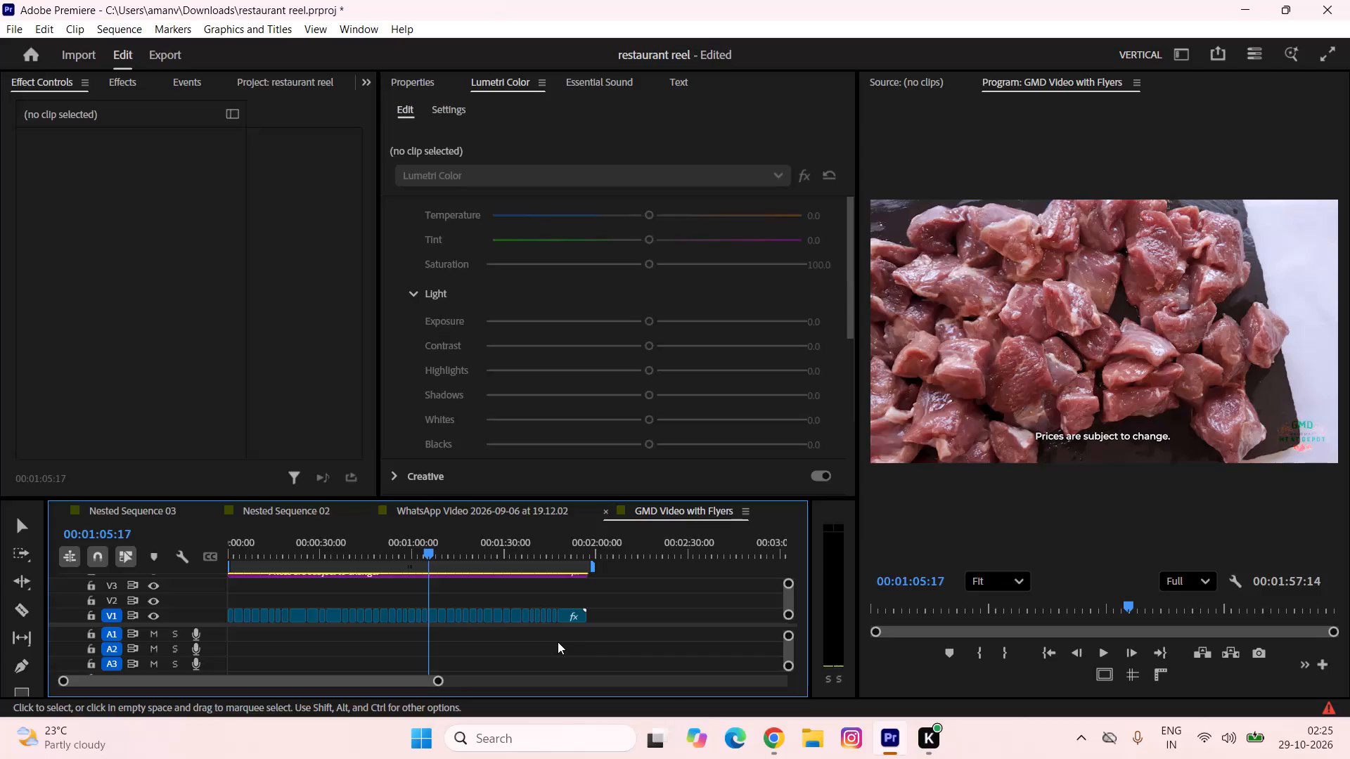
# Return to the Song of Mirrors track in Chrome, then play the Premiere sequence from its start to 00:00:31:11 against it.
pyautogui.click(785, 741)
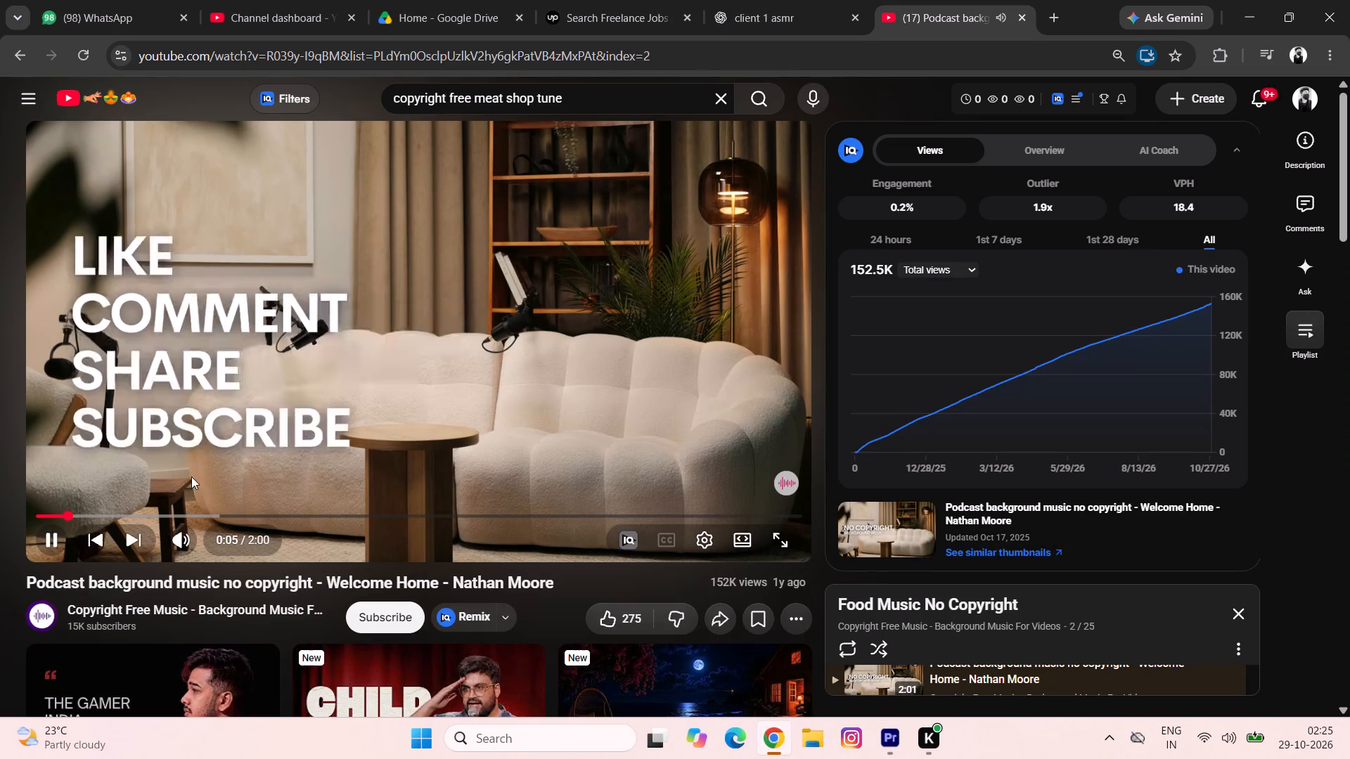
pyautogui.click(24, 50)
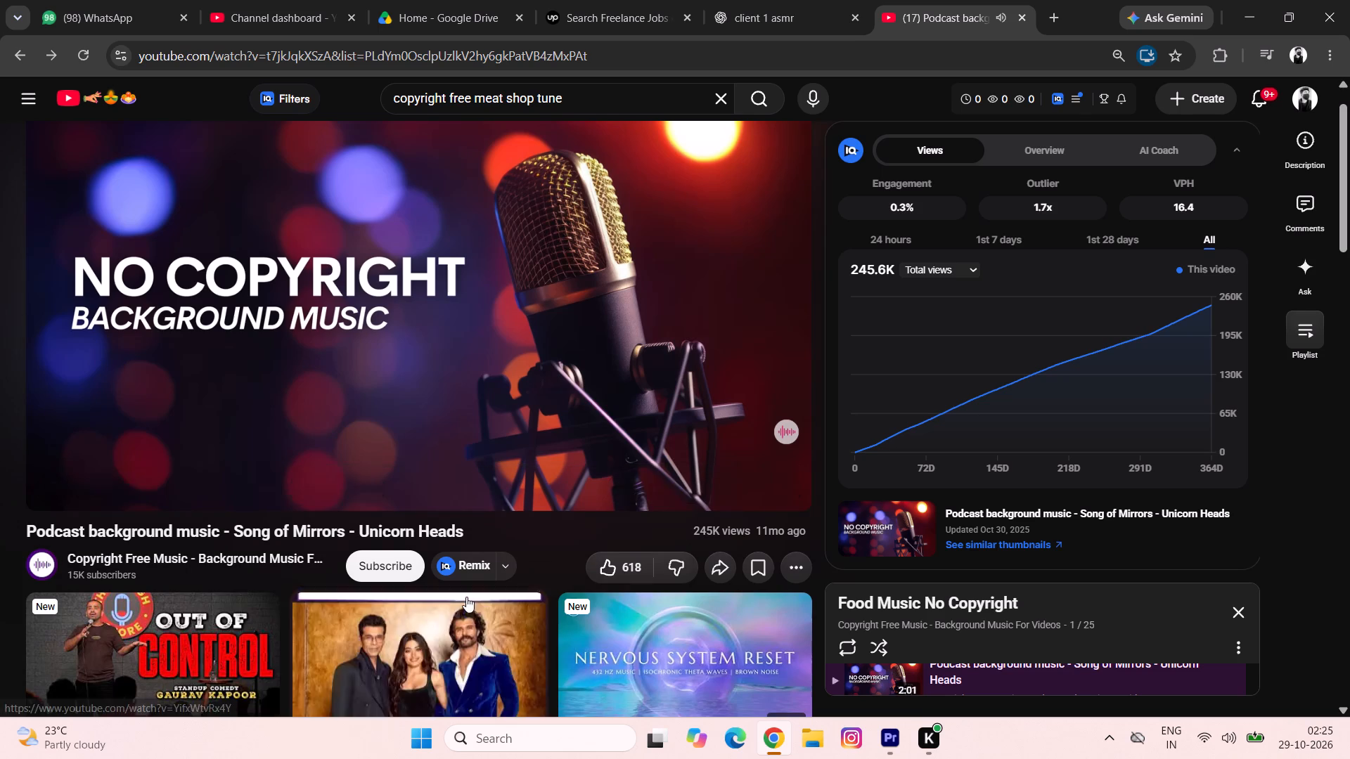
pyautogui.click(894, 732)
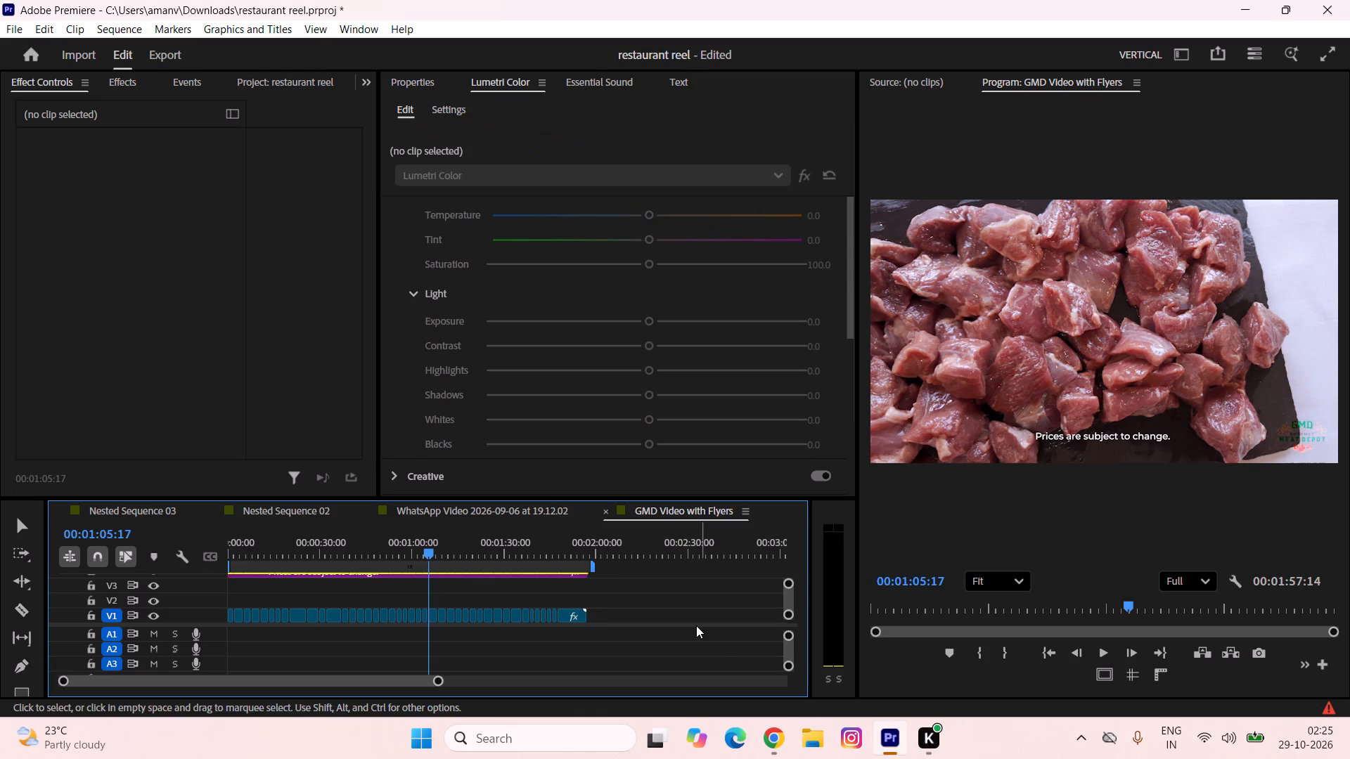
pyautogui.moveTo(435, 548); pyautogui.dragTo(141, 491)
pyautogui.press('space')
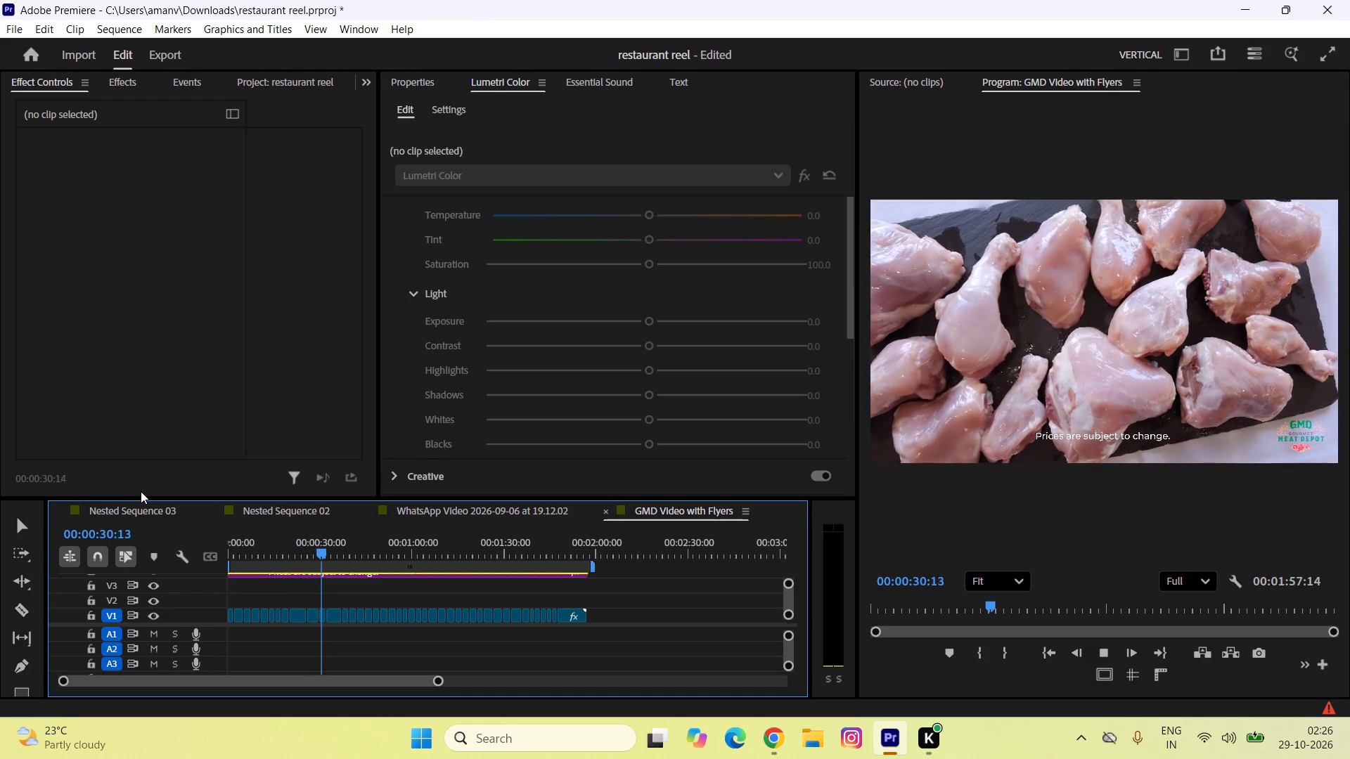
pyautogui.press('space')
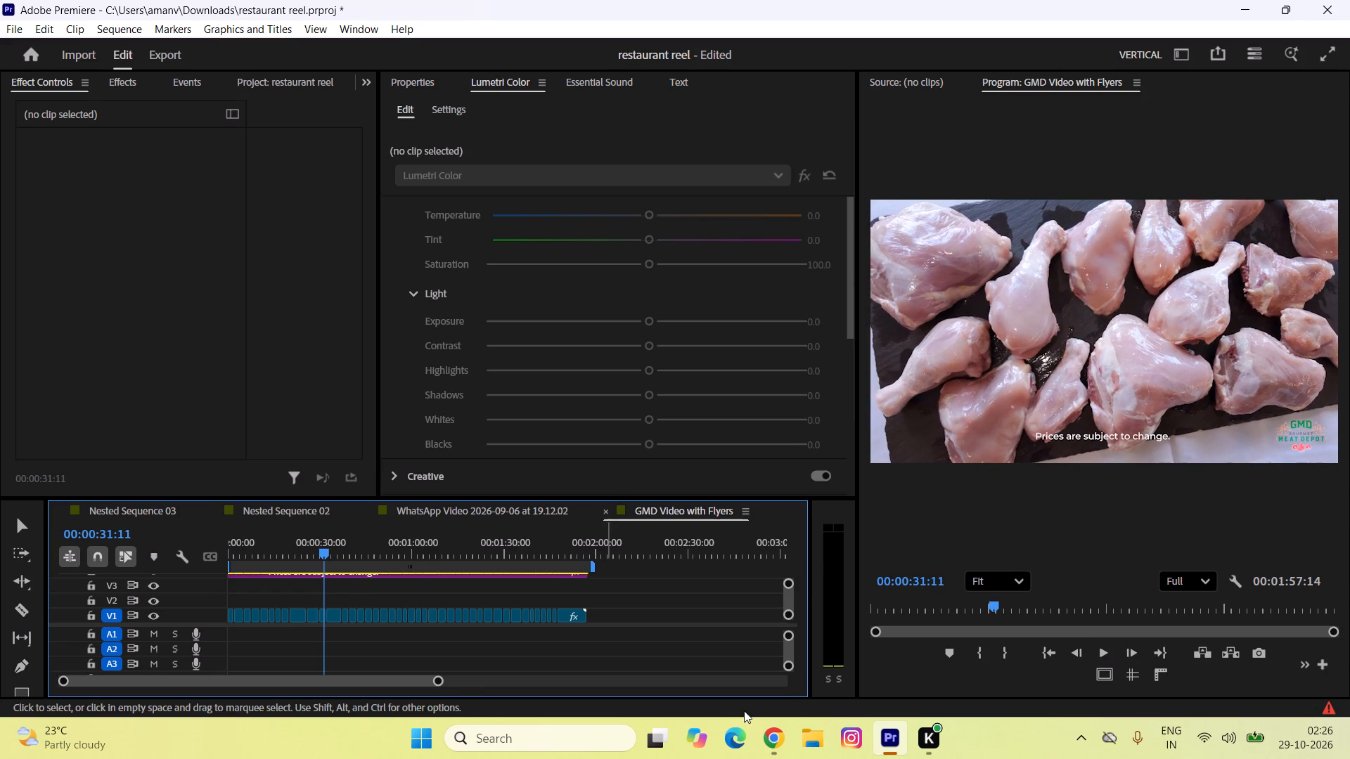
# Switch to Chrome, show vidIQ's AI Coach view to uncover more of the Food Music No Copyright playlist, and dismiss the feedback prompt.
pyautogui.click(784, 739)
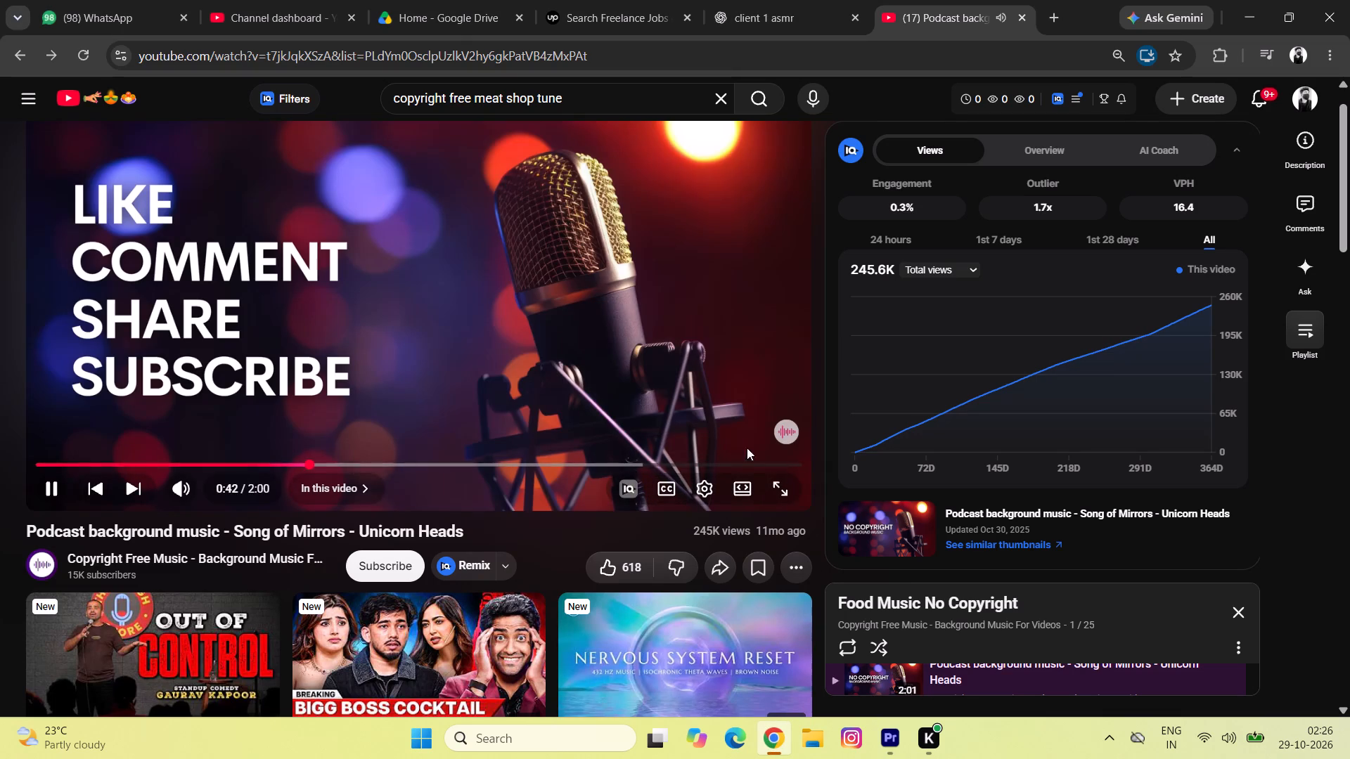
pyautogui.scroll(-2, 972, 554)
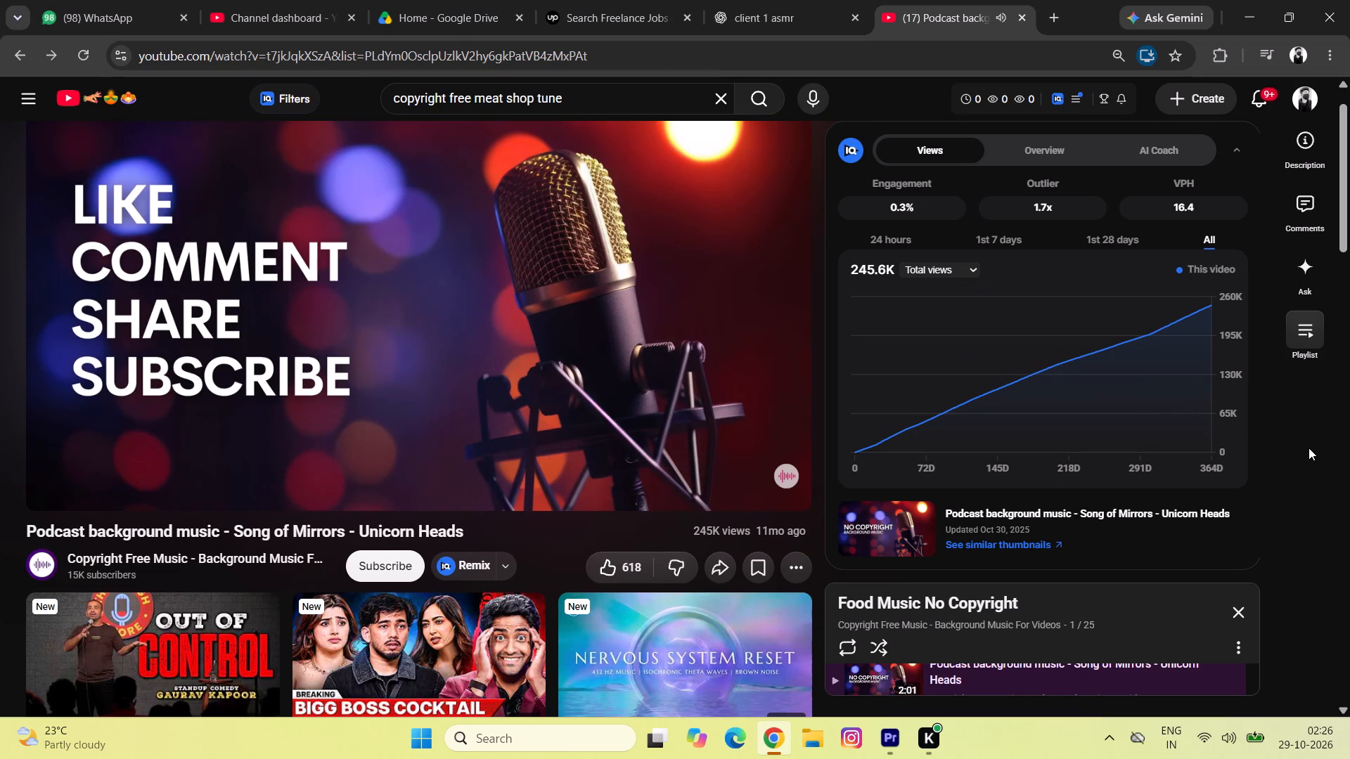
pyautogui.scroll(-4, 1309, 448)
pyautogui.scroll(-3, 1009, 518)
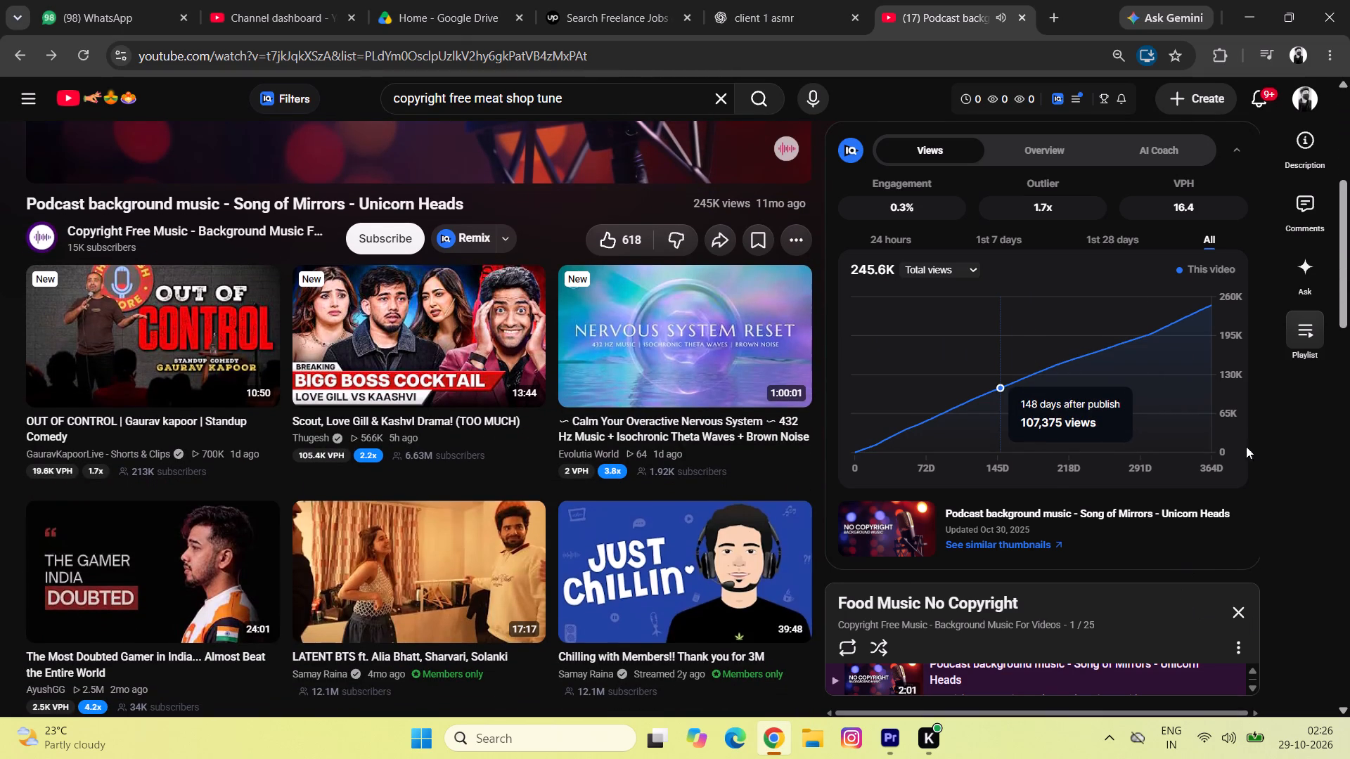
pyautogui.moveTo(1342, 258); pyautogui.dragTo(1341, 422)
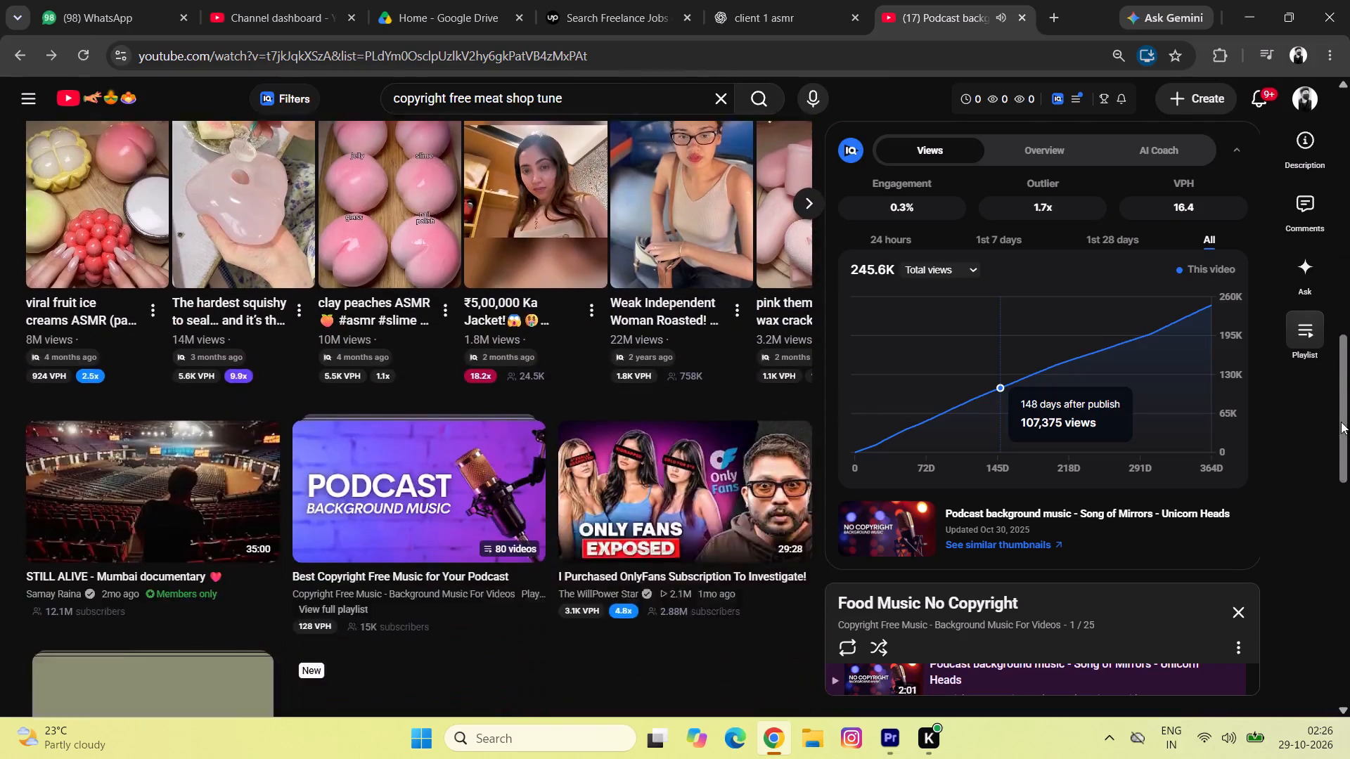
pyautogui.moveTo(1341, 422); pyautogui.dragTo(1344, 0)
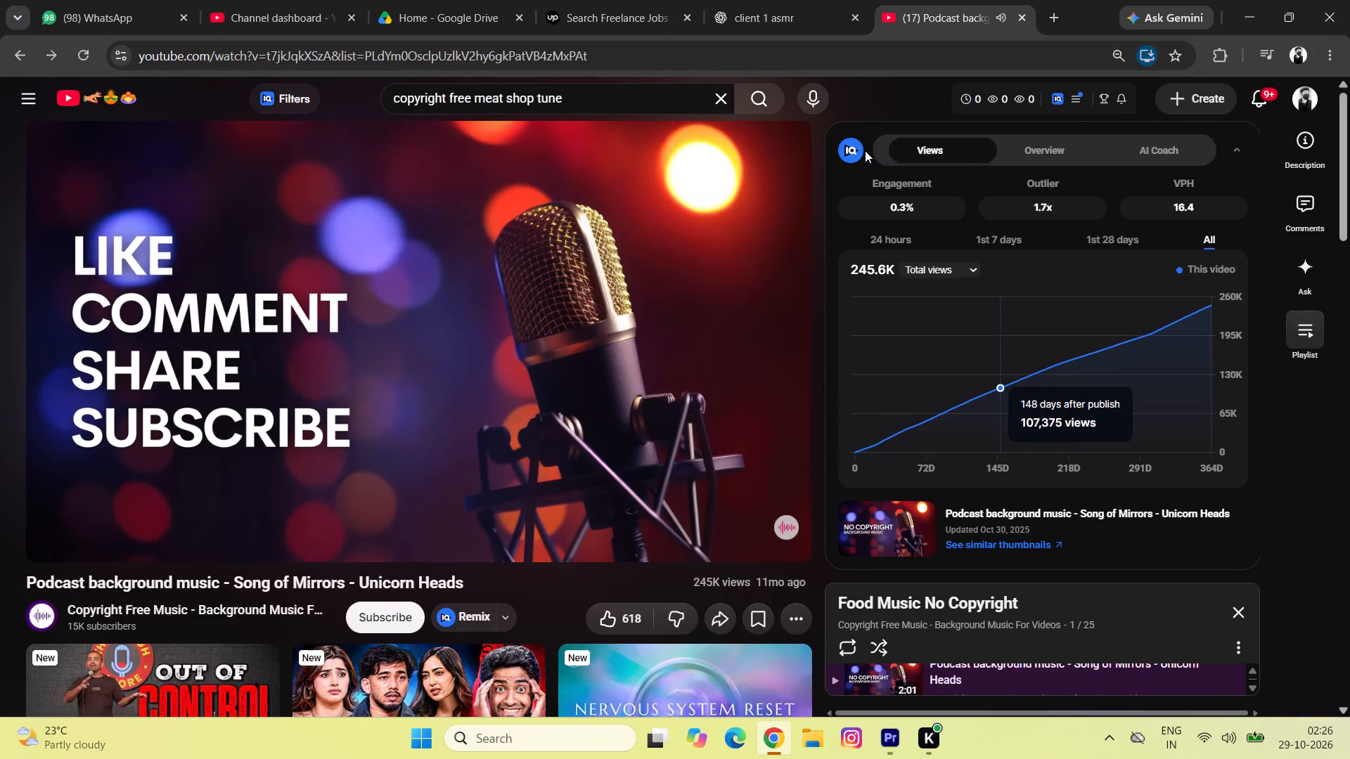
pyautogui.click(856, 150)
pyautogui.click(845, 150)
pyautogui.click(1063, 96)
pyautogui.click(1063, 96)
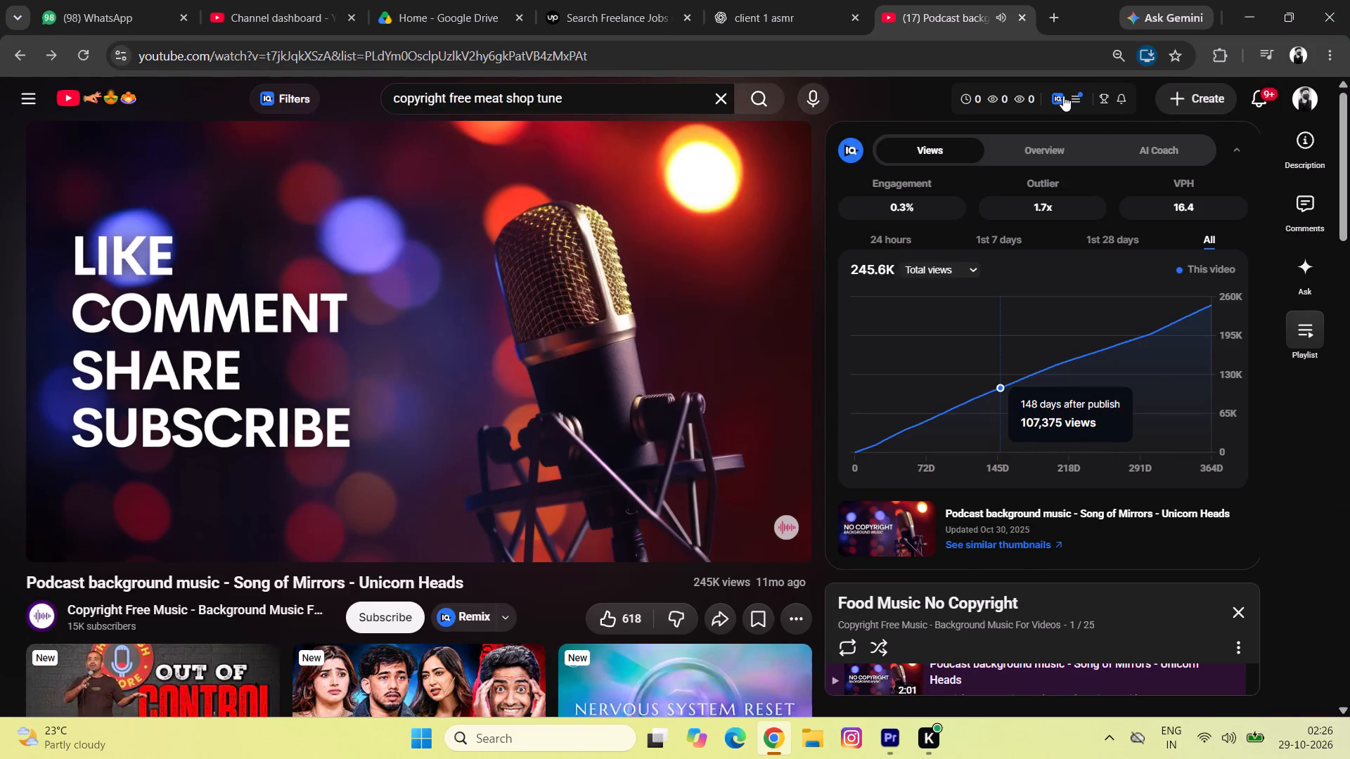
pyautogui.click(1299, 327)
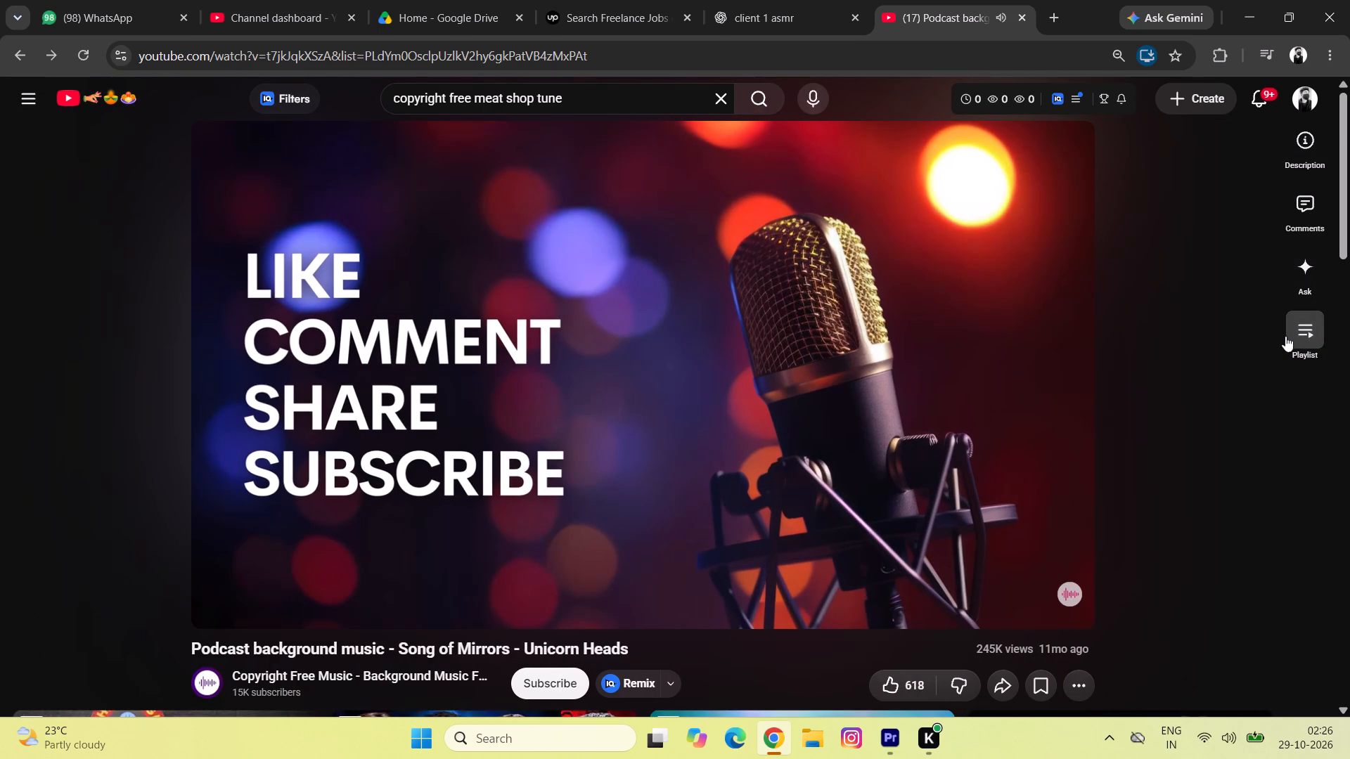
pyautogui.scroll(-3, 1215, 317)
pyautogui.click(1299, 353)
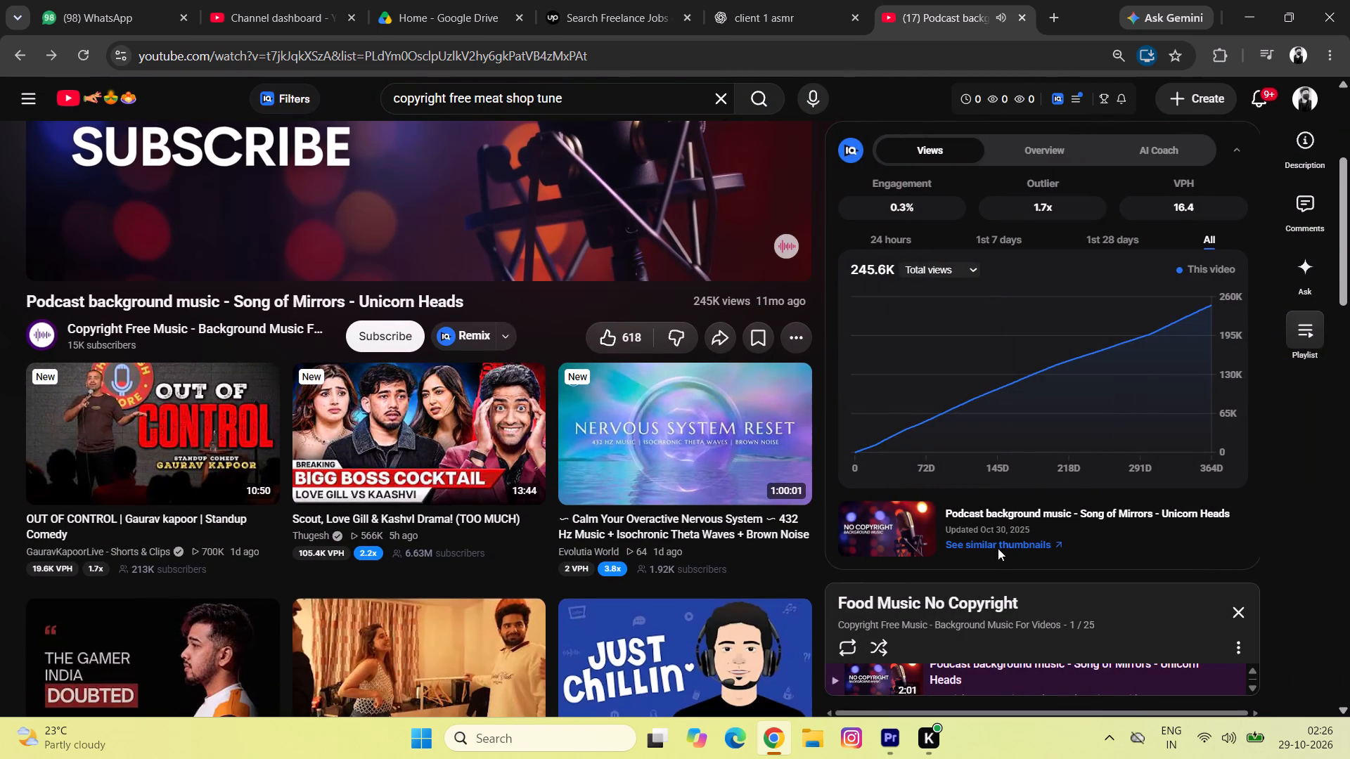
pyautogui.scroll(-2, 1123, 520)
pyautogui.click(1150, 150)
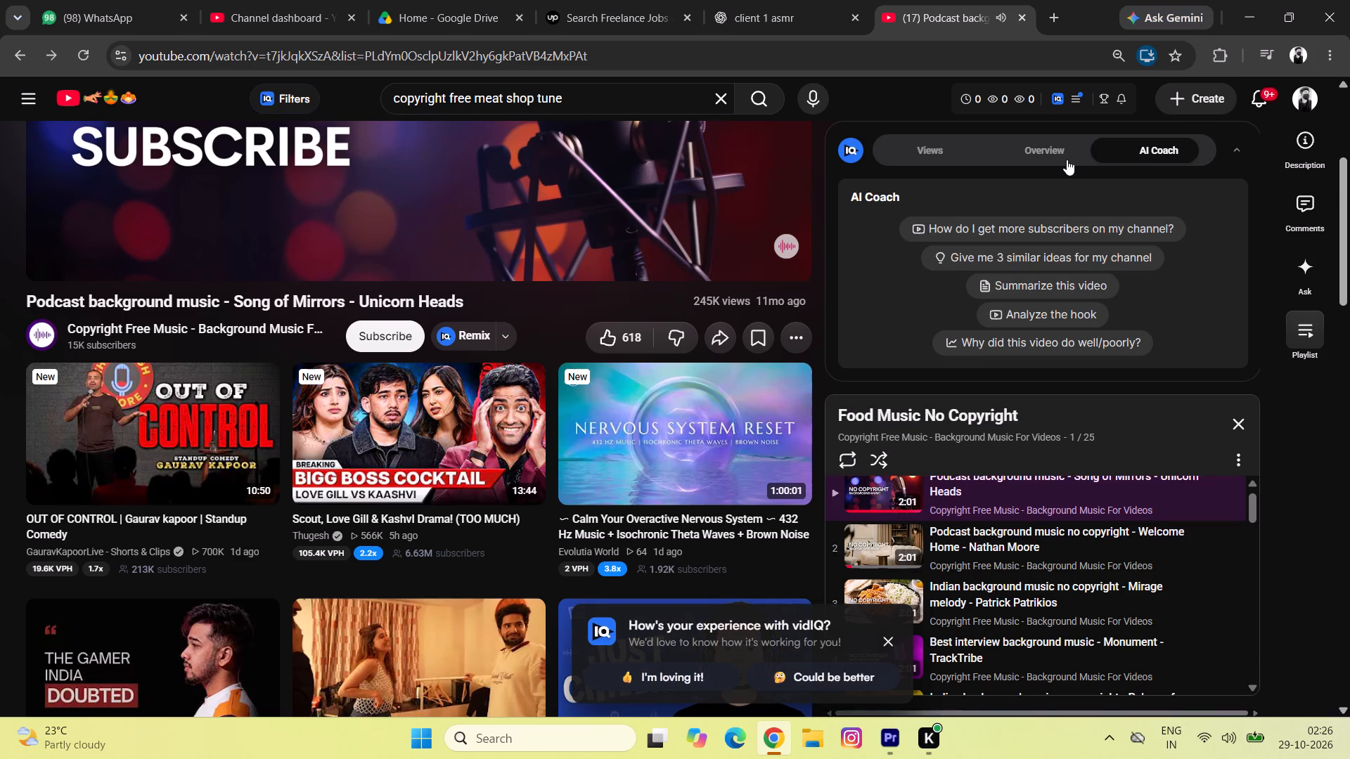
pyautogui.scroll(-1, 1001, 365)
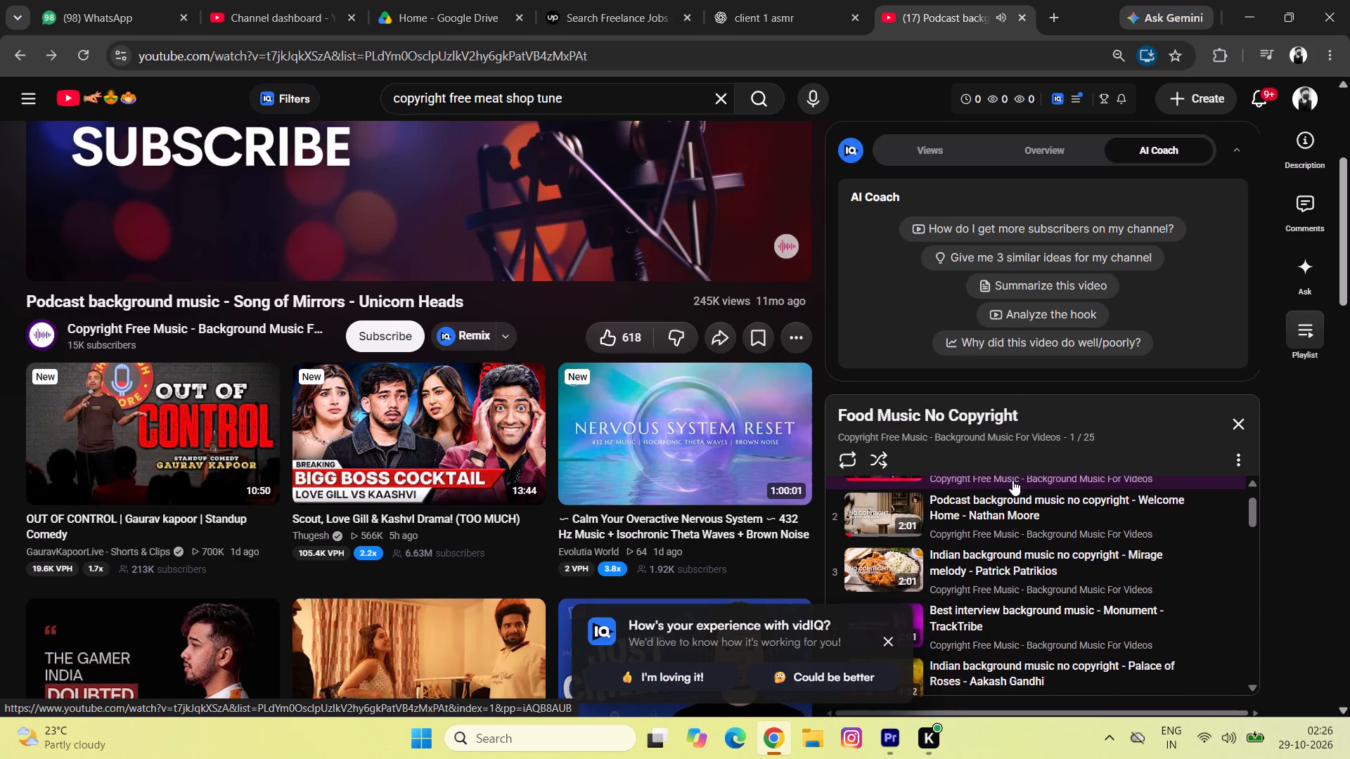
pyautogui.click(889, 640)
pyautogui.scroll(1, 943, 538)
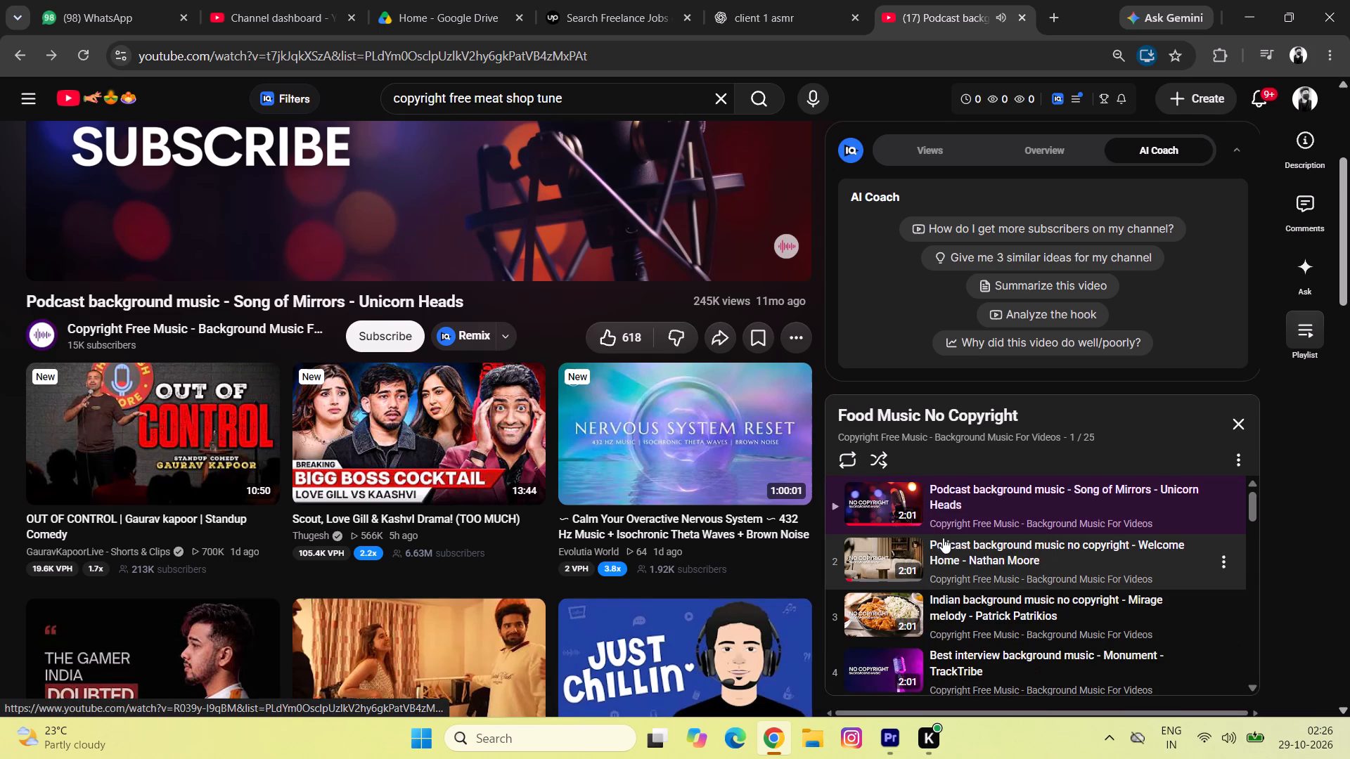
# Start the playlist's Welcome Home track, then play the Premiere sequence from its start to 00:00:11:24 against it.
pyautogui.click(911, 554)
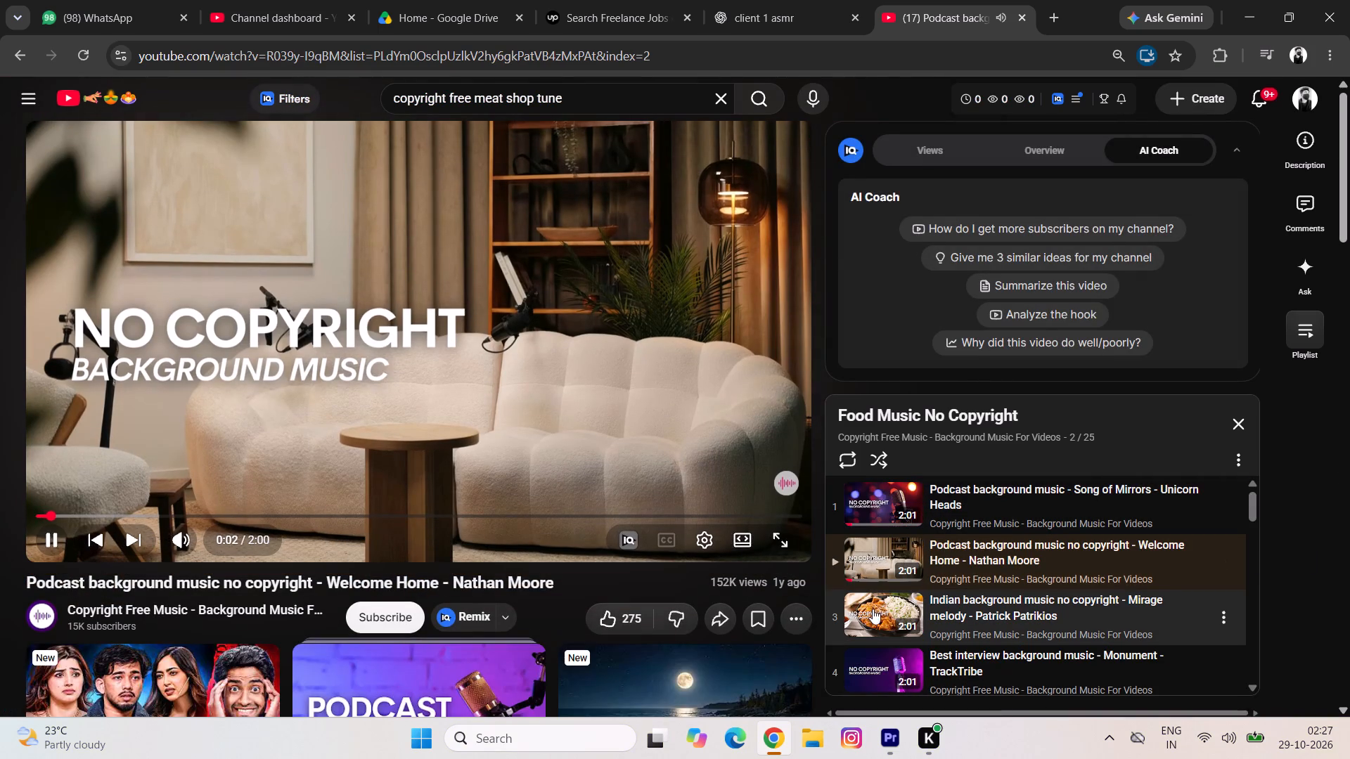
pyautogui.click(884, 737)
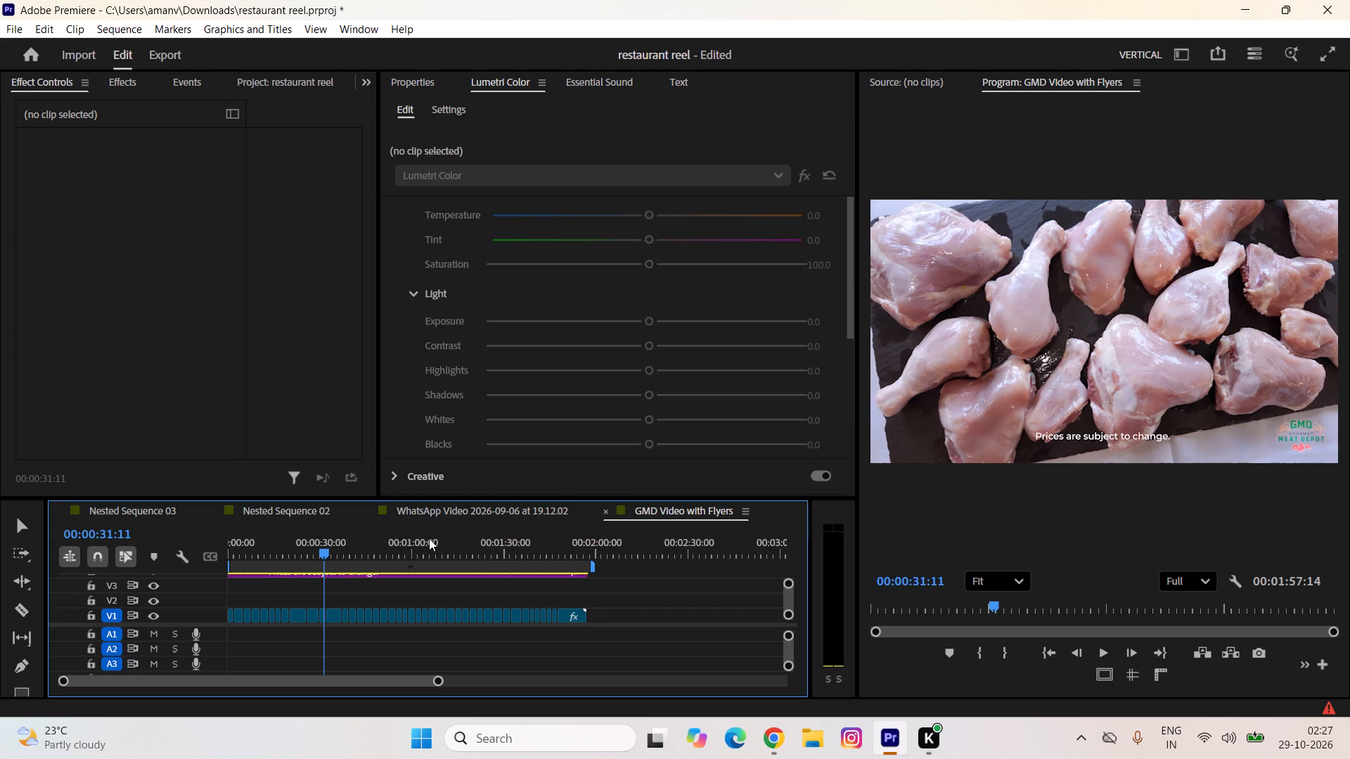
pyautogui.moveTo(324, 559); pyautogui.dragTo(136, 515)
pyautogui.press('space')
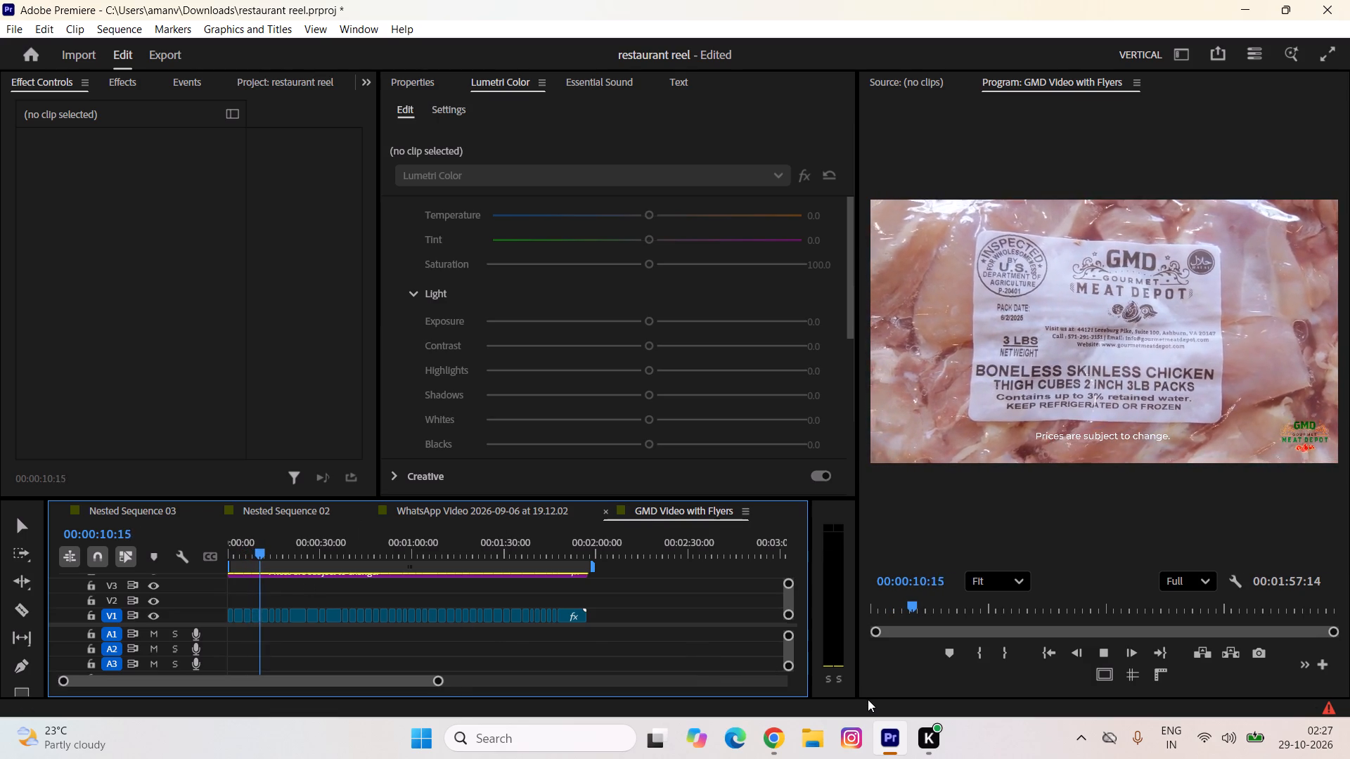
pyautogui.press('space')
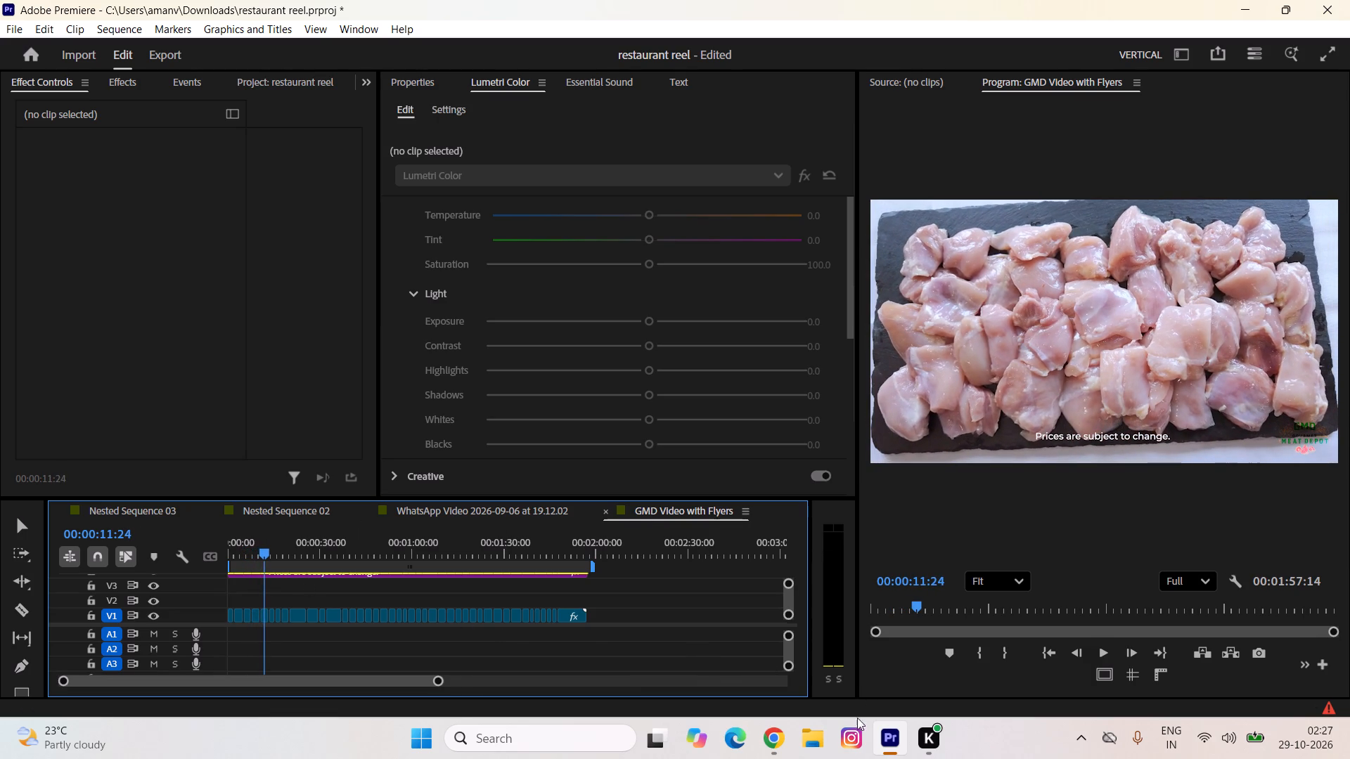
# Start the playlist's Mirage melody track in Chrome, skipping the ad, then play the Premiere sequence from its start to 00:00:15:22 against it.
pyautogui.click(767, 734)
pyautogui.click(932, 610)
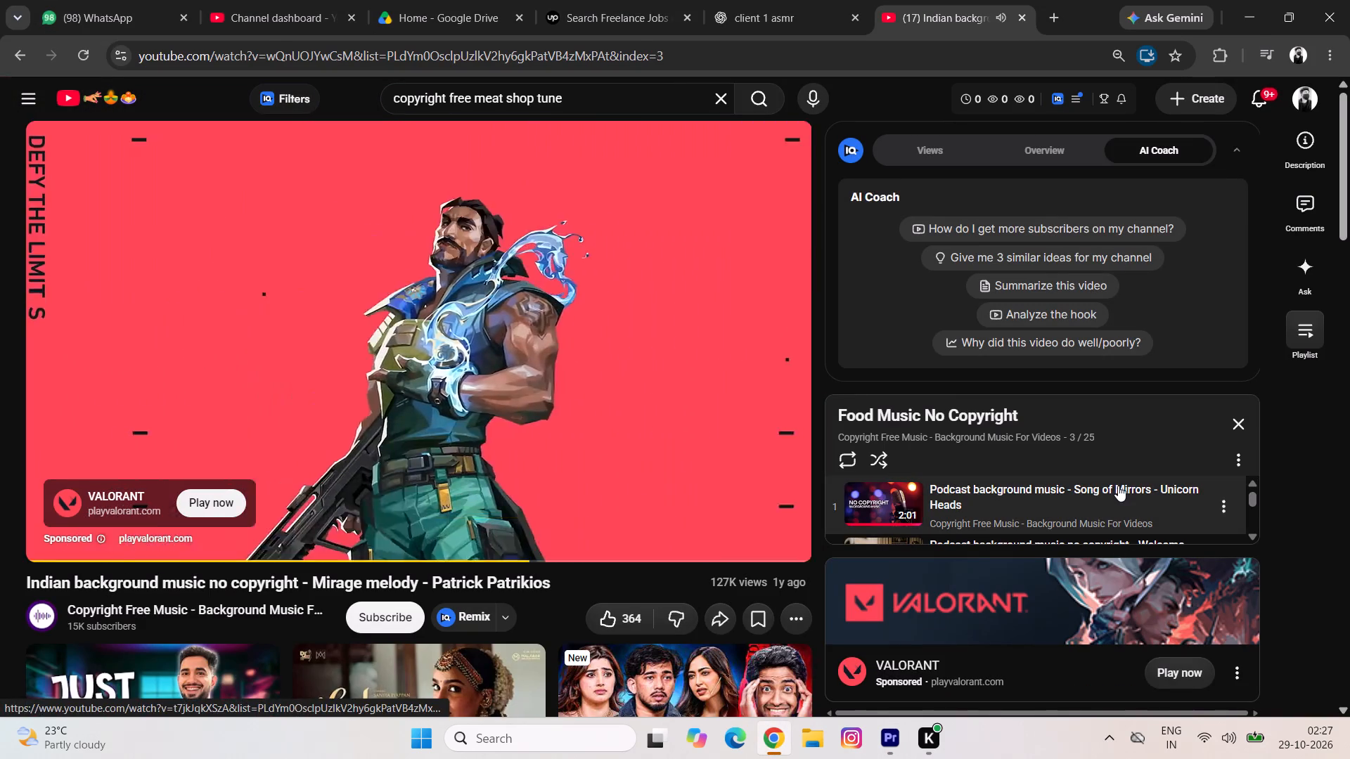
pyautogui.scroll(1, 1119, 485)
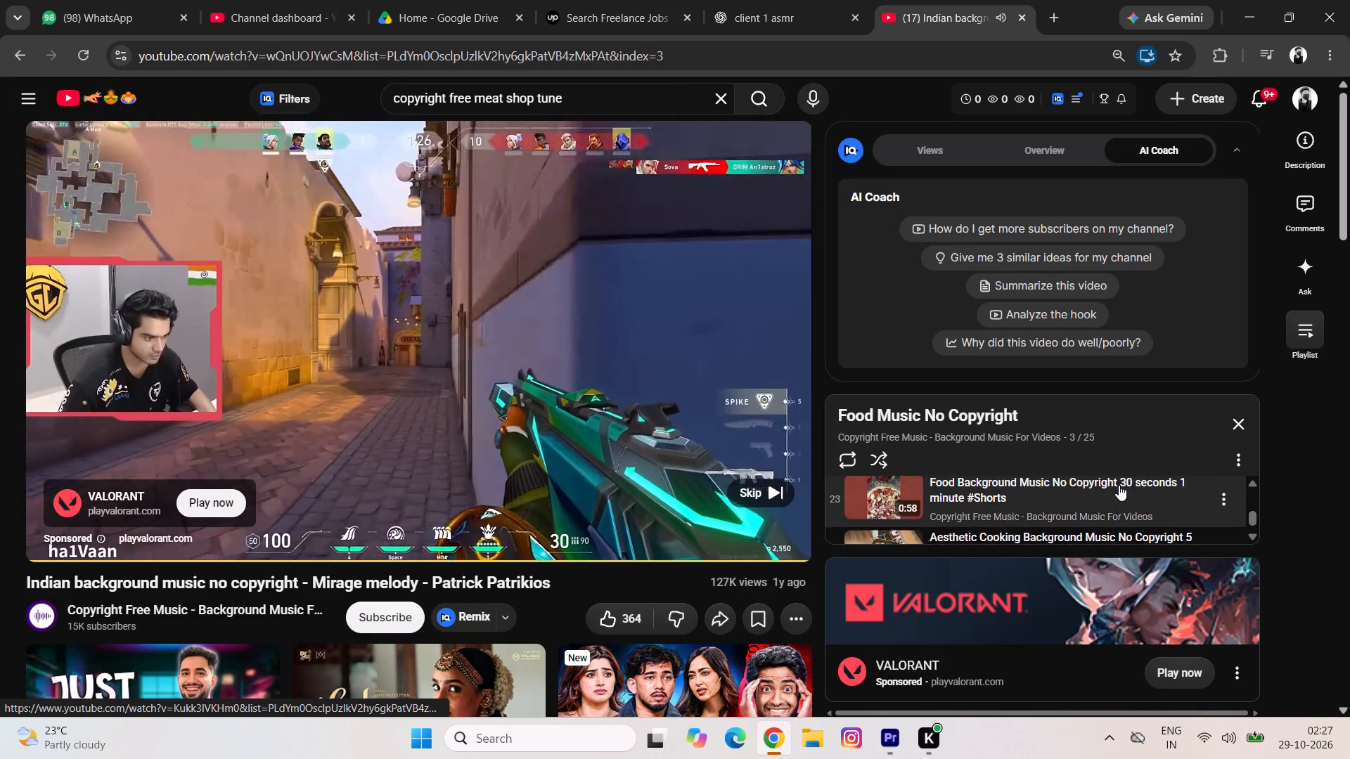
pyautogui.scroll(4, 1119, 485)
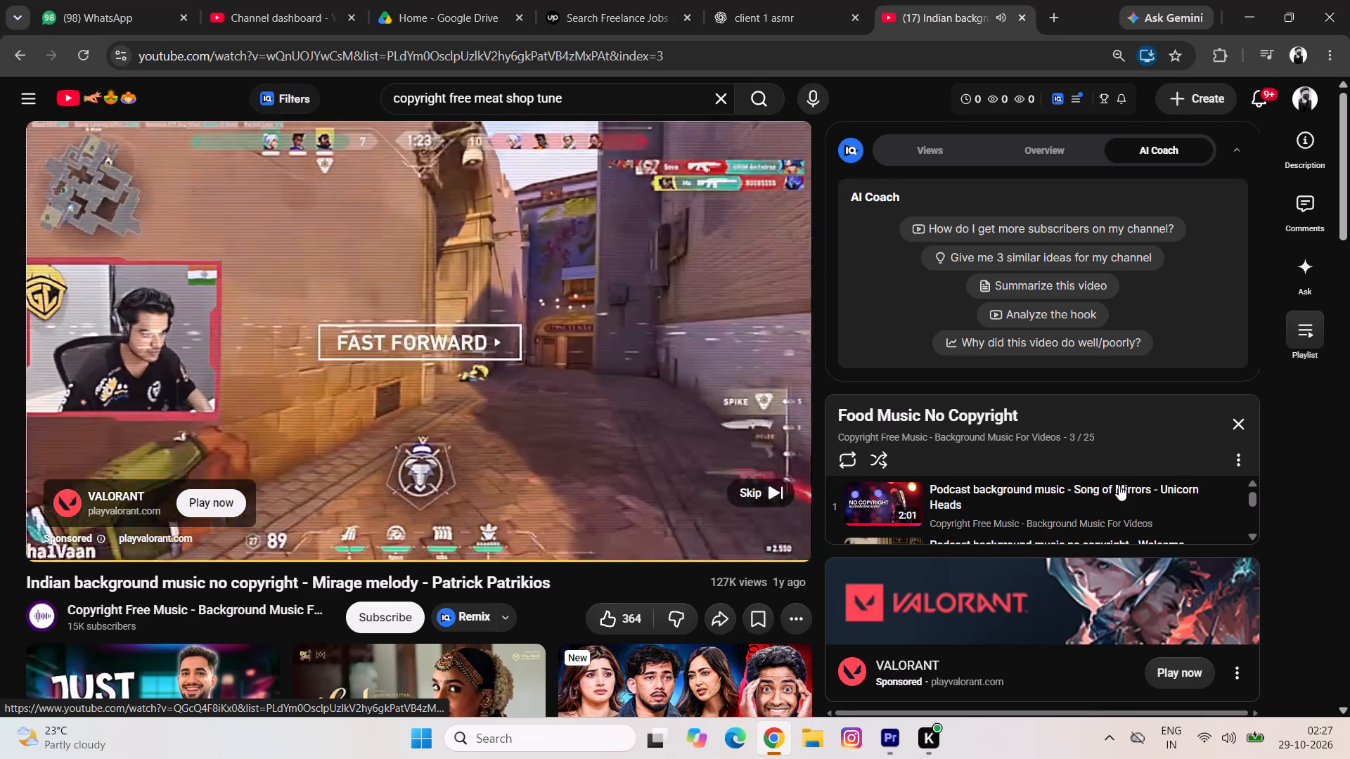
pyautogui.click(758, 490)
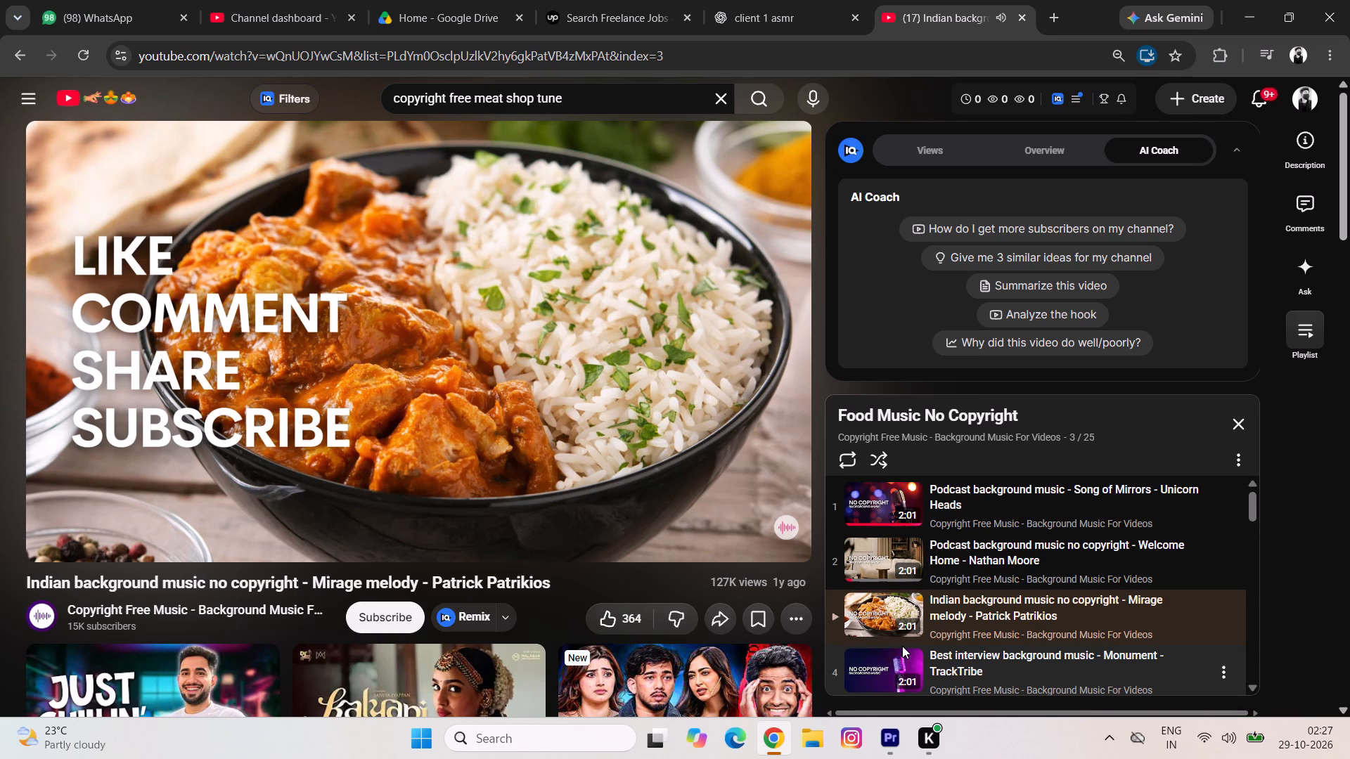
pyautogui.click(885, 732)
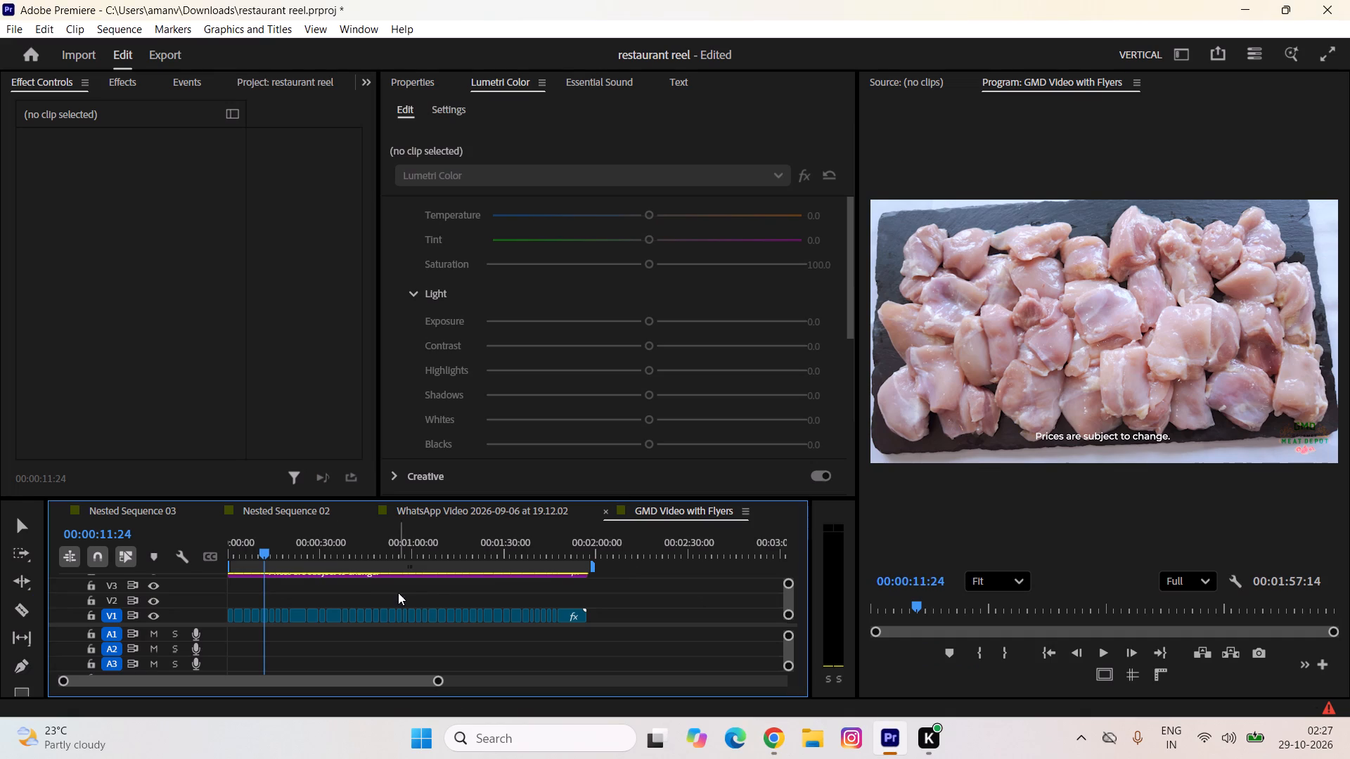
pyautogui.moveTo(276, 554); pyautogui.dragTo(167, 526)
pyautogui.press('space')
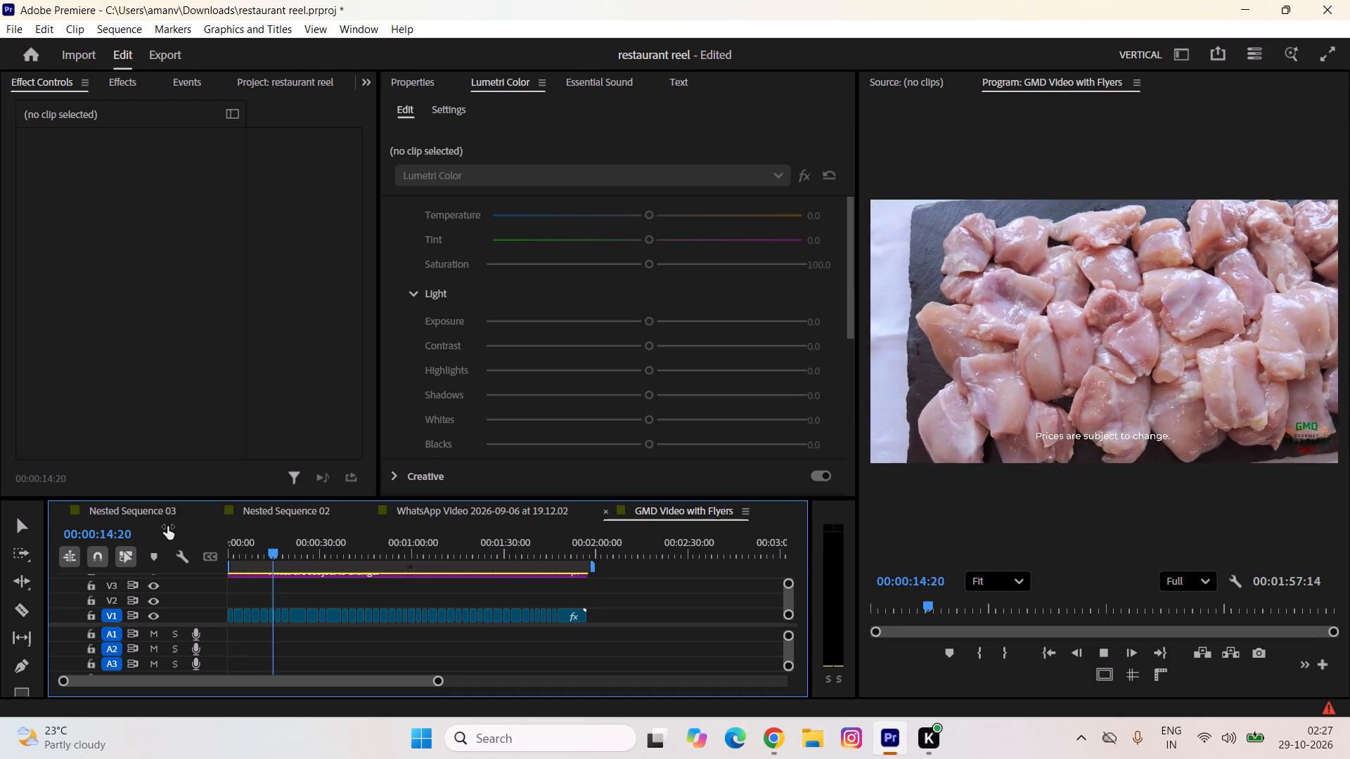
pyautogui.press('space')
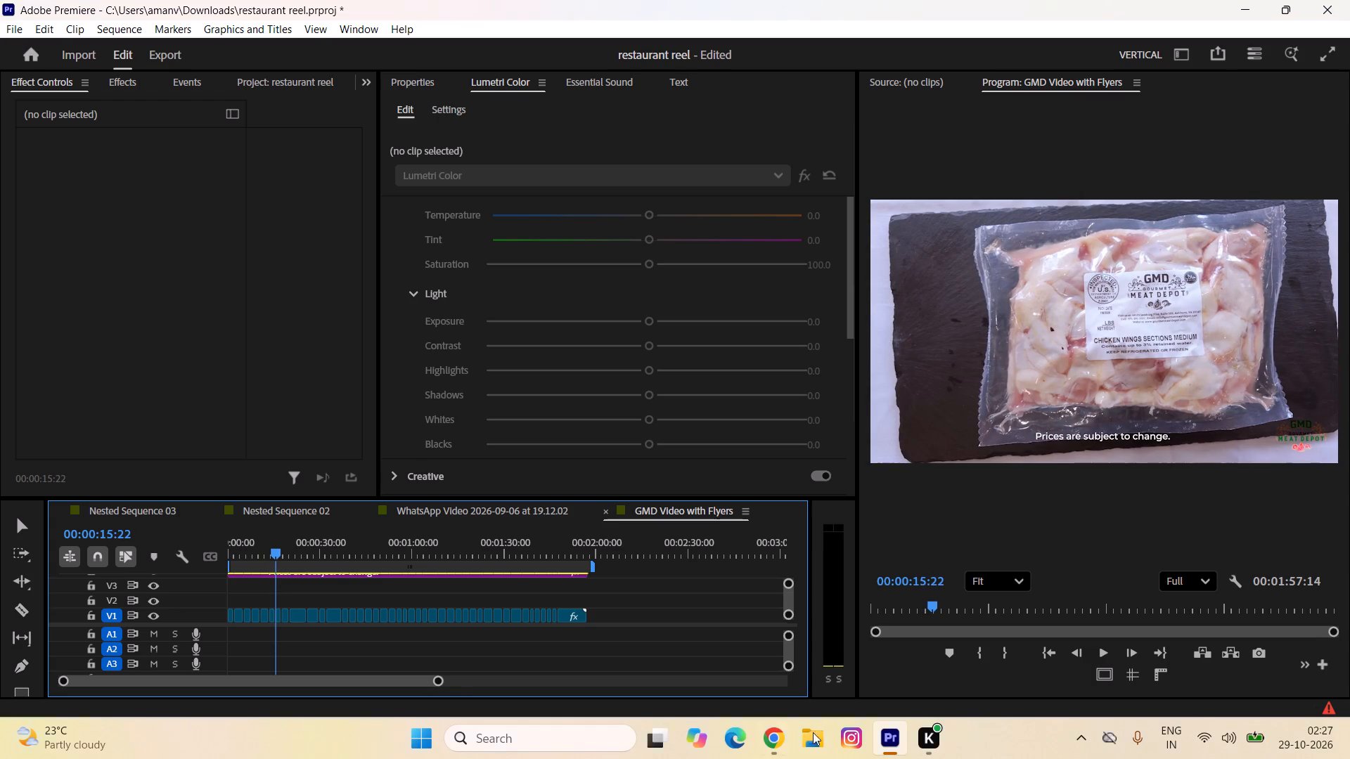
# Switch to Chrome, start the playlist's Monument track and sample it from about 0:14.
pyautogui.click(764, 738)
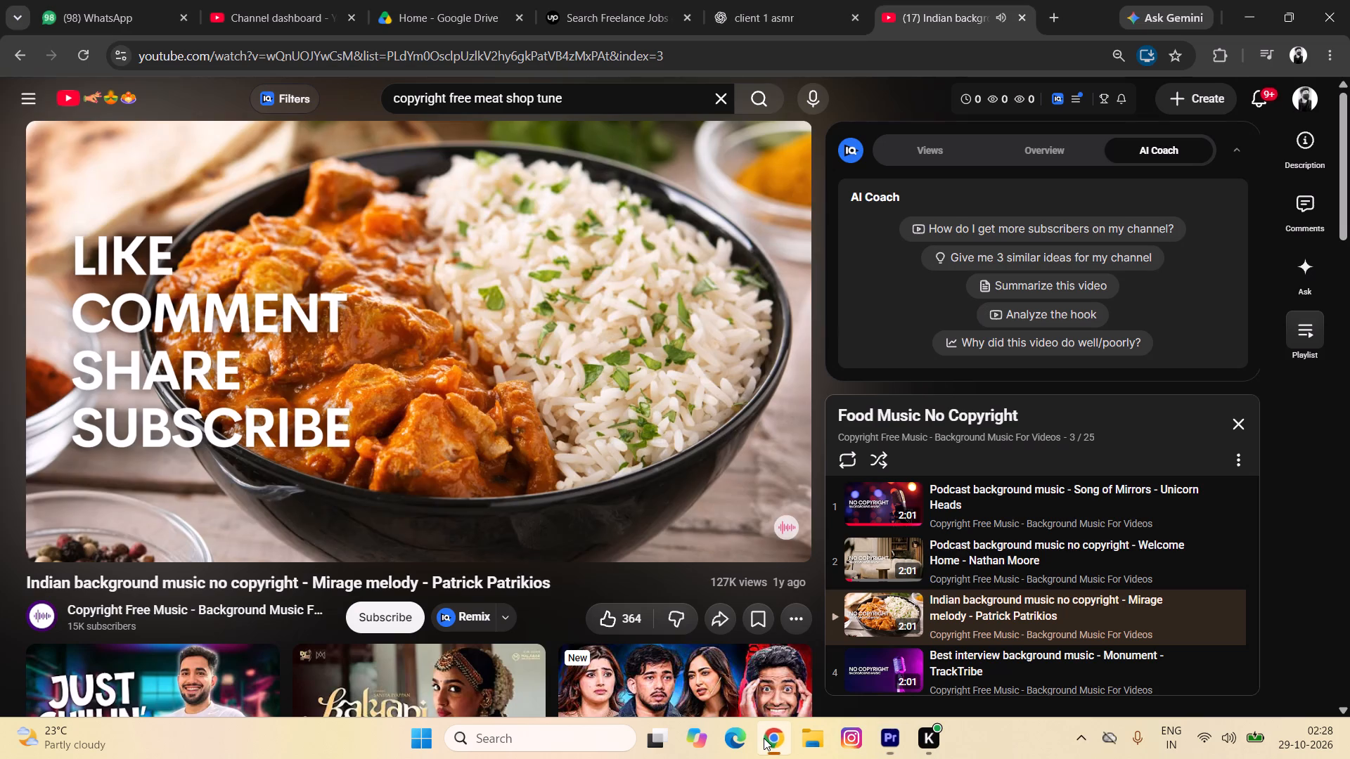
pyautogui.click(906, 661)
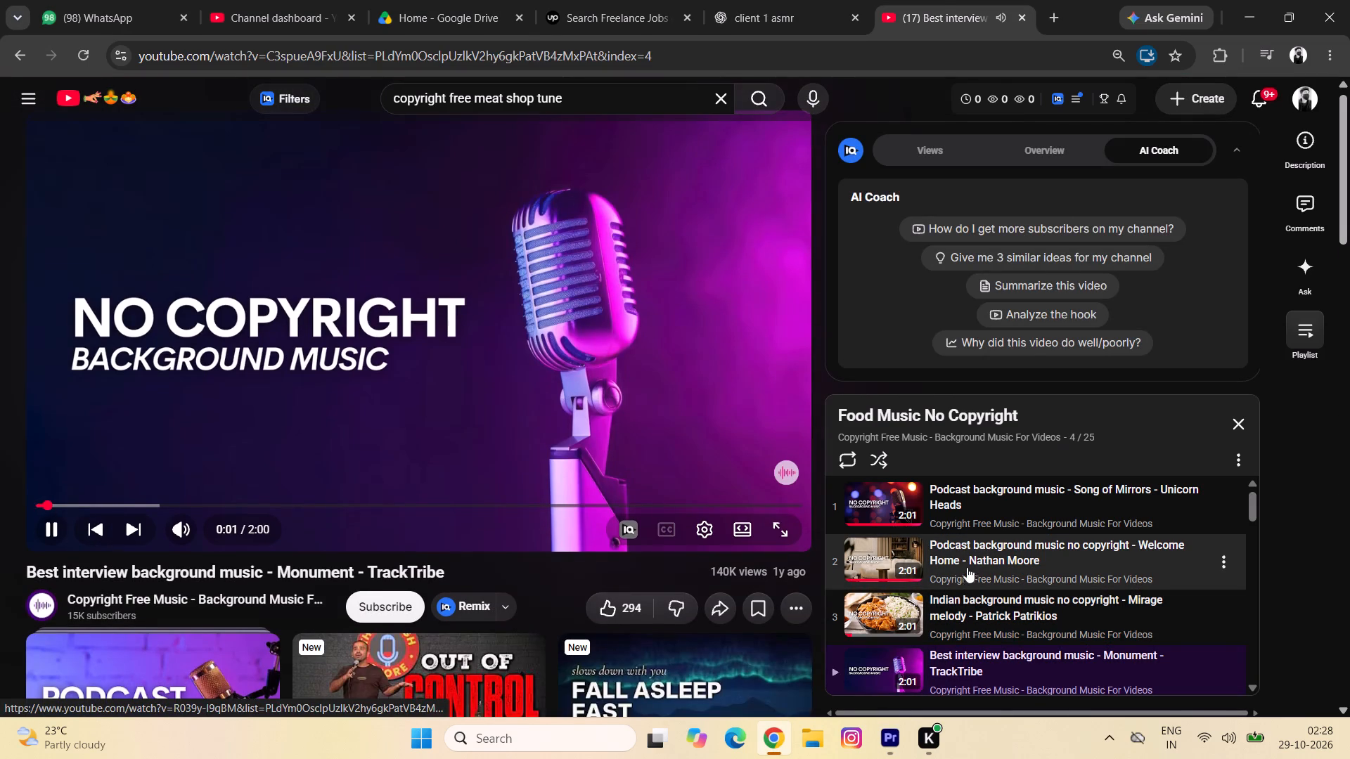
pyautogui.scroll(-2, 965, 569)
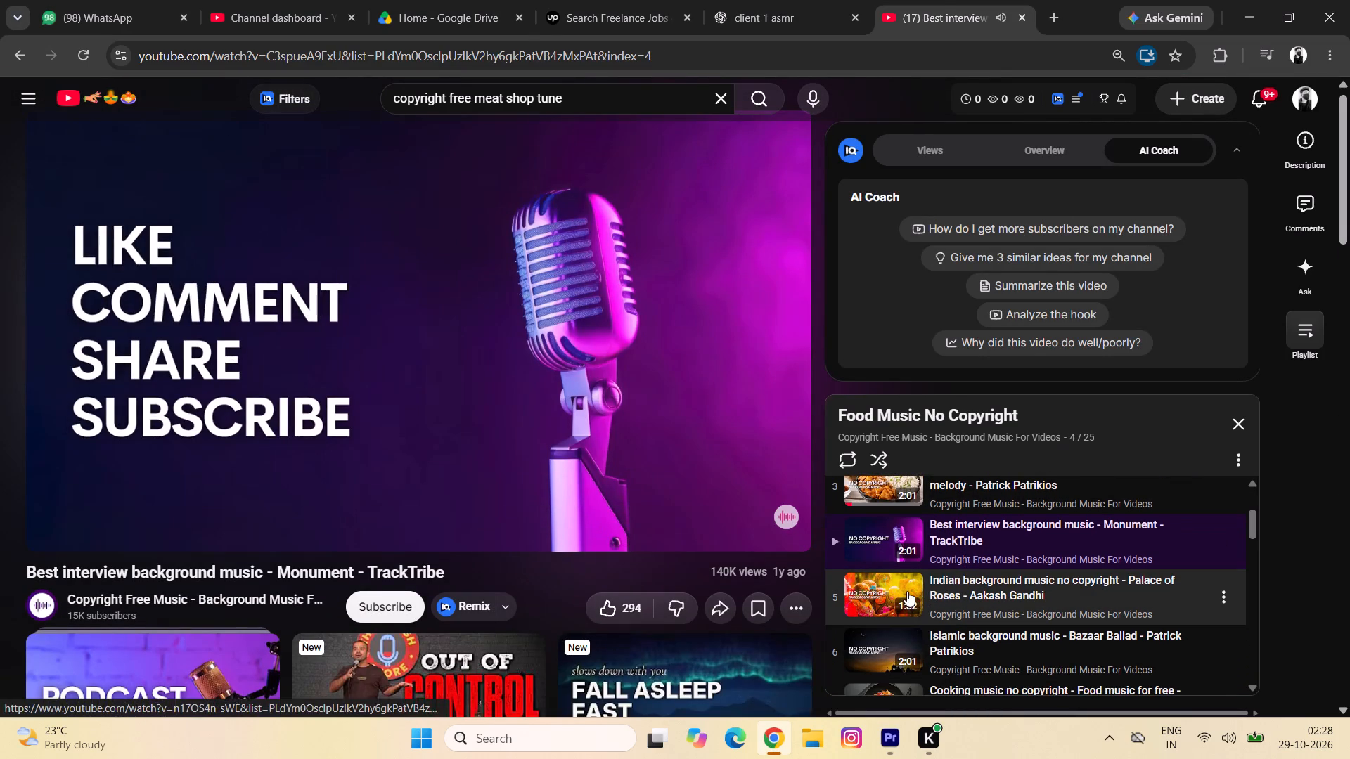
pyautogui.click(130, 504)
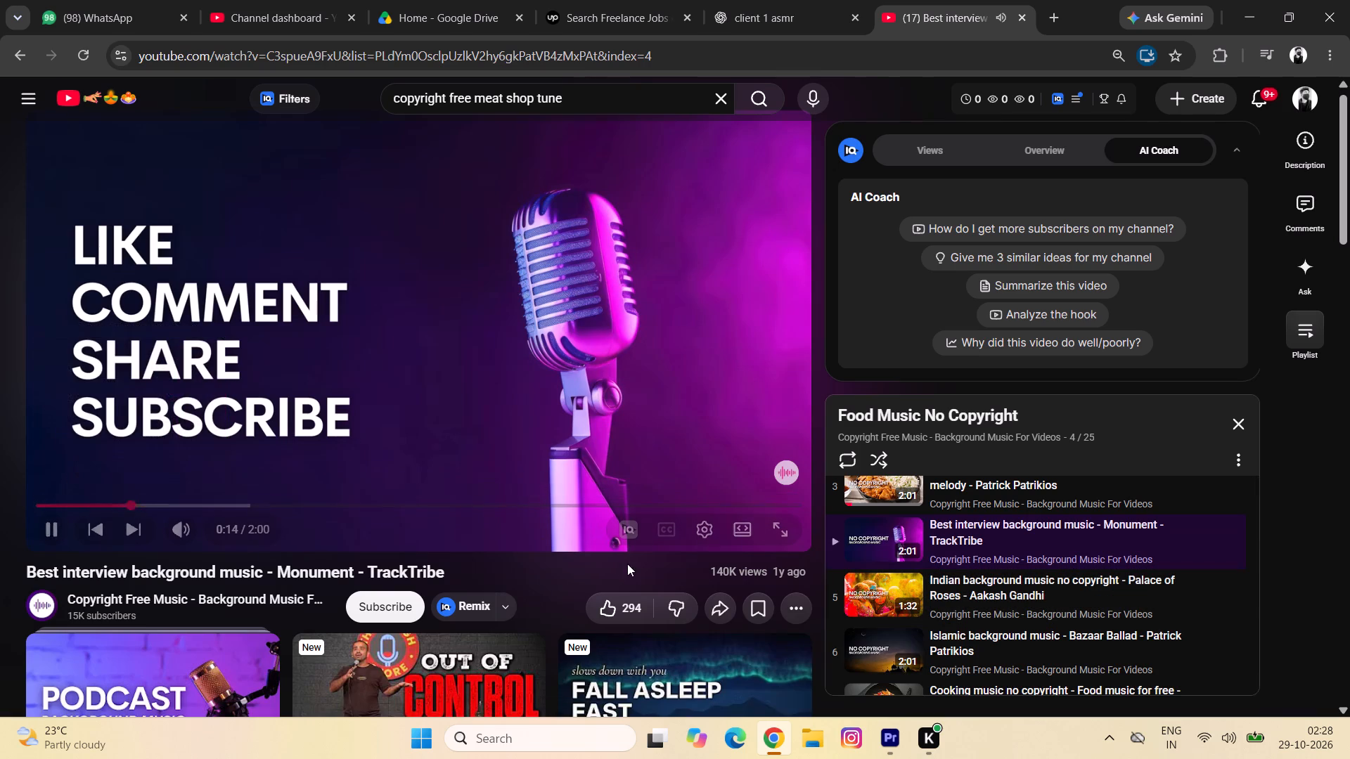
# Sample the playlist's Palace of Roses track, followed by its Bazaar Ballad track.
pyautogui.click(887, 584)
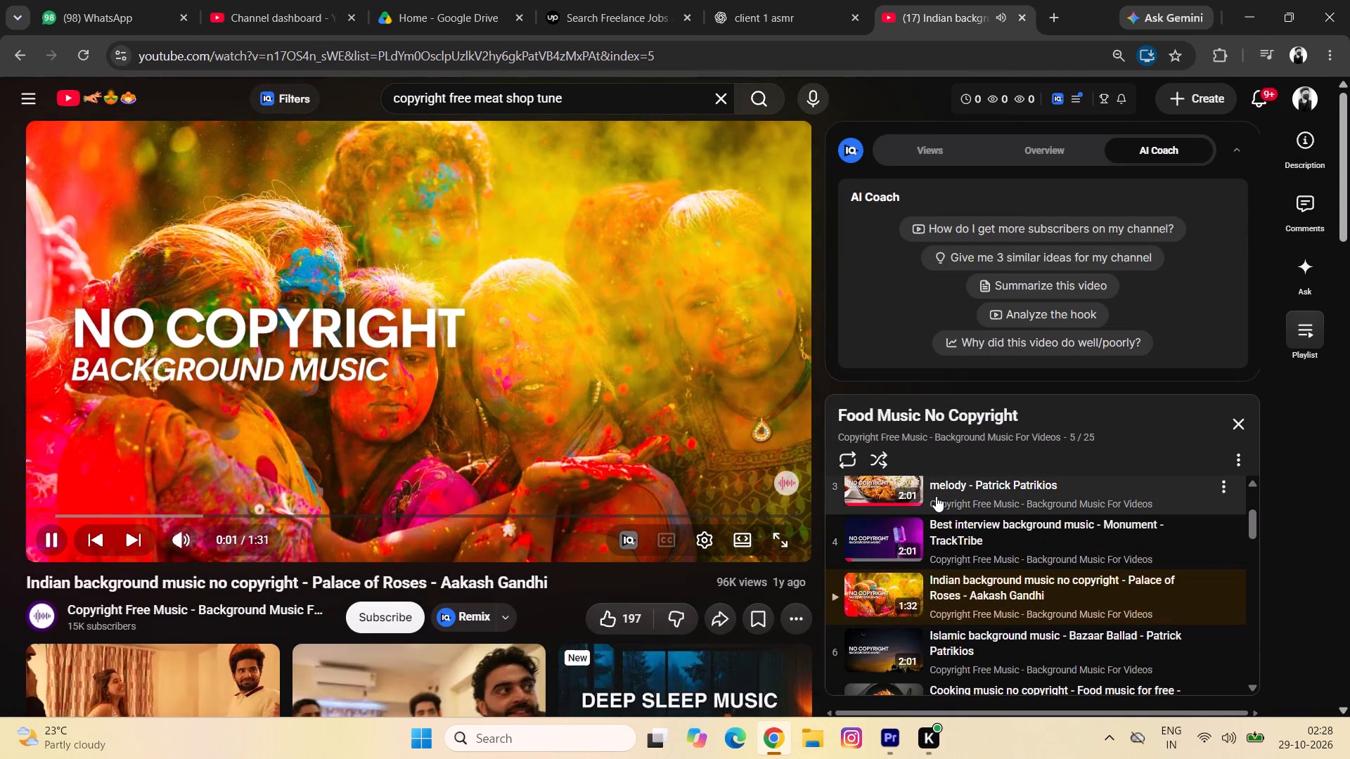
pyautogui.scroll(-1, 1010, 536)
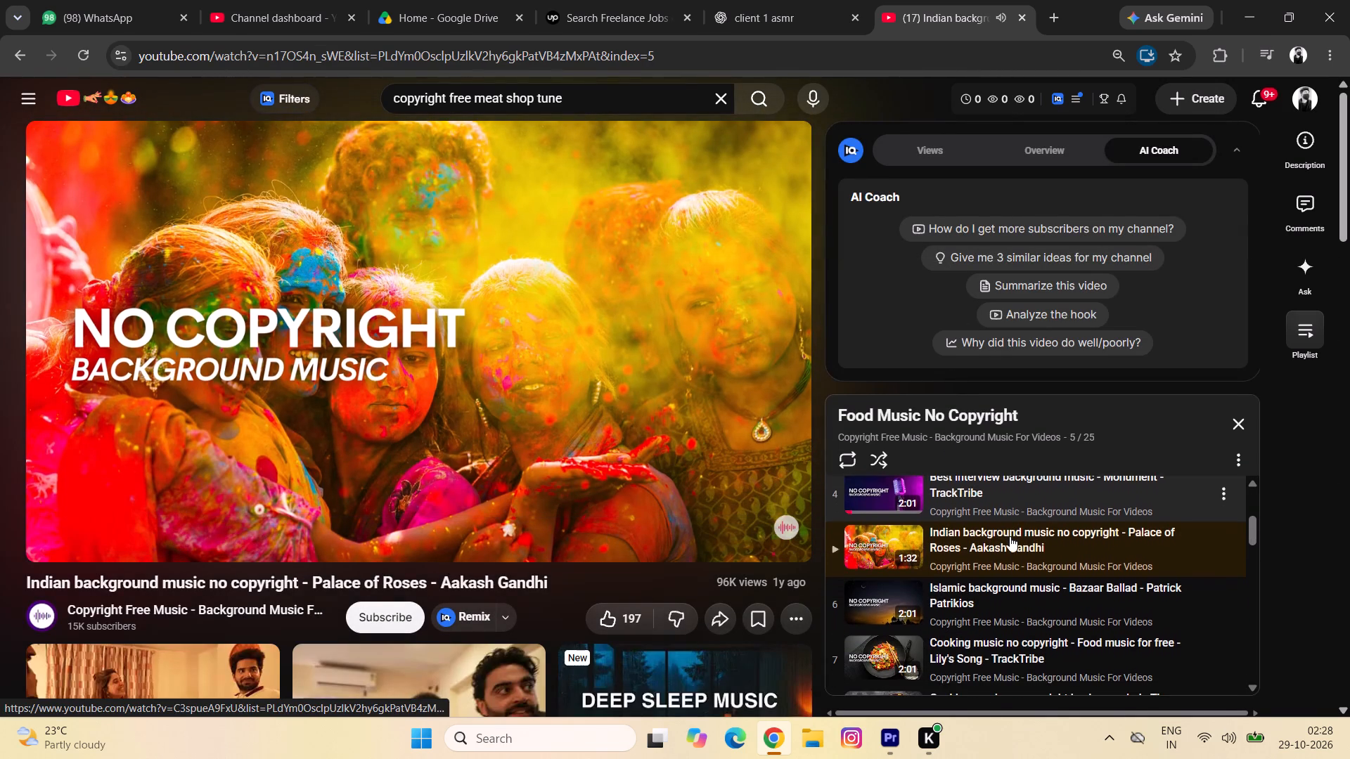
pyautogui.click(885, 549)
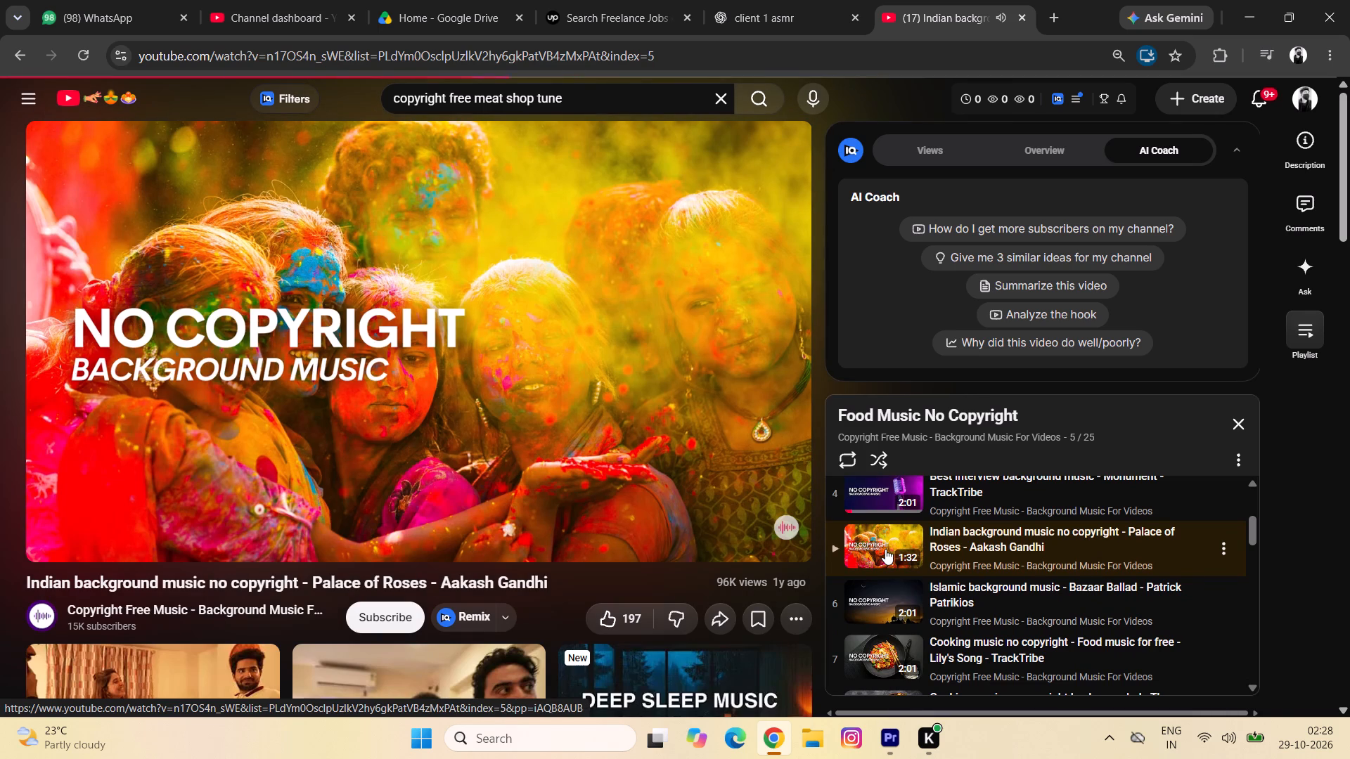
pyautogui.click(889, 590)
pyautogui.scroll(-1, 889, 590)
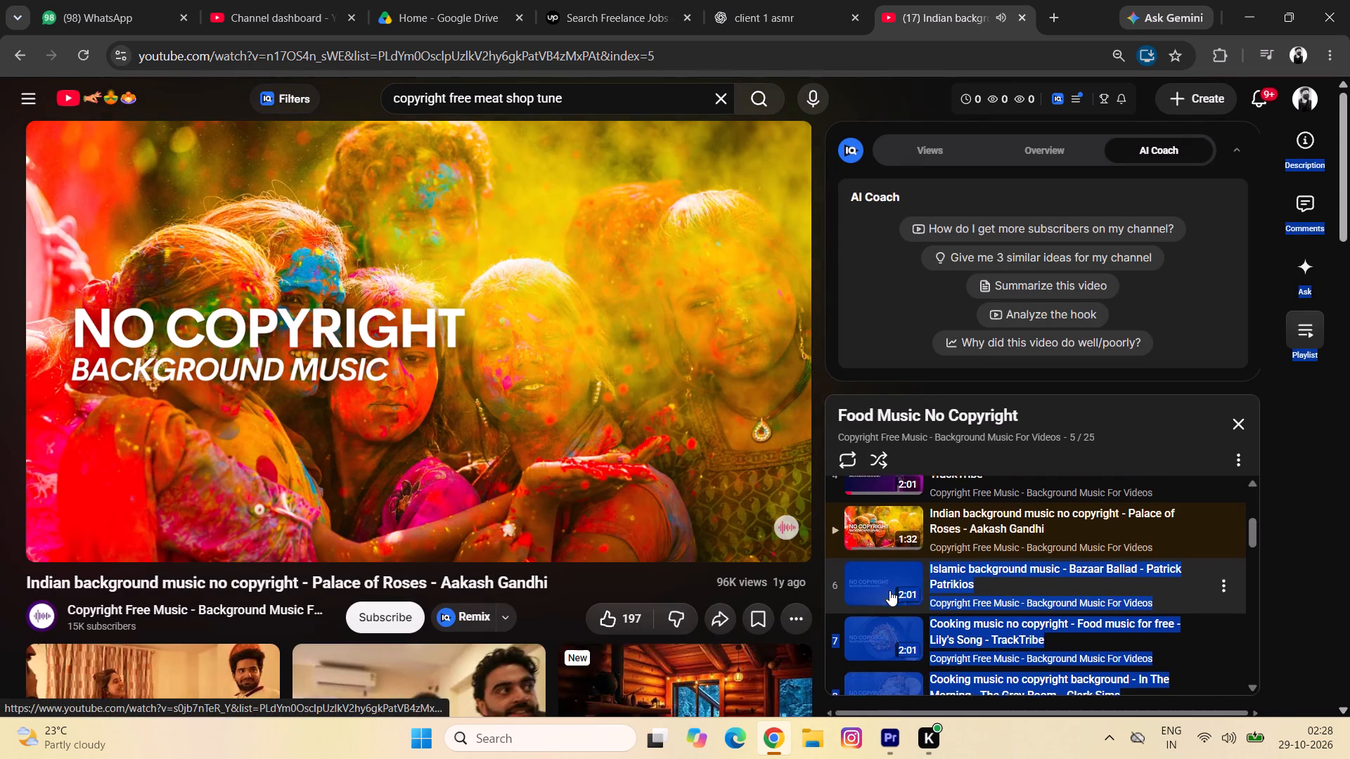
pyautogui.scroll(-1, 889, 590)
pyautogui.click(941, 573)
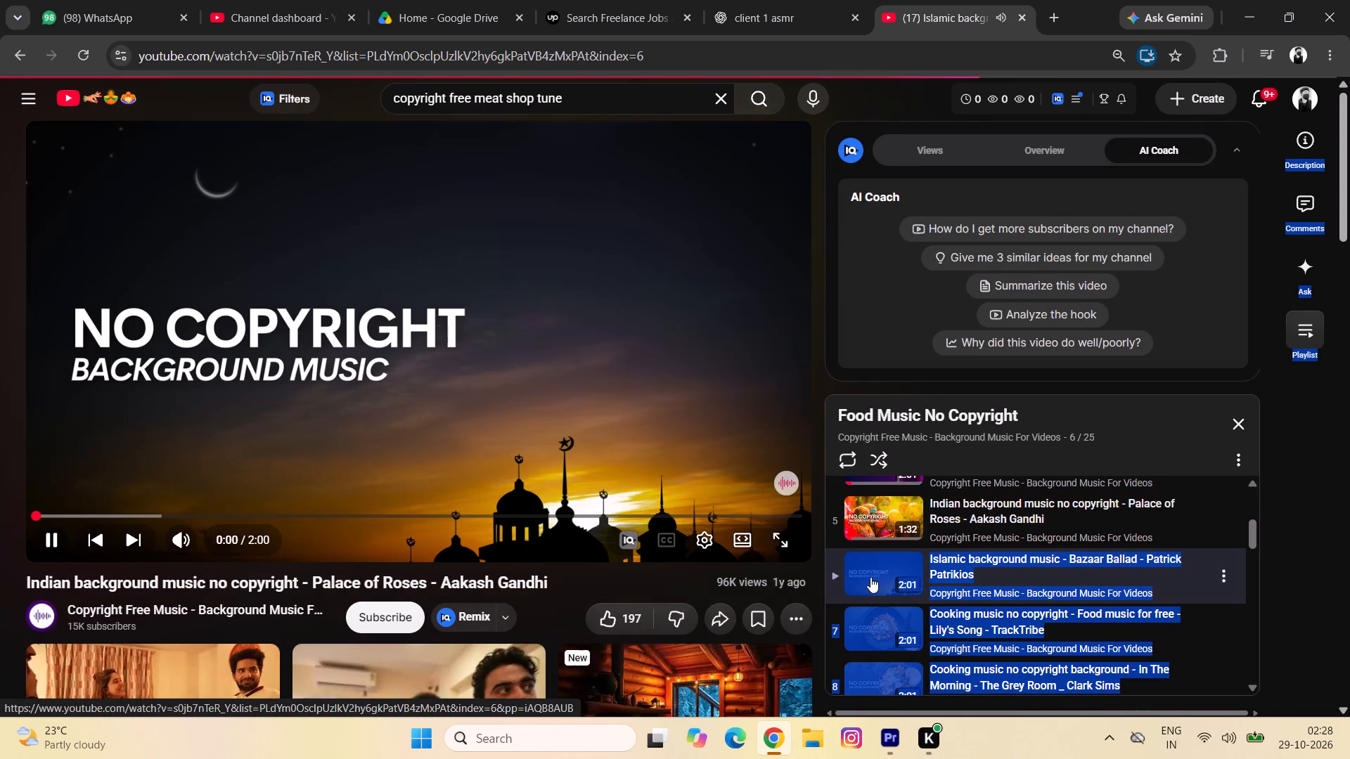
# Sample the playlist's Lily's Song track, followed by its Silk road melodies track.
pyautogui.click(873, 626)
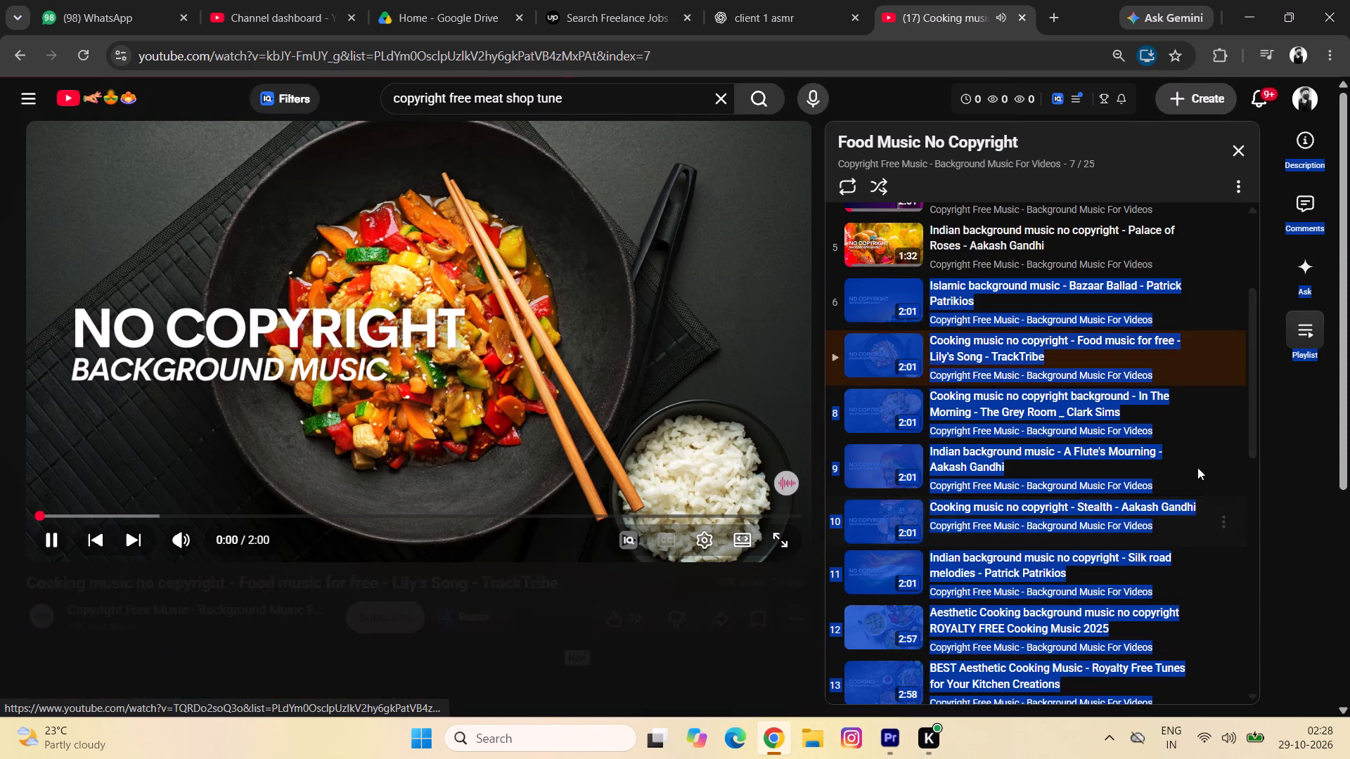
pyautogui.scroll(-3, 1106, 490)
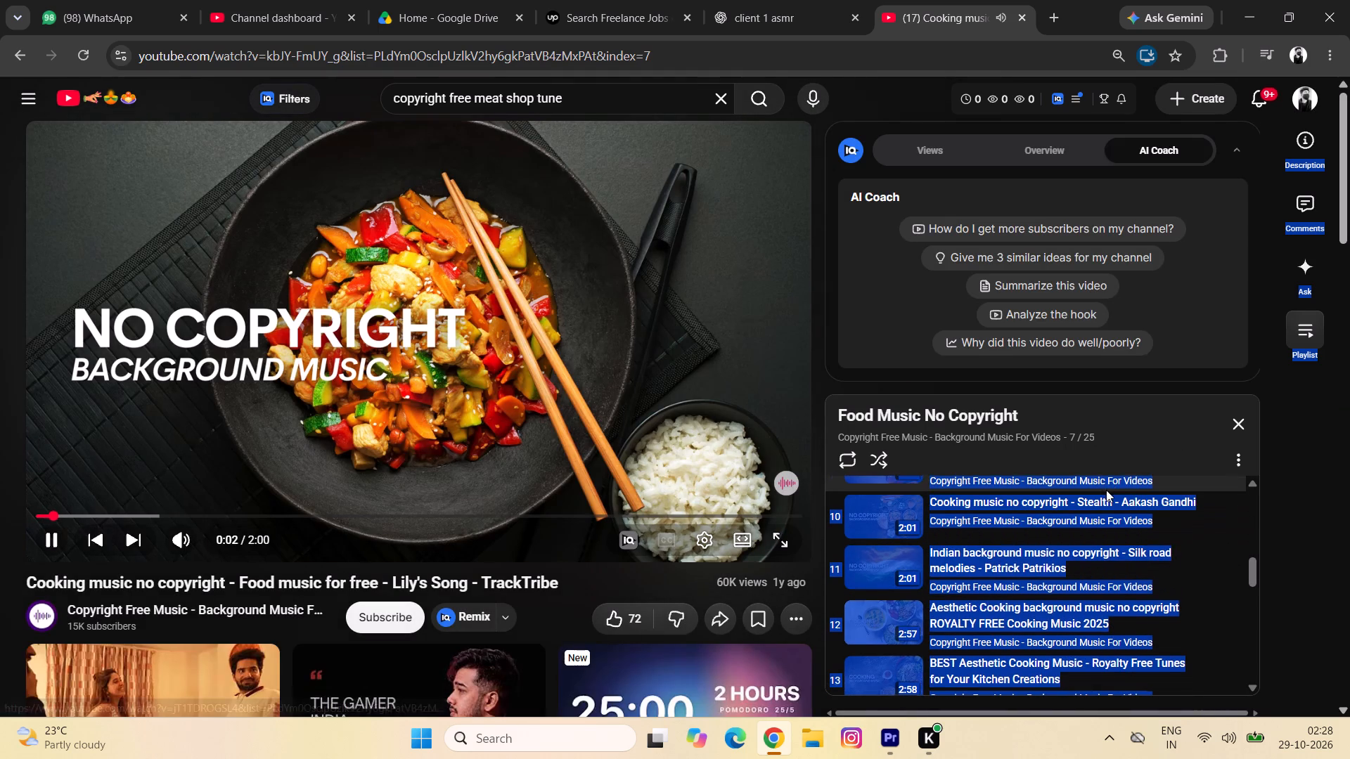
pyautogui.click(1101, 571)
pyautogui.click(1326, 570)
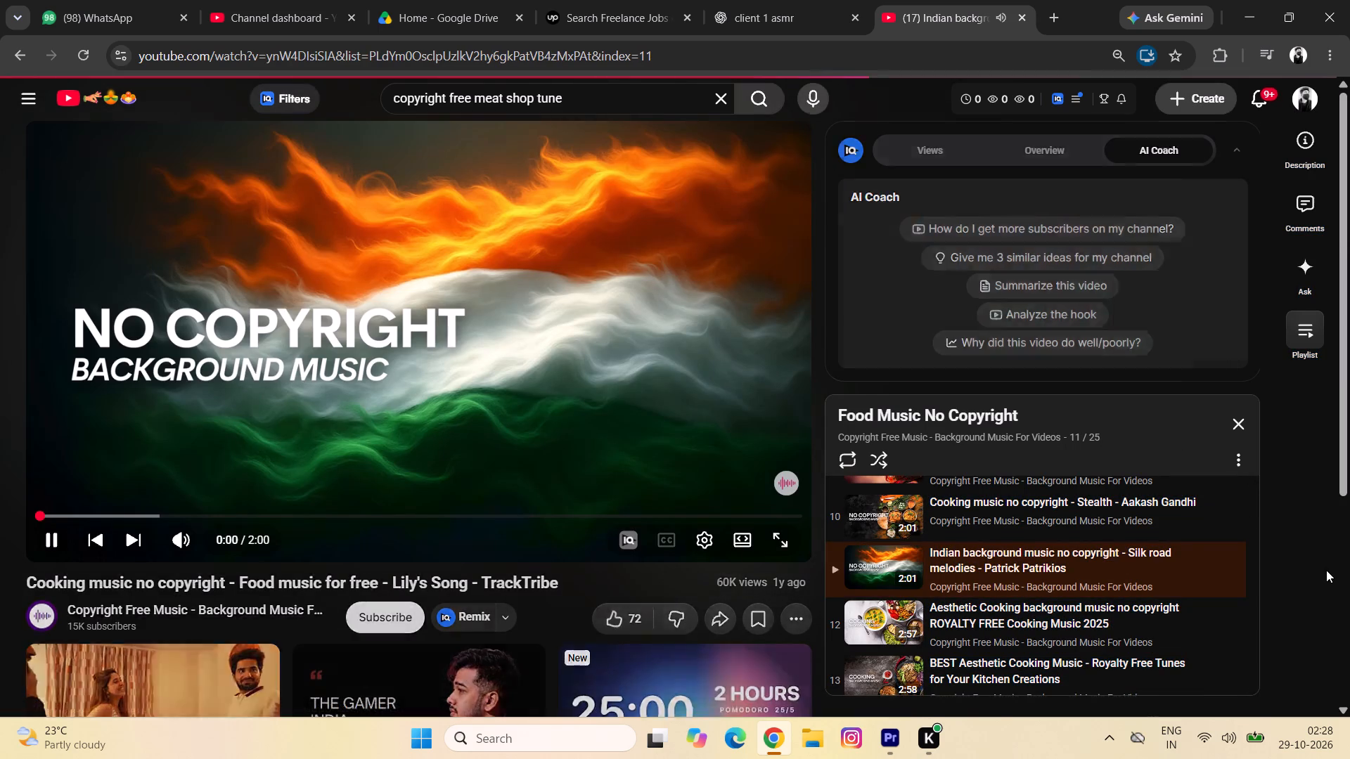
# Sample three cooking tracks in turn: Aesthetic Cooking 2025 (number 12), BEST Aesthetic Cooking Music (number 13) and the 2:10 Aesthetic Cooking track (number 15).
pyautogui.click(909, 640)
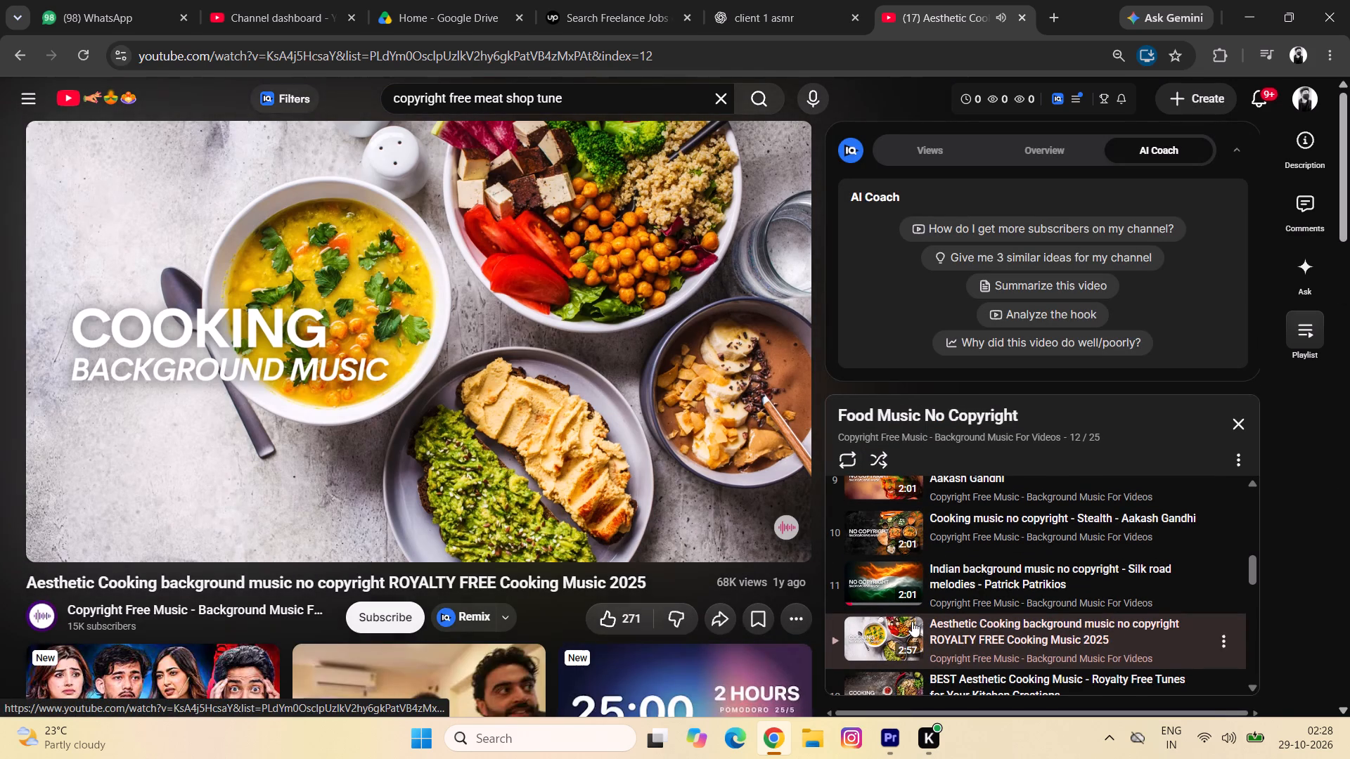
pyautogui.scroll(2, 953, 564)
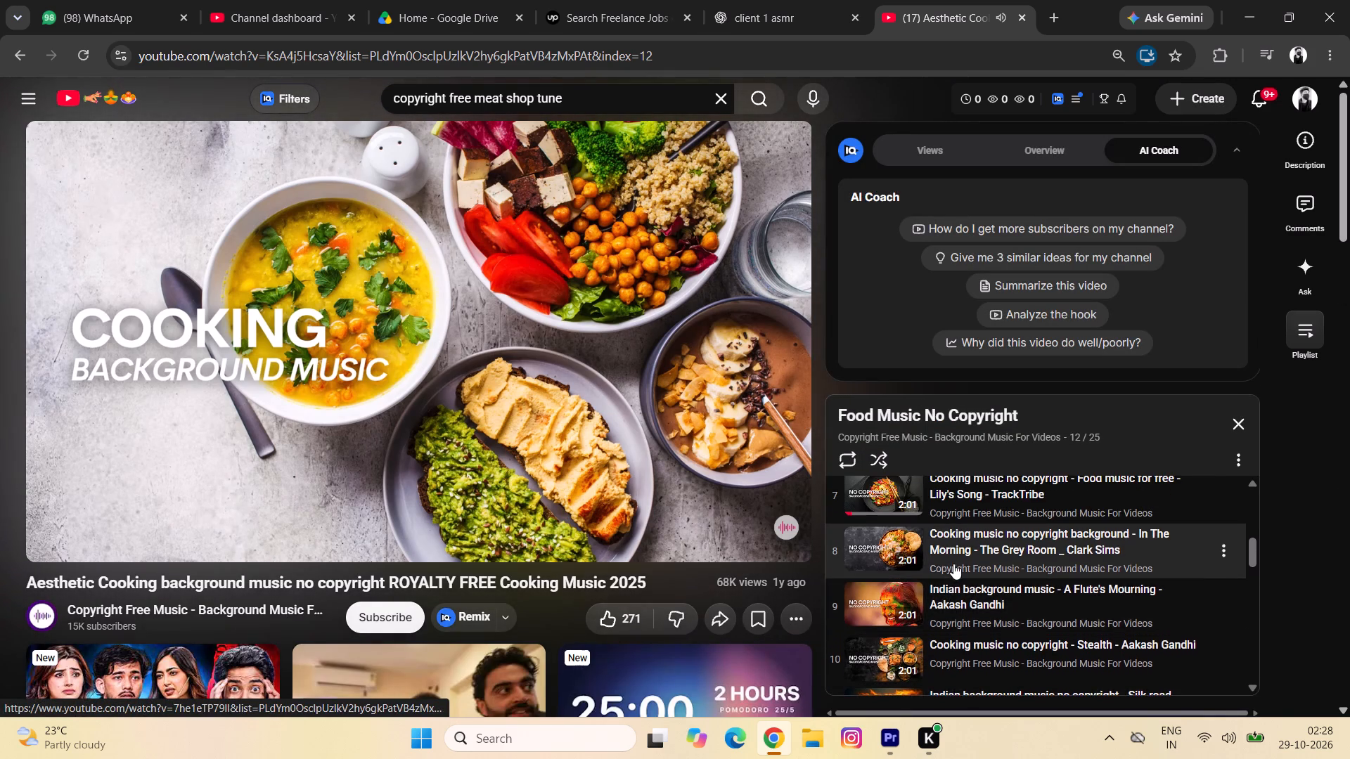
pyautogui.scroll(-3, 953, 564)
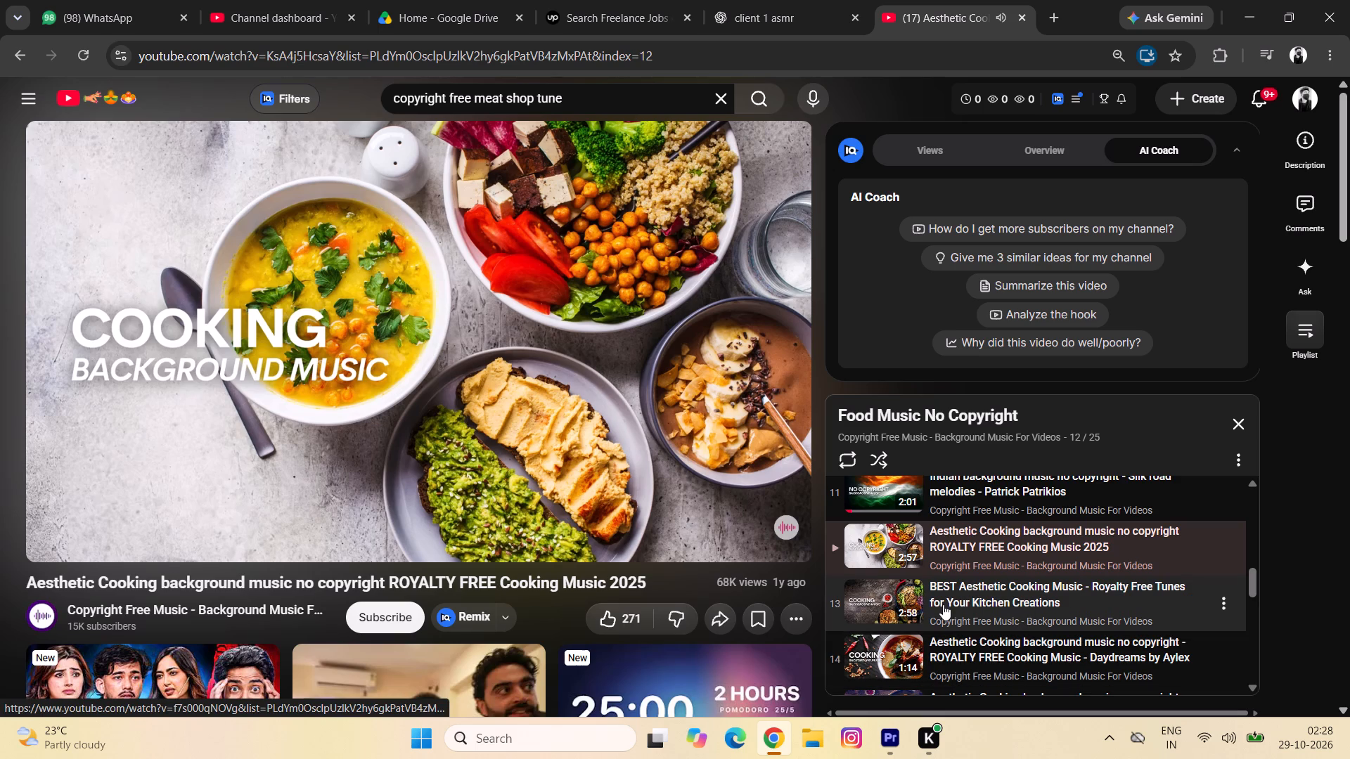
pyautogui.click(892, 604)
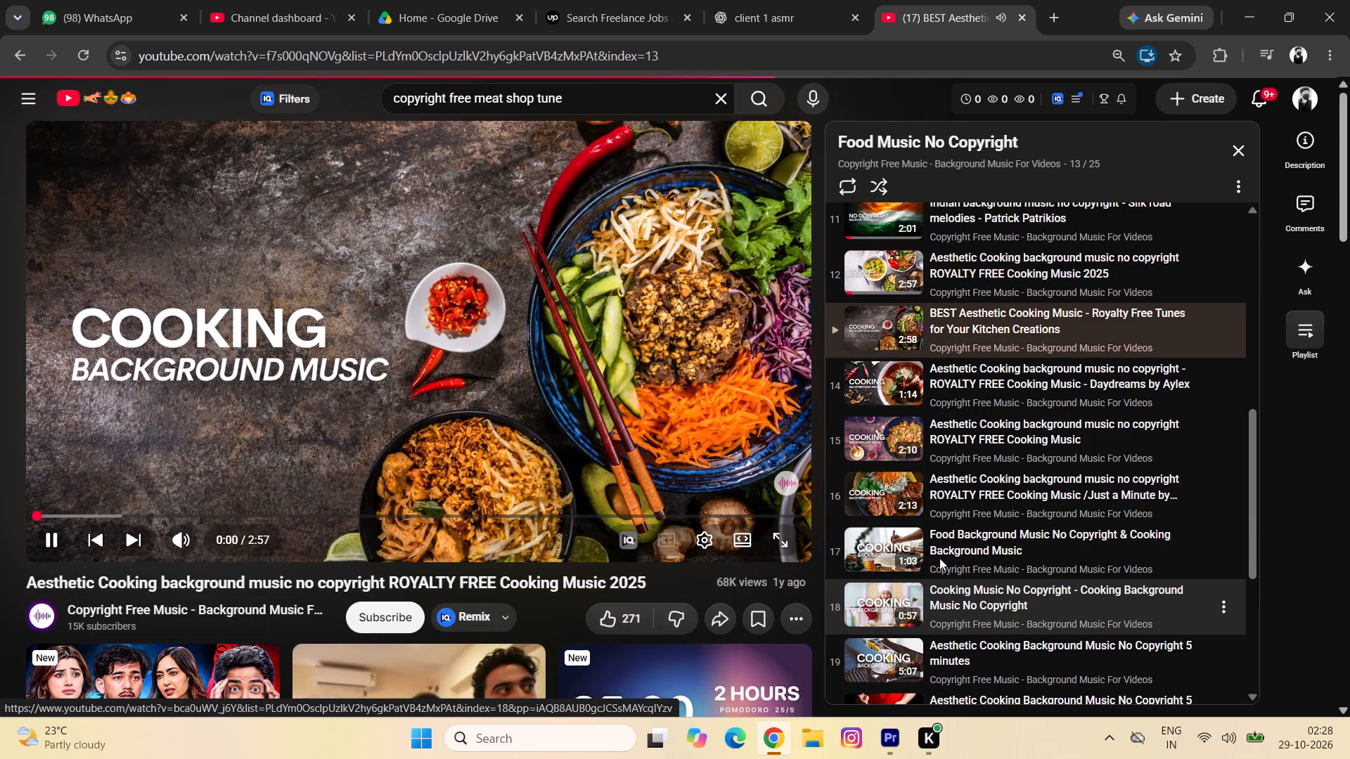
pyautogui.scroll(-2, 963, 555)
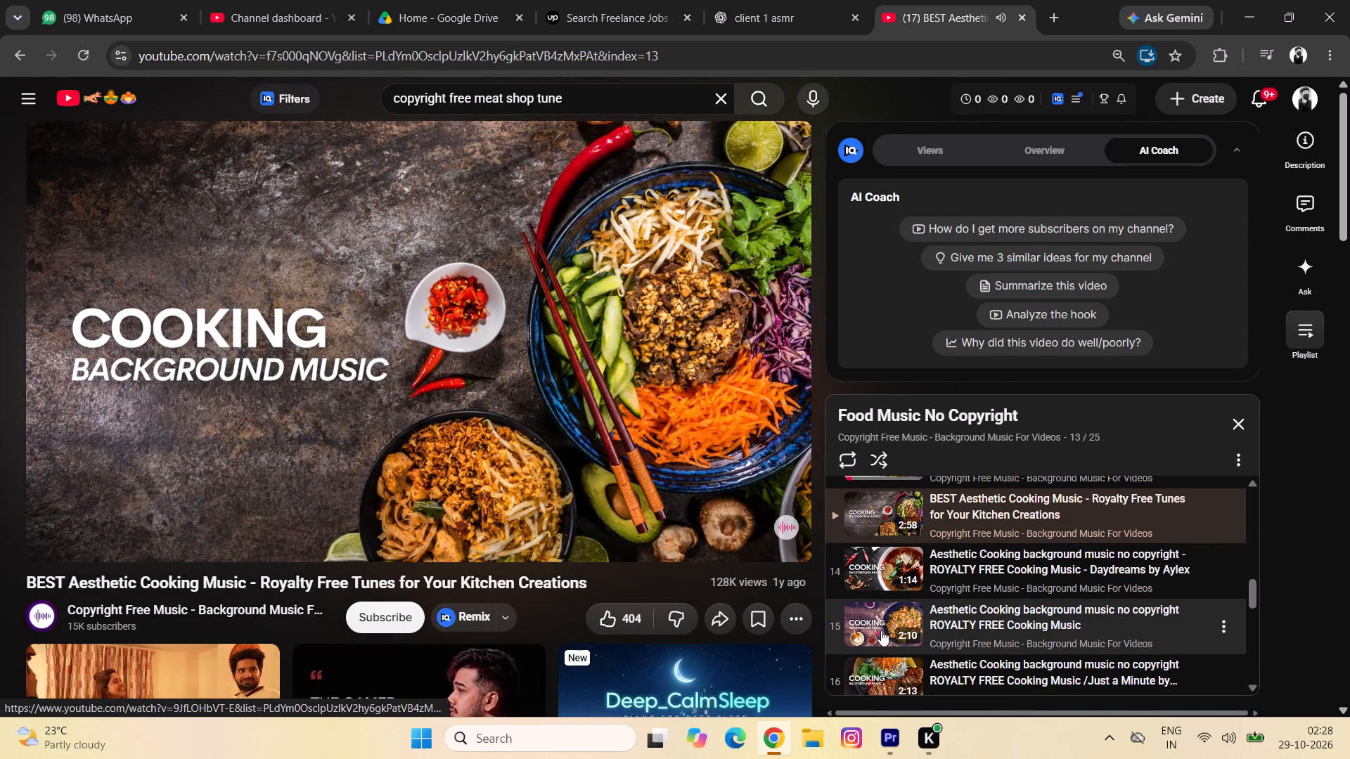
pyautogui.click(881, 630)
# Start the playlist's Aesthetic Cooking Just a Minute track, then play the Premiere sequence onward to 00:00:43:09 against it.
pyautogui.scroll(-1, 982, 573)
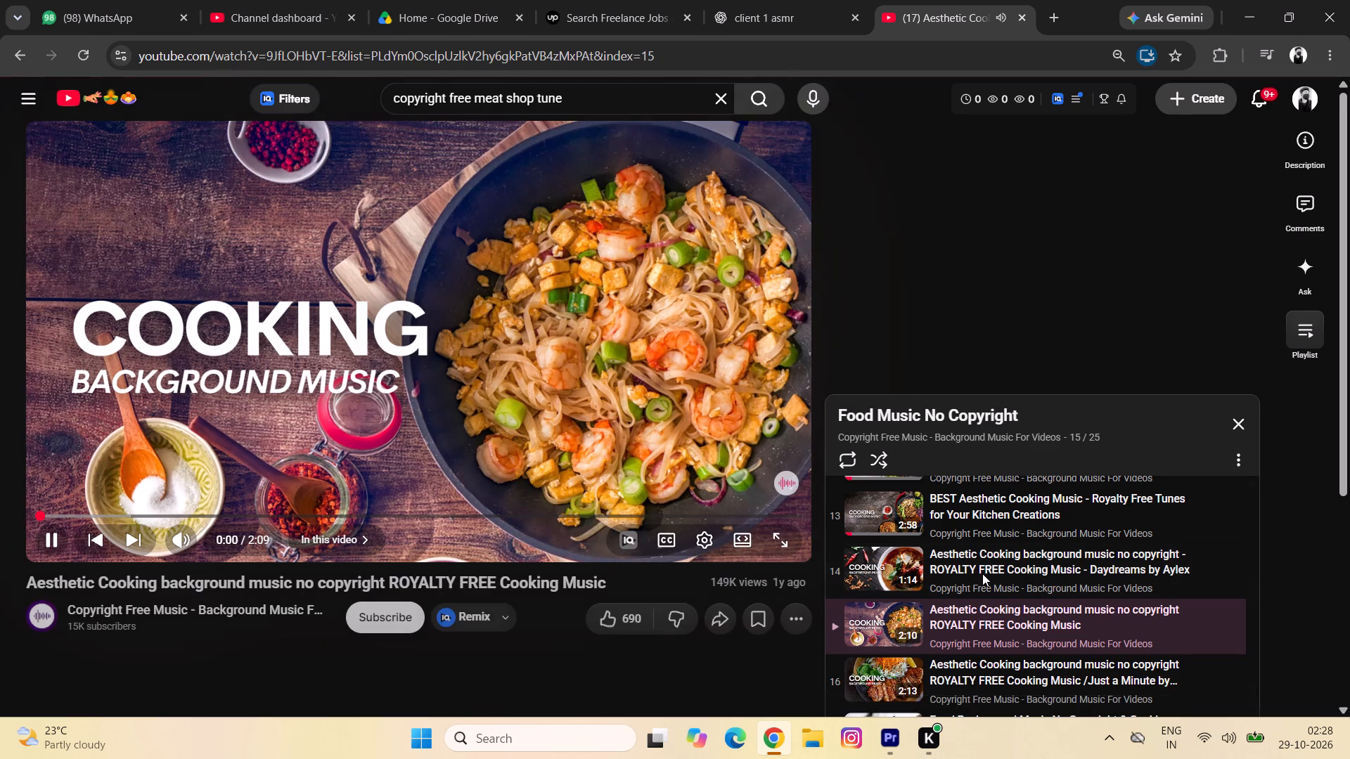
pyautogui.scroll(-2, 982, 573)
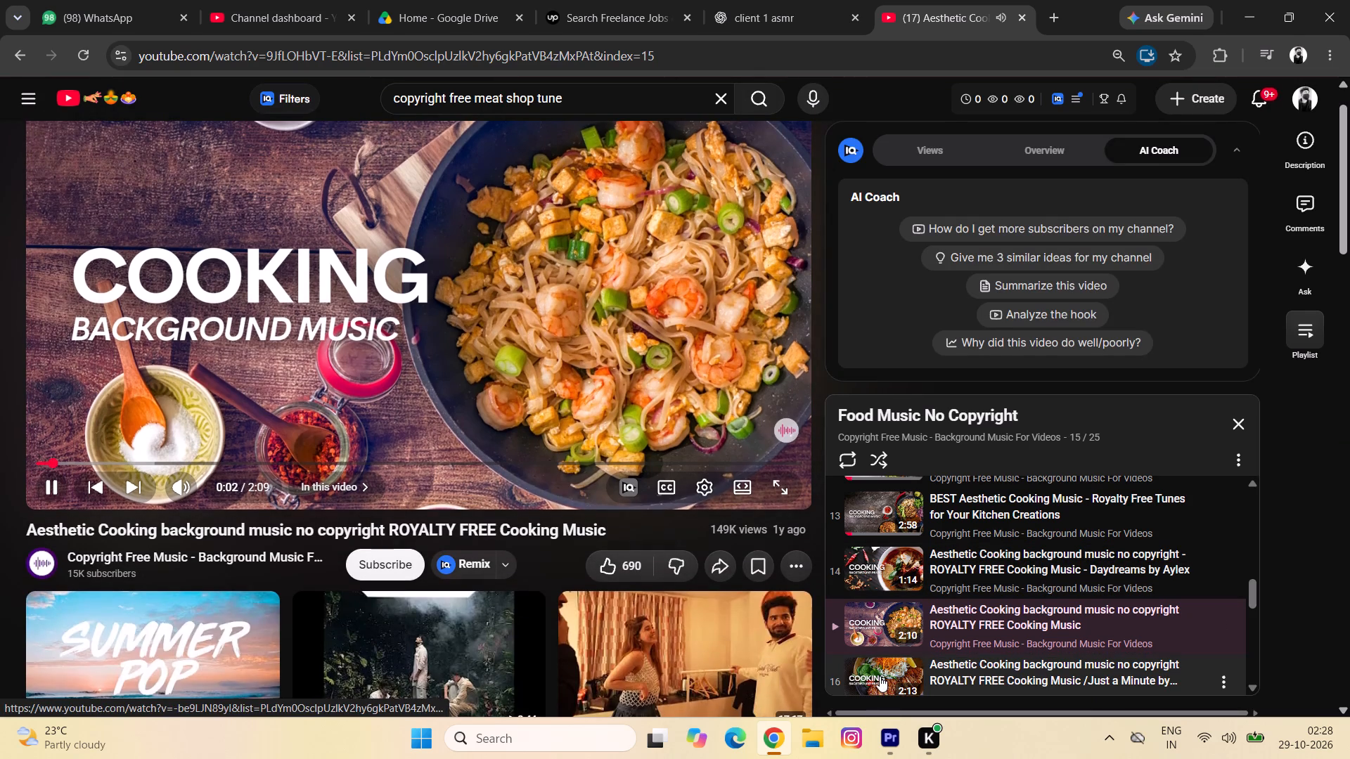
pyautogui.click(880, 676)
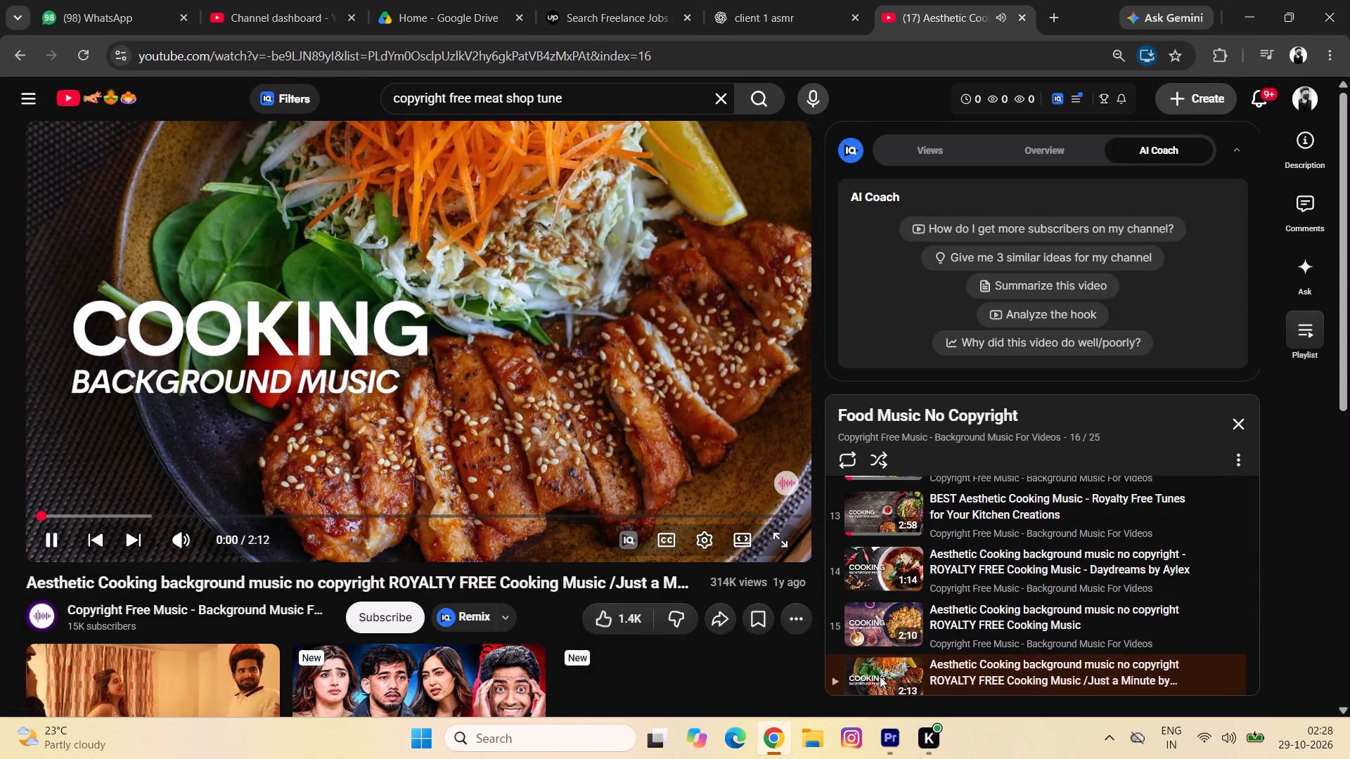
pyautogui.scroll(-1, 1006, 599)
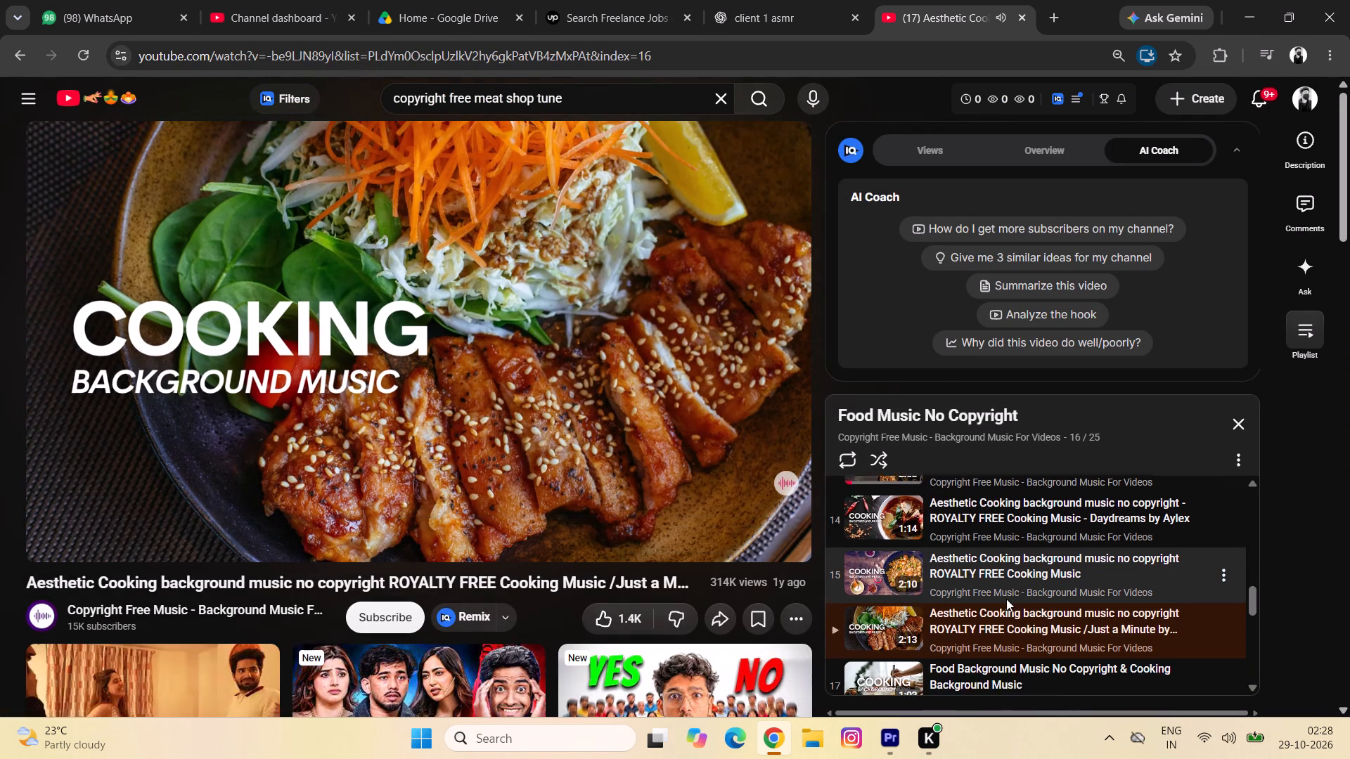
pyautogui.scroll(-1, 1006, 599)
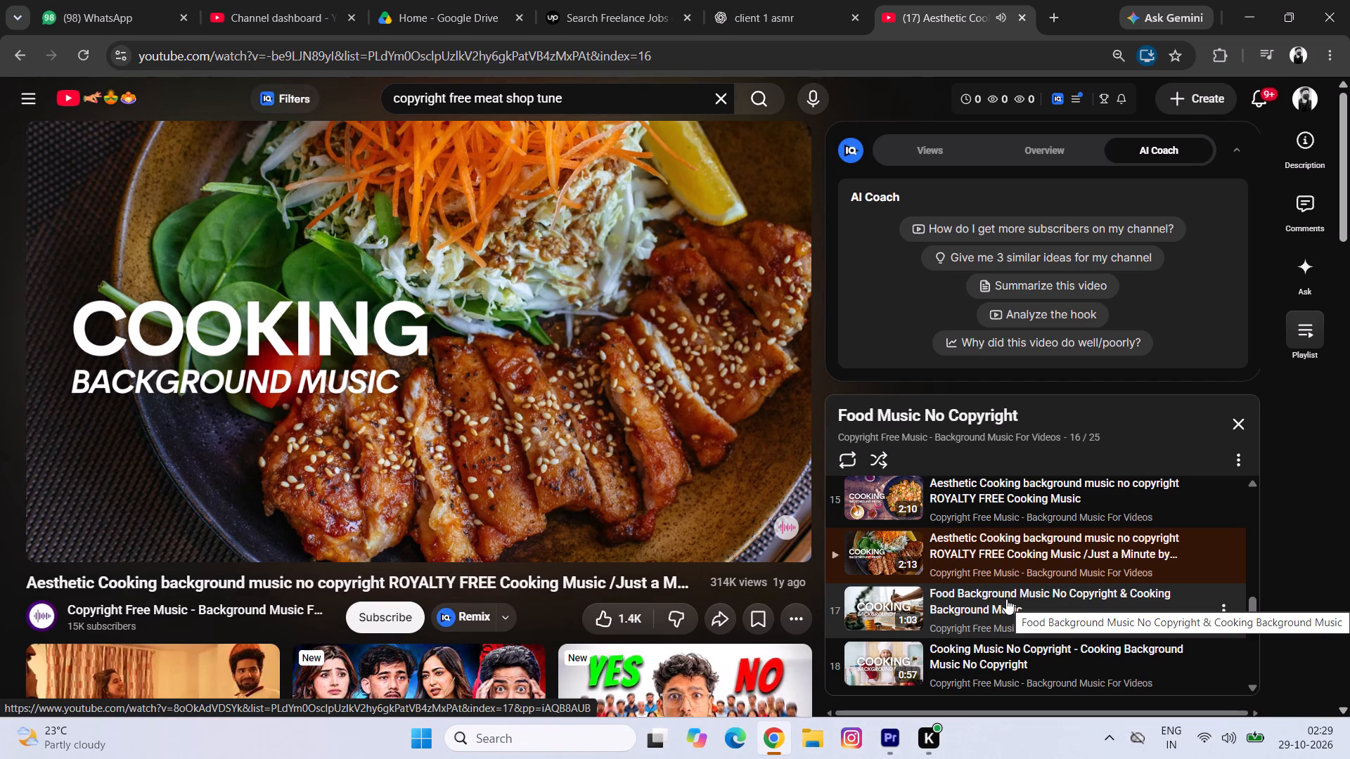
pyautogui.click(896, 728)
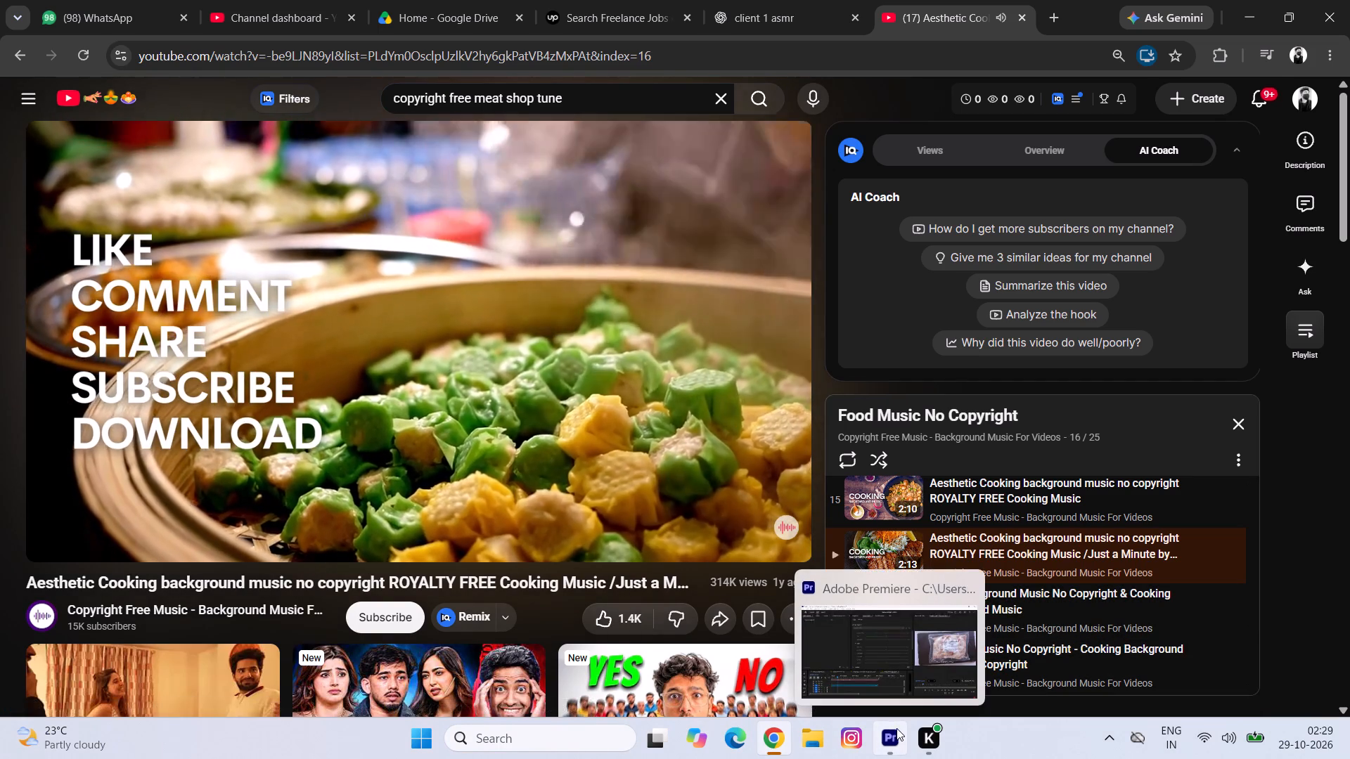
pyautogui.press('space')
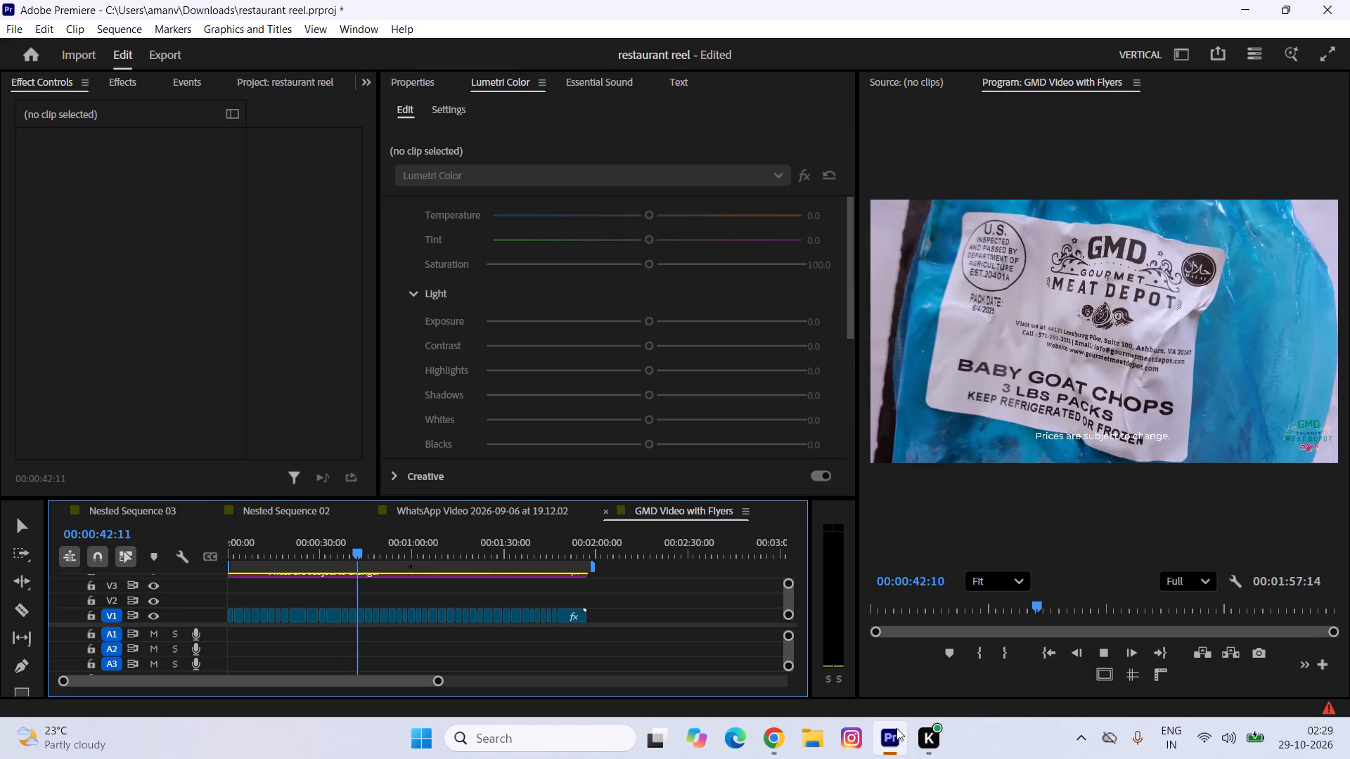
pyautogui.press('space')
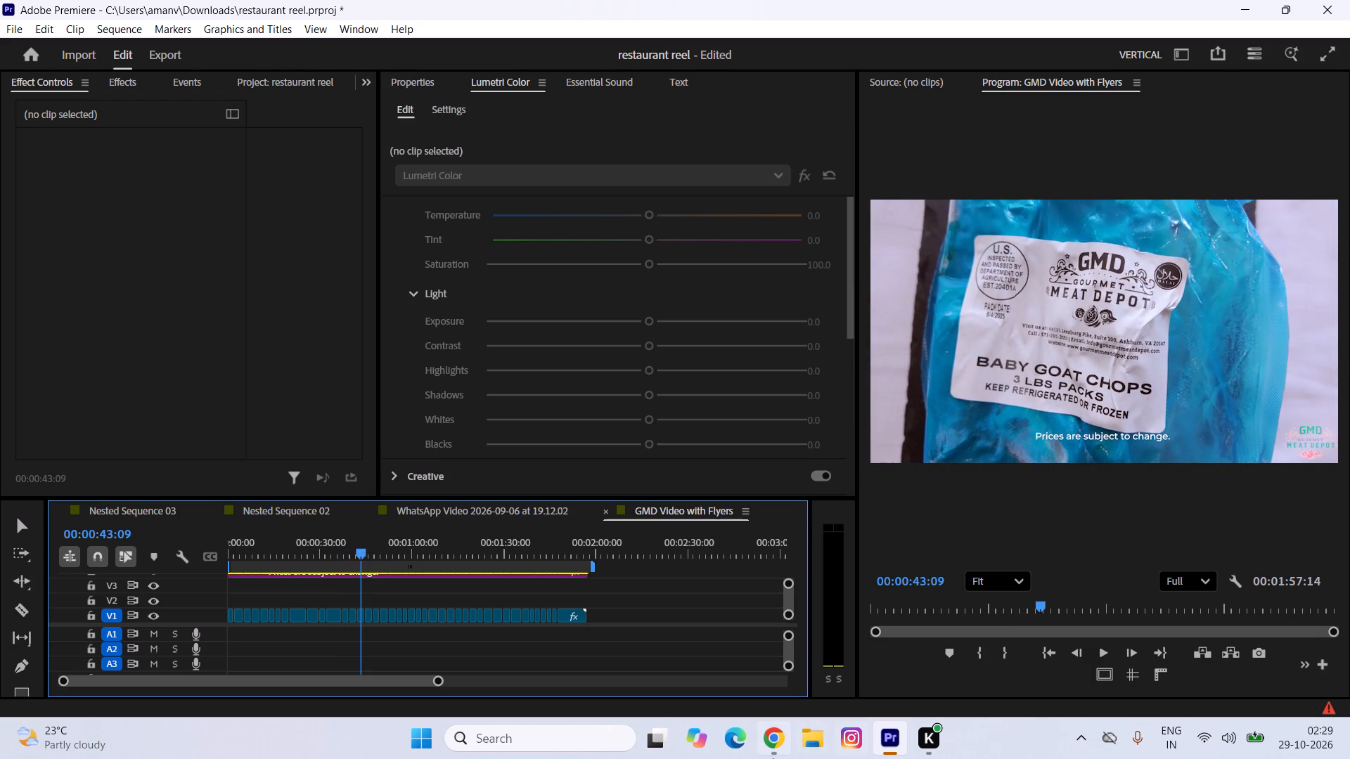
# Start the 5:07 Aesthetic Cooking track (number 19) in Chrome, then play the Premiere sequence from its start to 00:00:18:05 against it.
pyautogui.click(774, 732)
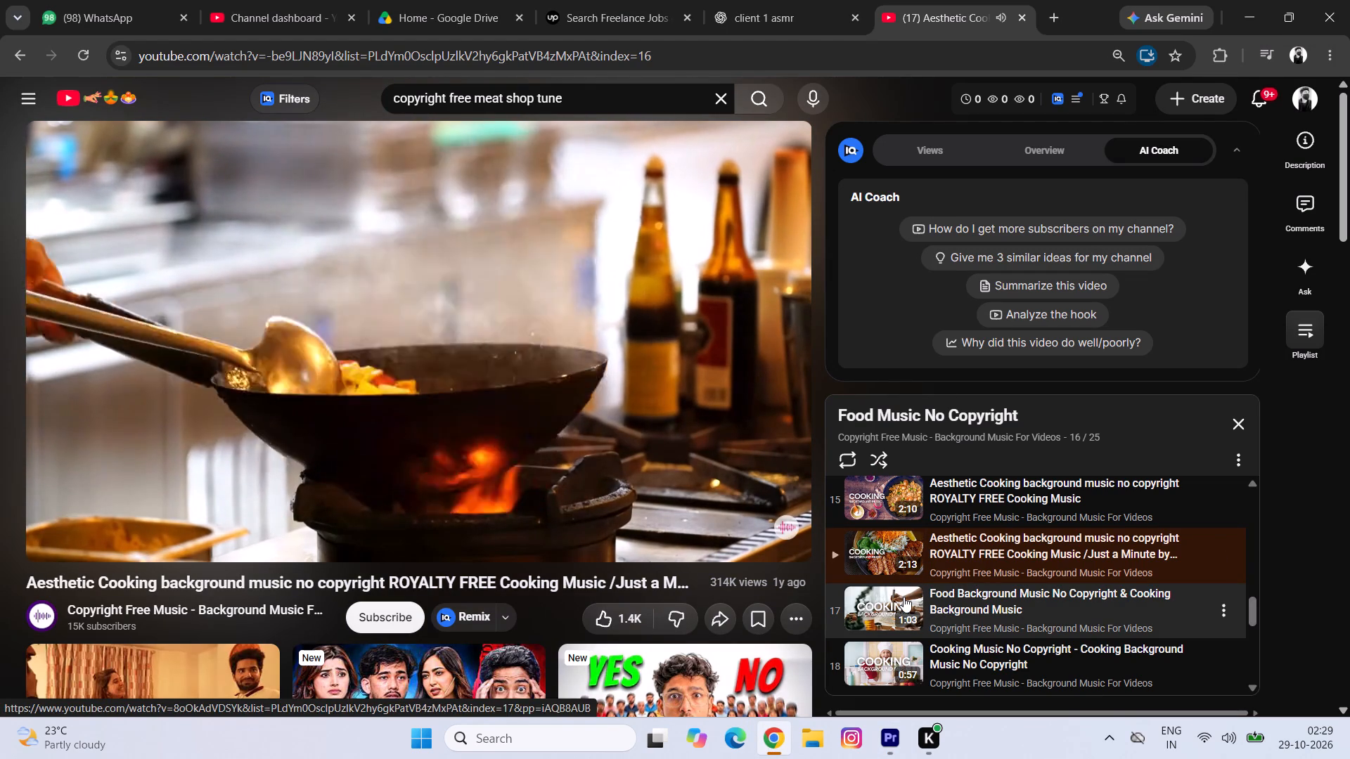
pyautogui.scroll(-2, 985, 544)
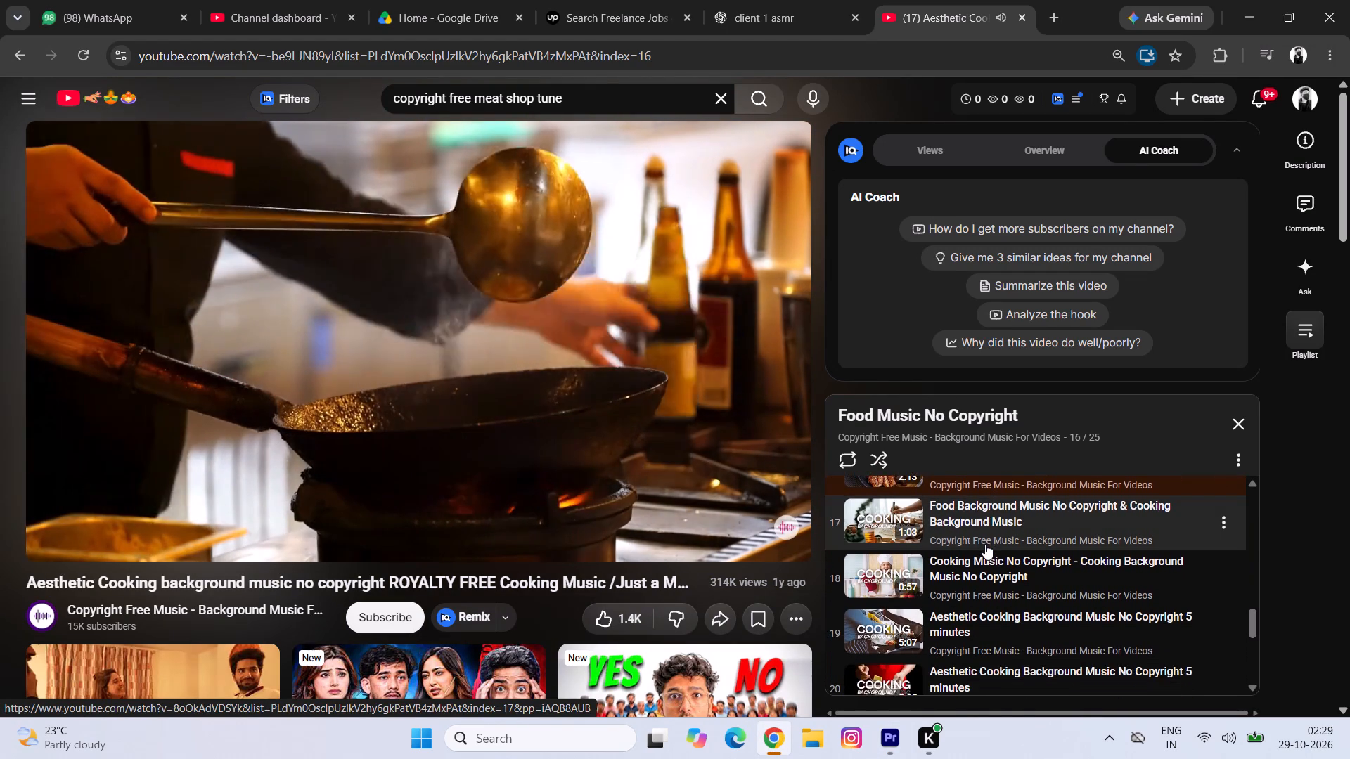
pyautogui.scroll(-1, 985, 544)
pyautogui.click(894, 611)
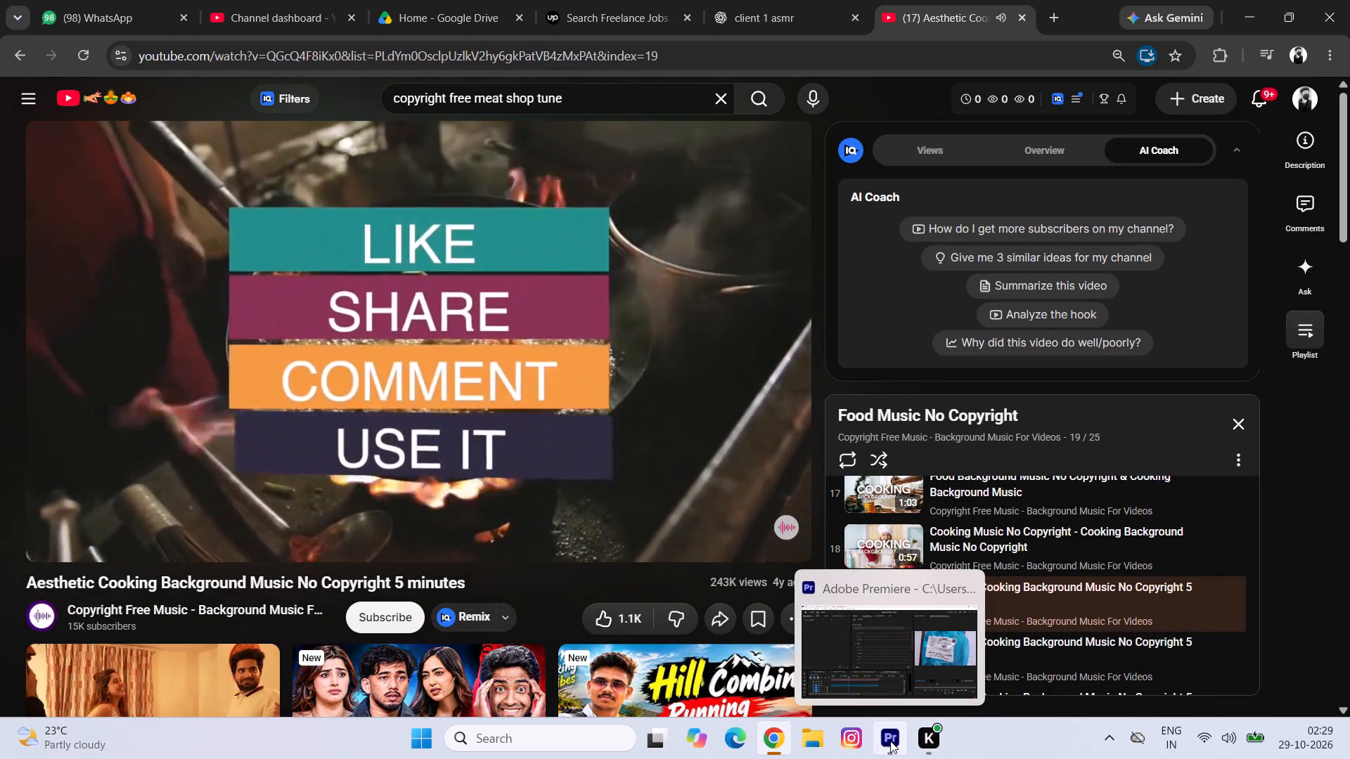
pyautogui.click(893, 739)
pyautogui.press('space')
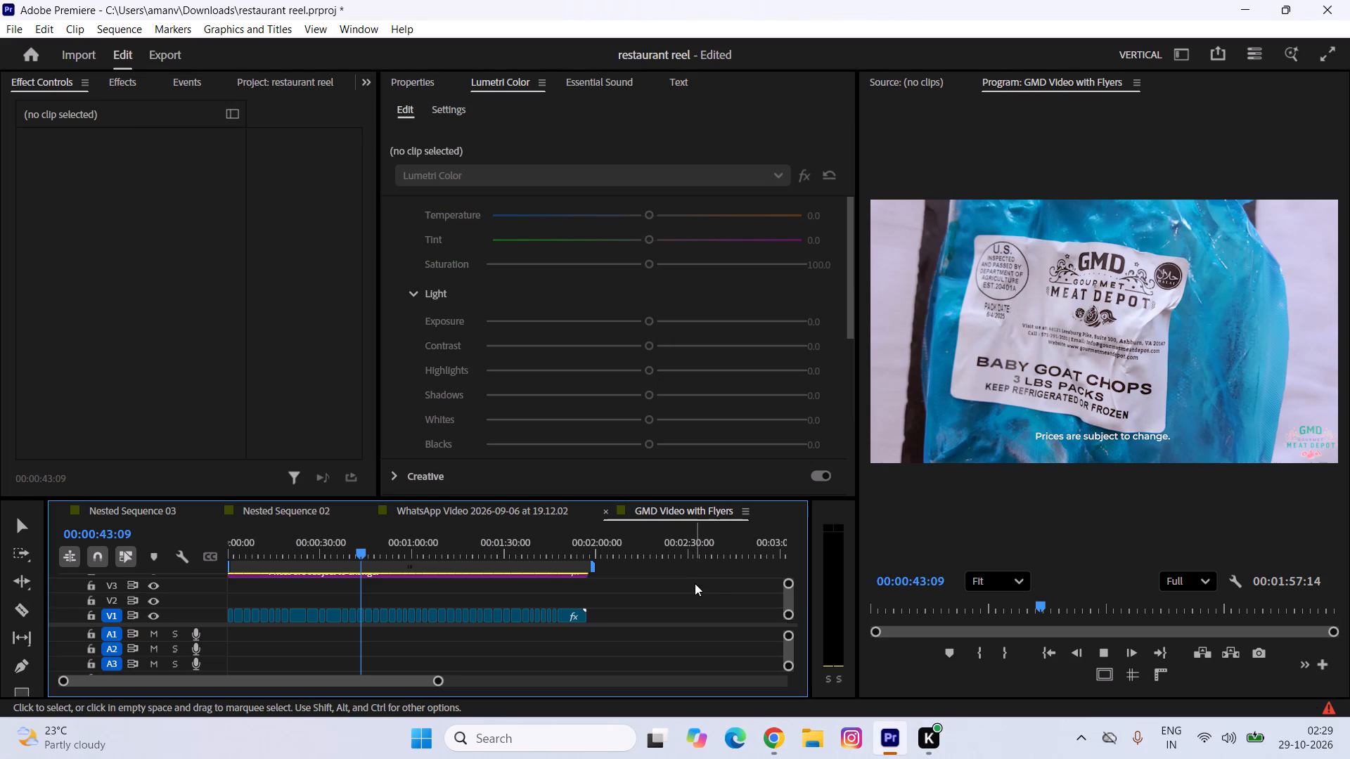
pyautogui.moveTo(375, 557); pyautogui.dragTo(184, 551)
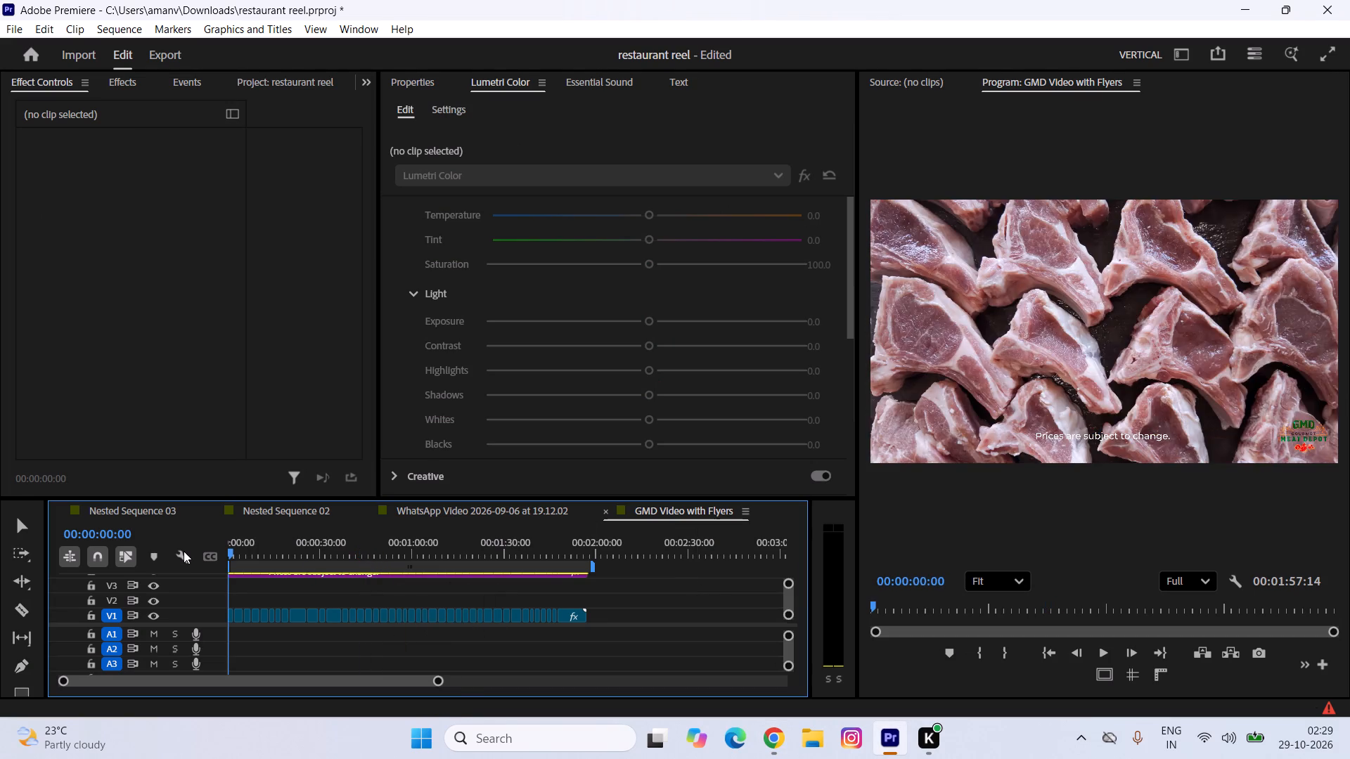
pyautogui.press('space')
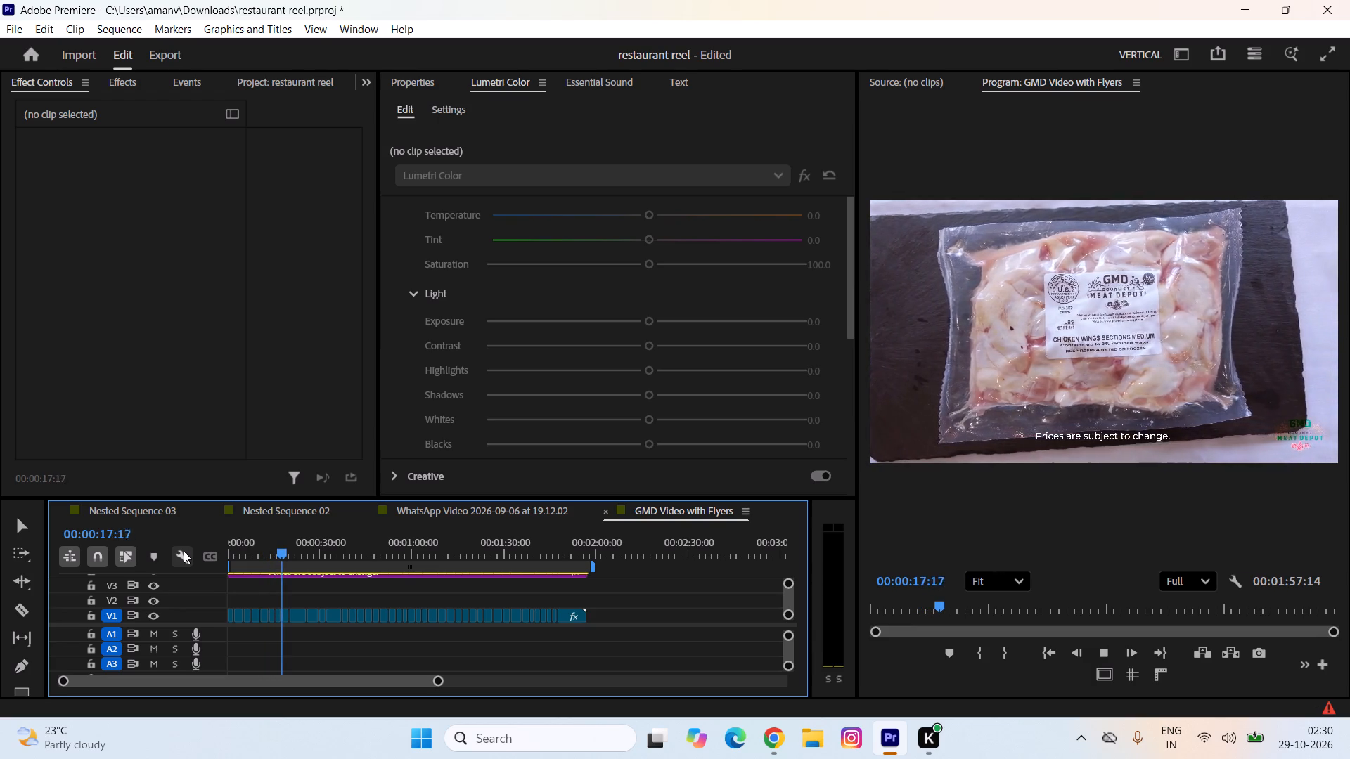
pyautogui.press('space')
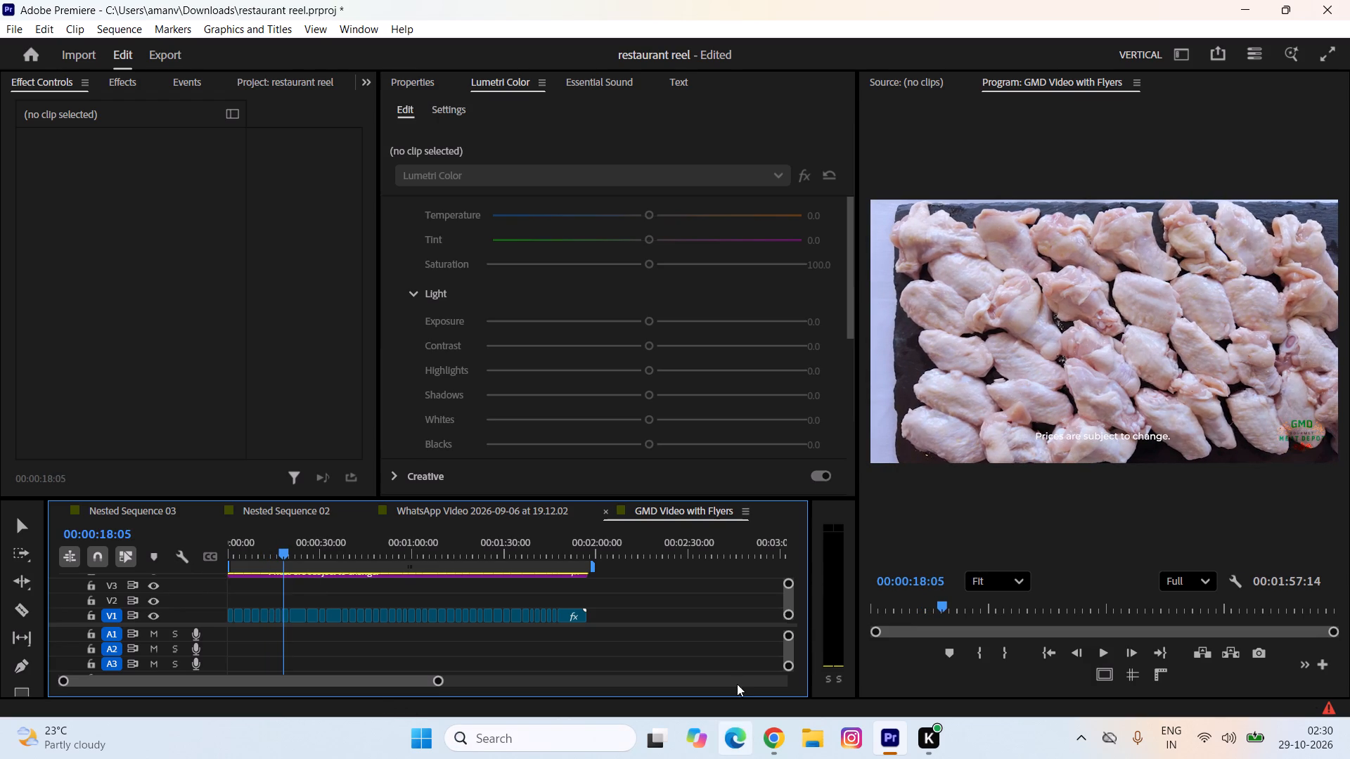
# Start the 5:05 Aesthetic Cooking track (number 20) in Chrome, then play the Premiere sequence from its start to 00:00:12:22 against it.
pyautogui.click(768, 744)
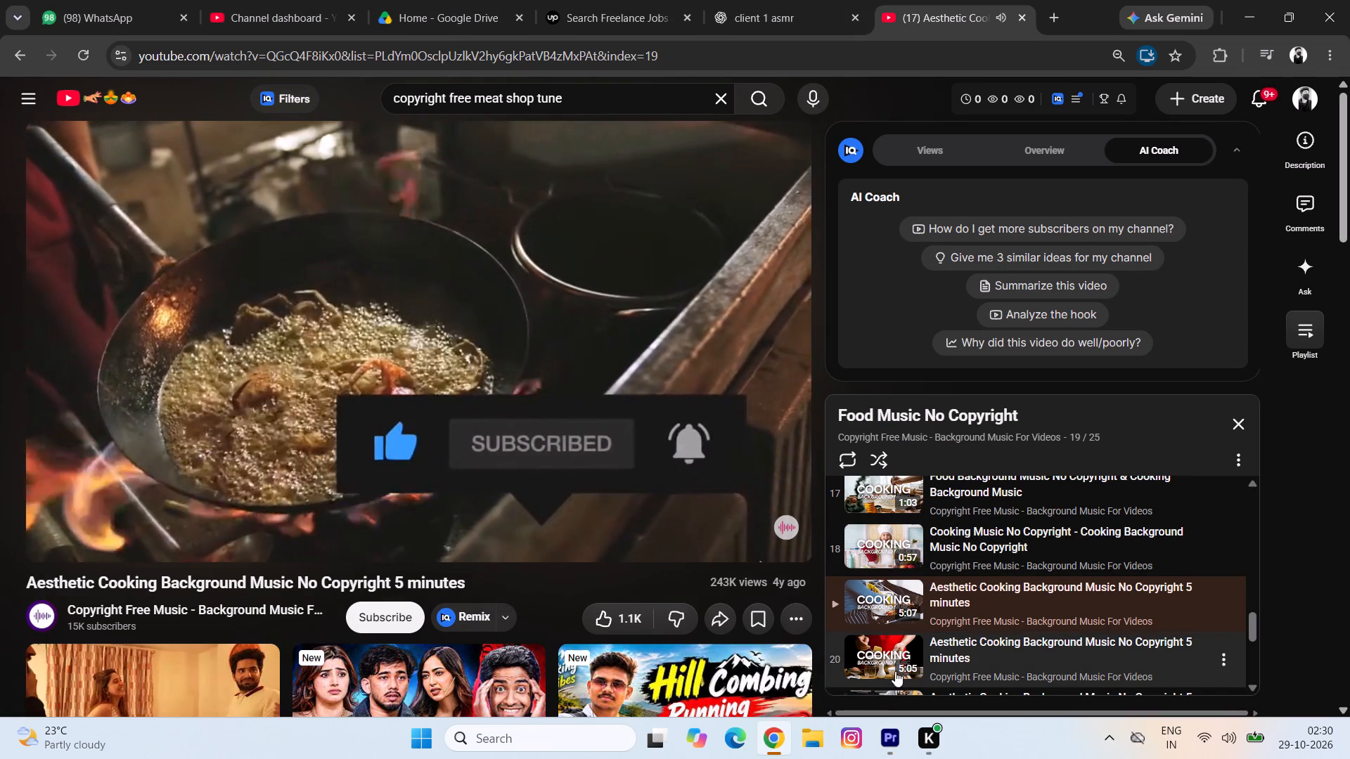
pyautogui.click(897, 667)
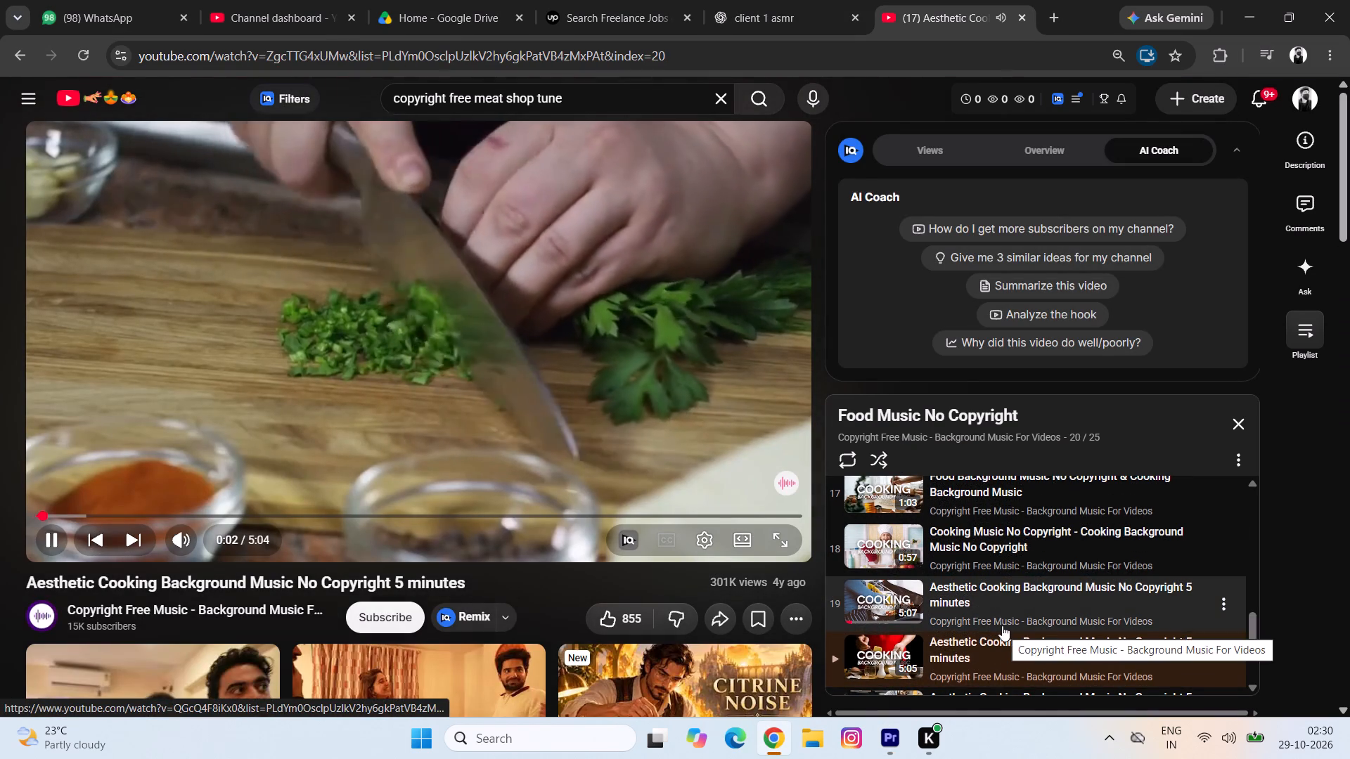
pyautogui.click(887, 742)
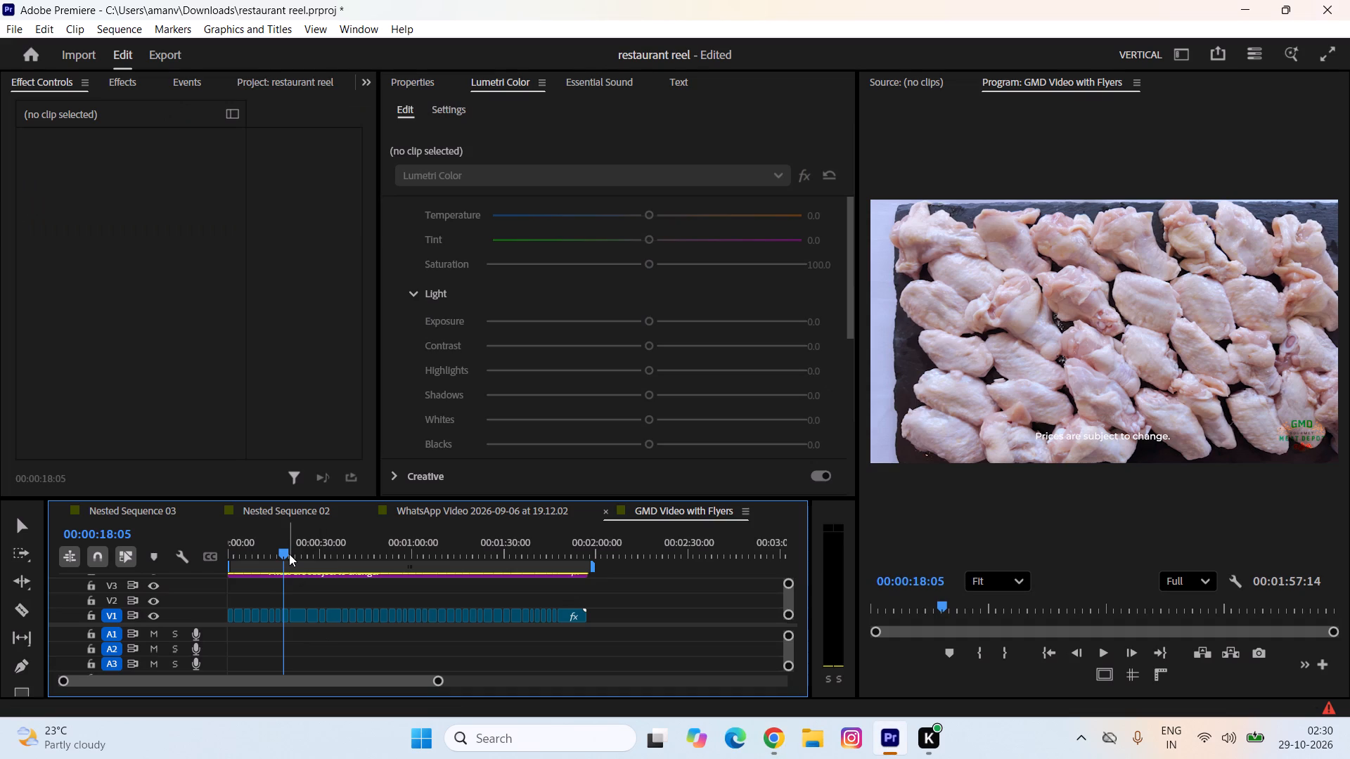
pyautogui.moveTo(289, 554); pyautogui.dragTo(219, 531)
pyautogui.press('space')
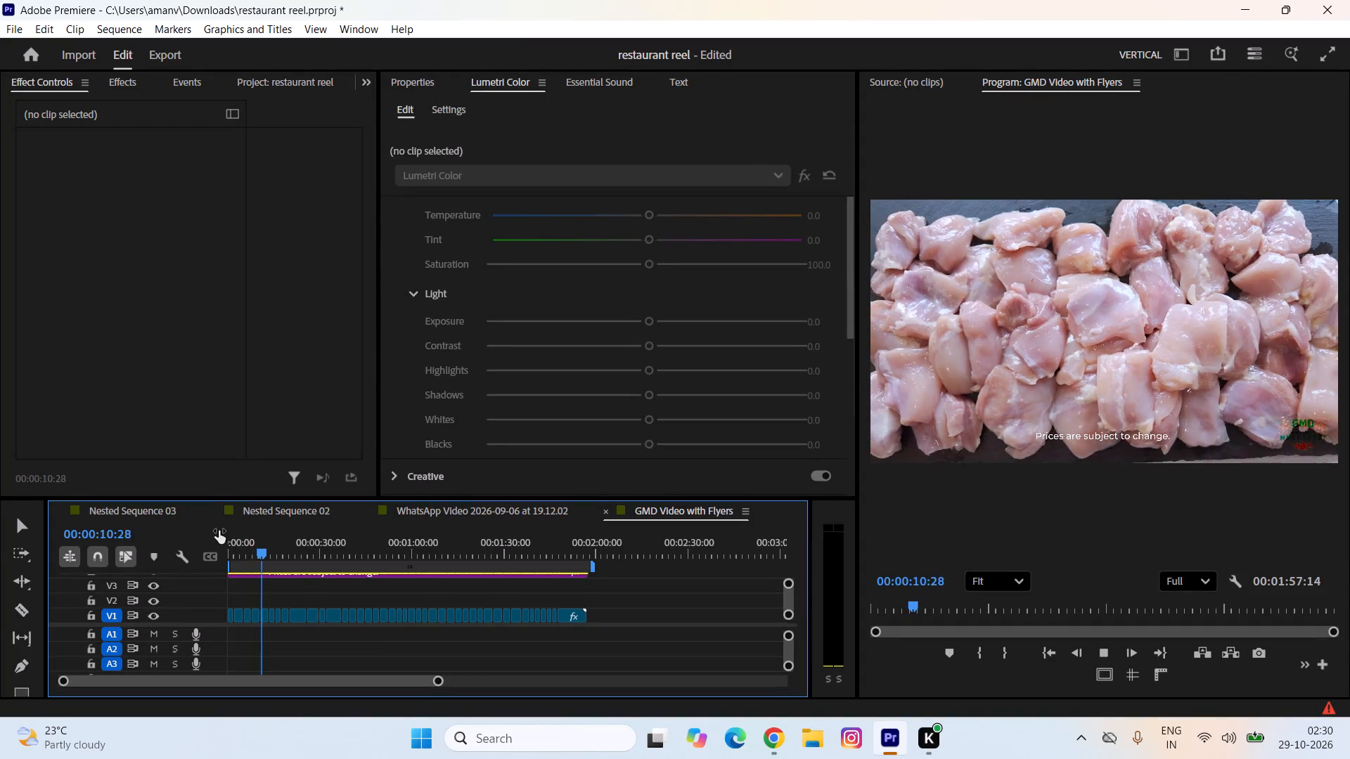
pyautogui.press('space')
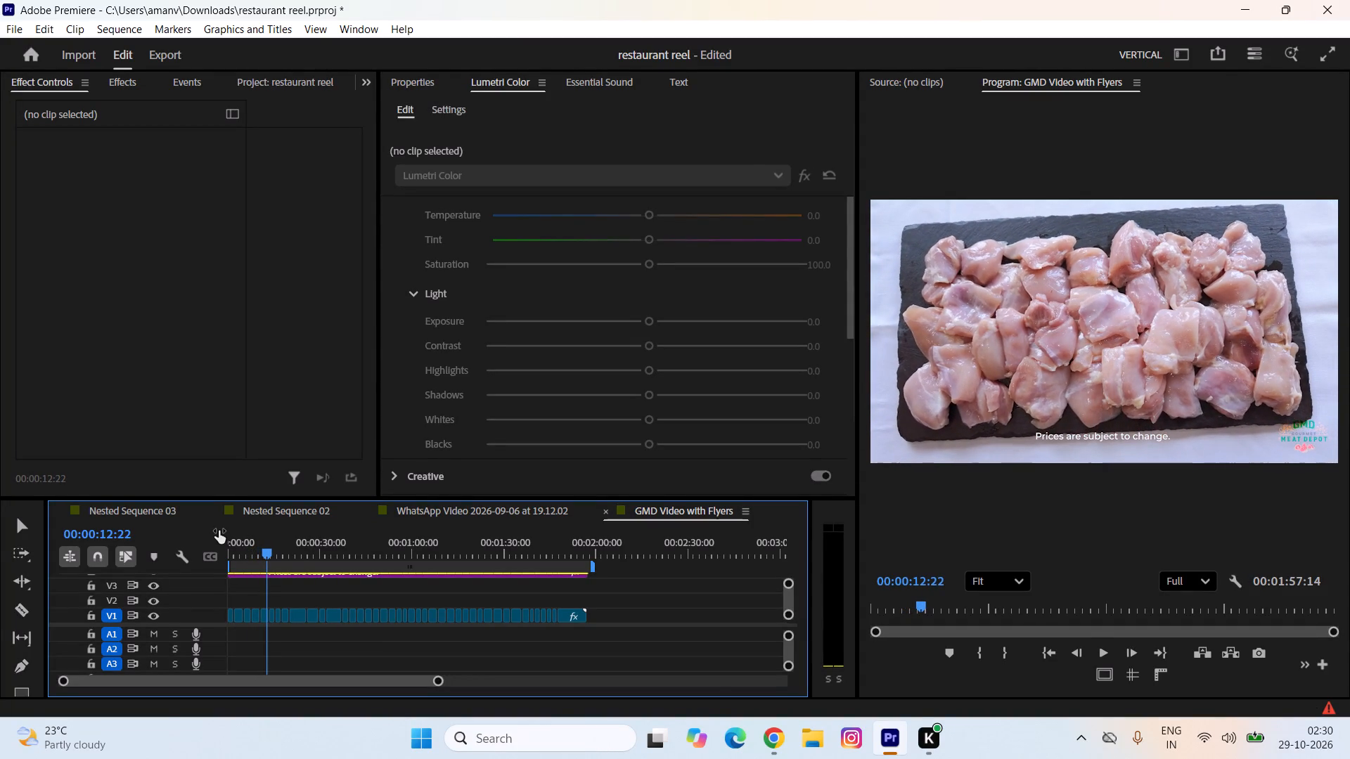
# Start the 5:08 Aesthetic Cooking track (number 21) in Chrome, then play the Premiere sequence onward to 00:00:30:28 against it.
pyautogui.click(778, 735)
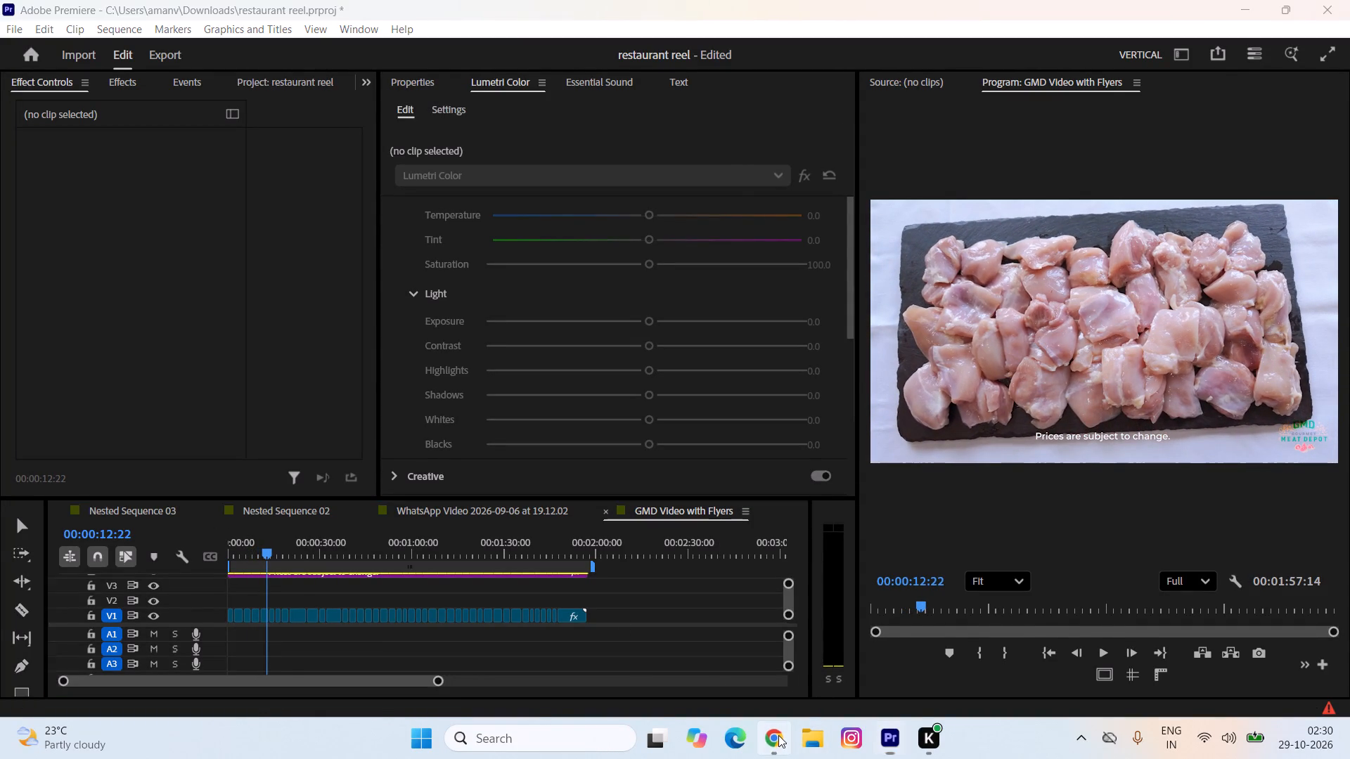
pyautogui.scroll(-1, 1046, 581)
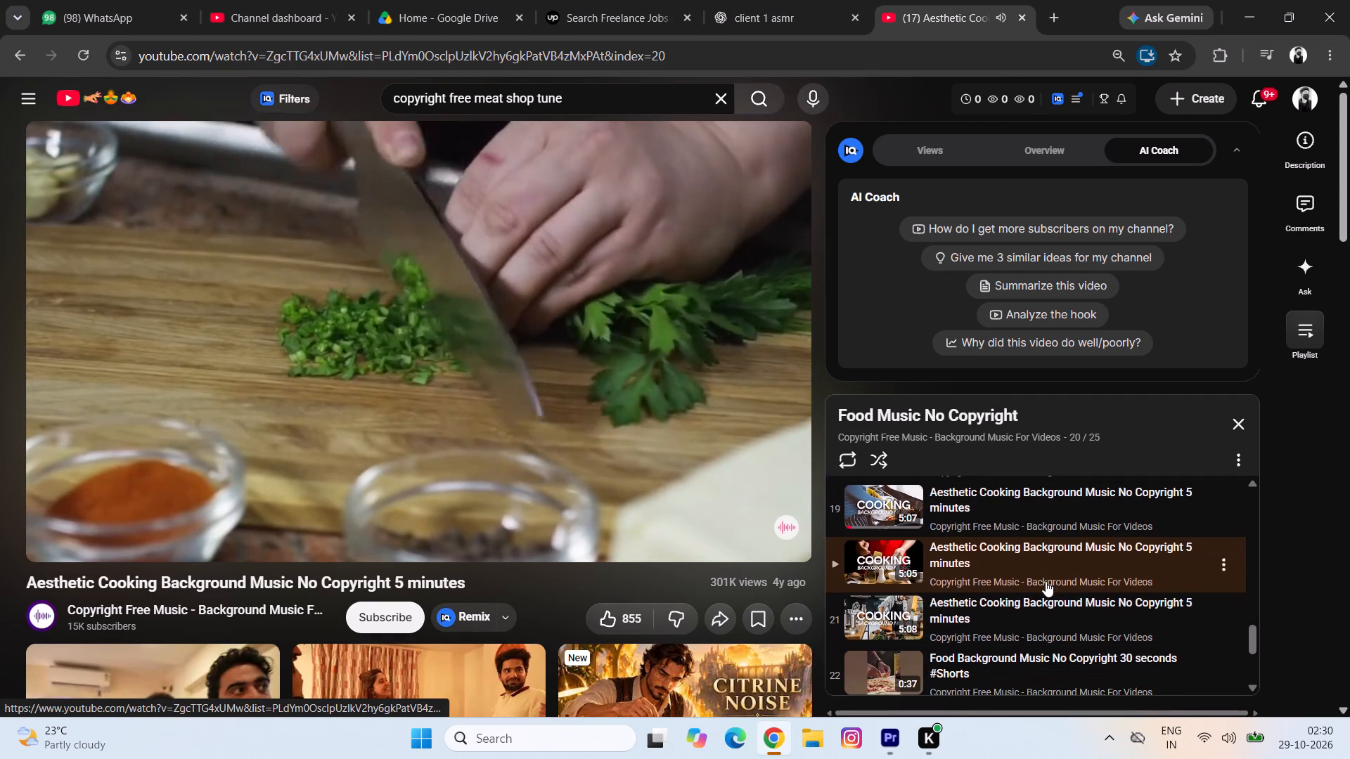
pyautogui.click(930, 615)
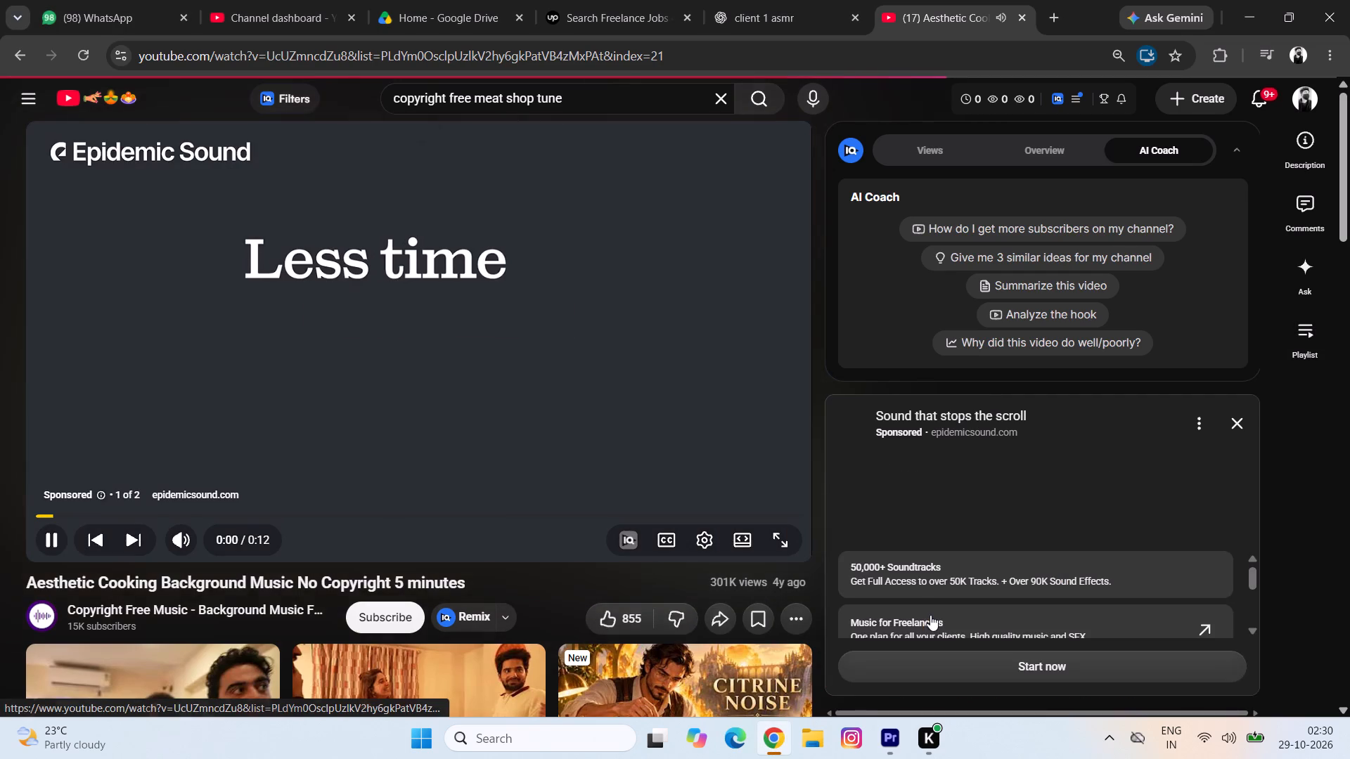
pyautogui.click(1235, 420)
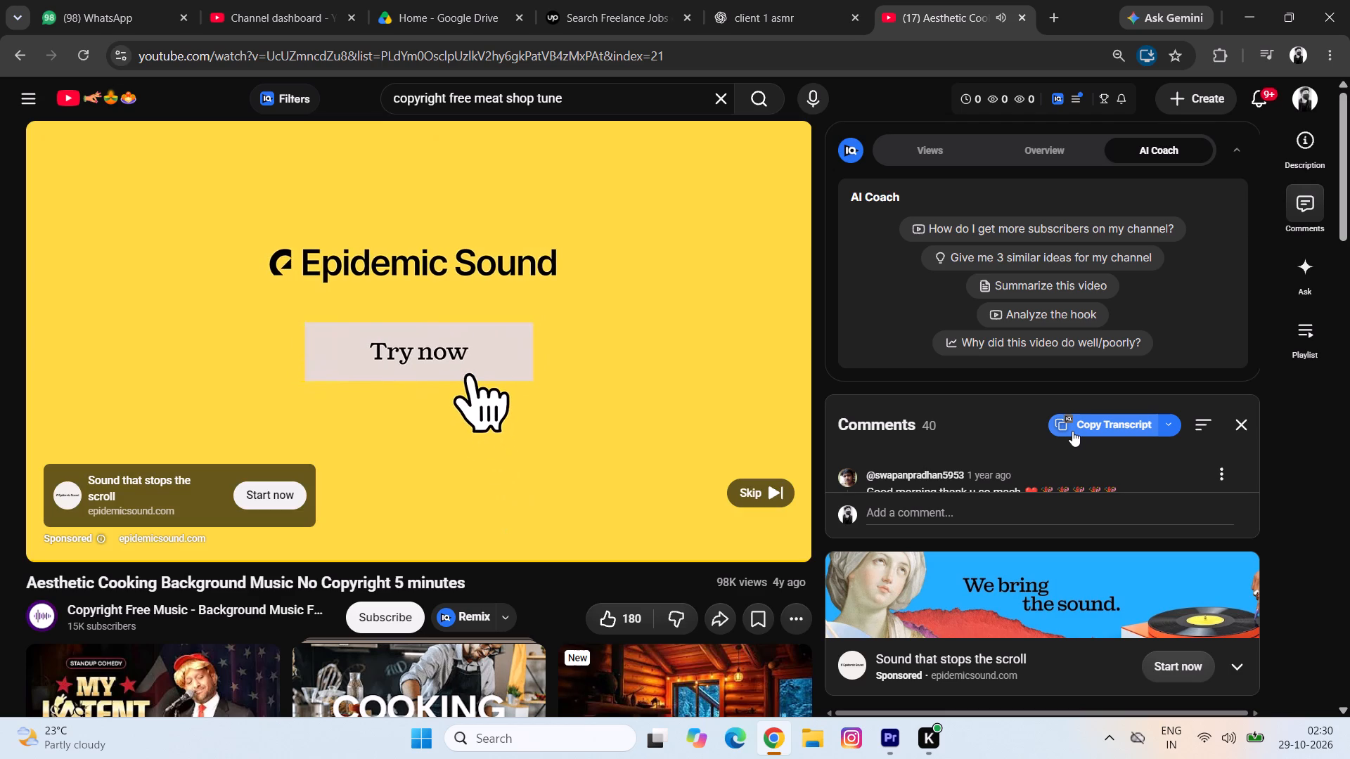
pyautogui.click(779, 503)
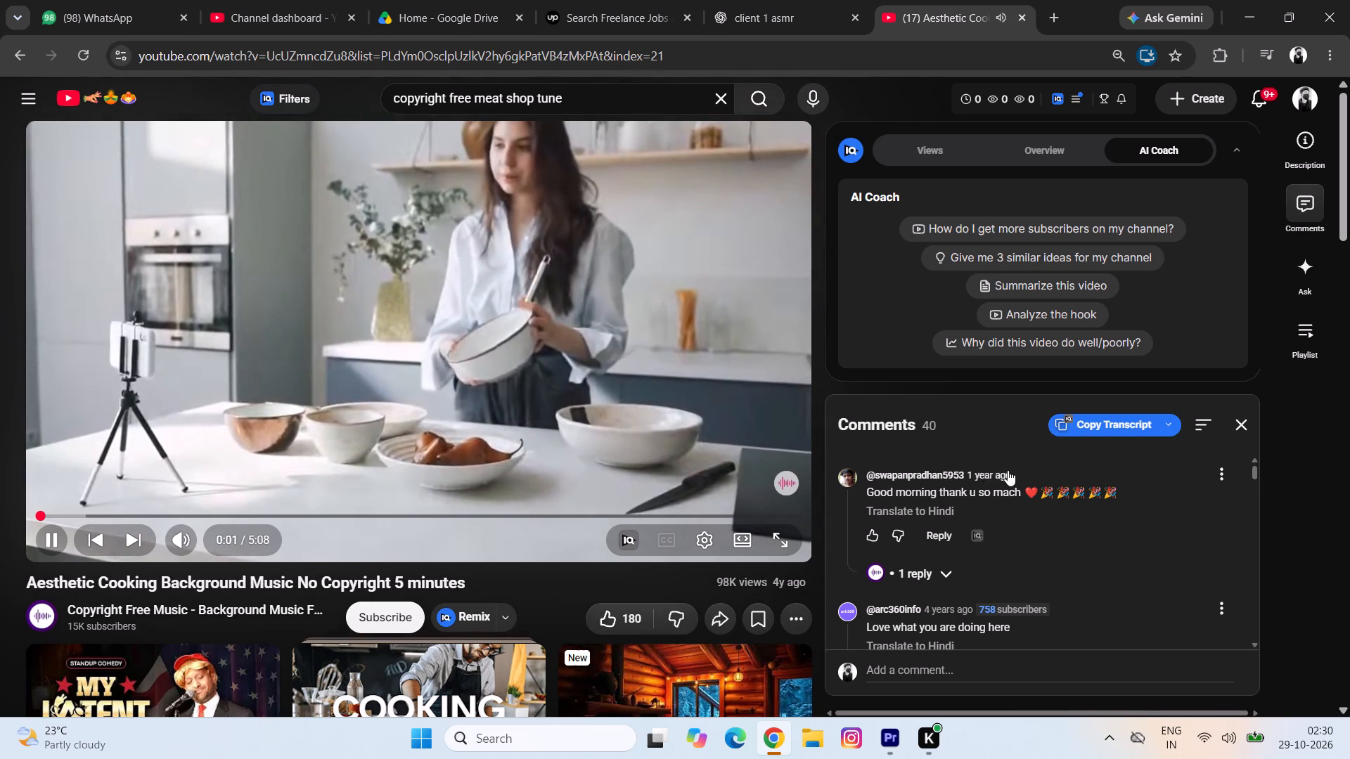
pyautogui.click(1237, 422)
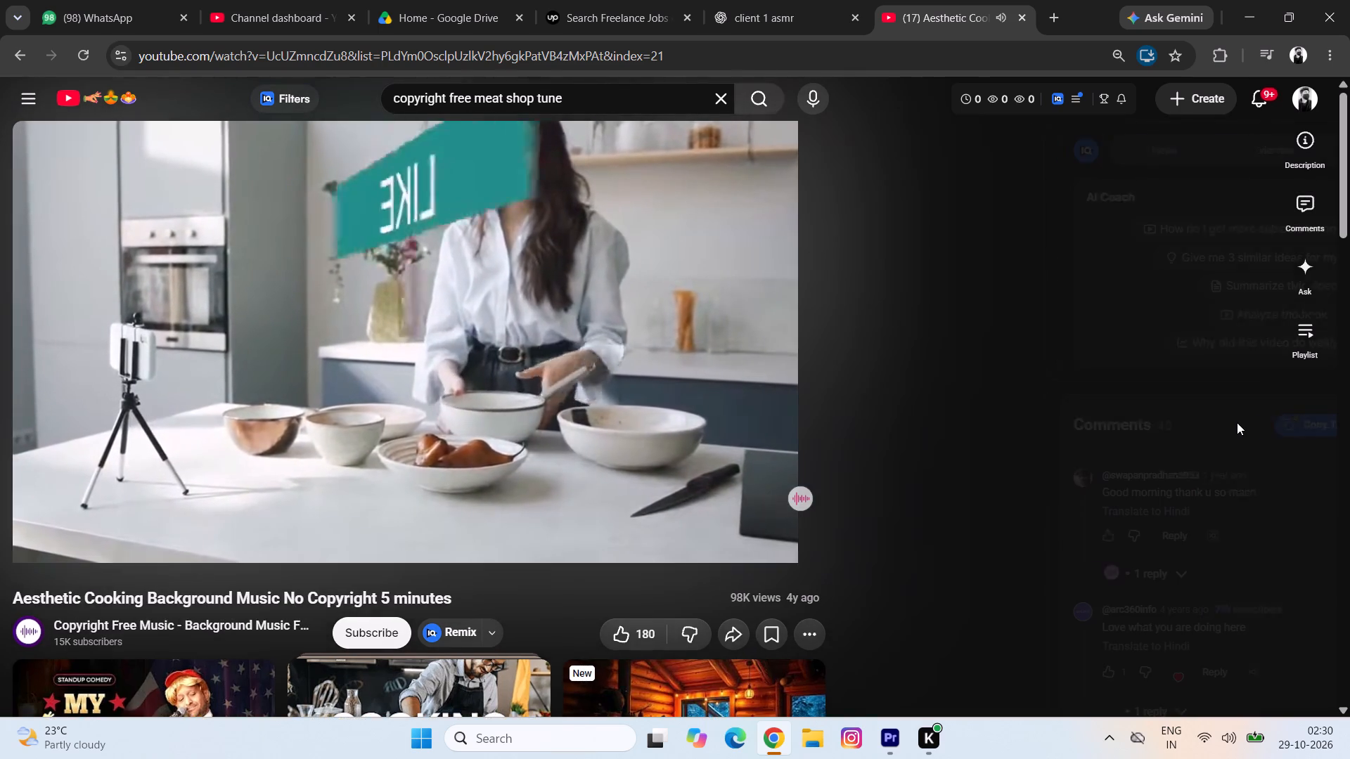
pyautogui.click(1313, 330)
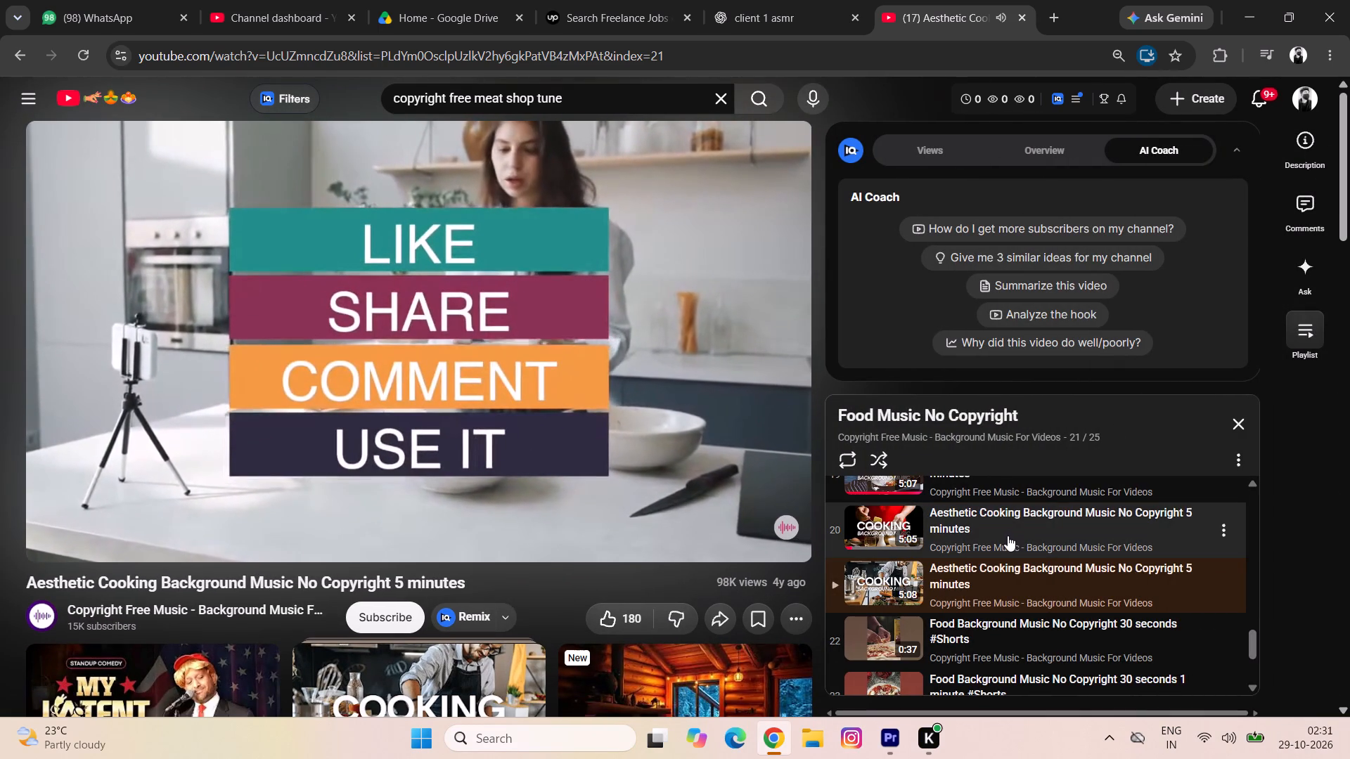
pyautogui.scroll(-1, 1005, 544)
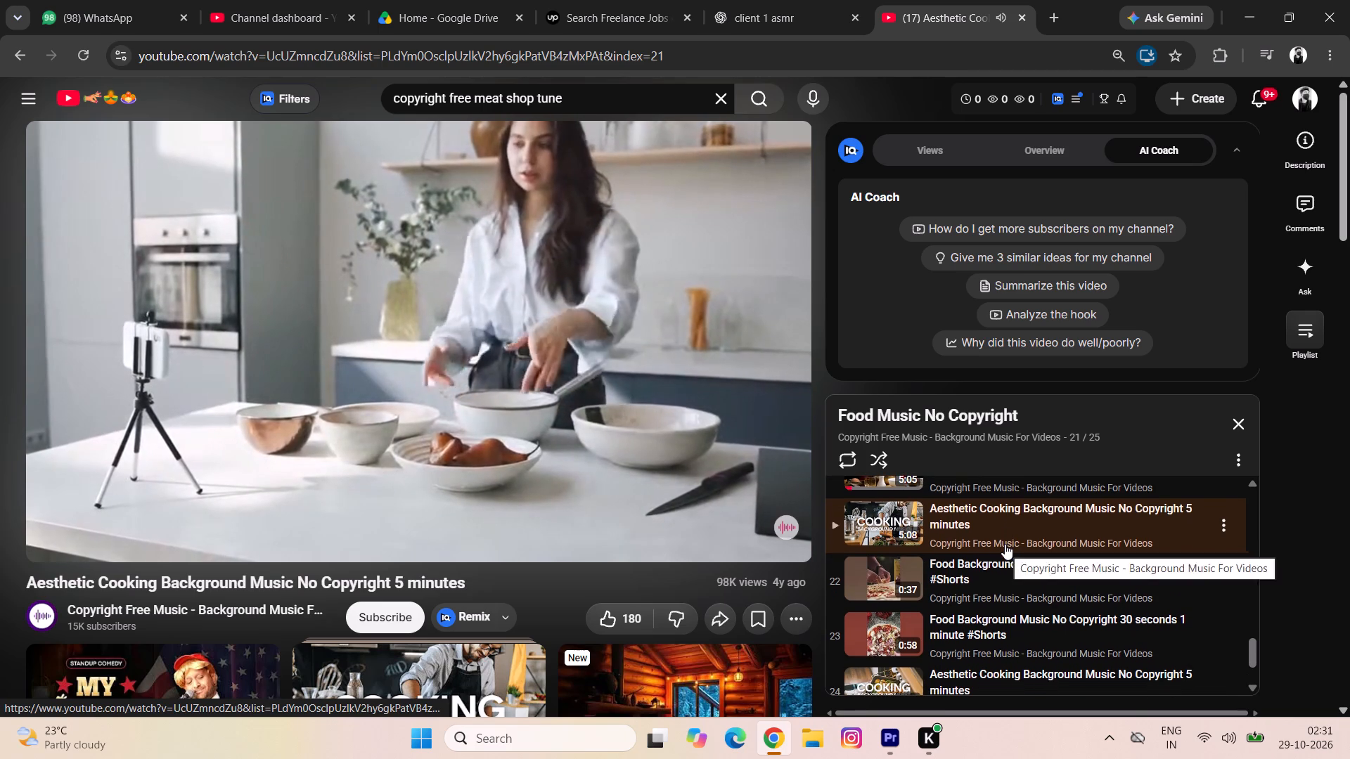
pyautogui.click(888, 737)
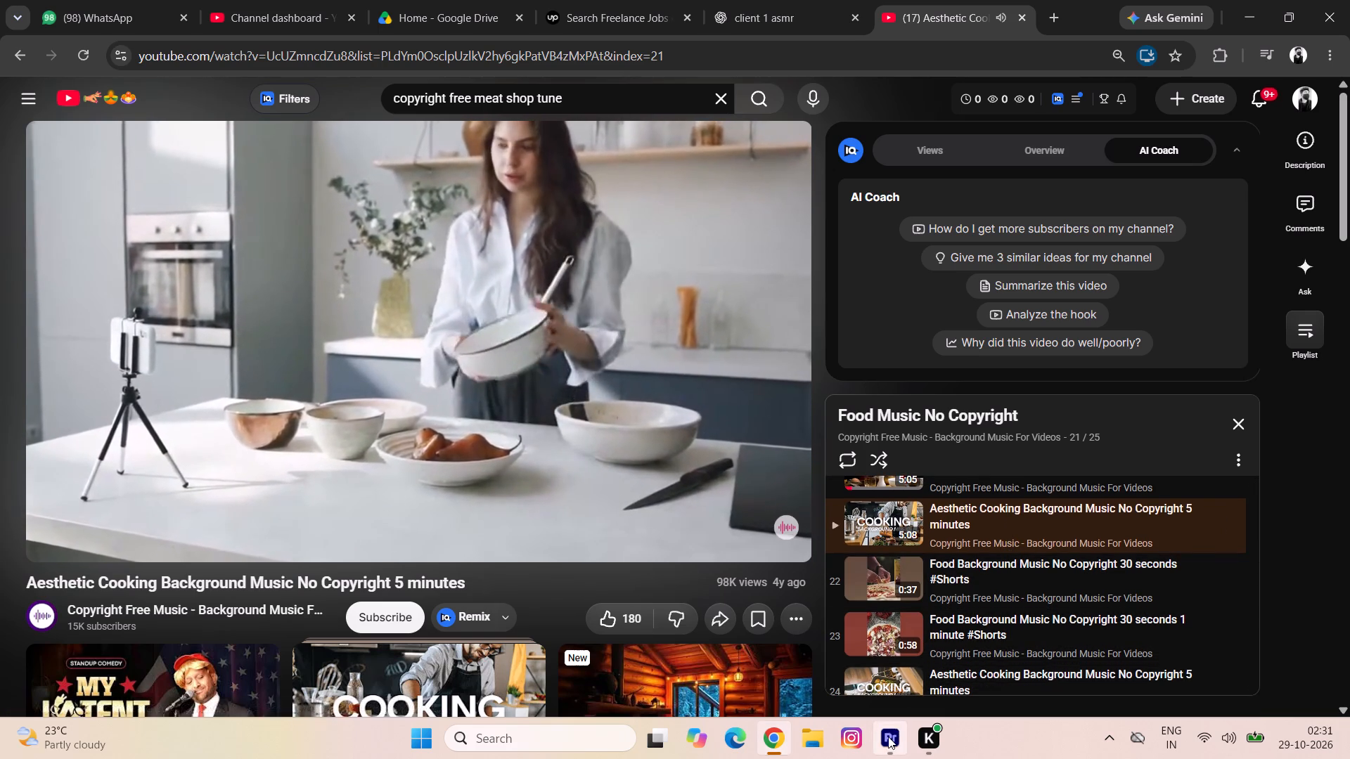
pyautogui.press('space')
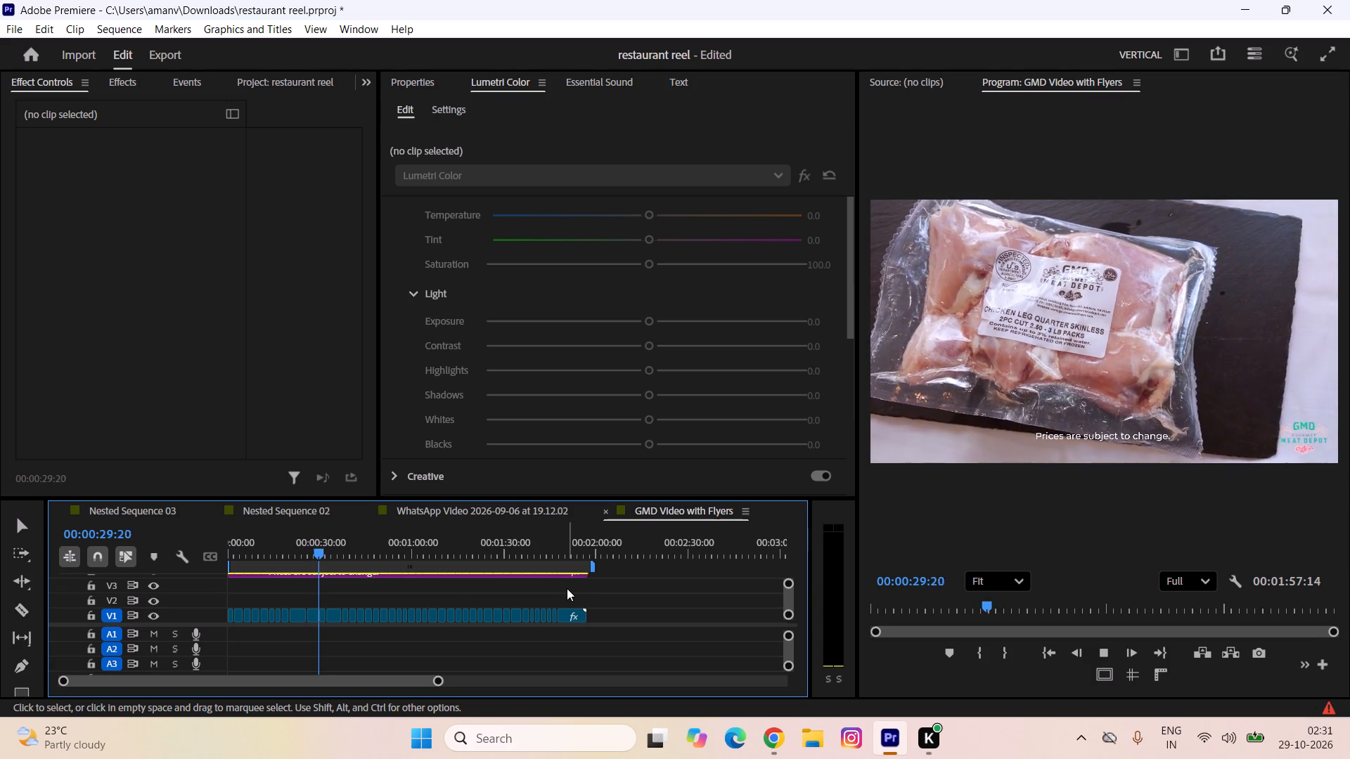
pyautogui.press('space')
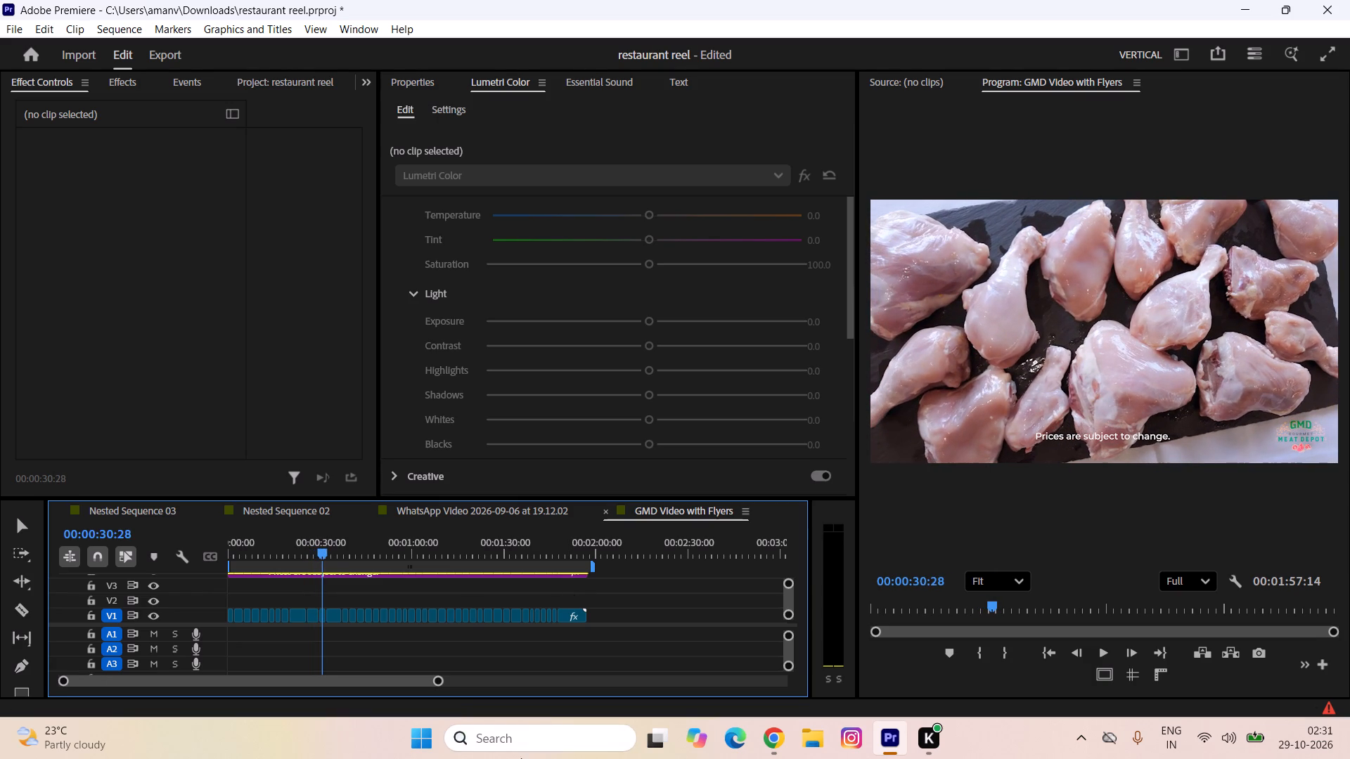
# Copy the share link of the 5:08 Aesthetic Cooking track (number 21) in Chrome.
pyautogui.click(761, 733)
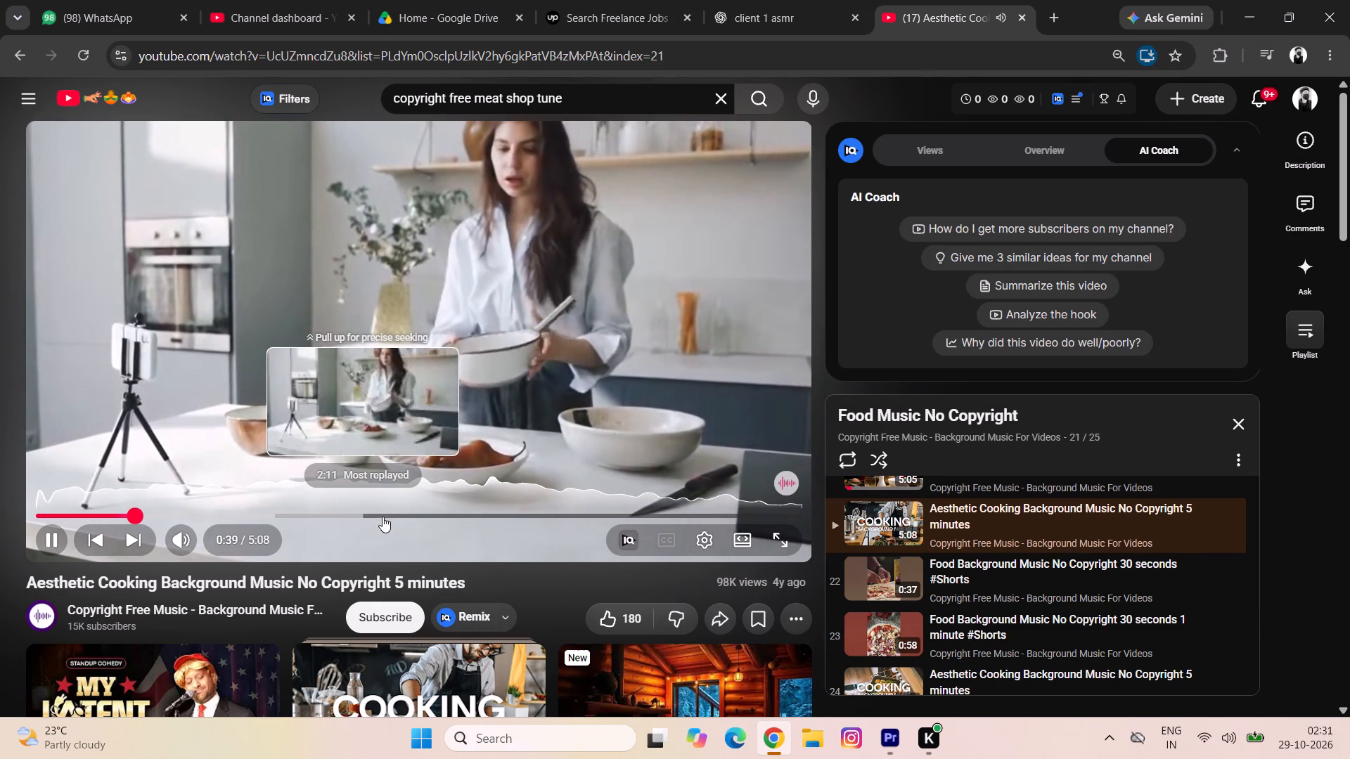
pyautogui.click(717, 619)
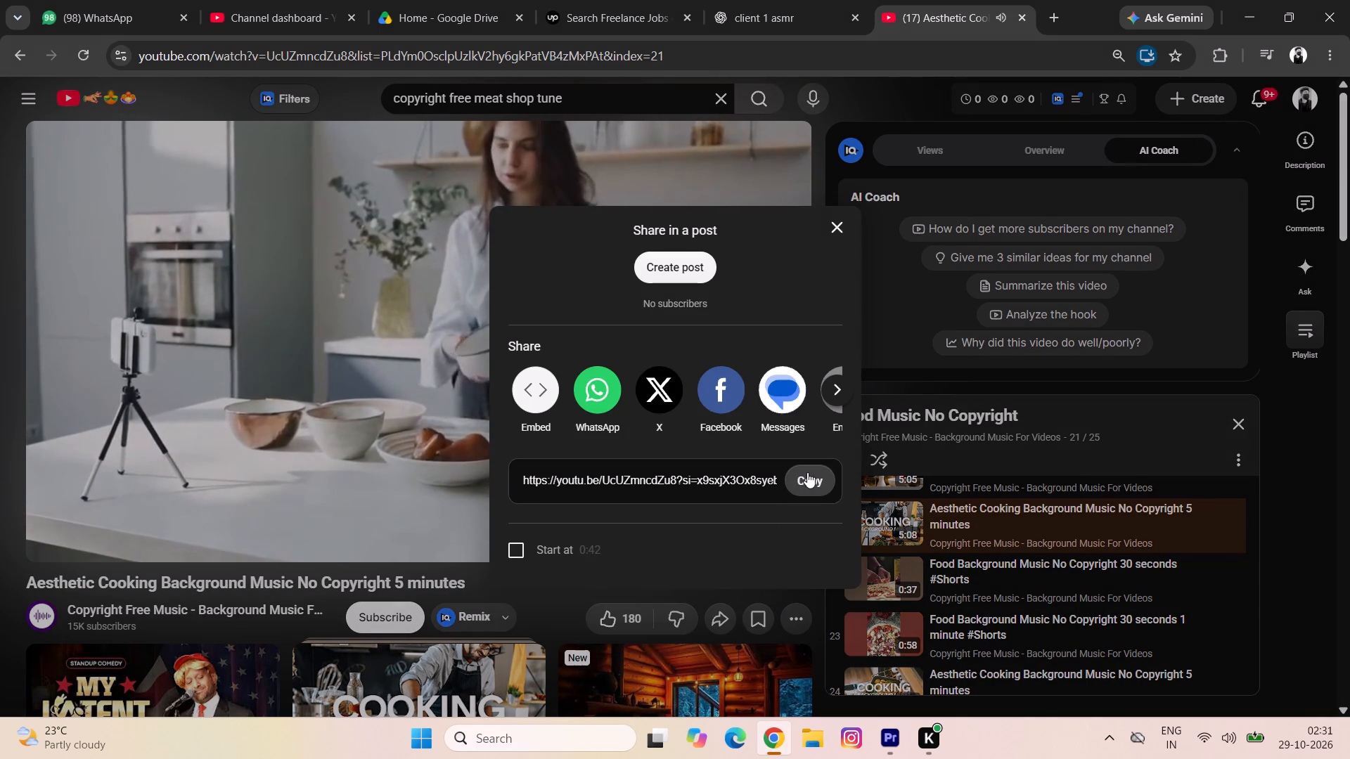
pyautogui.click(807, 472)
pyautogui.click(315, 321)
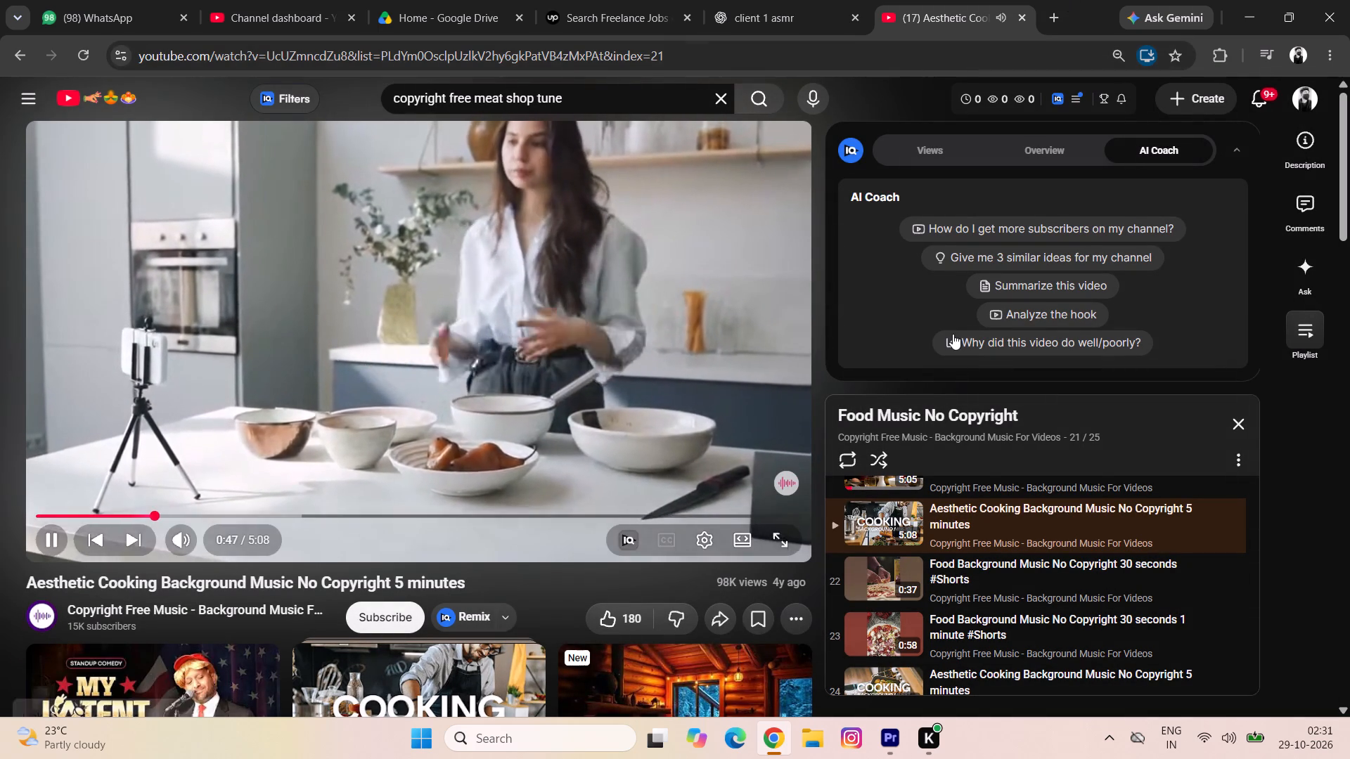
# Sample the two #Shorts tracks in turn: Food Background Music 30 seconds (number 22) and 30 seconds 1 minute (number 23).
pyautogui.click(933, 579)
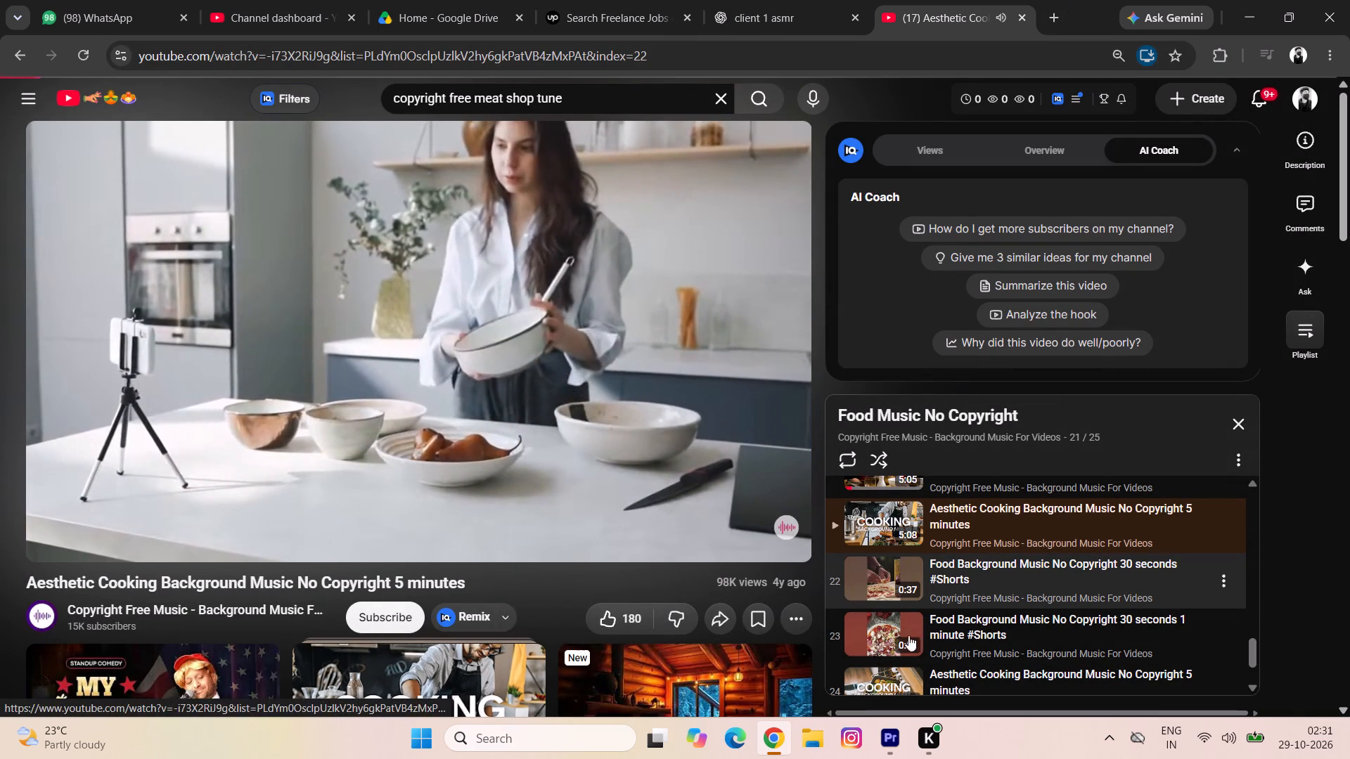
pyautogui.scroll(-4, 906, 642)
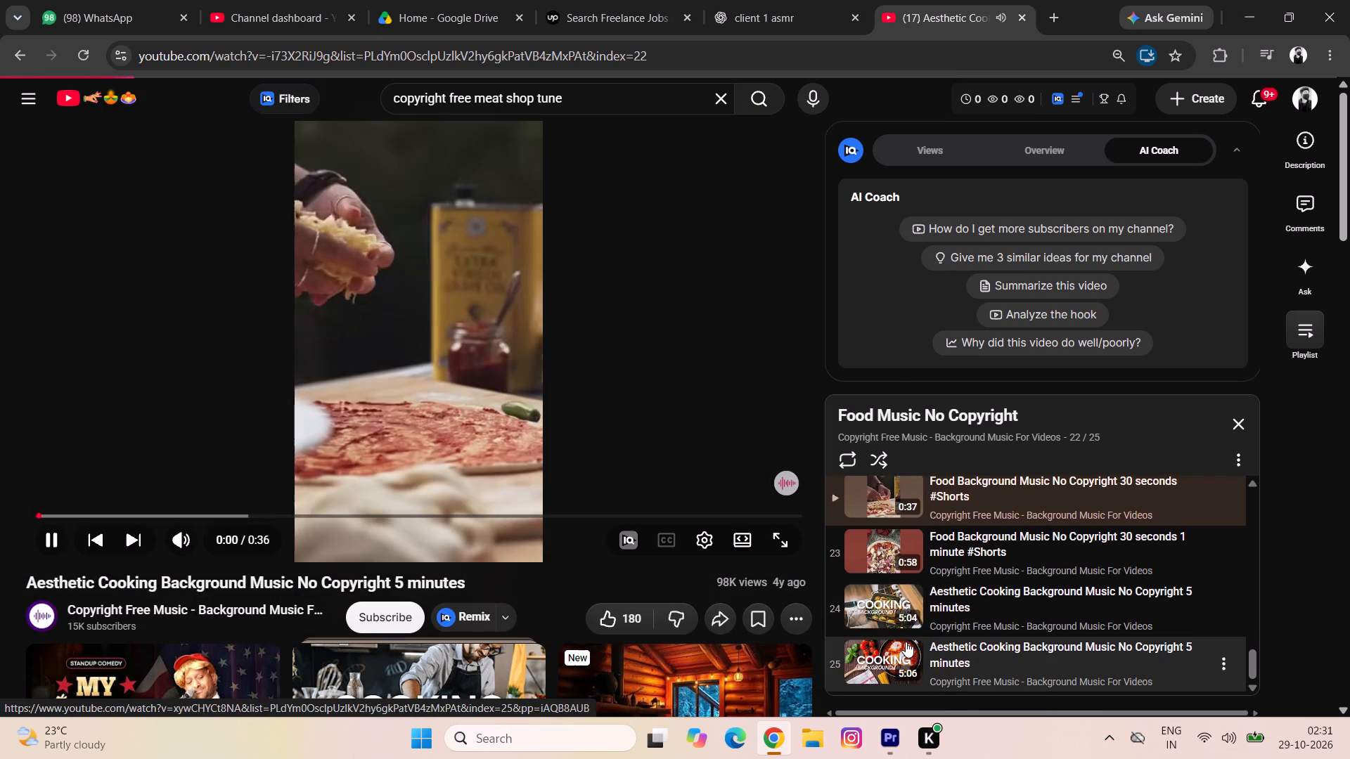
pyautogui.click(897, 599)
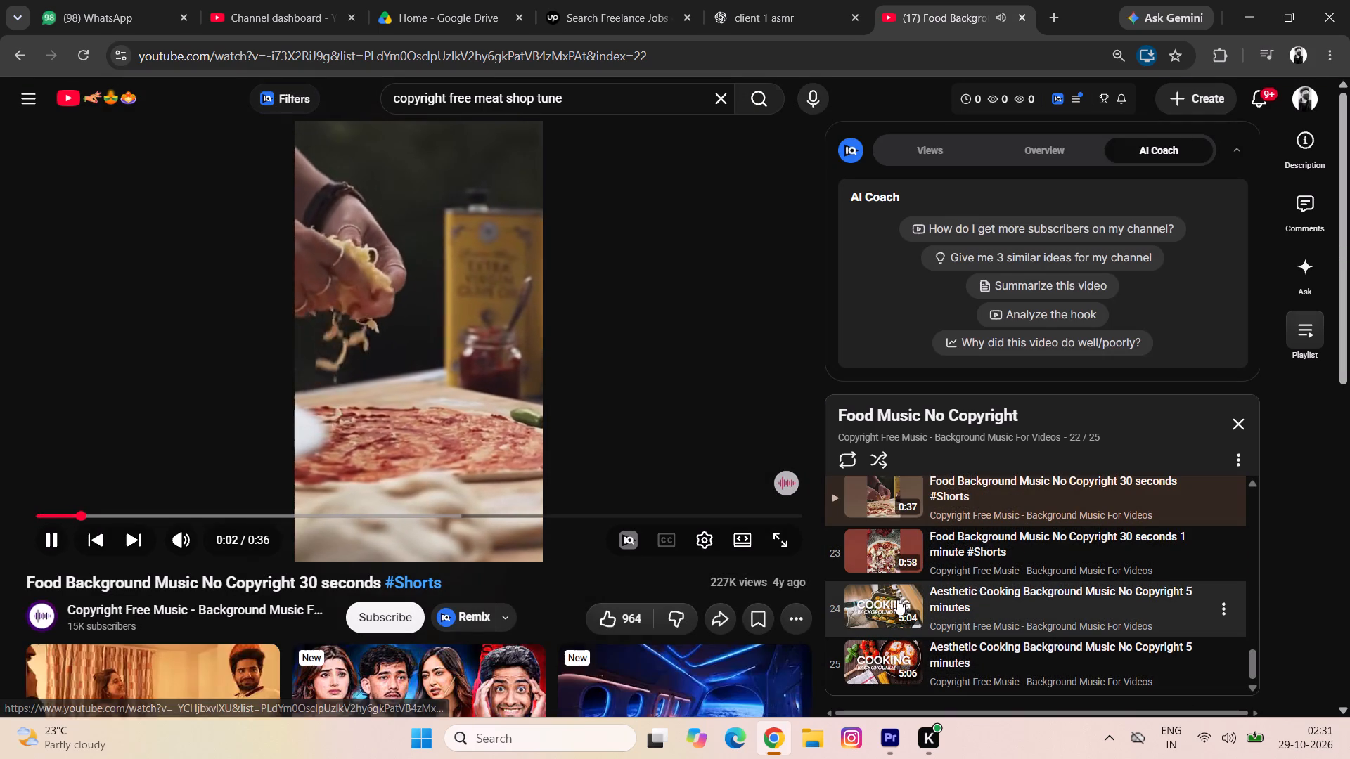
pyautogui.scroll(-1, 897, 599)
pyautogui.click(971, 600)
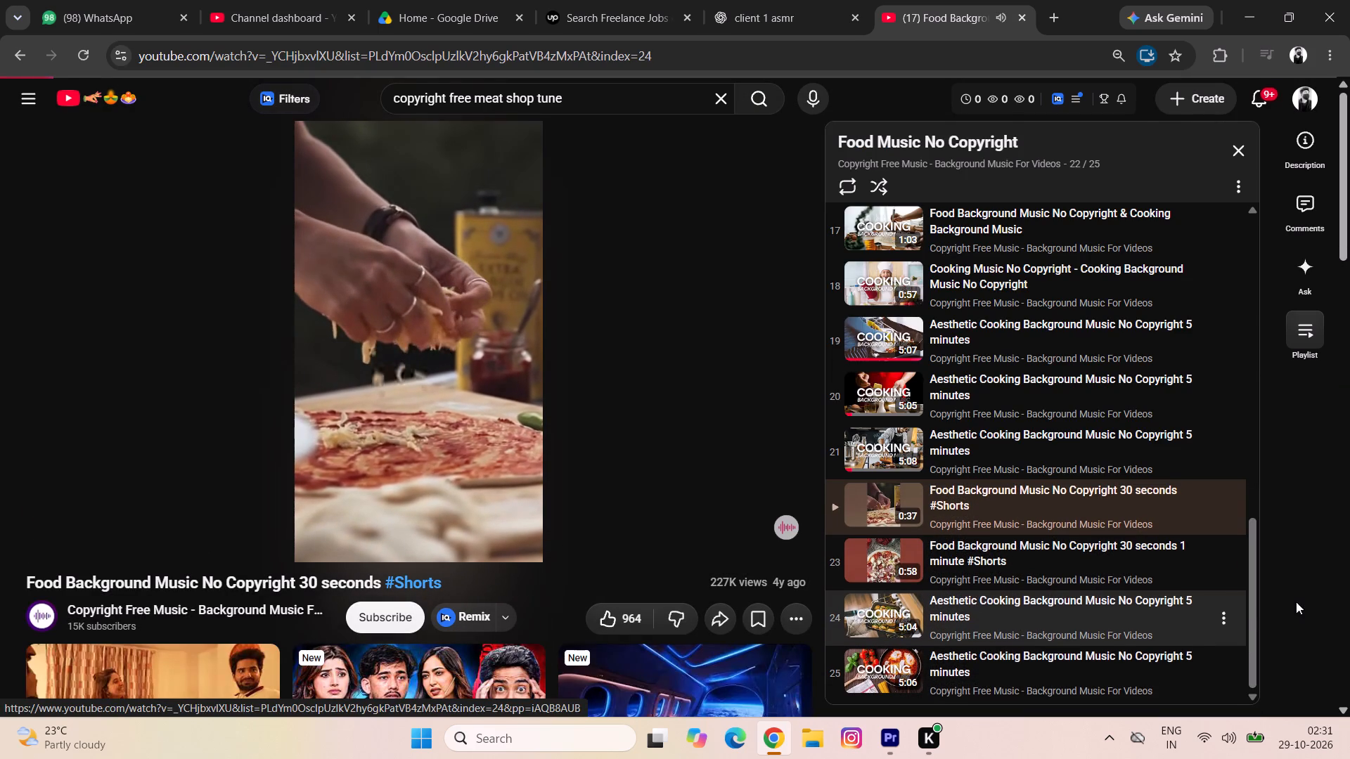
pyautogui.click(1159, 578)
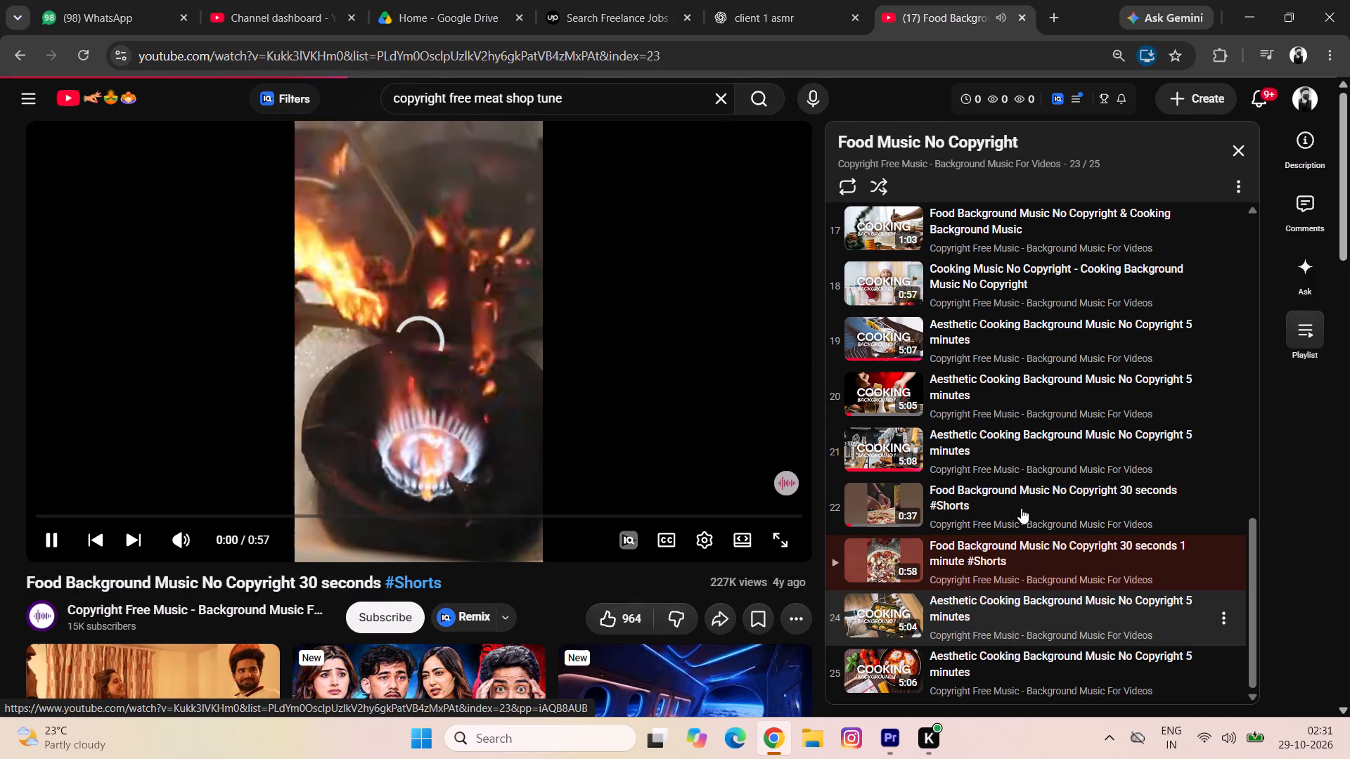
pyautogui.scroll(-1, 1023, 504)
pyautogui.click(934, 615)
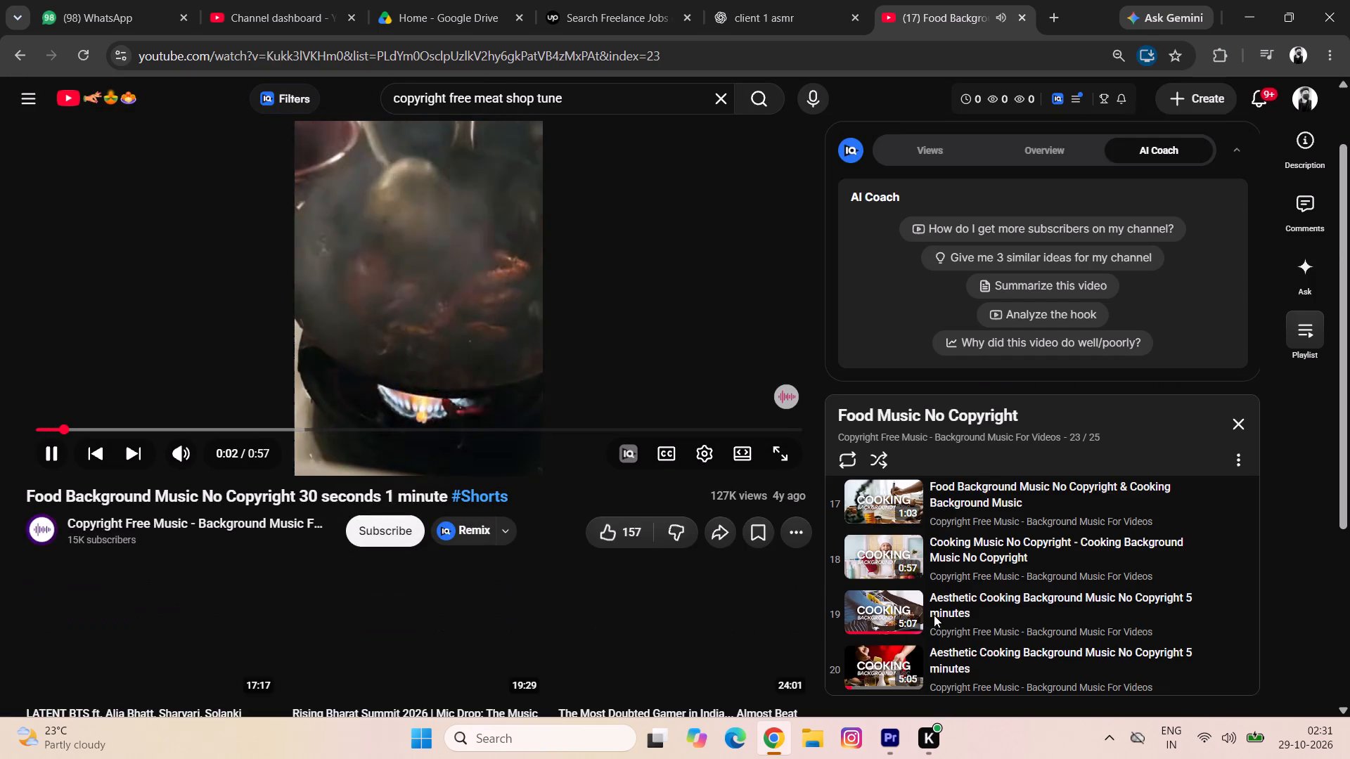
pyautogui.scroll(-1, 1121, 571)
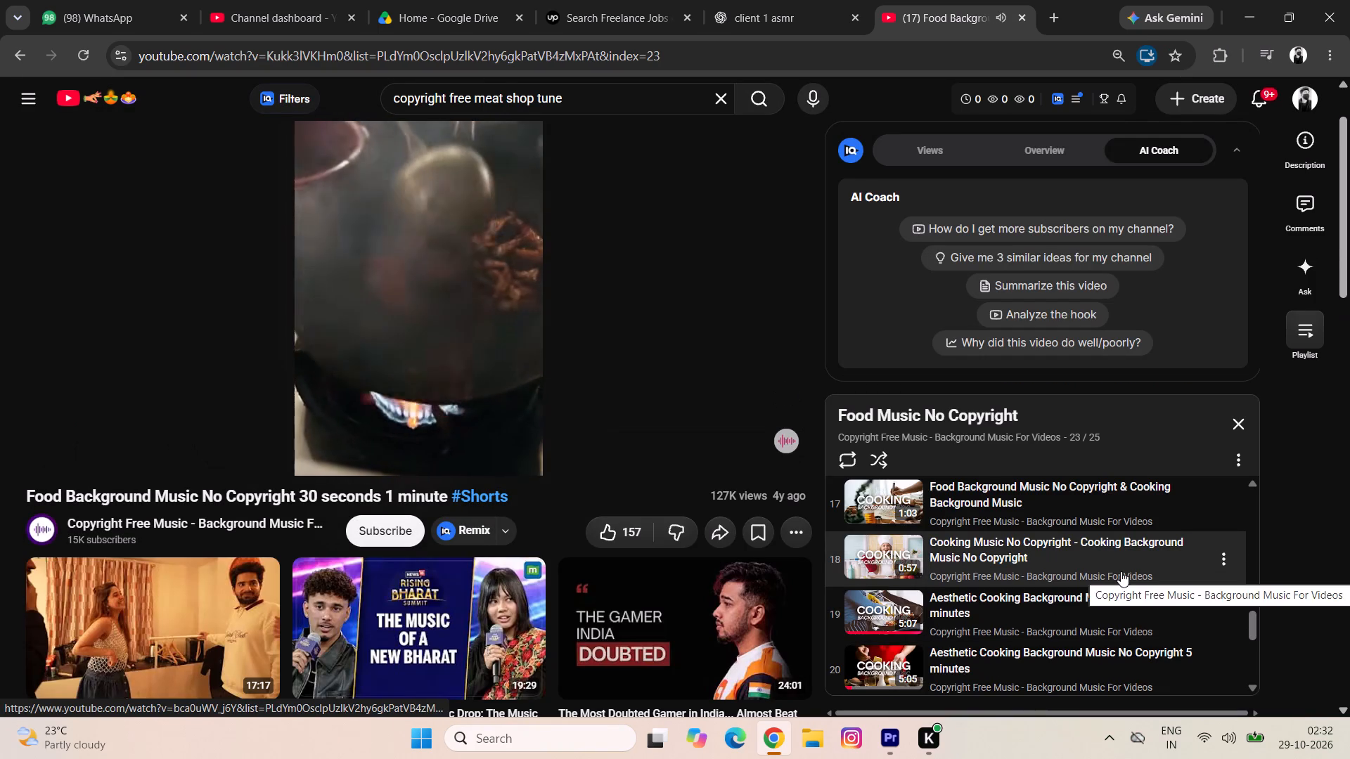
pyautogui.scroll(-4, 1121, 571)
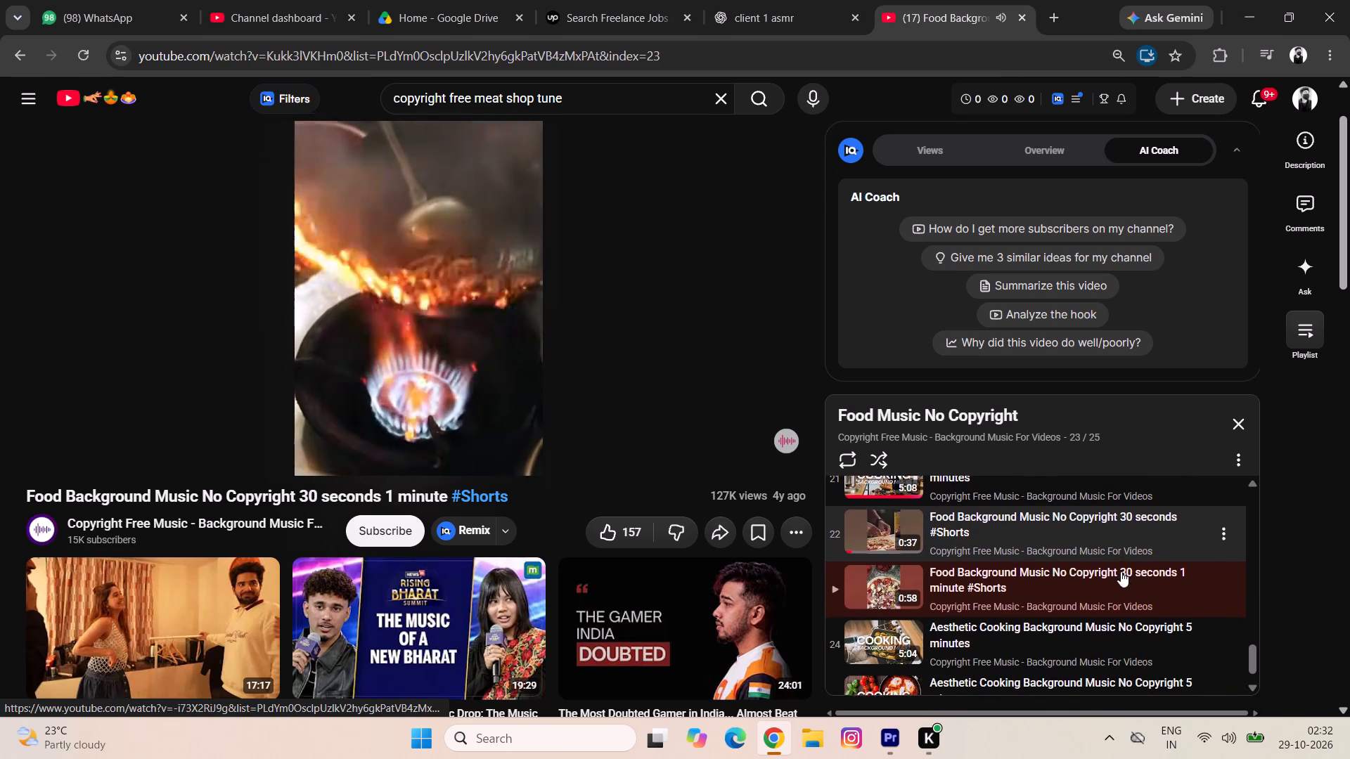
# Start the 5:04 Aesthetic Cooking track (number 24), skip slightly ahead, then play the Premiere sequence onward to 00:00:53:24 against it.
pyautogui.click(911, 632)
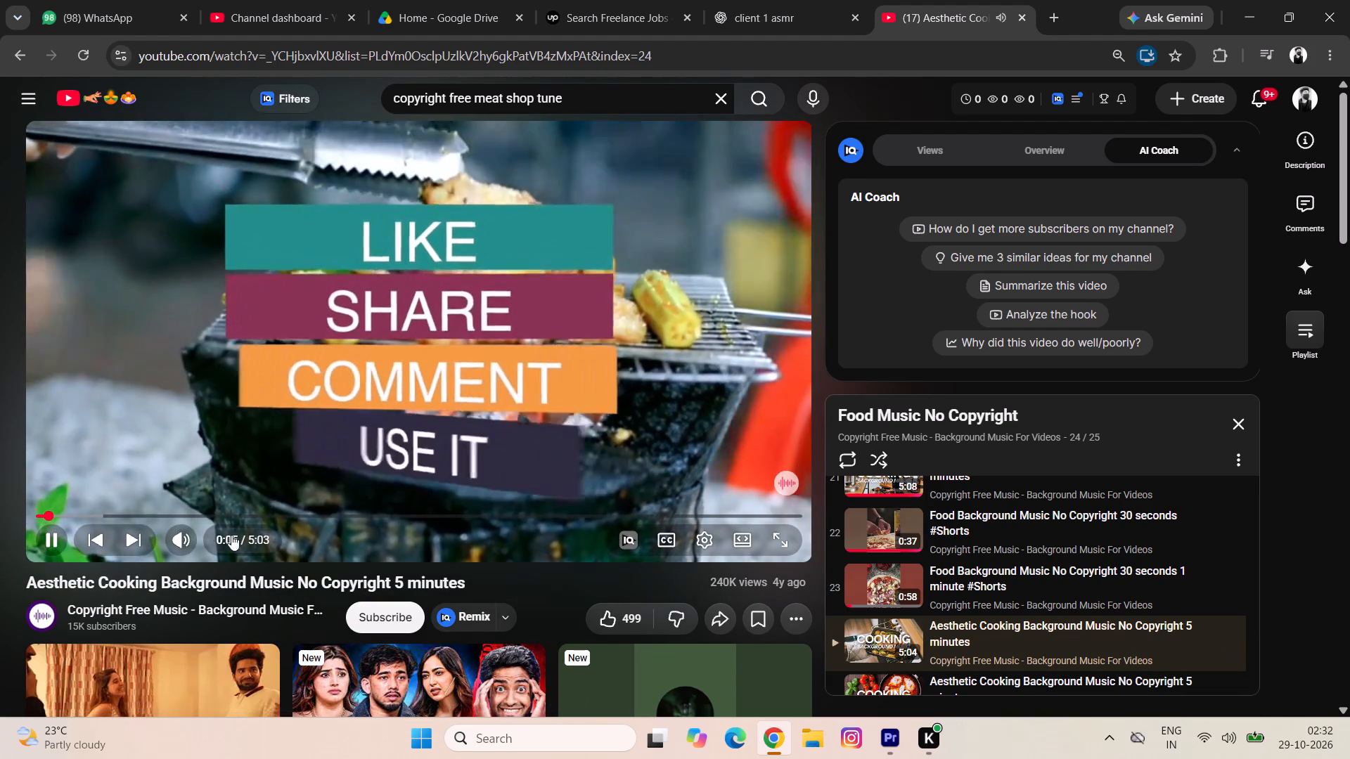
pyautogui.click(74, 514)
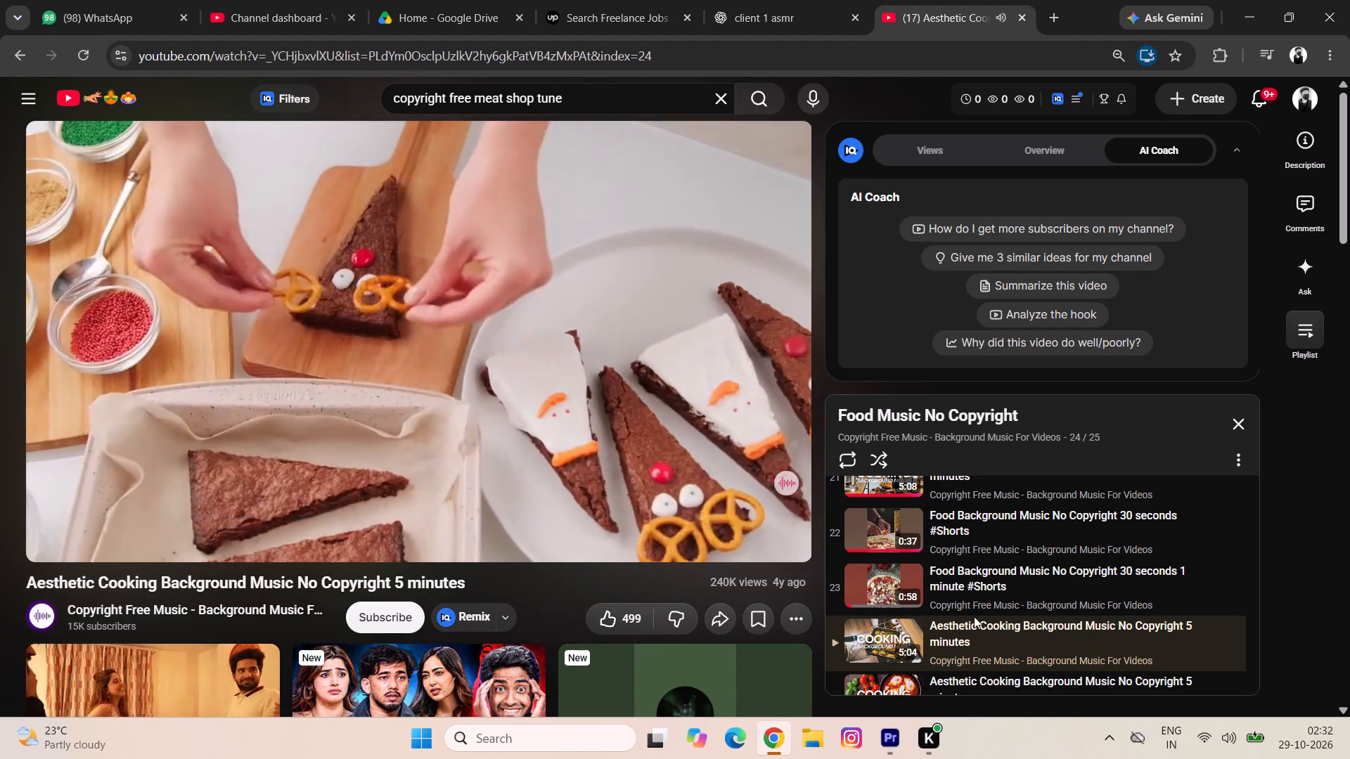
pyautogui.click(890, 744)
pyautogui.press('space')
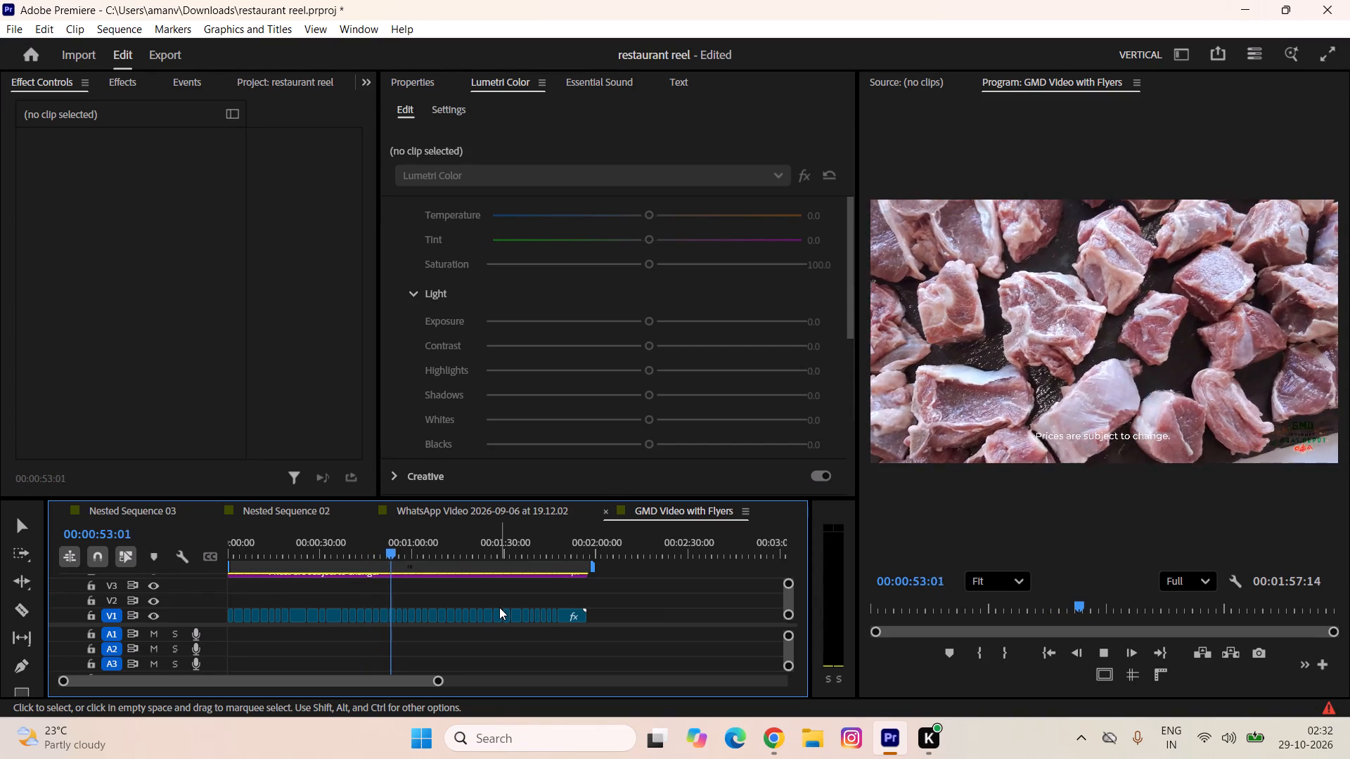
pyautogui.press('space')
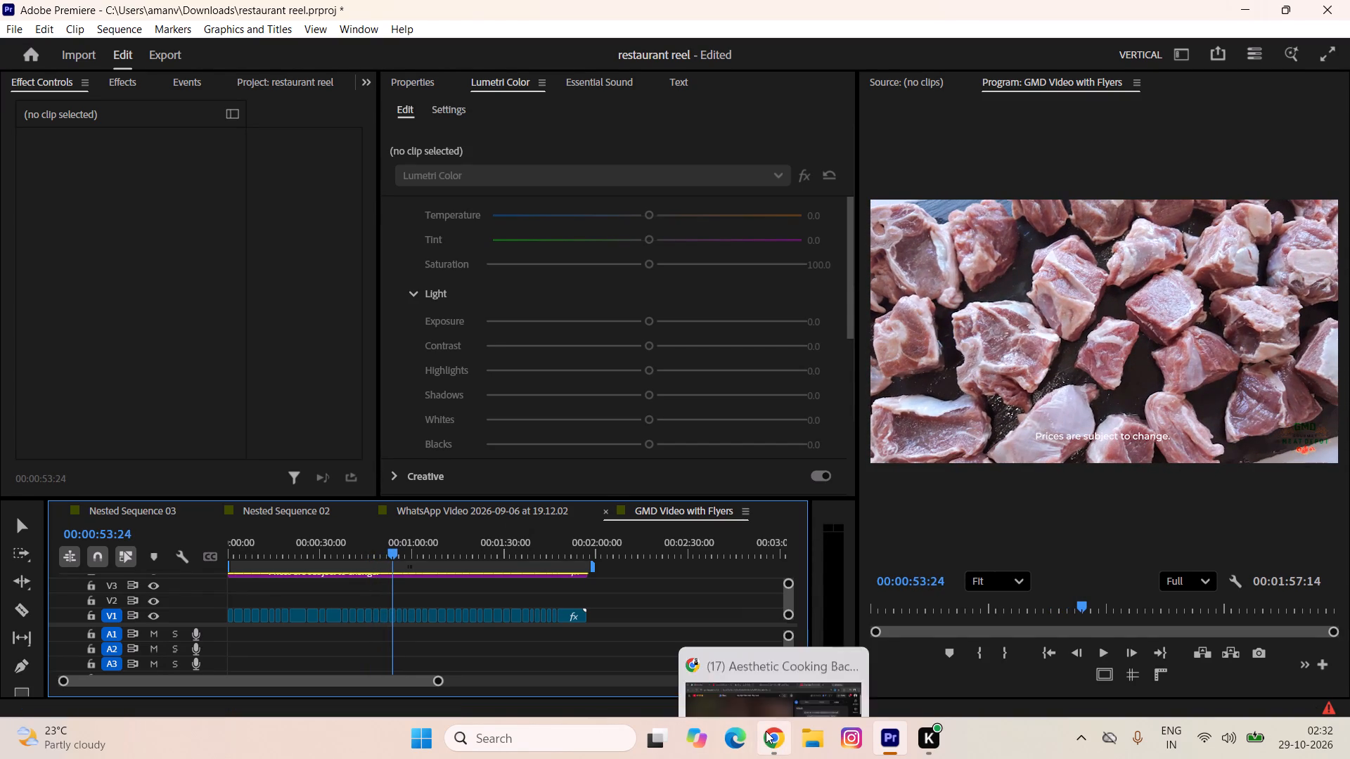
# Sample the playlist's last track in Chrome, the 5:06 Aesthetic Cooking one (number 25), and pause it.
pyautogui.click(766, 731)
pyautogui.scroll(-1, 939, 583)
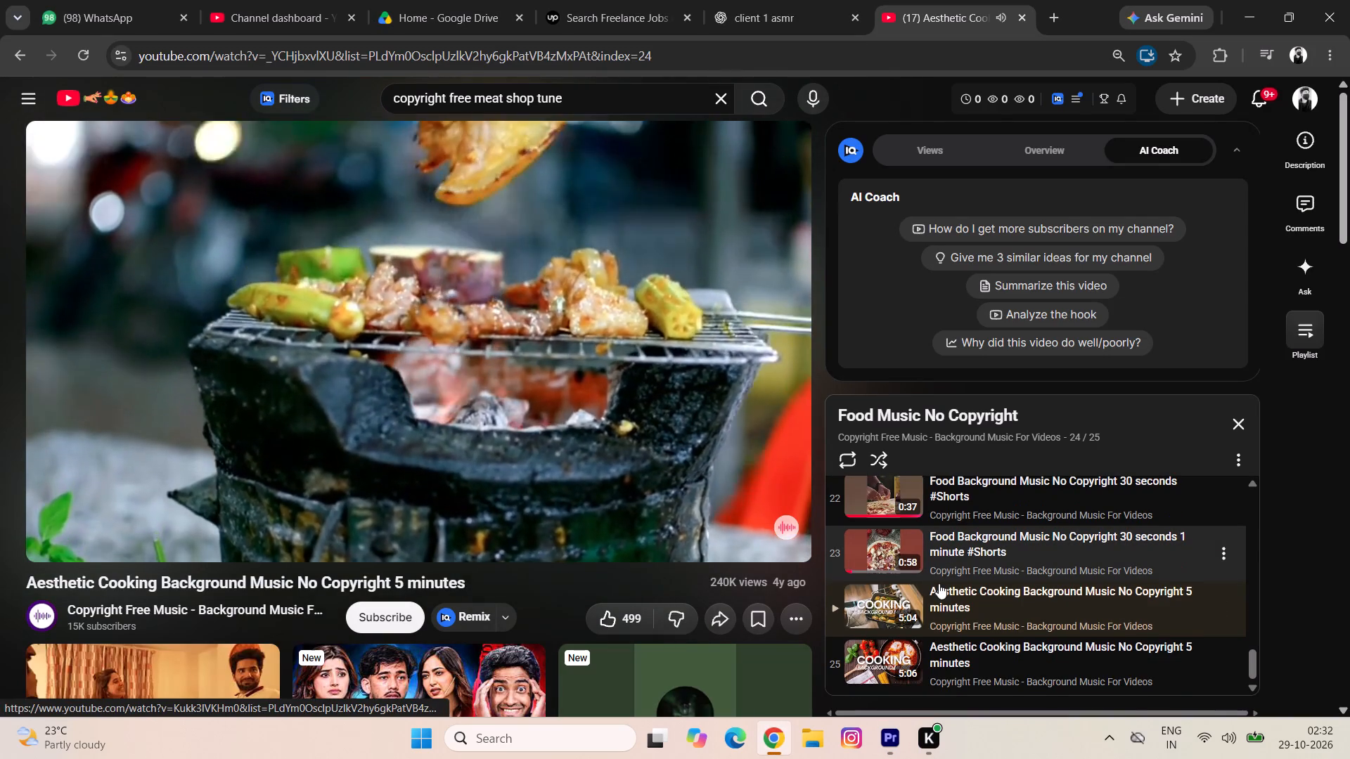
pyautogui.scroll(-1, 939, 583)
pyautogui.click(898, 649)
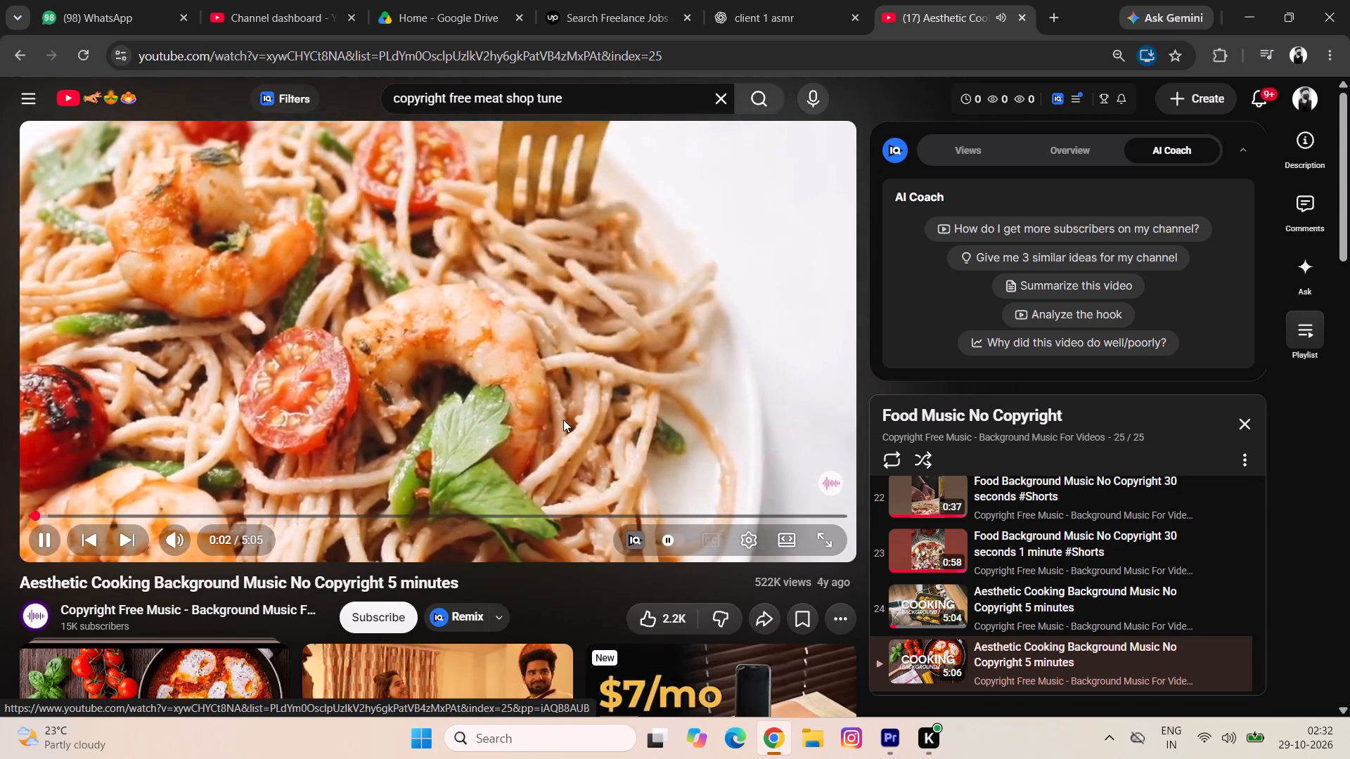
pyautogui.click(520, 396)
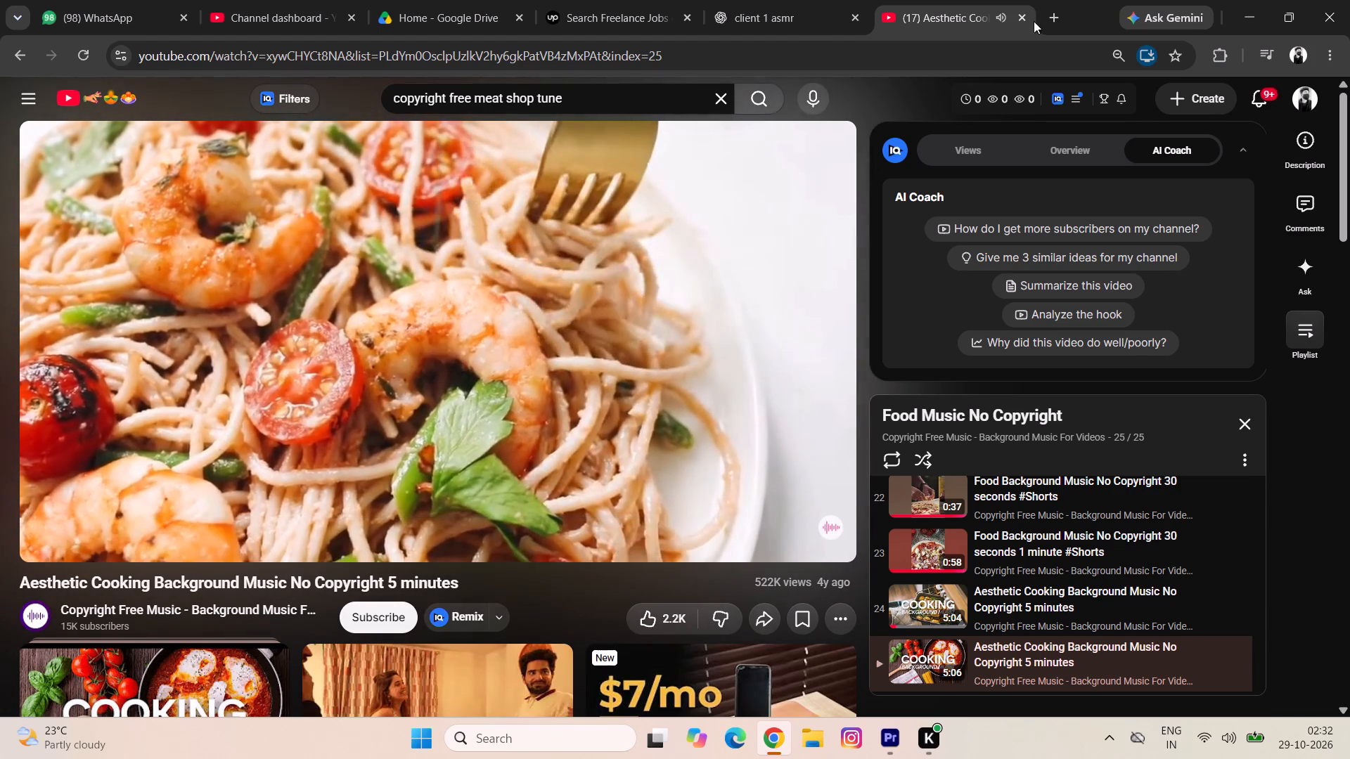
# Search Google in a new tab for yt video downloader 4k and open the Vd6s site.
pyautogui.click(1057, 15)
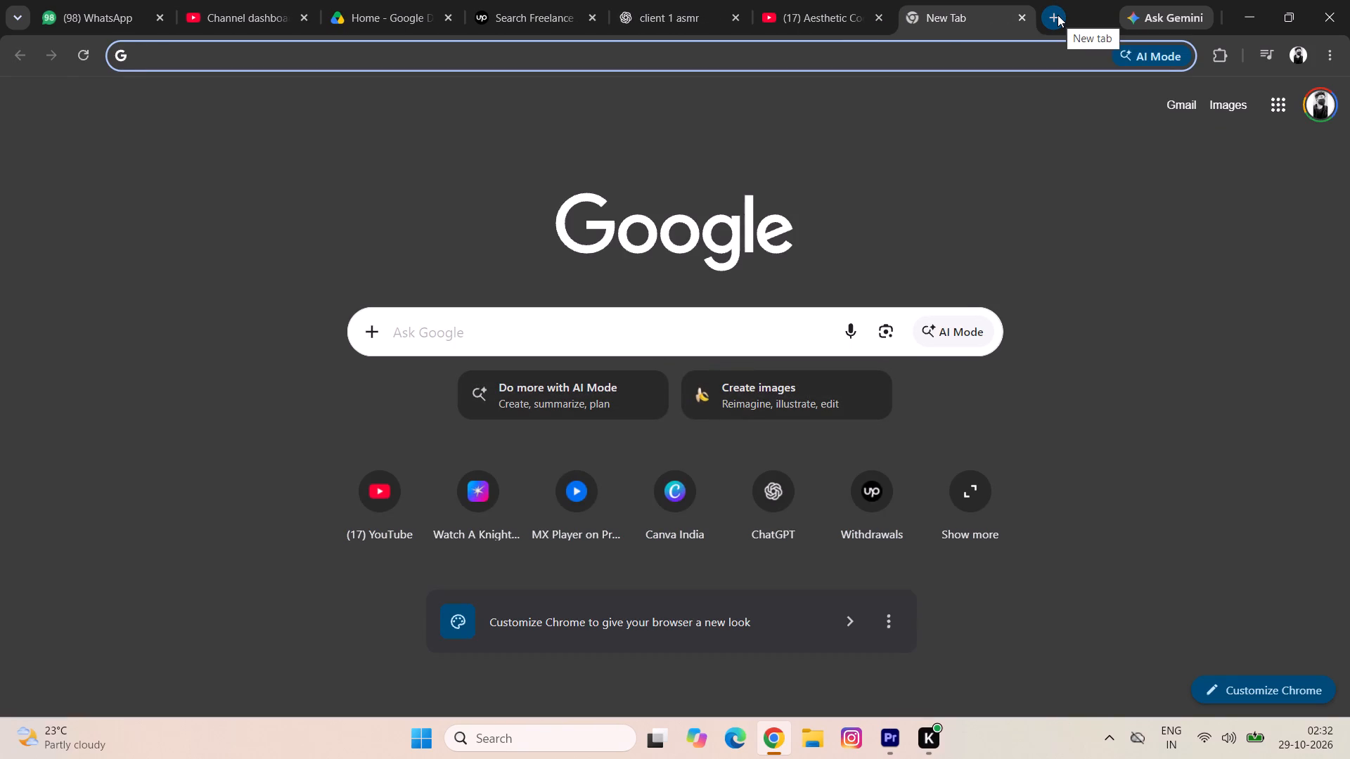
pyautogui.write('yt video')
pyautogui.press('space')
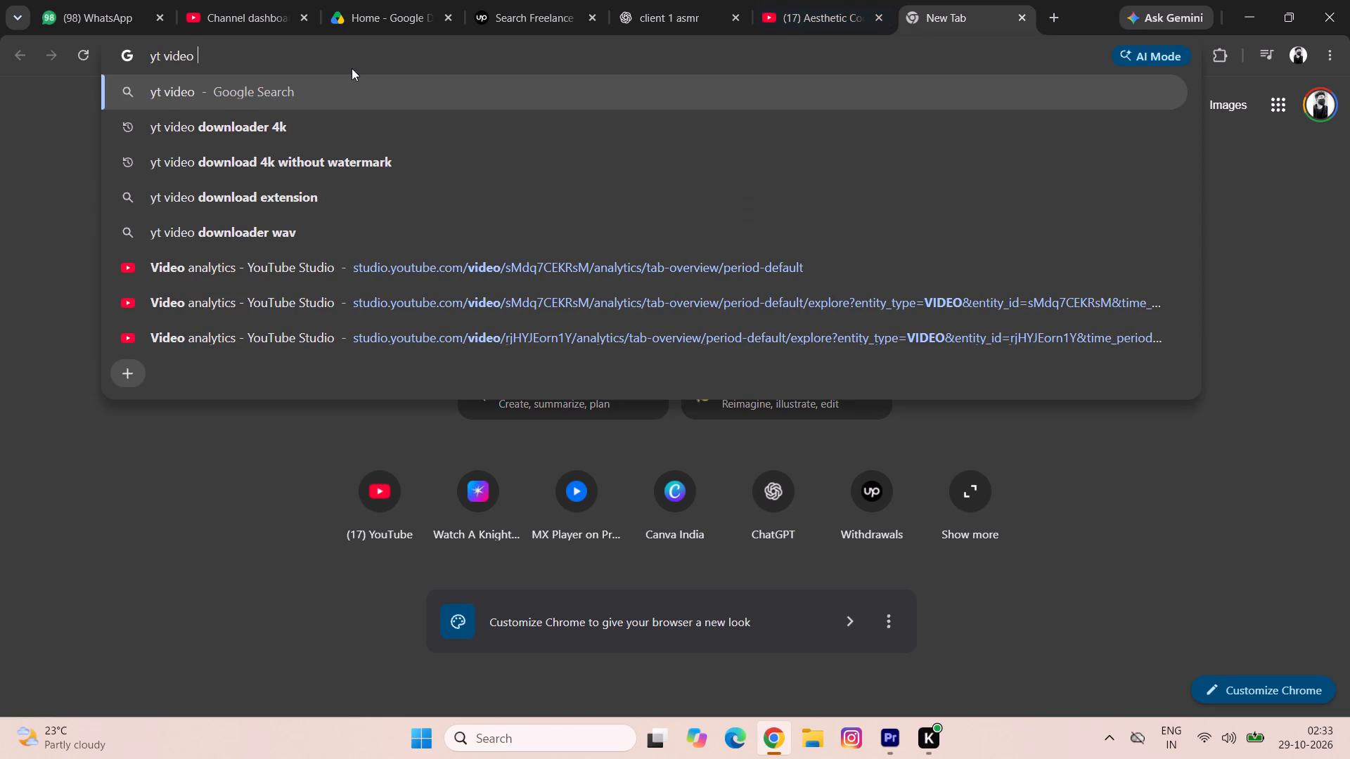
pyautogui.click(276, 119)
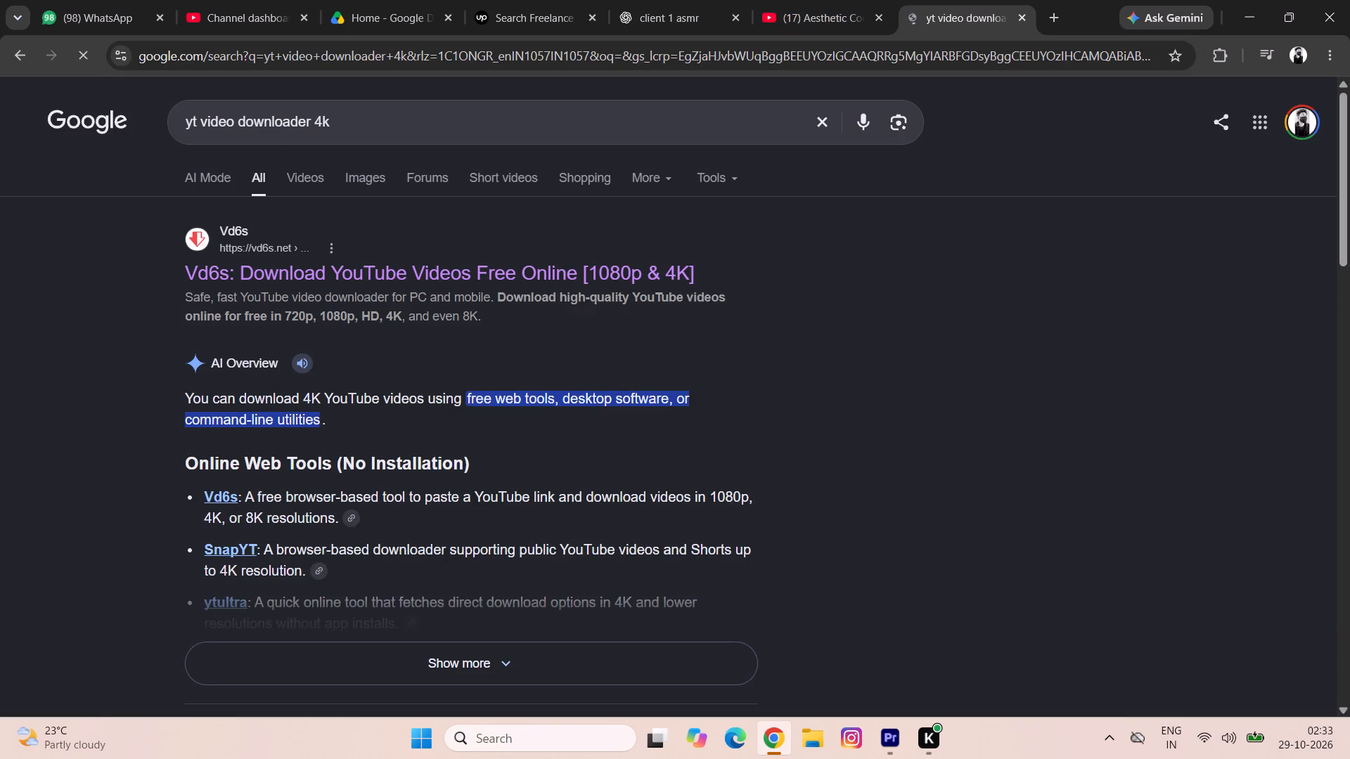
pyautogui.click(265, 274)
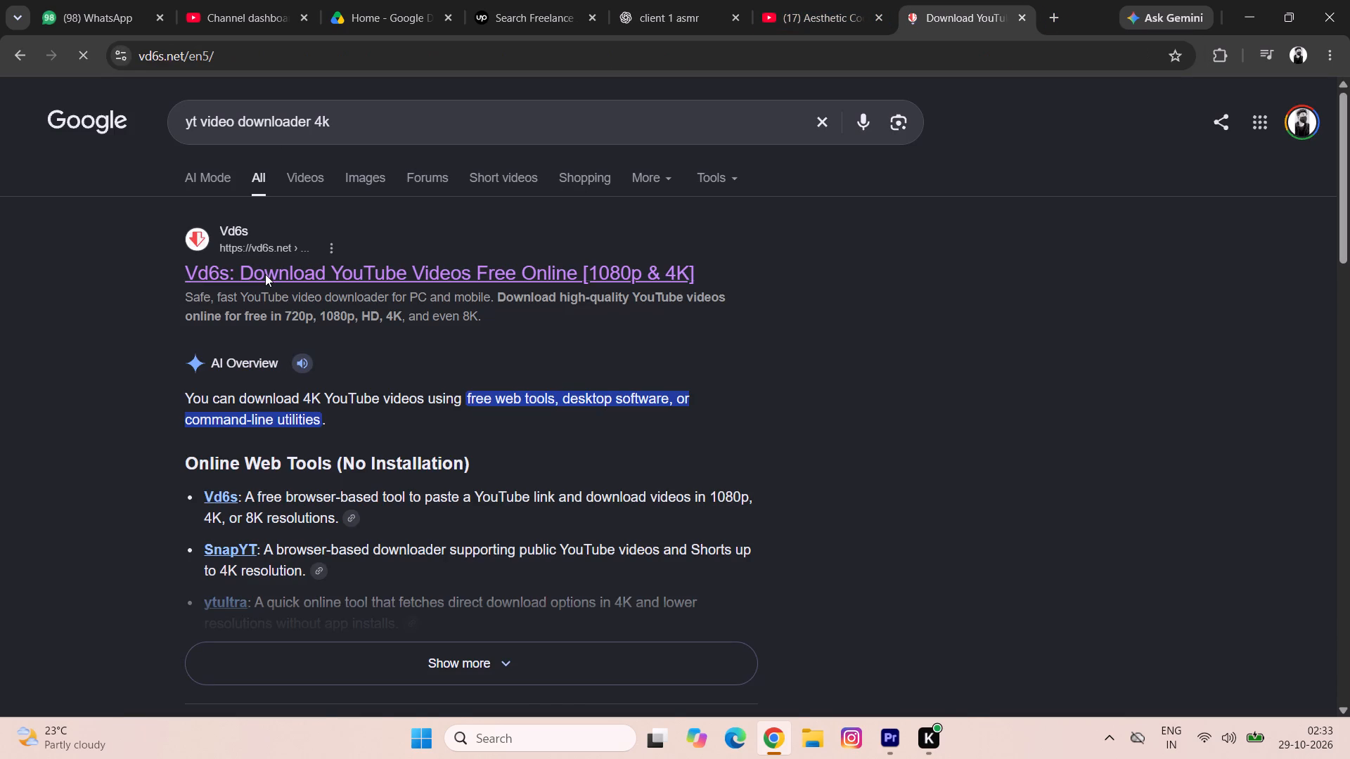
# Load the copied YouTube link in the Vd6s downloader and download the cooking track as a 320k MP3.
pyautogui.click(481, 389)
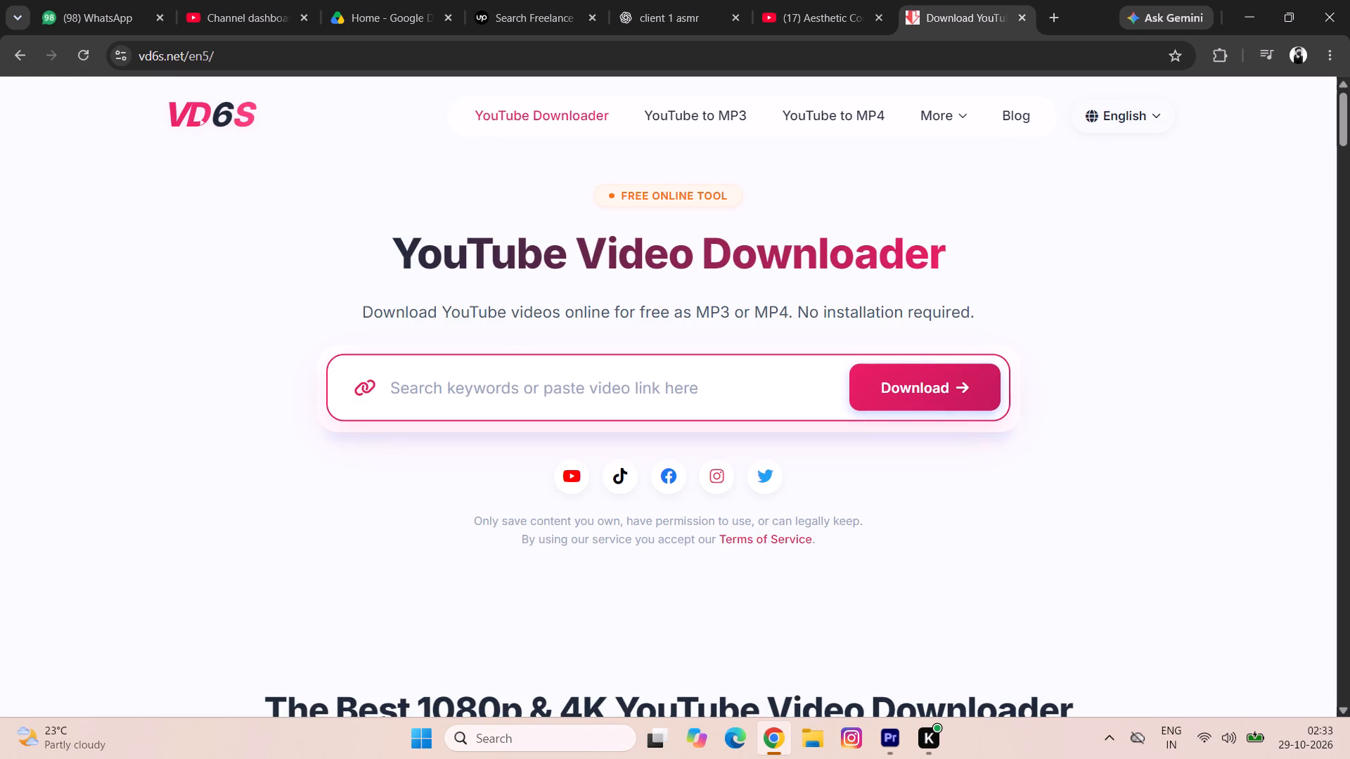
pyautogui.hotkey('ctrl', 'v')
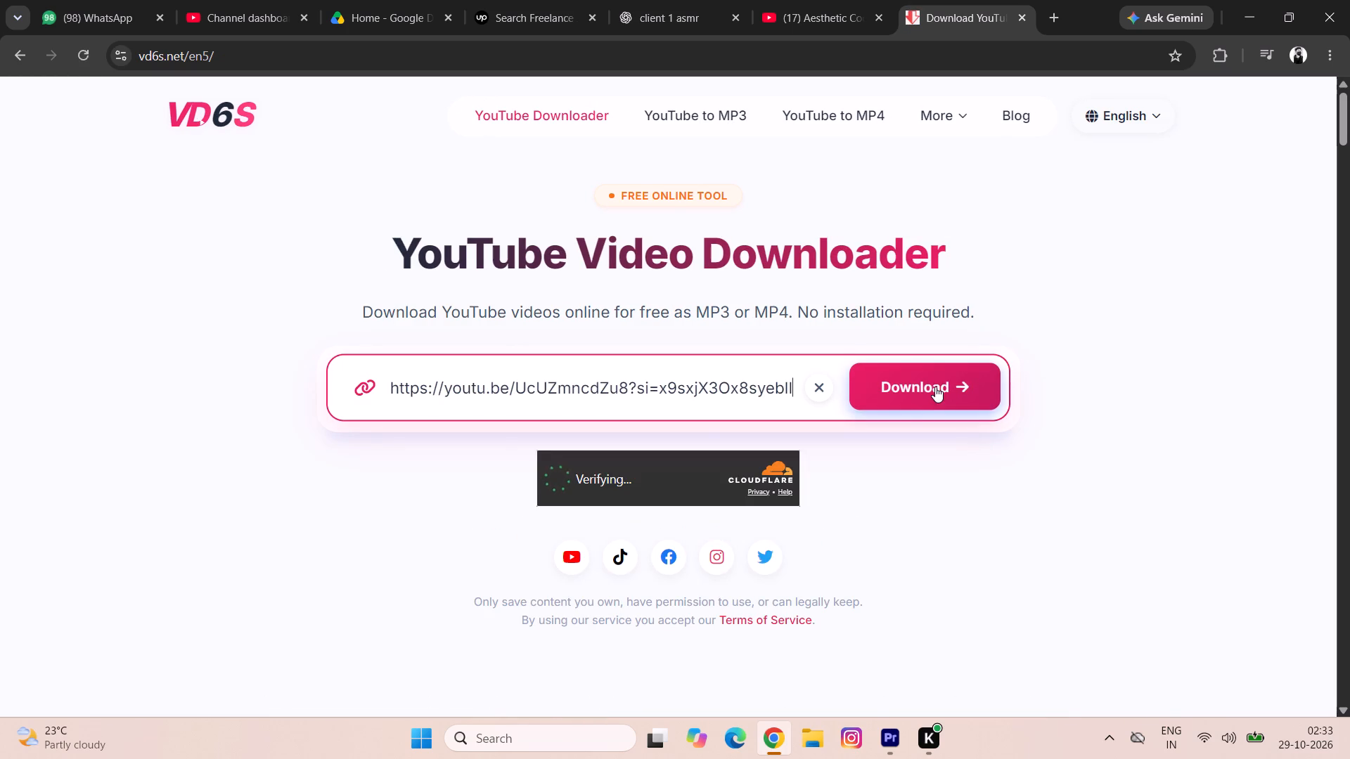
pyautogui.scroll(-2, 908, 421)
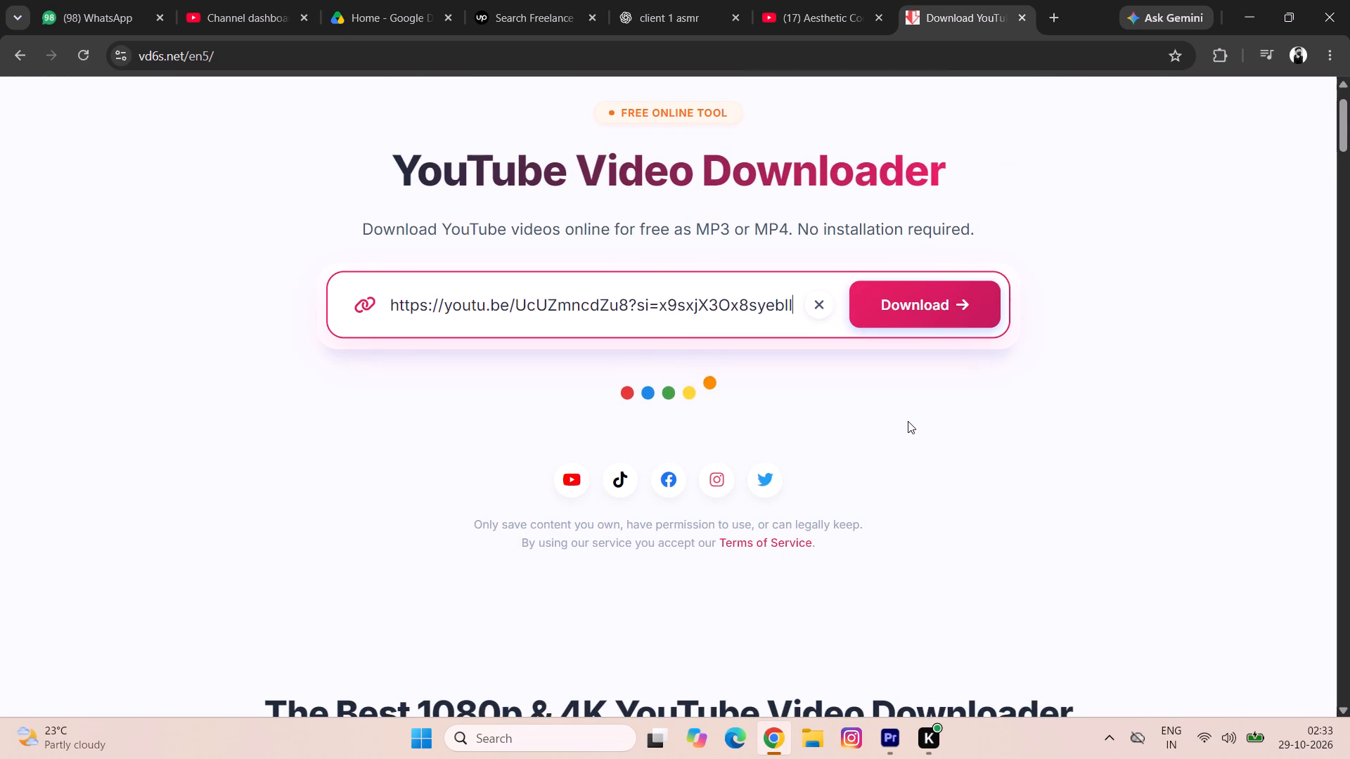
pyautogui.scroll(-1, 908, 421)
pyautogui.click(947, 165)
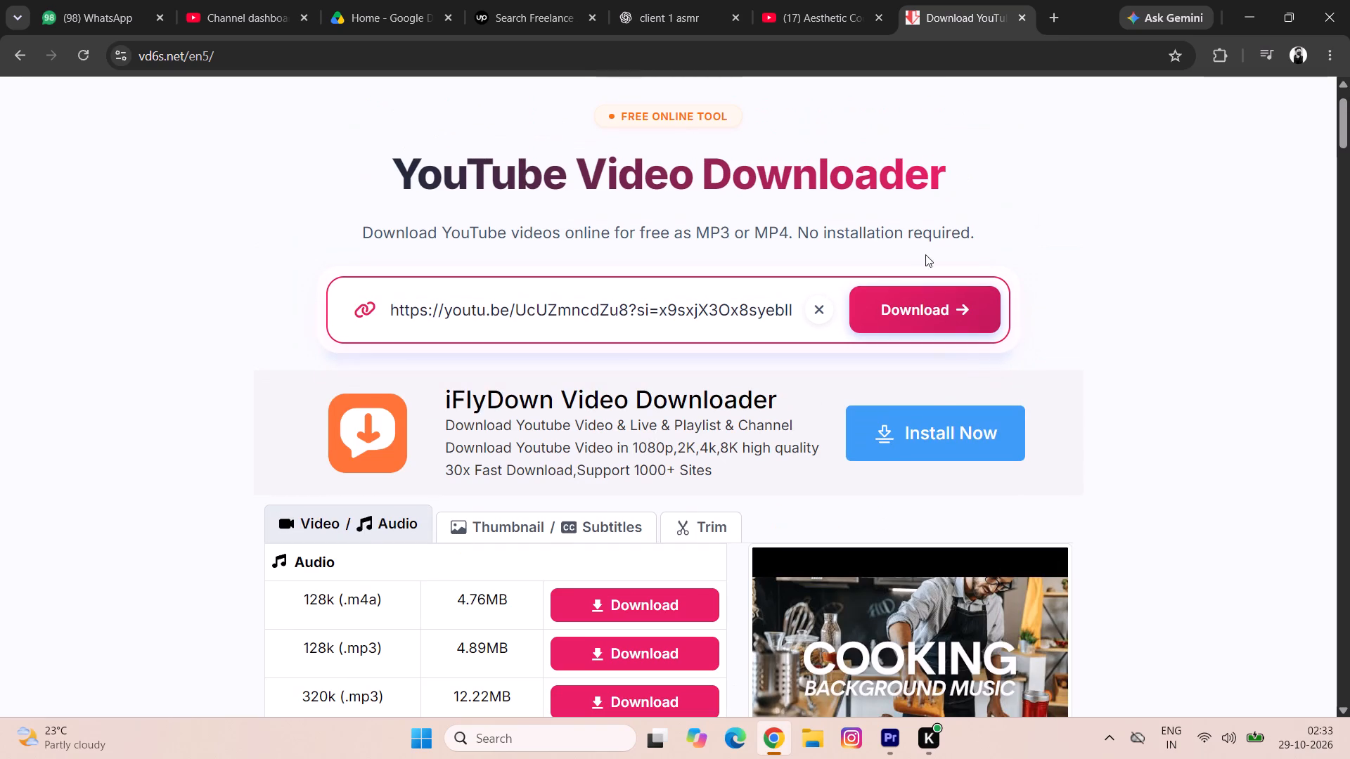
pyautogui.scroll(-3, 909, 265)
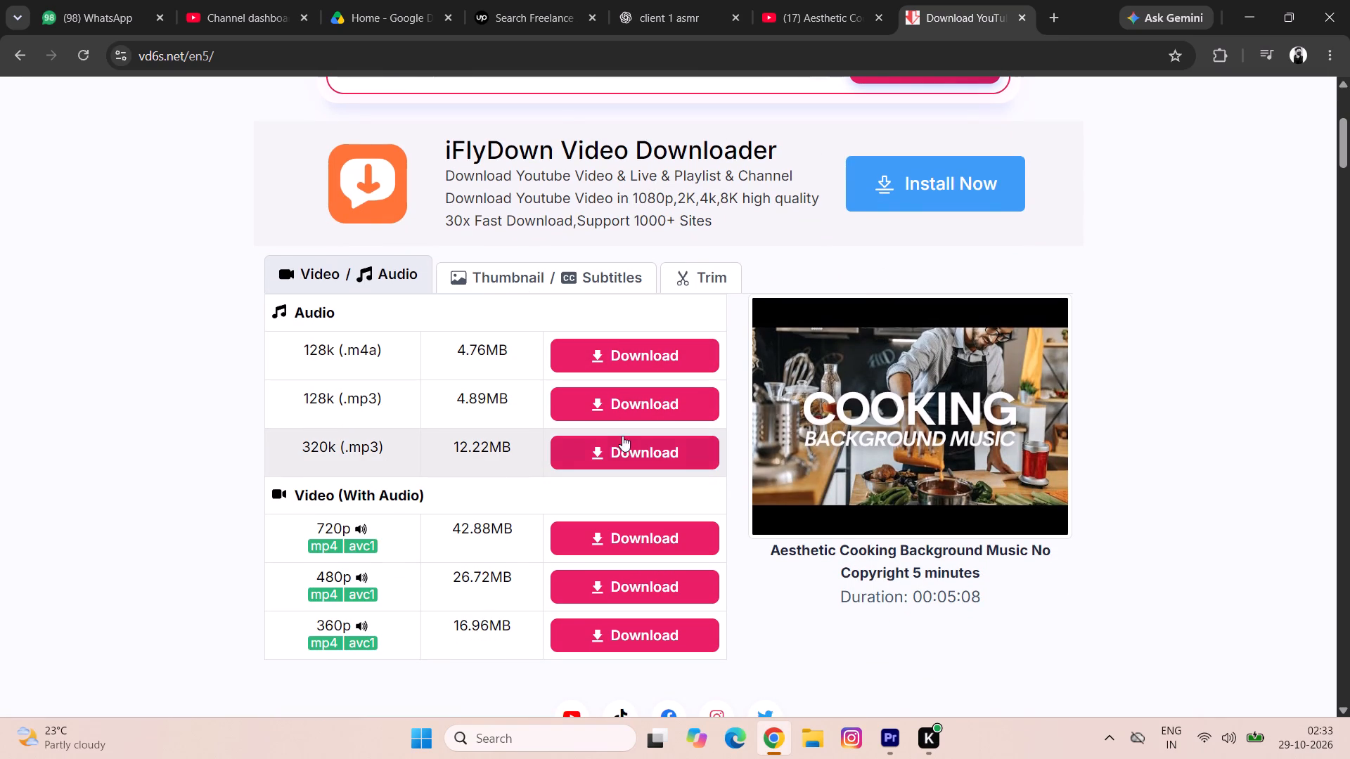
pyautogui.click(610, 453)
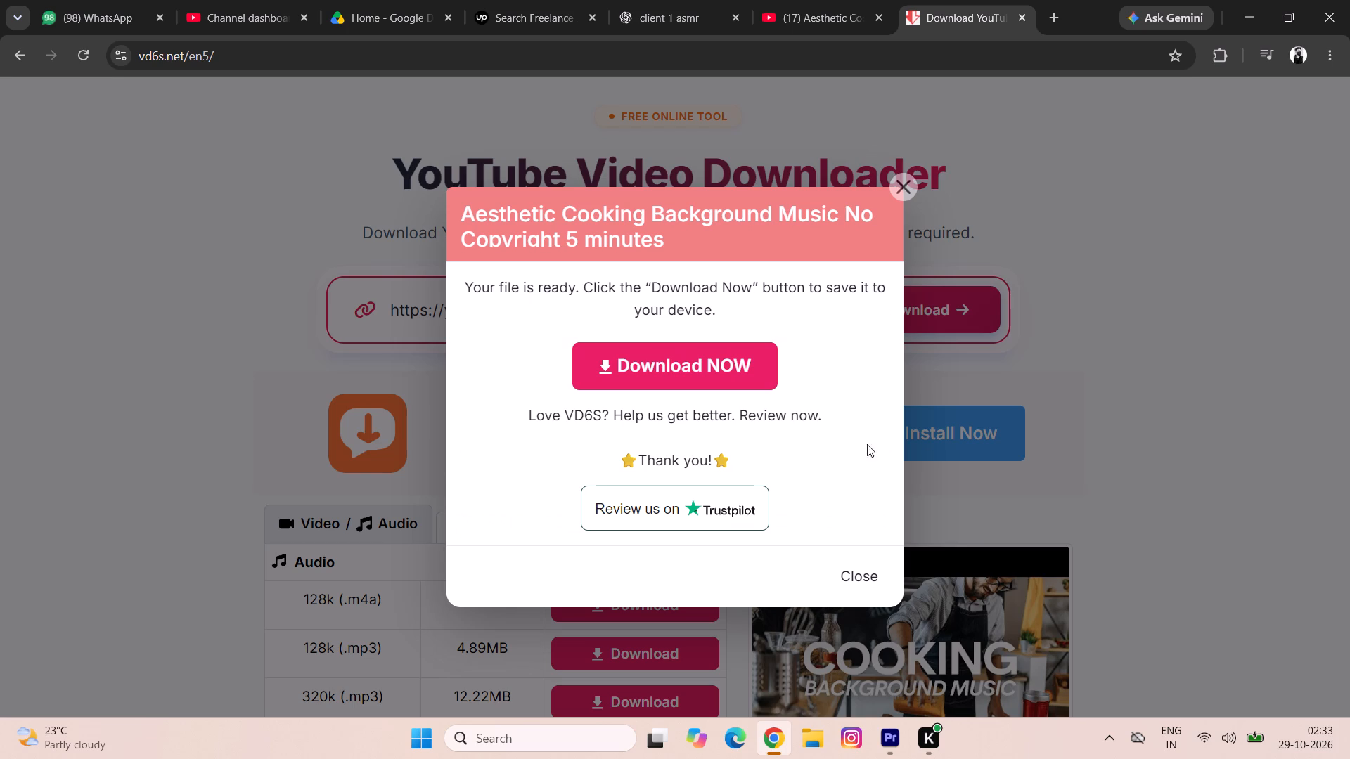
pyautogui.click(731, 376)
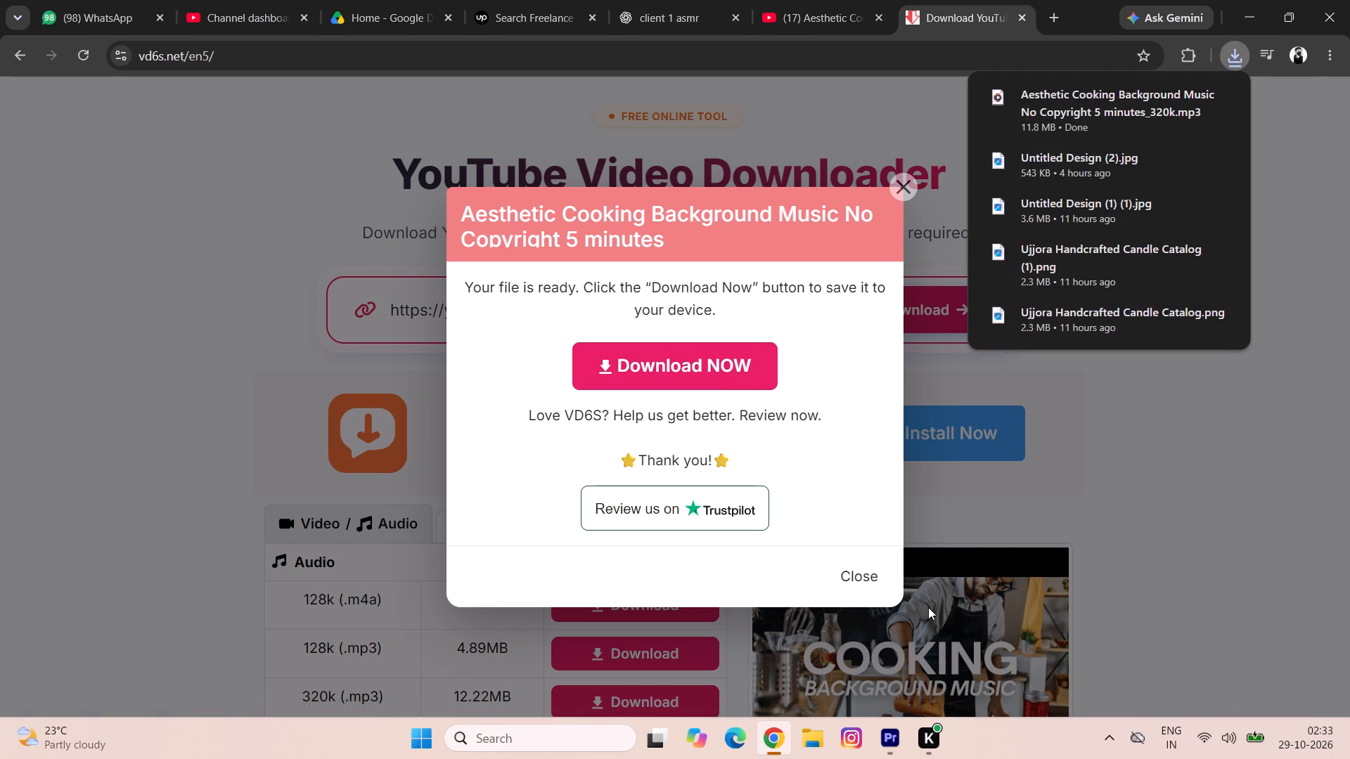
# Switch to Premiere and import Aesthetic Cooking Background Music No Copyright 5 minutes_320k.mp3 from Downloads into the restaurant reel project.
pyautogui.click(880, 737)
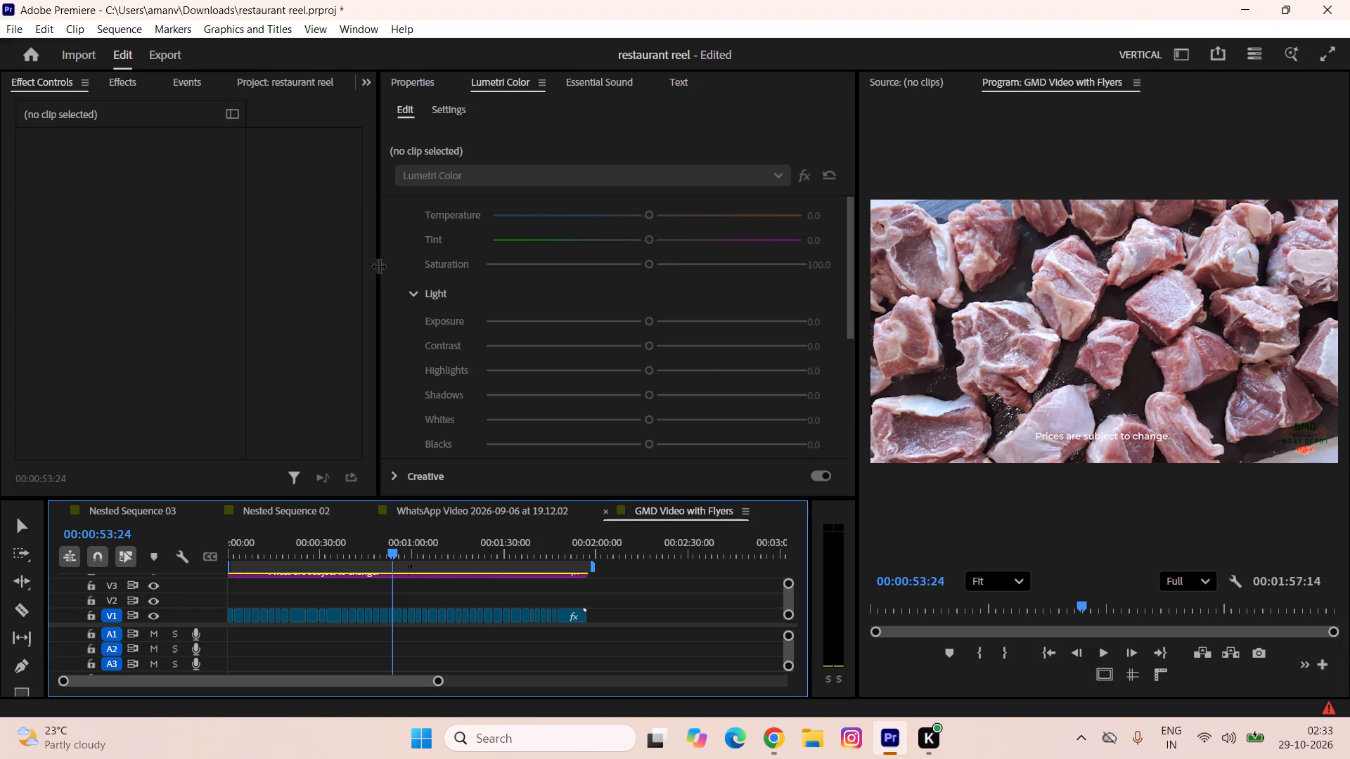
pyautogui.click(259, 75)
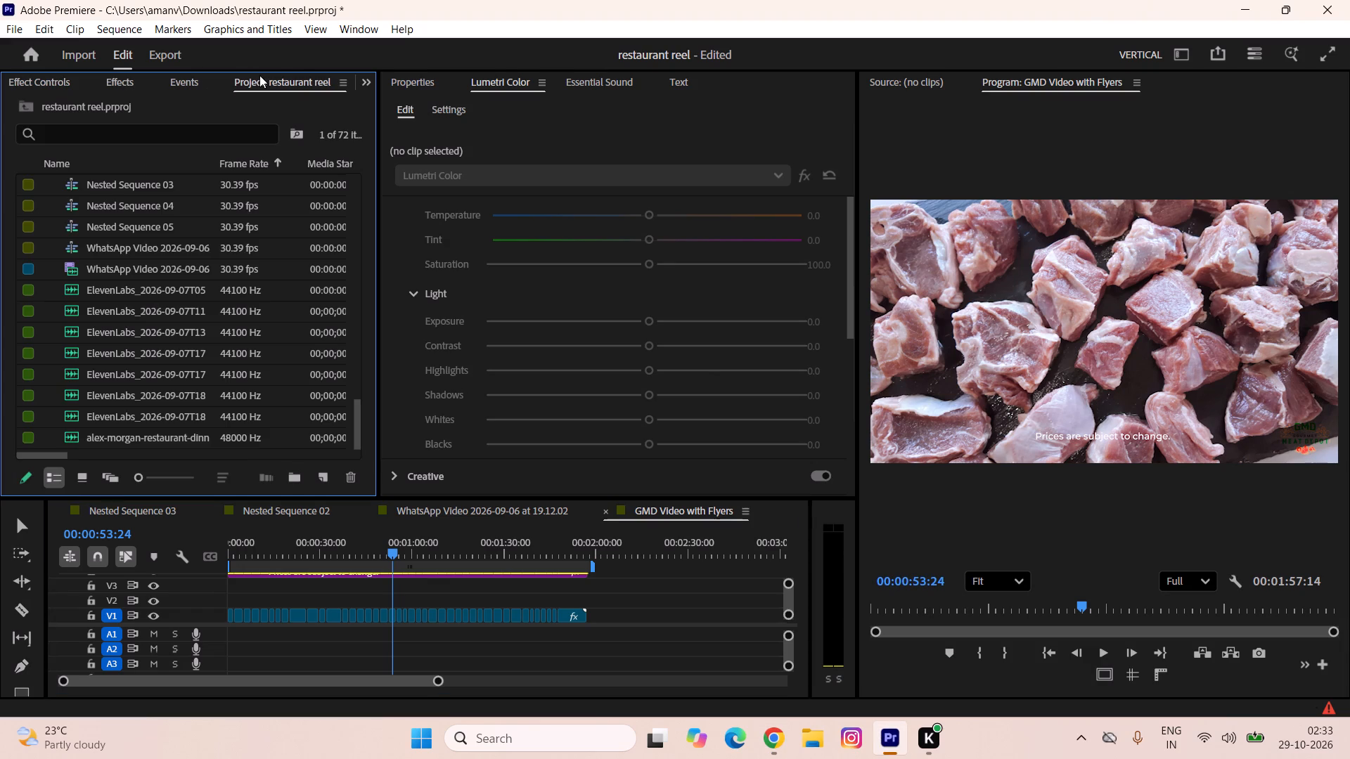
pyautogui.scroll(-9, 160, 323)
pyautogui.doubleClick(46, 326)
pyautogui.click(229, 238)
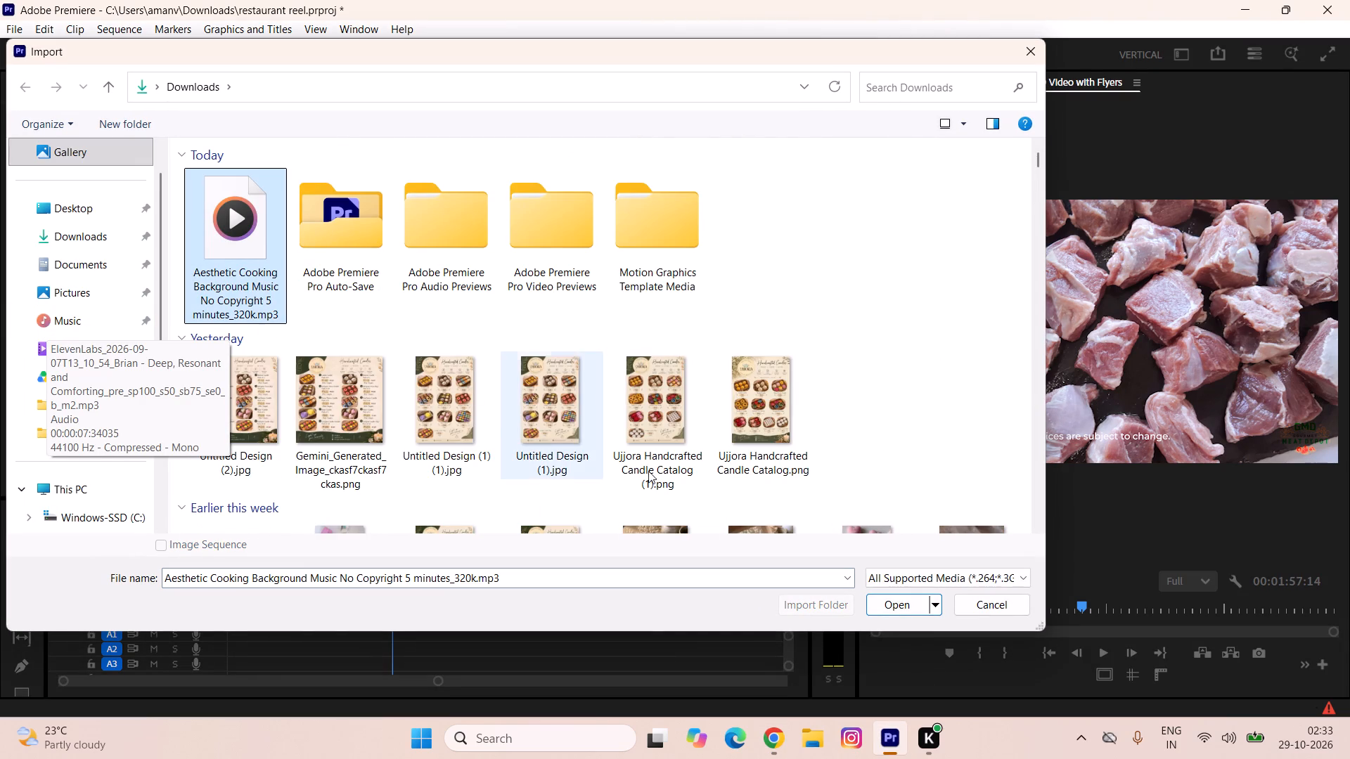
pyautogui.click(892, 602)
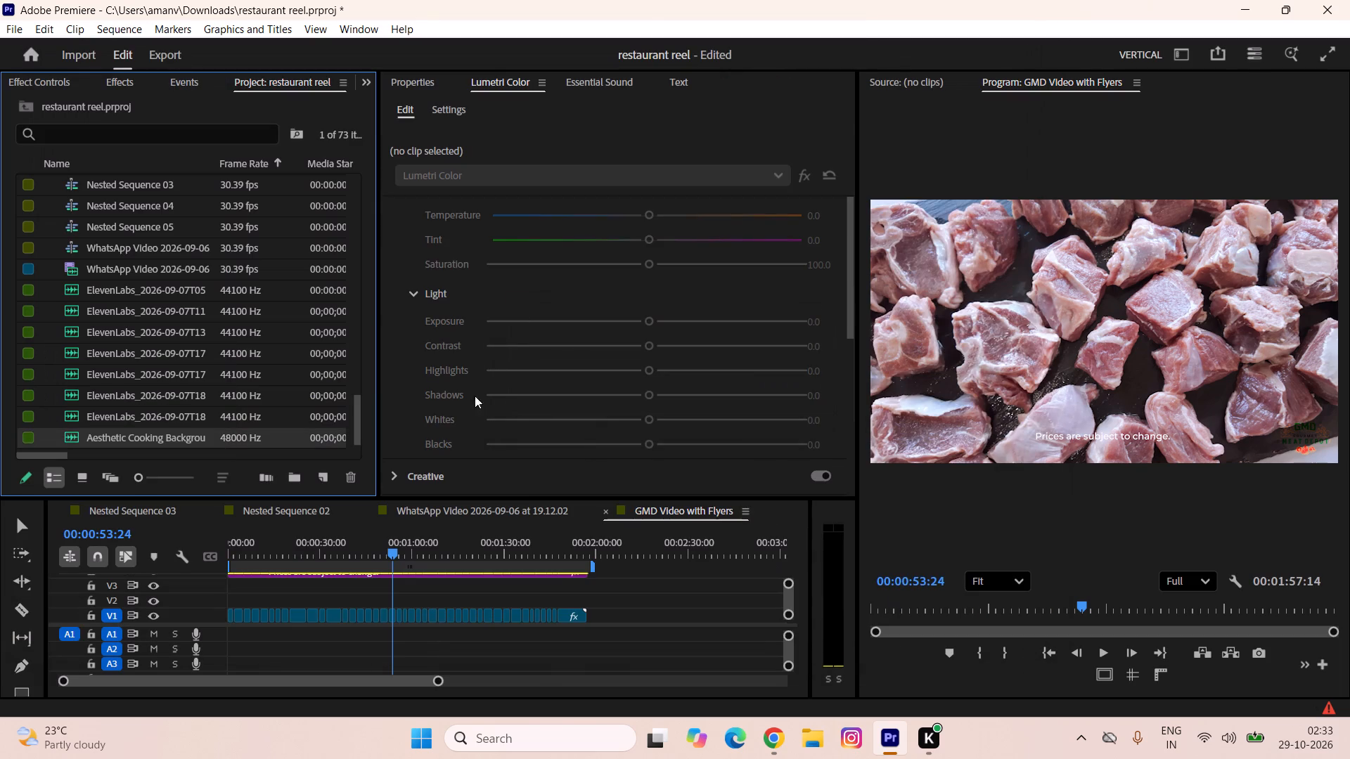
# Place the imported cooking music on audio track A2 at the very start of the GMD Video with Flyers sequence.
pyautogui.moveTo(169, 434); pyautogui.dragTo(232, 648)
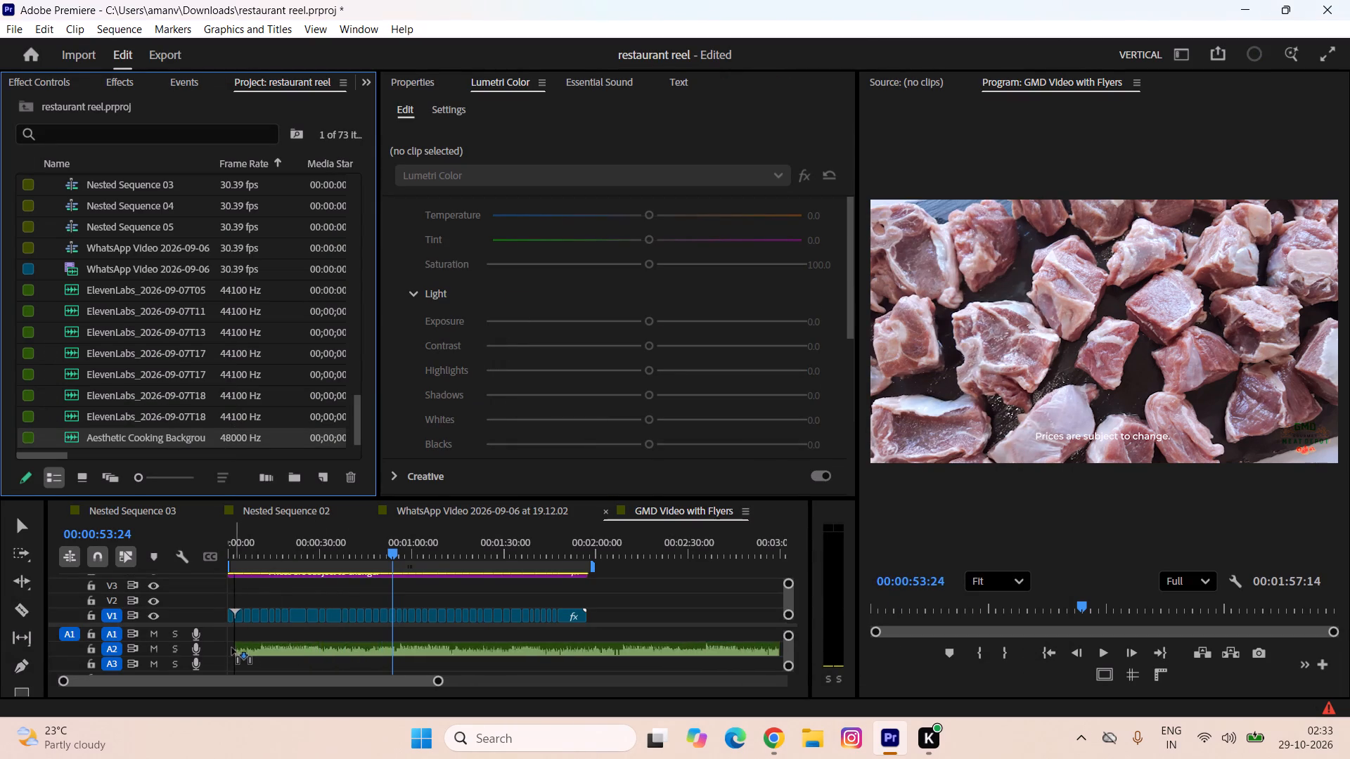
pyautogui.moveTo(232, 648); pyautogui.dragTo(212, 646)
# Play the sequence with its music from the start for about 30 seconds, and replay the opening until 00:00:02:14.
pyautogui.moveTo(401, 554); pyautogui.dragTo(153, 556)
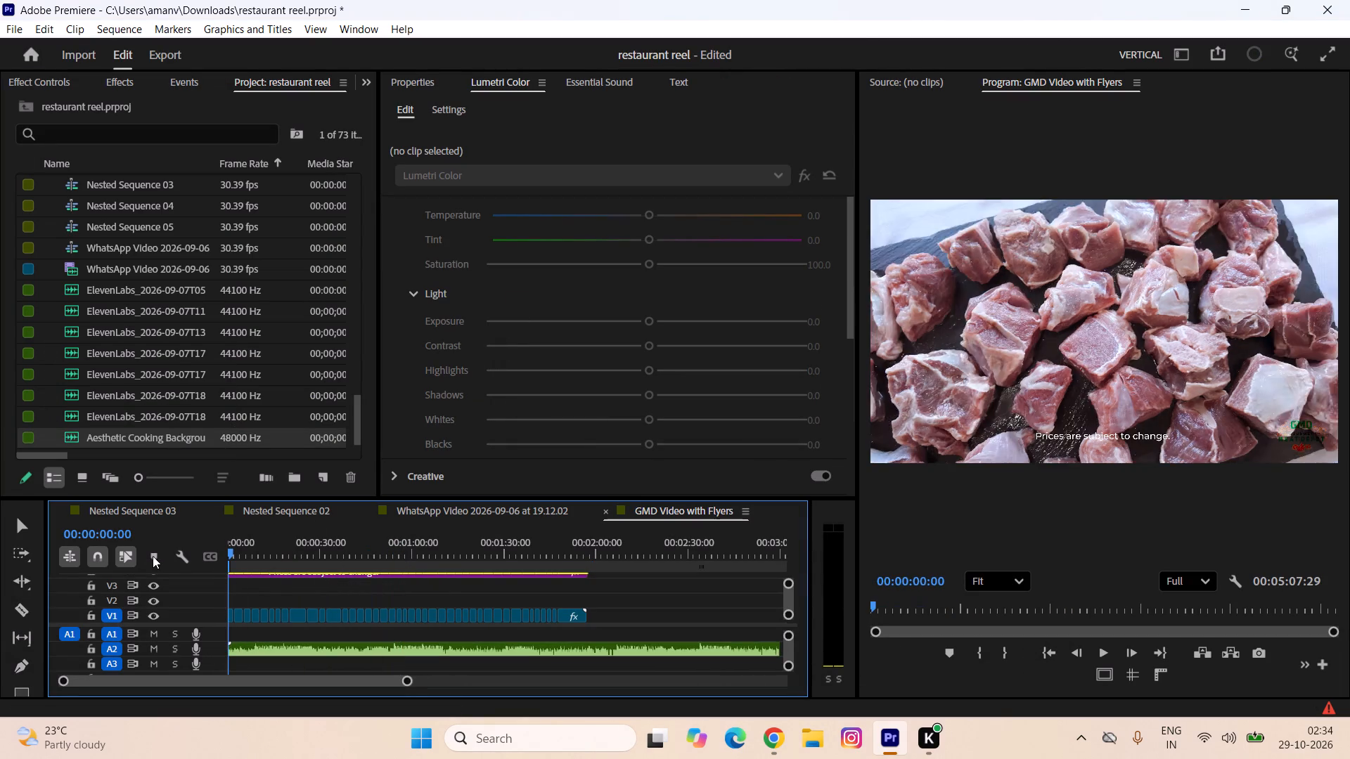
pyautogui.moveTo(153, 556); pyautogui.dragTo(145, 556)
pyautogui.press('space')
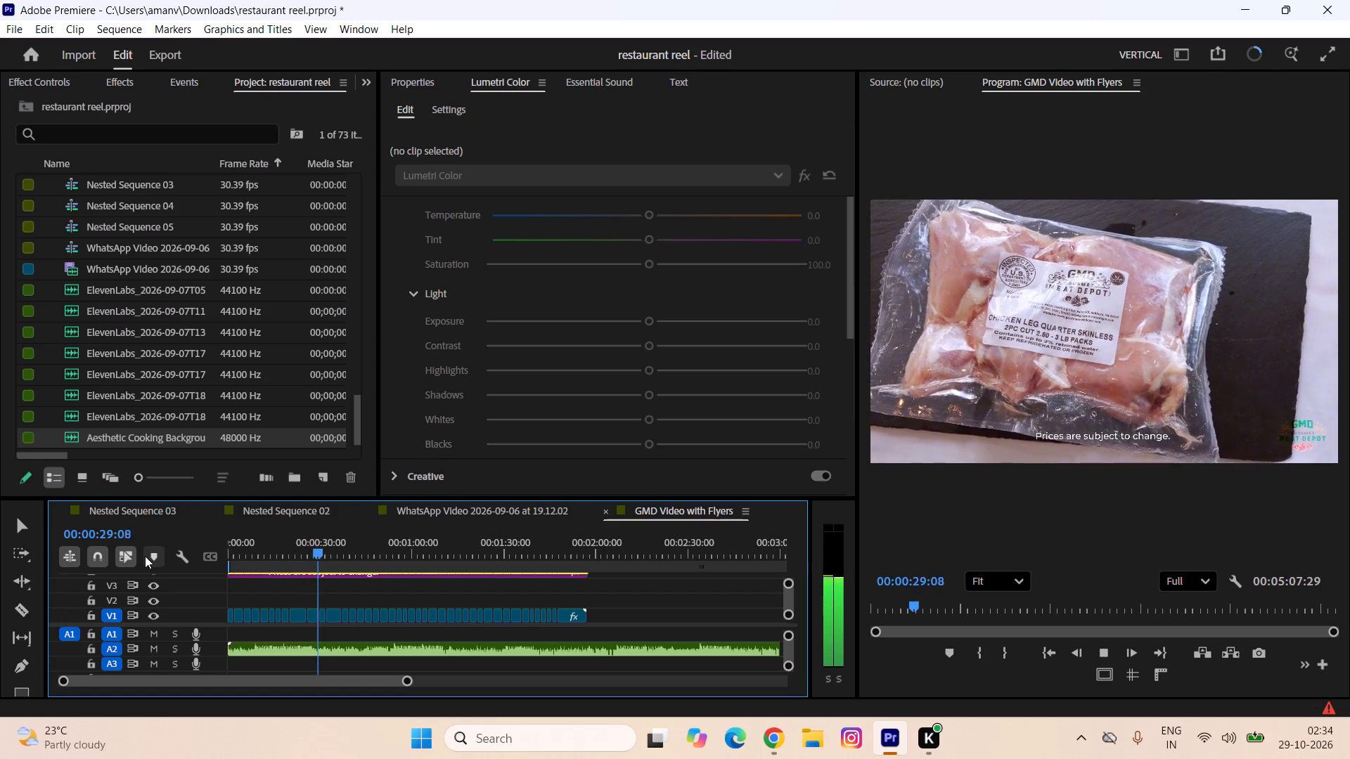
pyautogui.moveTo(331, 548); pyautogui.dragTo(211, 547)
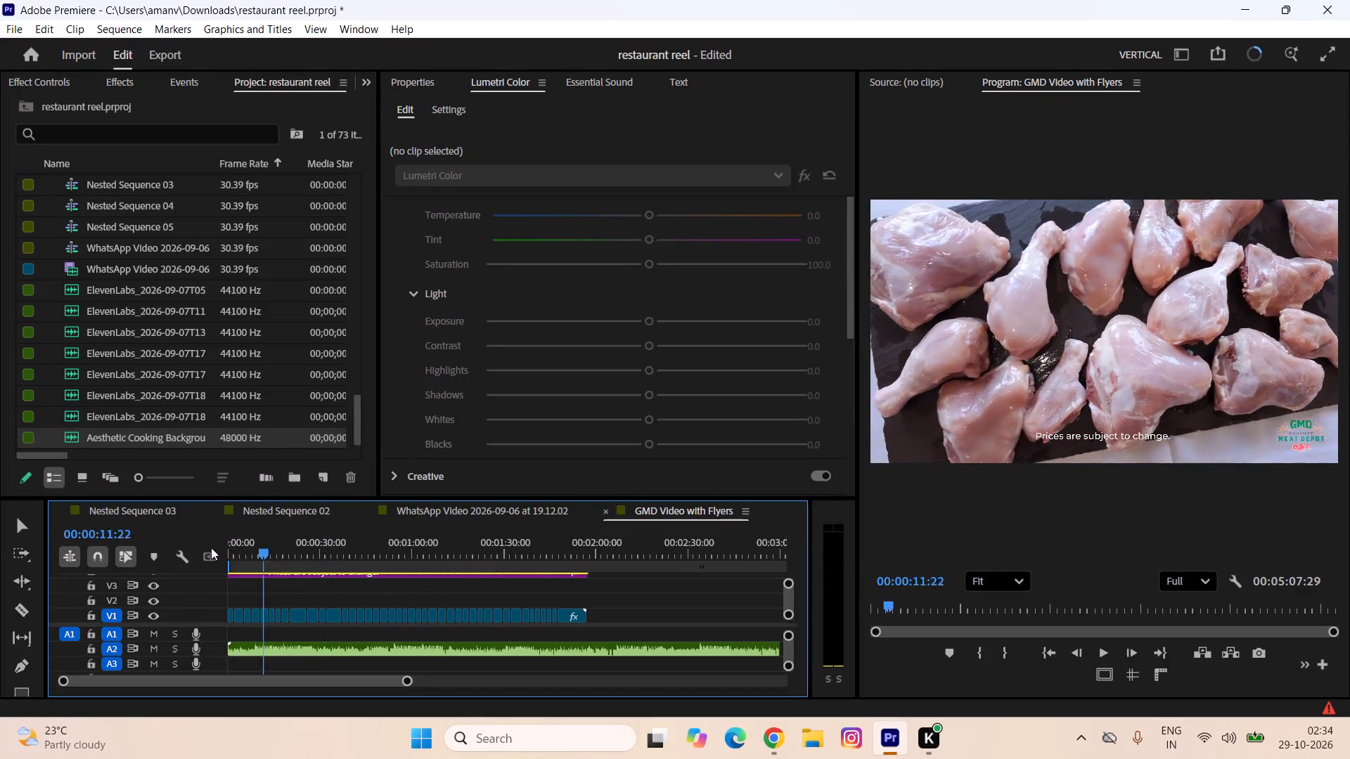
pyautogui.moveTo(211, 547); pyautogui.dragTo(67, 531)
pyautogui.write('===')
pyautogui.press('space')
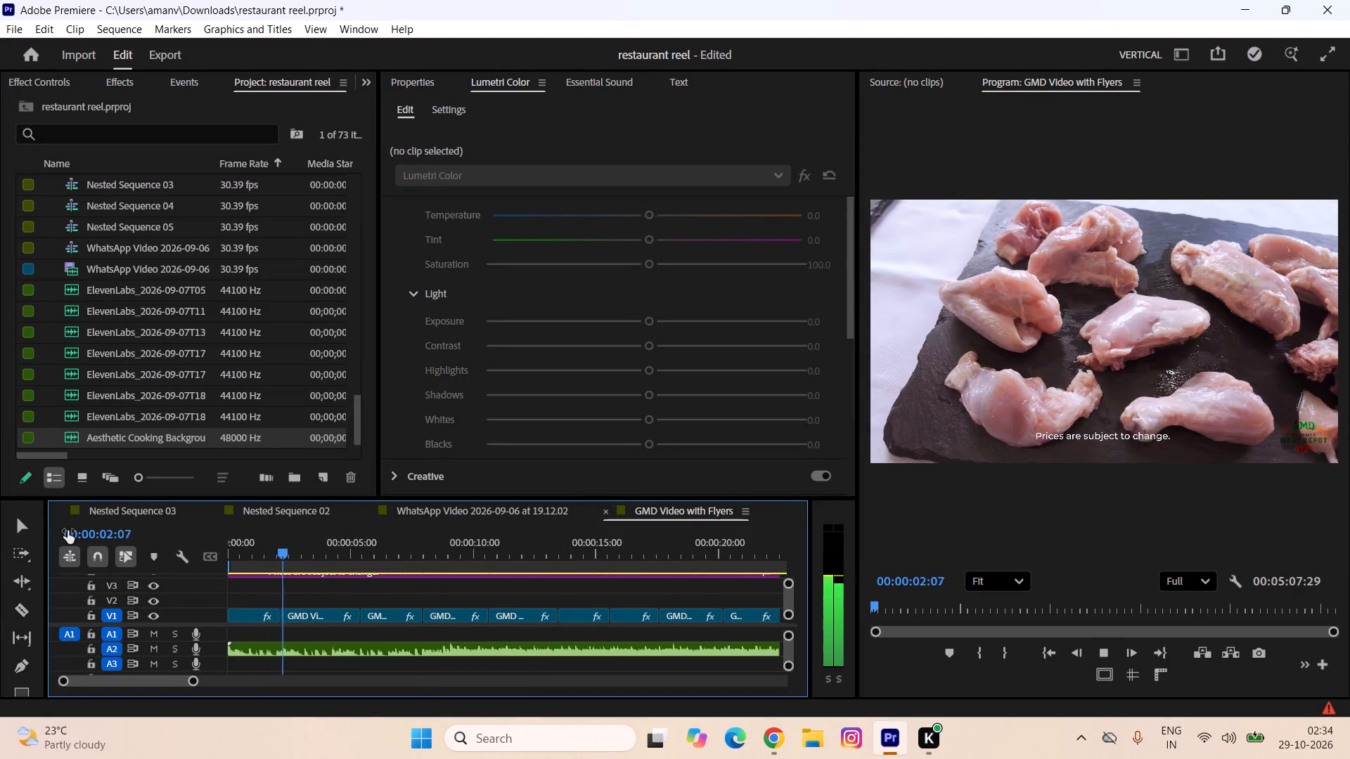
pyautogui.press('space')
# Play the closing flyer clip from 00:01:47:14 to 00:01:48:05 and examine the flyer's text and layout up close.
pyautogui.write('---')
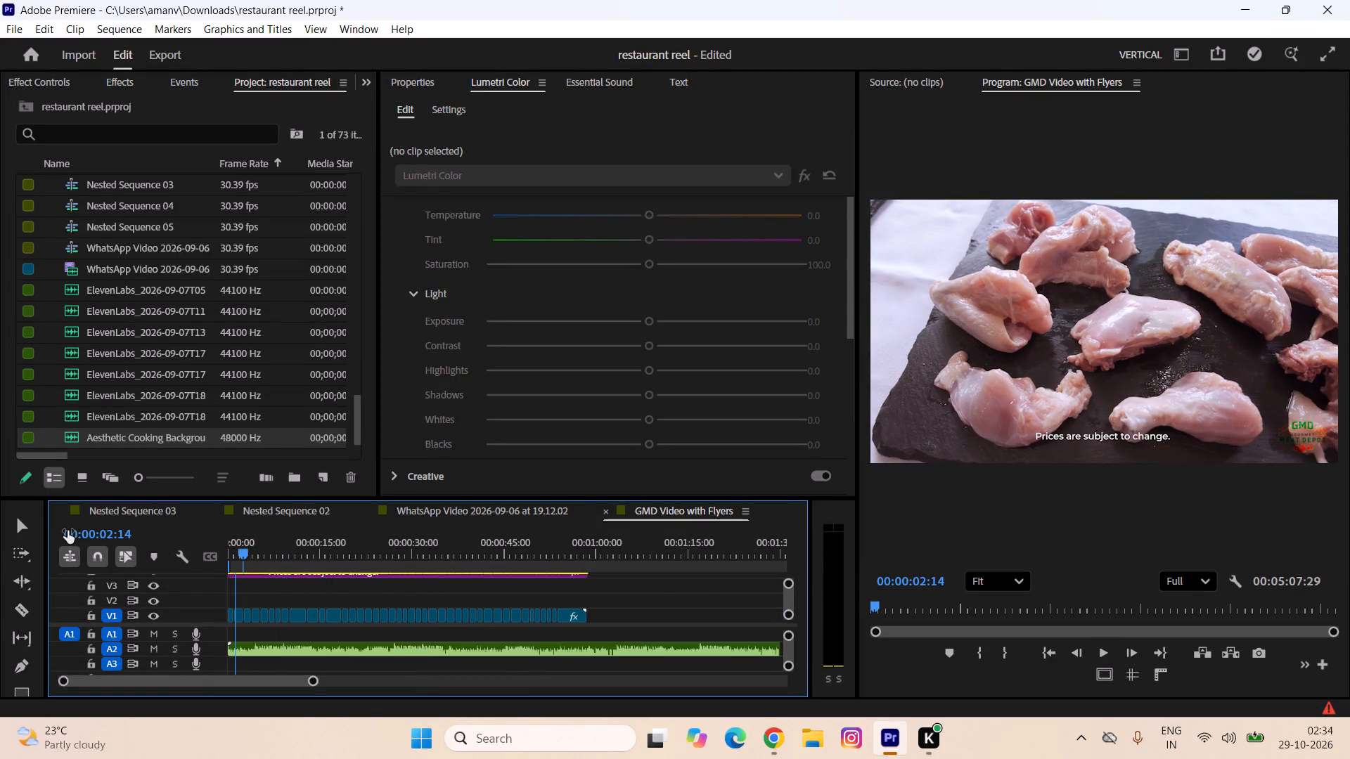
pyautogui.click(559, 555)
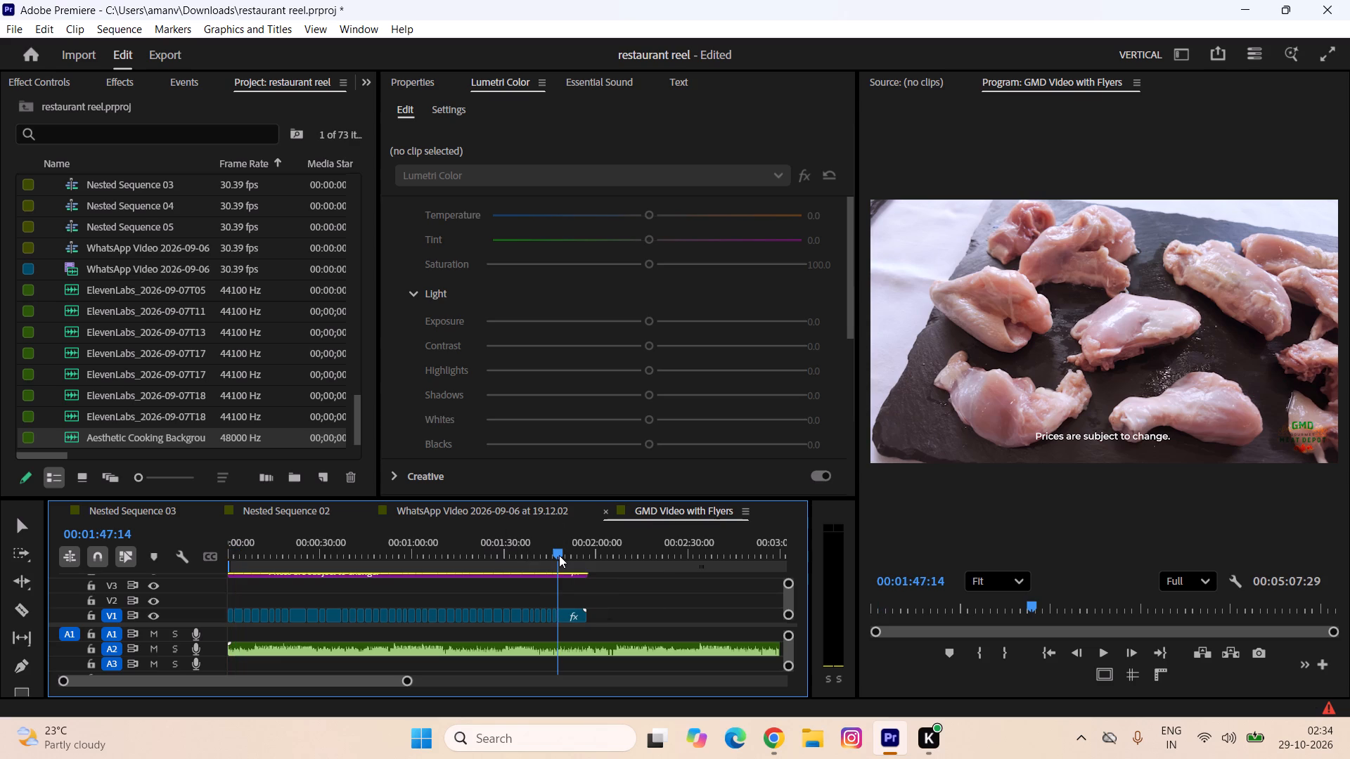
pyautogui.write('==')
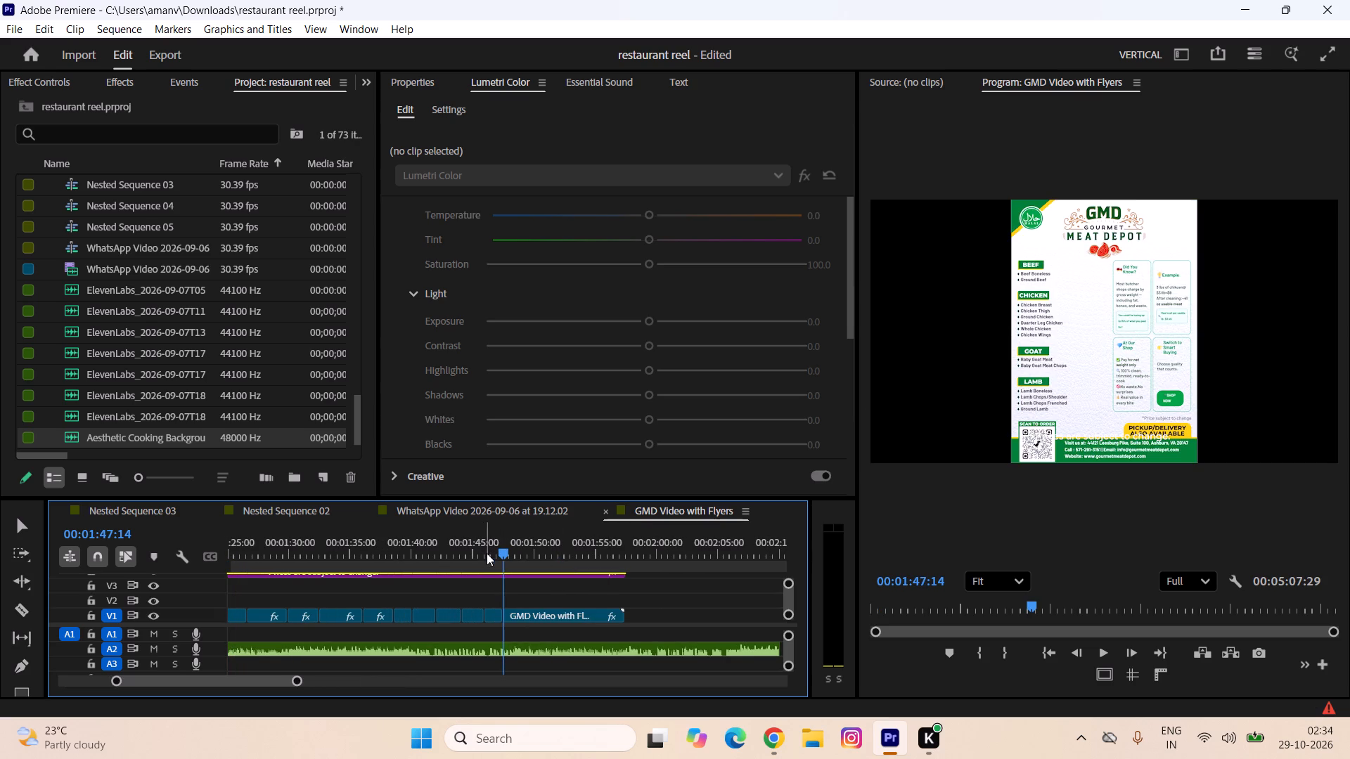
pyautogui.press('space')
pyautogui.press('space')
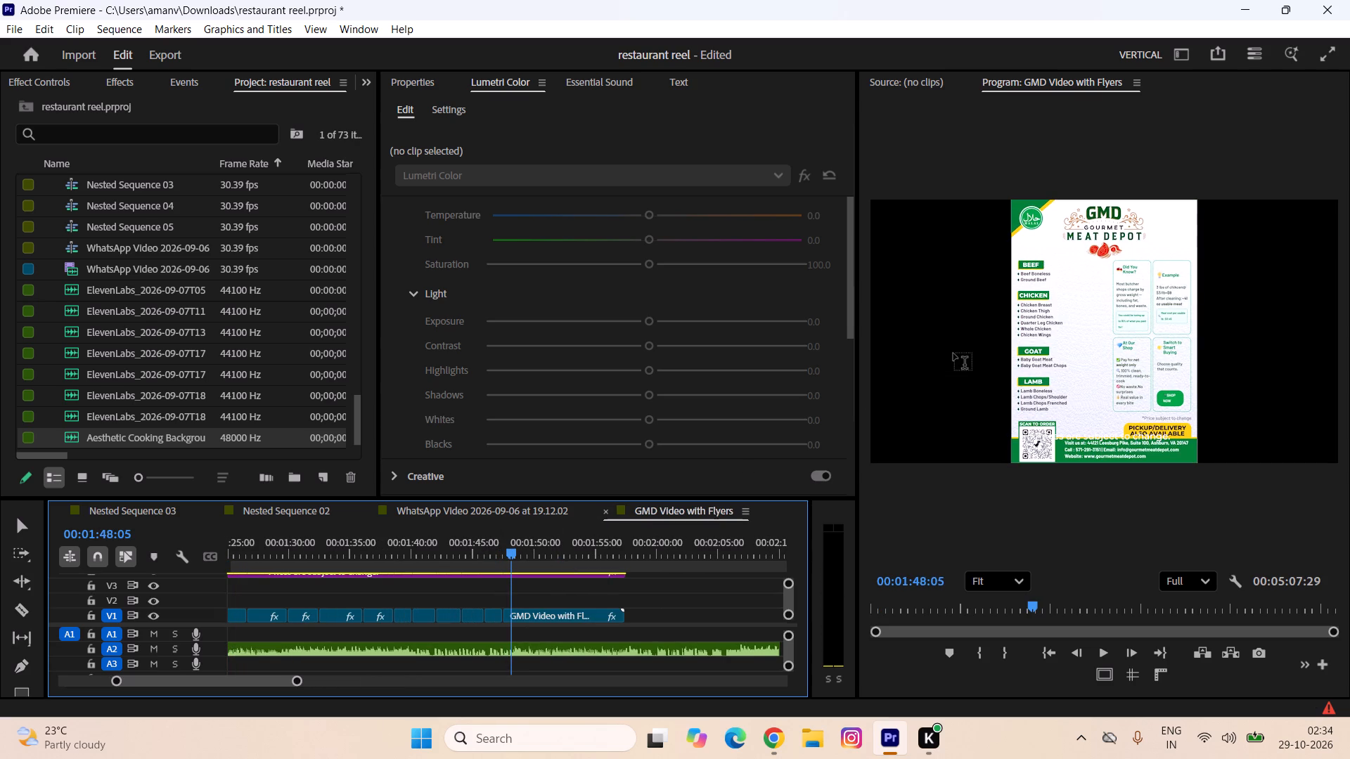
pyautogui.keyDown('ctrl'); pyautogui.scroll(6, 1046, 245); pyautogui.keyUp('ctrl')
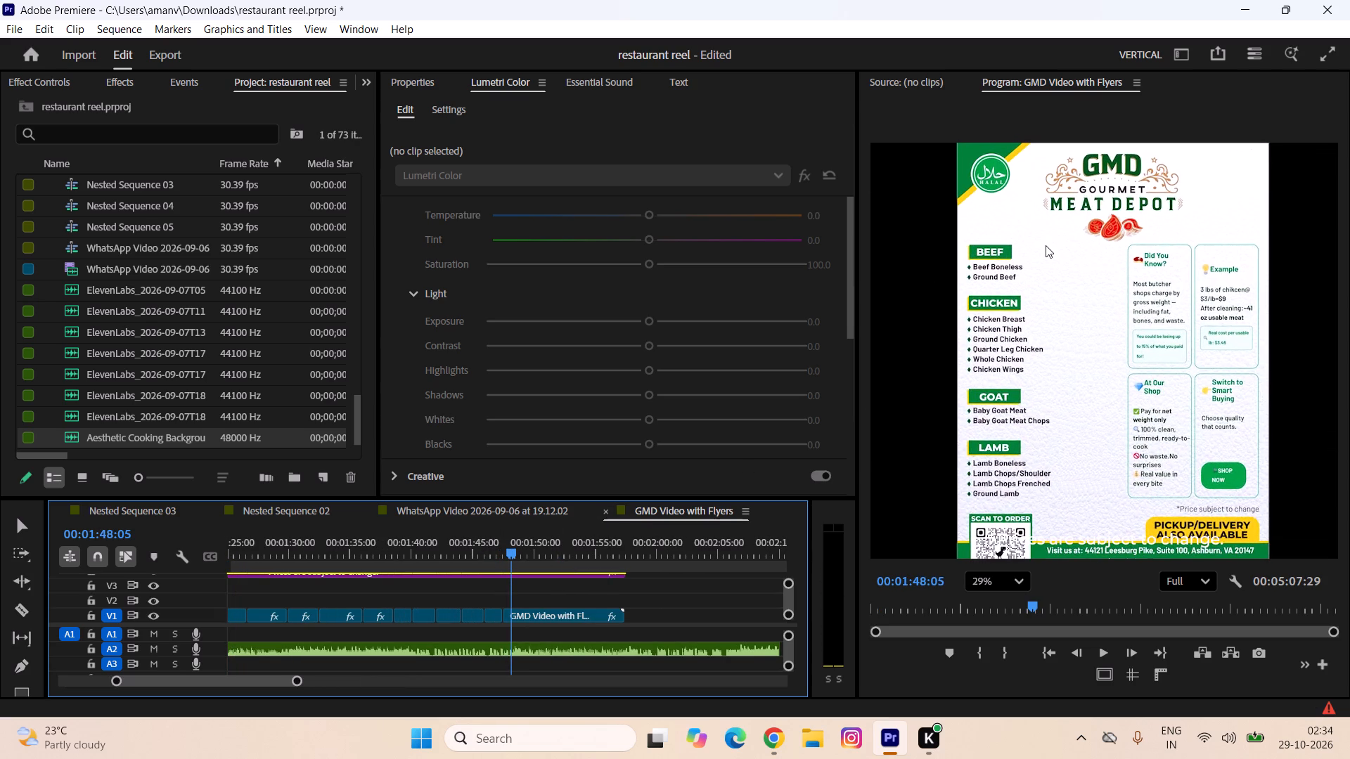
pyautogui.click(27, 528)
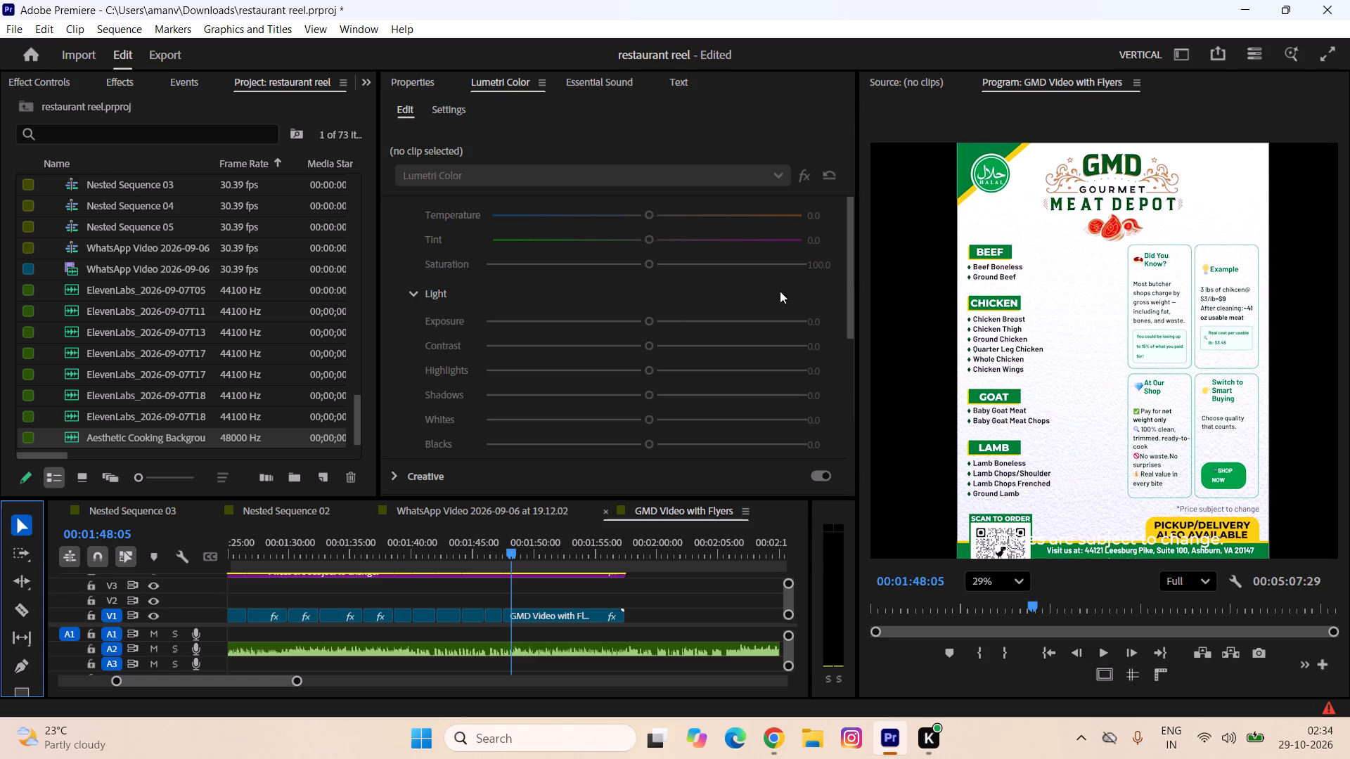
pyautogui.keyDown('ctrl'); pyautogui.scroll(11, 976, 181); pyautogui.keyUp('ctrl')
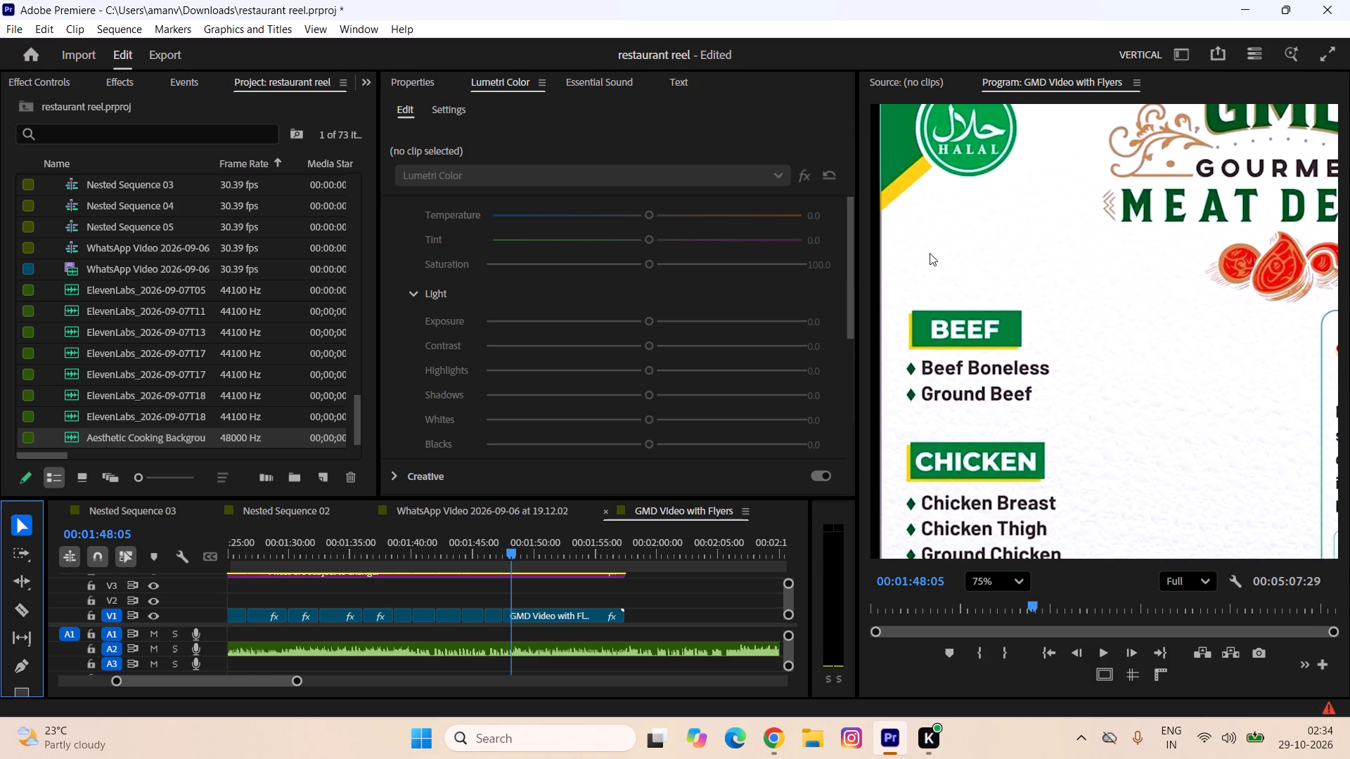
pyautogui.keyDown('ctrl'); pyautogui.scroll(-3, 930, 253); pyautogui.keyUp('ctrl')
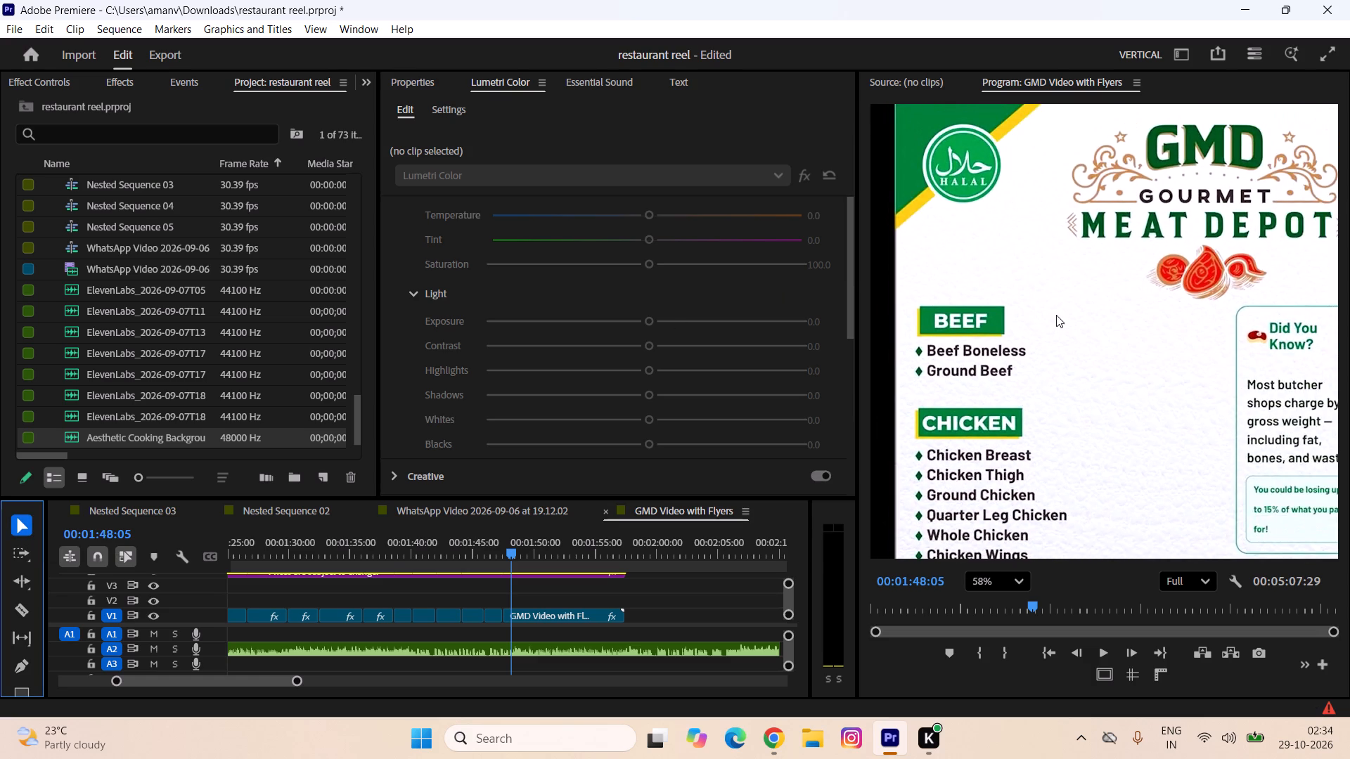
pyautogui.keyDown('ctrl'); pyautogui.scroll(-1, 1056, 315); pyautogui.keyUp('ctrl')
pyautogui.keyDown('ctrl'); pyautogui.scroll(-1, 1122, 351); pyautogui.keyUp('ctrl')
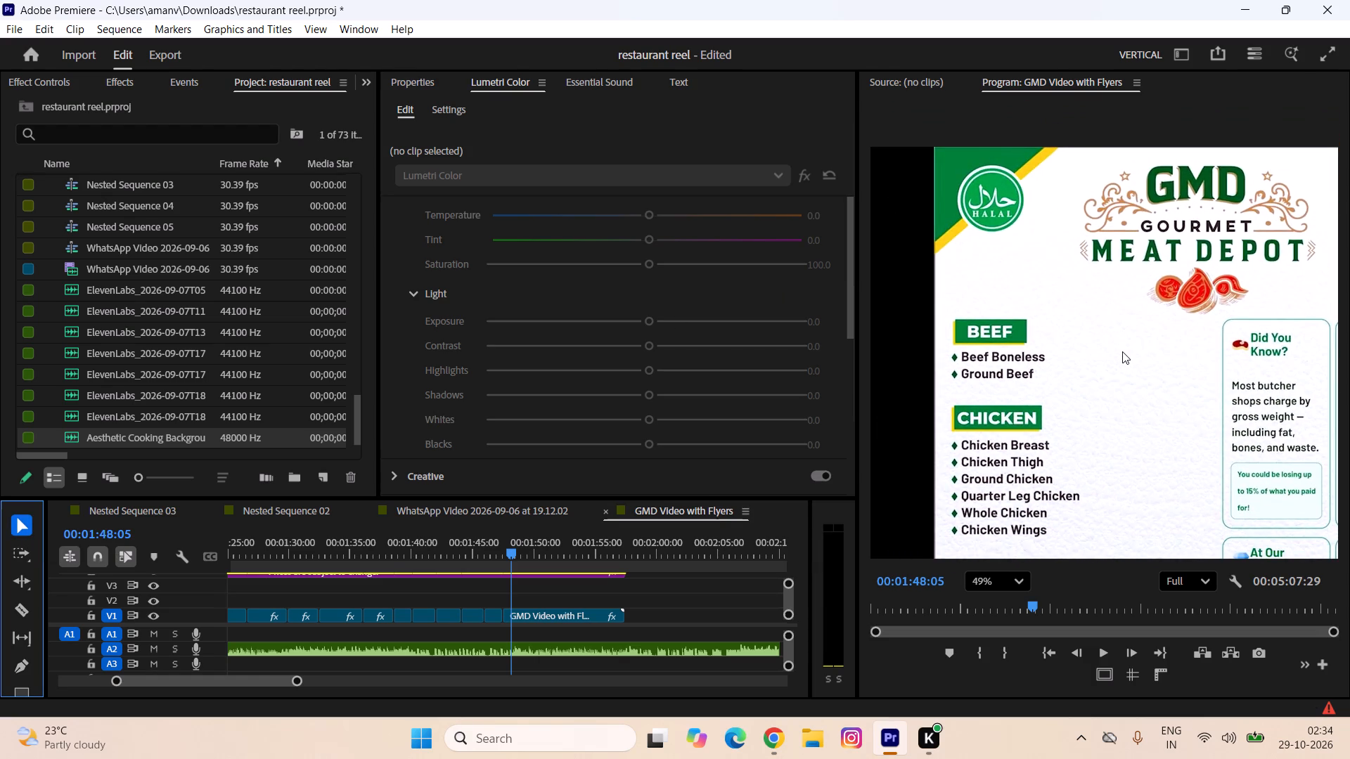
pyautogui.keyDown('ctrl'); pyautogui.scroll(-2, 963, 262); pyautogui.keyUp('ctrl')
pyautogui.keyDown('ctrl'); pyautogui.scroll(-1, 937, 339); pyautogui.keyUp('ctrl')
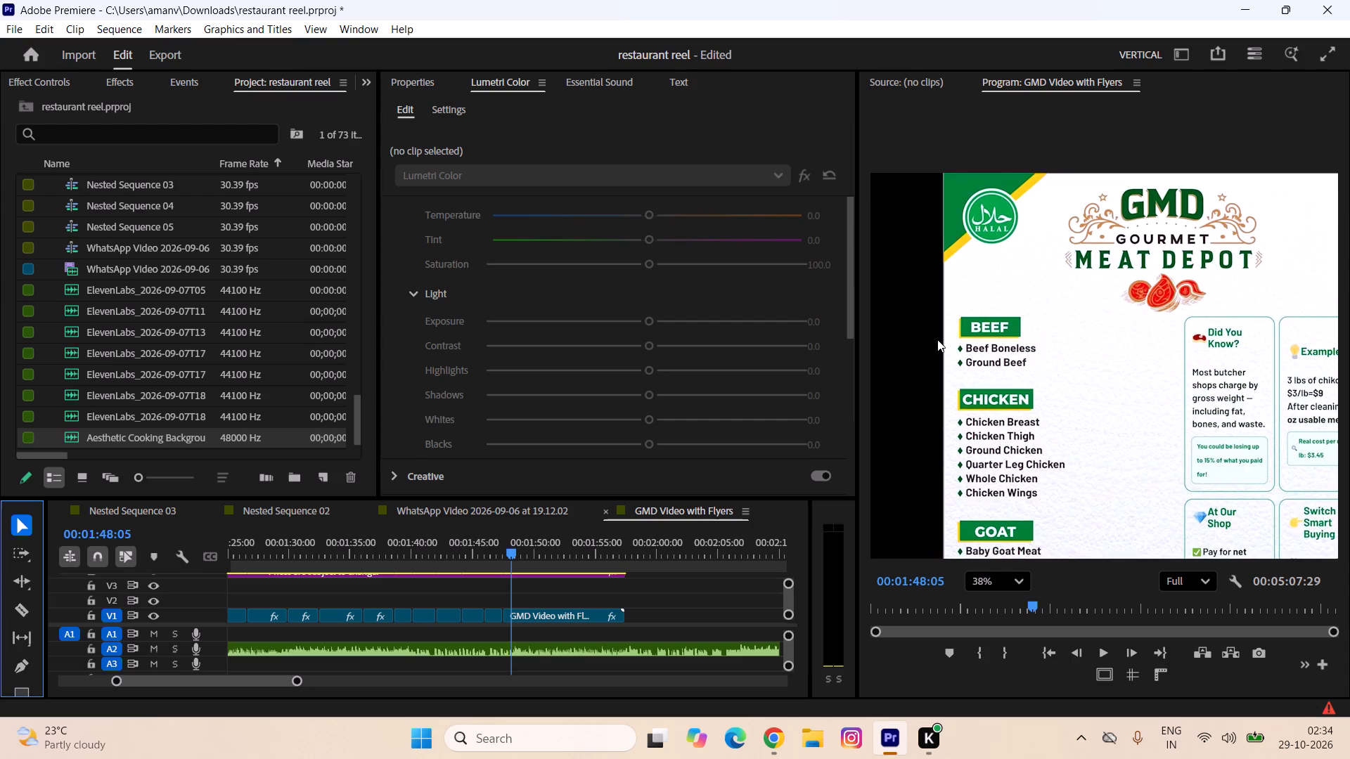
pyautogui.keyDown('ctrl'); pyautogui.scroll(-1, 937, 339); pyautogui.keyUp('ctrl')
pyautogui.keyDown('ctrl'); pyautogui.scroll(-3, 957, 275); pyautogui.keyUp('ctrl')
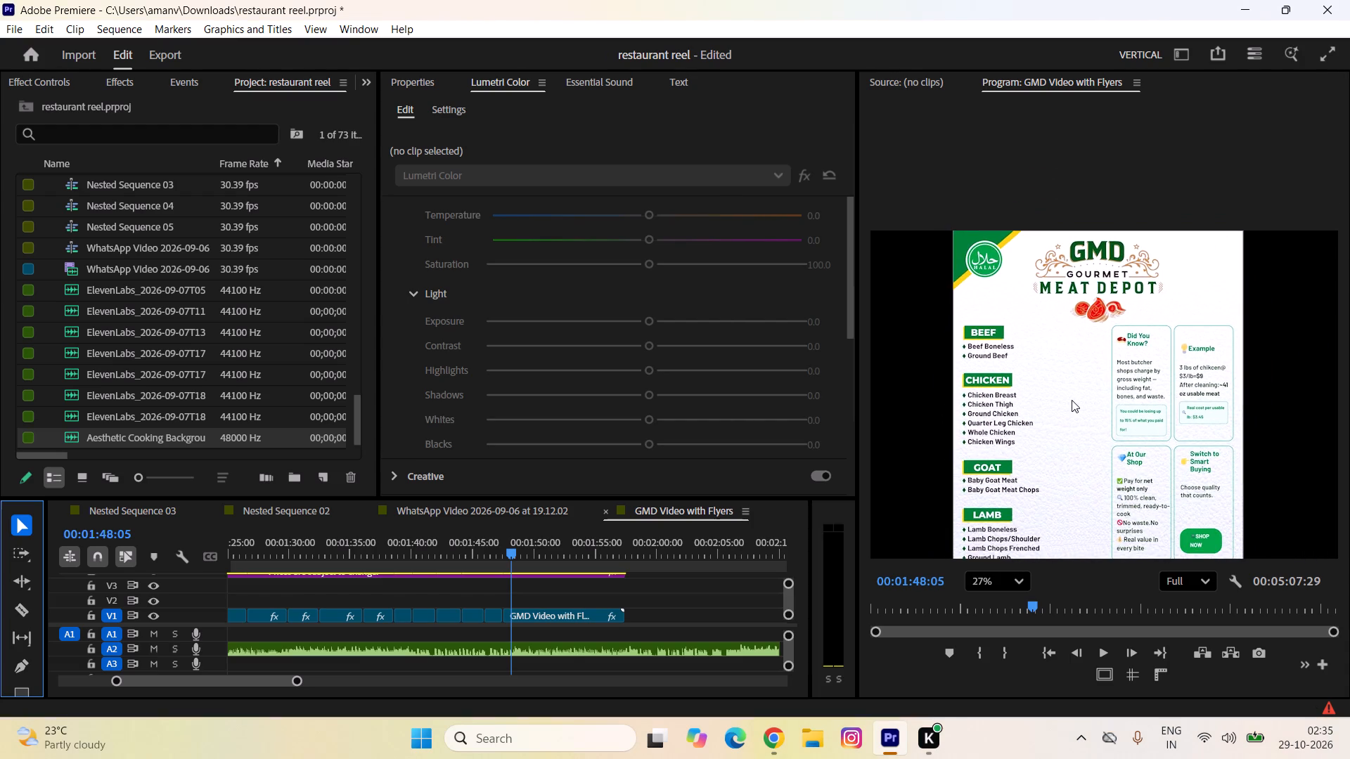
pyautogui.keyDown('ctrl'); pyautogui.scroll(-3, 1076, 339); pyautogui.keyUp('ctrl')
pyautogui.keyDown('ctrl'); pyautogui.scroll(-3, 1184, 285); pyautogui.keyUp('ctrl')
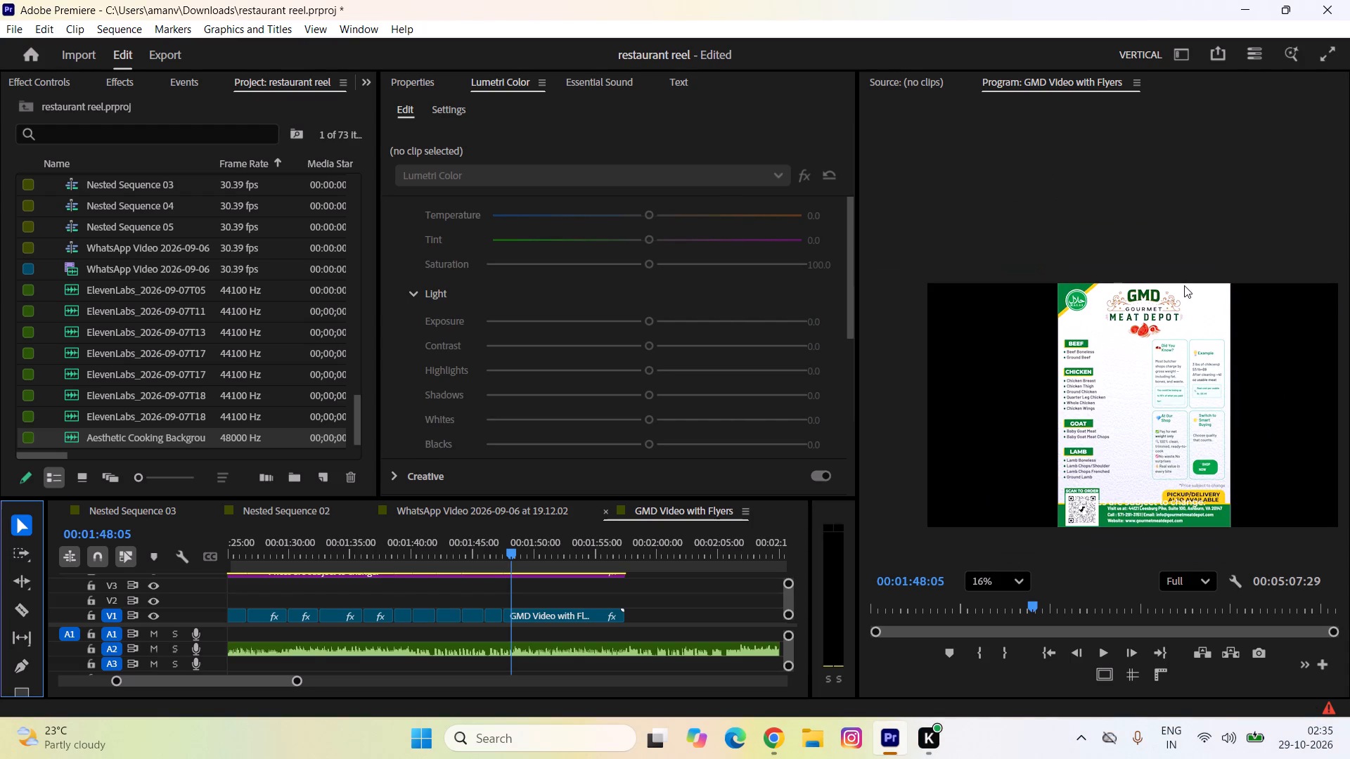
pyautogui.keyDown('ctrl'); pyautogui.scroll(7, 1135, 475); pyautogui.keyUp('ctrl')
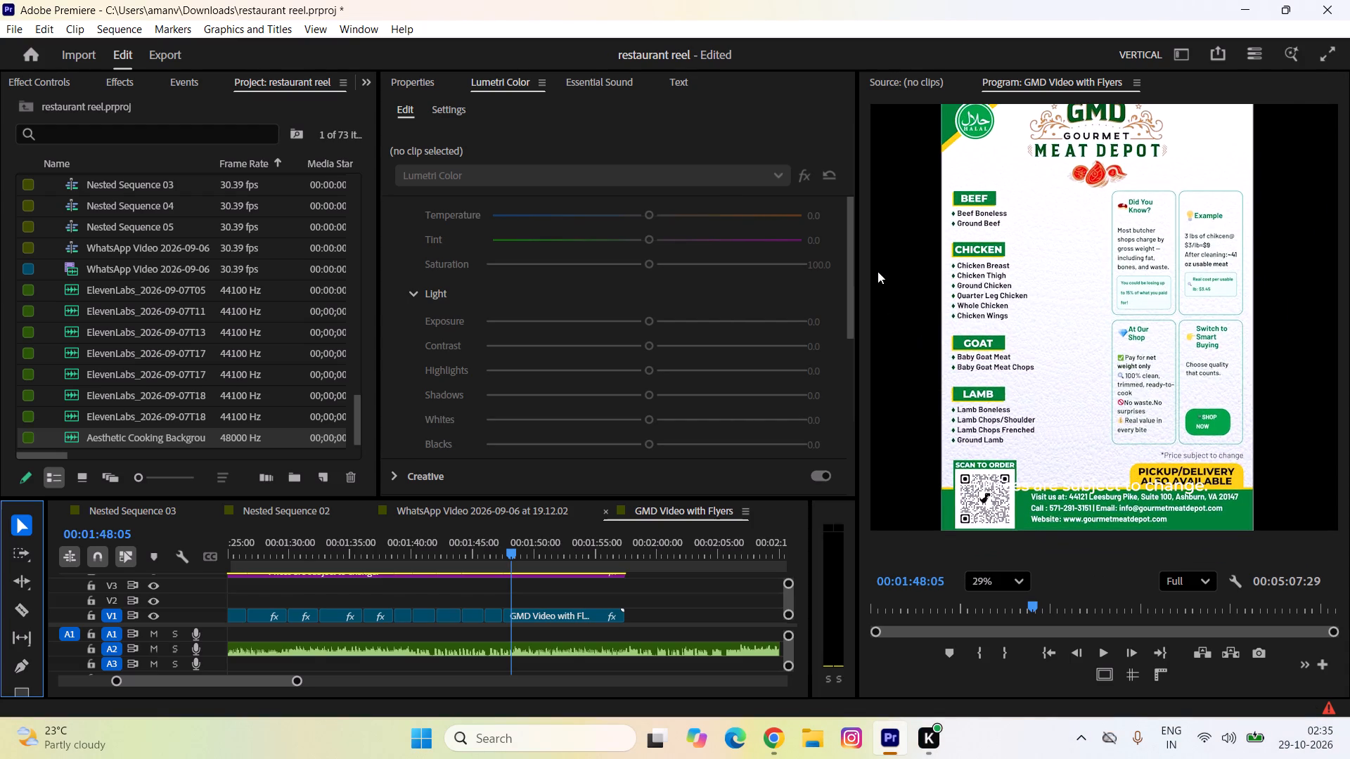
pyautogui.keyDown('ctrl'); pyautogui.scroll(5, 877, 271); pyautogui.keyUp('ctrl')
pyautogui.keyDown('ctrl'); pyautogui.scroll(1, 903, 354); pyautogui.keyUp('ctrl')
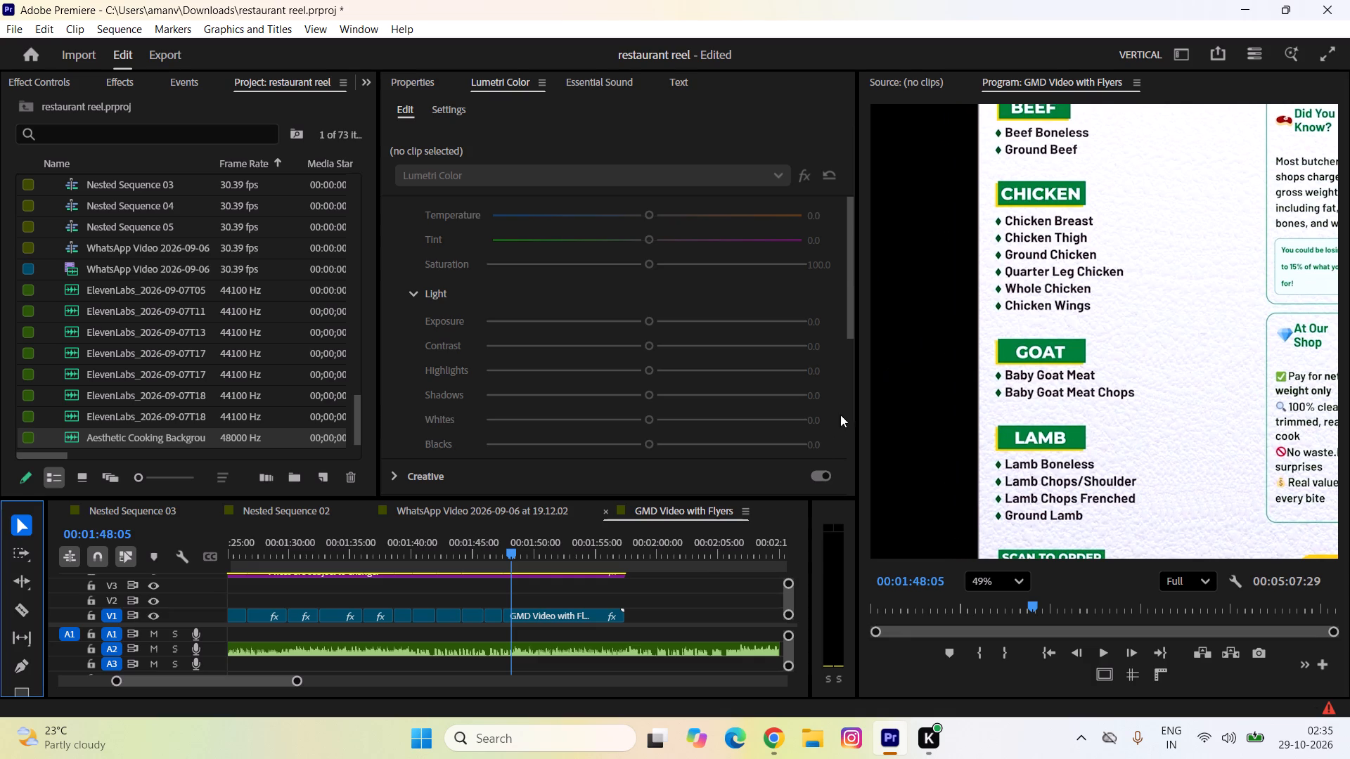
# Return to the sequence start, fit the whole frame in the program preview, and play the opening to 00:00:08:00.
pyautogui.click(652, 599)
pyautogui.press('-')
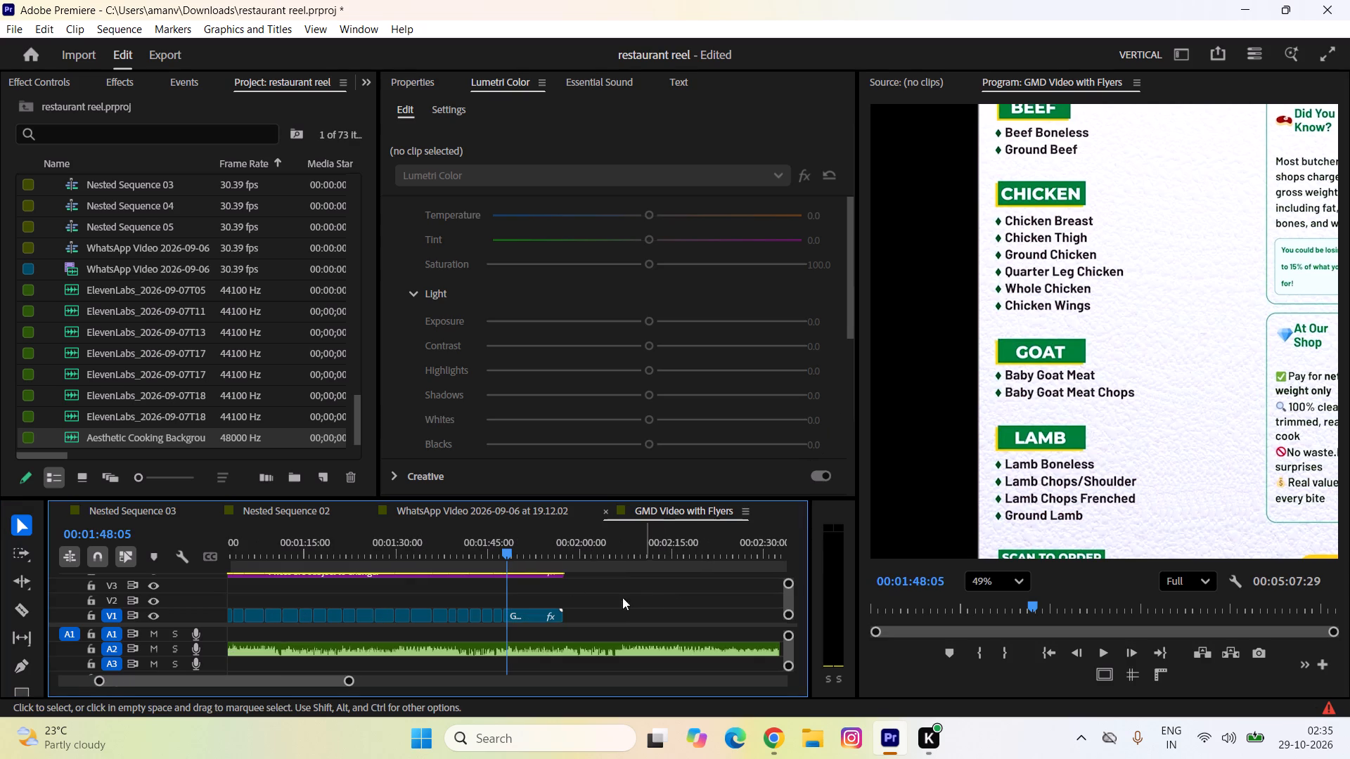
pyautogui.moveTo(509, 550); pyautogui.dragTo(0, 498)
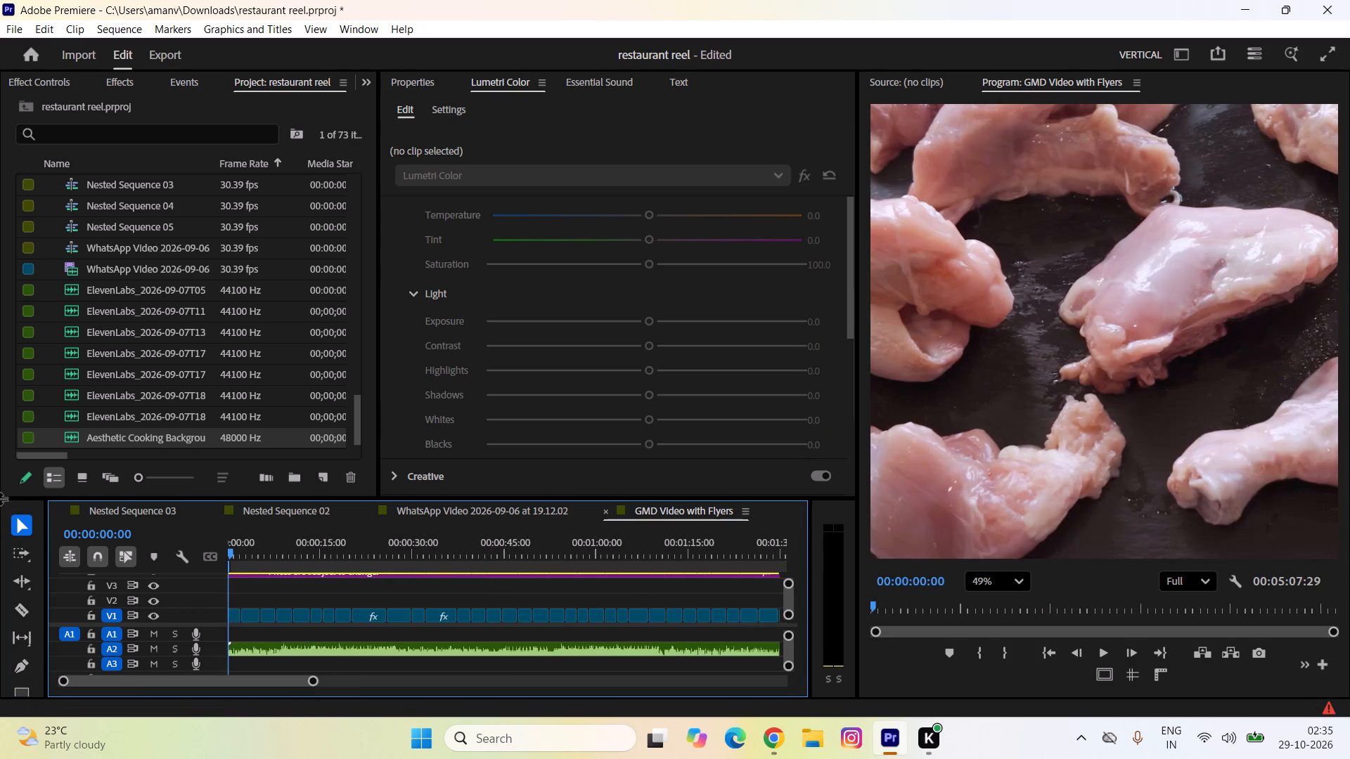
pyautogui.write('---===')
pyautogui.click(1015, 588)
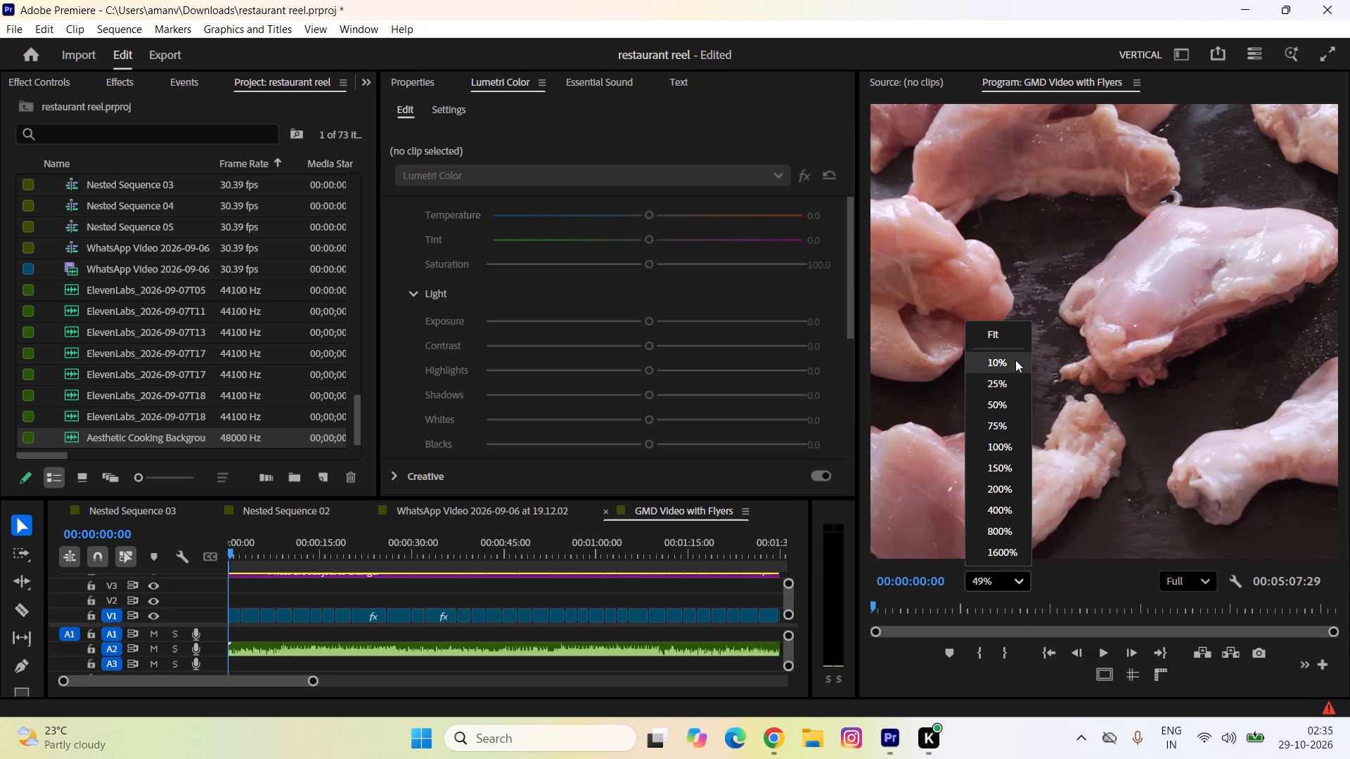
pyautogui.click(1000, 337)
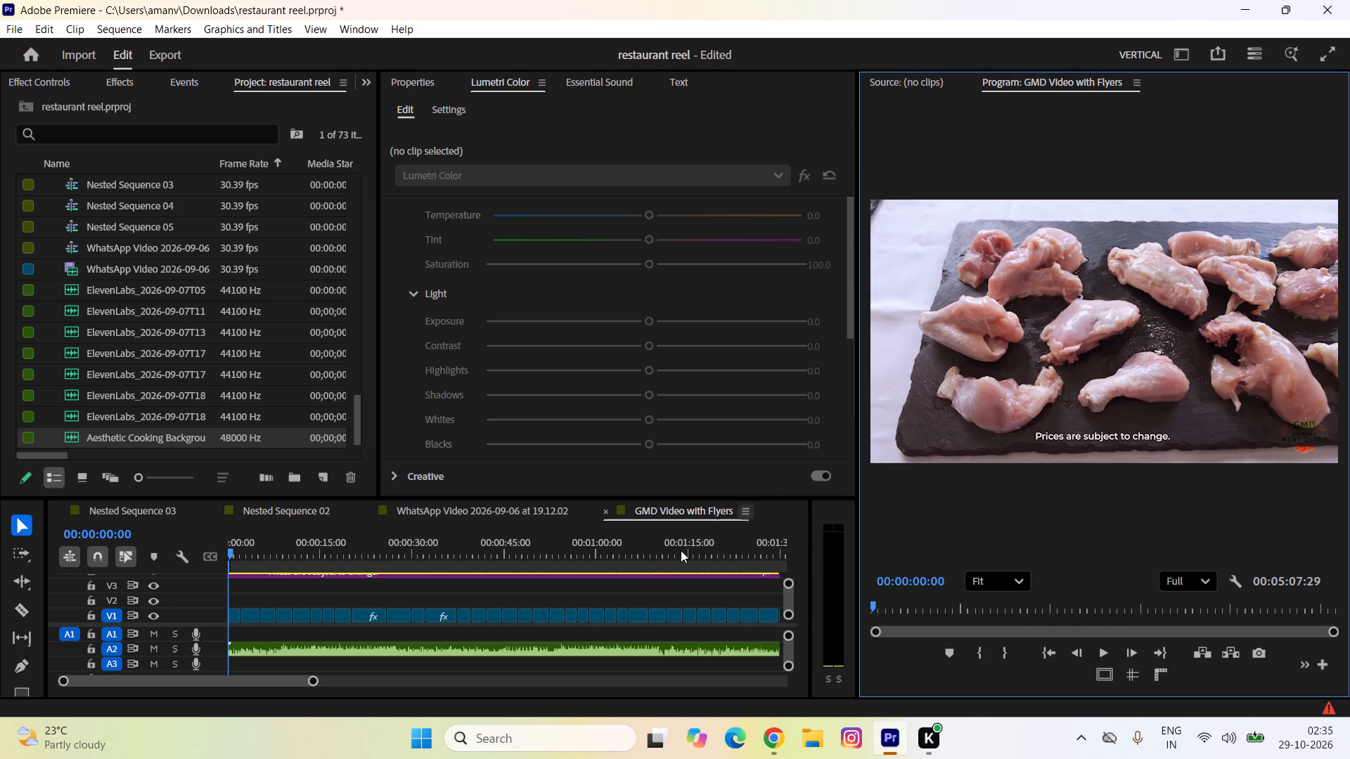
pyautogui.press('space')
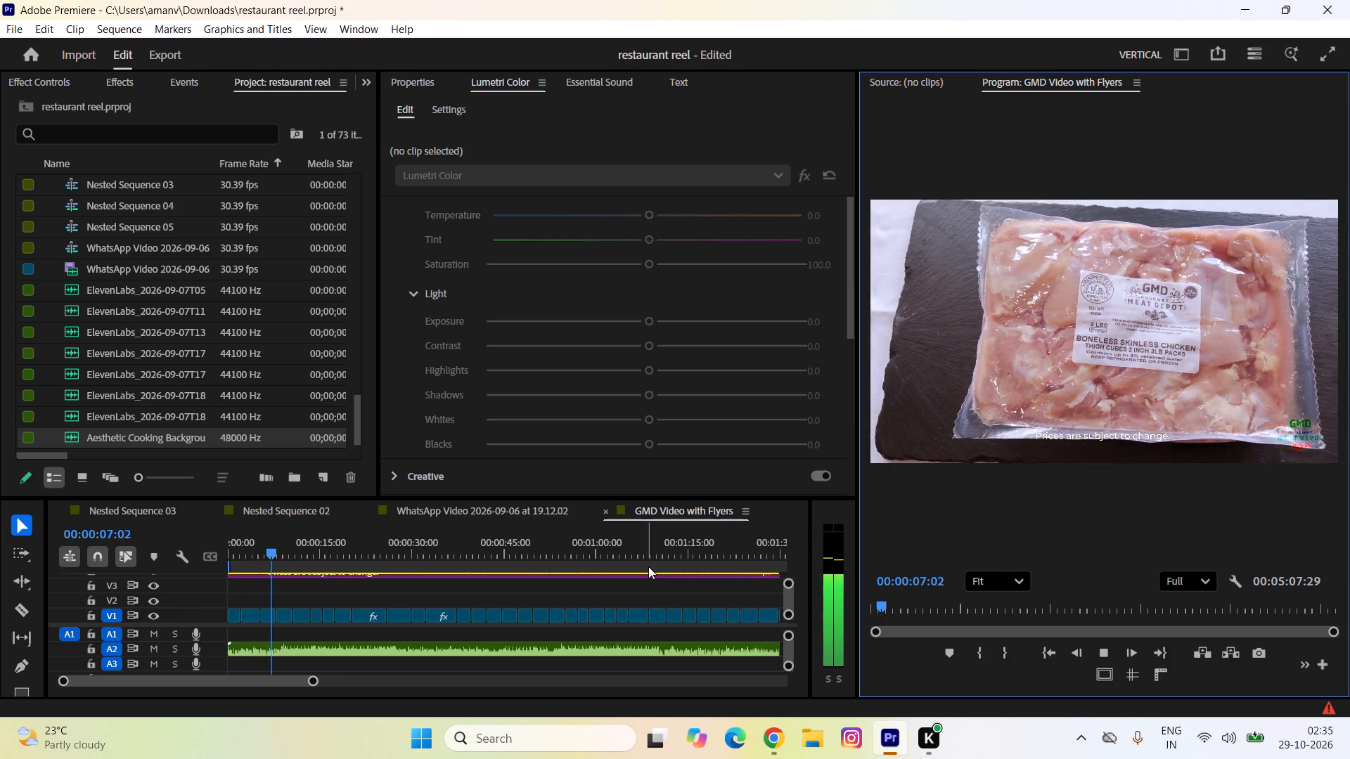
pyautogui.press('space')
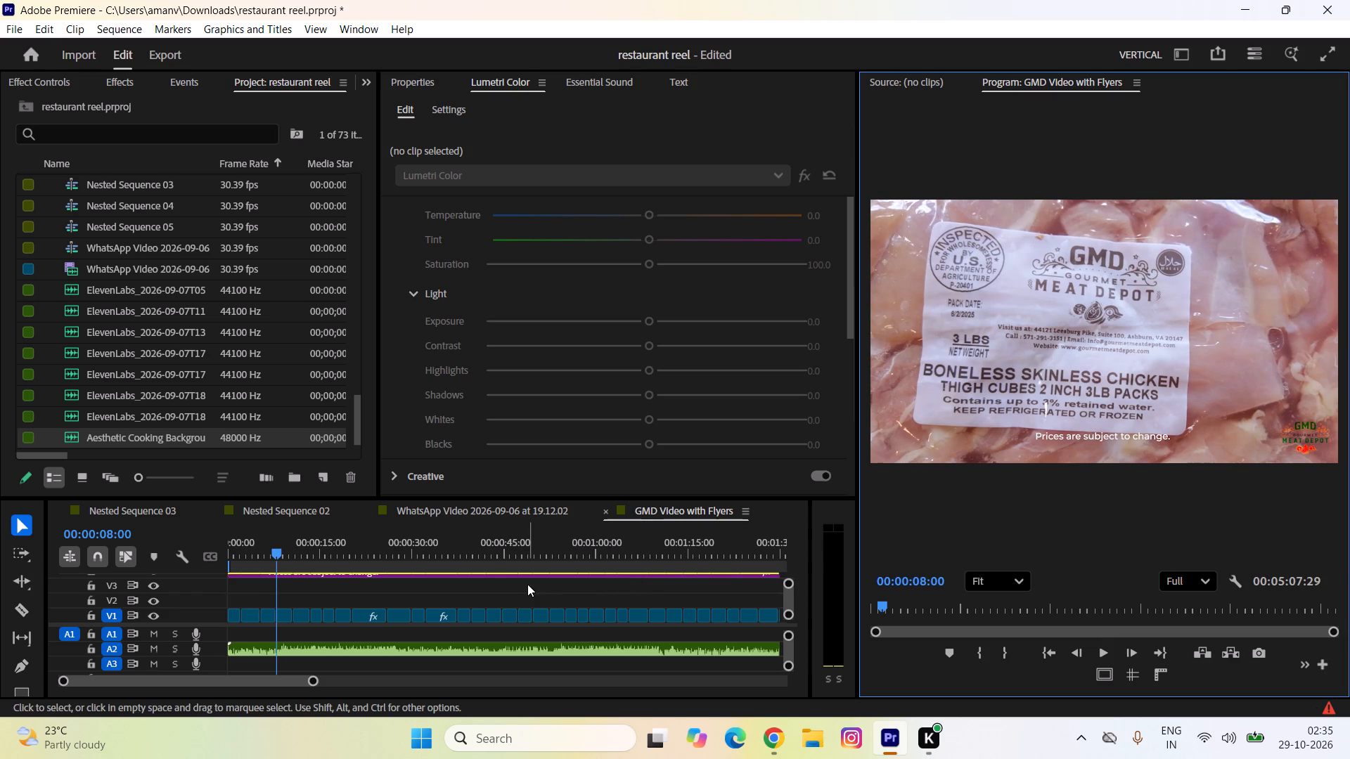
# Replay the opening with its music from the very start twice, stopping at 00:00:02:16 and at 00:00:10:17.
pyautogui.moveTo(278, 547); pyautogui.dragTo(151, 534)
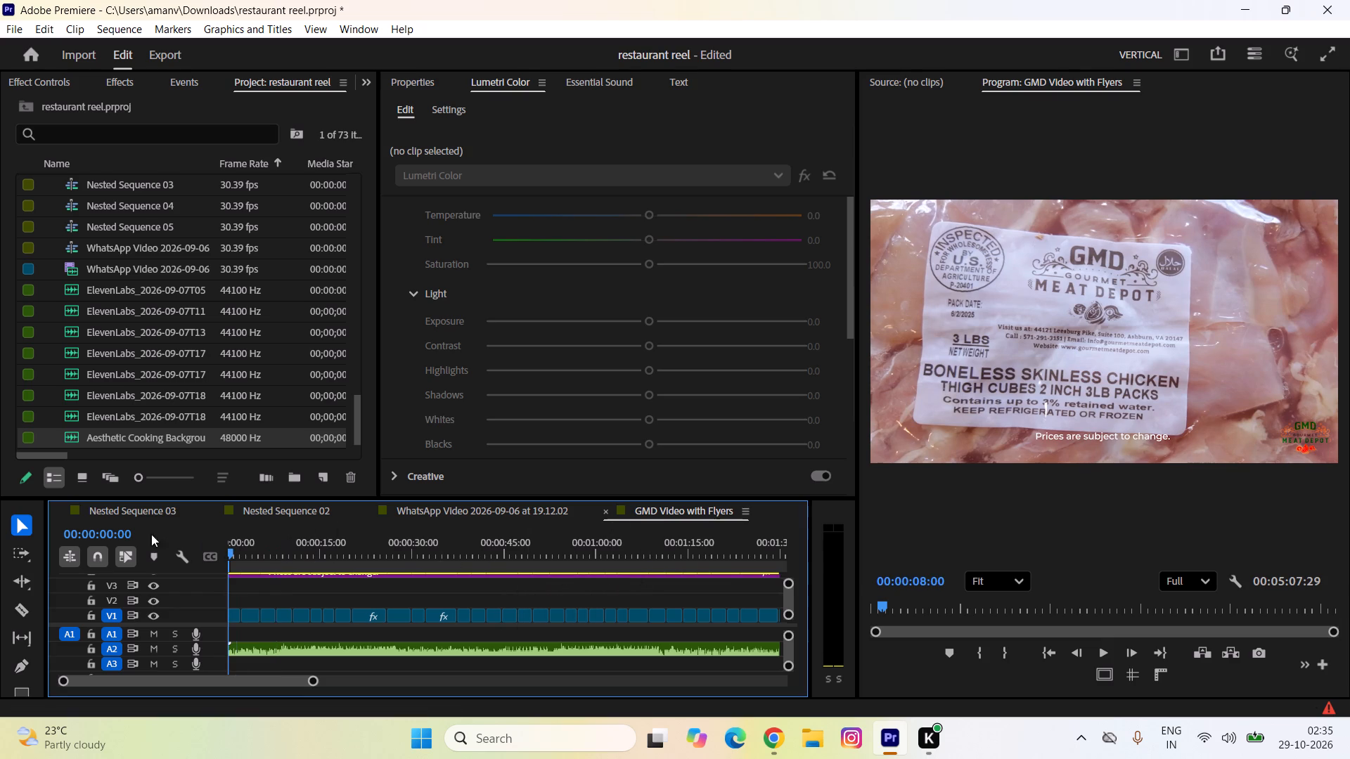
pyautogui.moveTo(151, 534); pyautogui.dragTo(123, 531)
pyautogui.press('space')
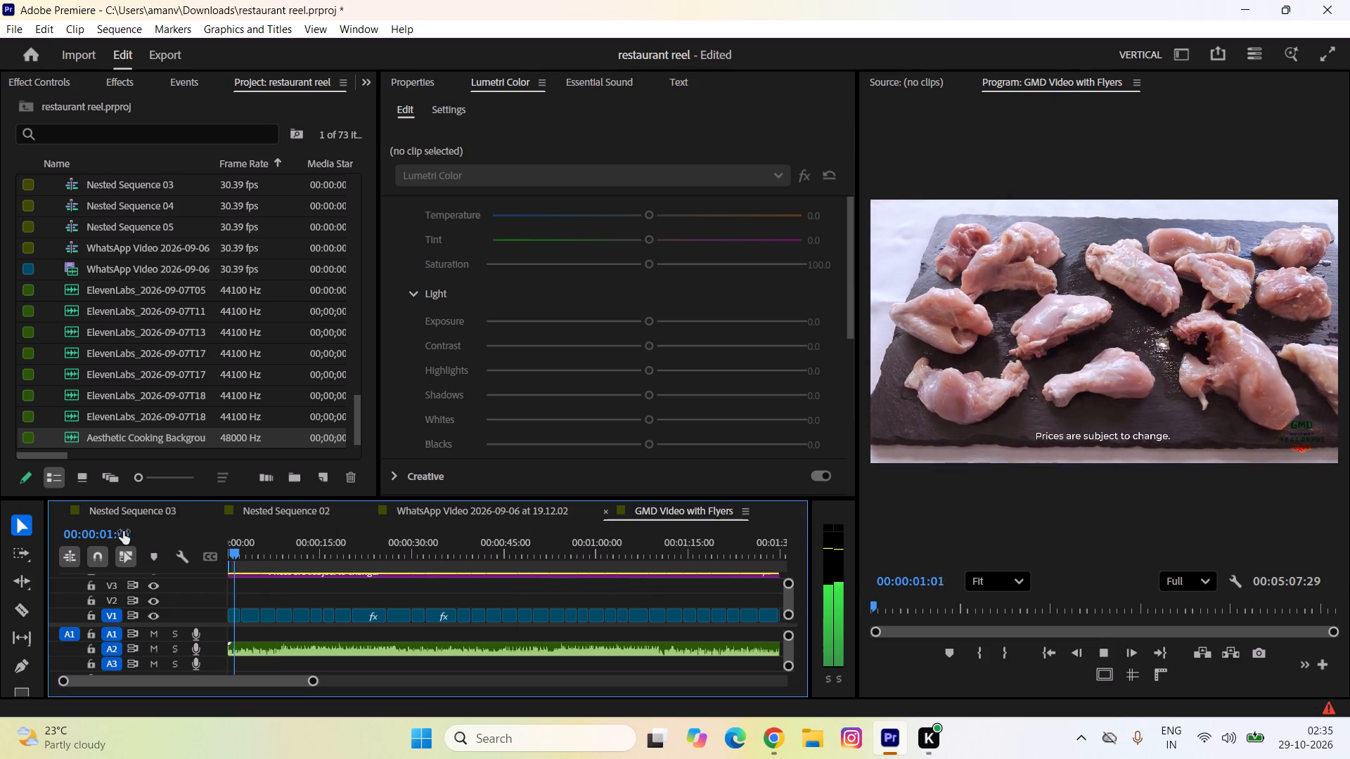
pyautogui.press('space')
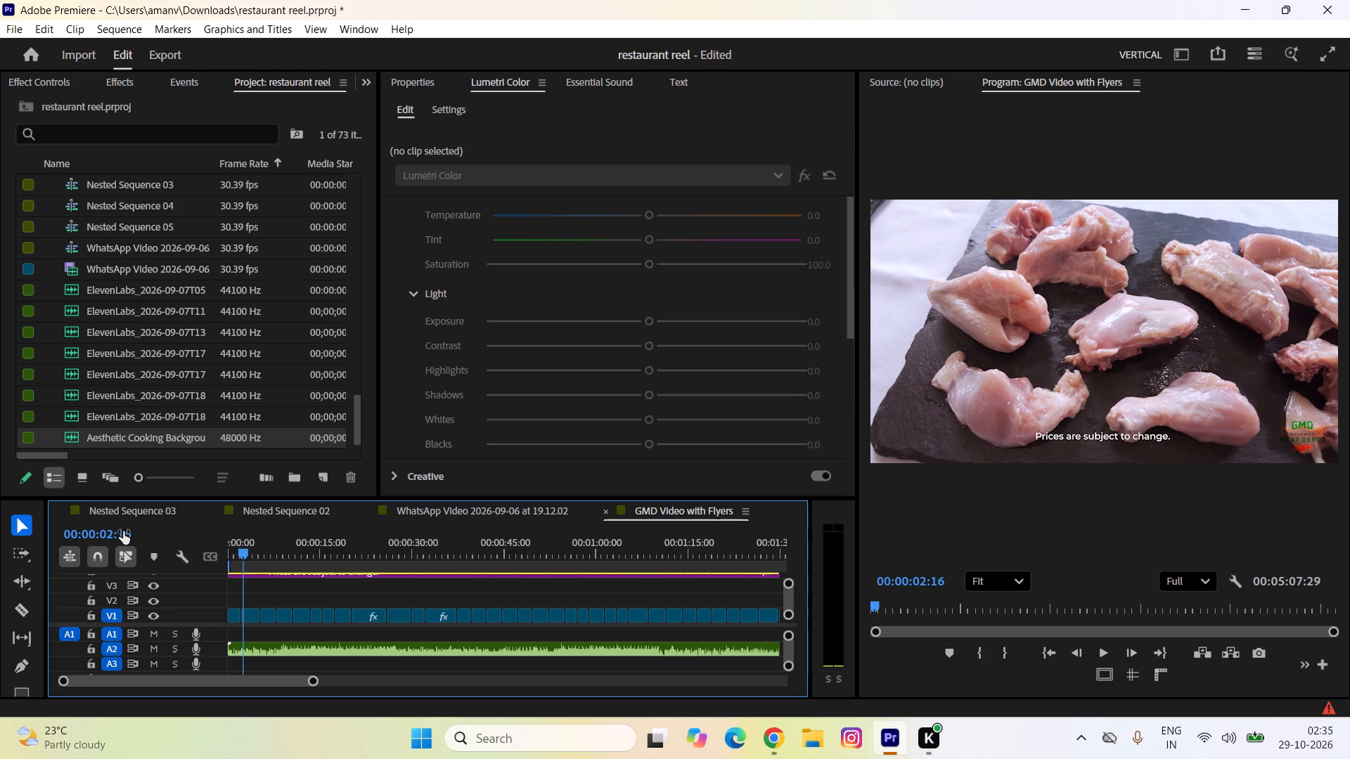
pyautogui.moveTo(246, 551); pyautogui.dragTo(179, 536)
pyautogui.press('space')
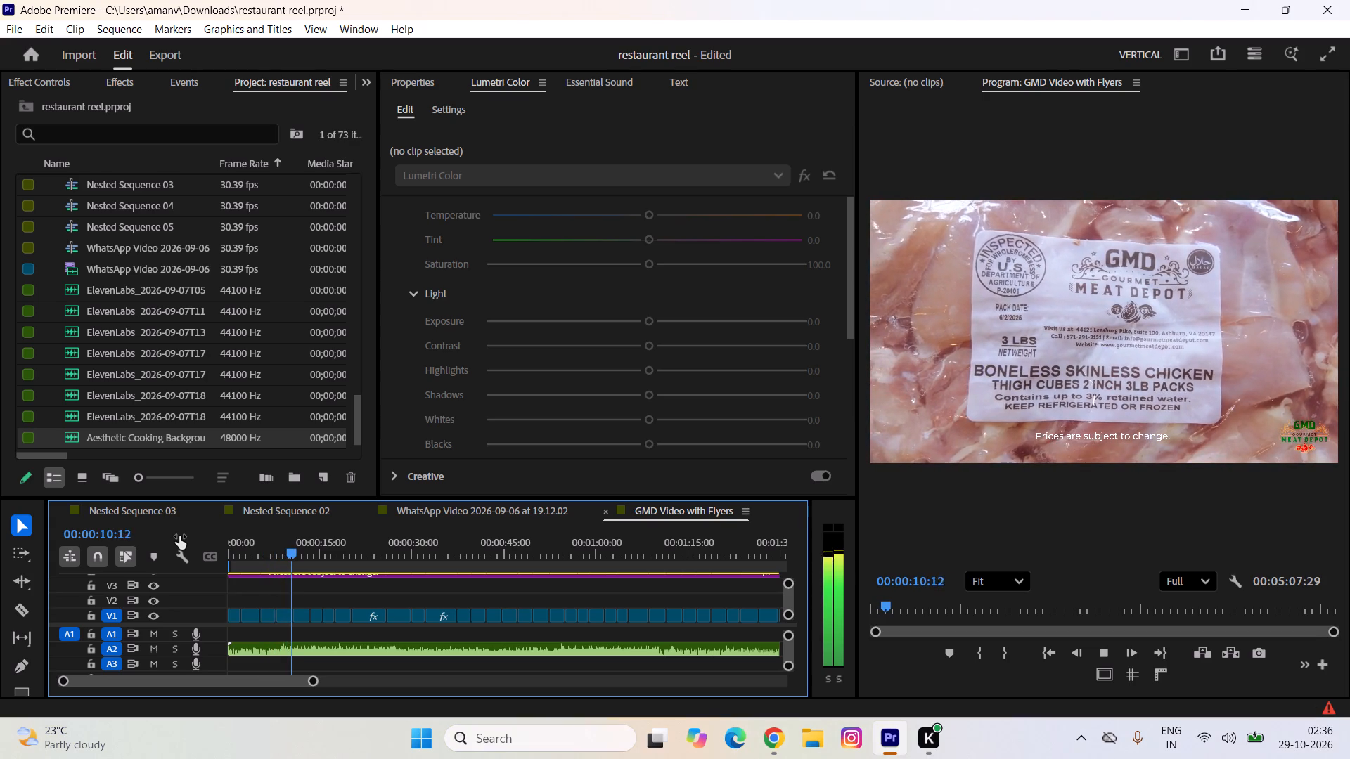
pyautogui.press('space')
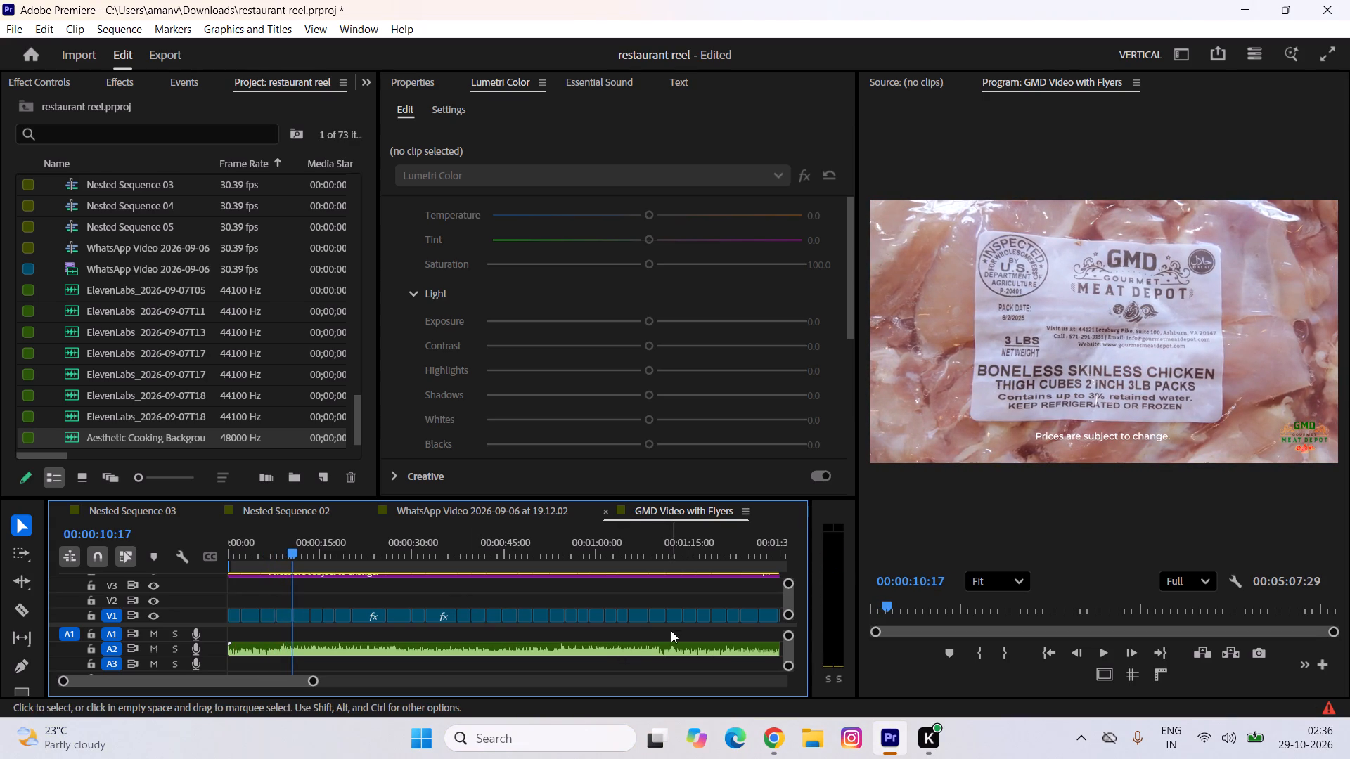
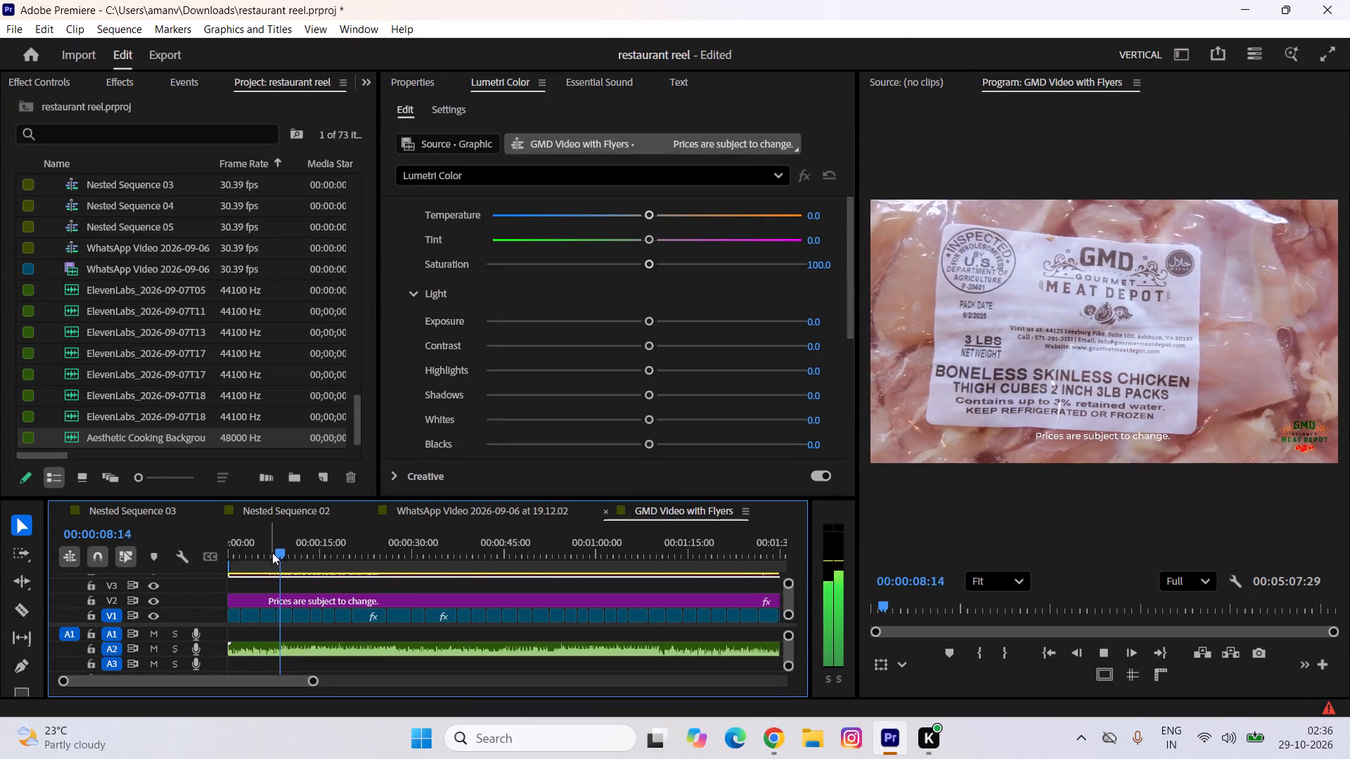
# Stop playback and move the upper "Prices are subject to change." text clip down to track V3.
pyautogui.press('space')
pyautogui.click(304, 604)
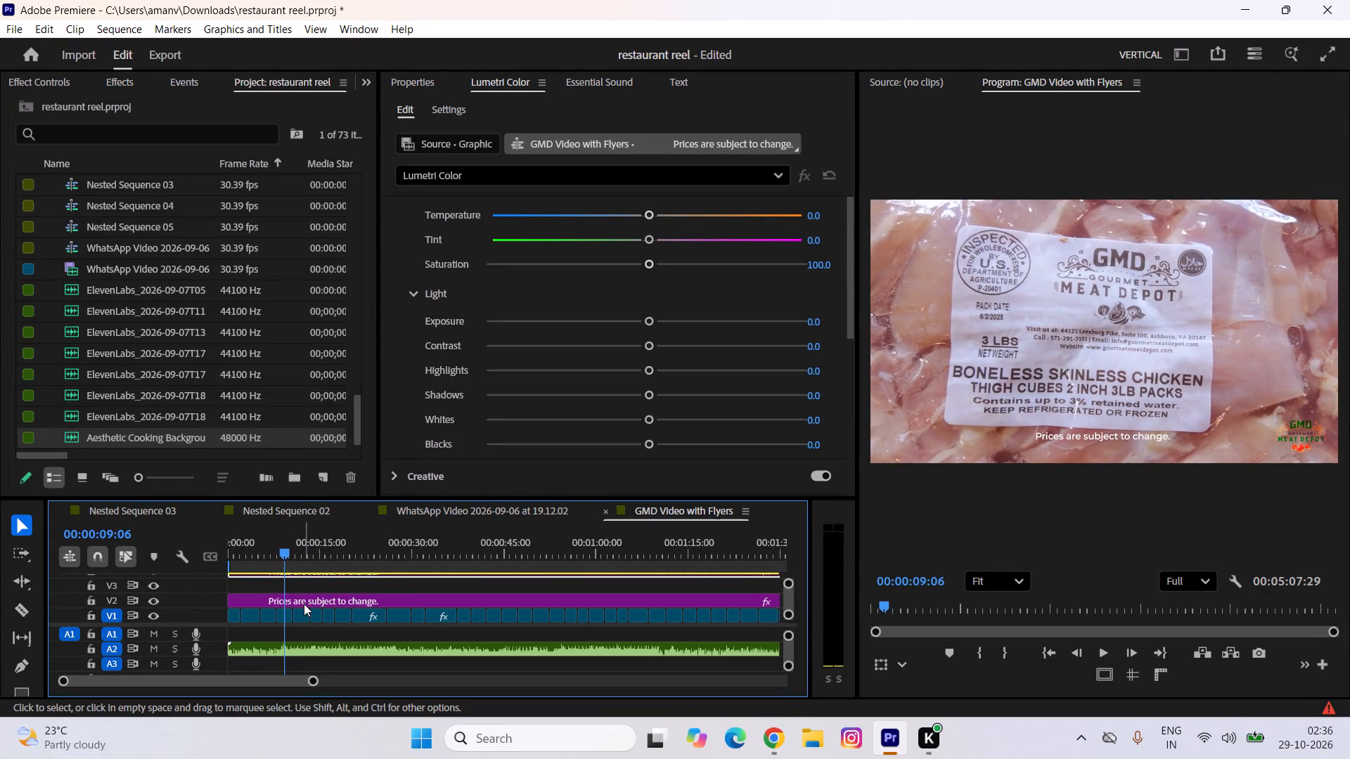
pyautogui.tripleClick(1086, 437)
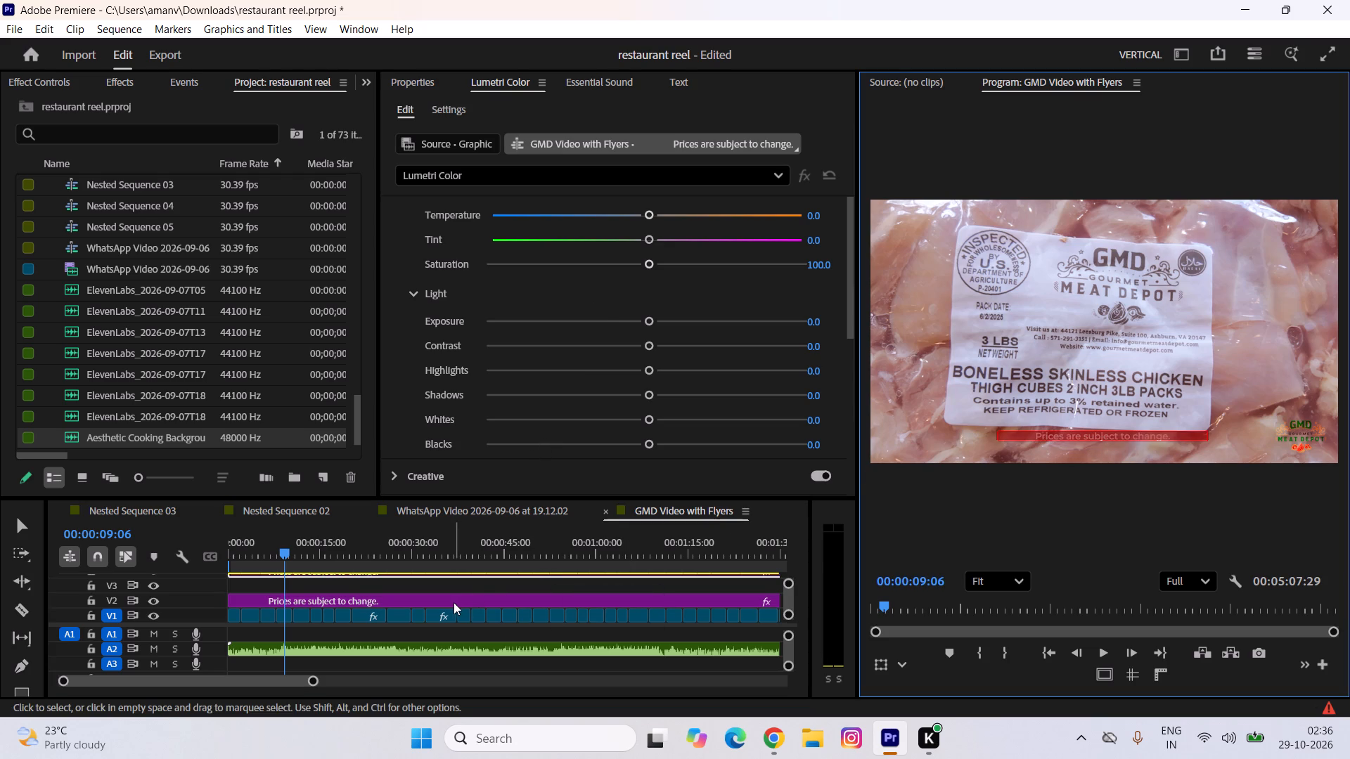
pyautogui.moveTo(453, 602); pyautogui.dragTo(430, 605)
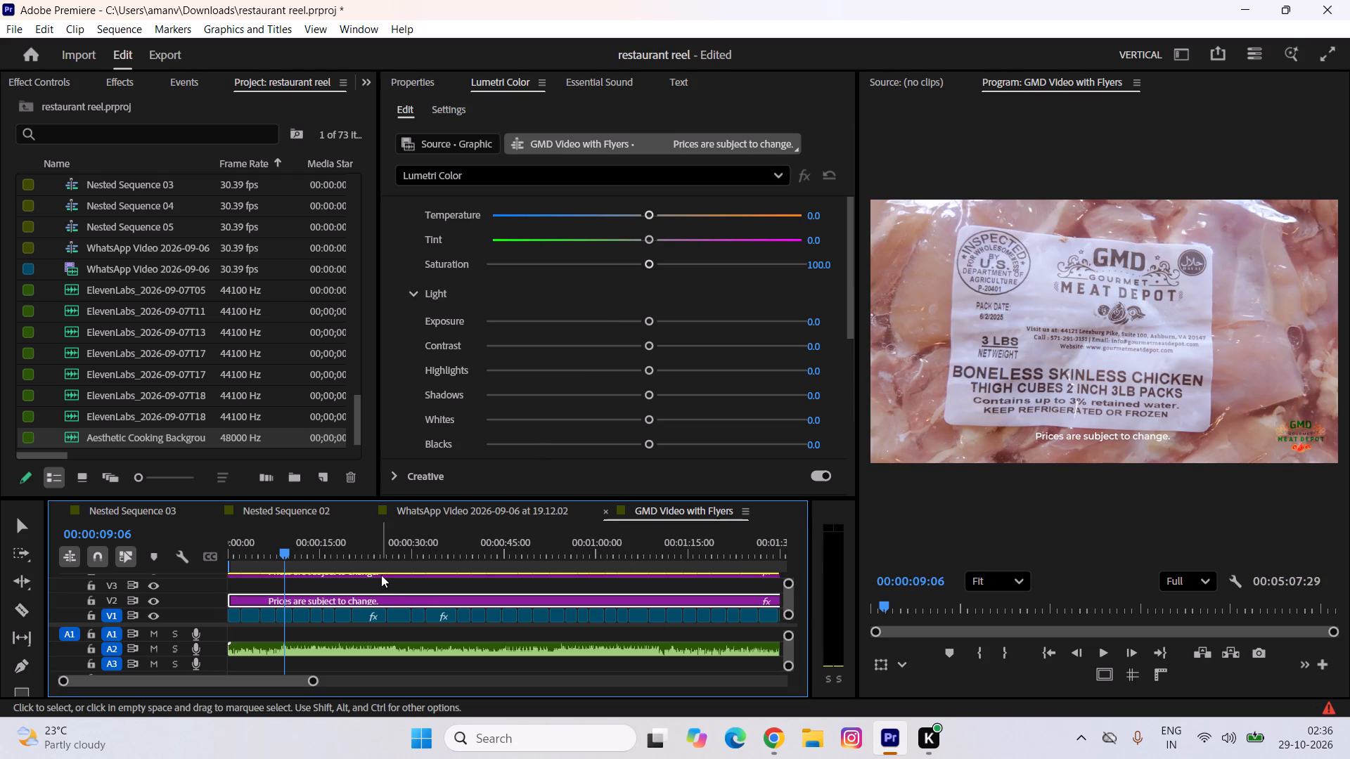
pyautogui.moveTo(381, 575); pyautogui.dragTo(381, 586)
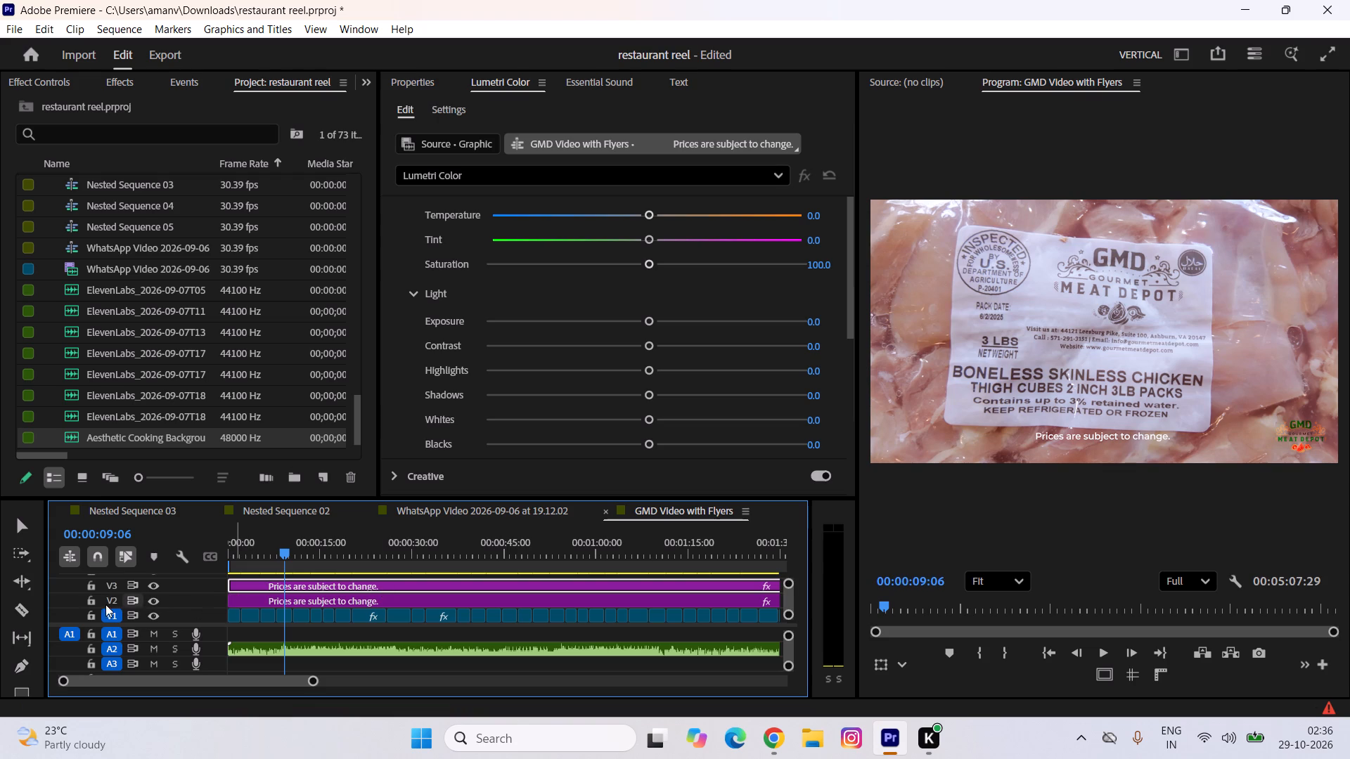
# Lock track V2 and replace the text of the V3 caption with "Chicken Thigh".
pyautogui.click(95, 602)
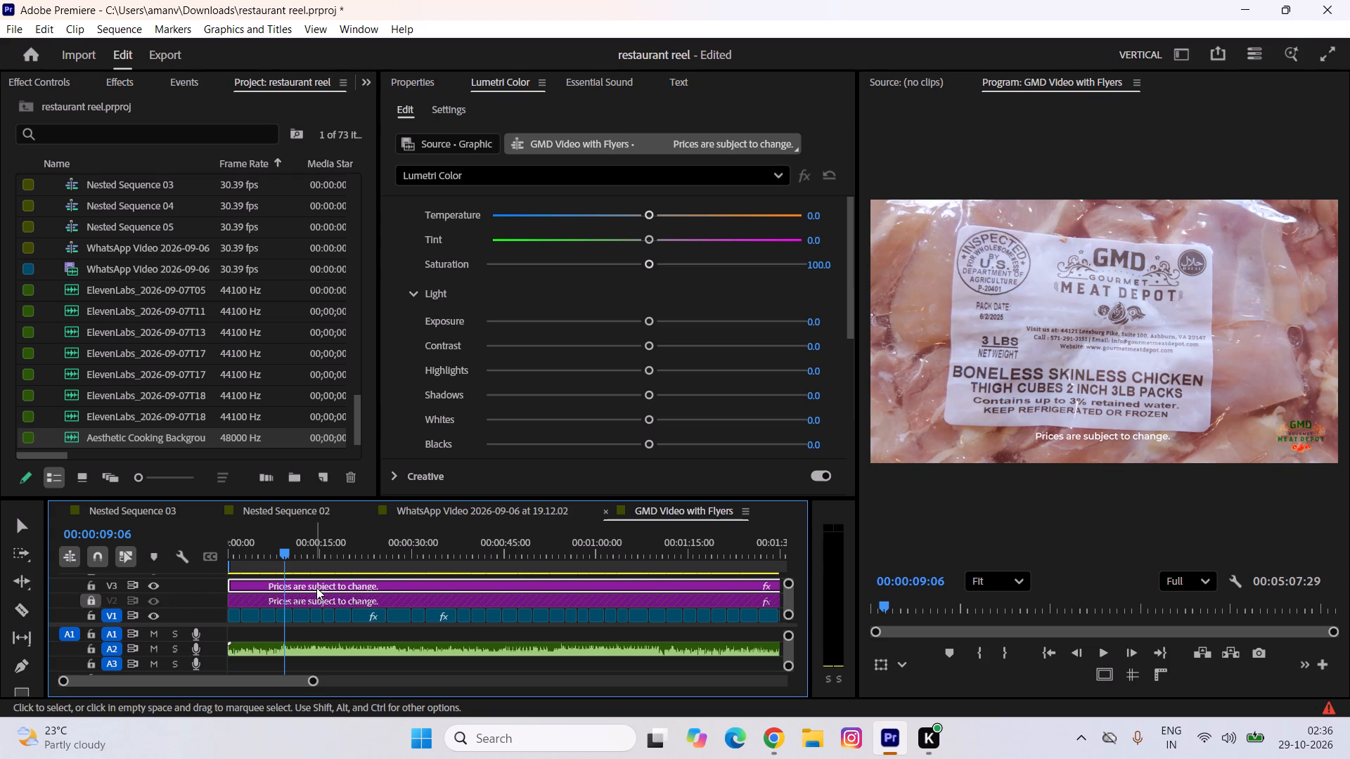
pyautogui.tripleClick(1077, 434)
pyautogui.click(1077, 434)
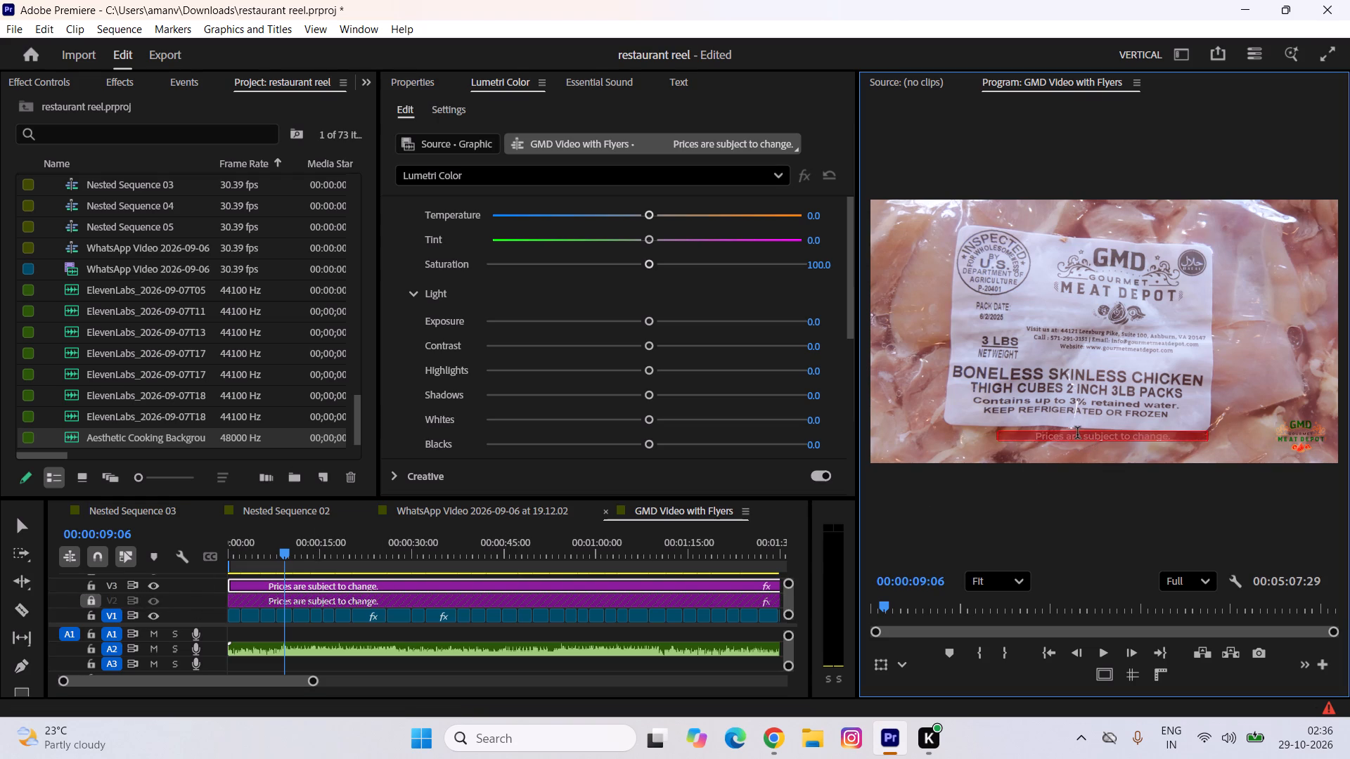
pyautogui.write('Chicken Thigh')
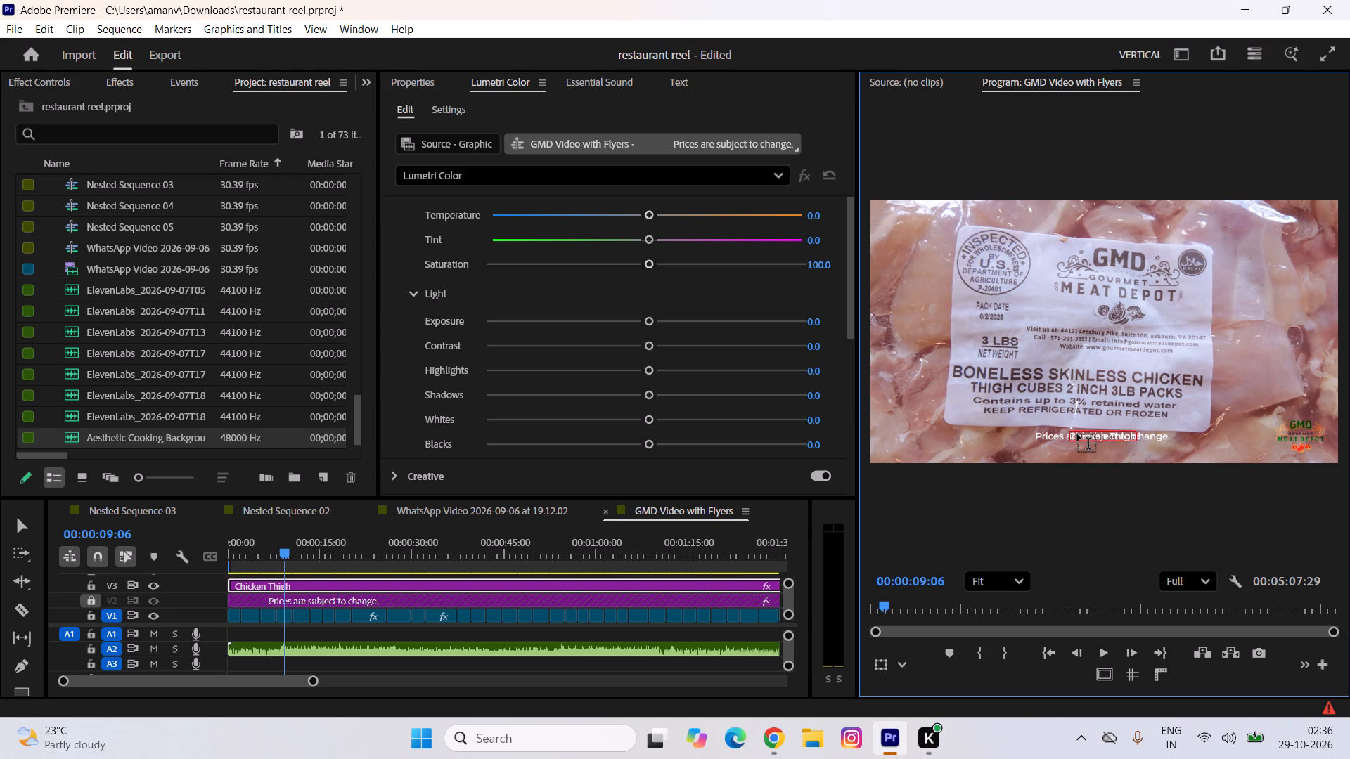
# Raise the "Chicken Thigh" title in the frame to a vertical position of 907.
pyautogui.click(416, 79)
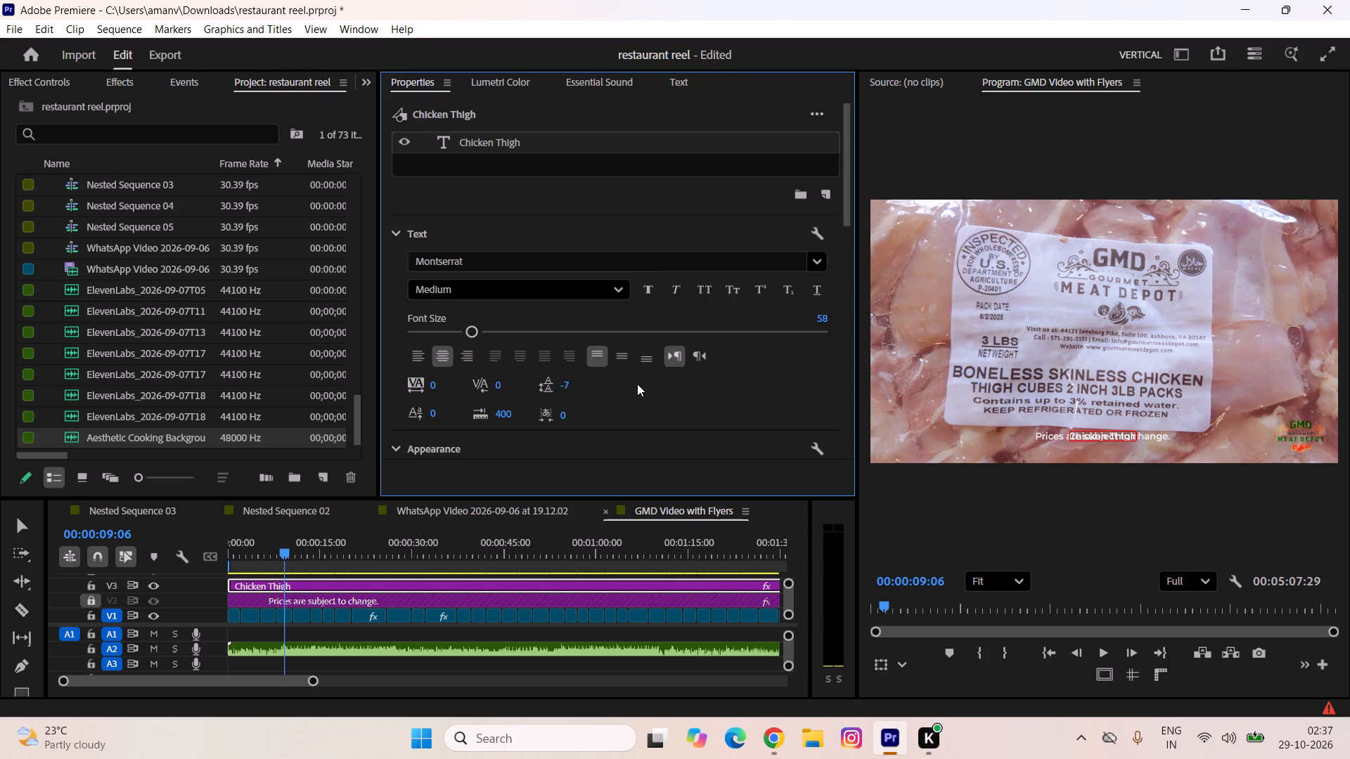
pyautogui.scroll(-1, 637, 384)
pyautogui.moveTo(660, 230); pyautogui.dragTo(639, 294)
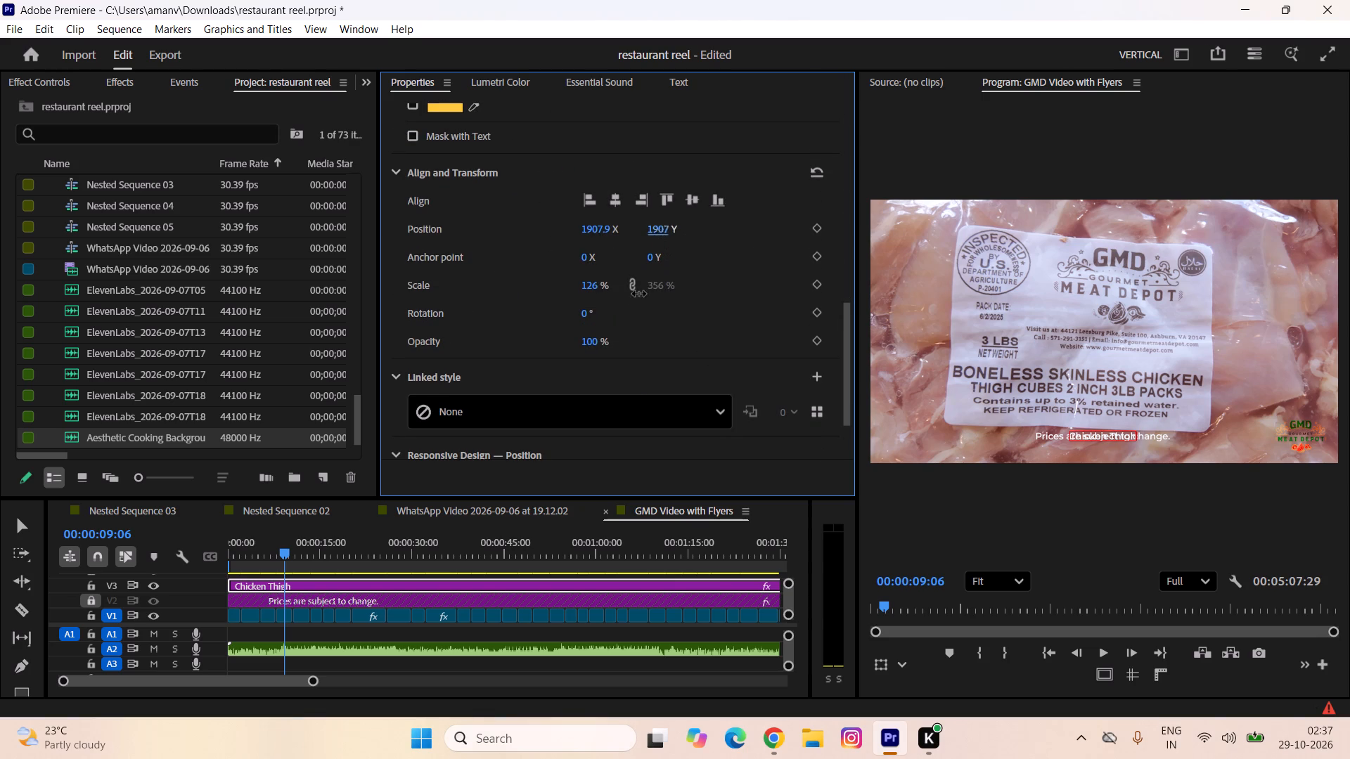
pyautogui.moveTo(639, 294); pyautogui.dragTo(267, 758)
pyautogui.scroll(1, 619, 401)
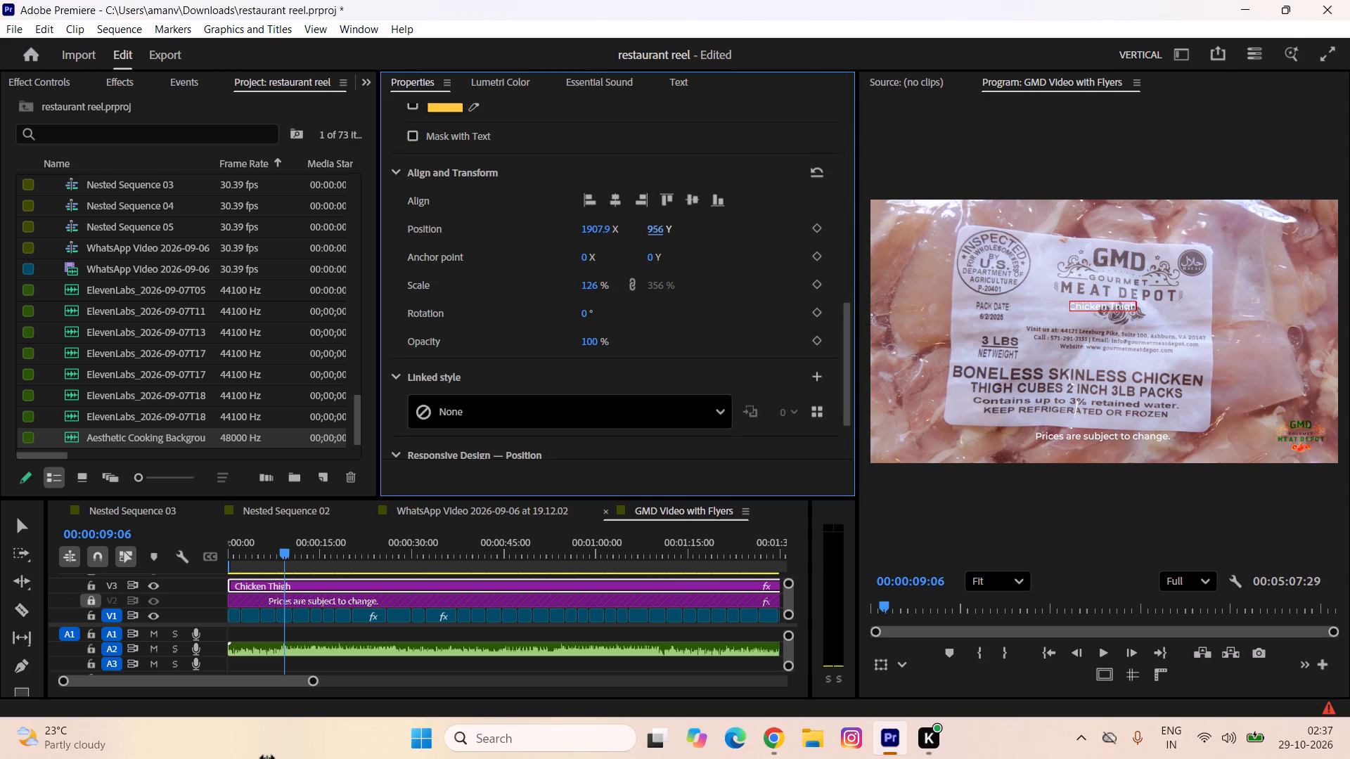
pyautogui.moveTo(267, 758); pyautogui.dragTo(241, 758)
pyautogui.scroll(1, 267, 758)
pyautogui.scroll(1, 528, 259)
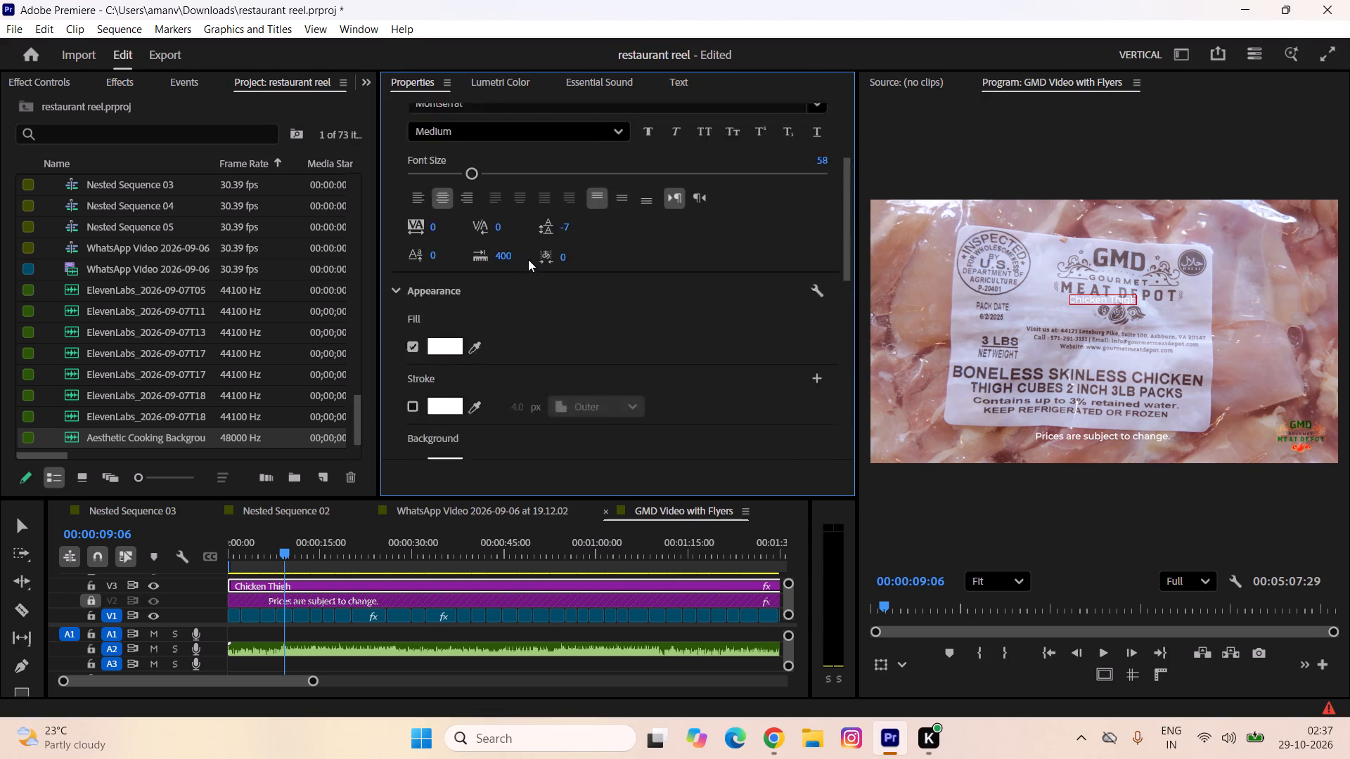
# Enlarge the "Chicken Thigh" title to font size 171 with centre-aligned text.
pyautogui.scroll(1, 528, 259)
pyautogui.moveTo(478, 313); pyautogui.dragTo(496, 312)
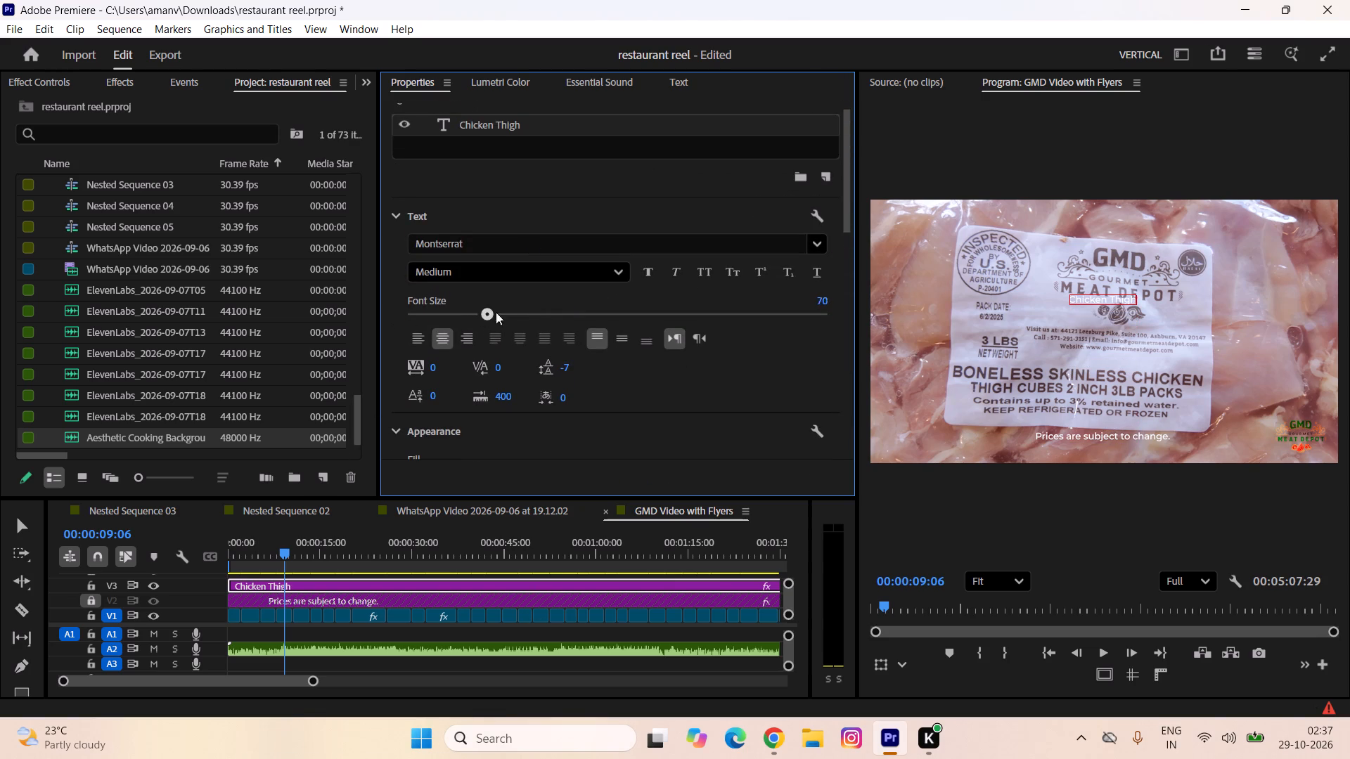
pyautogui.moveTo(496, 312); pyautogui.dragTo(518, 313)
pyautogui.moveTo(518, 313); pyautogui.dragTo(584, 315)
pyautogui.click(20, 521)
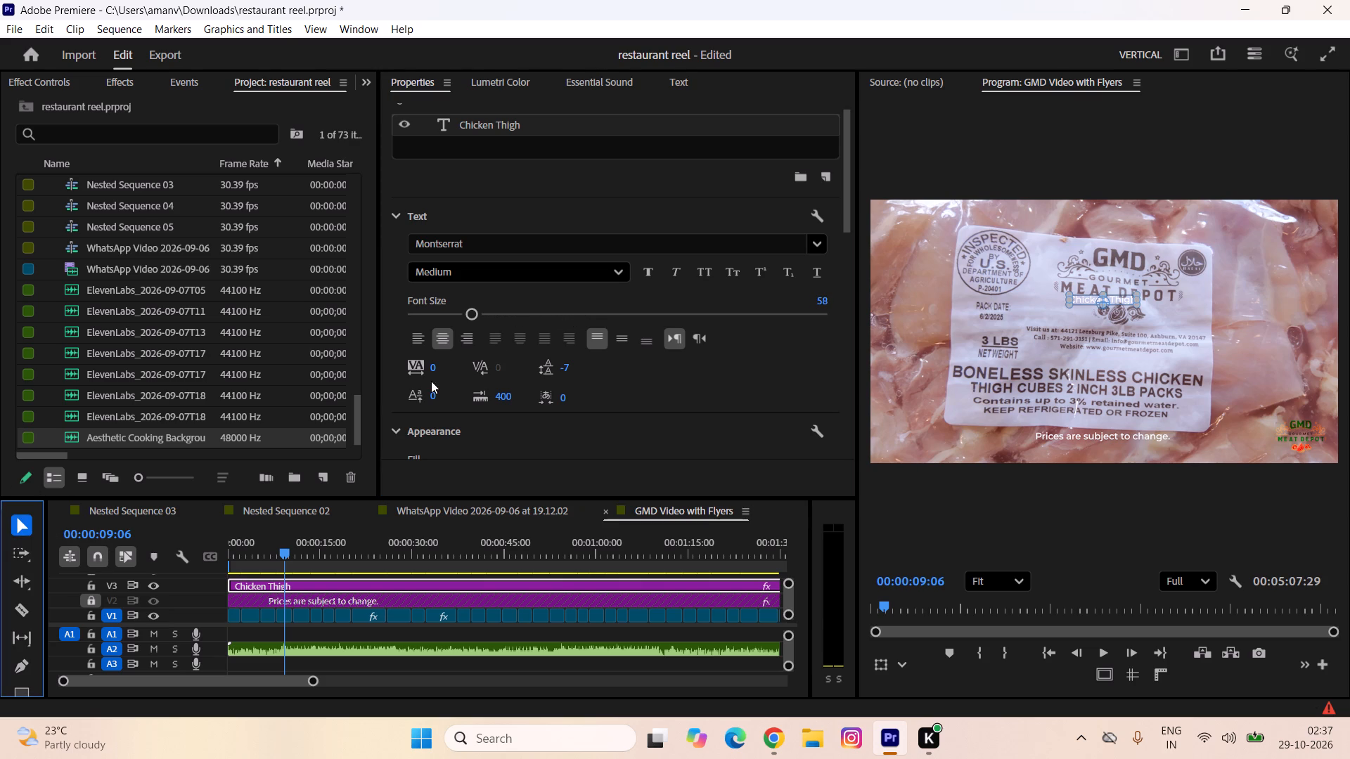
pyautogui.moveTo(472, 313); pyautogui.dragTo(565, 313)
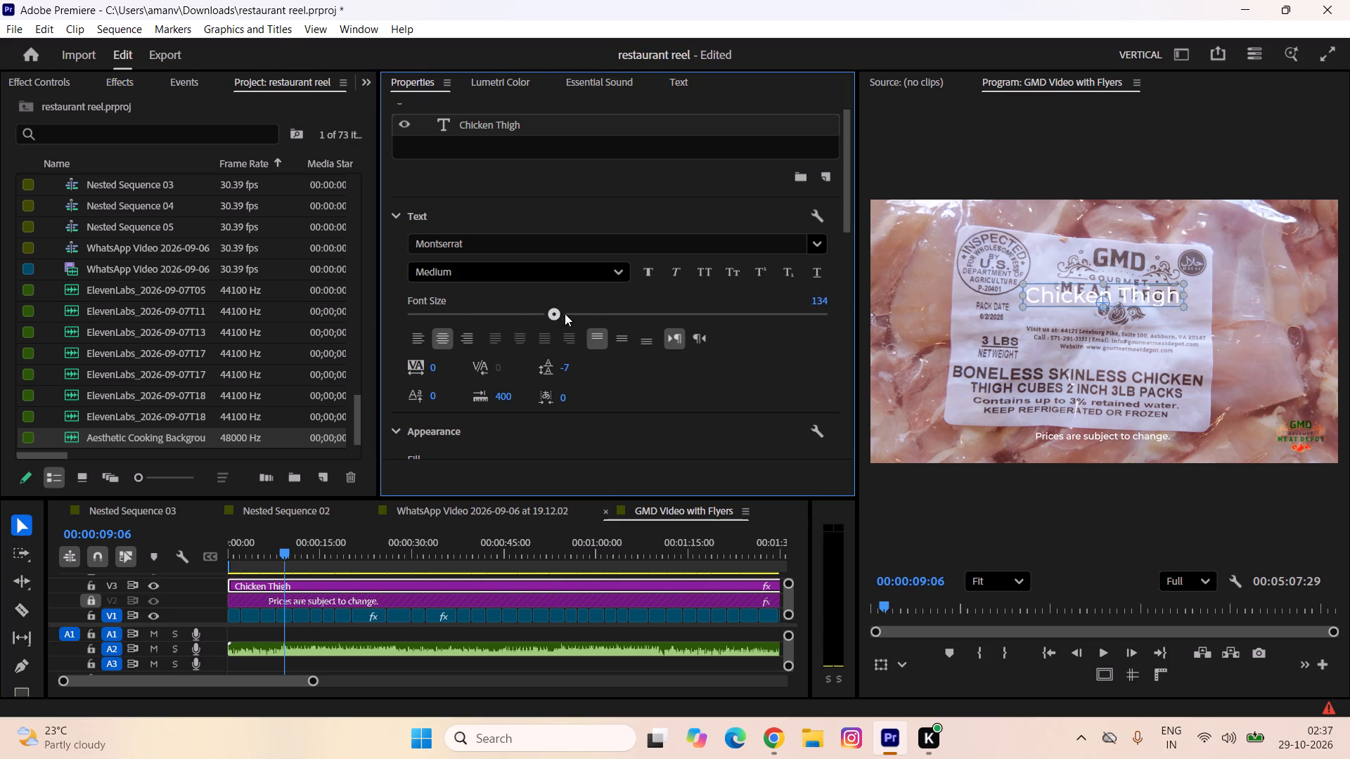
pyautogui.moveTo(565, 313); pyautogui.dragTo(588, 311)
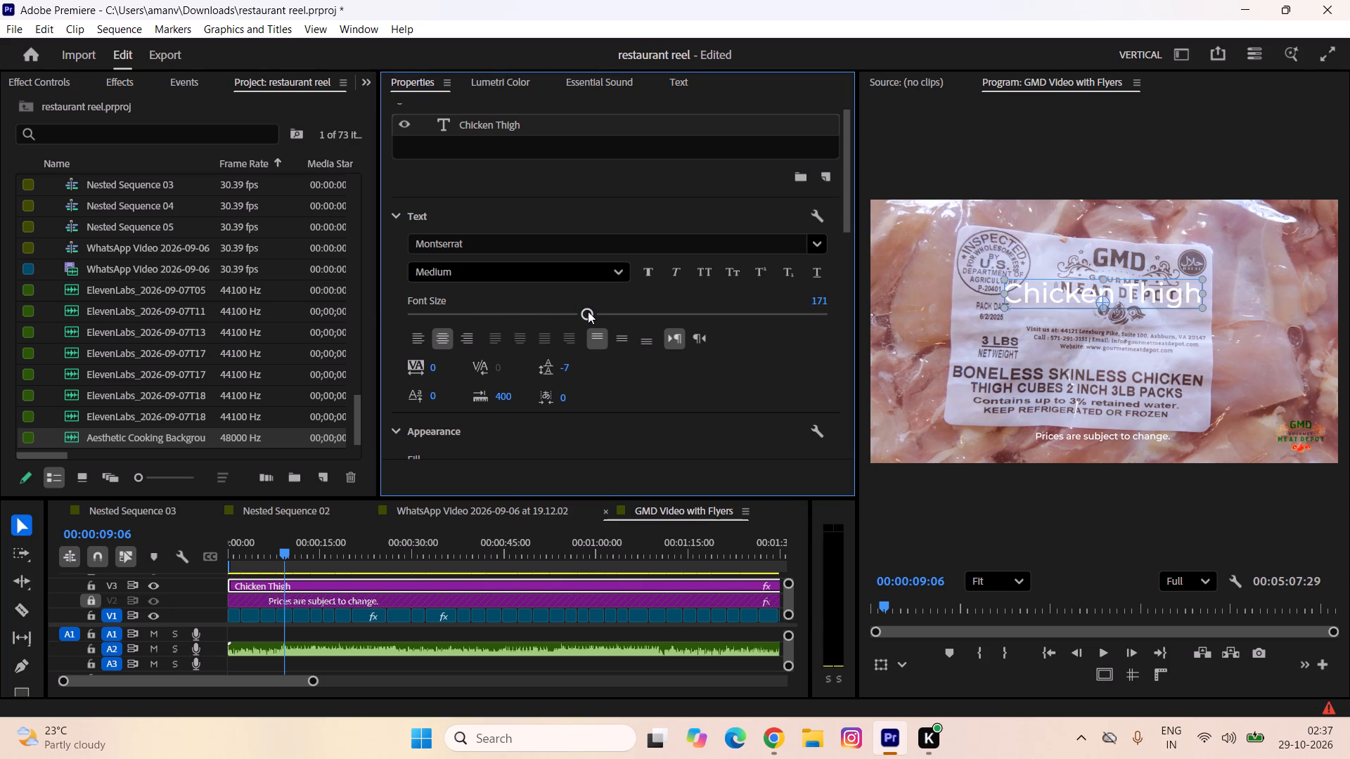
pyautogui.tripleClick(444, 337)
pyautogui.doubleClick(444, 337)
# Align the "Chicken Thigh" title to the centre of the frame both horizontally and vertically.
pyautogui.scroll(-4, 655, 388)
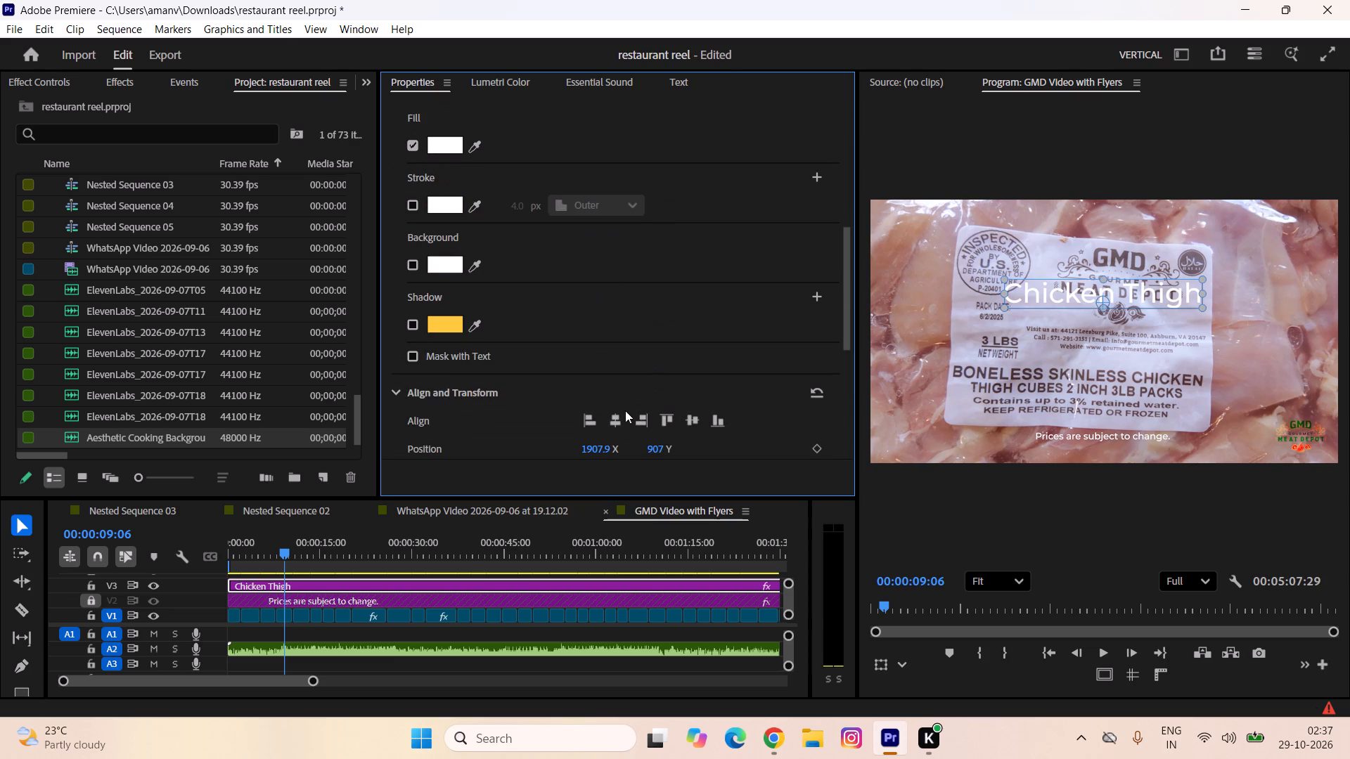
pyautogui.tripleClick(617, 418)
pyautogui.click(617, 418)
pyautogui.moveTo(617, 418); pyautogui.dragTo(695, 417)
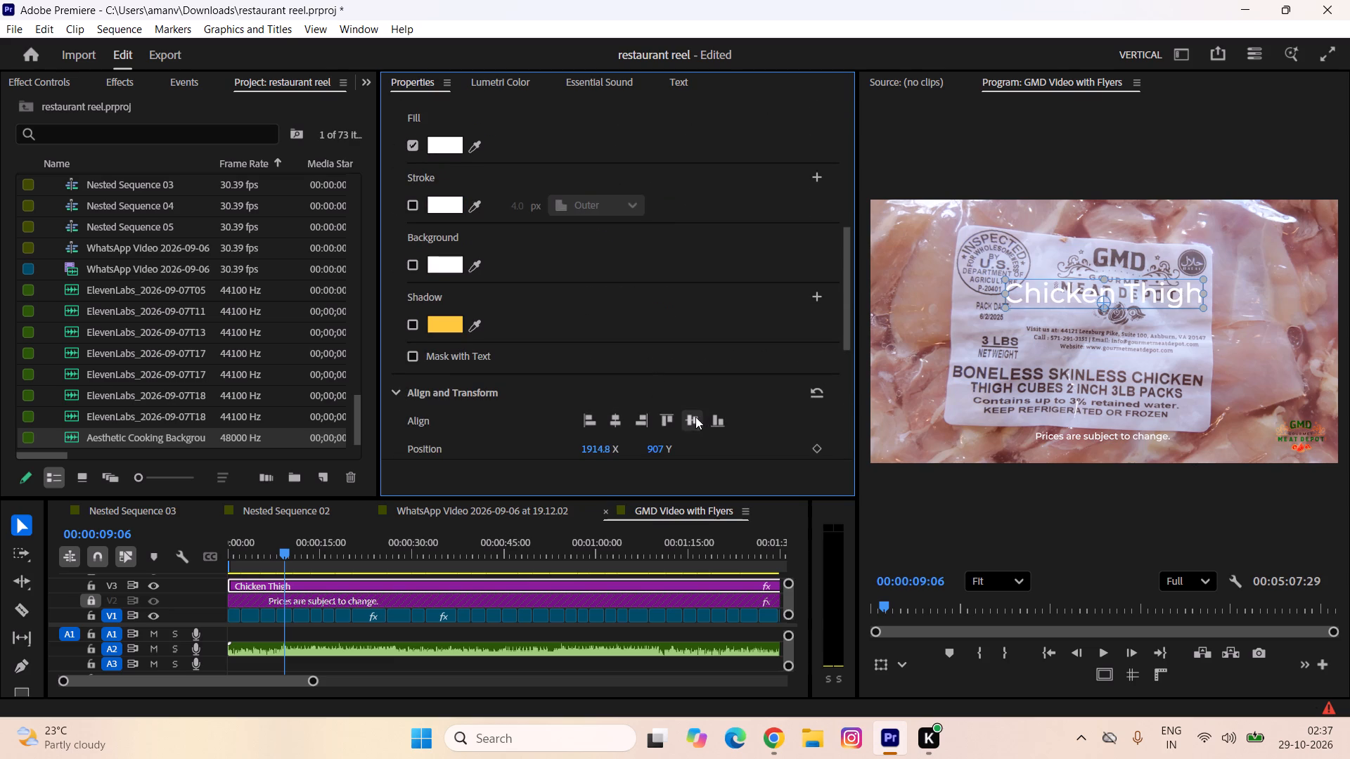
pyautogui.tripleClick(695, 417)
pyautogui.tripleClick(695, 417)
pyautogui.tripleClick(695, 417)
pyautogui.doubleClick(695, 417)
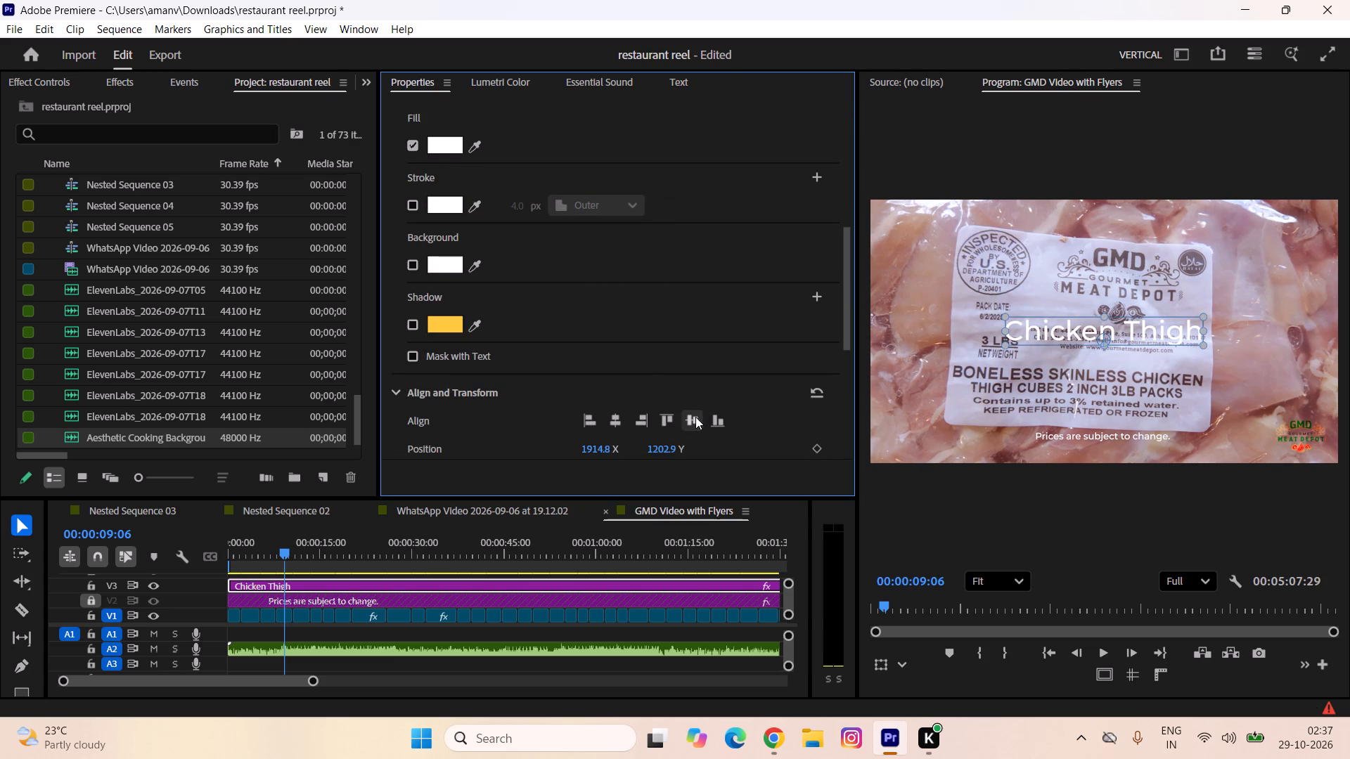
# Set the "Chicken Thigh" title's Montserrat font style to Bold Italic.
pyautogui.scroll(1, 492, 250)
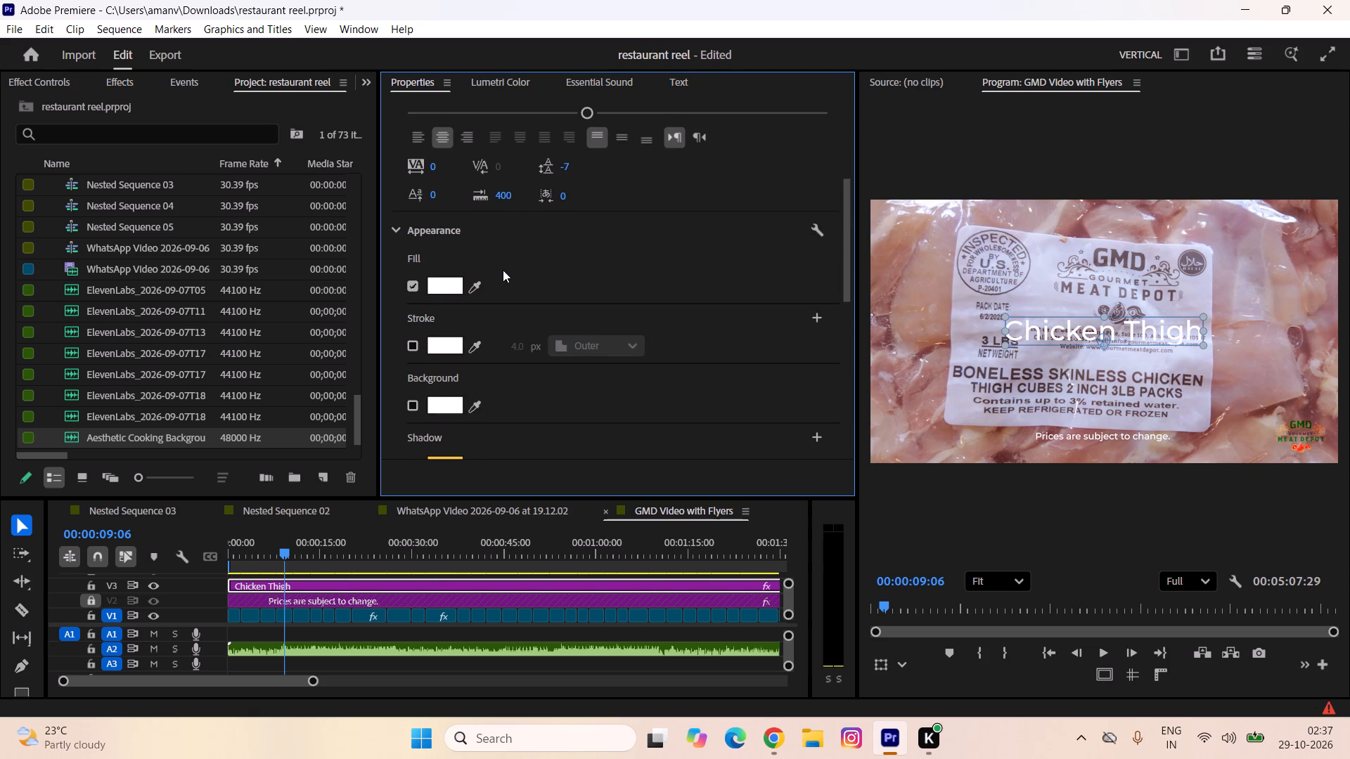
pyautogui.scroll(1, 503, 270)
pyautogui.click(529, 226)
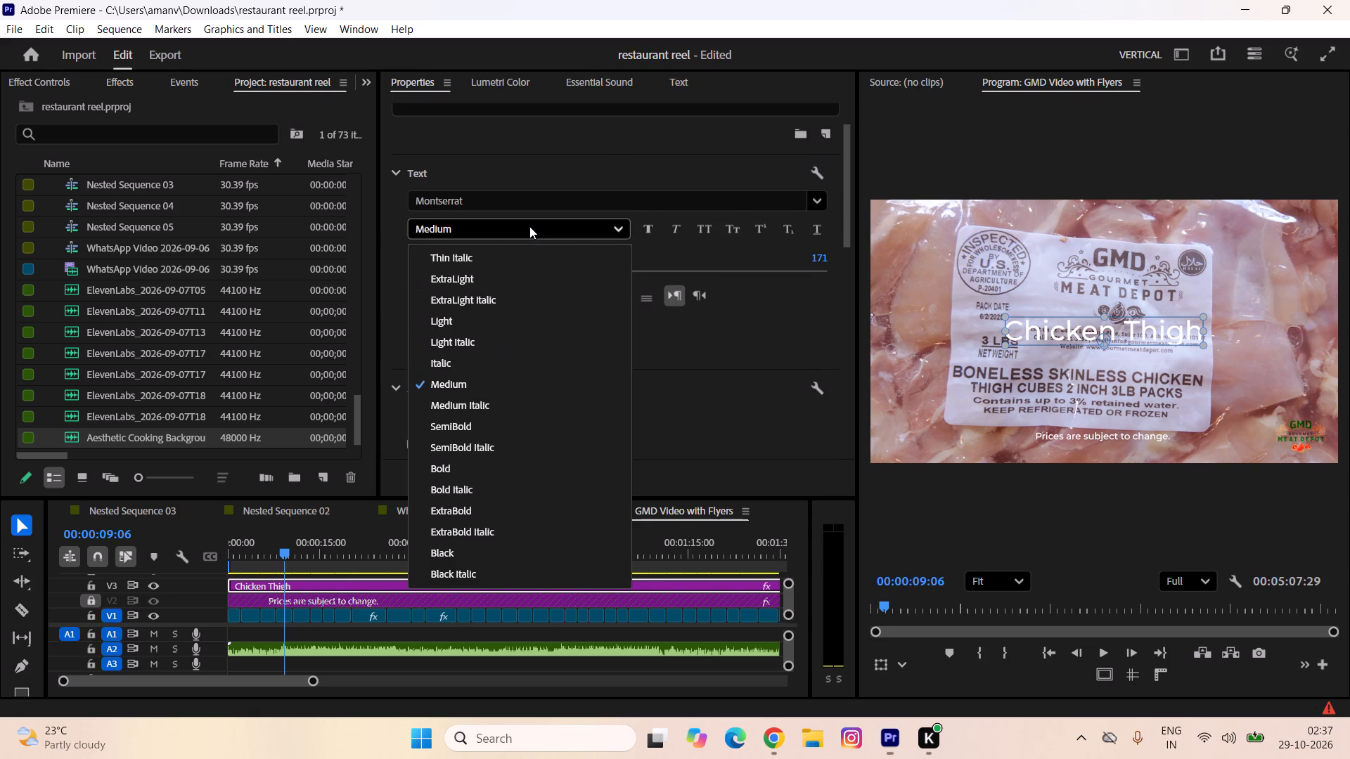
pyautogui.click(494, 489)
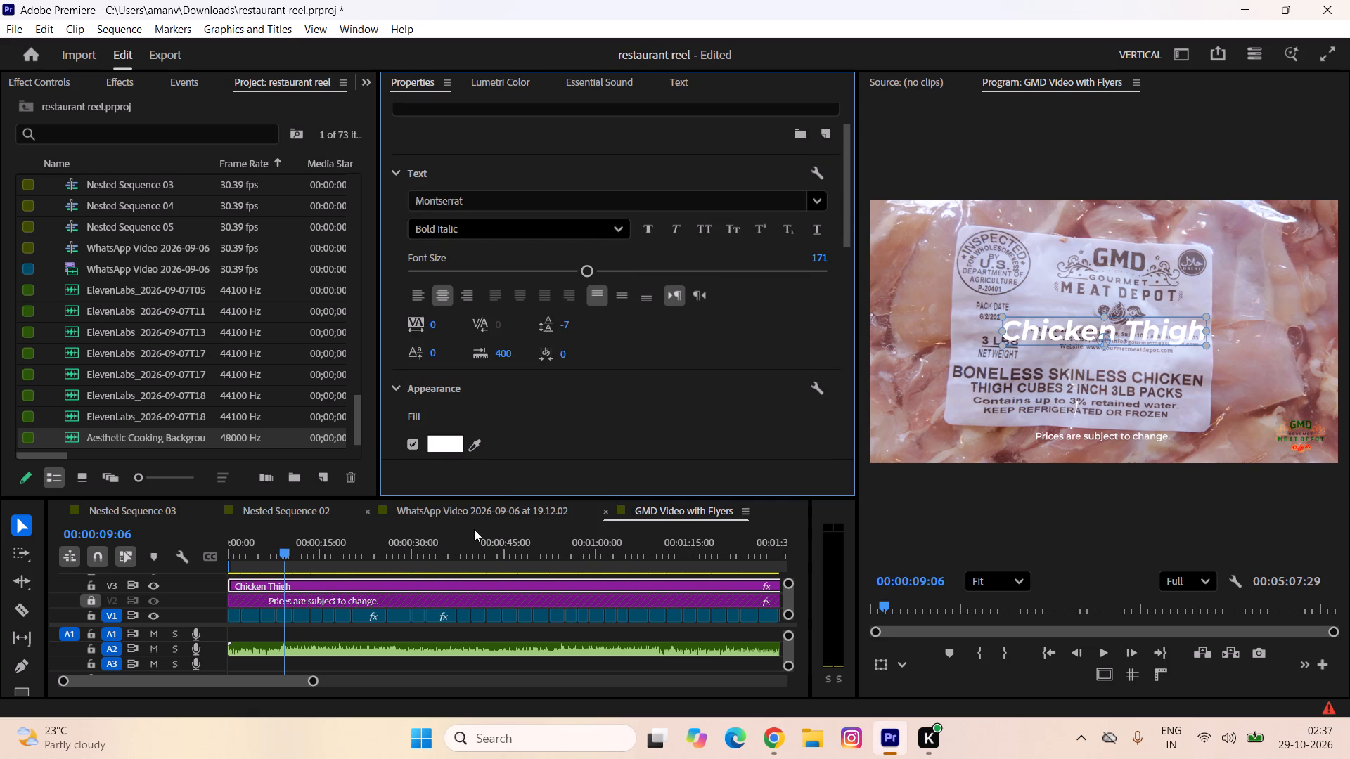
# Play the opening, shift the "Chicken Thigh" title to start about 5 seconds in with the packaged-chicken shot, and preview it to 00:00:07:02.
pyautogui.click(410, 631)
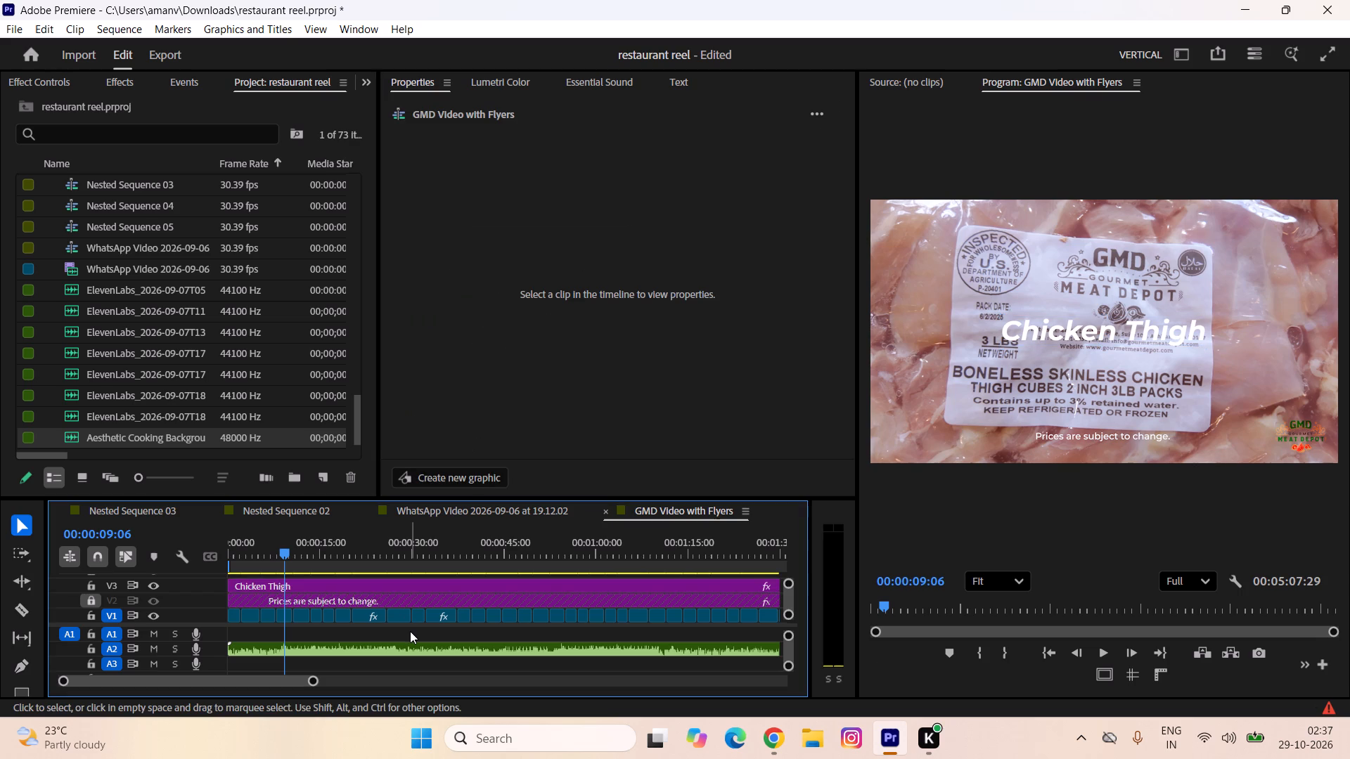
pyautogui.moveTo(283, 550); pyautogui.dragTo(174, 526)
pyautogui.press('space')
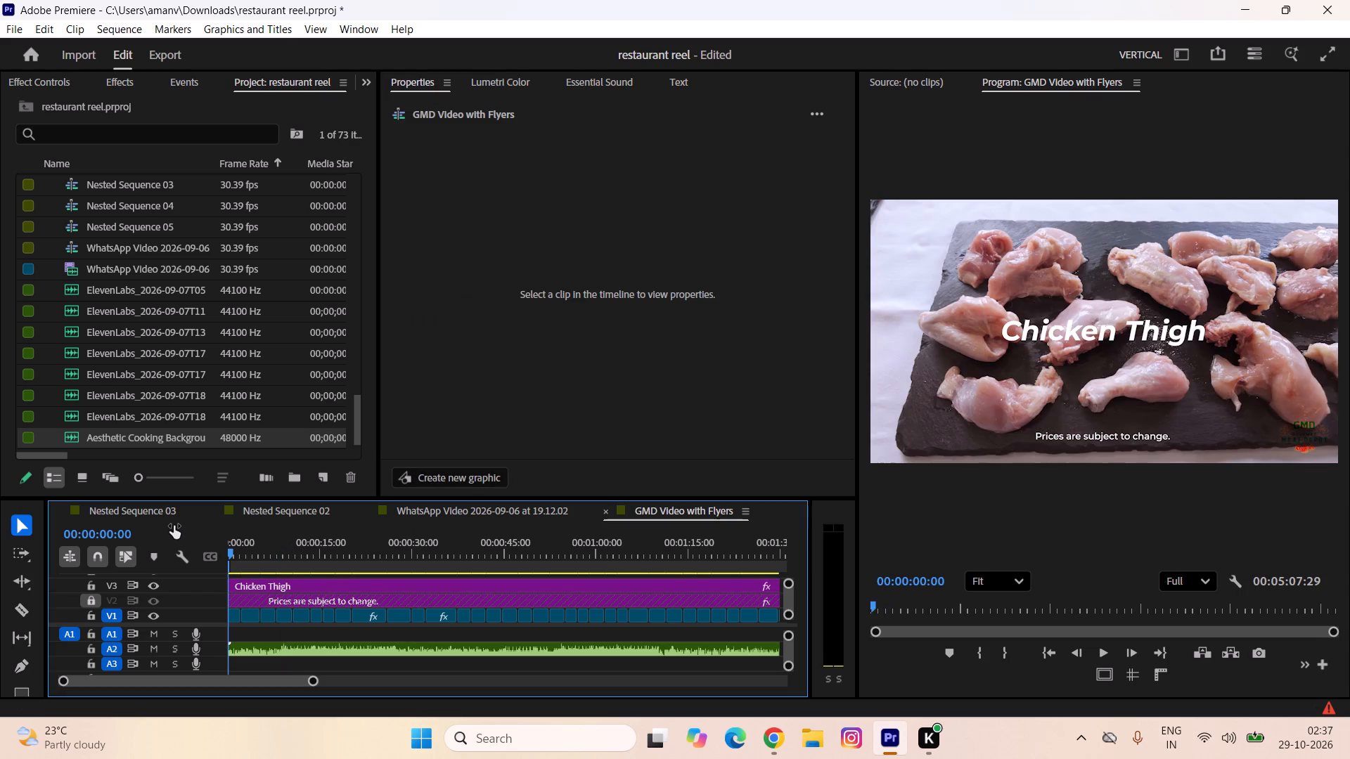
pyautogui.write('==')
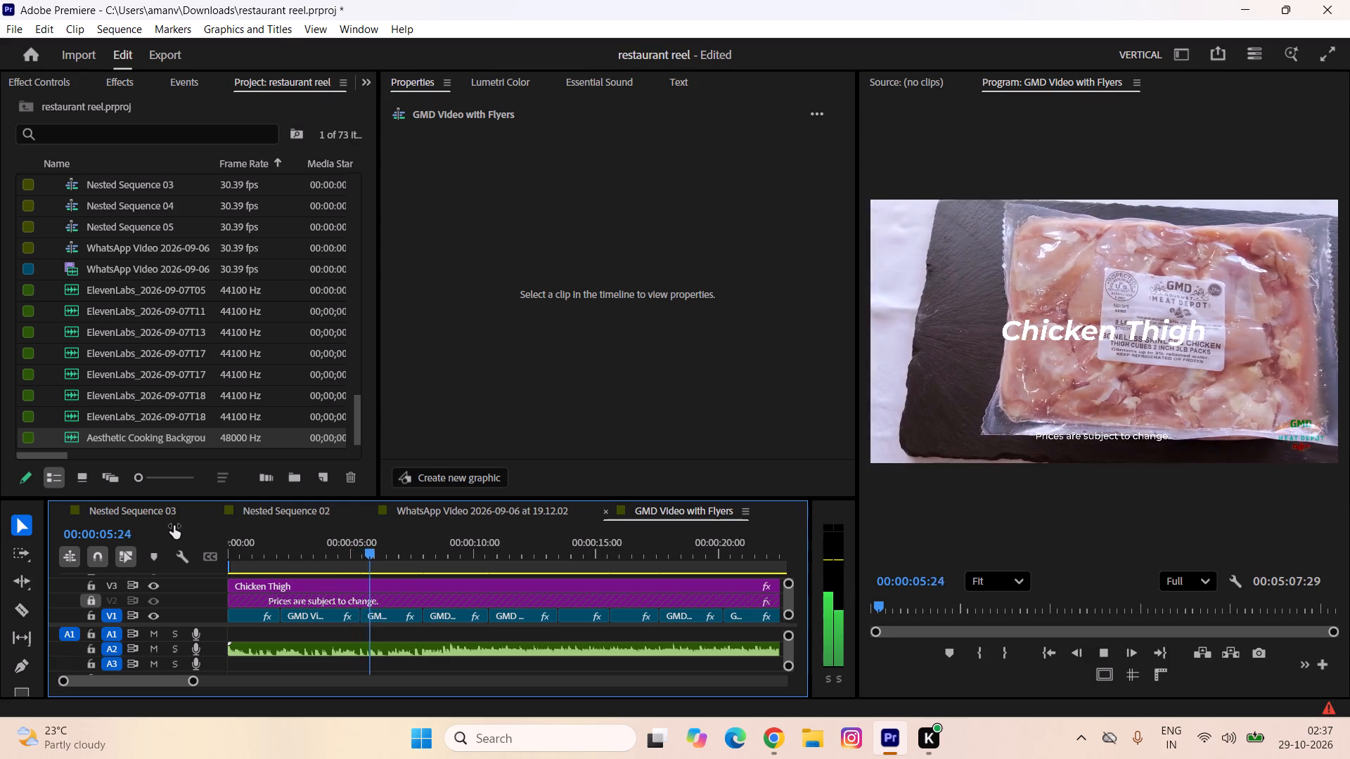
pyautogui.press('space')
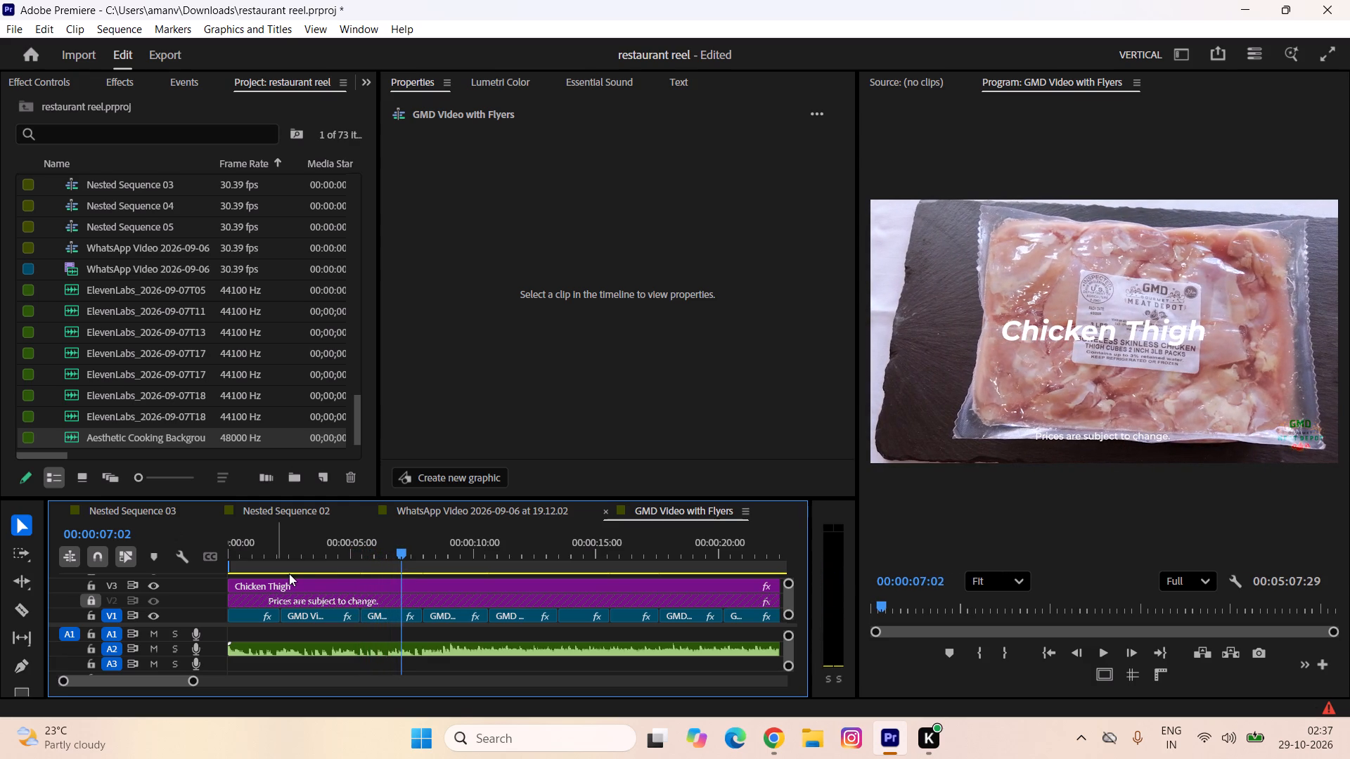
pyautogui.moveTo(281, 584); pyautogui.dragTo(404, 585)
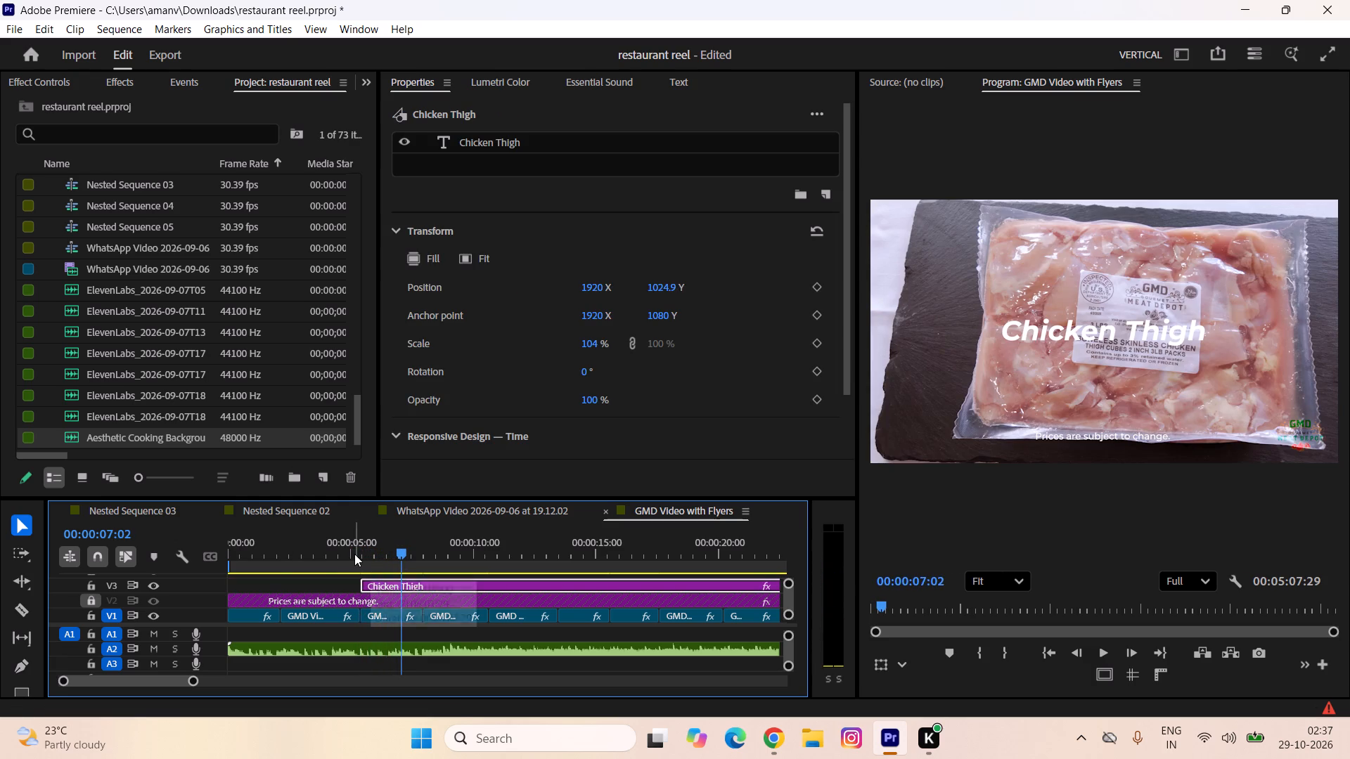
pyautogui.click(354, 552)
pyautogui.press('space')
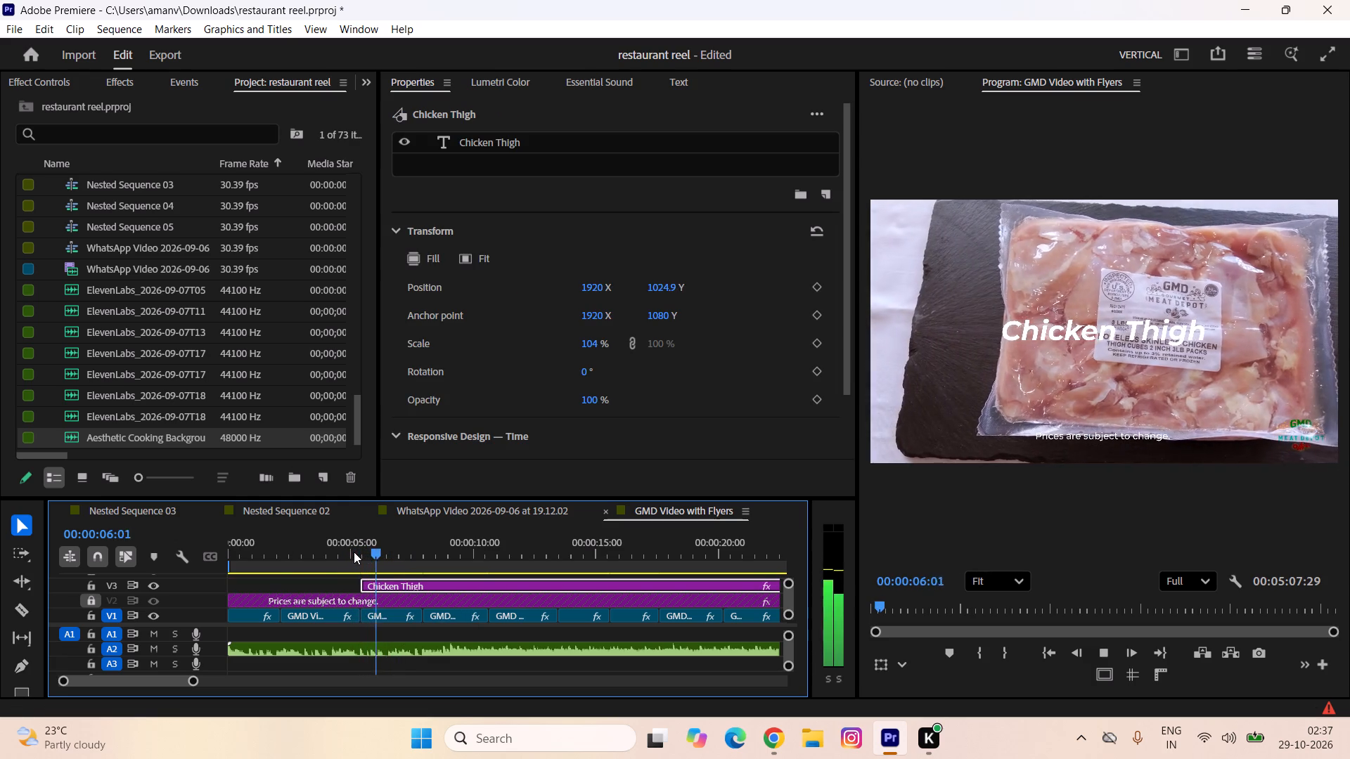
pyautogui.press('space')
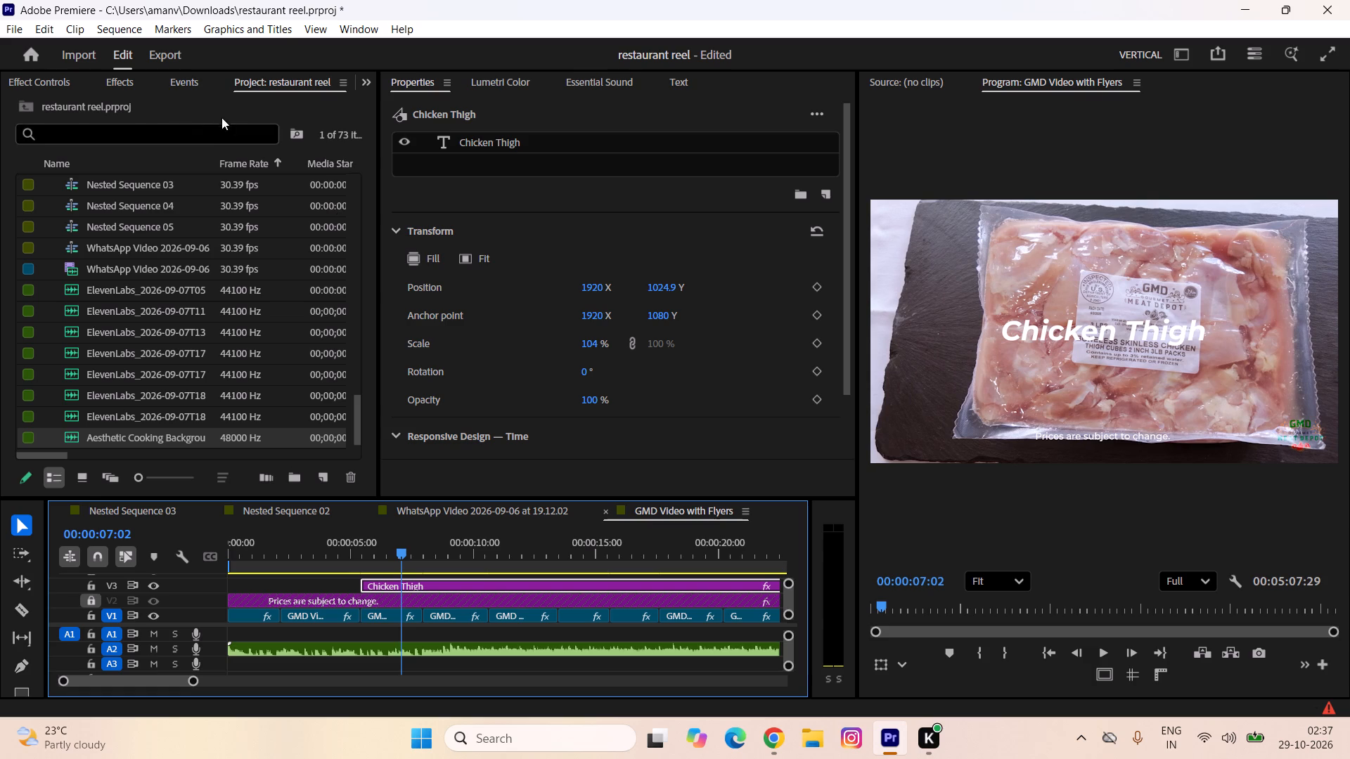
# Search the effects for "neon", apply Neon Wipe to the start of the "Chicken Thigh" title, and preview it to 00:00:07:12.
pyautogui.click(127, 79)
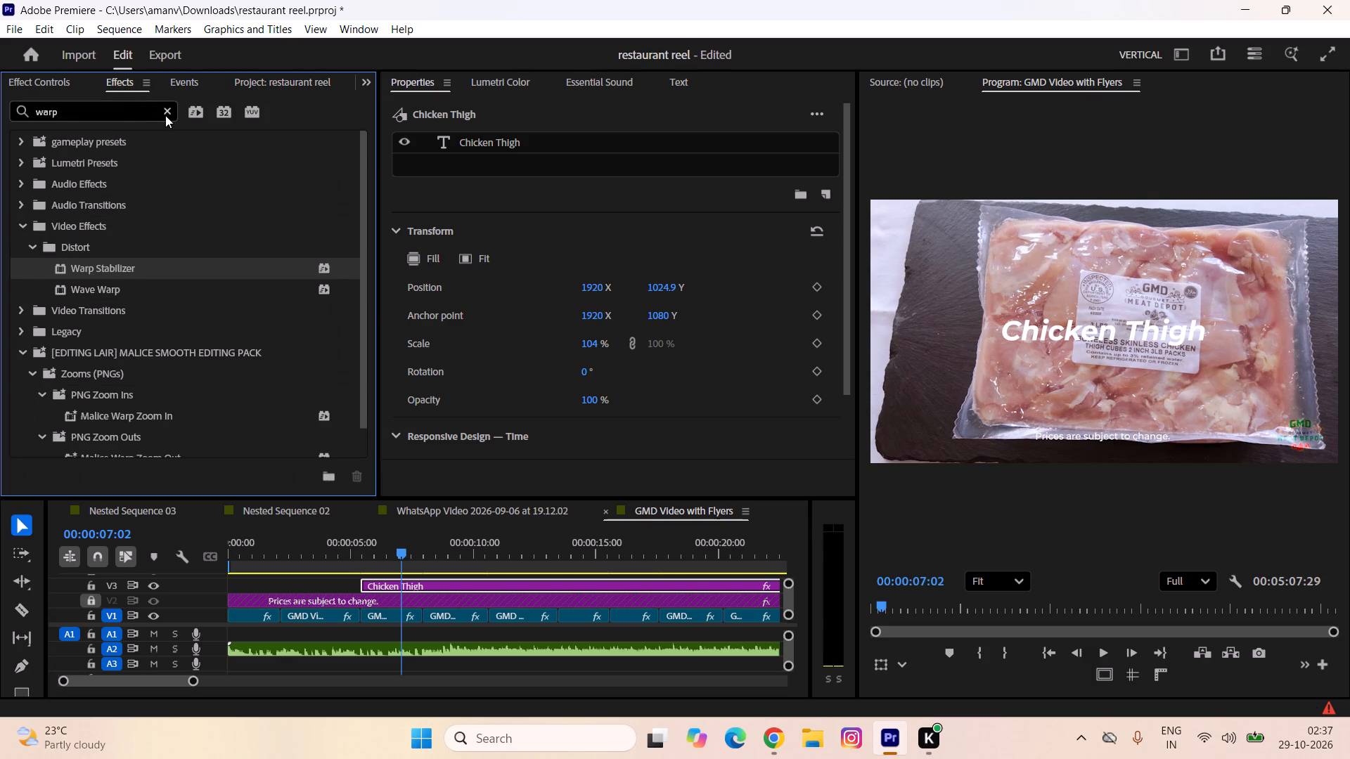
pyautogui.click(167, 115)
pyautogui.click(147, 114)
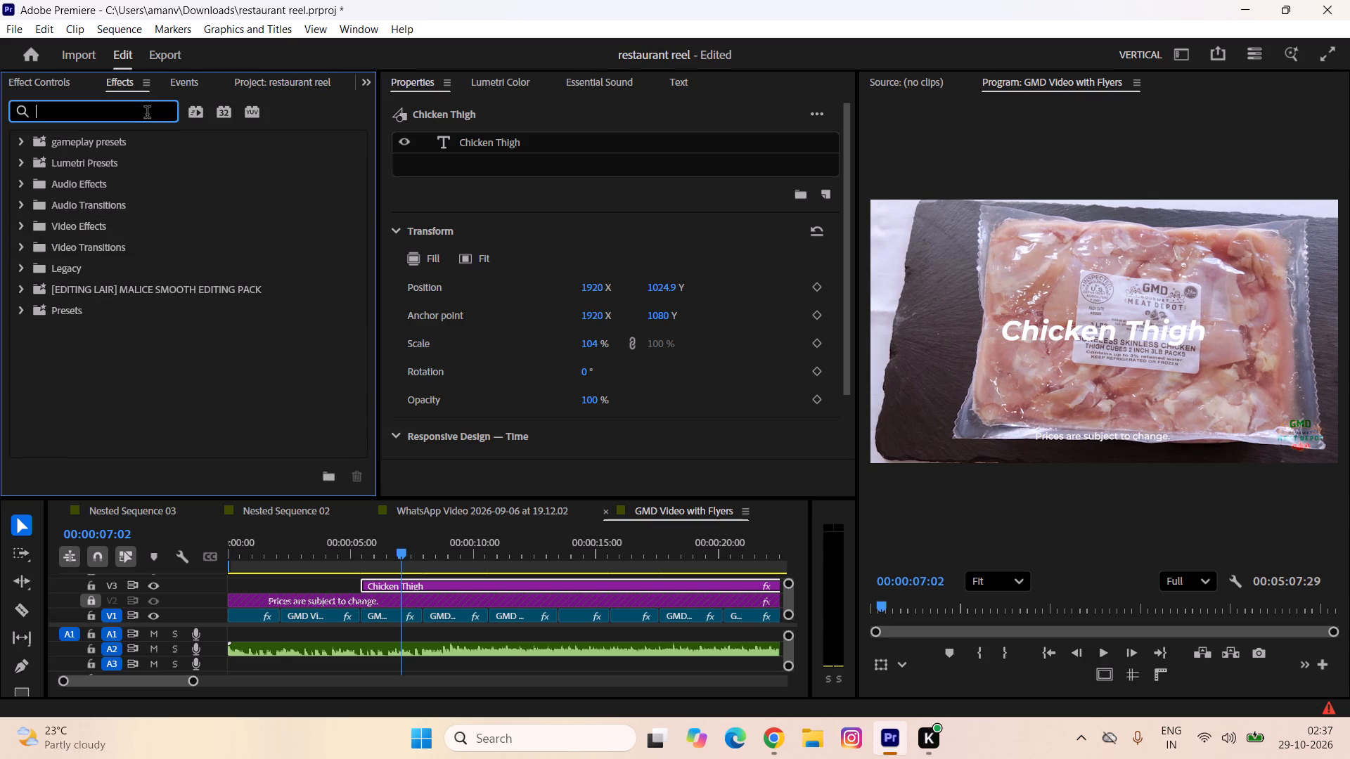
pyautogui.write('neon')
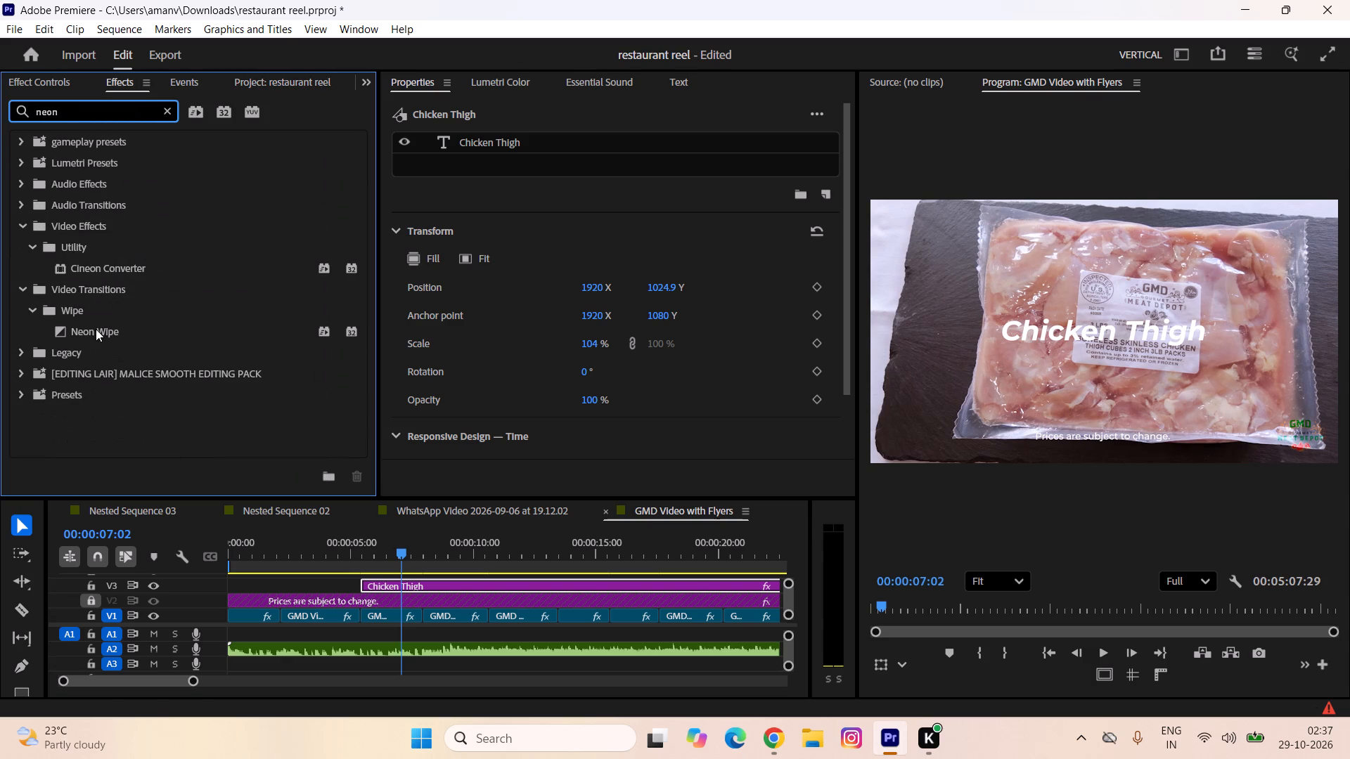
pyautogui.moveTo(96, 329); pyautogui.dragTo(371, 591)
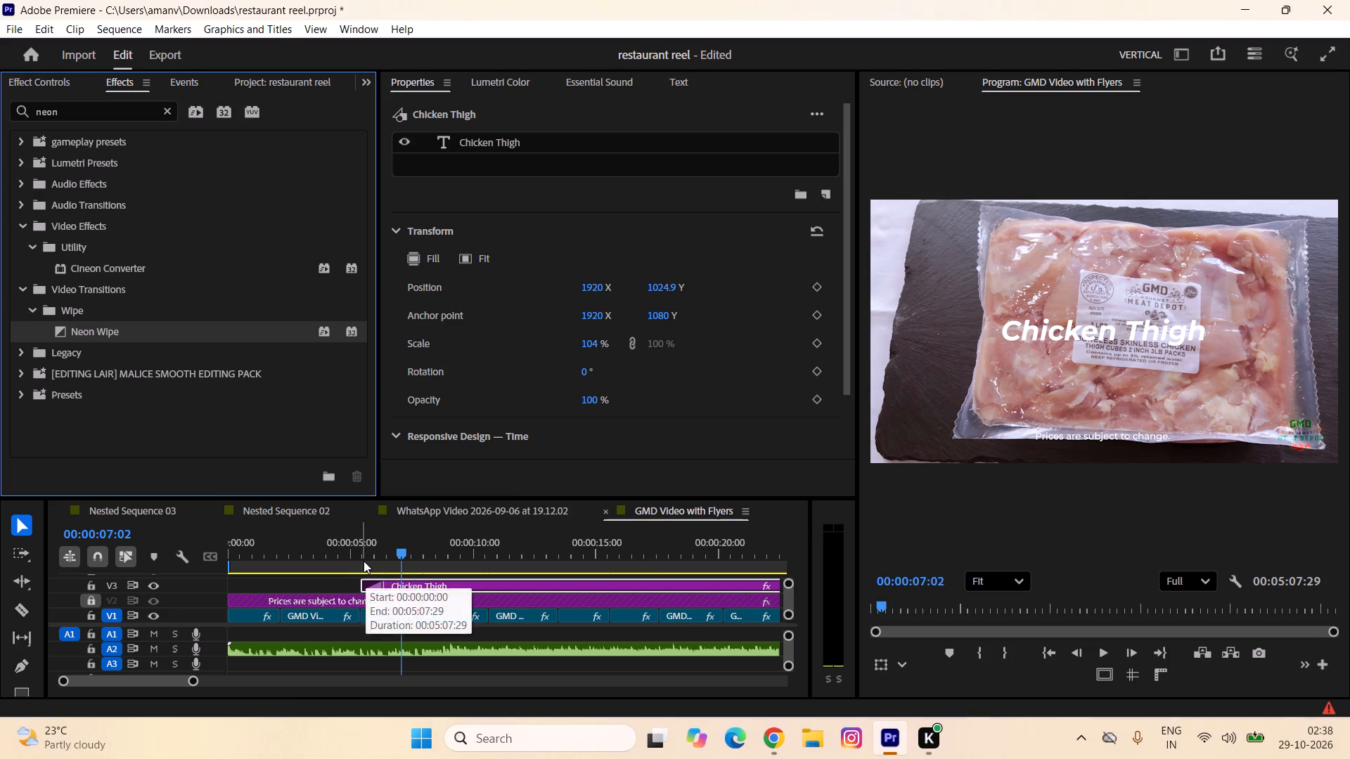
pyautogui.click(364, 561)
pyautogui.press('space')
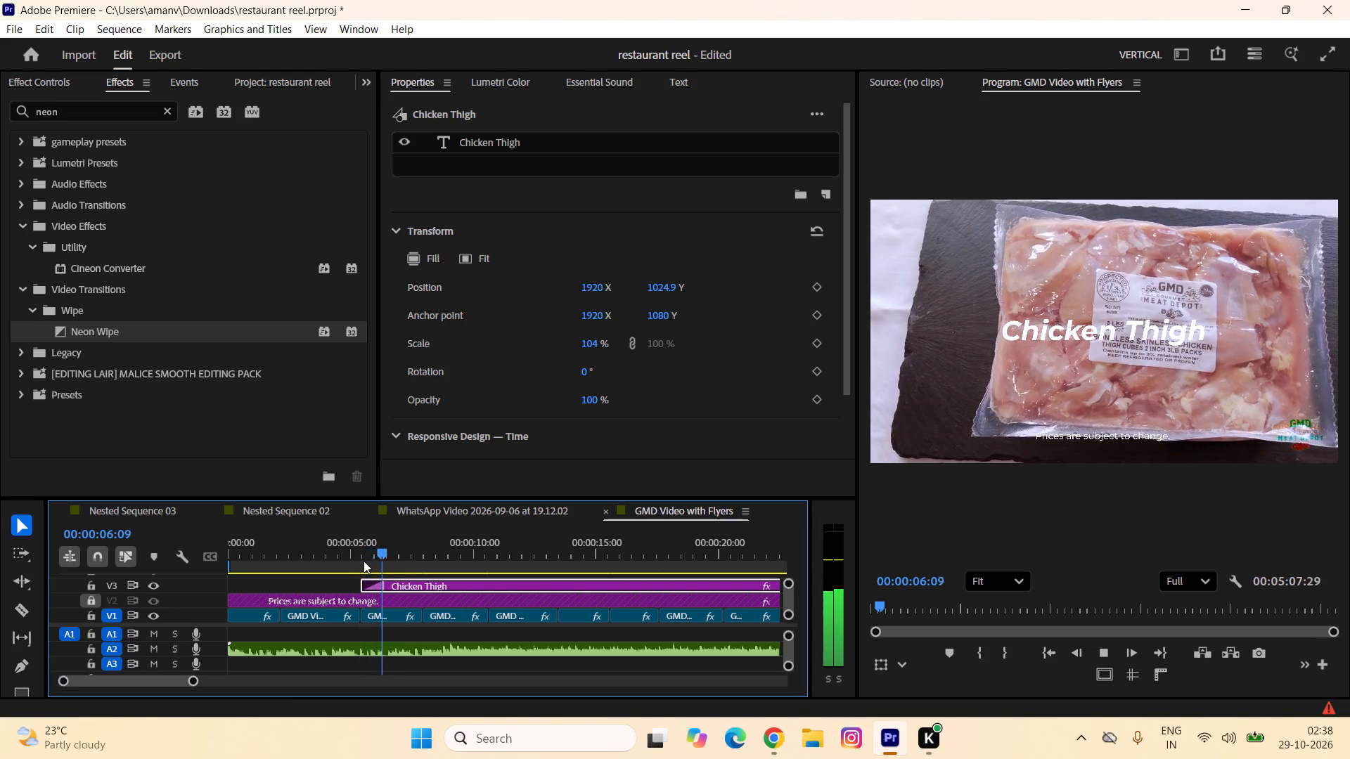
pyautogui.press('space')
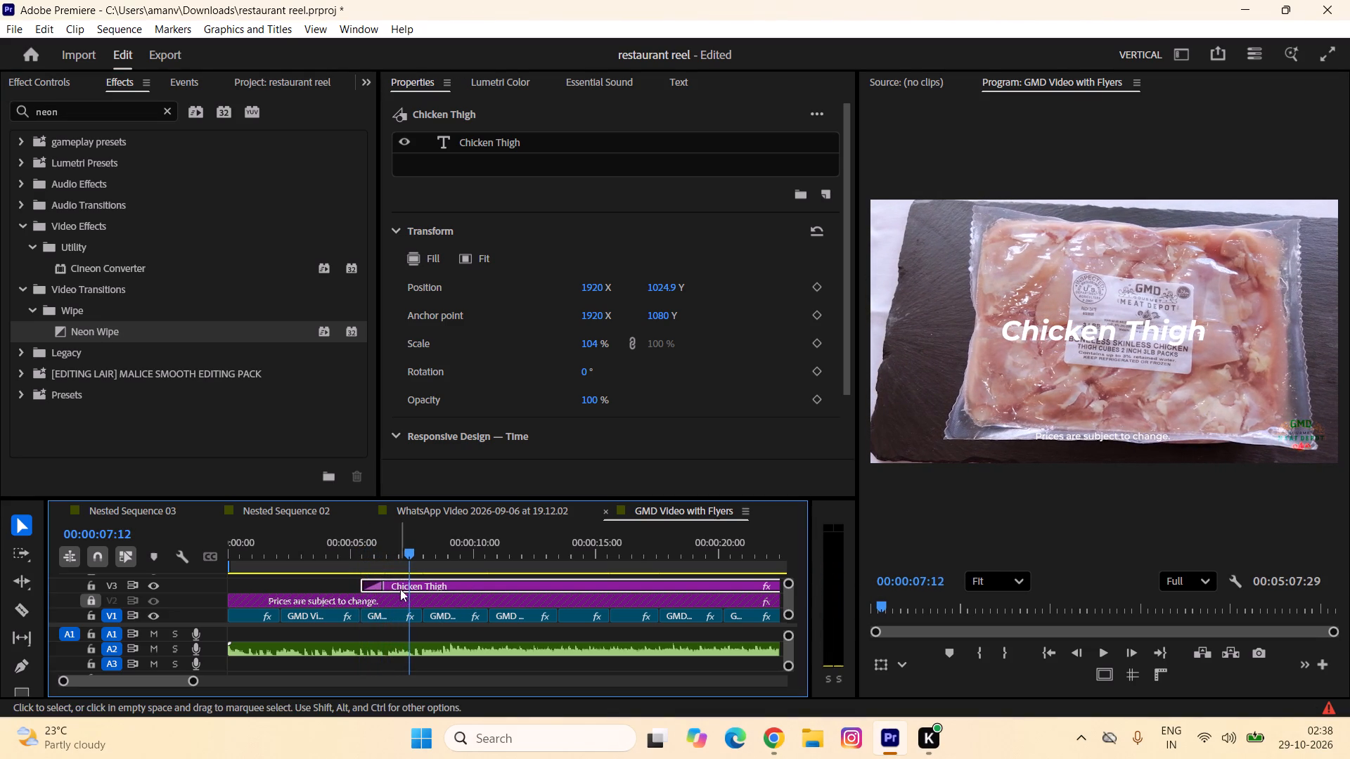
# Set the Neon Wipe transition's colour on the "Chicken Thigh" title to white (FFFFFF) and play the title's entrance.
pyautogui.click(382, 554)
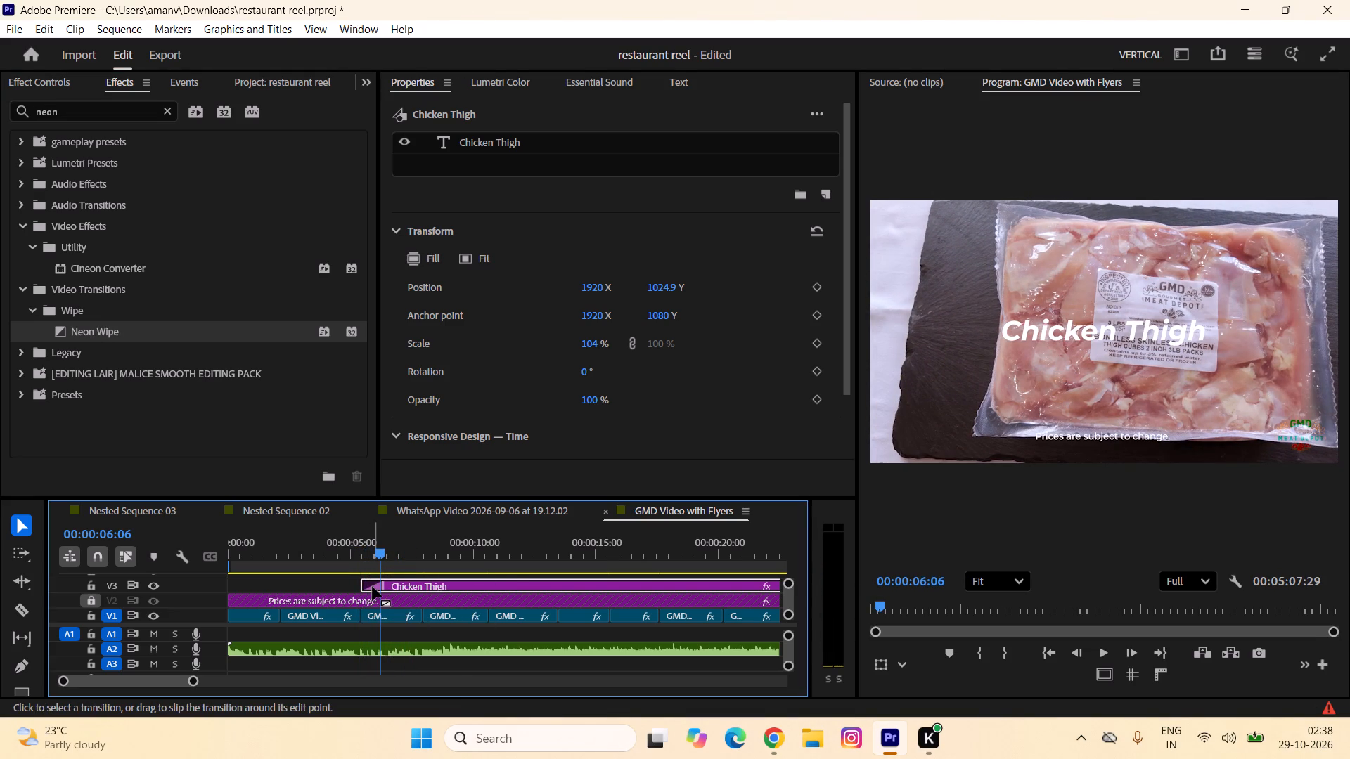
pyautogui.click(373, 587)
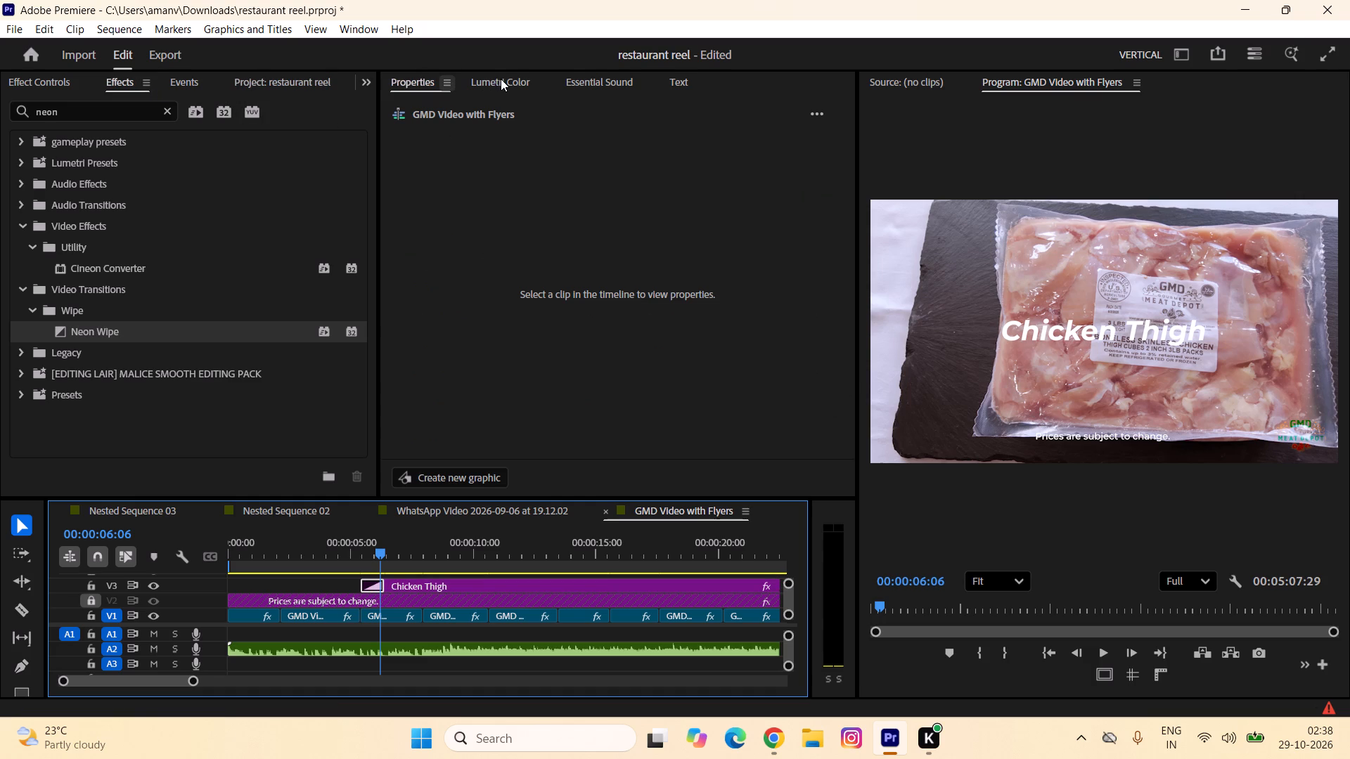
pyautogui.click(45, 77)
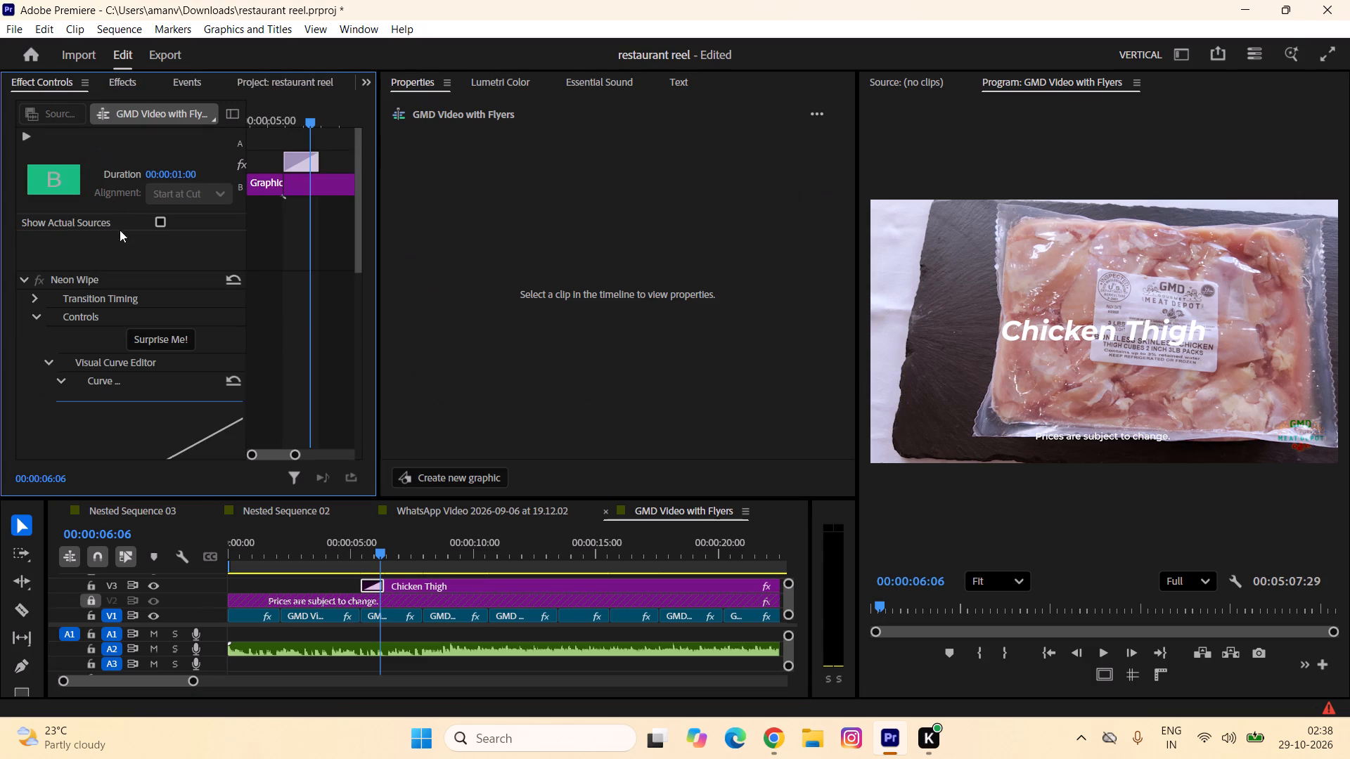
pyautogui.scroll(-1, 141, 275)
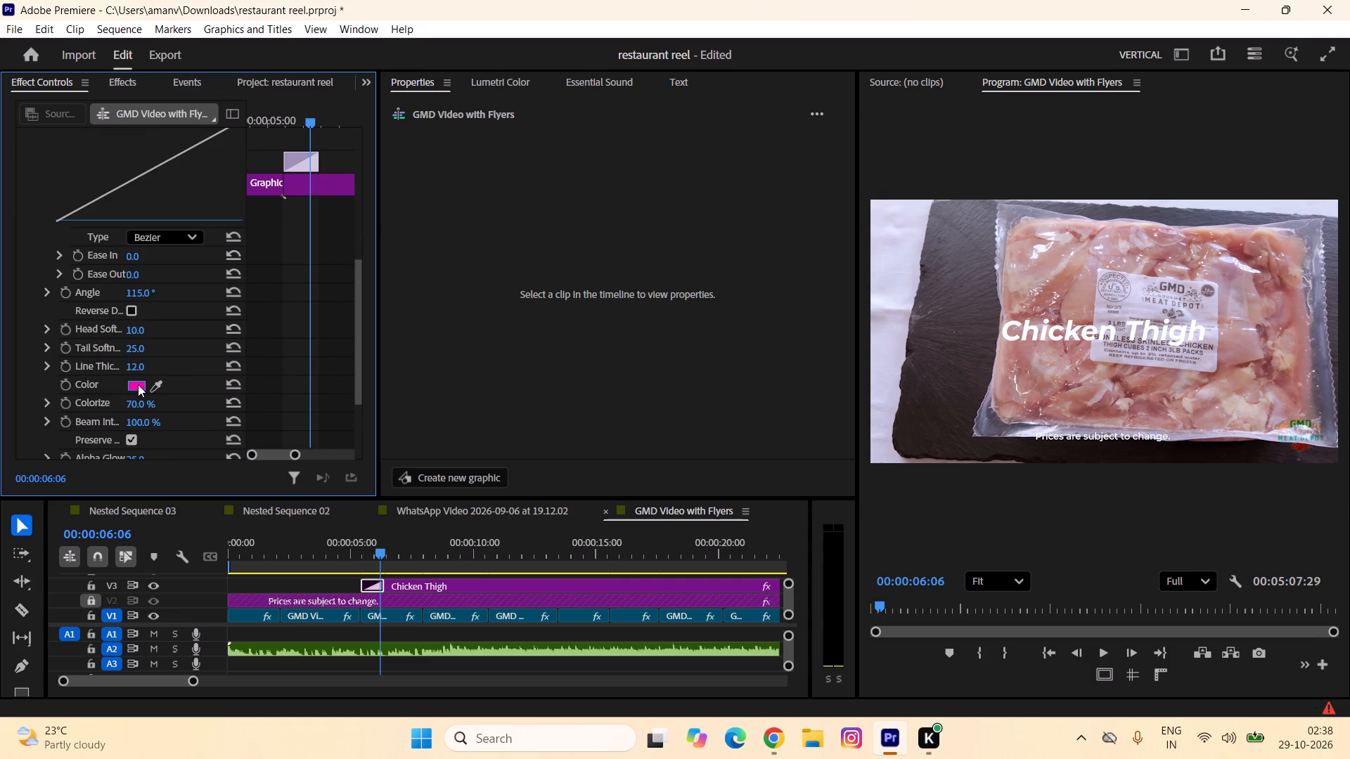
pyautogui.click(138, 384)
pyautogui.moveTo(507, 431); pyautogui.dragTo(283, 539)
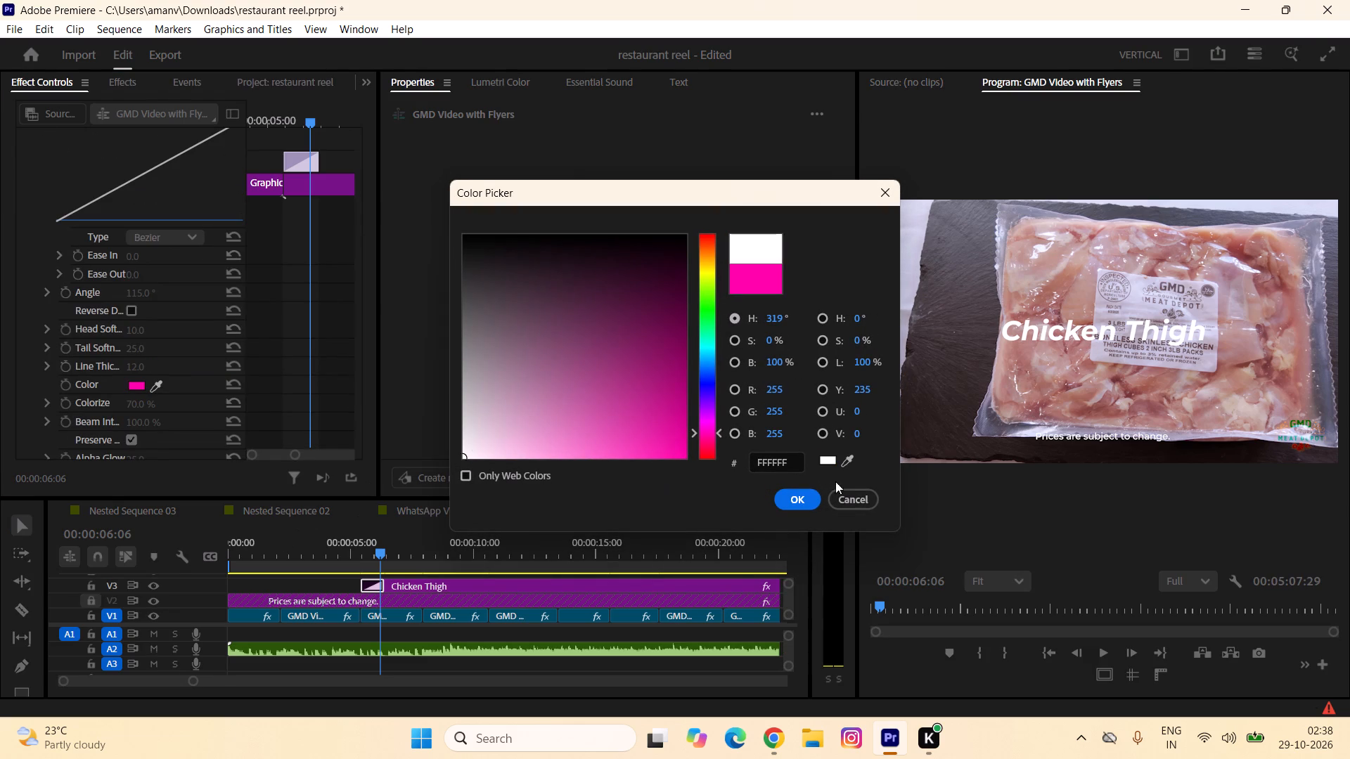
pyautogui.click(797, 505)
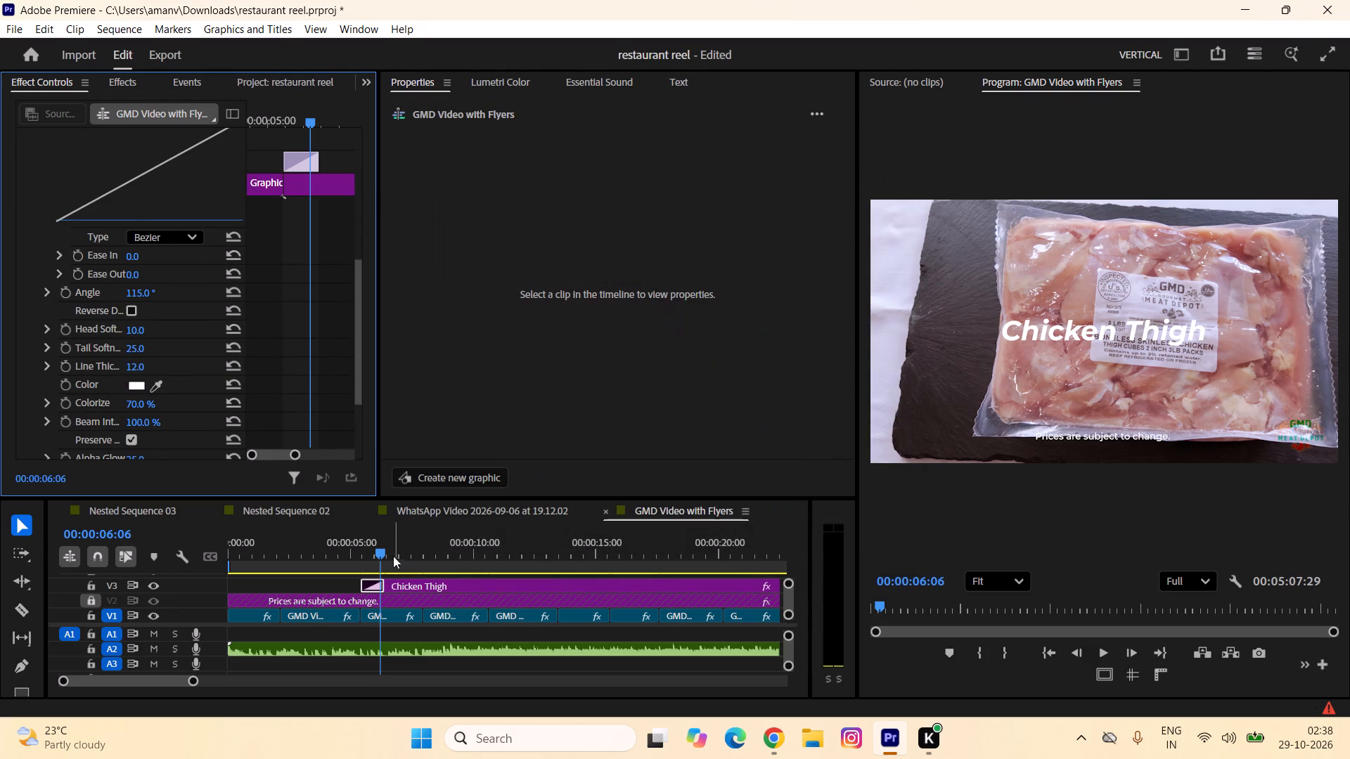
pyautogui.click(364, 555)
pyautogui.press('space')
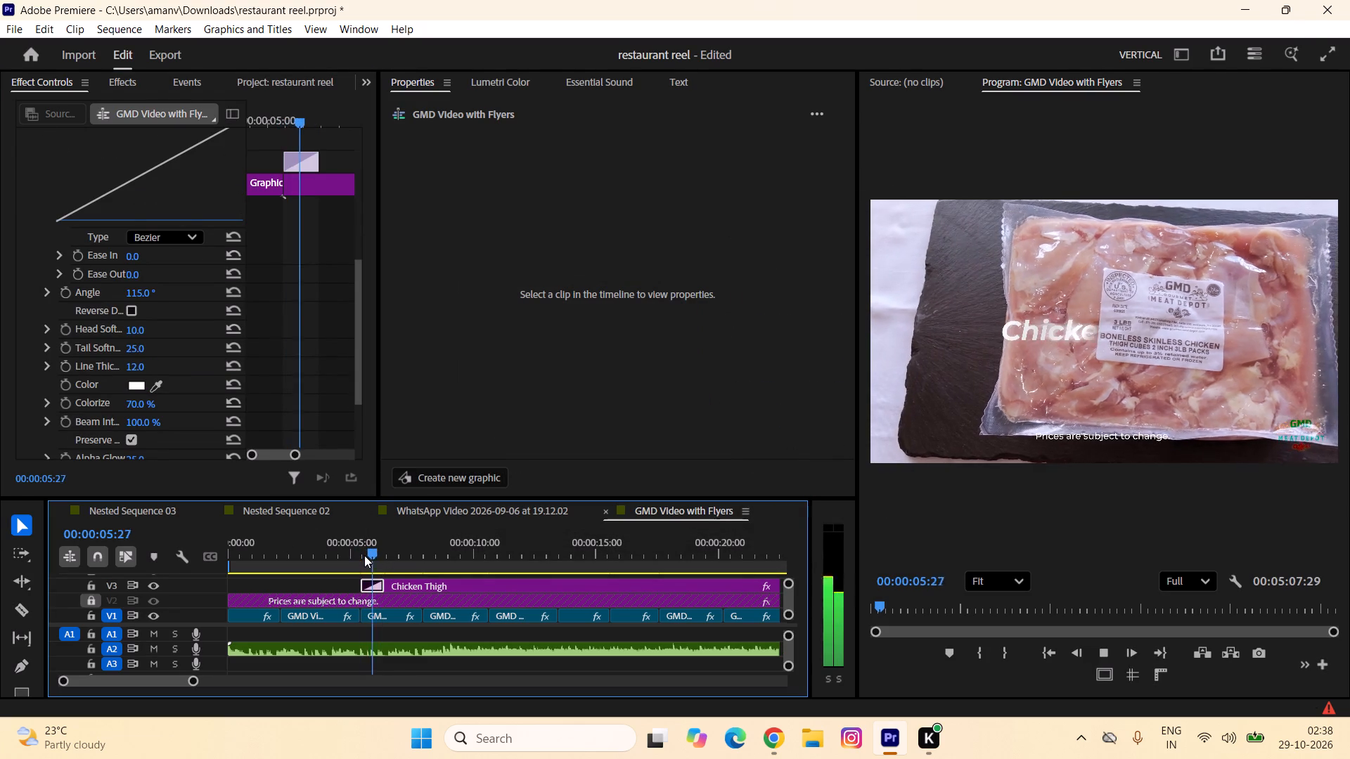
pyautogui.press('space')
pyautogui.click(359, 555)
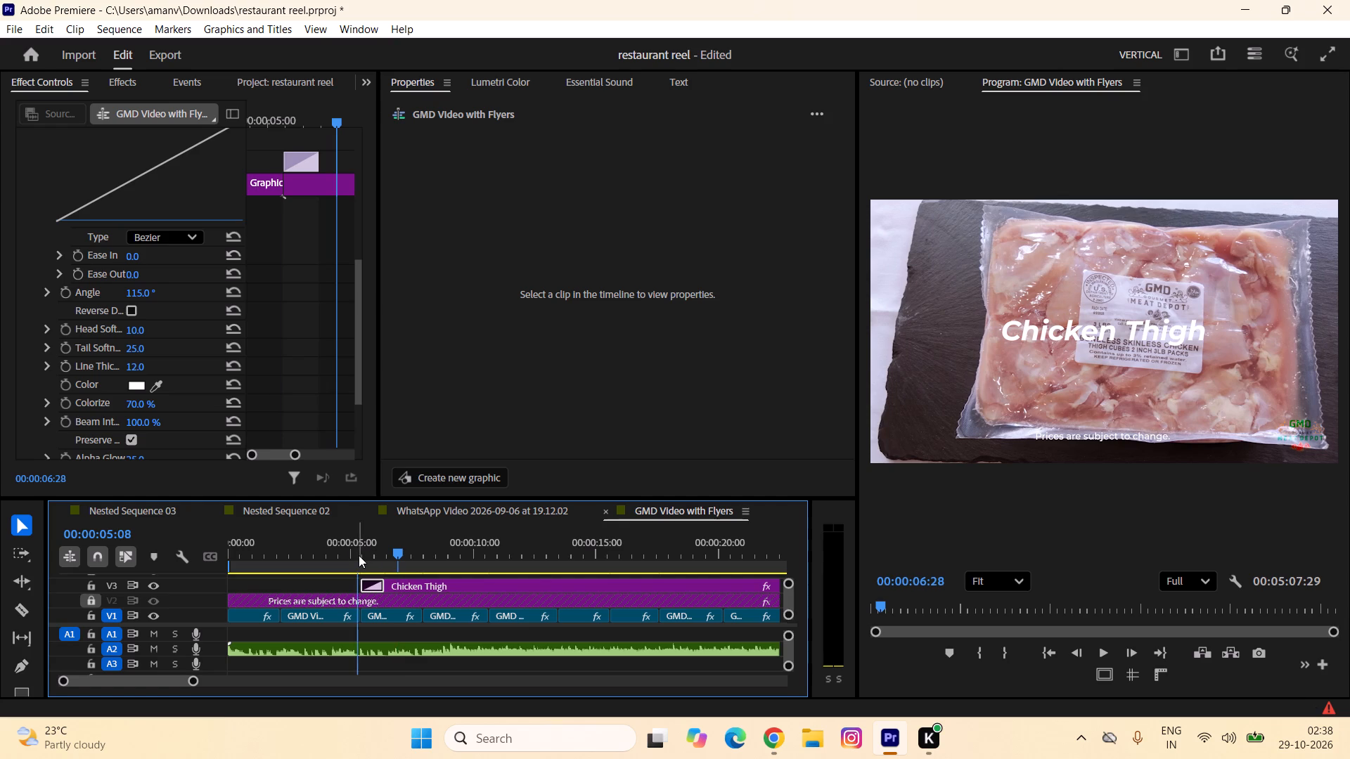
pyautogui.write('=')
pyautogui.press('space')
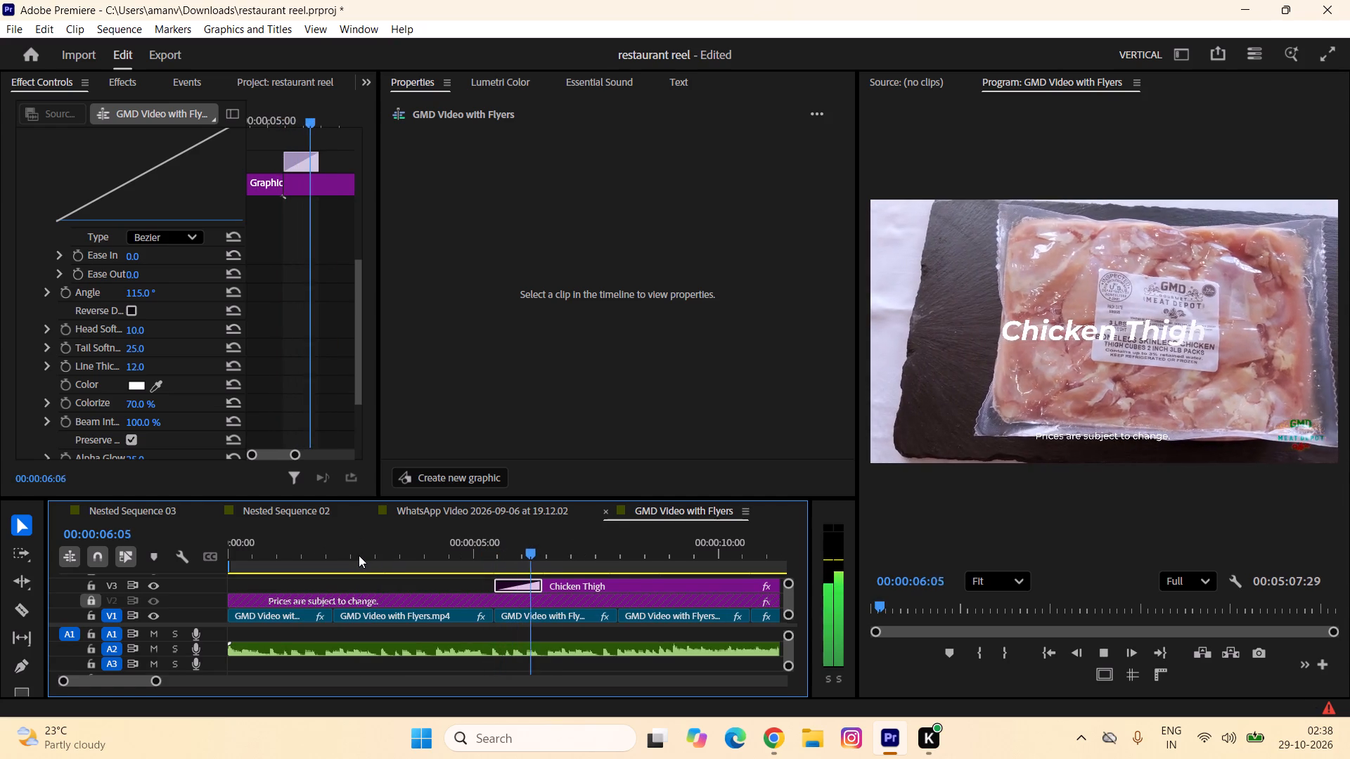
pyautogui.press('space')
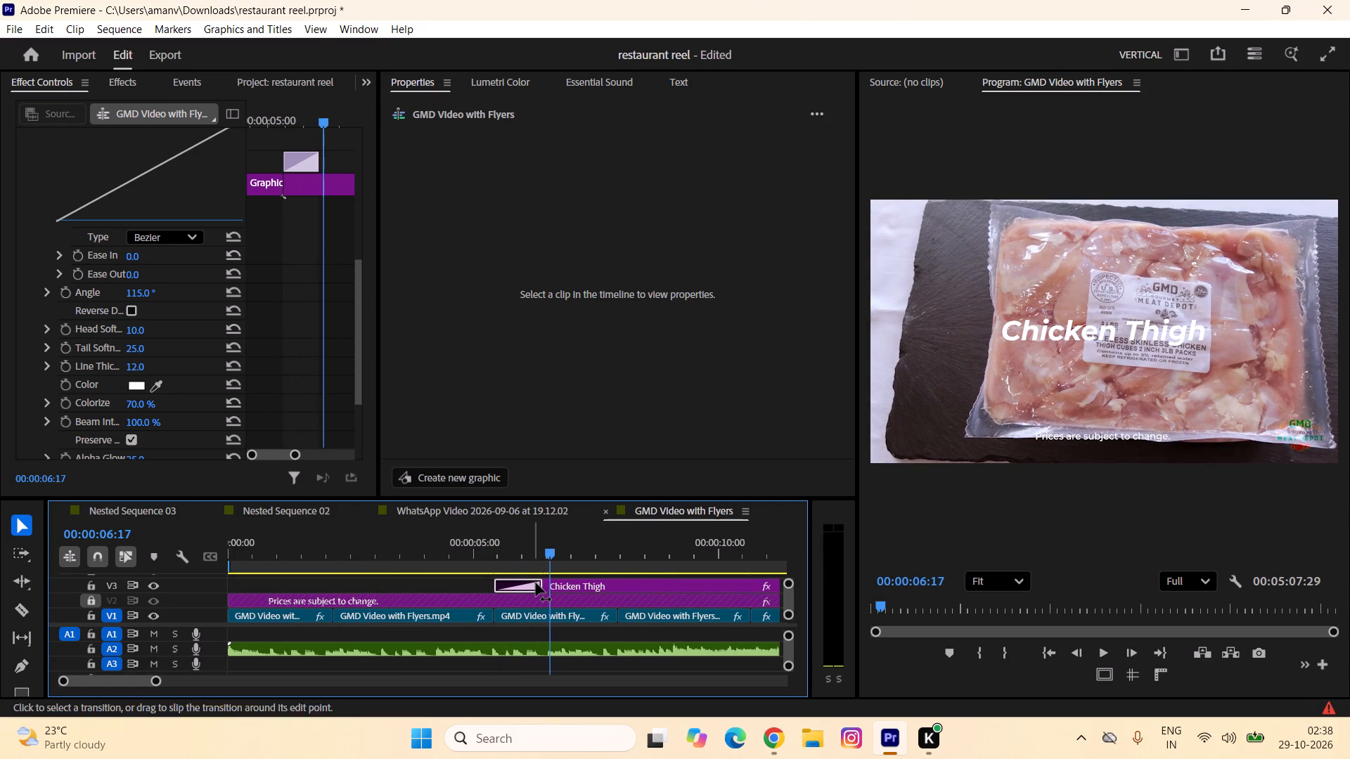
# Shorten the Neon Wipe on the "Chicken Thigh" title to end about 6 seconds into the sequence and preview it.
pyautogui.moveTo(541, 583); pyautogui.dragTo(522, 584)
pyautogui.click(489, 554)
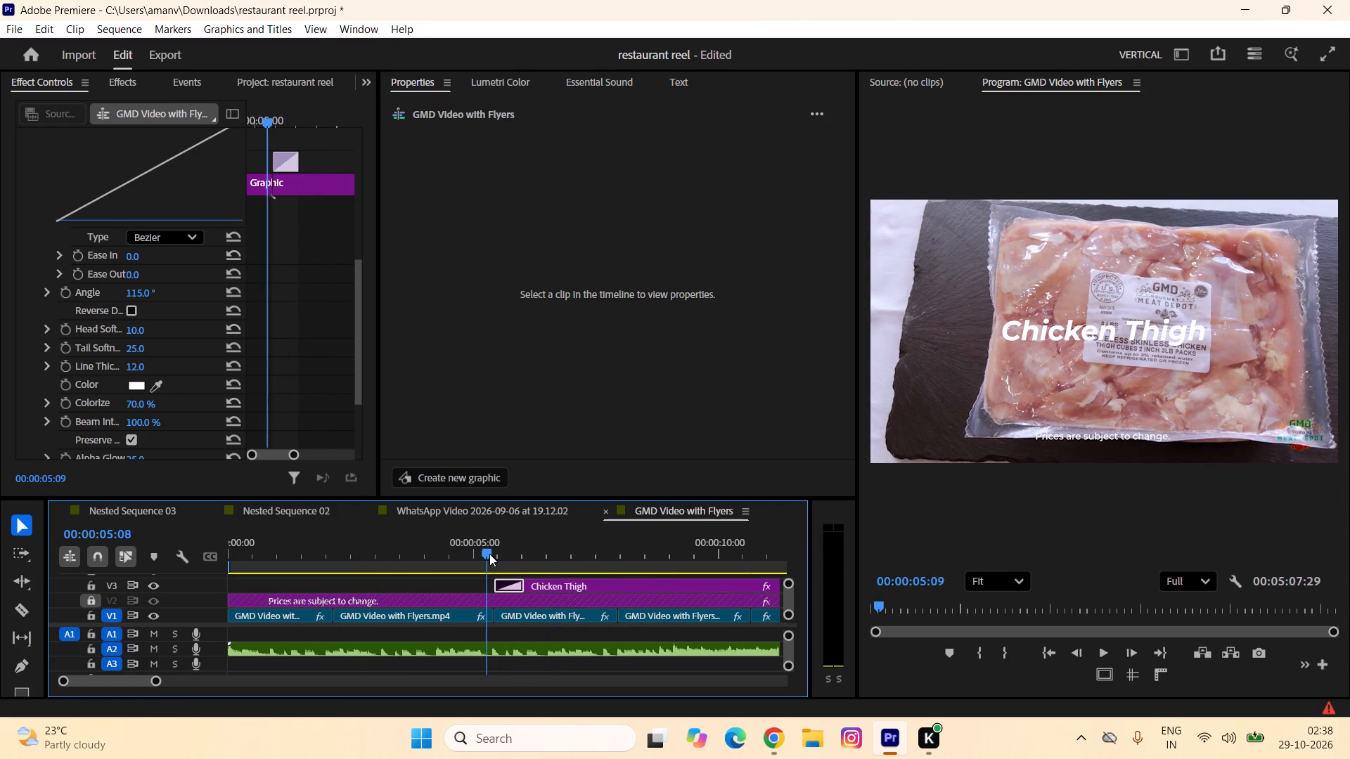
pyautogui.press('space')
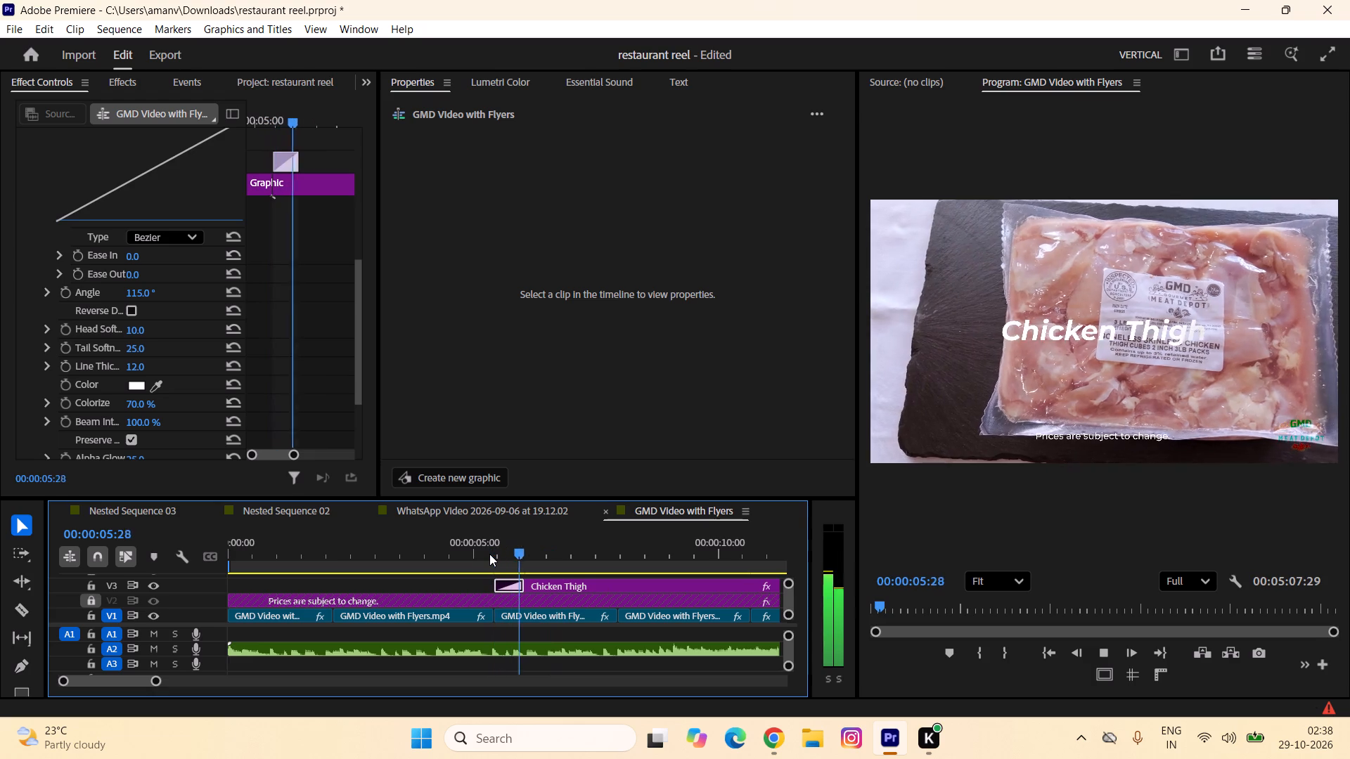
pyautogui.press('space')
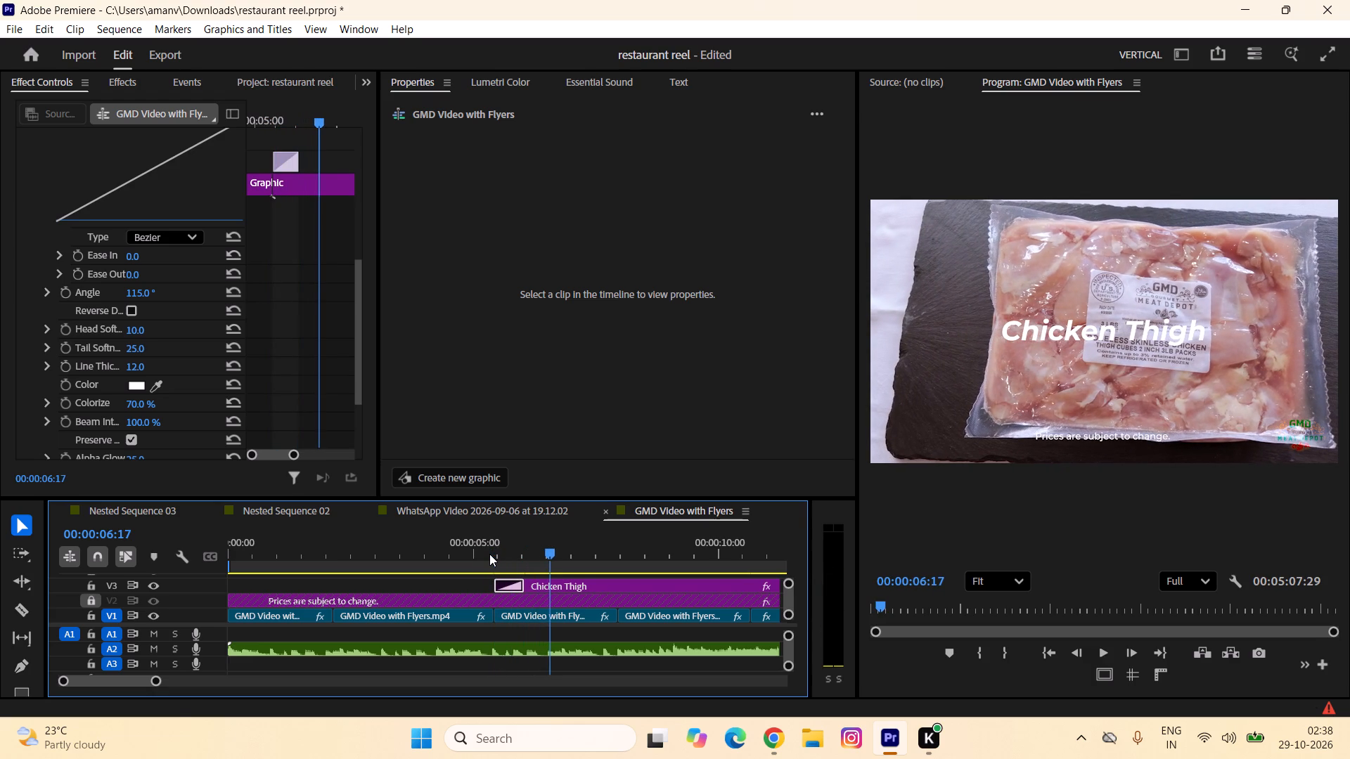
# Delete the Neon Wipe transition from the start of the "Chicken Thigh" title.
pyautogui.click(510, 586)
pyautogui.press('BackSpace')
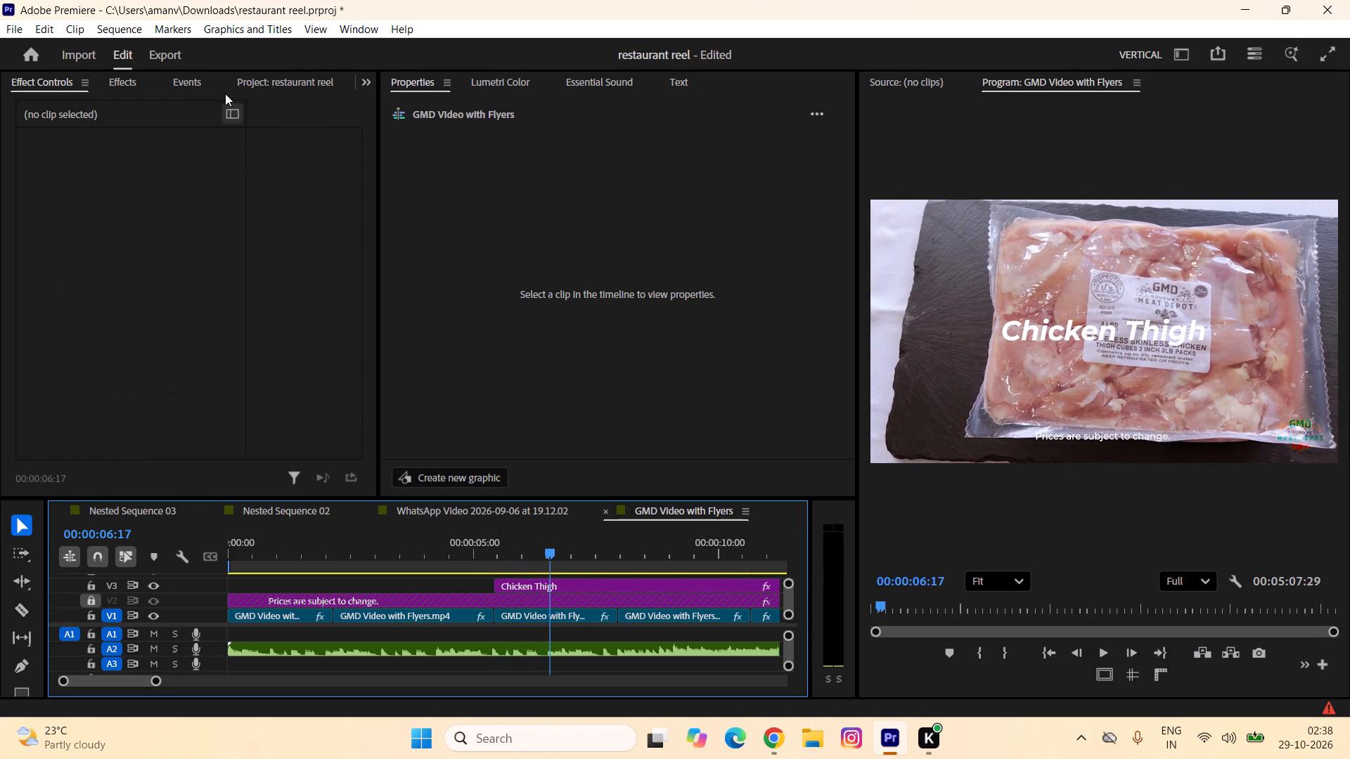
# Search the effects for "text", apply the Text Animator transition to the start of the "Chicken Thigh" title, and preview it.
pyautogui.click(139, 84)
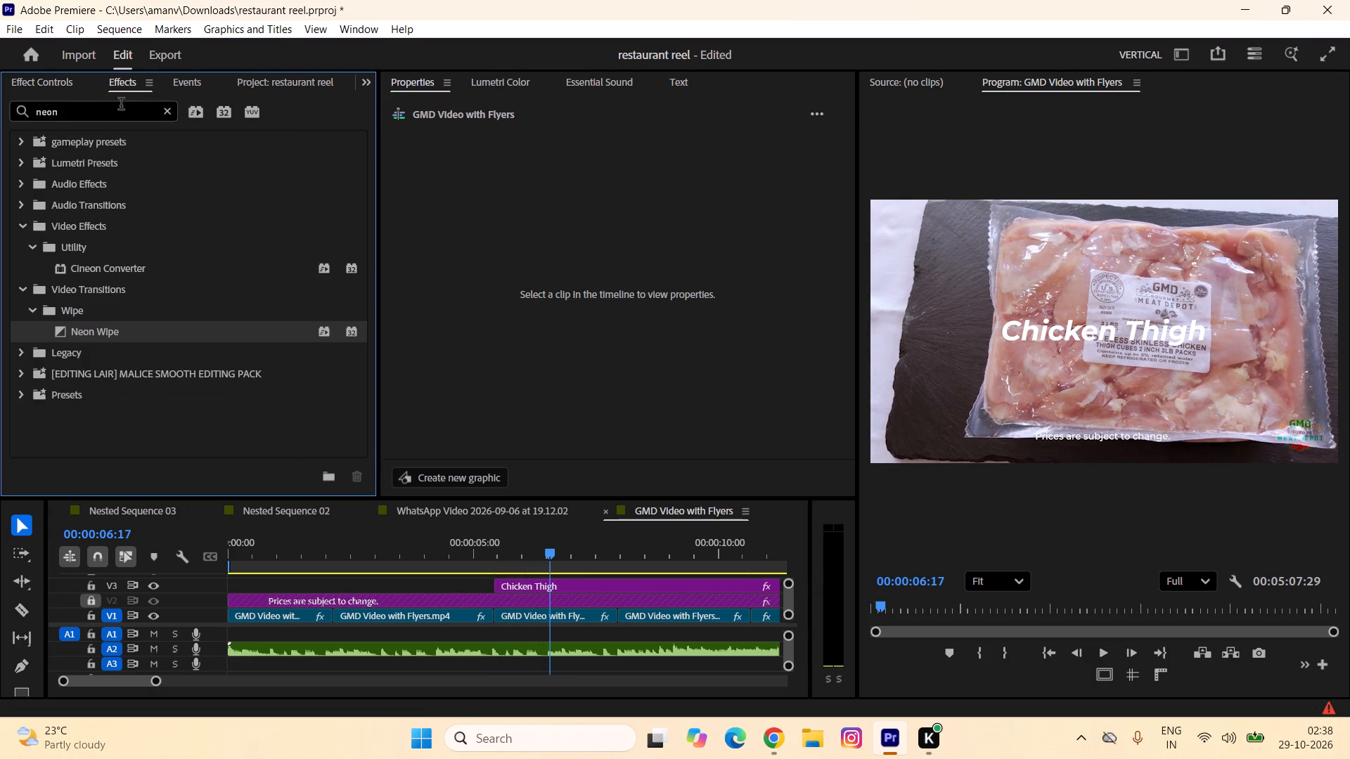
pyautogui.click(169, 115)
pyautogui.click(150, 112)
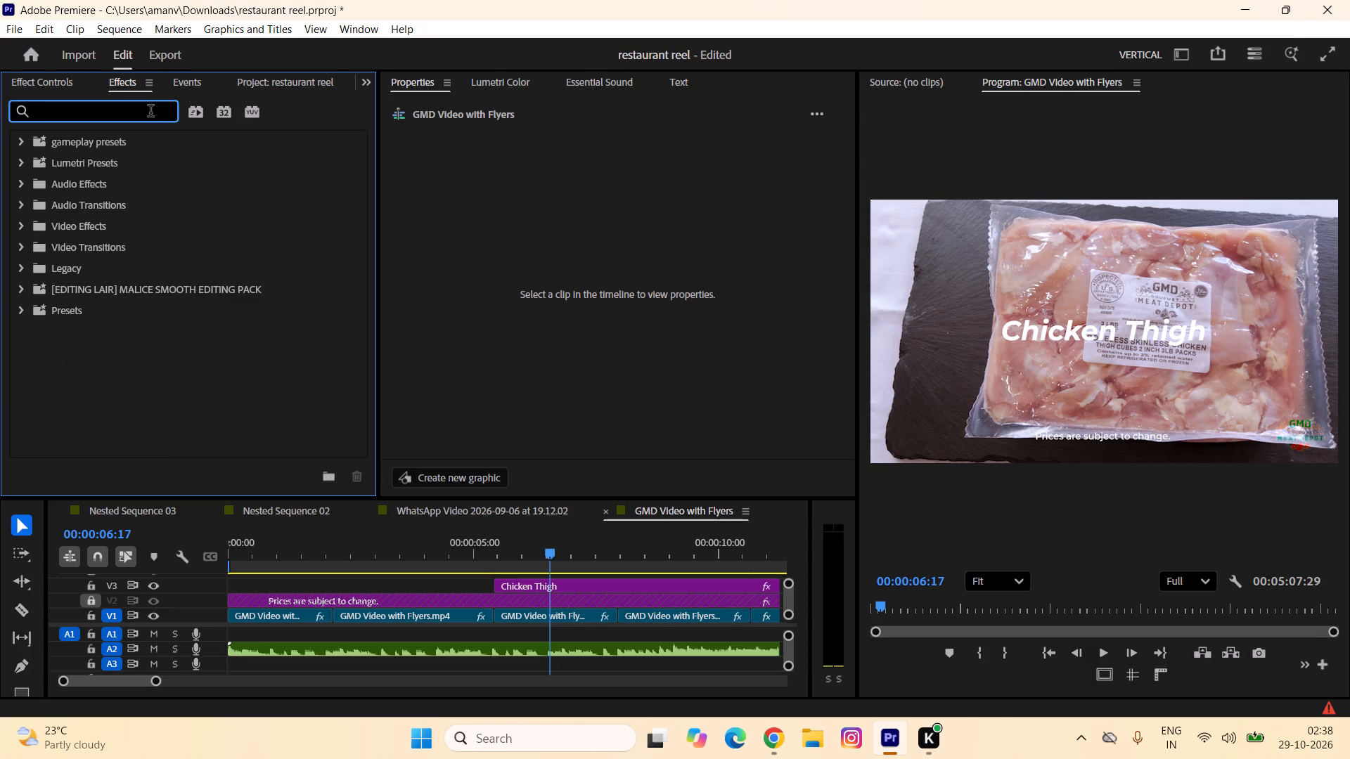
pyautogui.write('text')
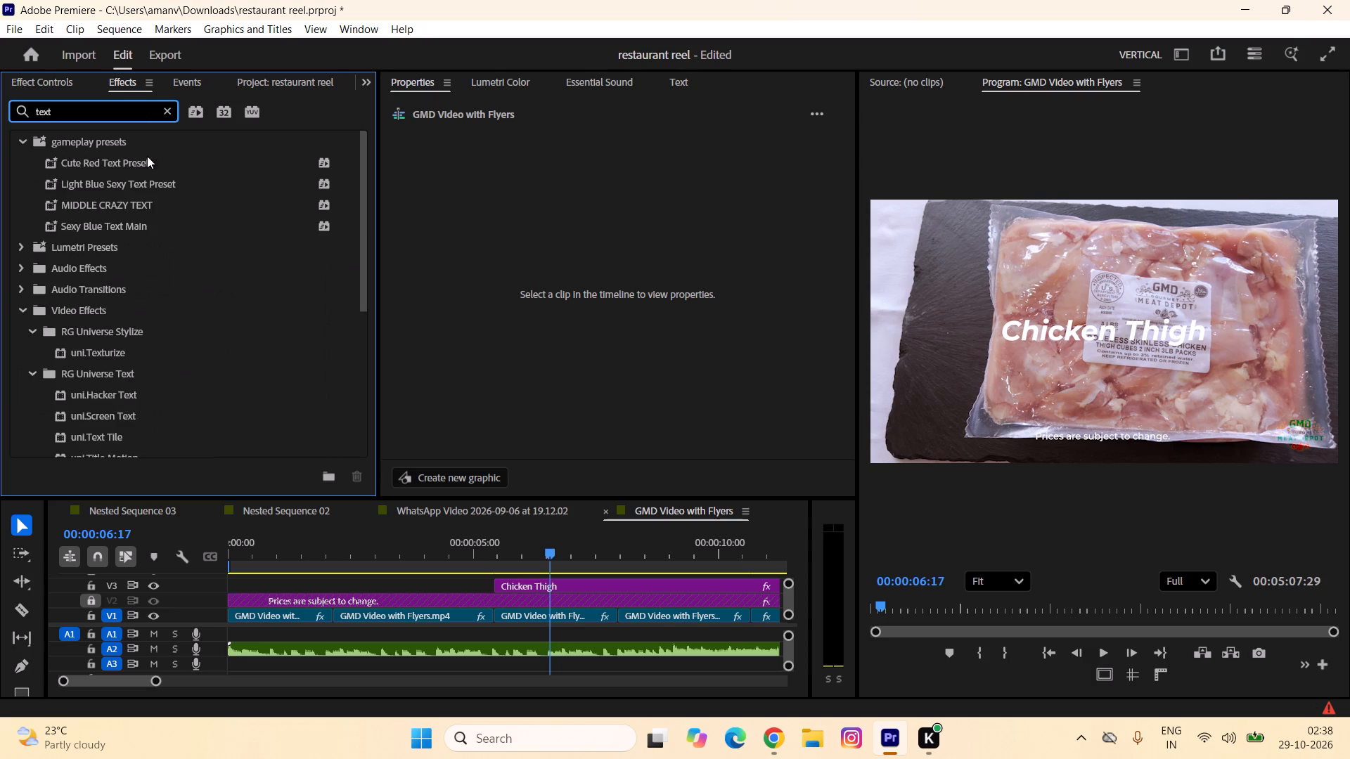
pyautogui.scroll(-2, 117, 313)
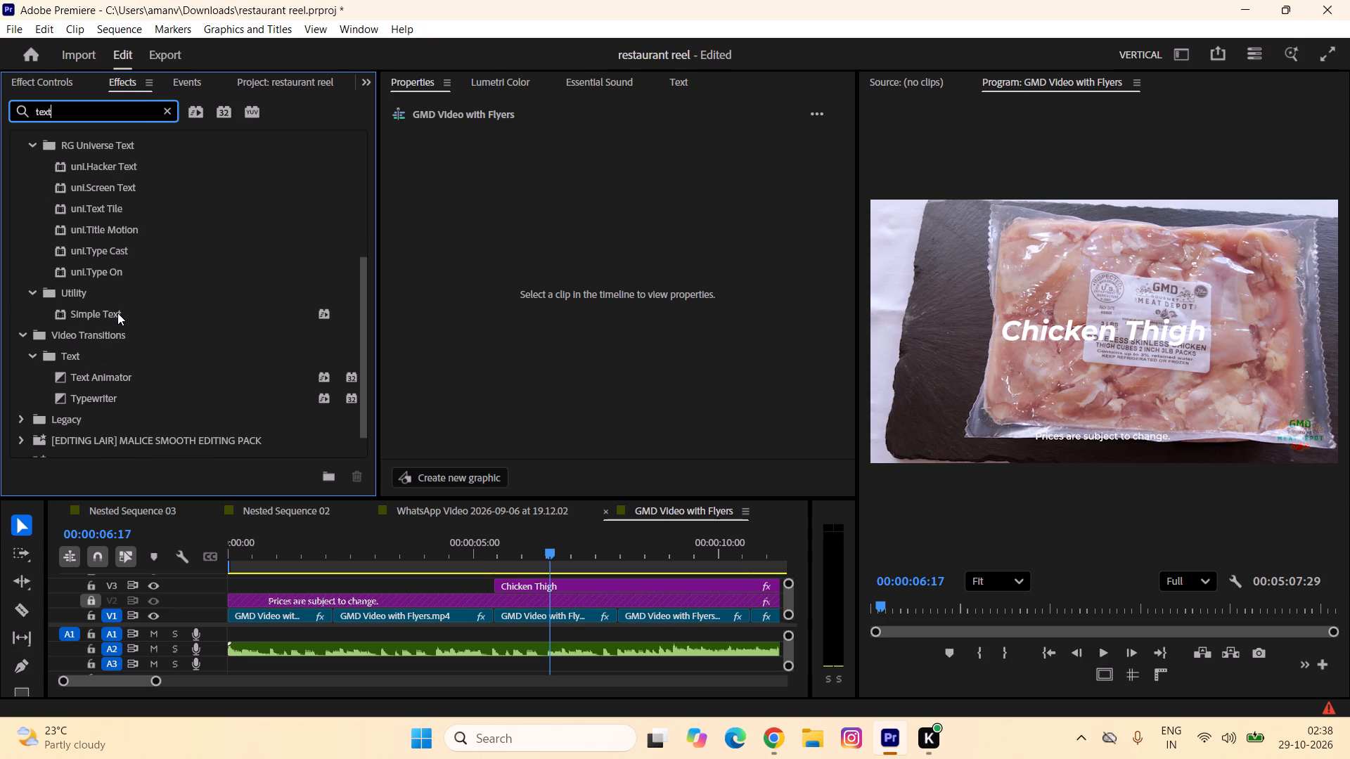
pyautogui.scroll(-1, 117, 313)
pyautogui.moveTo(120, 377); pyautogui.dragTo(593, 556)
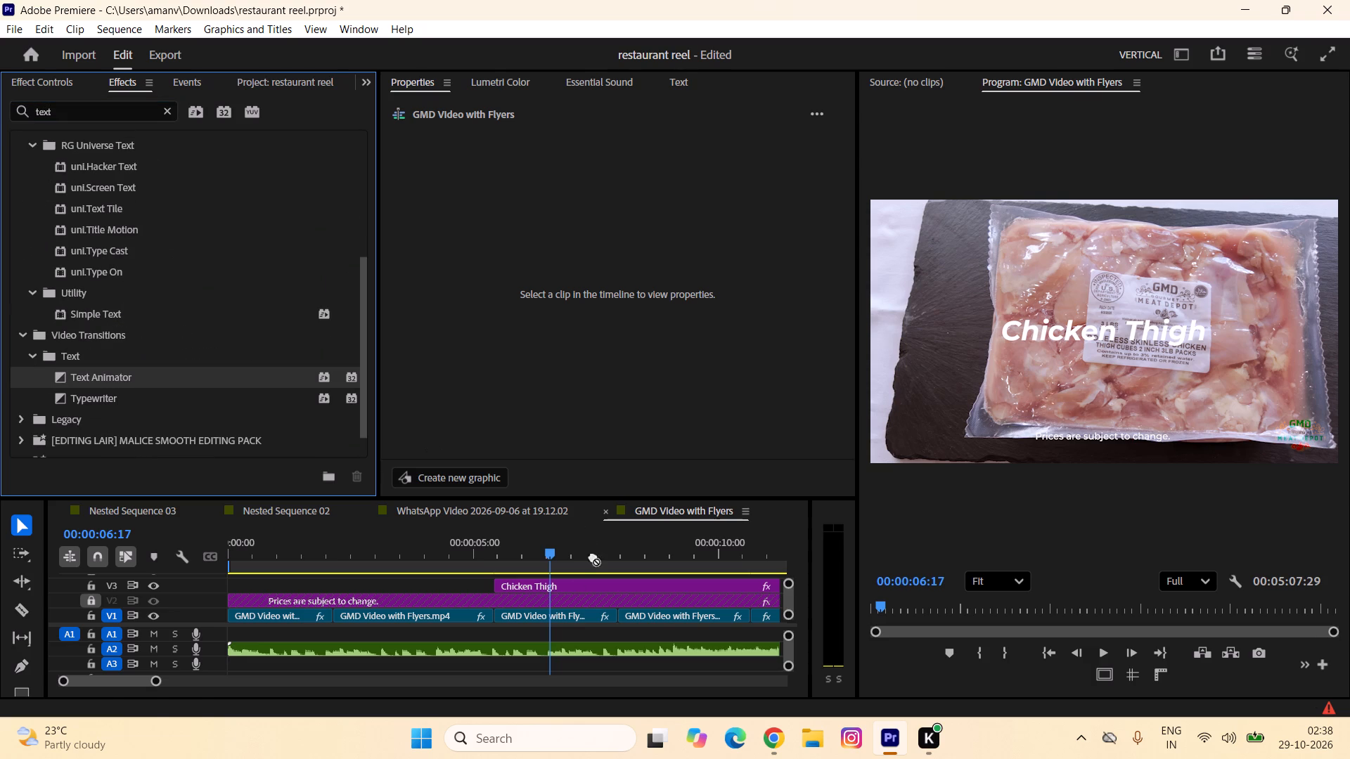
pyautogui.moveTo(593, 556); pyautogui.dragTo(504, 588)
pyautogui.click(497, 552)
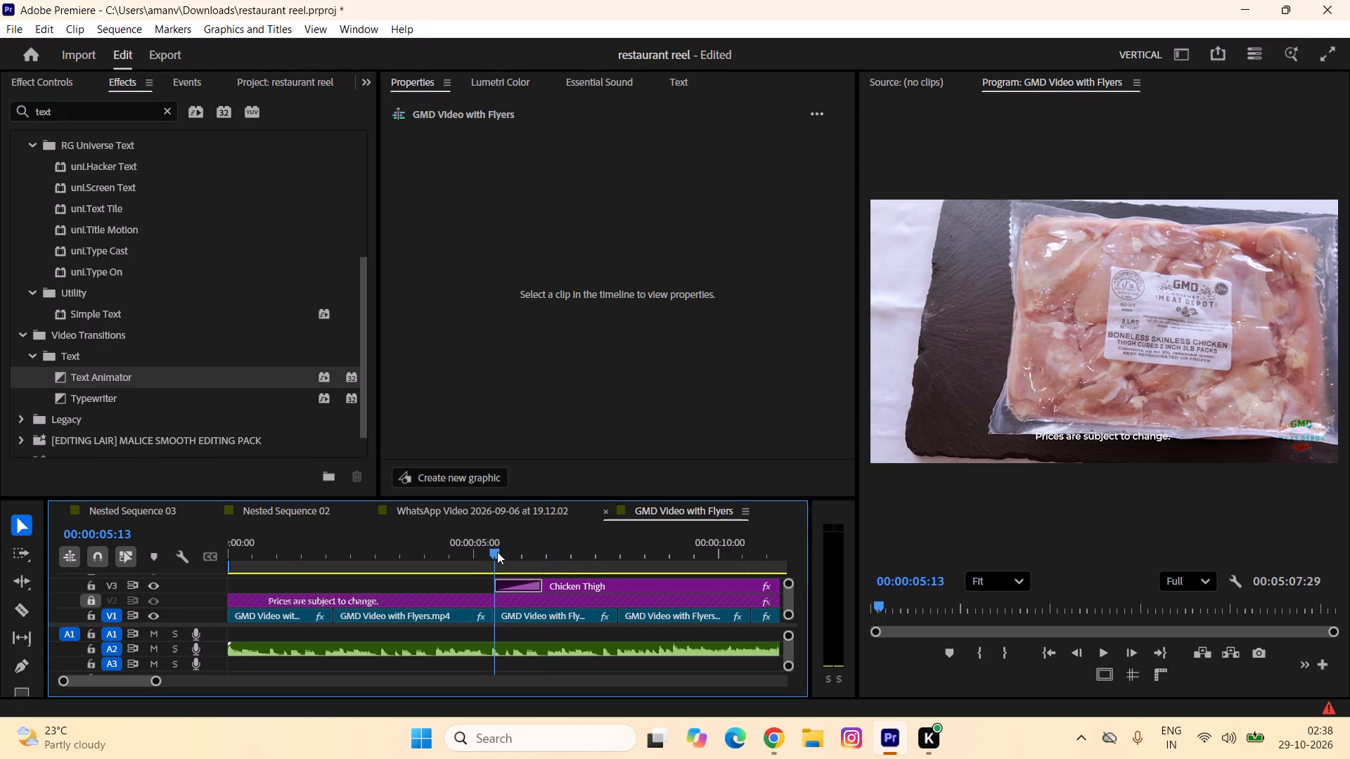
pyautogui.press('space')
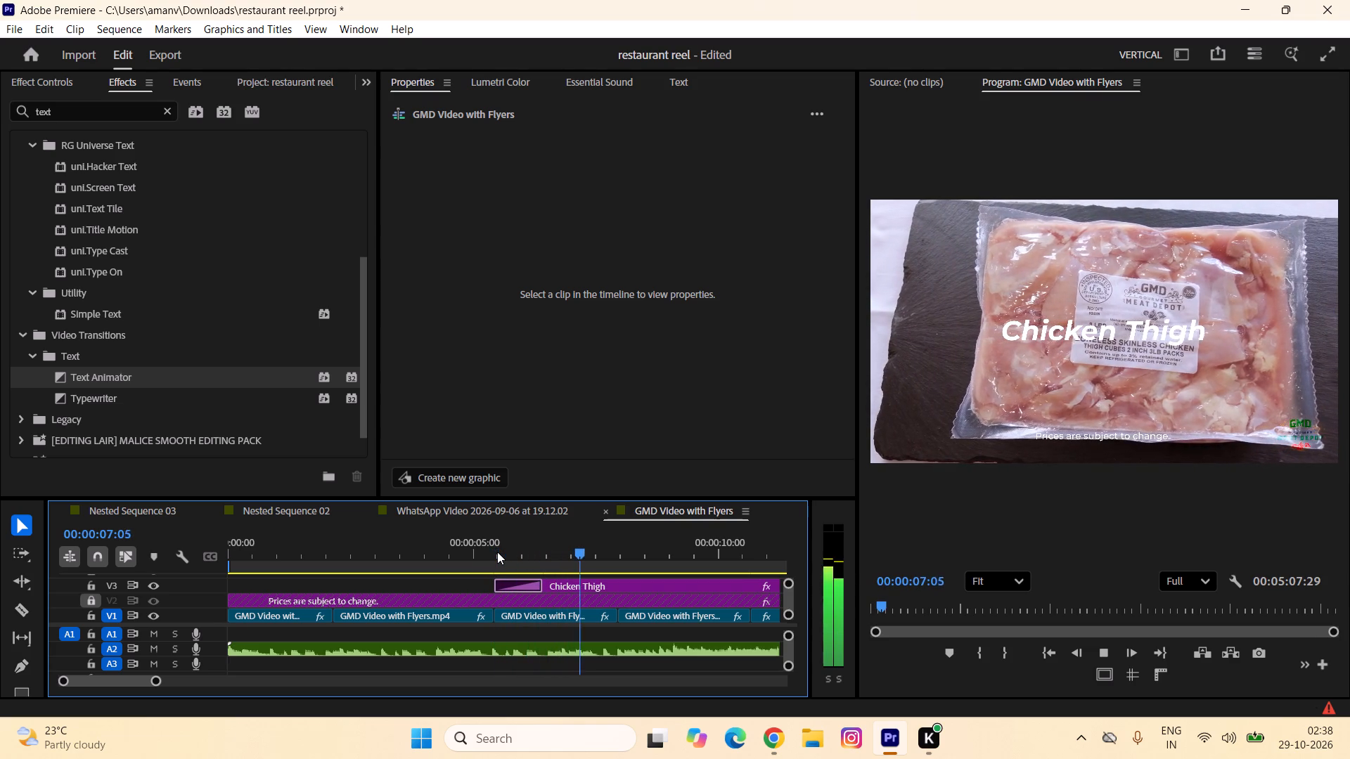
pyautogui.press('space')
pyautogui.press('space')
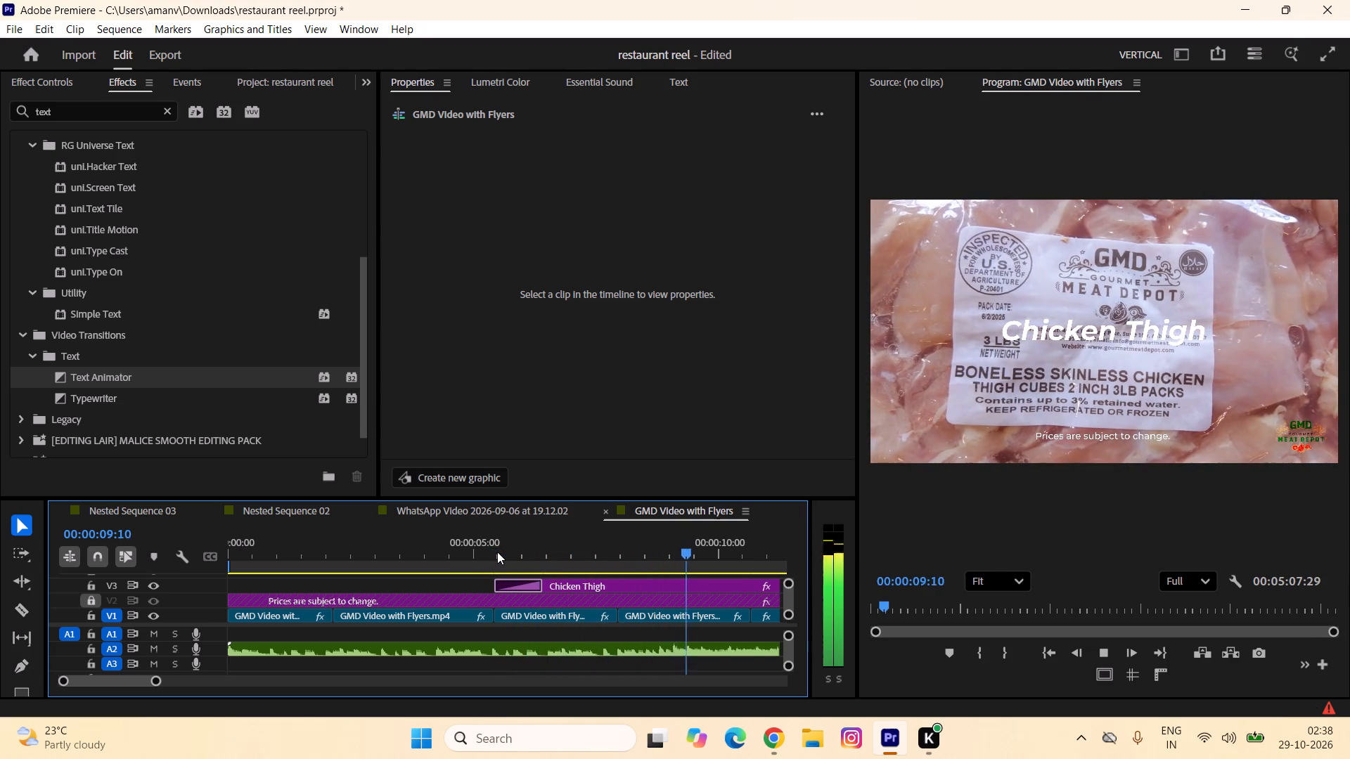
# Review the footage under the "Chicken Thigh" title up to about 18 seconds, and replay from just before the title's start at about 5 seconds.
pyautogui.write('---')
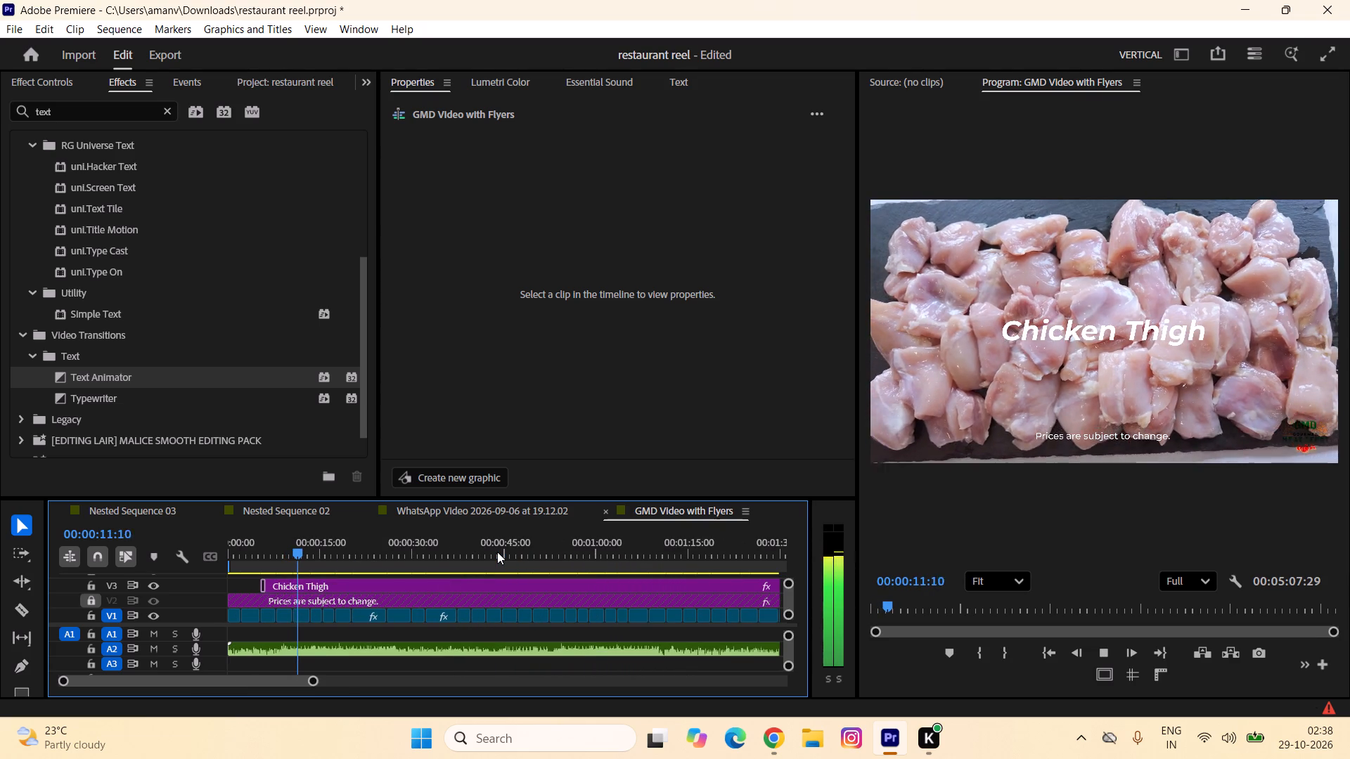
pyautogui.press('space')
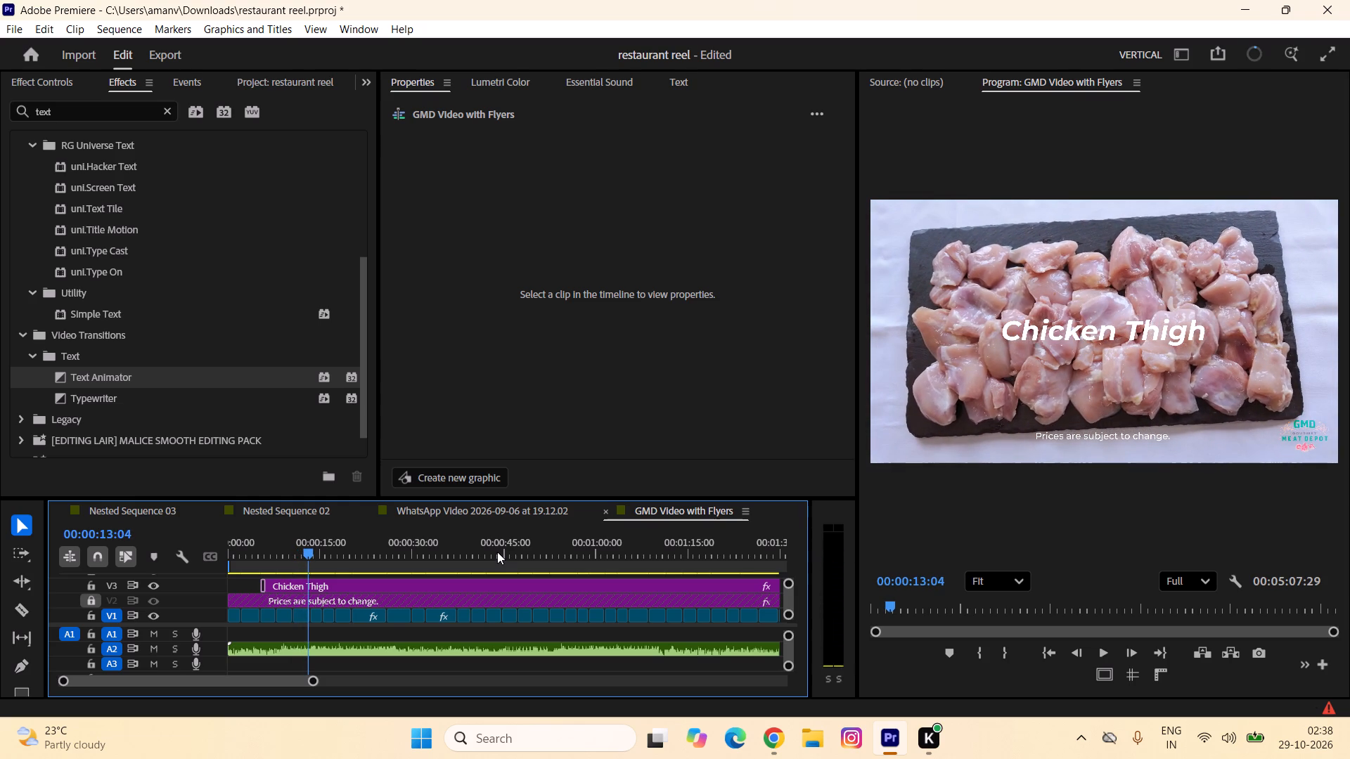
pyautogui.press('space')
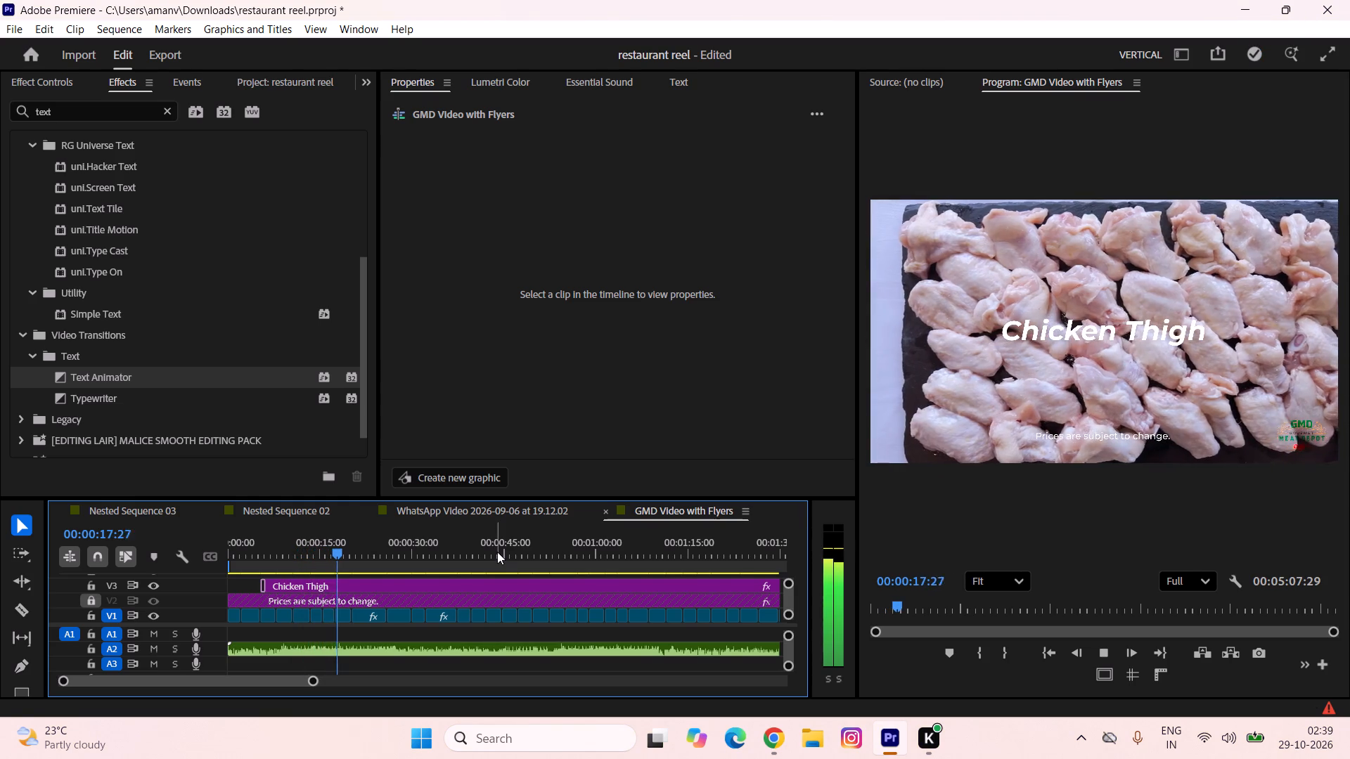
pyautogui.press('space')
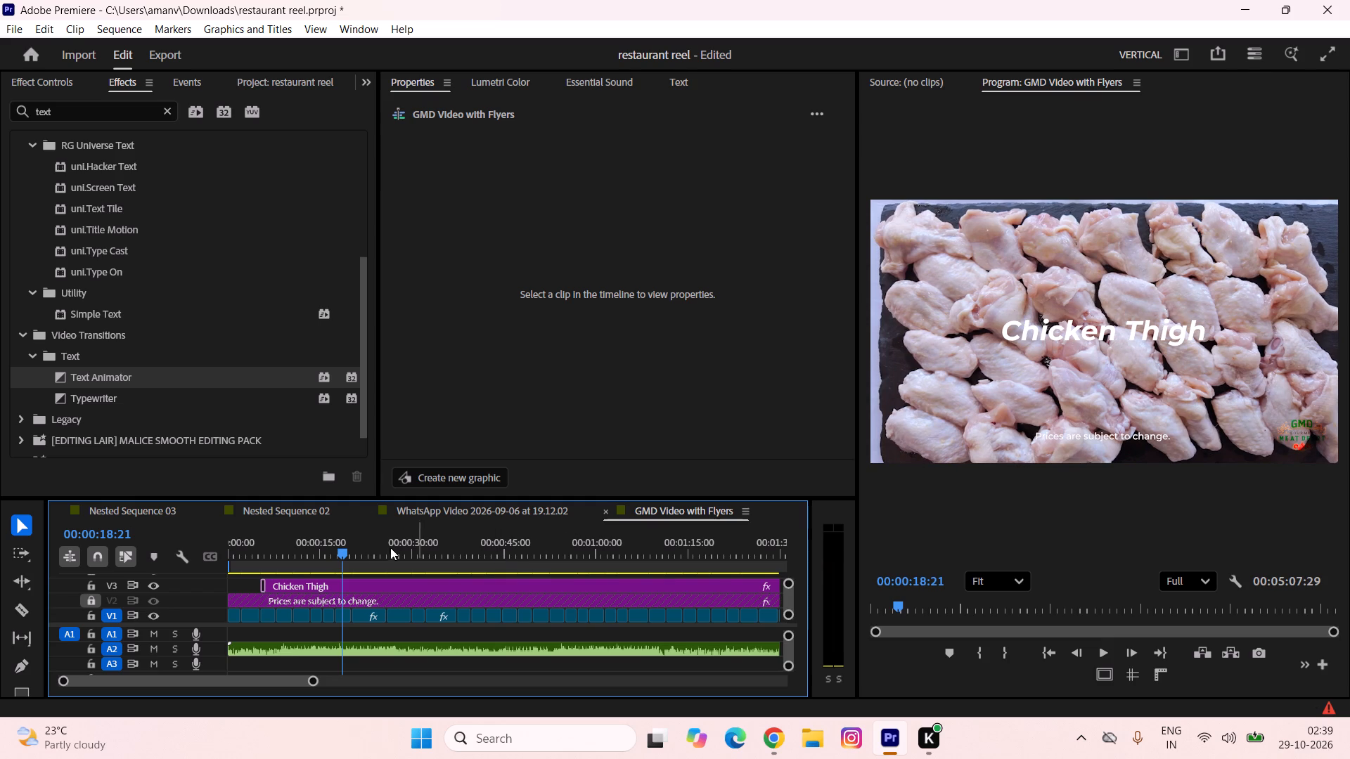
pyautogui.click(259, 553)
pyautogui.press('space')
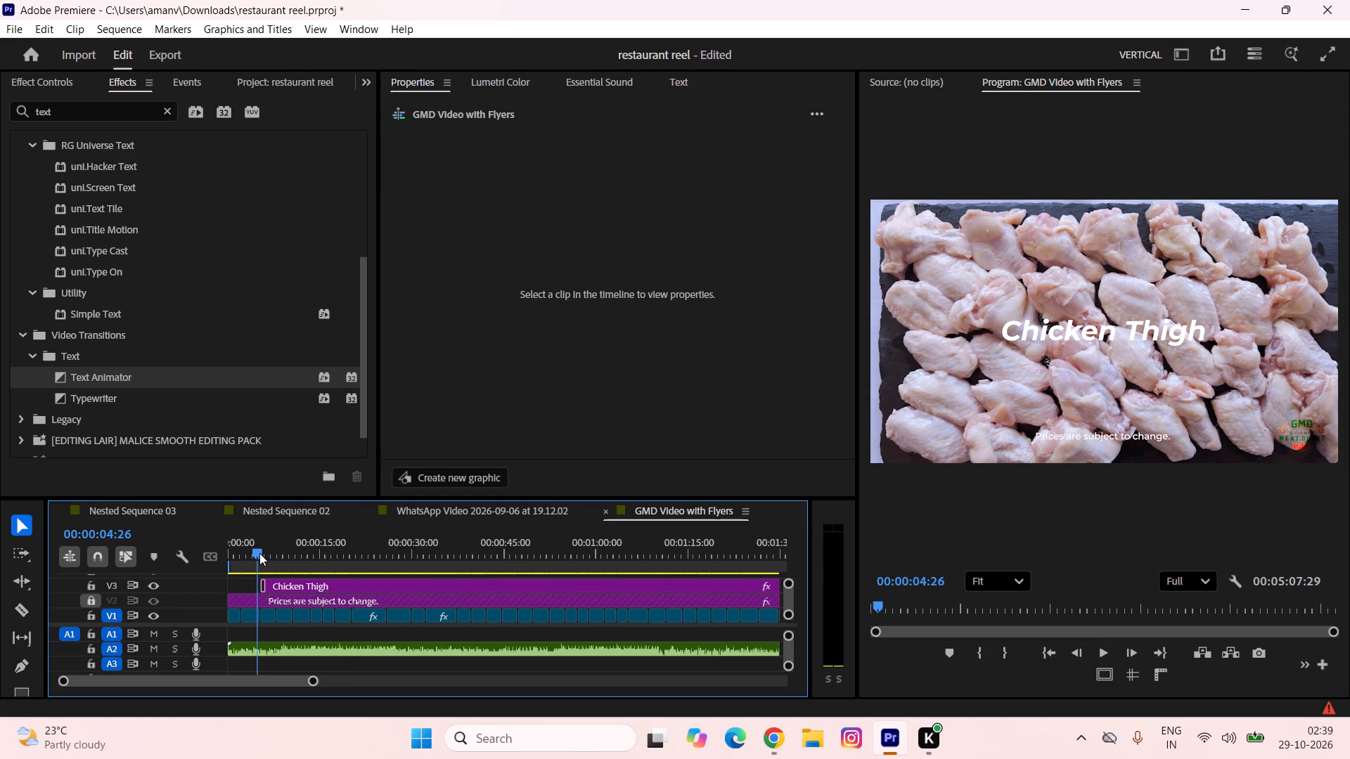
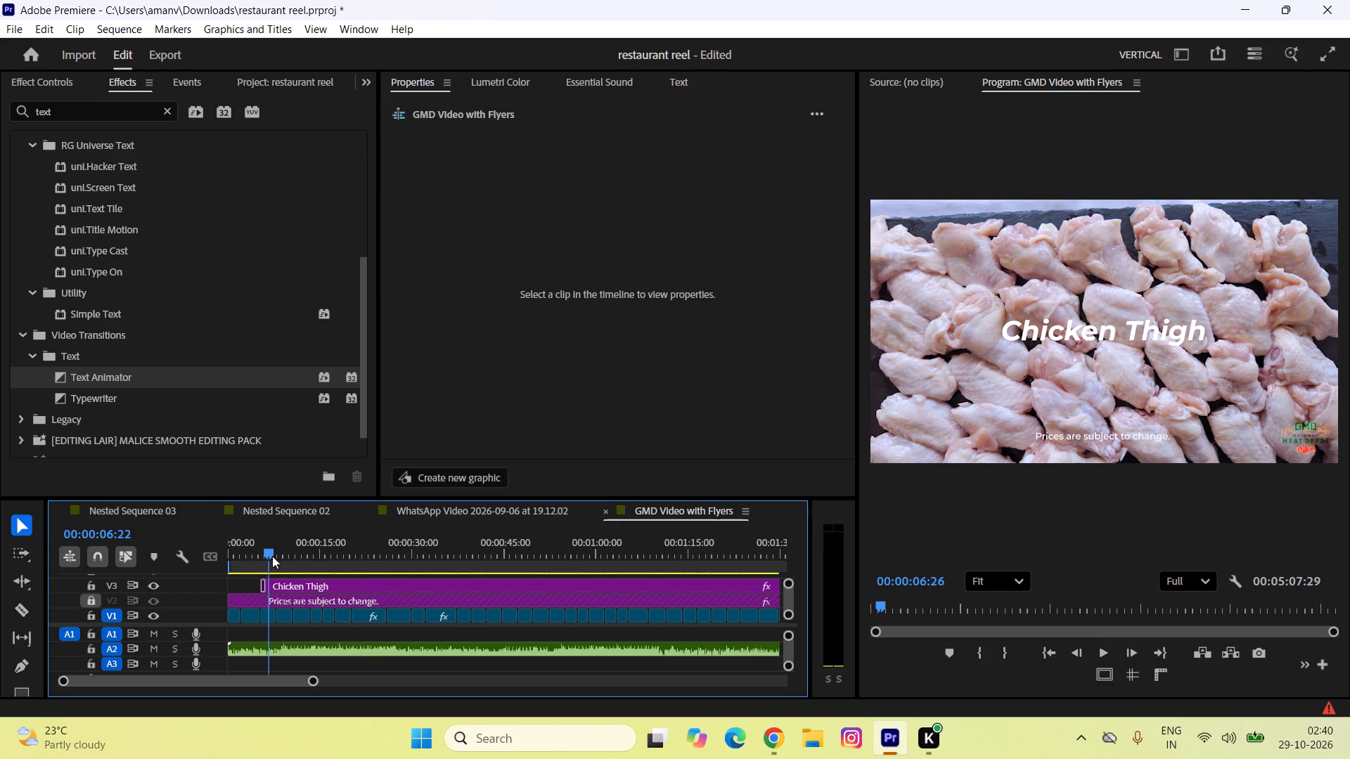
# Play the sequence from about 7 to 12 seconds to review the product clips under the "Chicken Thigh" title.
pyautogui.press('space')
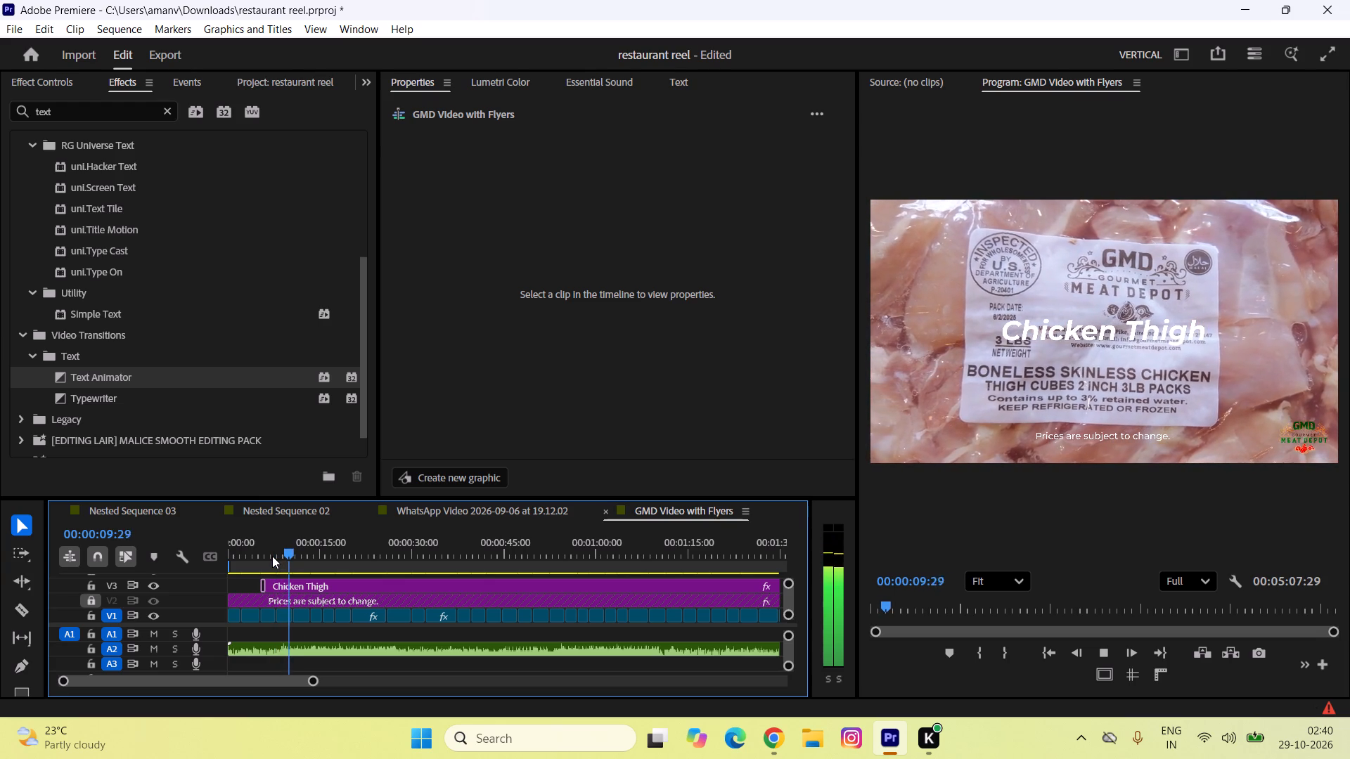
pyautogui.press('space')
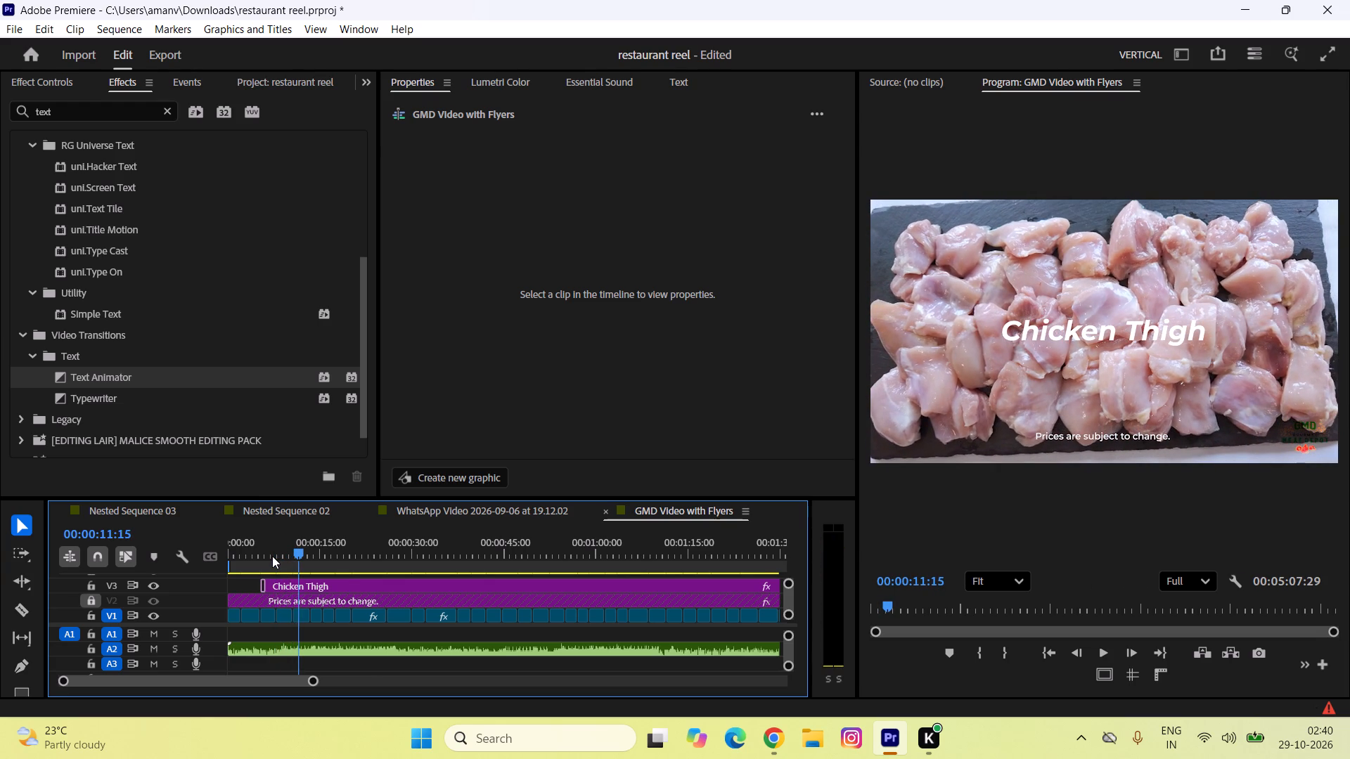
pyautogui.write('=')
pyautogui.click(340, 540)
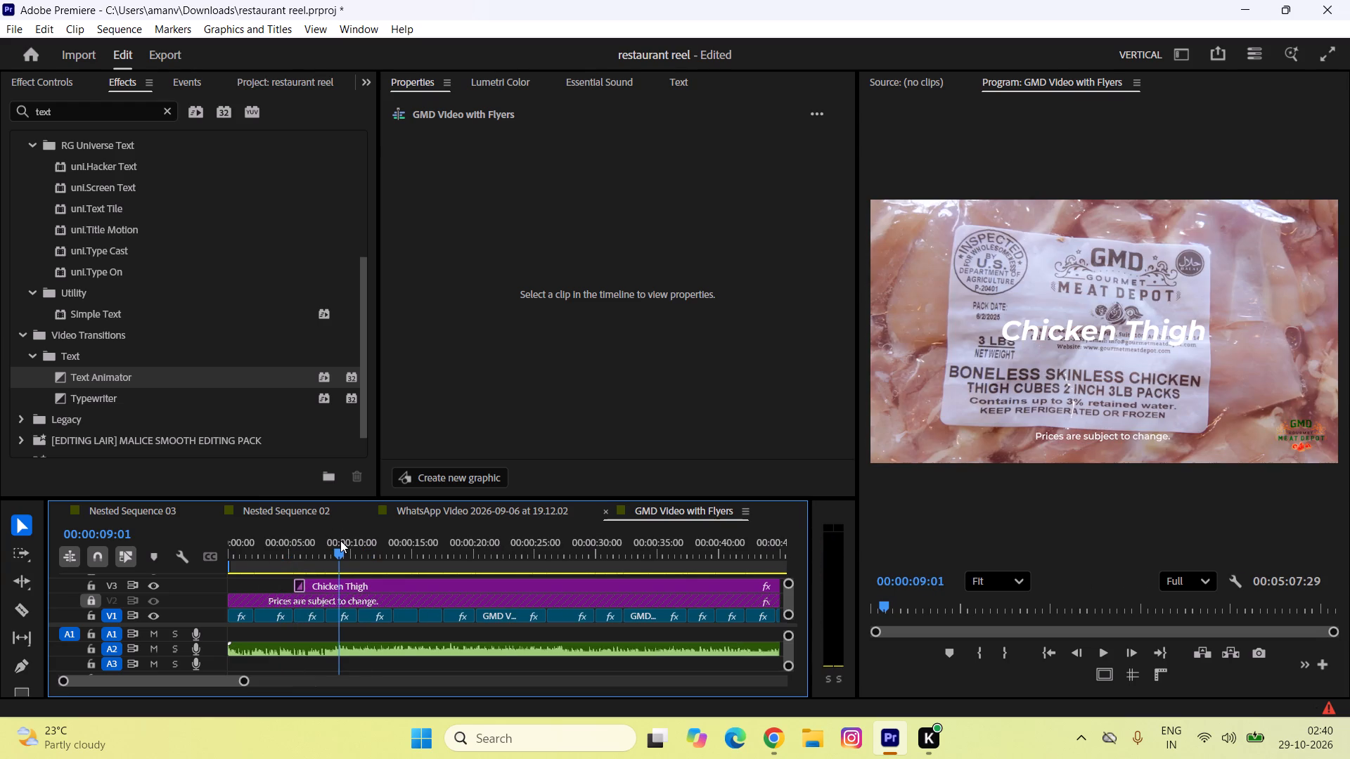
pyautogui.press('space')
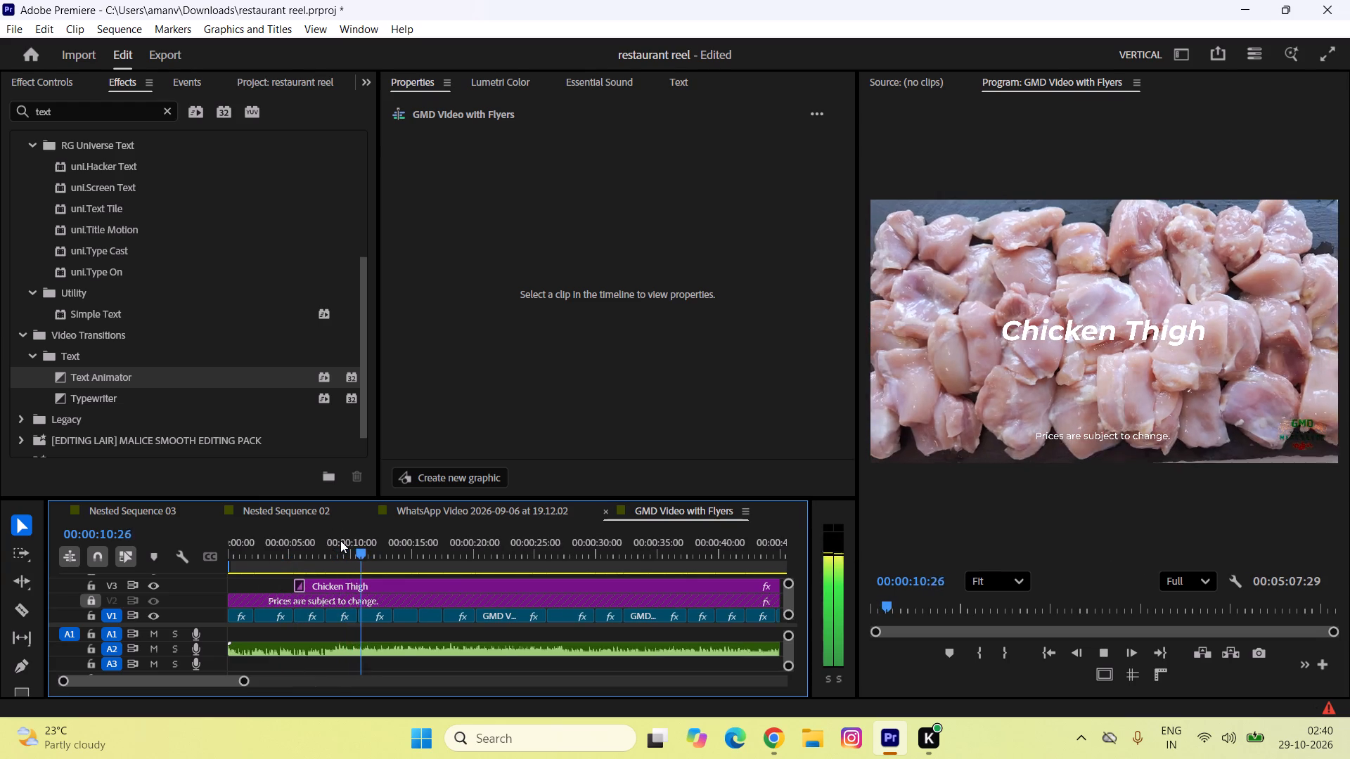
pyautogui.press('space')
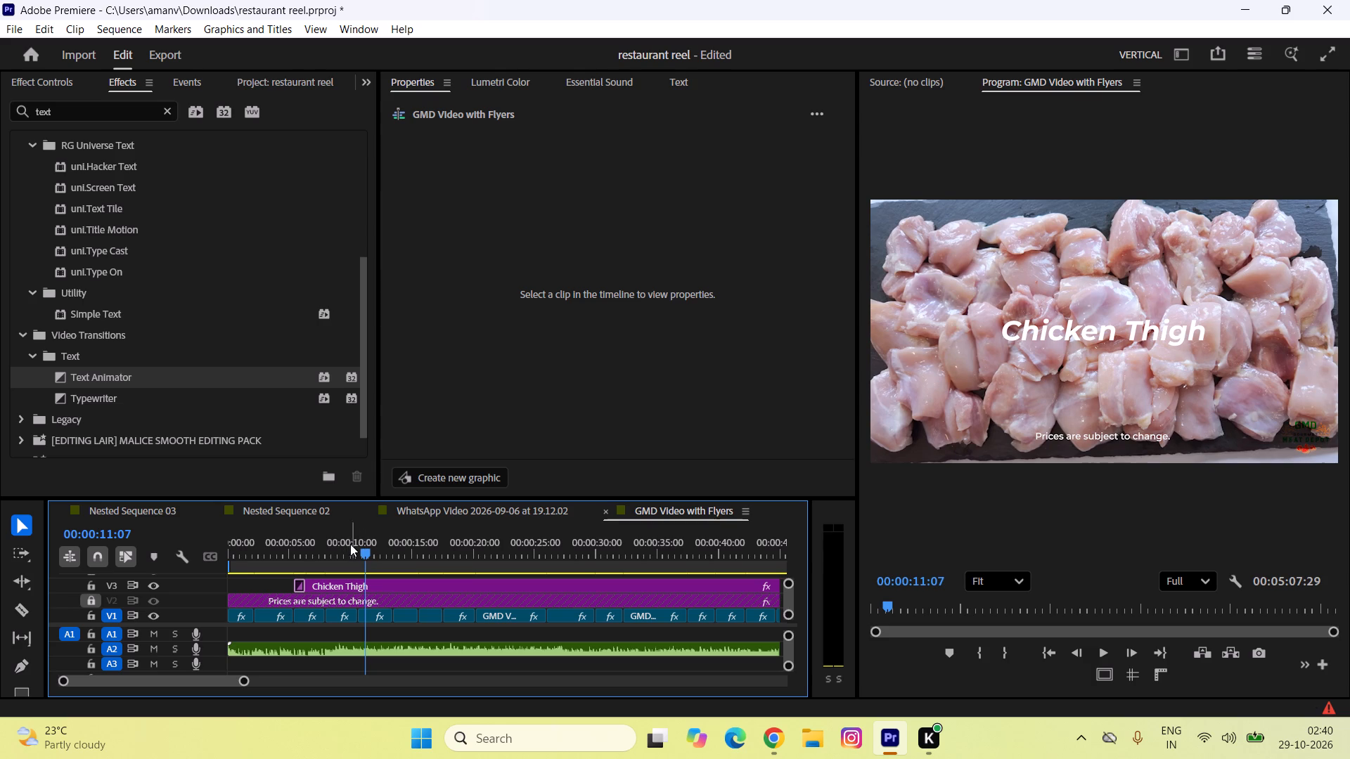
pyautogui.click(349, 544)
pyautogui.press('space')
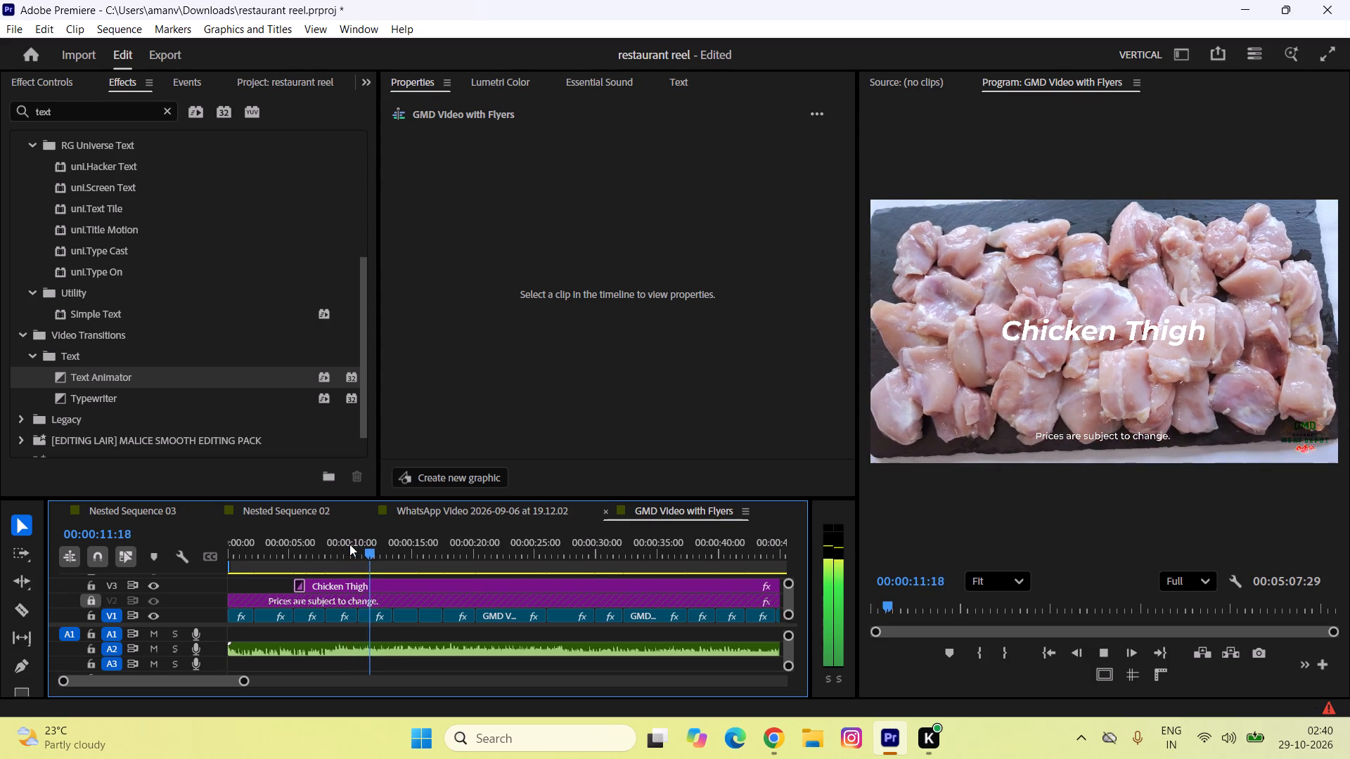
pyautogui.press('space')
# Unlock V2, move the "Chicken Thigh" and "Prices are subject to change." titles up to V4 and V3, and lock V3.
pyautogui.write('==')
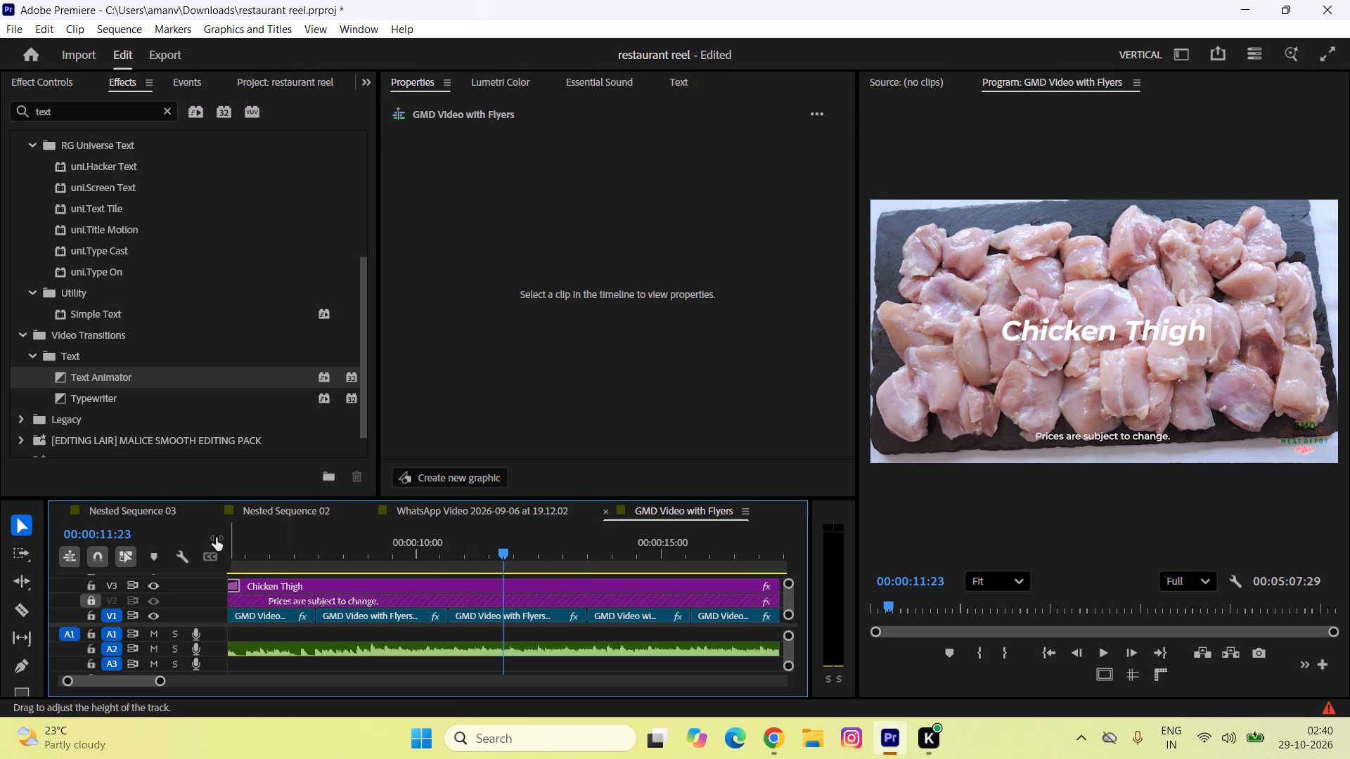
pyautogui.moveTo(318, 498); pyautogui.dragTo(319, 387)
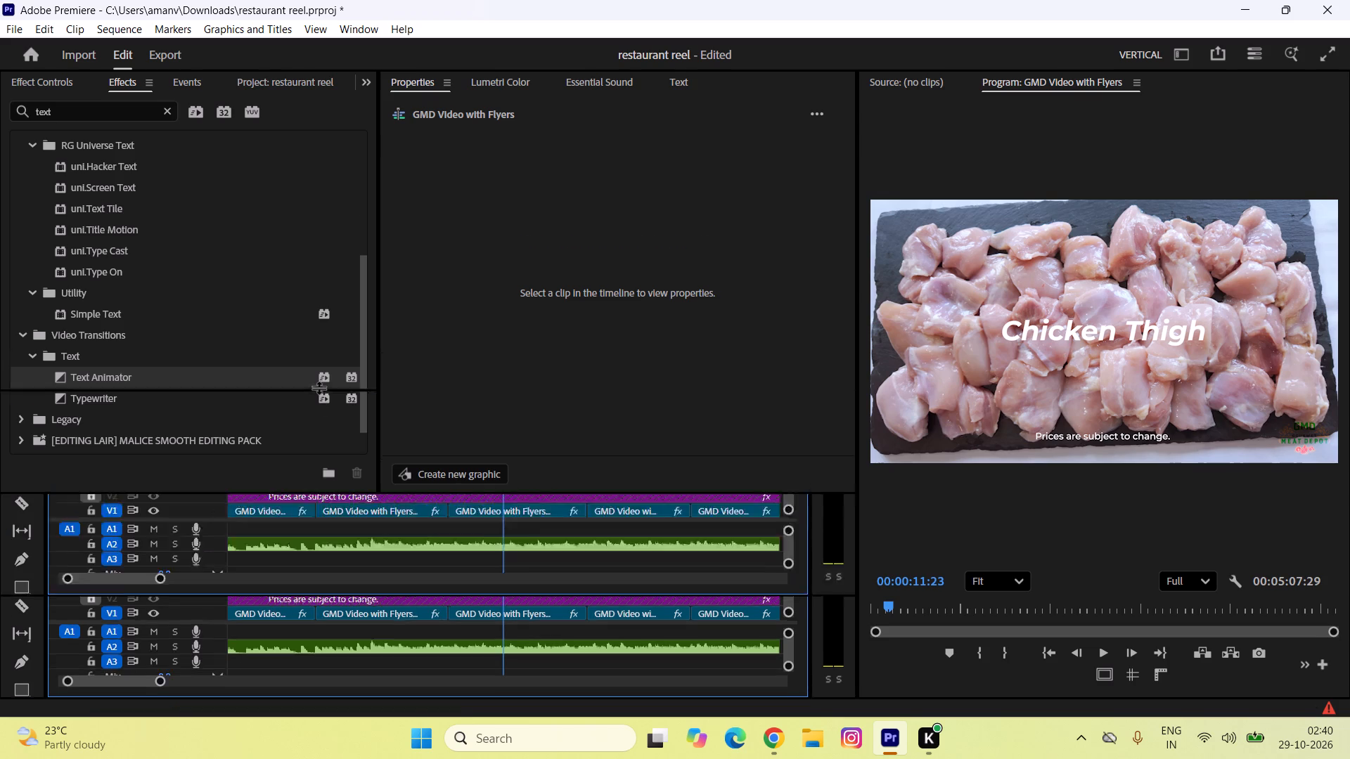
pyautogui.moveTo(319, 387); pyautogui.dragTo(319, 387)
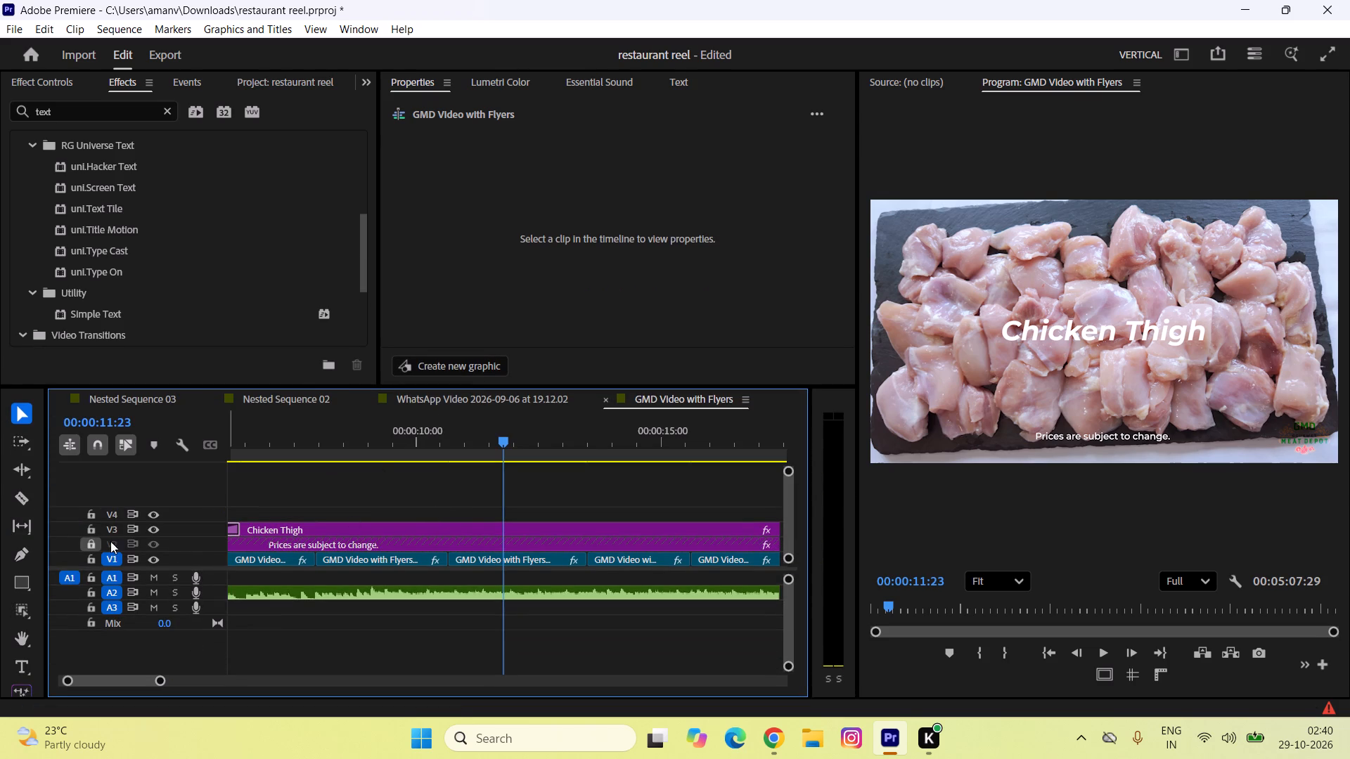
pyautogui.click(94, 541)
pyautogui.moveTo(310, 508); pyautogui.dragTo(298, 539)
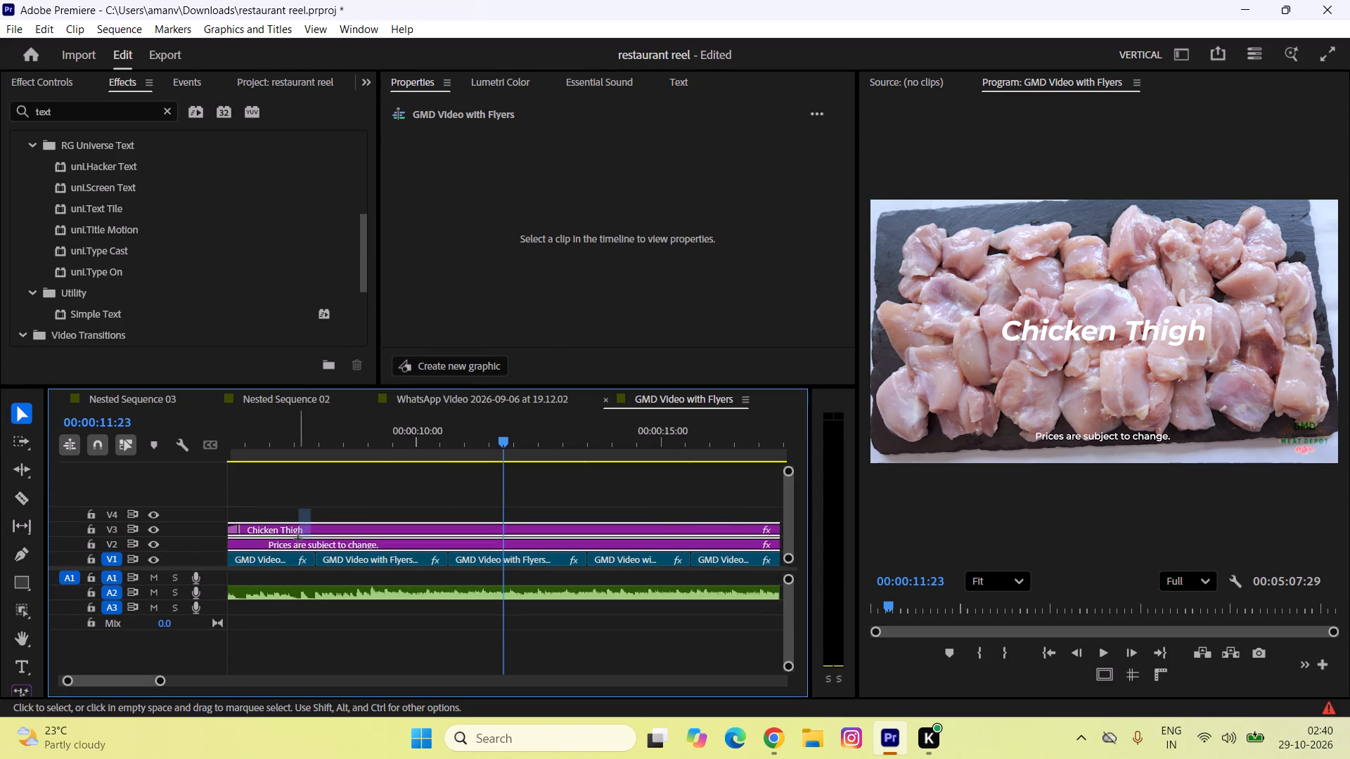
pyautogui.moveTo(298, 539); pyautogui.dragTo(297, 540)
pyautogui.moveTo(290, 545); pyautogui.dragTo(290, 528)
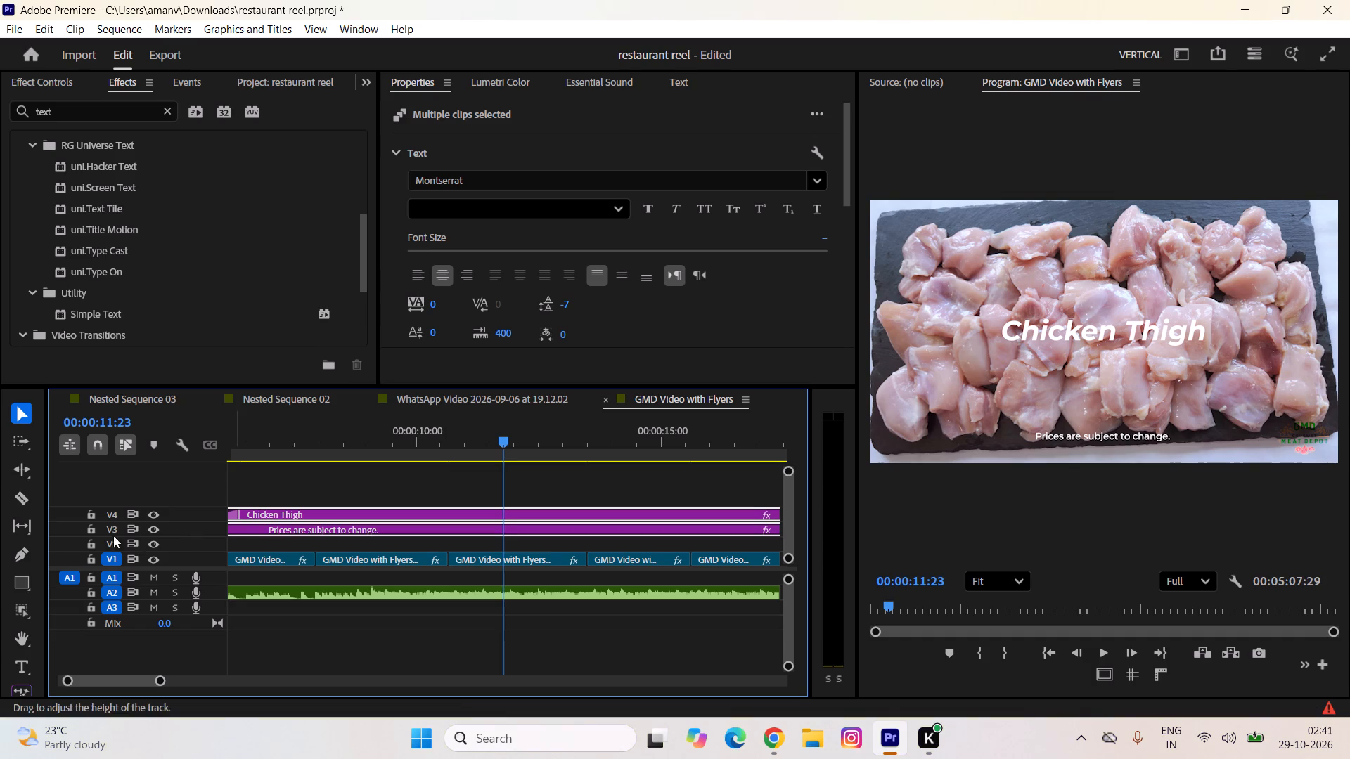
pyautogui.click(94, 530)
pyautogui.click(399, 481)
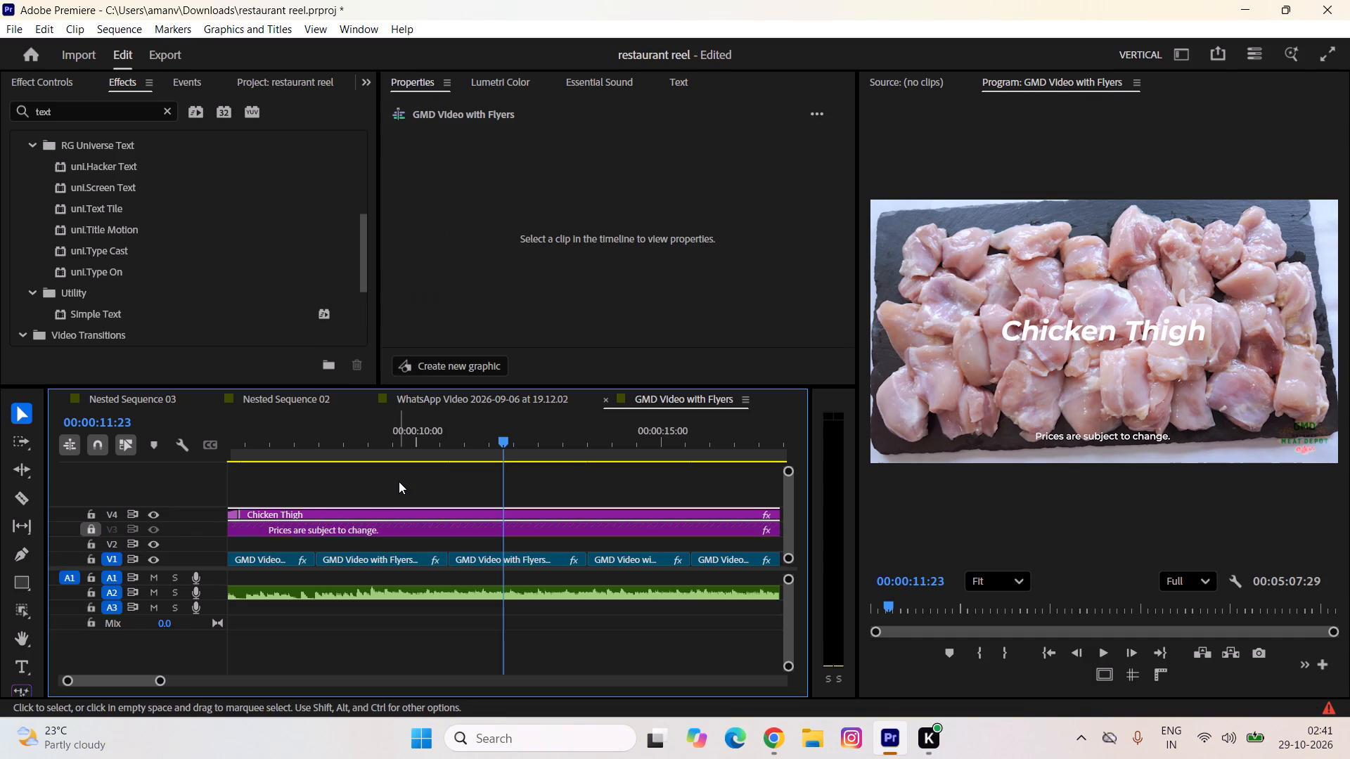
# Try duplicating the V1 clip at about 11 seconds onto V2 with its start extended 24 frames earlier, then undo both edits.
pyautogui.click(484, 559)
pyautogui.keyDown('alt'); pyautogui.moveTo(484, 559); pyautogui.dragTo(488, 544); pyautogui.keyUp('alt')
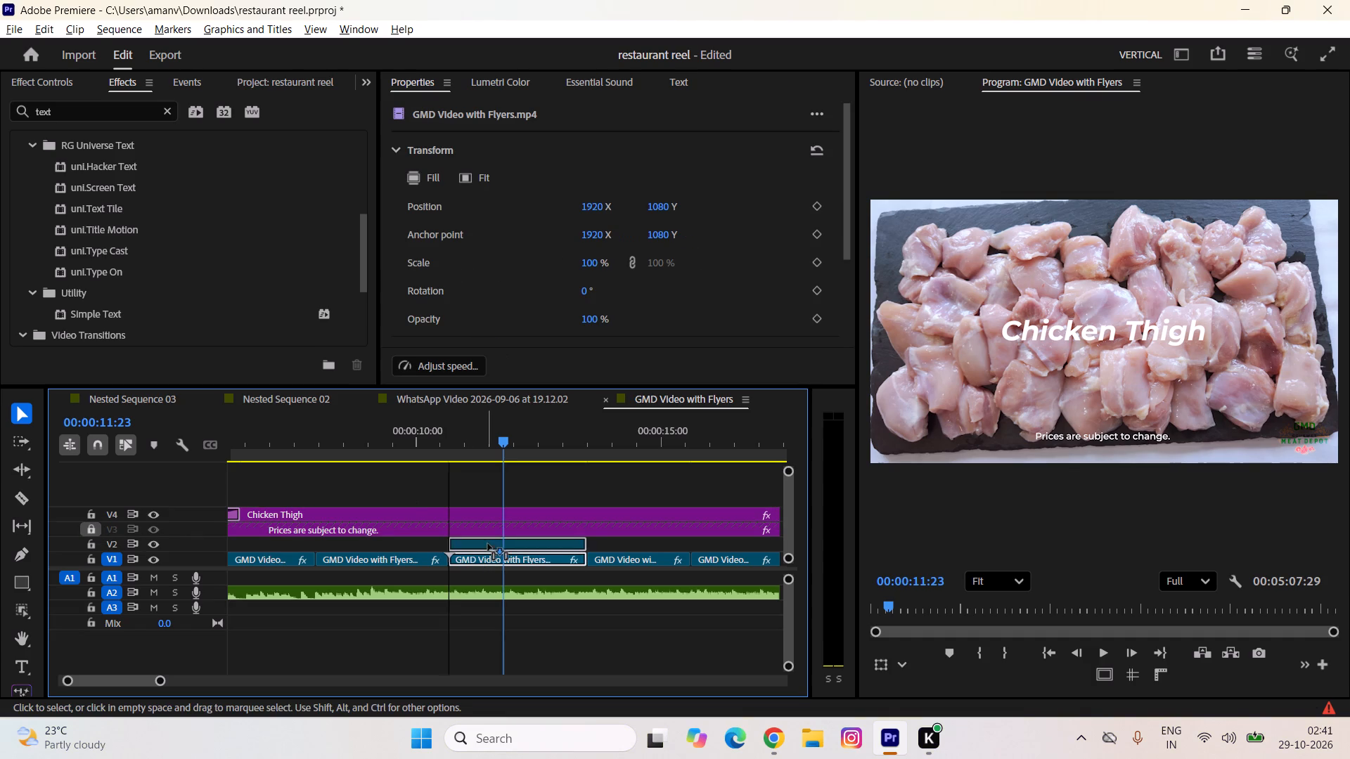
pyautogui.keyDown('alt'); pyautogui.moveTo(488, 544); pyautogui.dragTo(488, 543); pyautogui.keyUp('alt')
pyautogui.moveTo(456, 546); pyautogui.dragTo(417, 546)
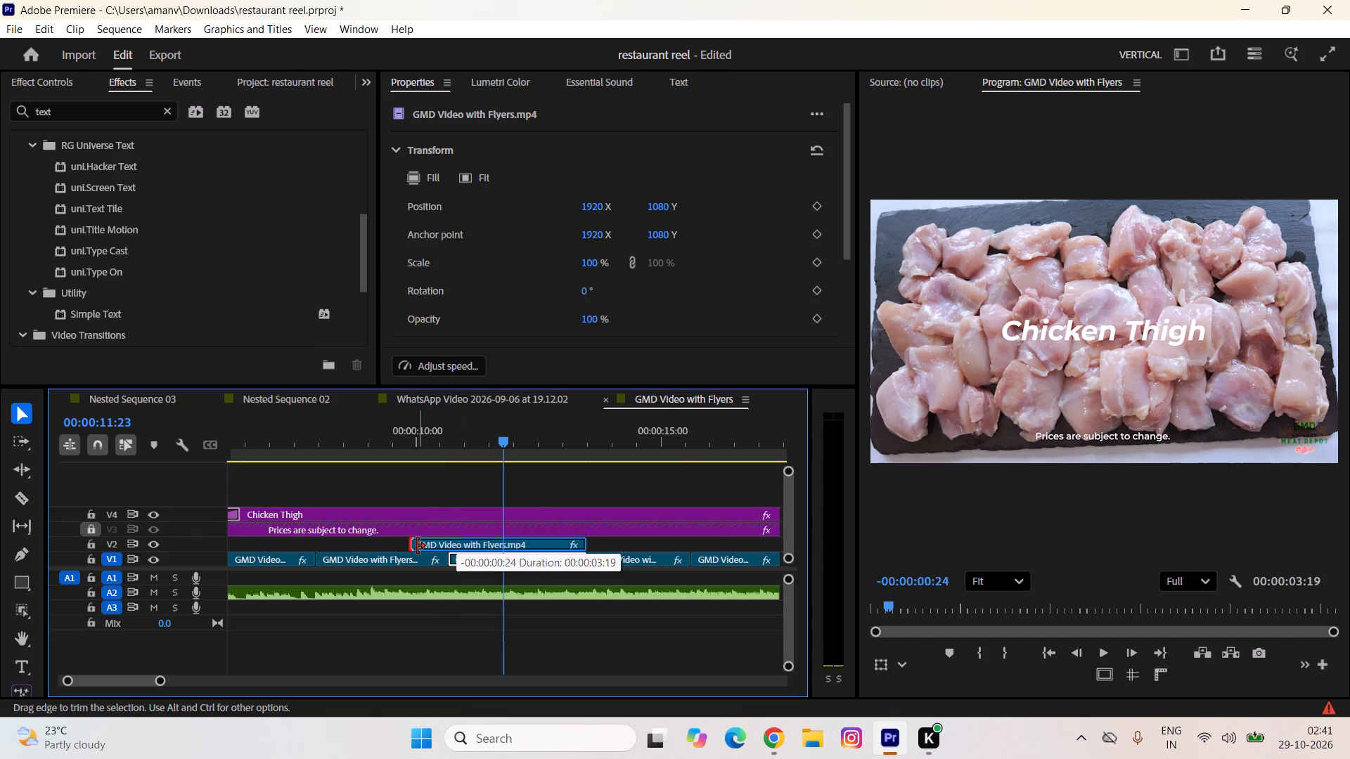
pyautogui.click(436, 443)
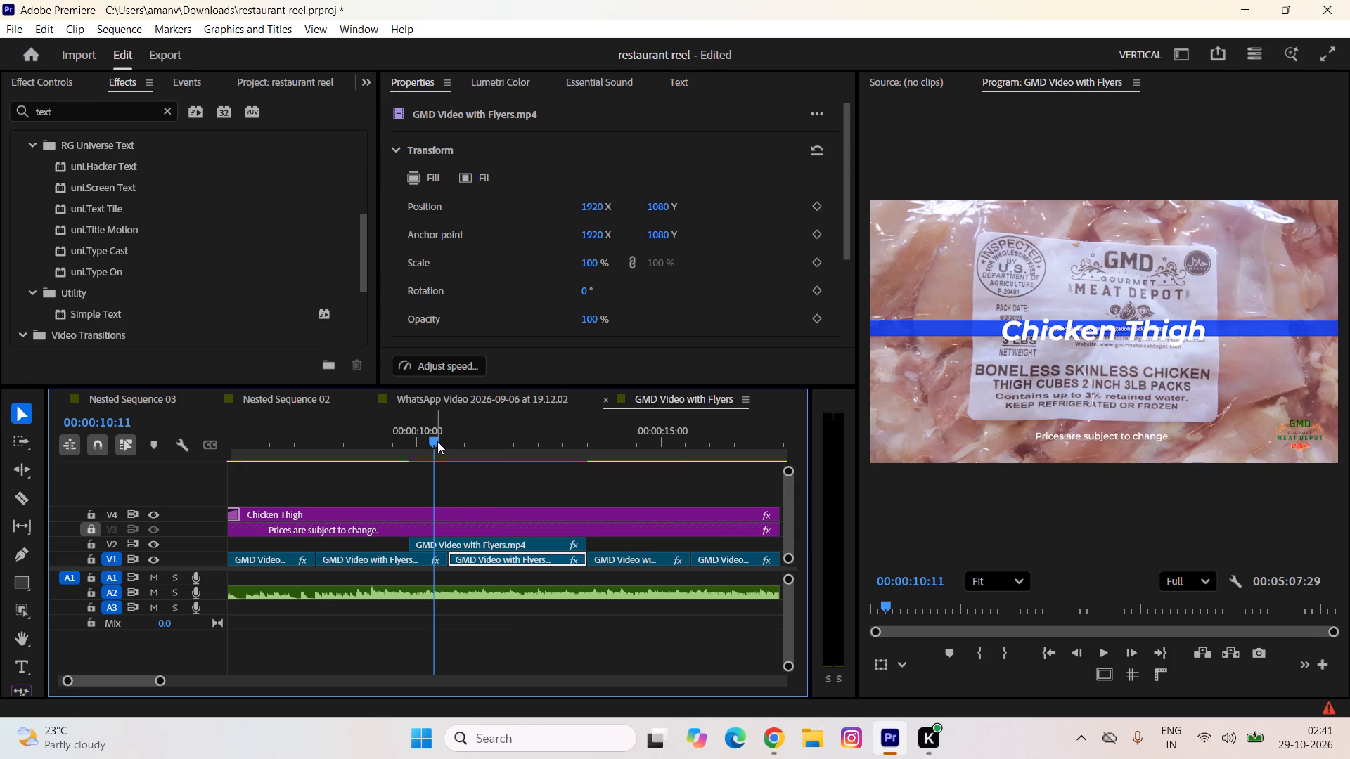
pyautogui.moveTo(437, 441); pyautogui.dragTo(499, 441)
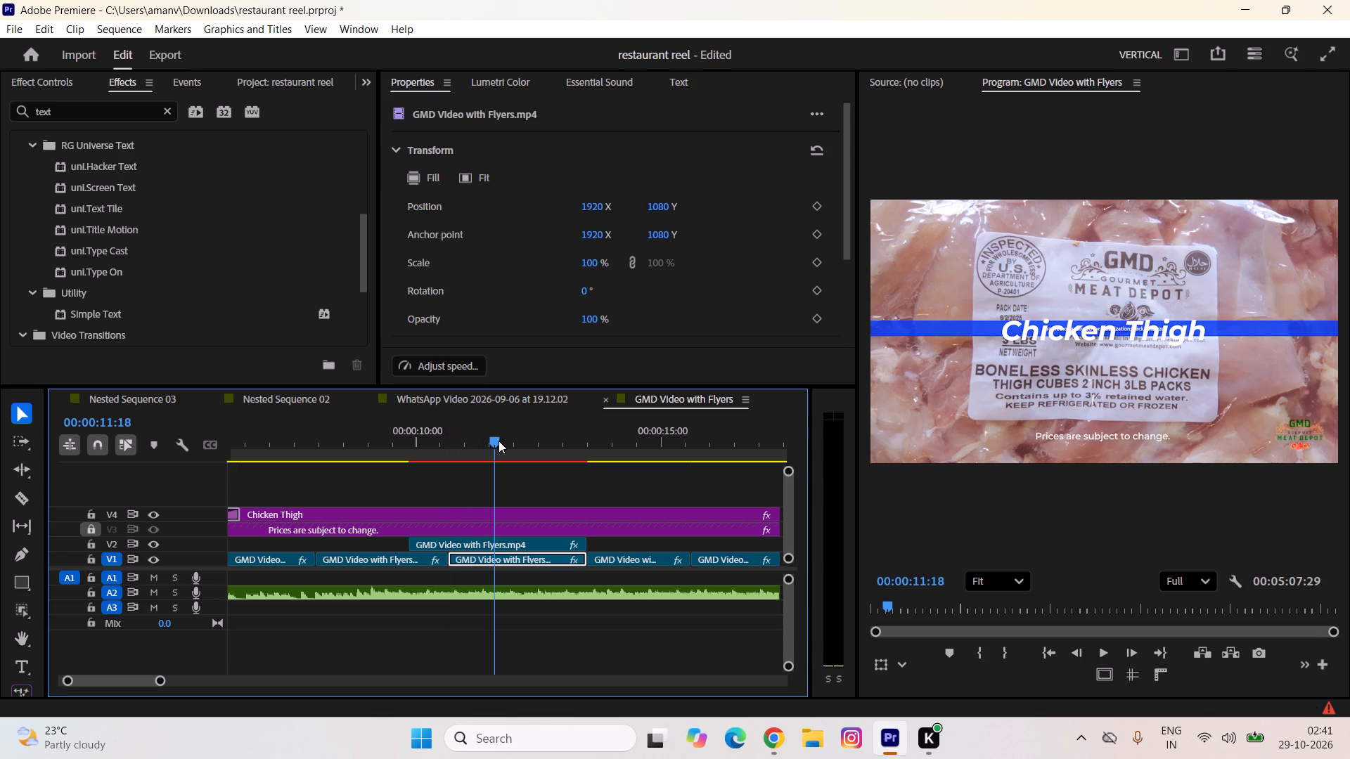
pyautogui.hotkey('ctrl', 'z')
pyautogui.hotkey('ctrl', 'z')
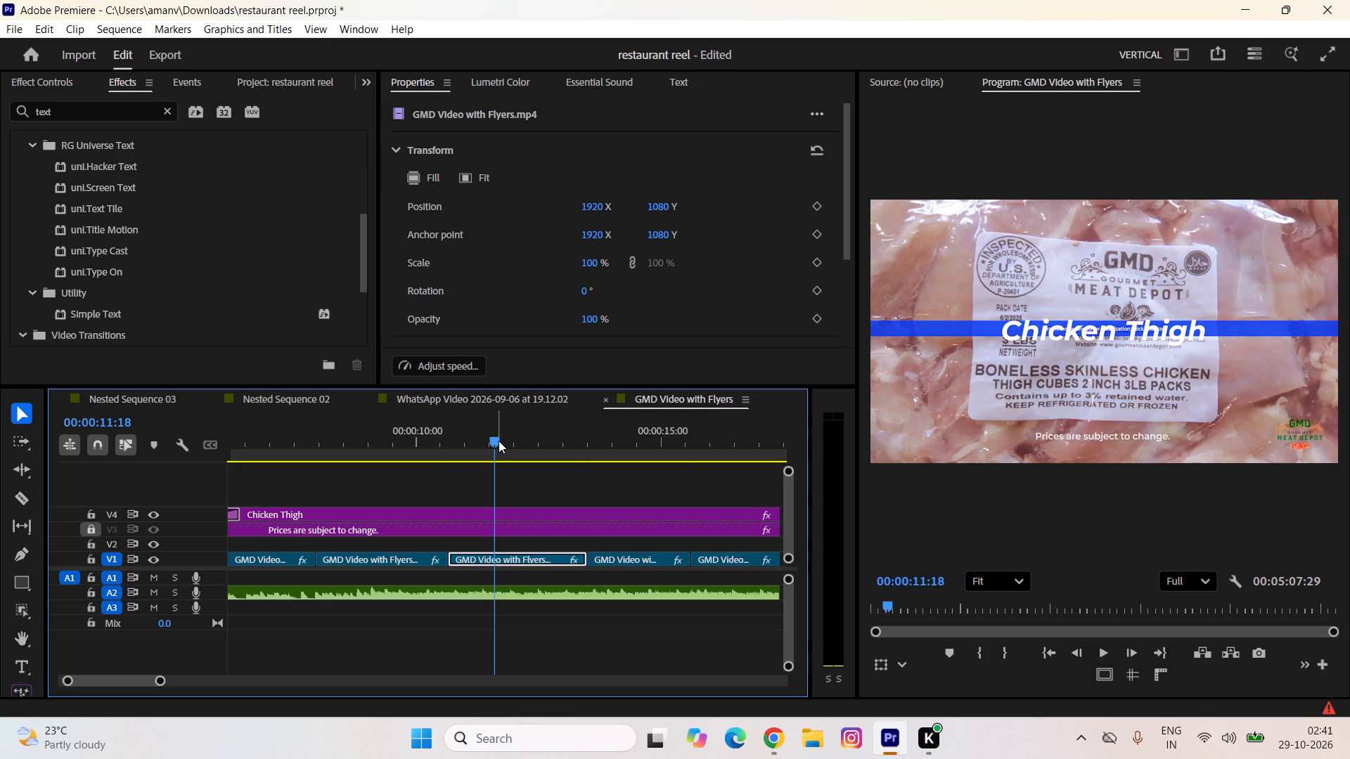
# Play the sequence from about 10 to 19 seconds and examine the product name on the package label near 16 seconds.
pyautogui.click(422, 440)
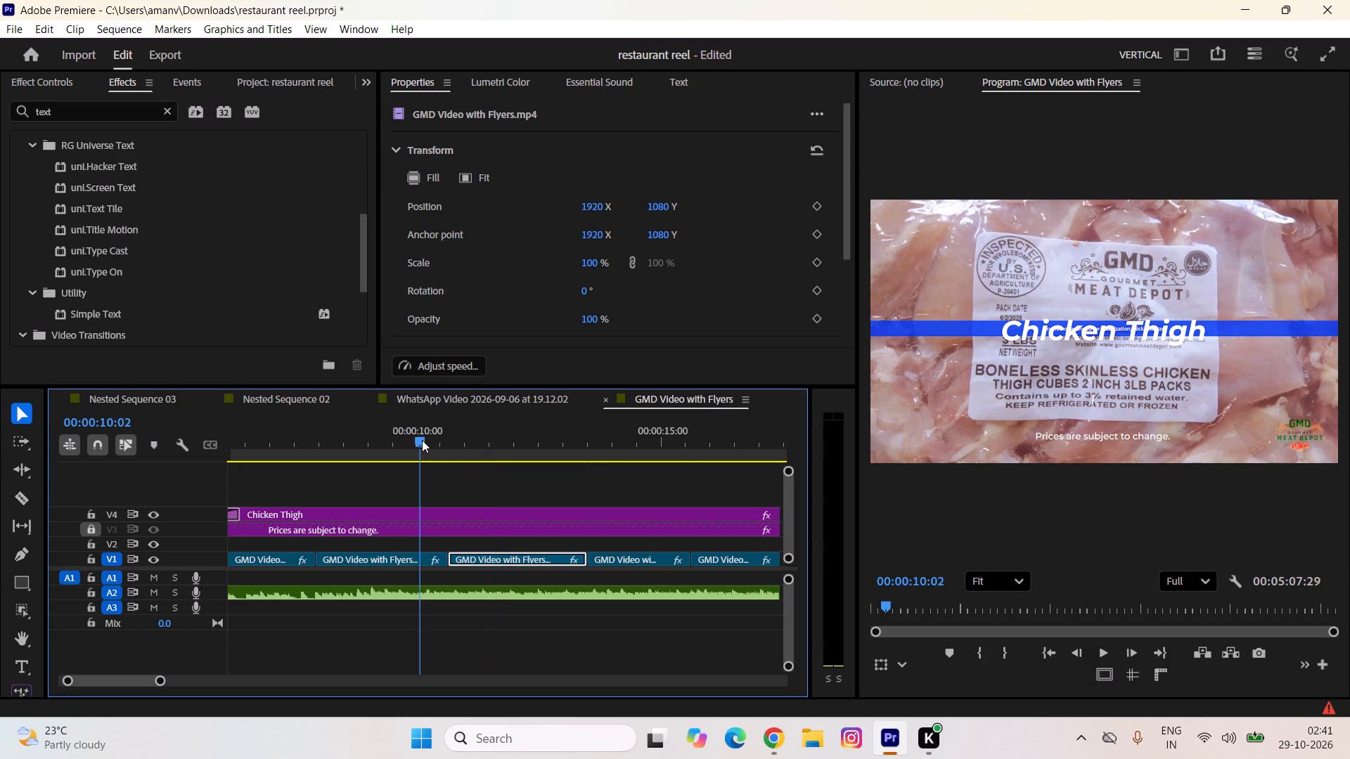
pyautogui.press('space')
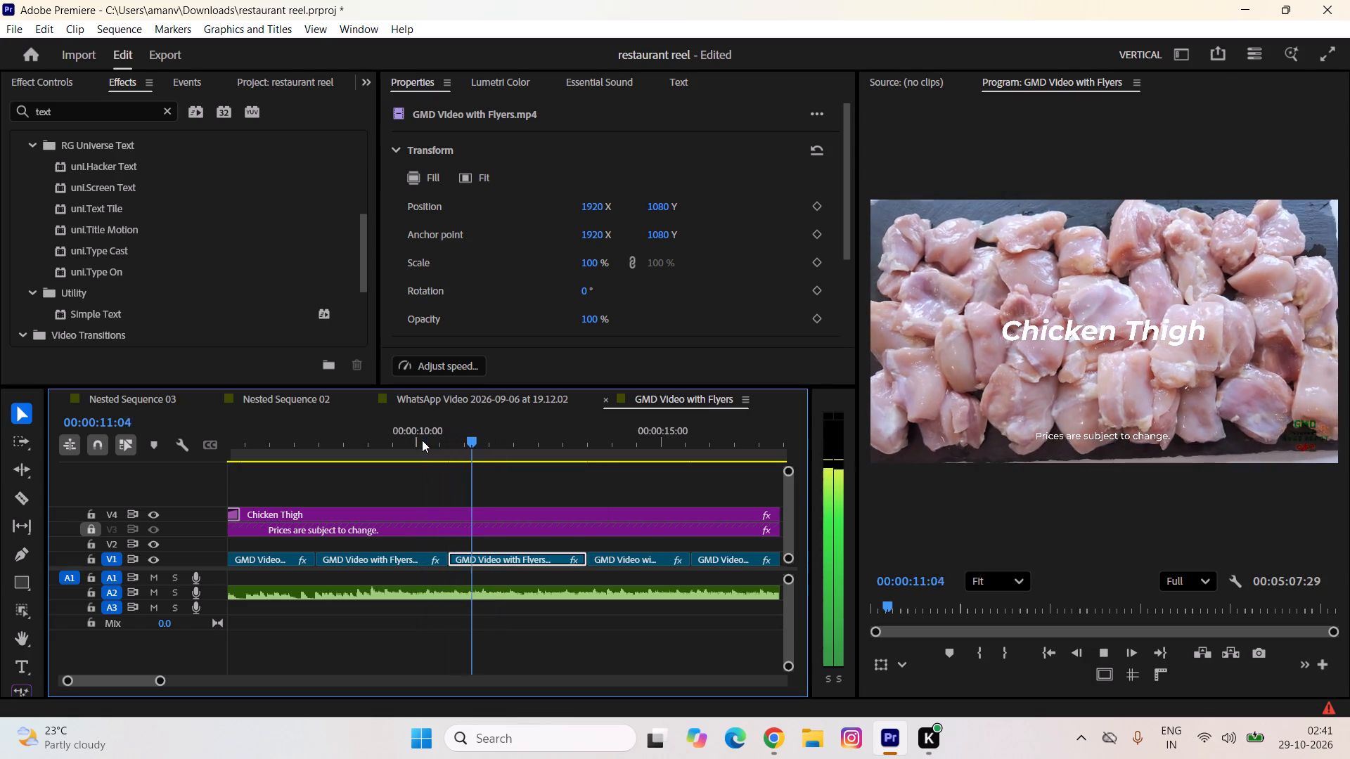
pyautogui.press('space')
pyautogui.write('--=')
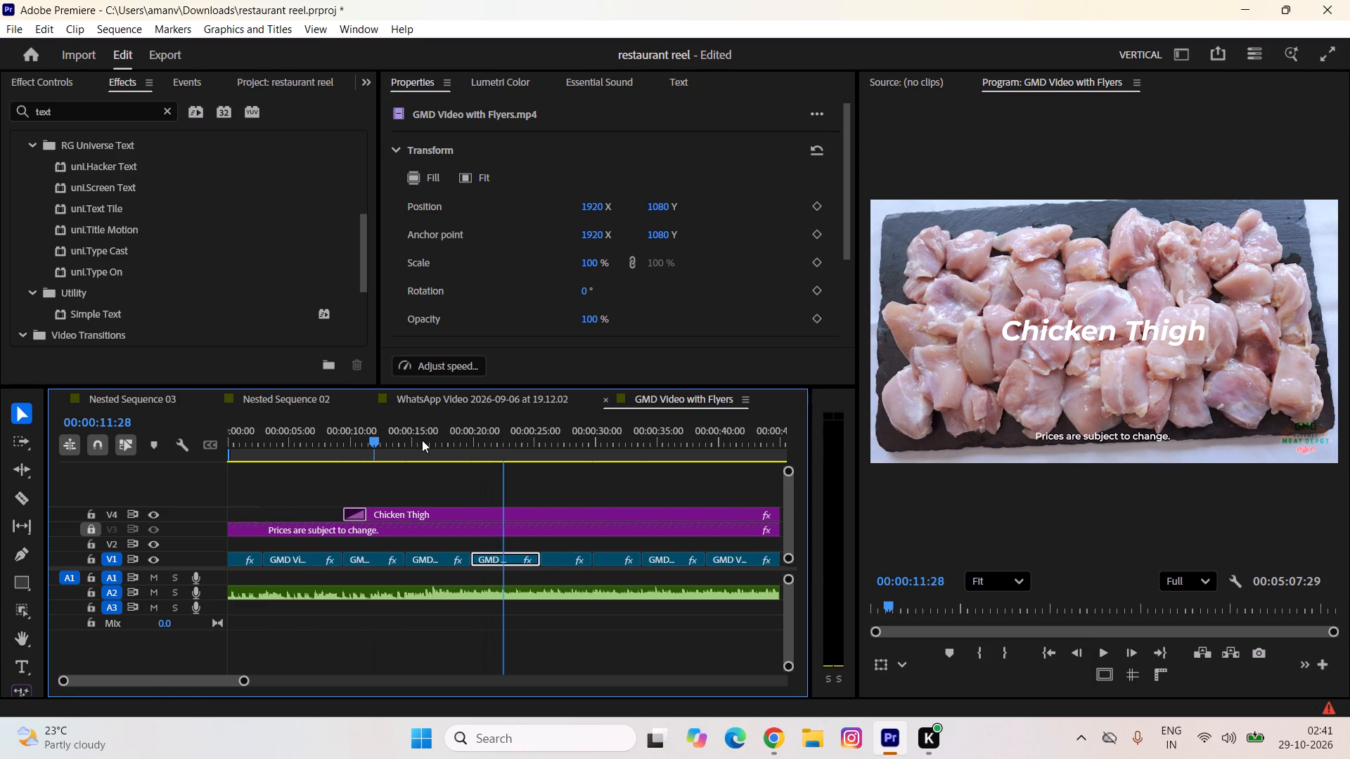
pyautogui.press('space')
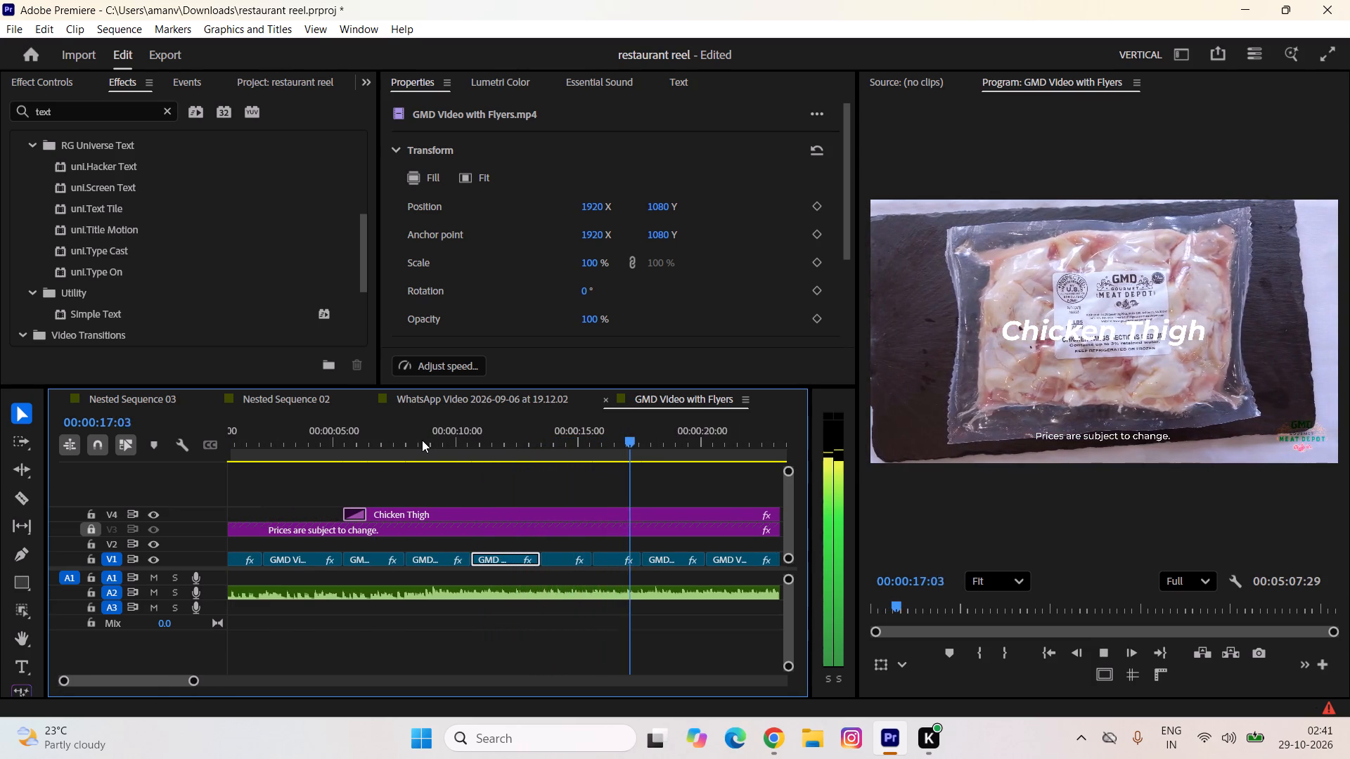
pyautogui.press('space')
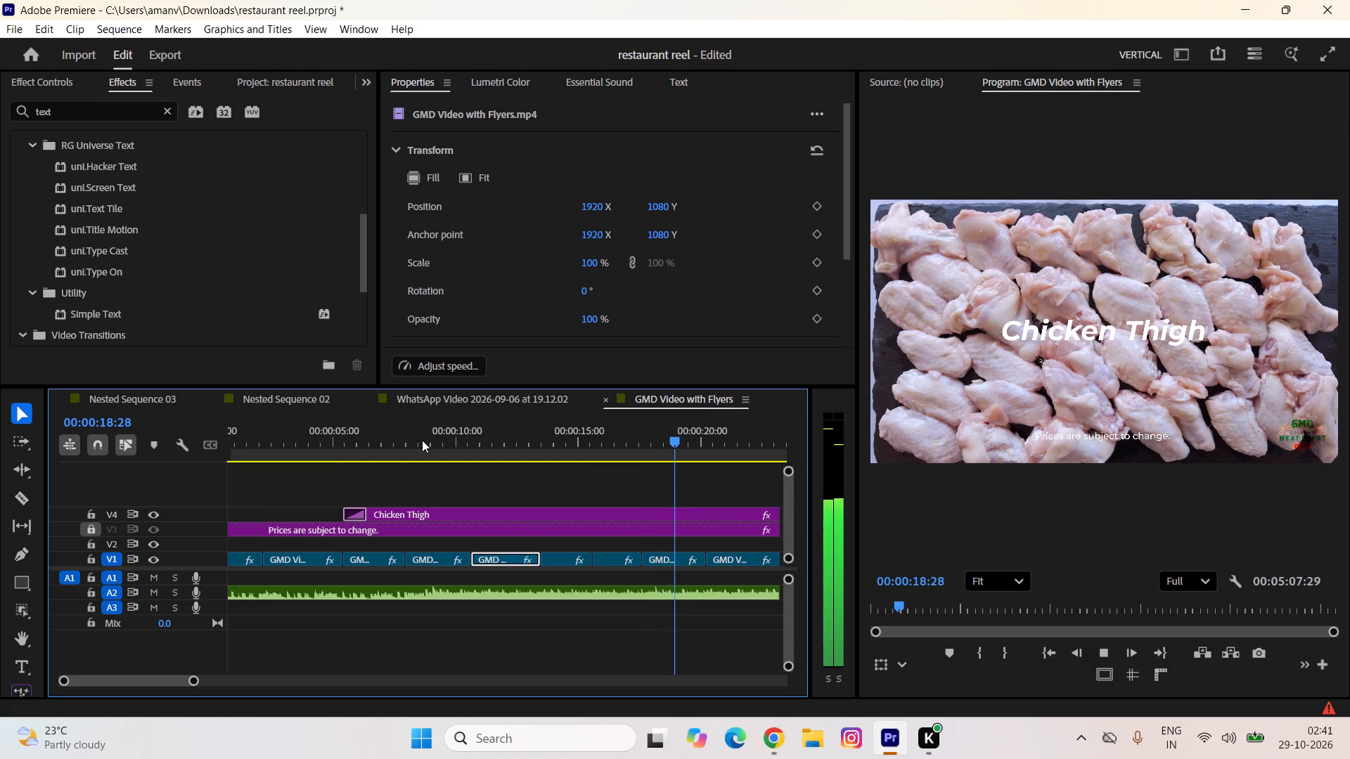
pyautogui.click(558, 447)
pyautogui.press('space')
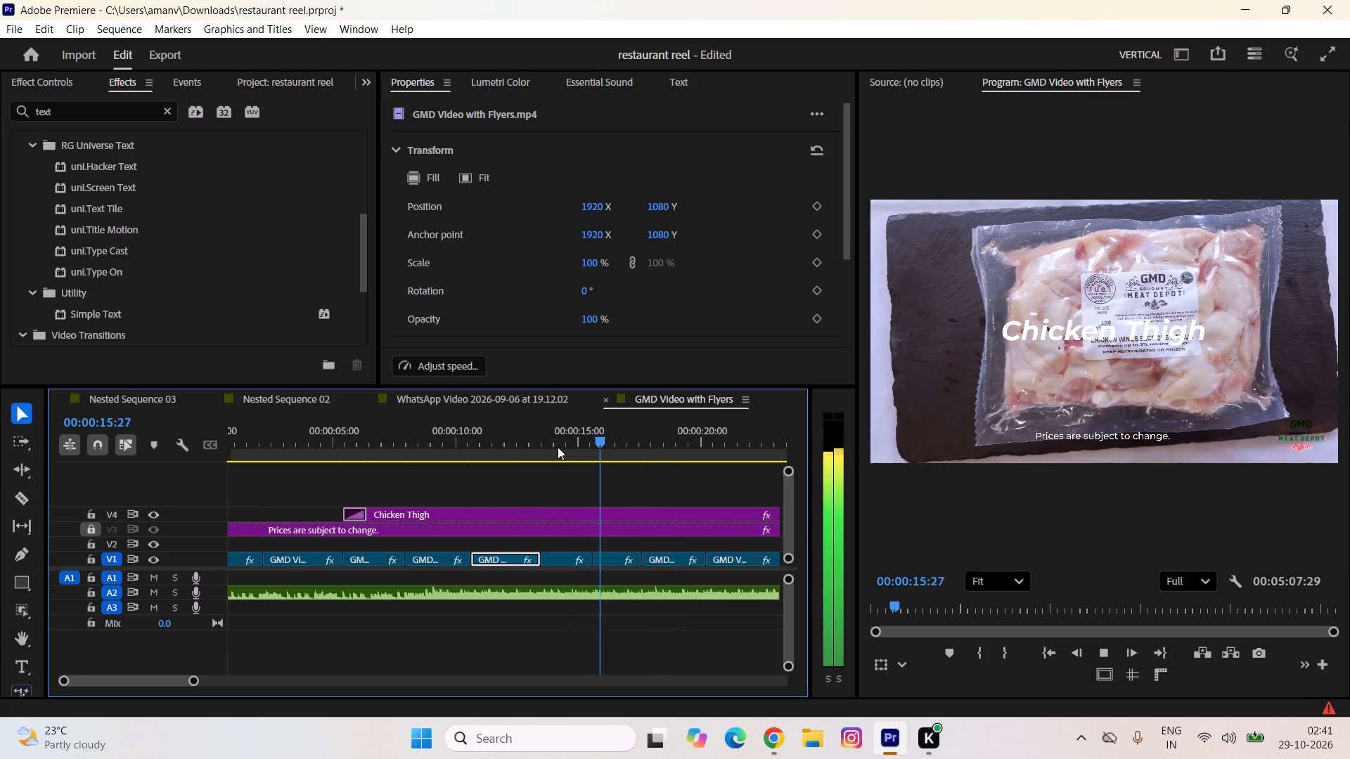
pyautogui.press('space')
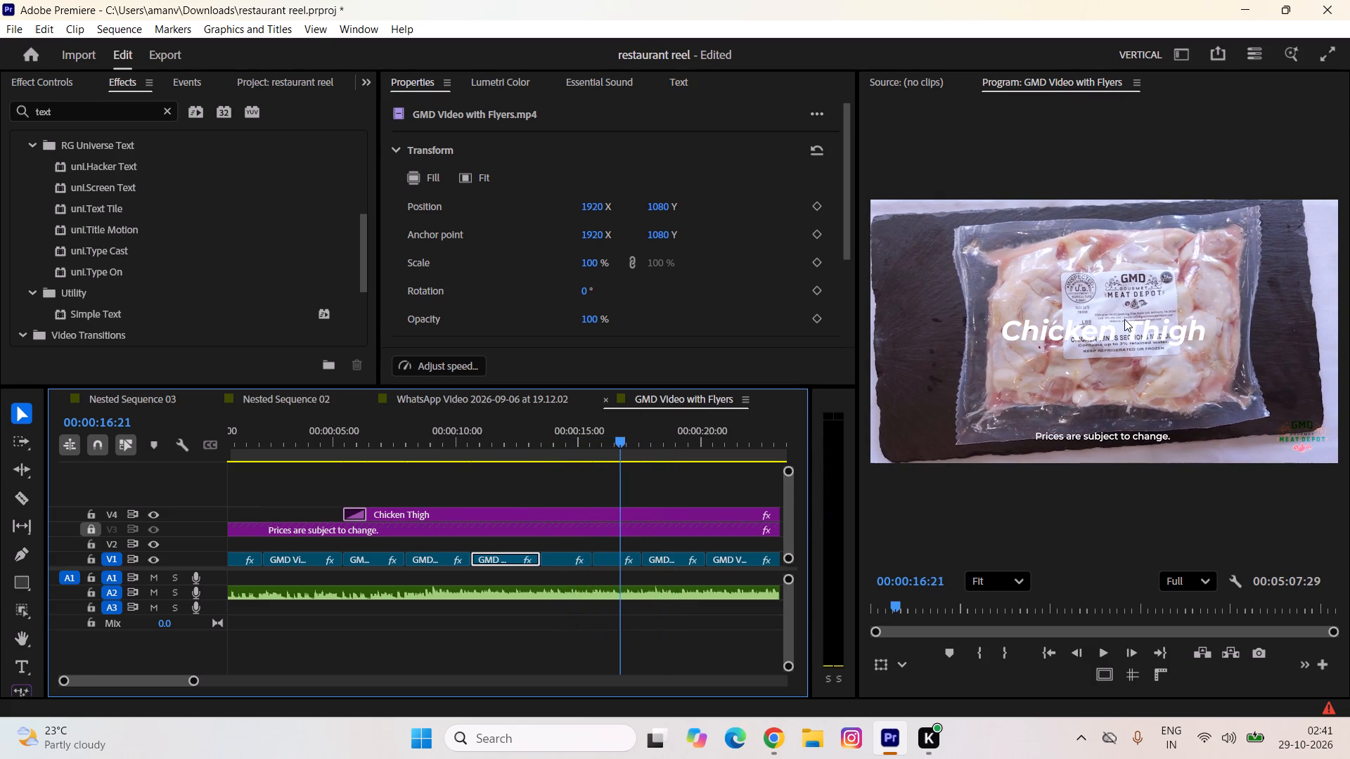
pyautogui.keyDown('ctrl'); pyautogui.scroll(8, 1119, 298); pyautogui.keyUp('ctrl')
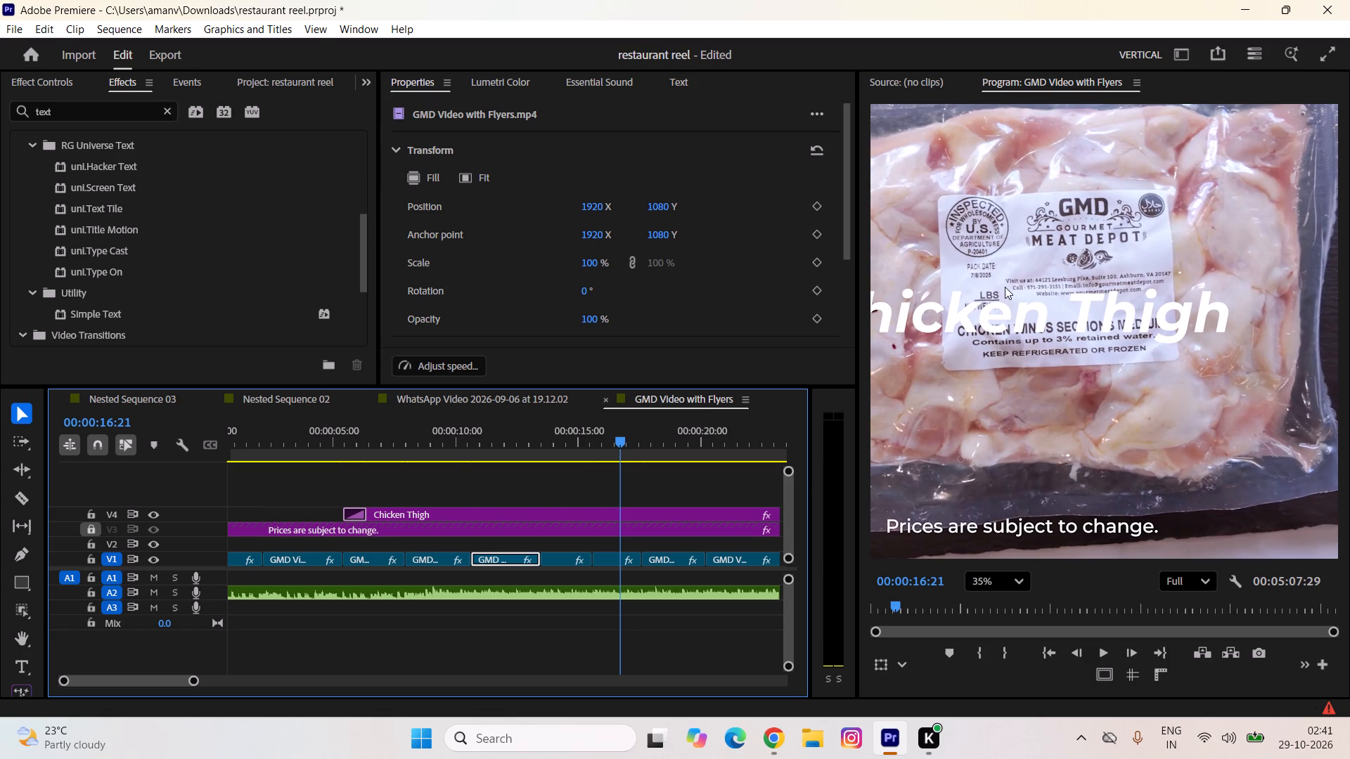
pyautogui.keyDown('ctrl'); pyautogui.scroll(8, 1005, 287); pyautogui.keyUp('ctrl')
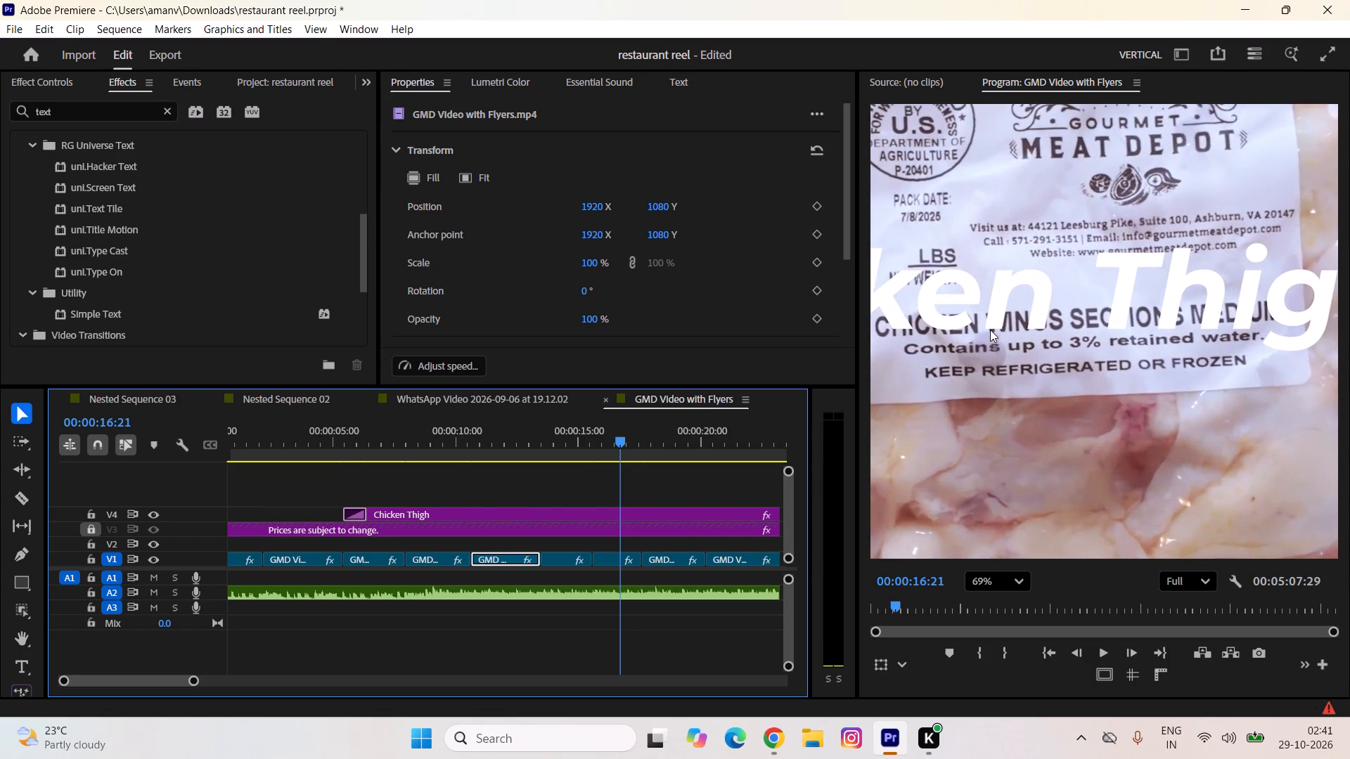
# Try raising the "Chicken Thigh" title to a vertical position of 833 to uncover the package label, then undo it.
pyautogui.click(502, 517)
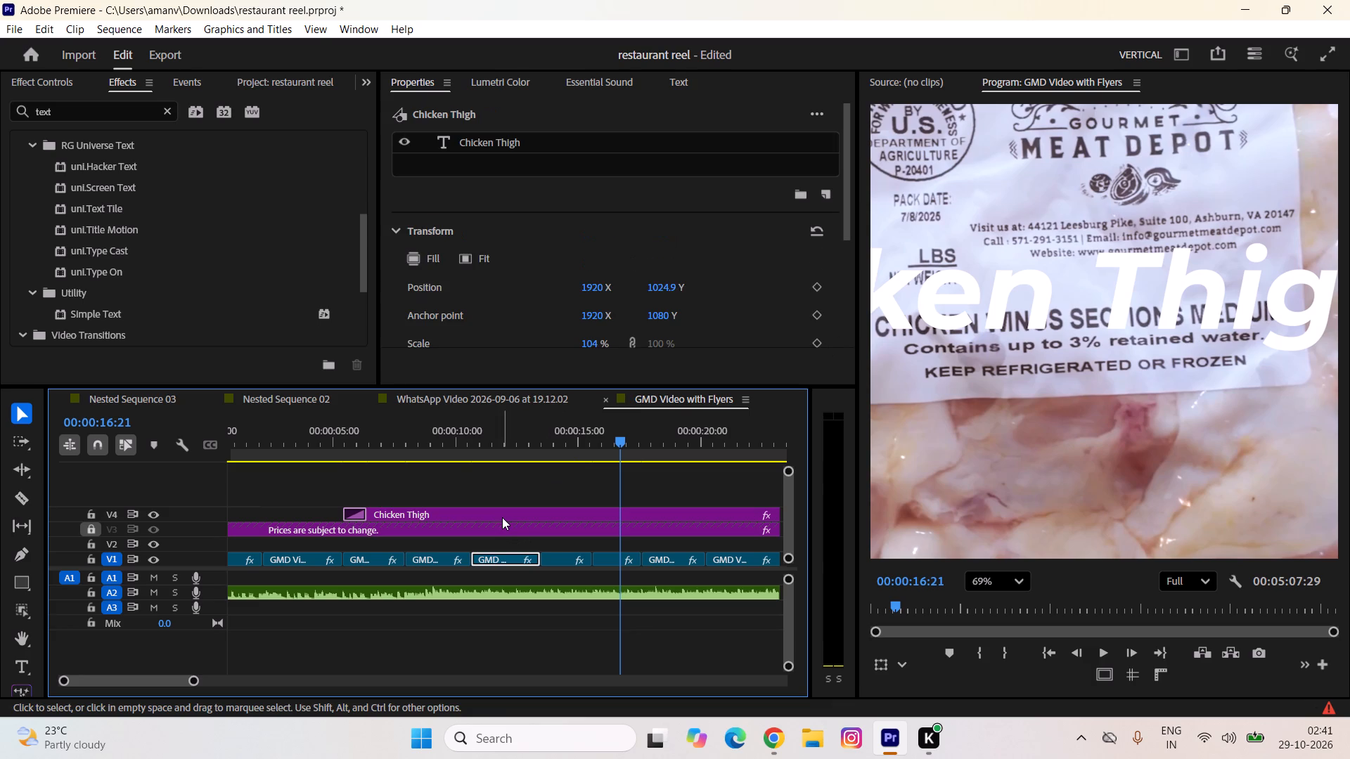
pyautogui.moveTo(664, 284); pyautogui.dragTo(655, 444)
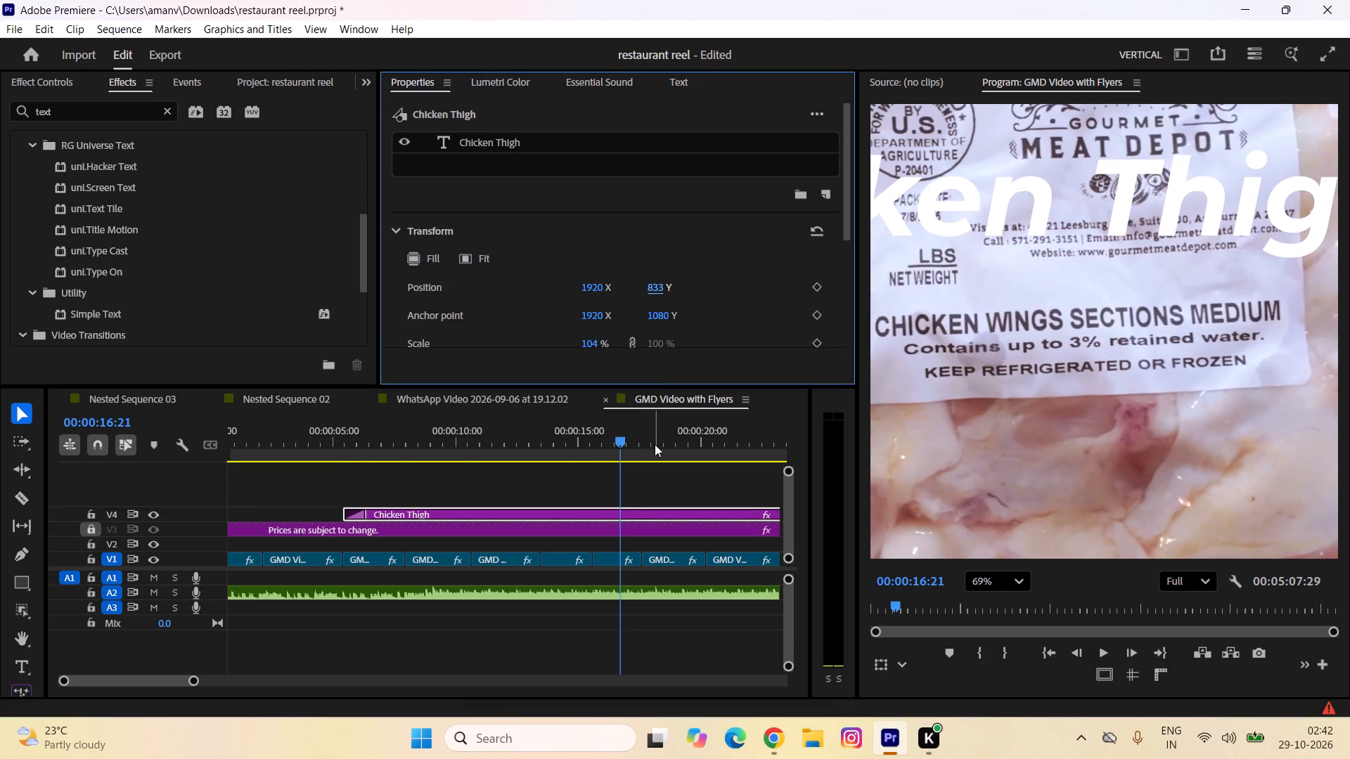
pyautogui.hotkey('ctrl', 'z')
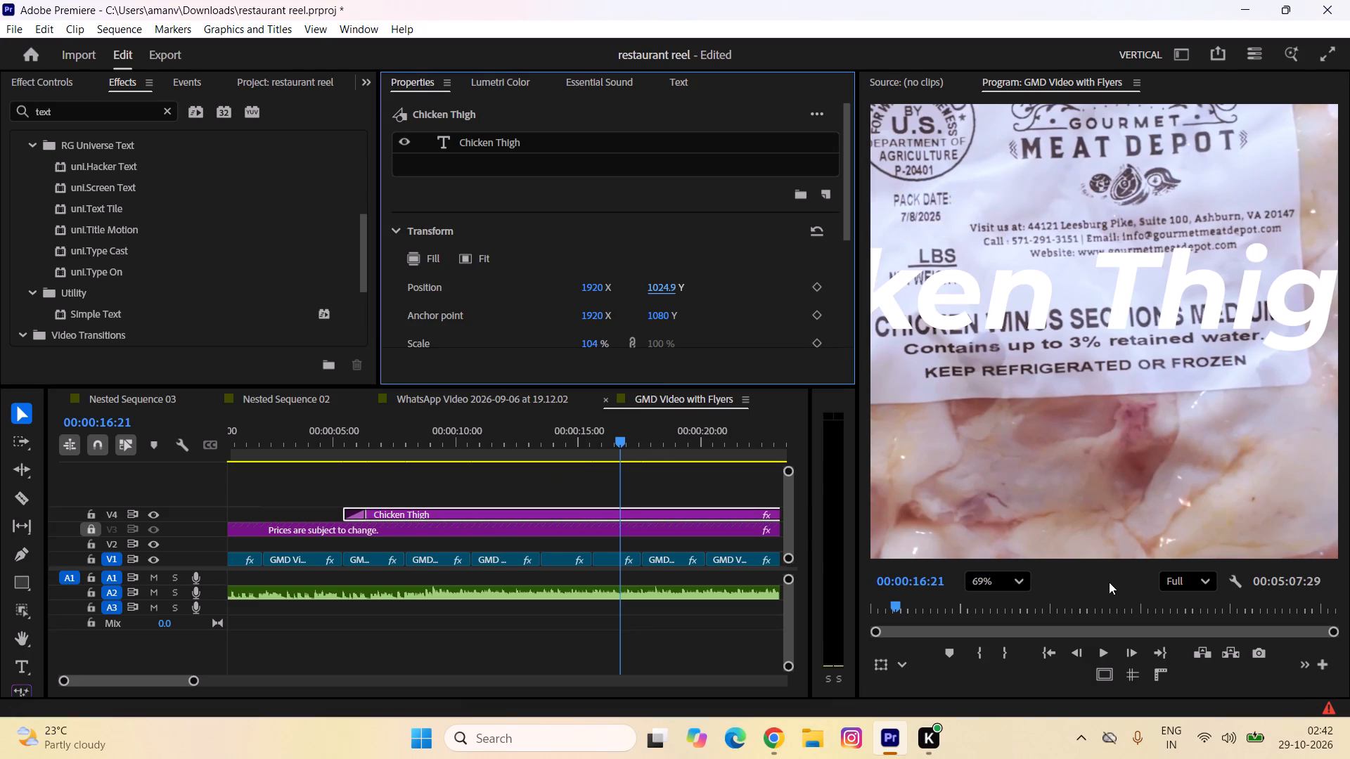
# Fit the whole frame in the preview and play from the package shot to about 21 seconds to review the next product clips.
pyautogui.click(1010, 583)
pyautogui.click(996, 337)
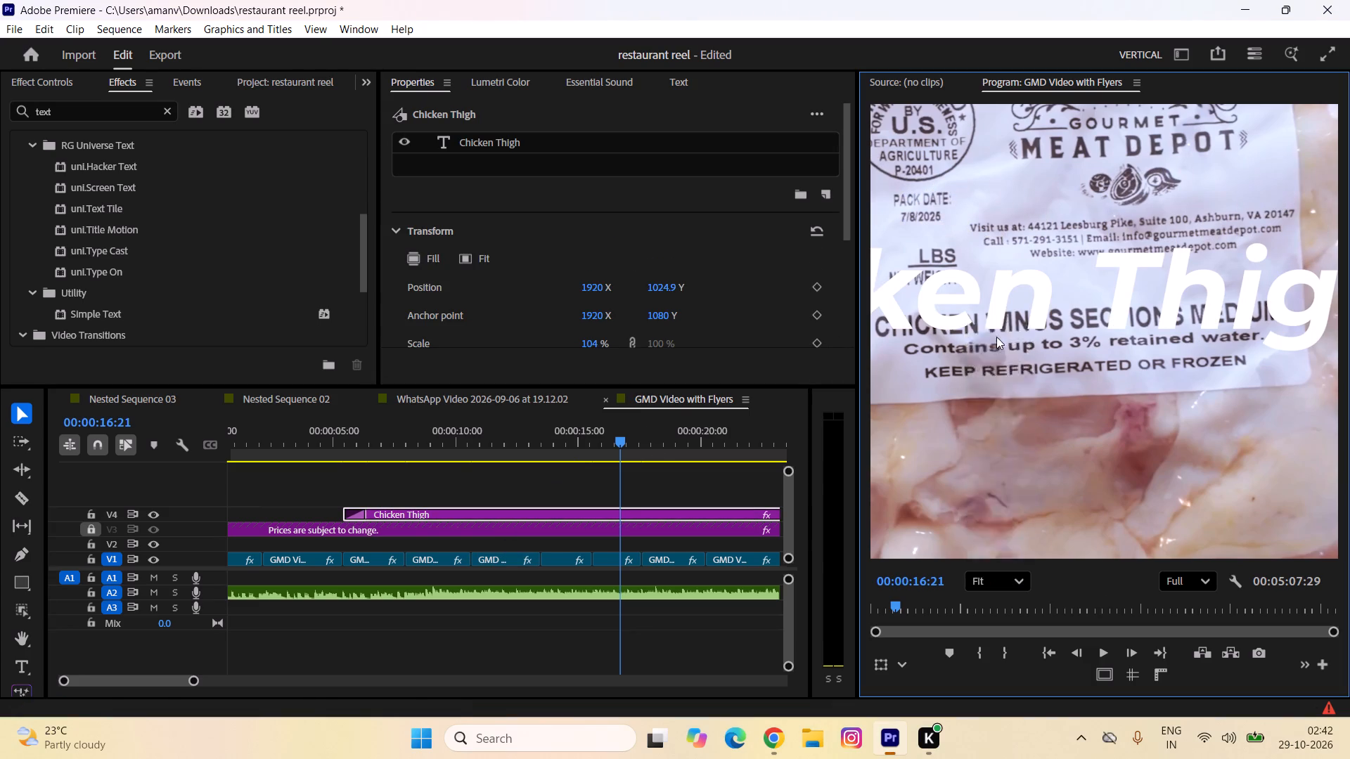
pyautogui.press('space')
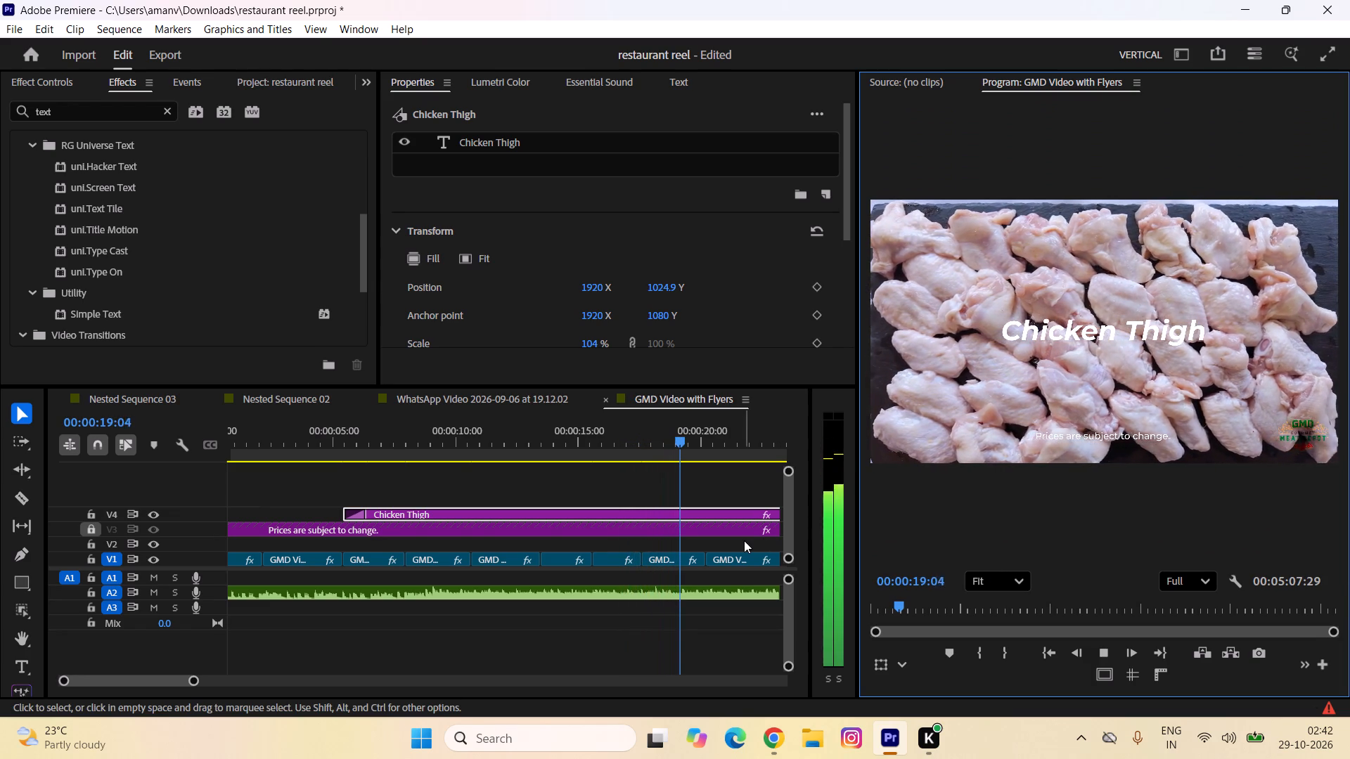
pyautogui.press('space')
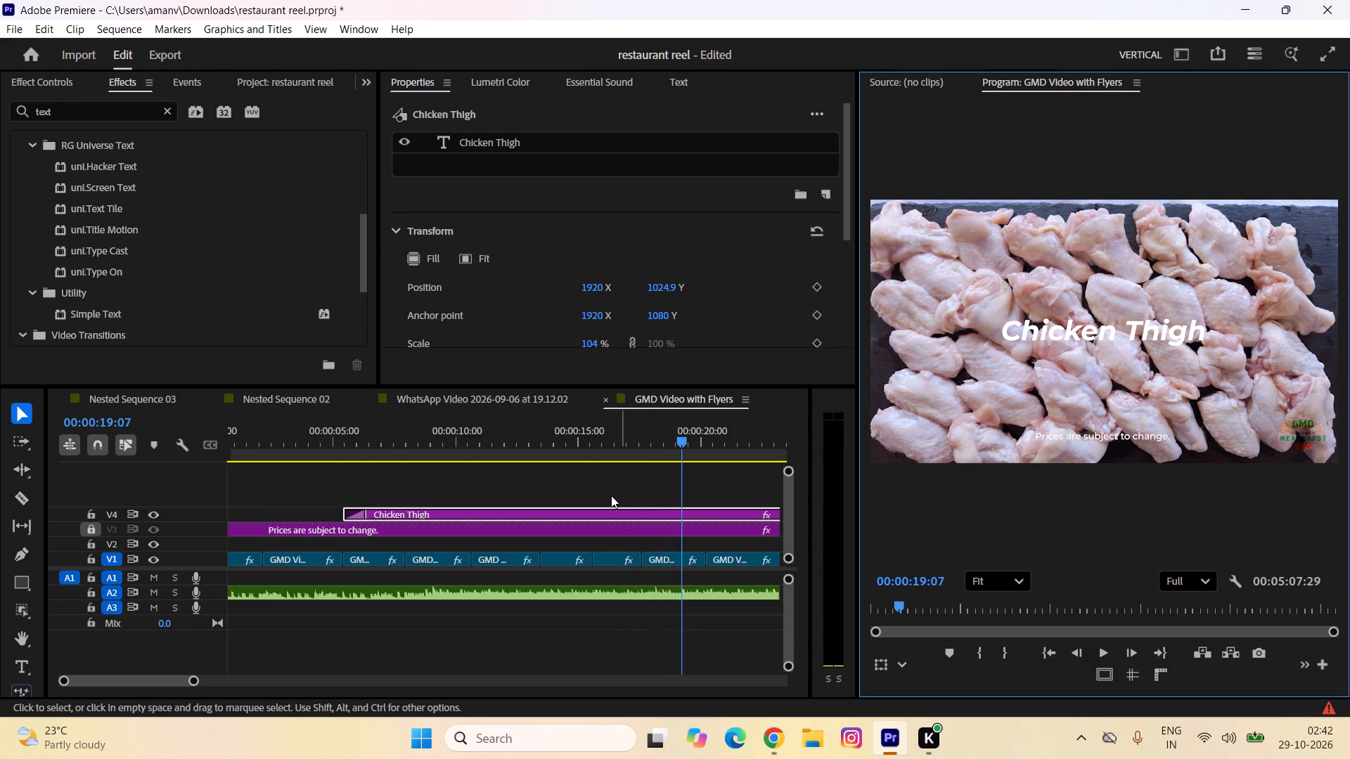
pyautogui.press('-')
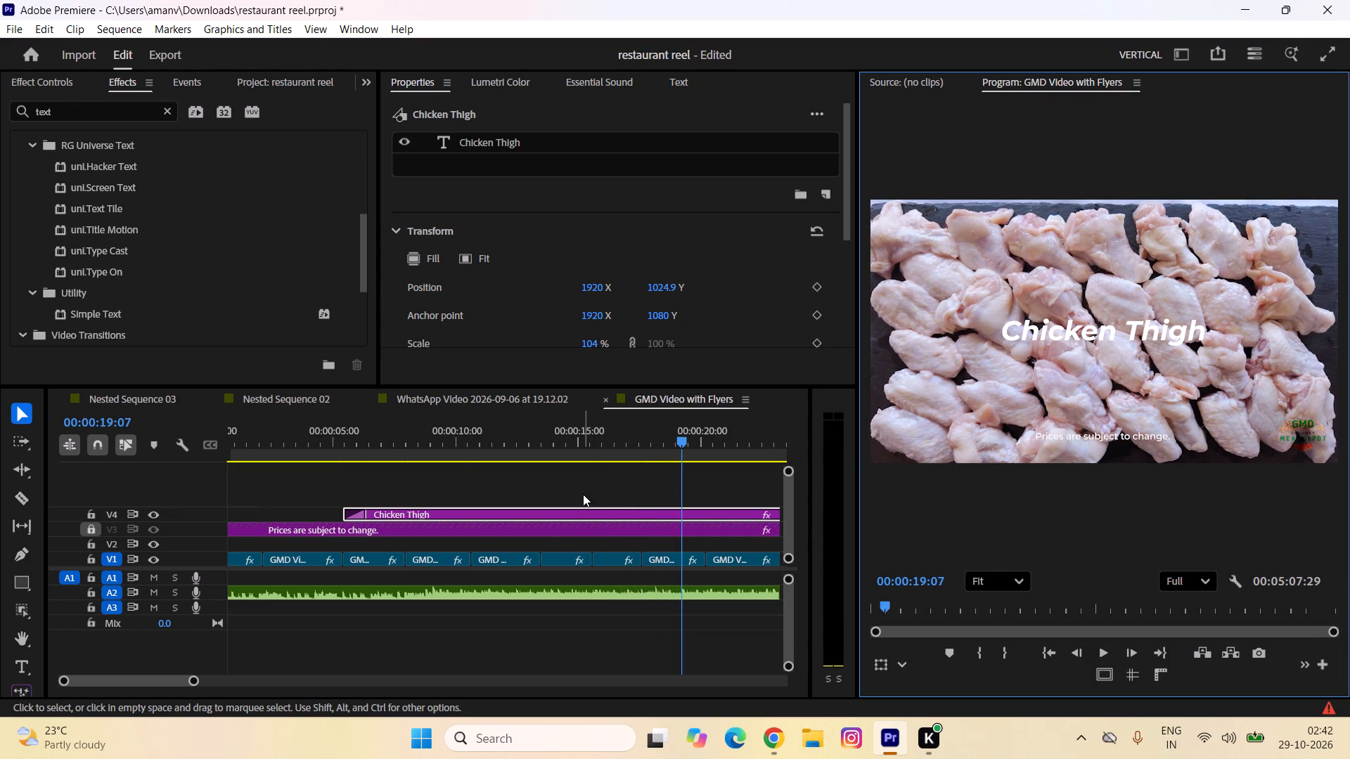
pyautogui.click(613, 494)
pyautogui.write('-')
pyautogui.press('space')
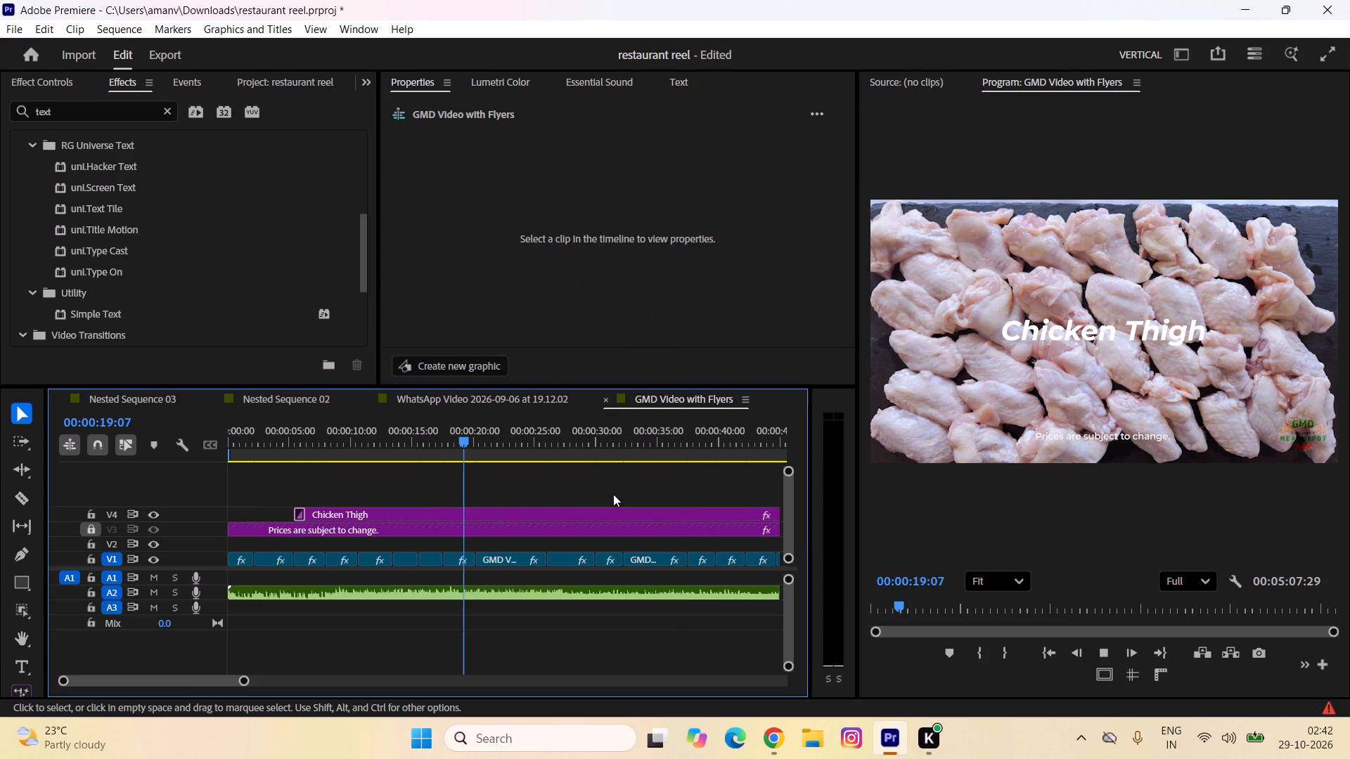
pyautogui.press('space')
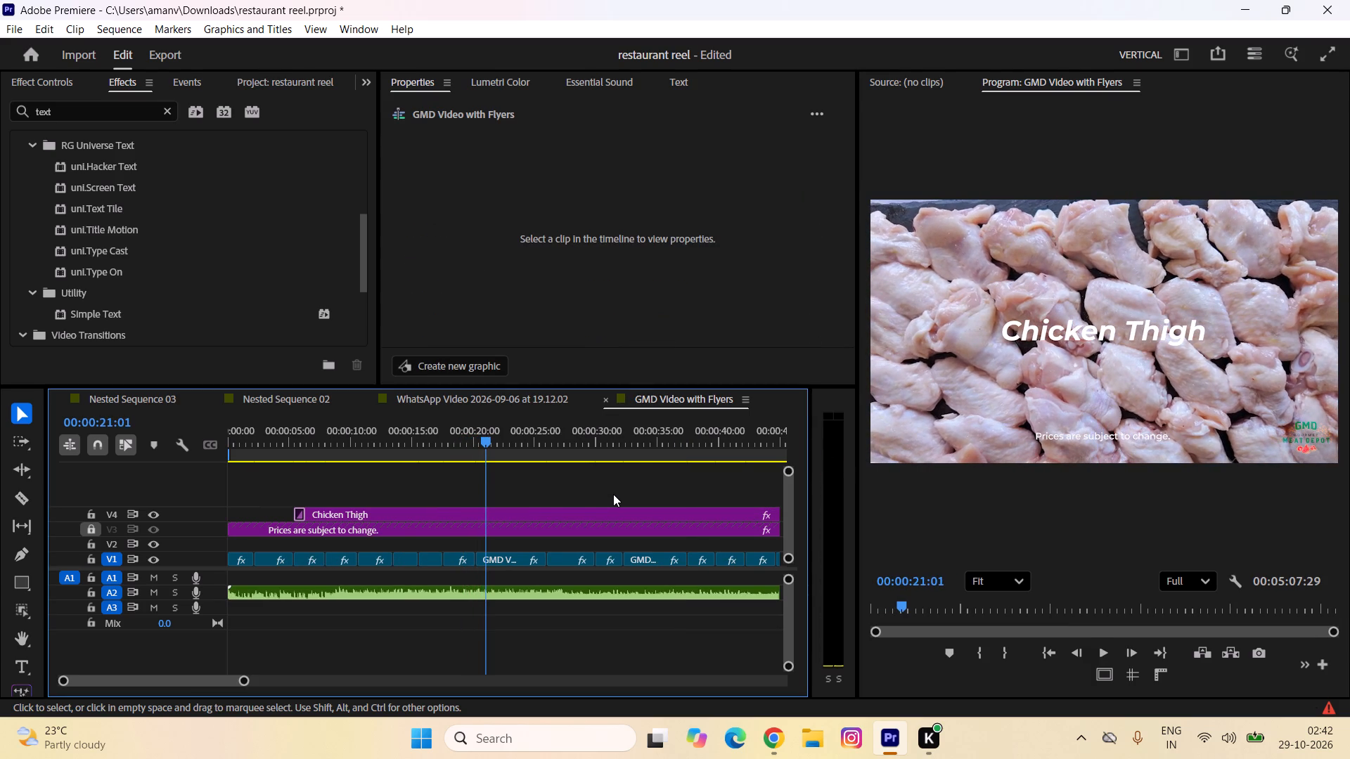
# Split the "Chicken Thigh" title on V4 at 00:00:15:18, where the next product's package shot begins.
pyautogui.click(356, 440)
pyautogui.press('space')
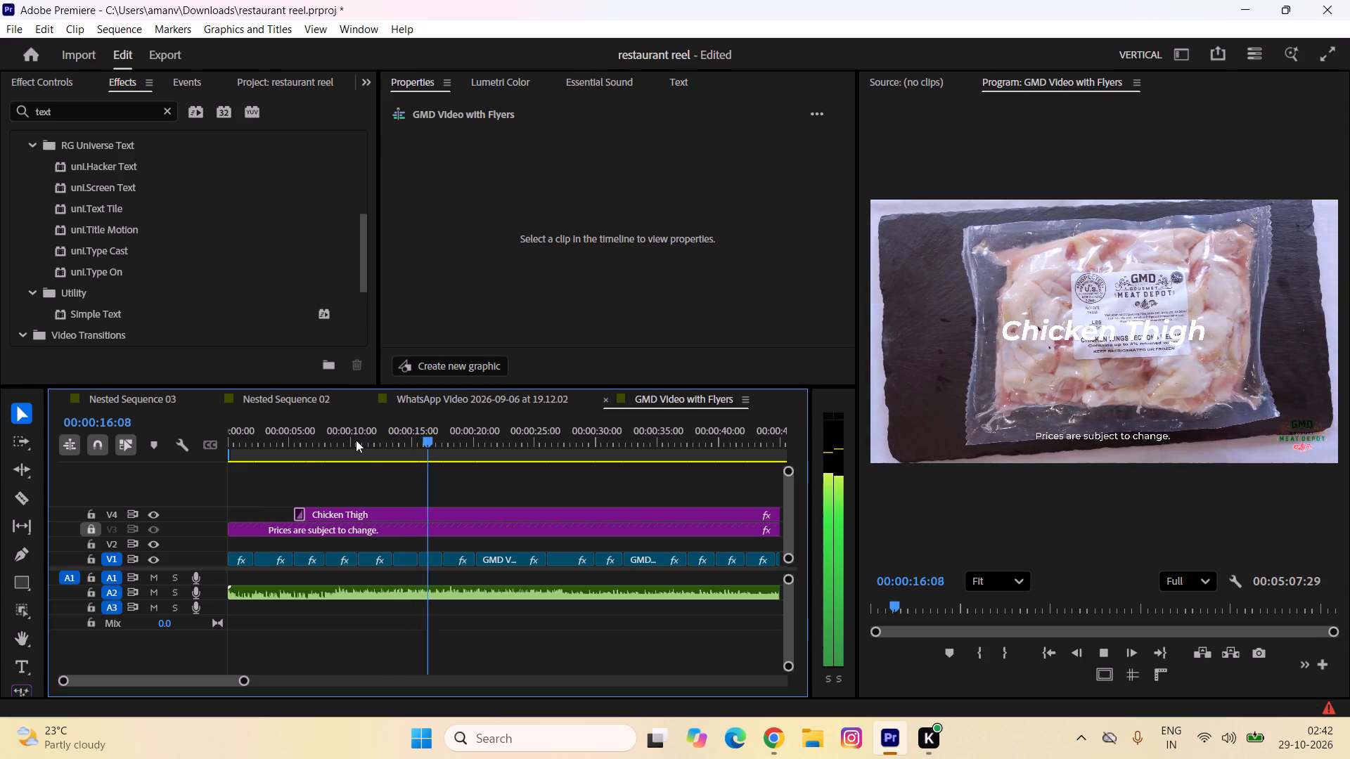
pyautogui.press('space')
pyautogui.press('Up')
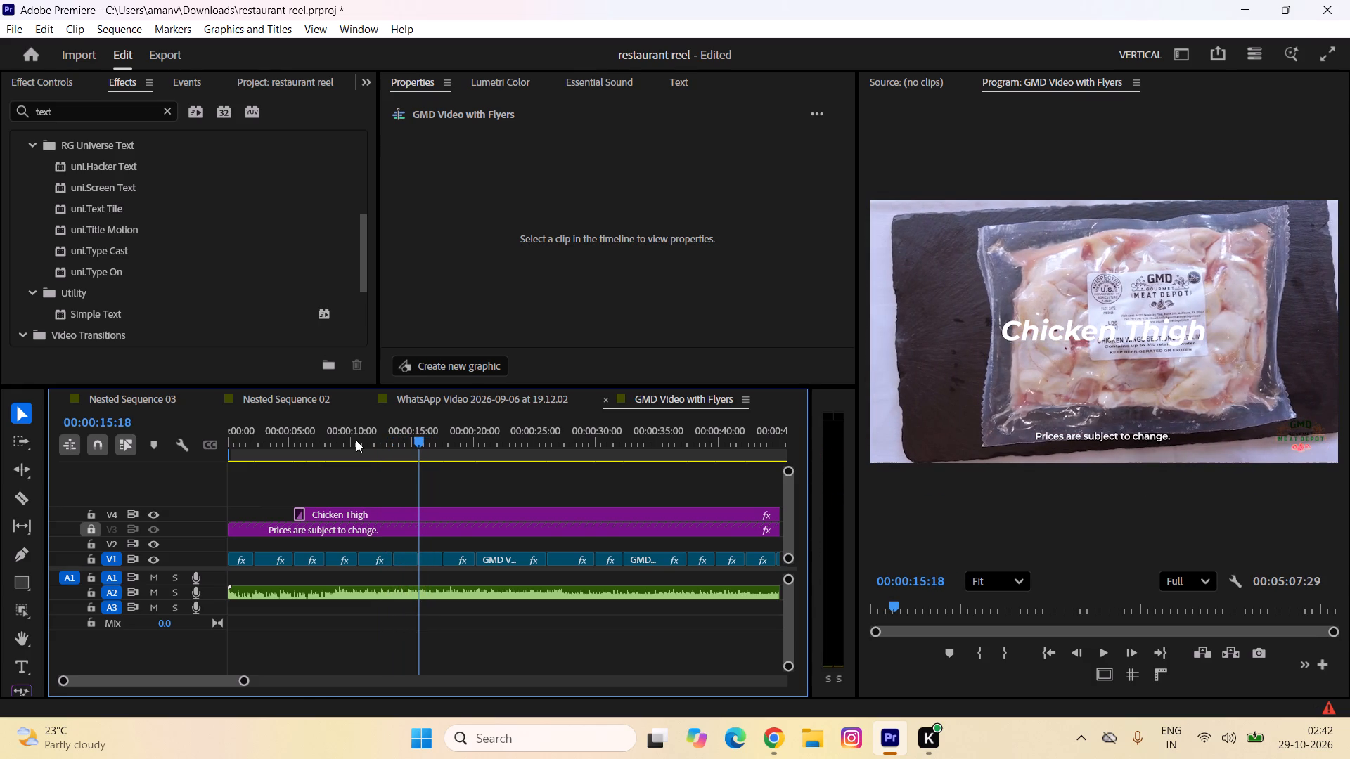
pyautogui.click(417, 504)
pyautogui.click(425, 514)
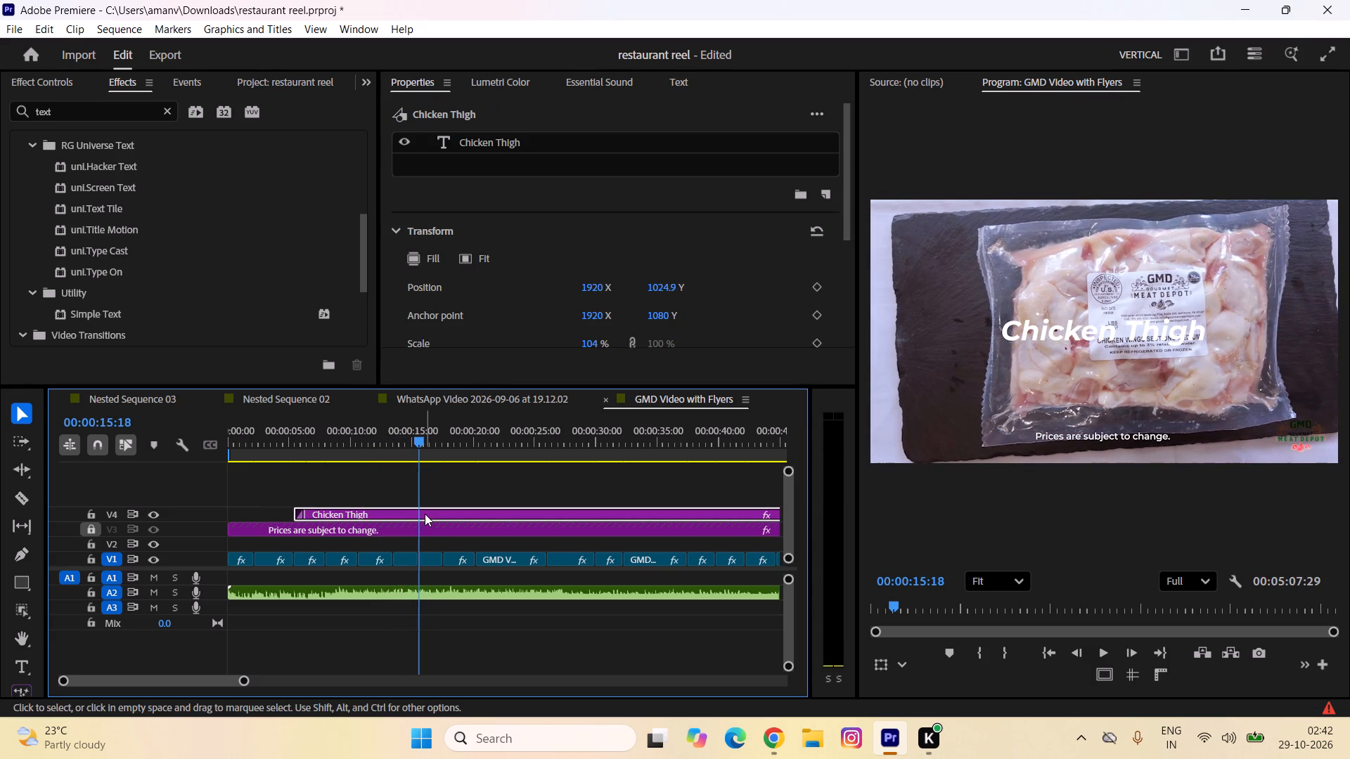
pyautogui.press('z')
pyautogui.press('space')
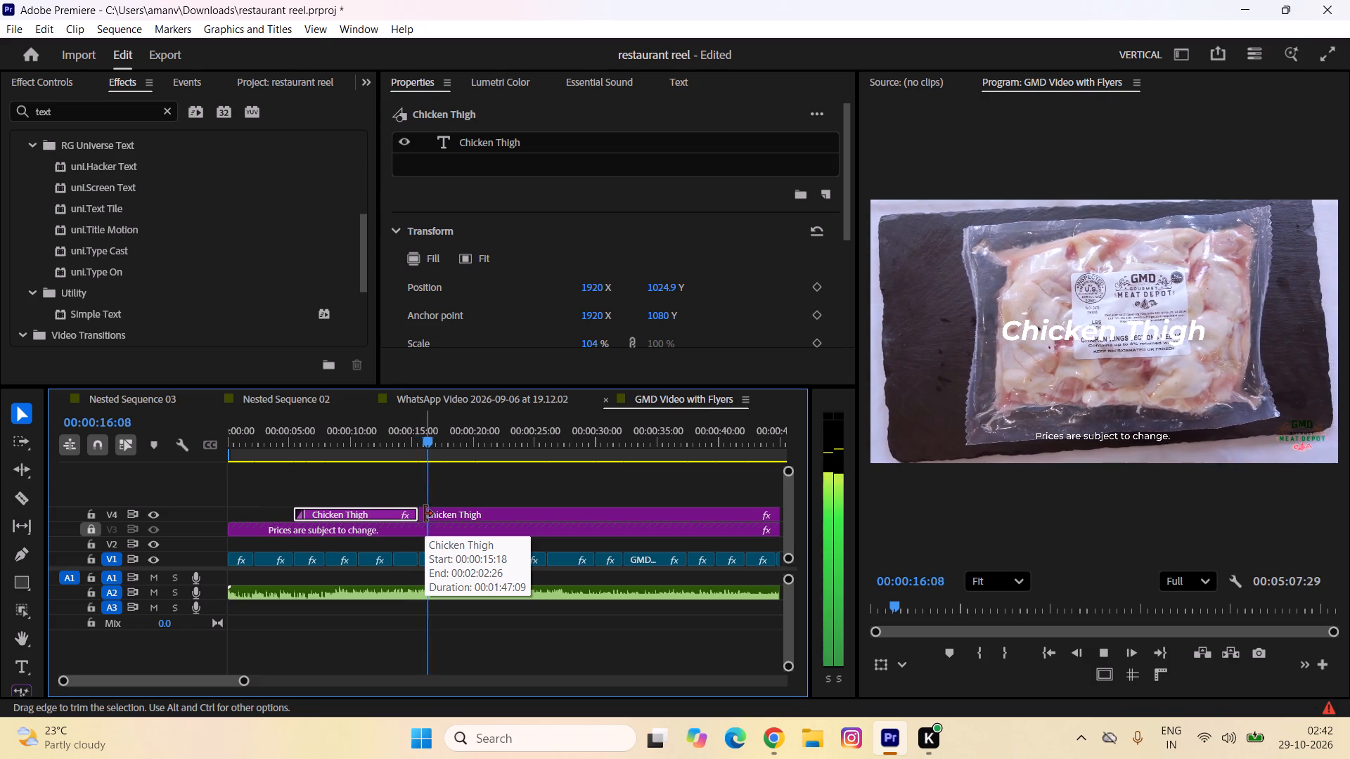
pyautogui.press('space')
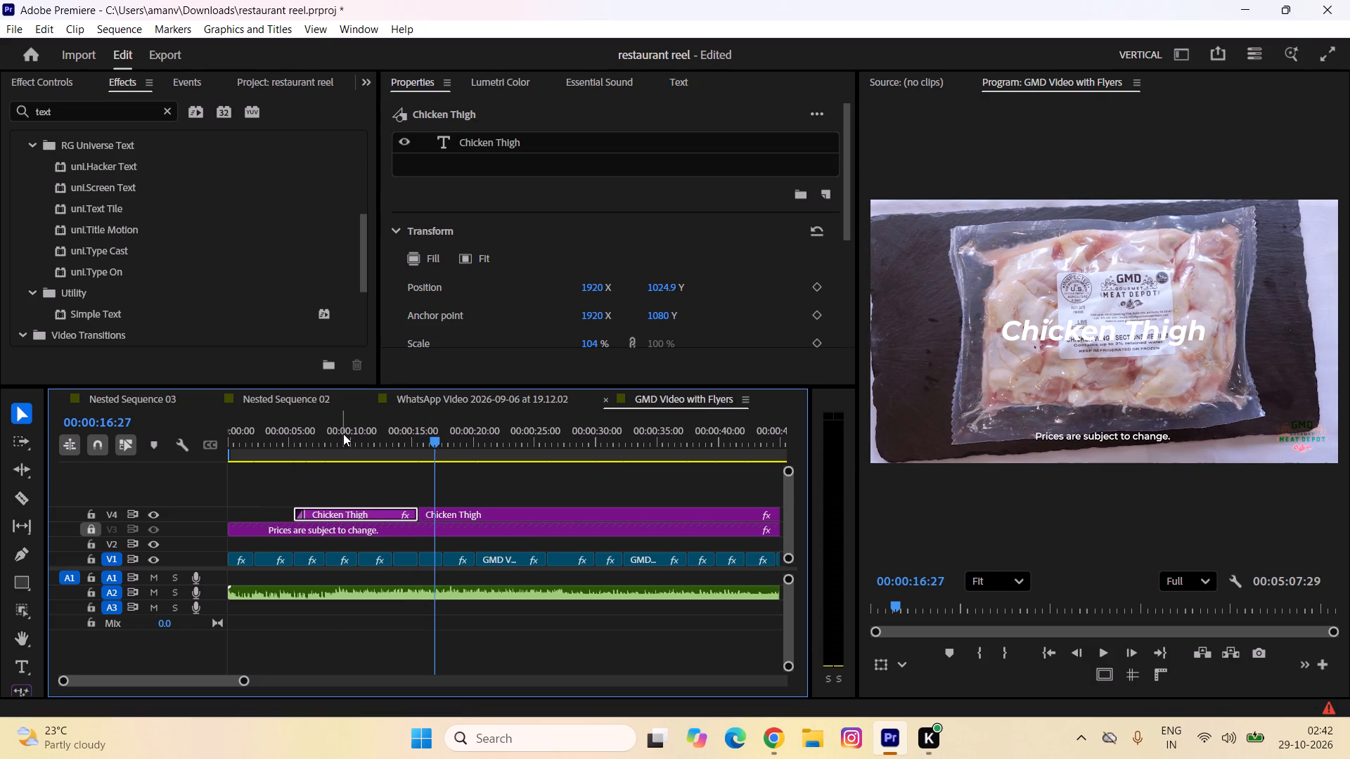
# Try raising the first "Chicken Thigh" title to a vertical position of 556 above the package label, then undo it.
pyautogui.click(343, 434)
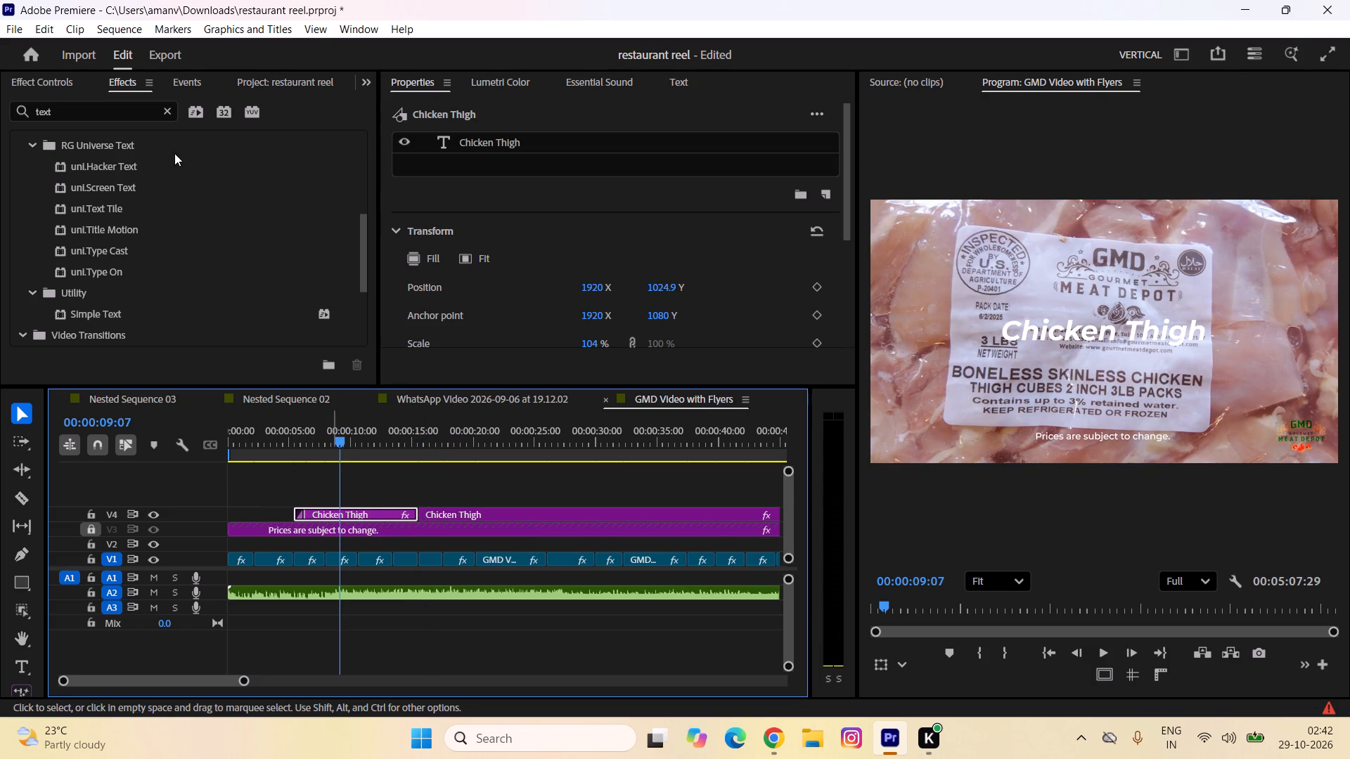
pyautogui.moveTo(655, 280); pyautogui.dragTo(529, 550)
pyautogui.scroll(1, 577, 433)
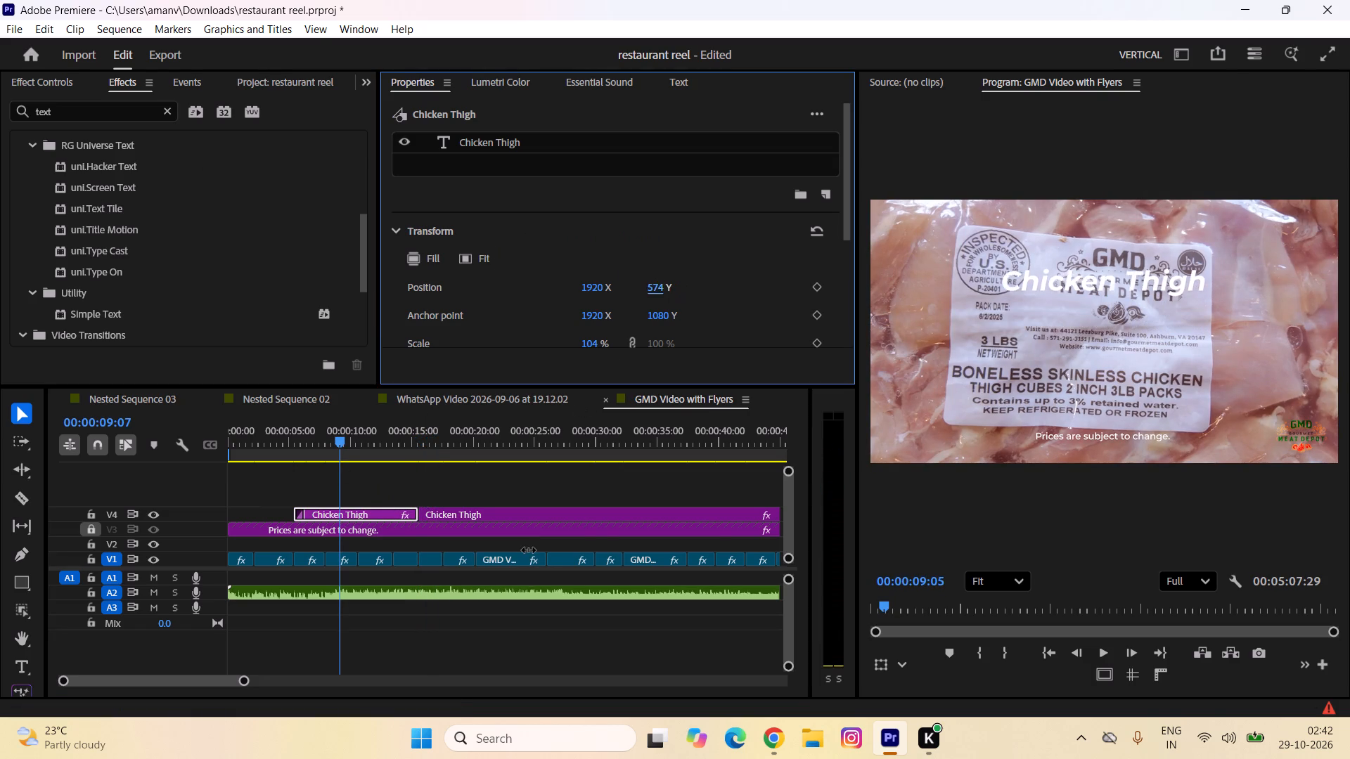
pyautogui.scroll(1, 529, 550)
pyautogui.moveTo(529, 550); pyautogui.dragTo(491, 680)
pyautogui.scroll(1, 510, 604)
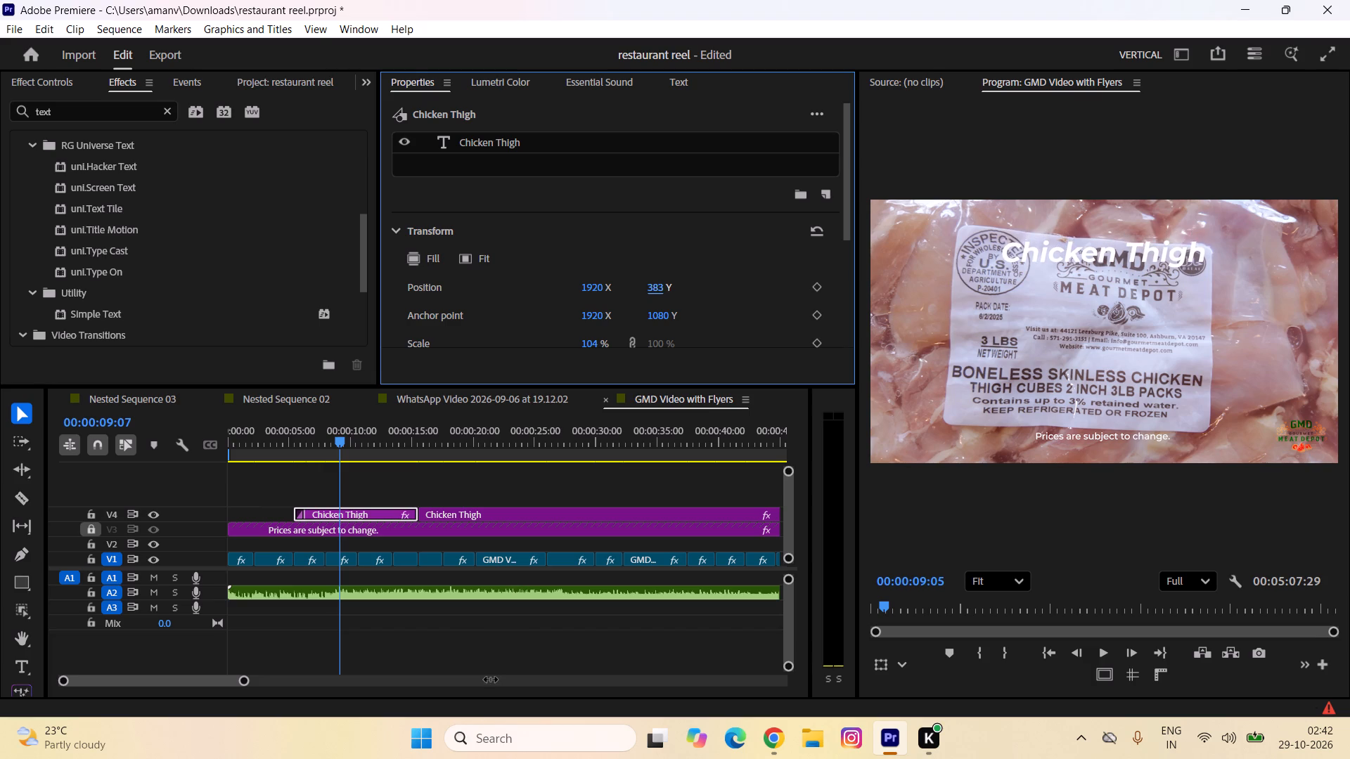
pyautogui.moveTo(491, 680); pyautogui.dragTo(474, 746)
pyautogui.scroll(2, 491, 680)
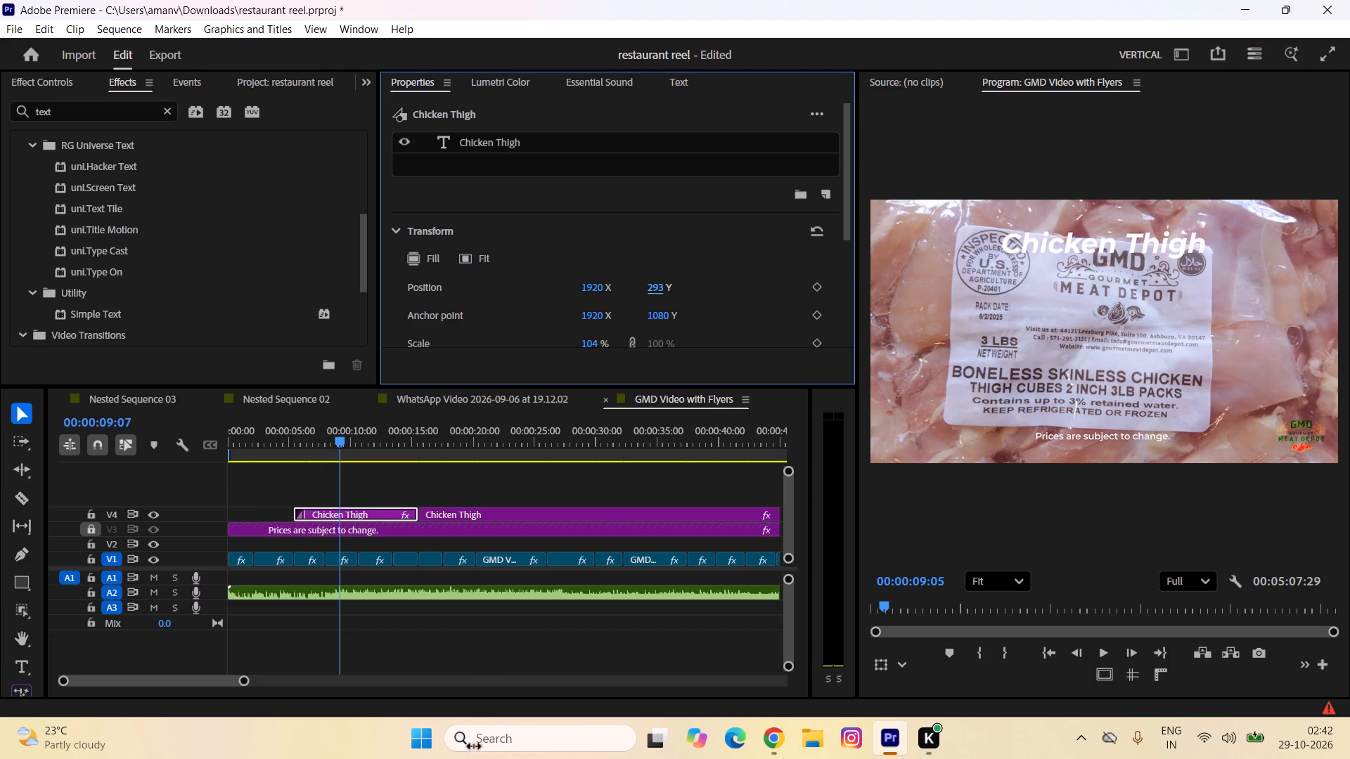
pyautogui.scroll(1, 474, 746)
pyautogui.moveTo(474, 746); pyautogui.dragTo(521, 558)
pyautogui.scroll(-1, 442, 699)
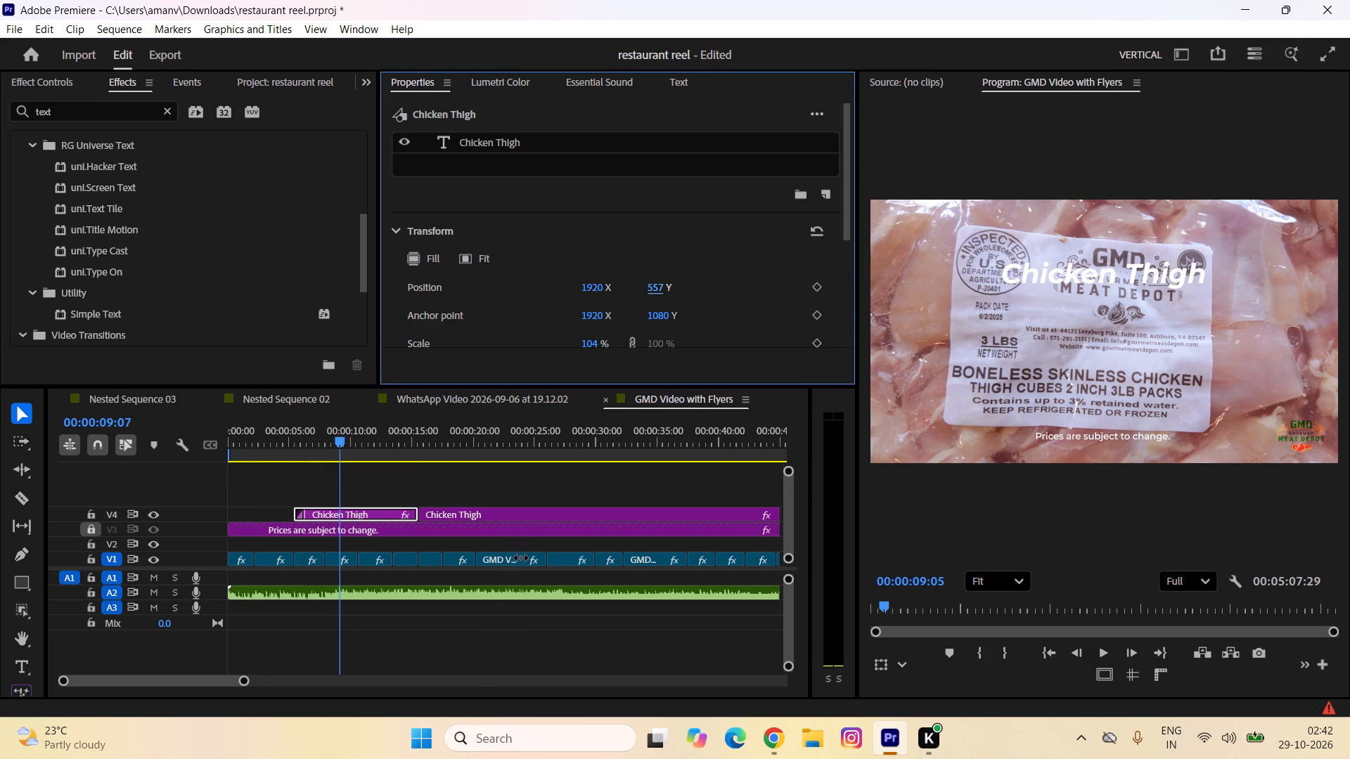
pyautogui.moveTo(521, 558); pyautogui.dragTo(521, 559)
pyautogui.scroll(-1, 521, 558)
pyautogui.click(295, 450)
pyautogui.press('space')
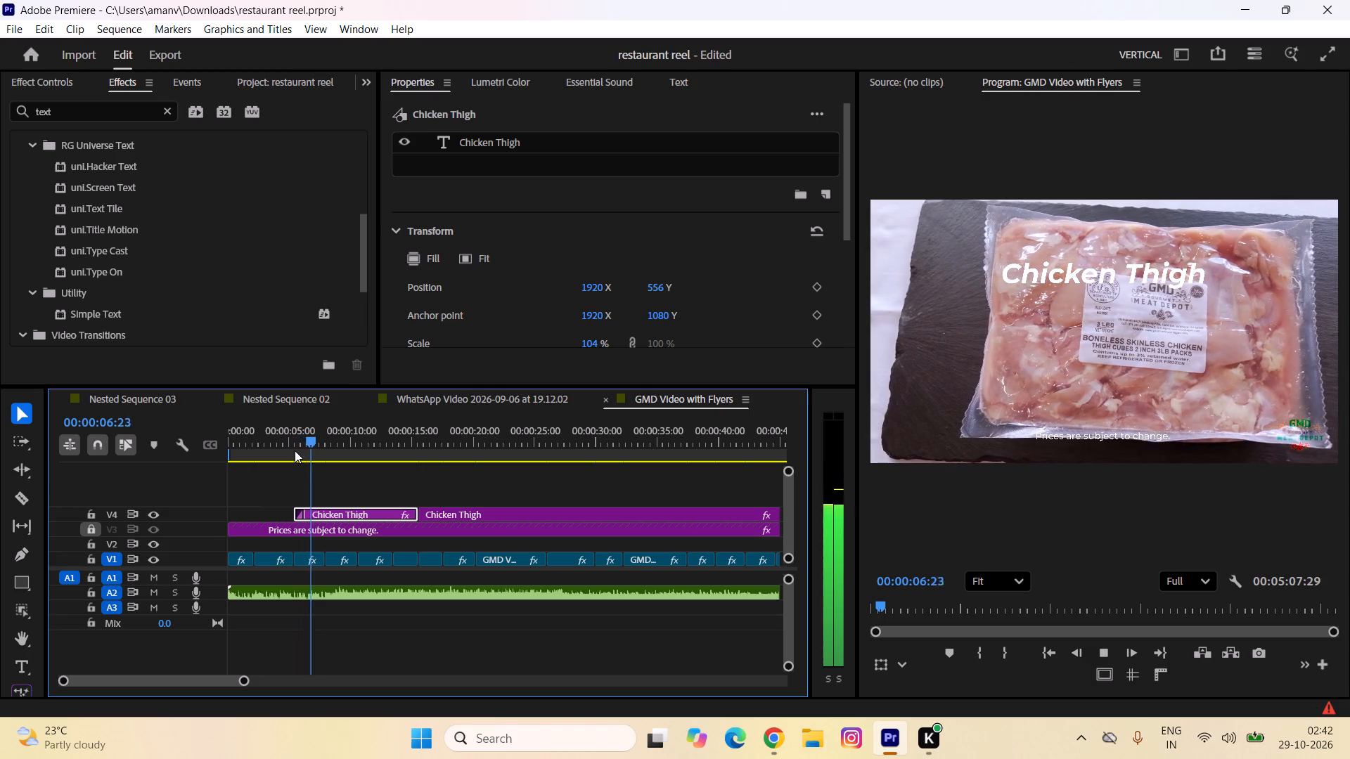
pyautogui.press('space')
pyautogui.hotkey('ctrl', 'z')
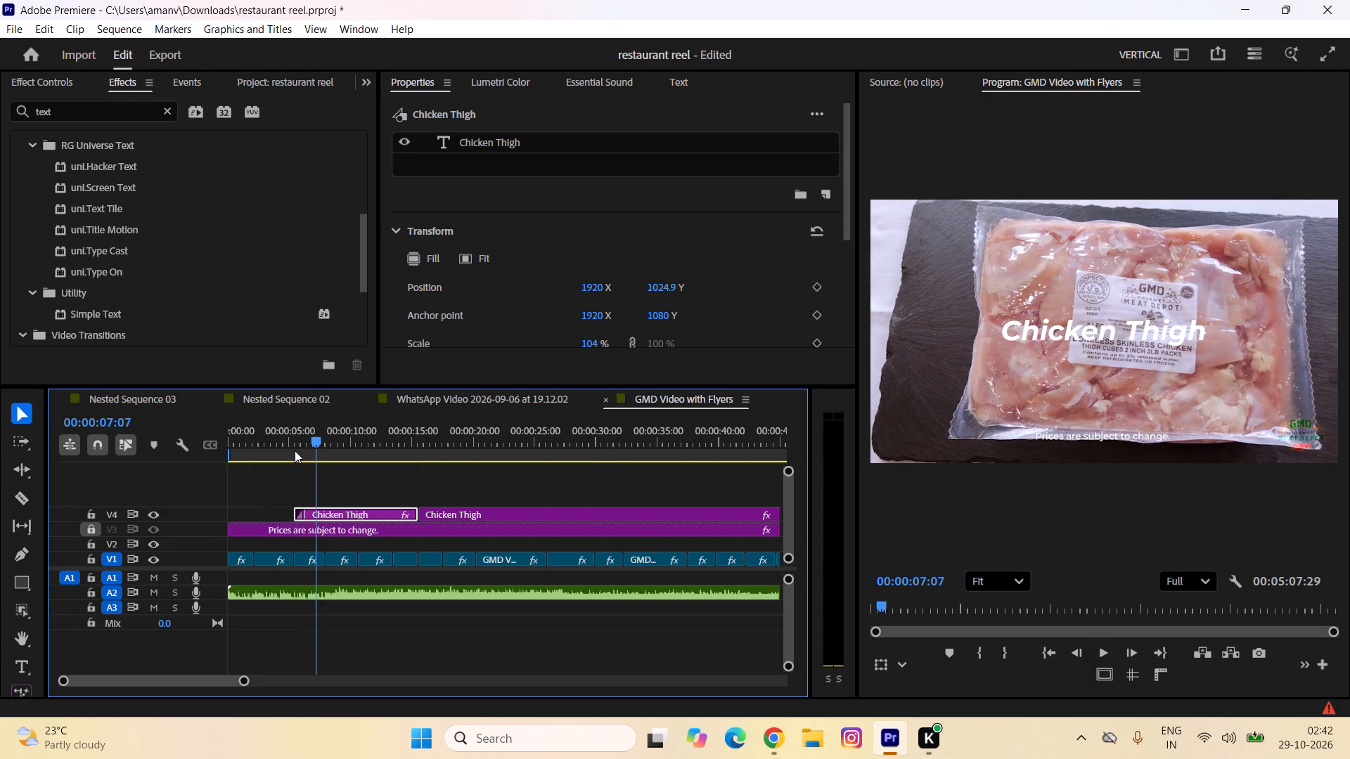
# Reduce the first "Chicken Thigh" title's font size to 127 while viewing it over the package label close-up.
pyautogui.press('space')
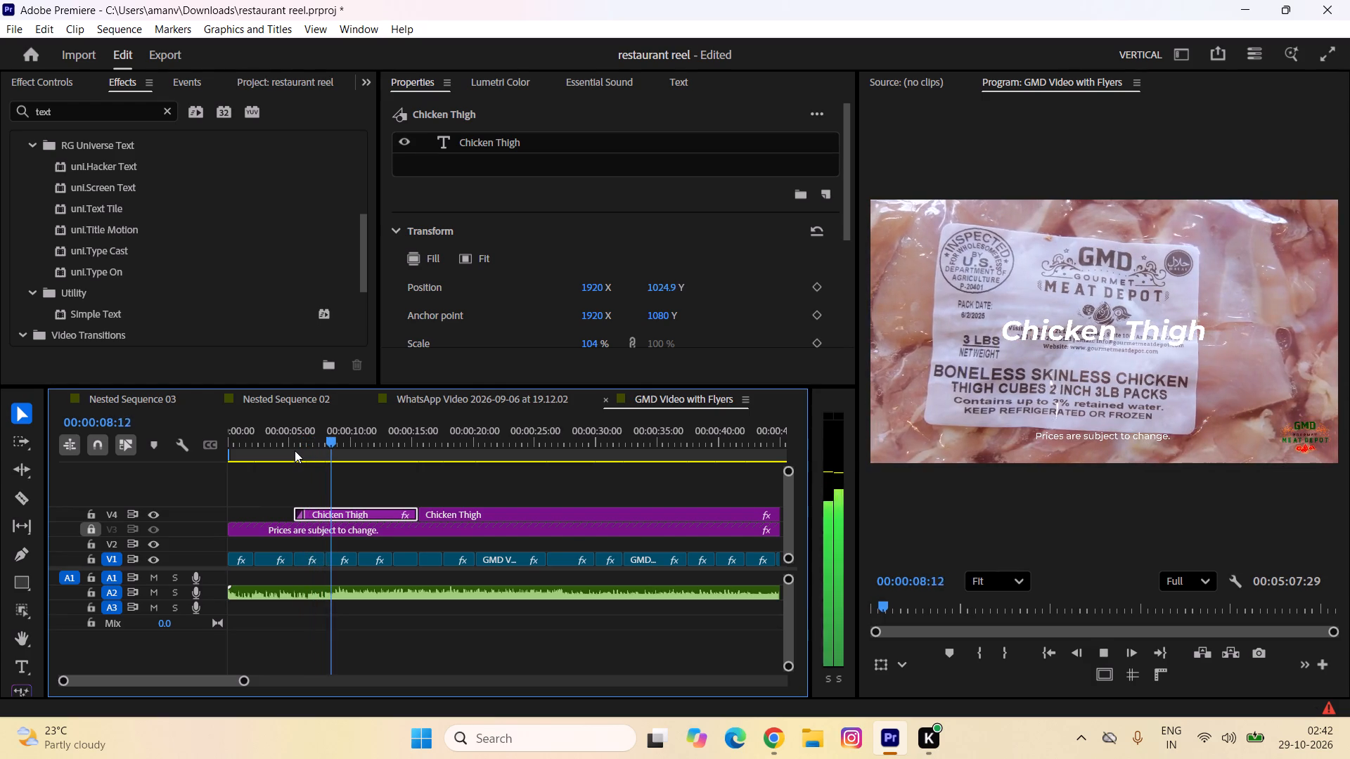
pyautogui.press('space')
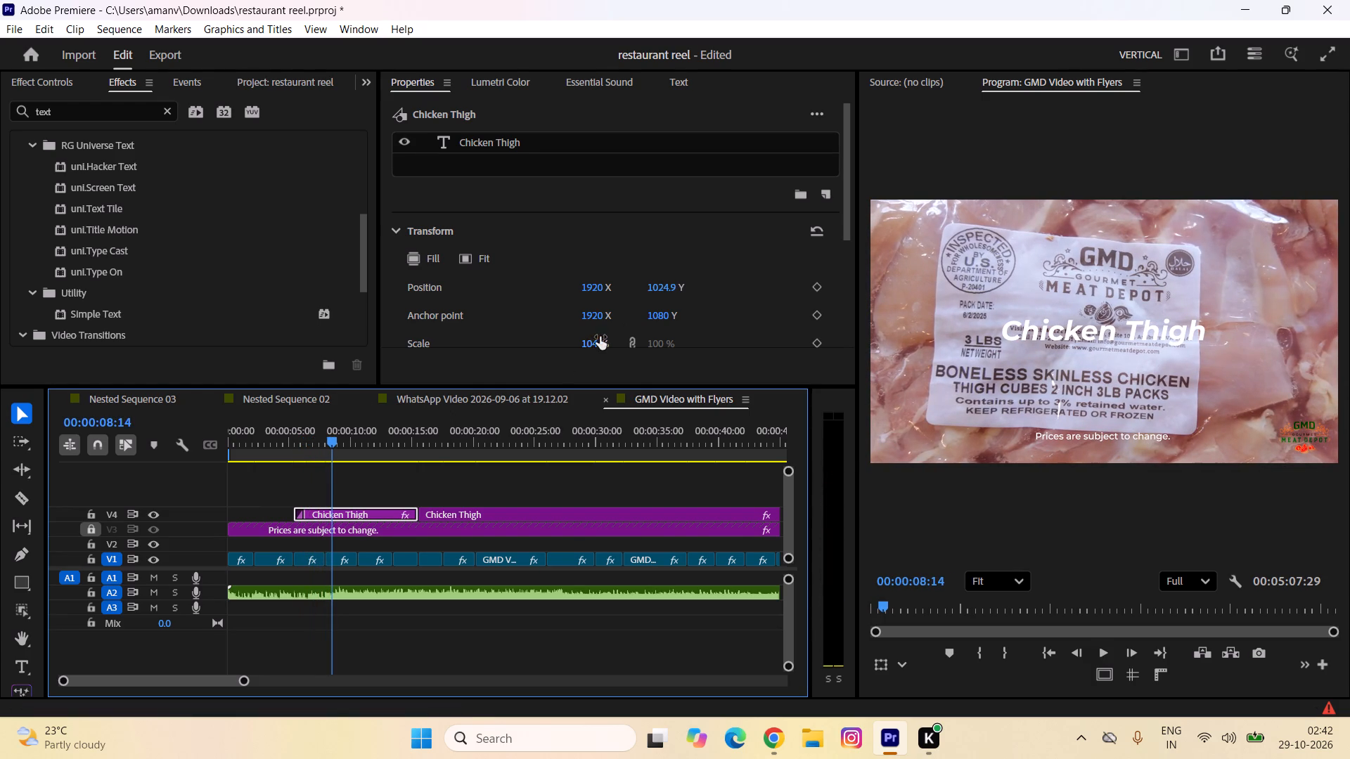
pyautogui.click(547, 144)
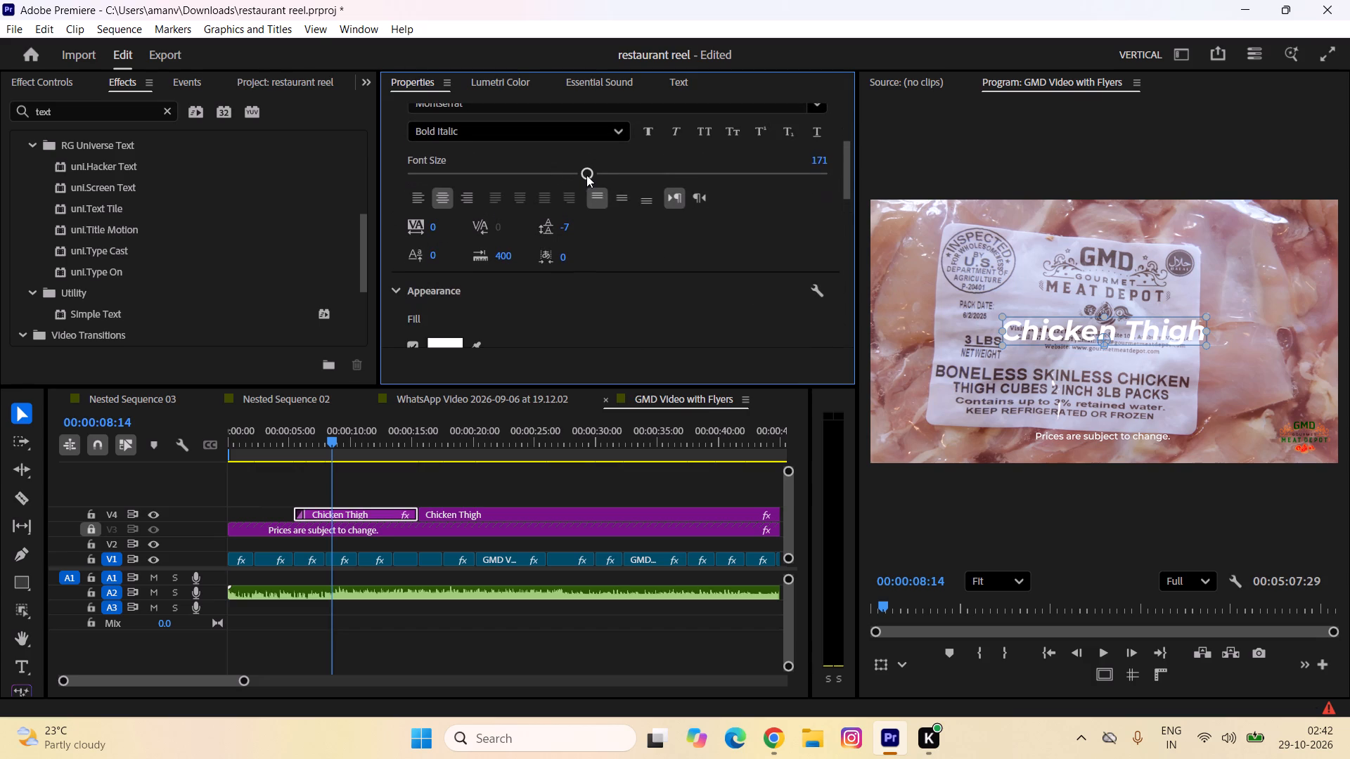
pyautogui.moveTo(586, 175); pyautogui.dragTo(550, 177)
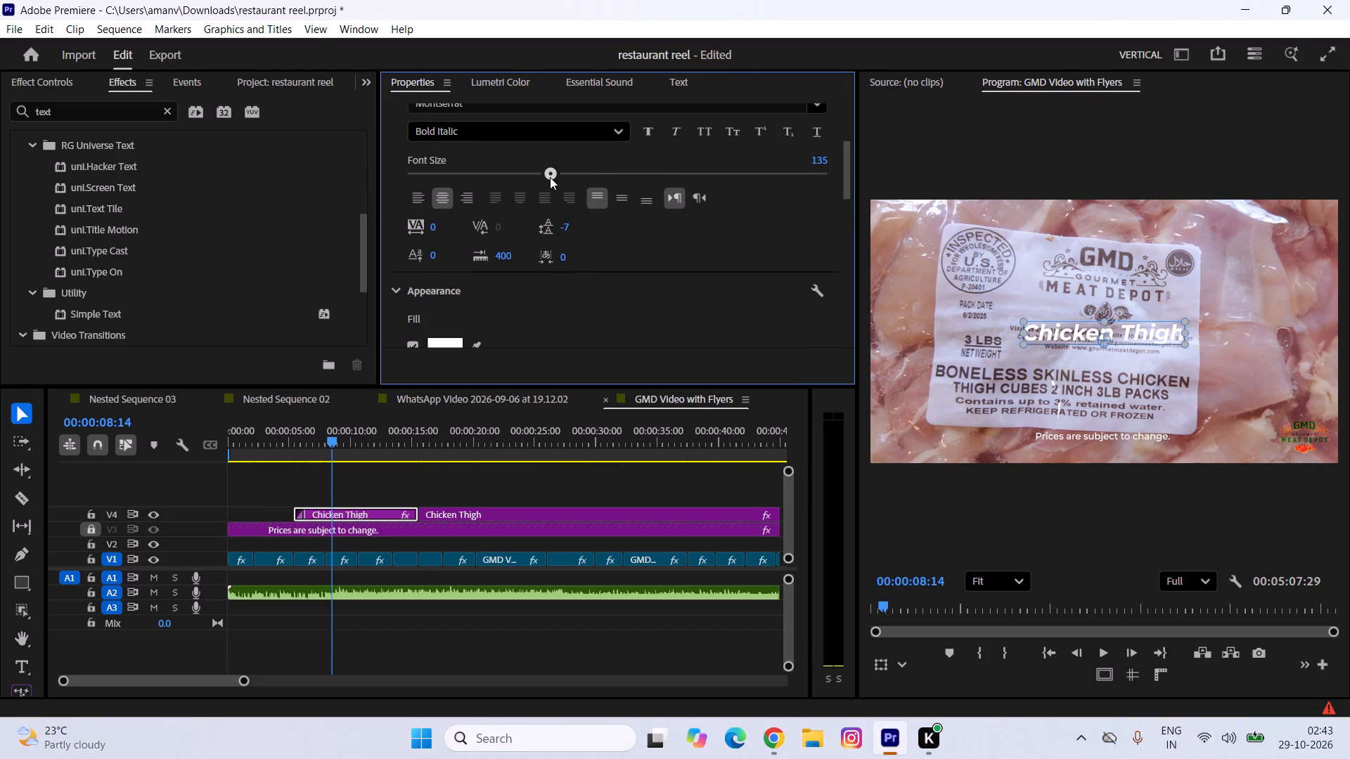
pyautogui.moveTo(550, 177); pyautogui.dragTo(536, 177)
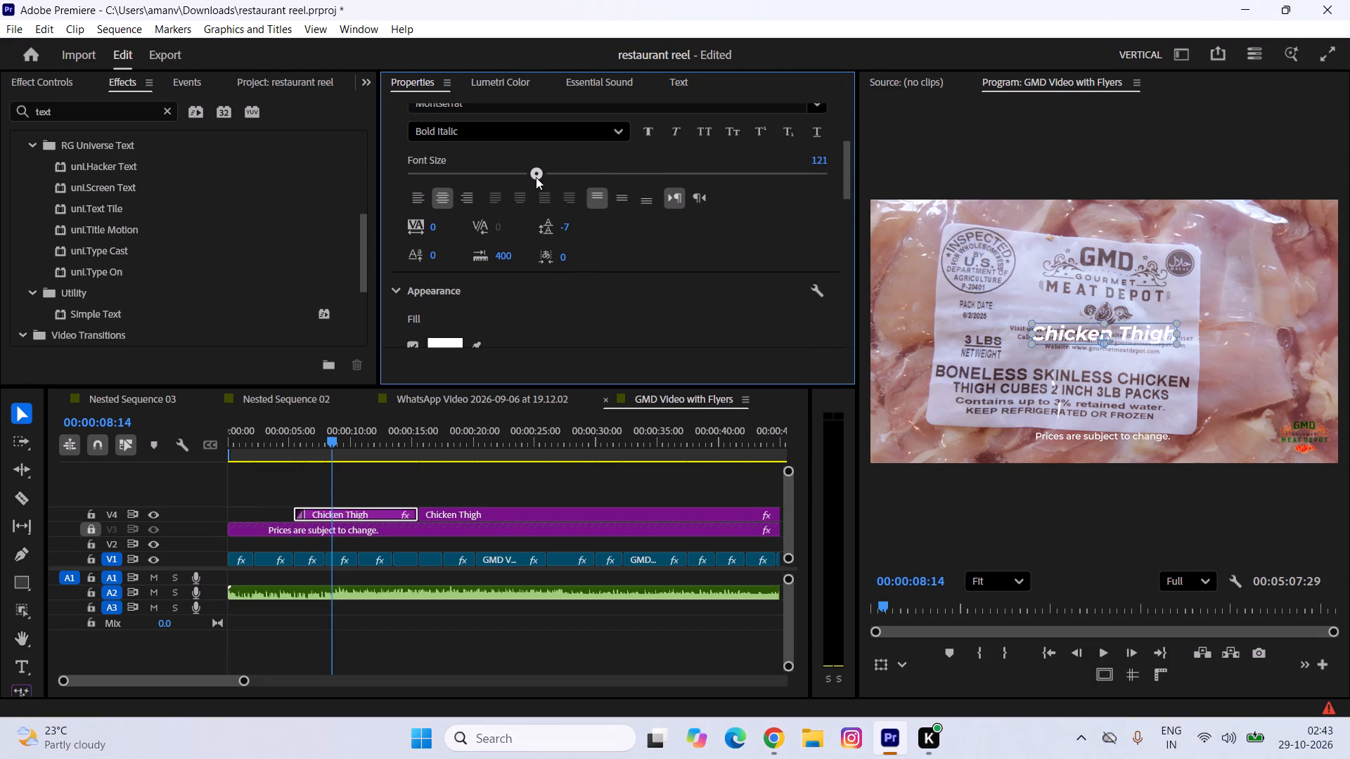
pyautogui.moveTo(536, 177); pyautogui.dragTo(541, 178)
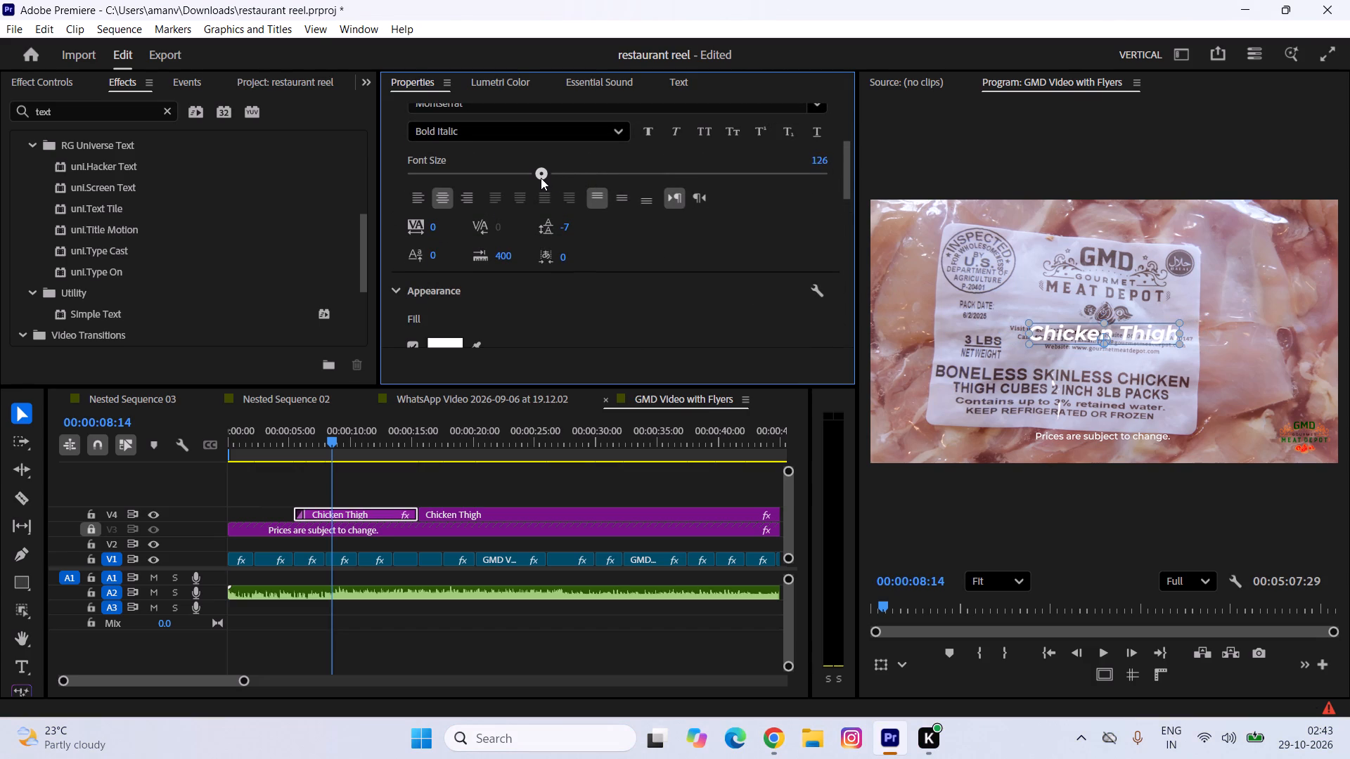
pyautogui.moveTo(541, 178); pyautogui.dragTo(542, 179)
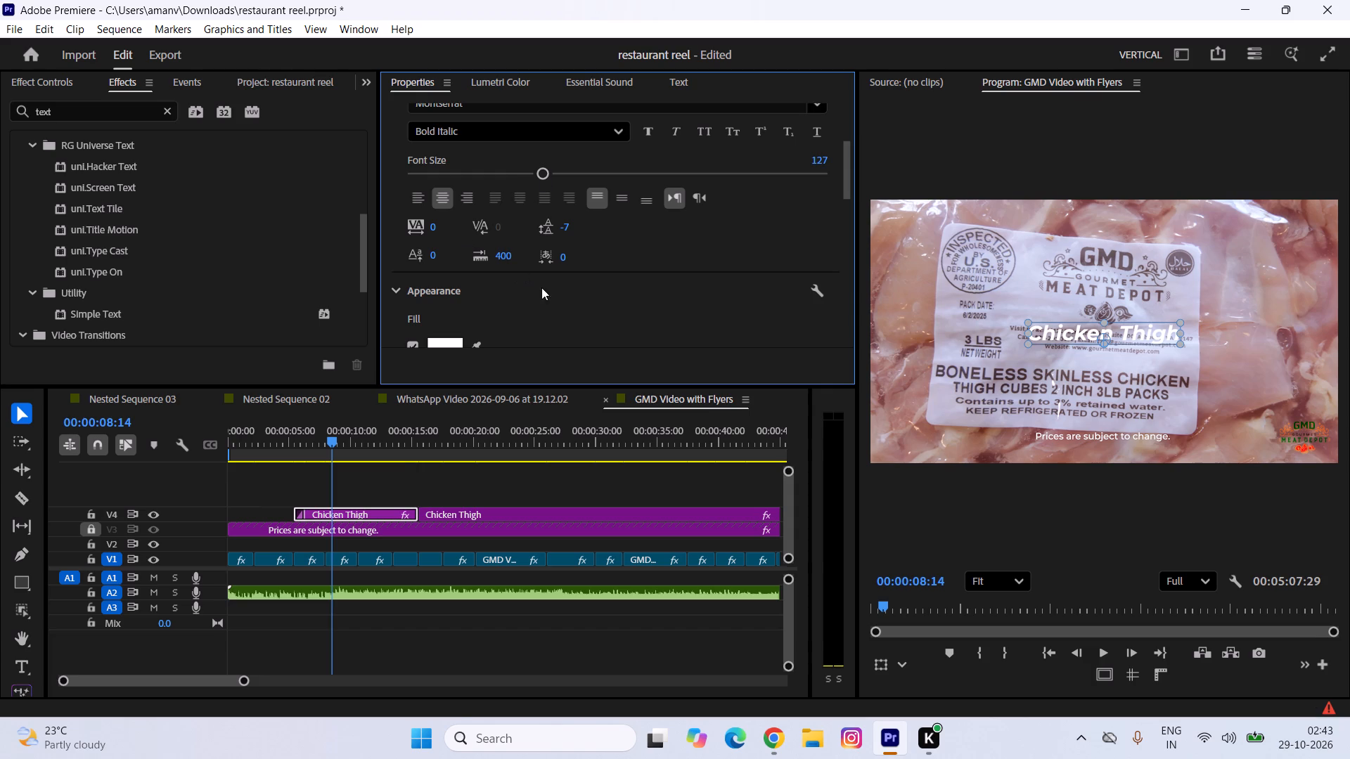
# Delete the second "Chicken Thigh" title segment on V4 and extend the first one's end to about 33 seconds.
pyautogui.click(378, 482)
pyautogui.click(442, 514)
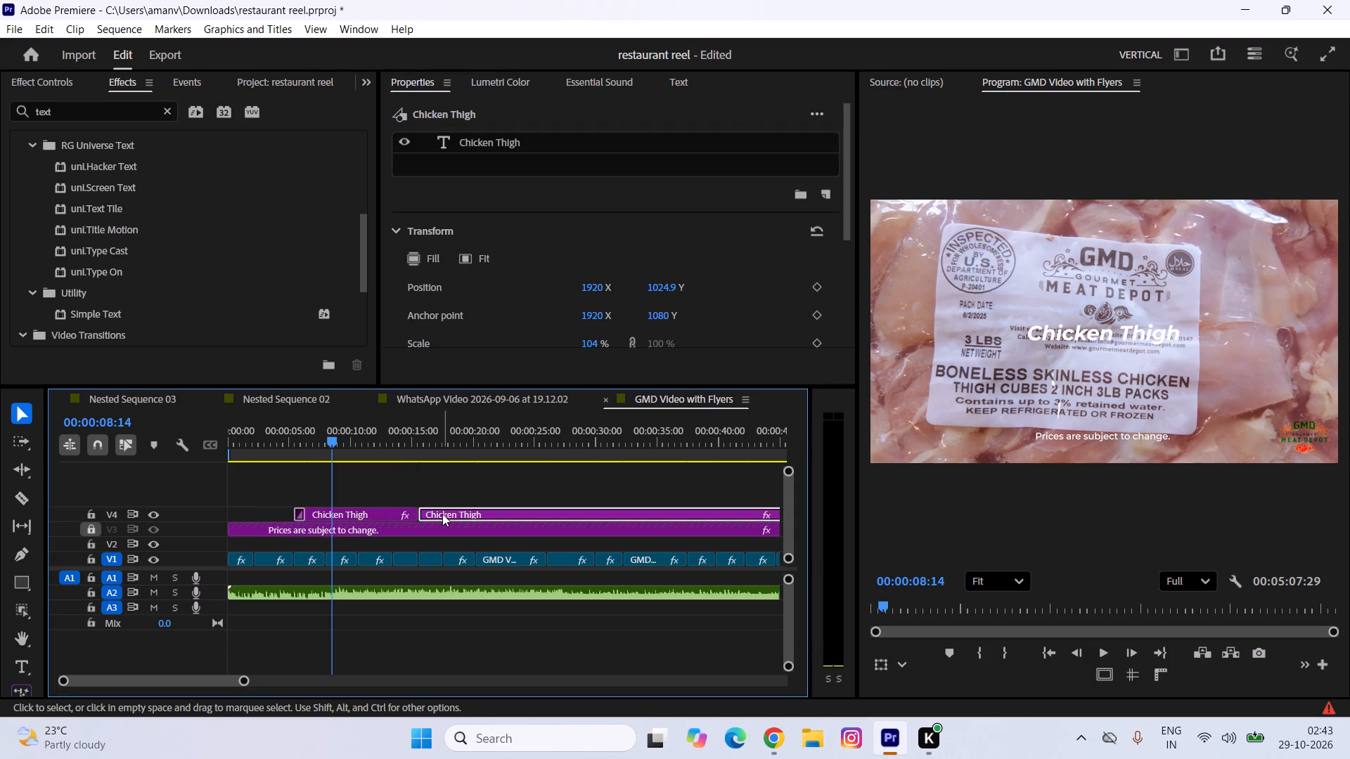
pyautogui.press('BackSpace')
pyautogui.moveTo(416, 513); pyautogui.dragTo(631, 500)
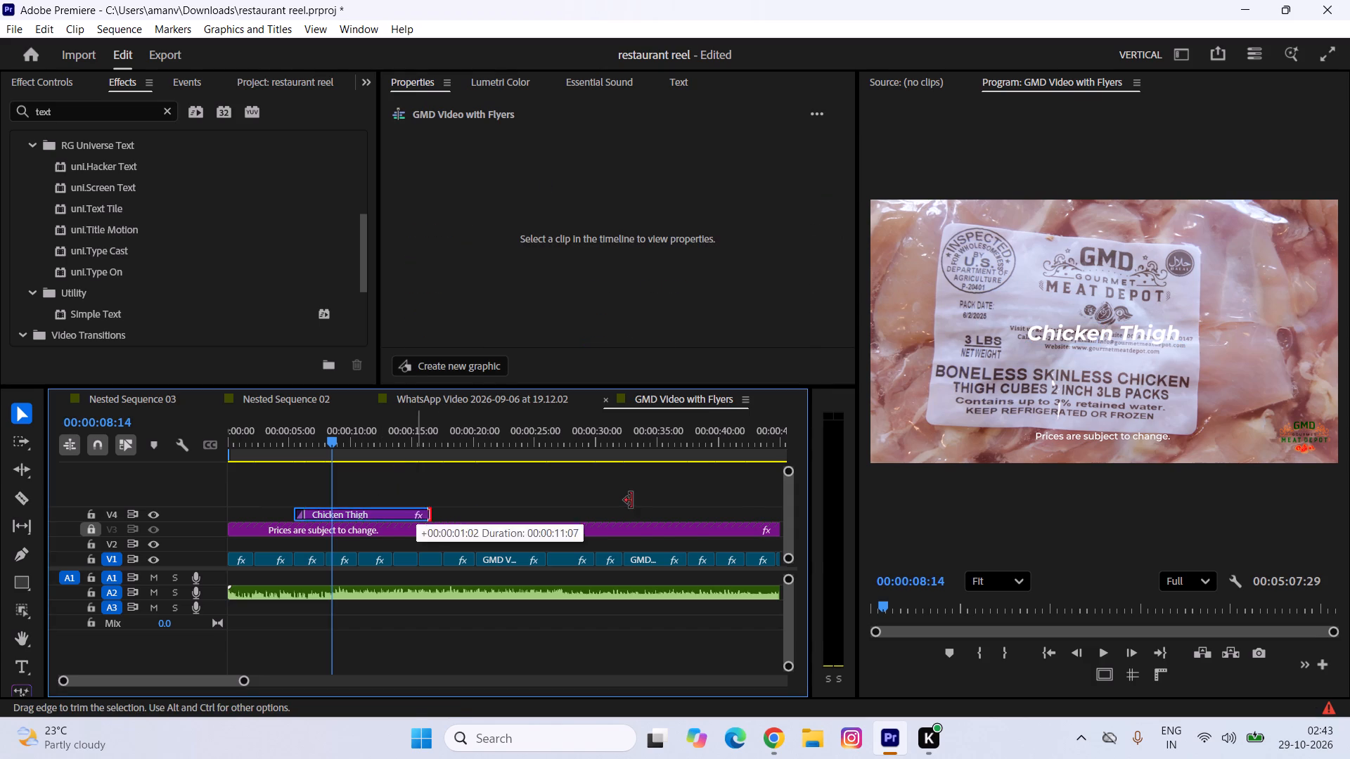
# Duplicate the resized "Chicken Thigh" title on V4 so the copy starts at 00:00:15:18, where the next package shot begins.
pyautogui.click(295, 452)
pyautogui.press('space')
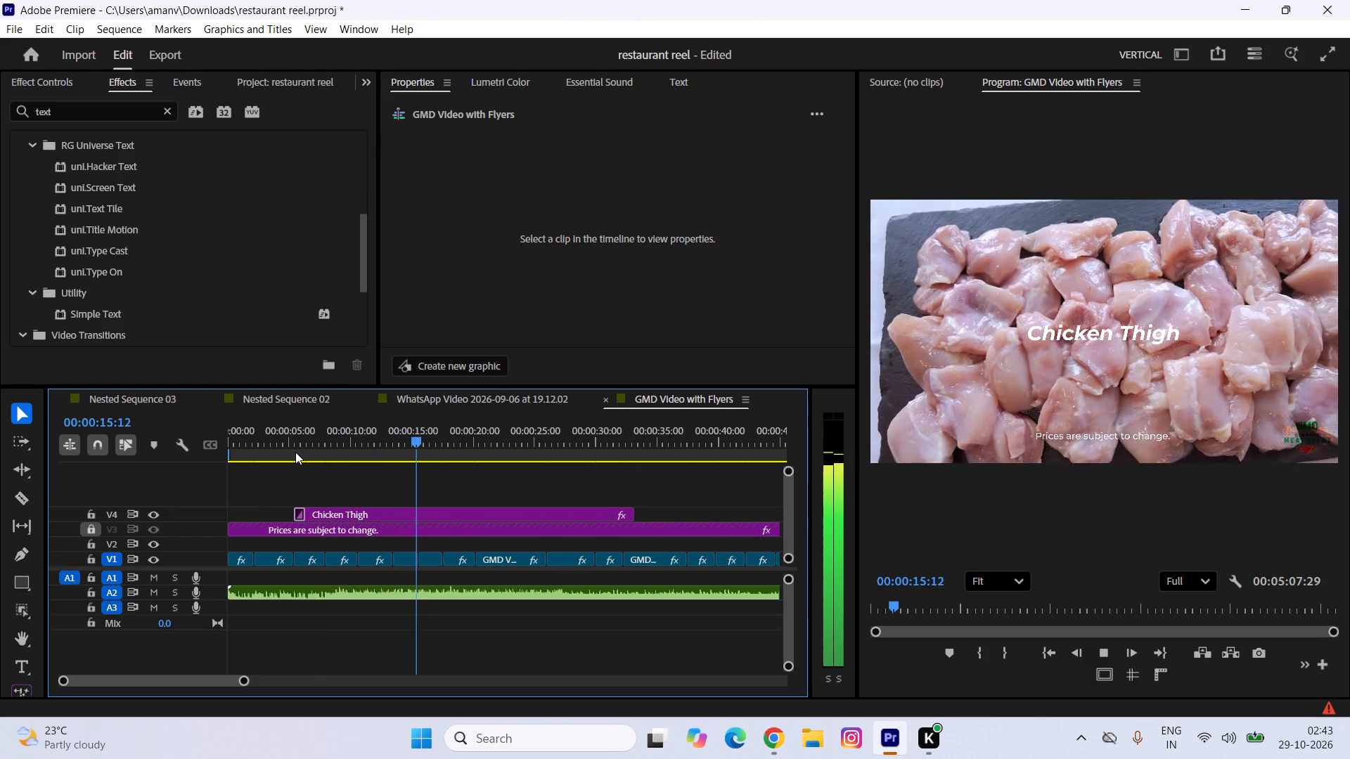
pyautogui.press('space')
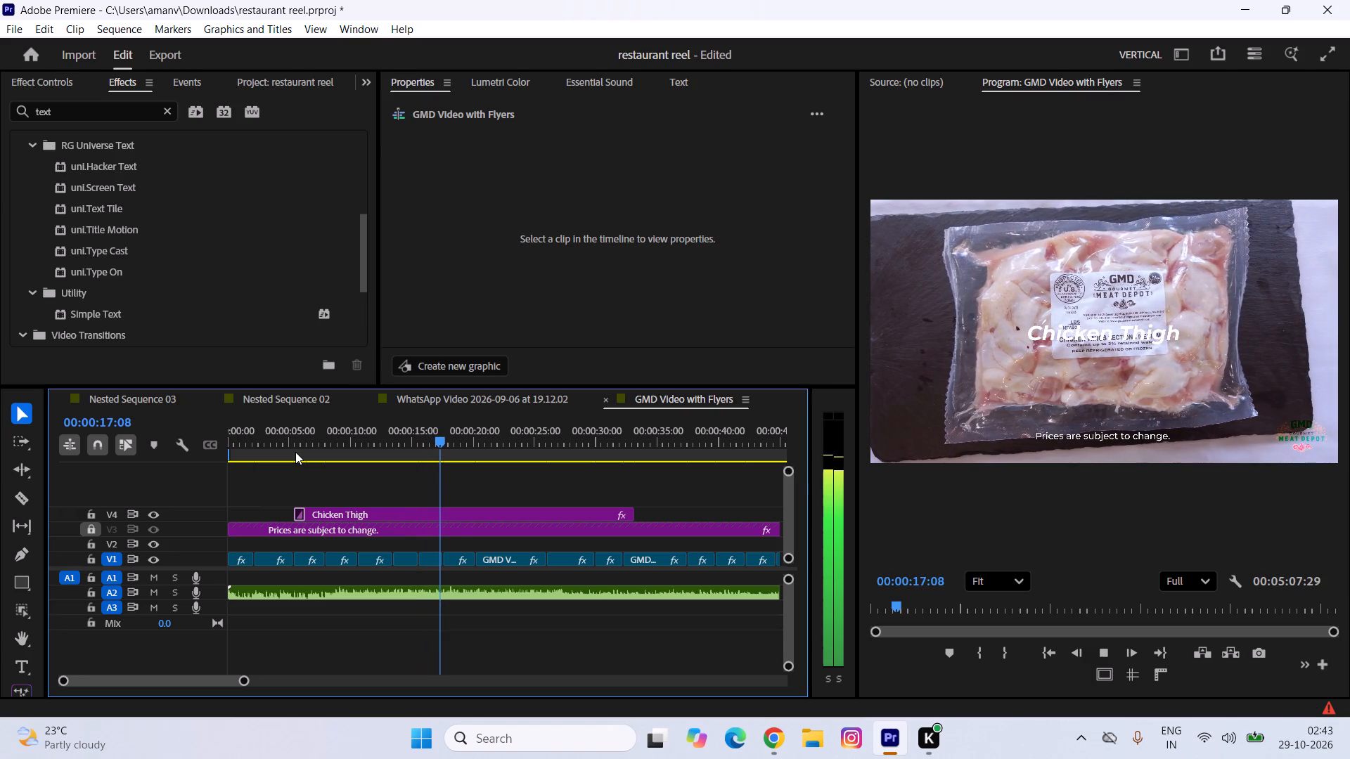
pyautogui.press('Up')
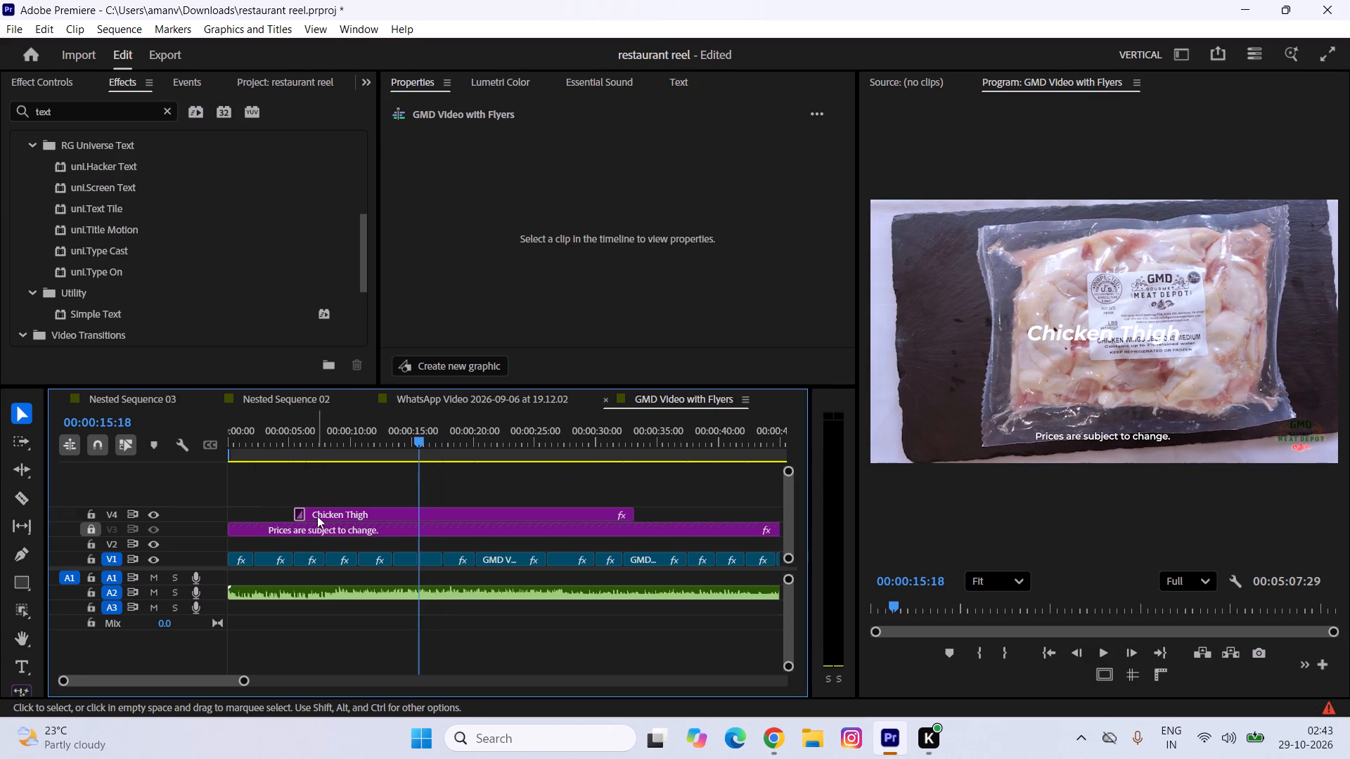
pyautogui.click(334, 516)
pyautogui.keyDown('alt'); pyautogui.moveTo(334, 516); pyautogui.dragTo(458, 521); pyautogui.keyUp('alt')
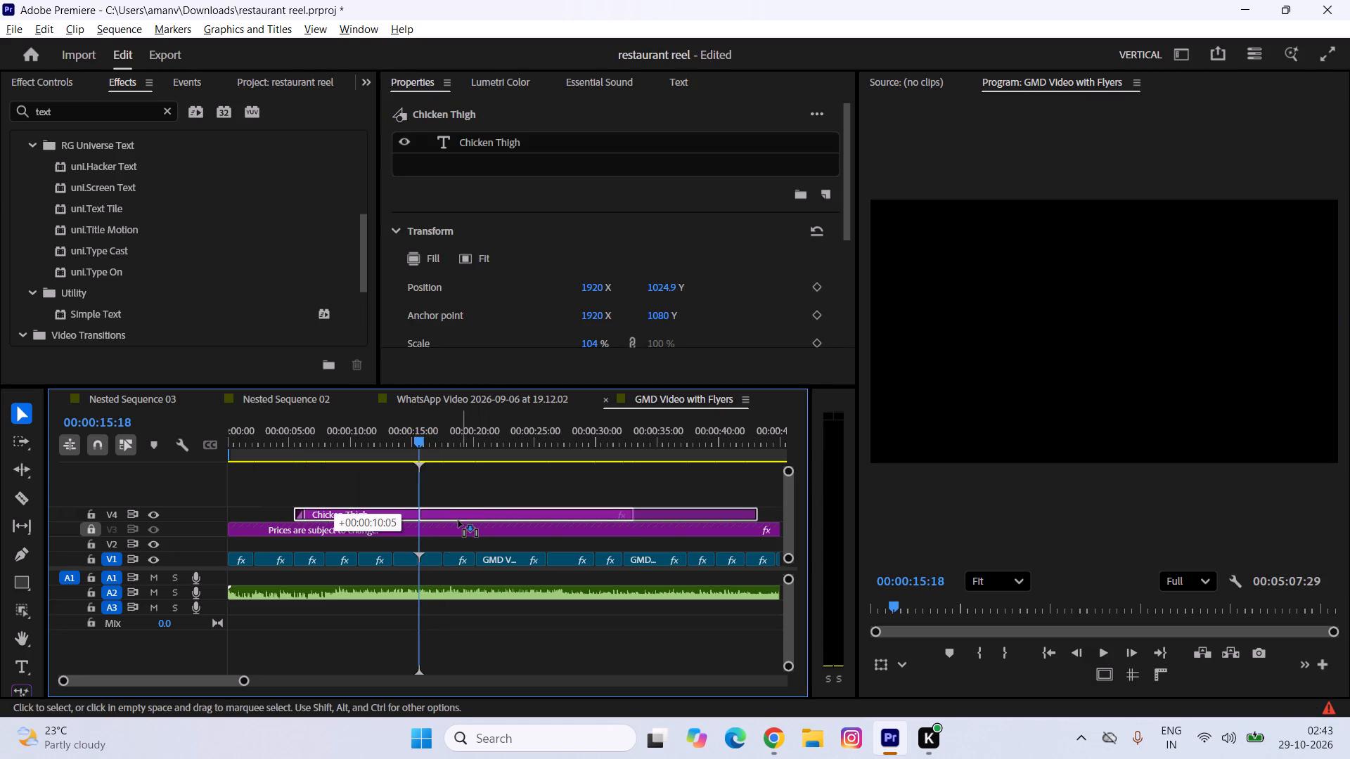
pyautogui.keyDown('alt'); pyautogui.moveTo(458, 521); pyautogui.dragTo(457, 520); pyautogui.keyUp('alt')
pyautogui.press('space')
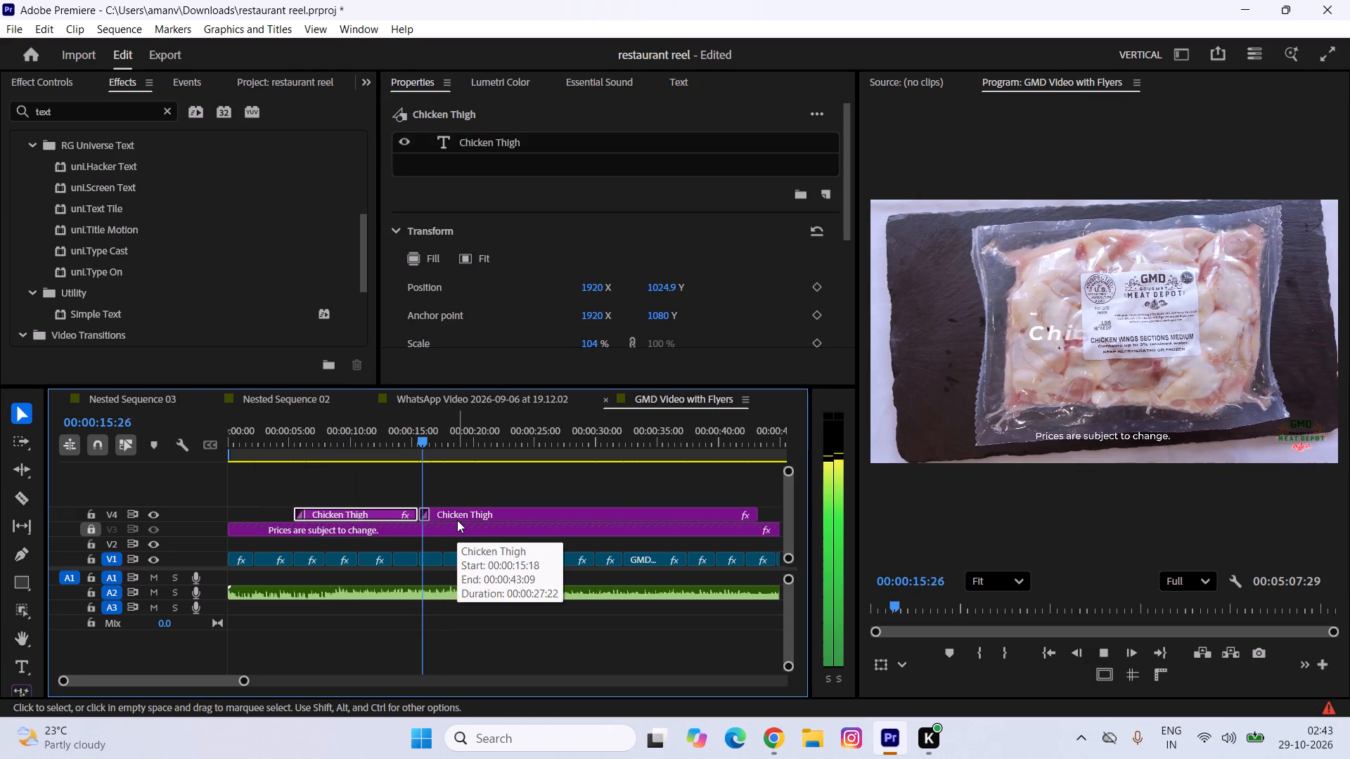
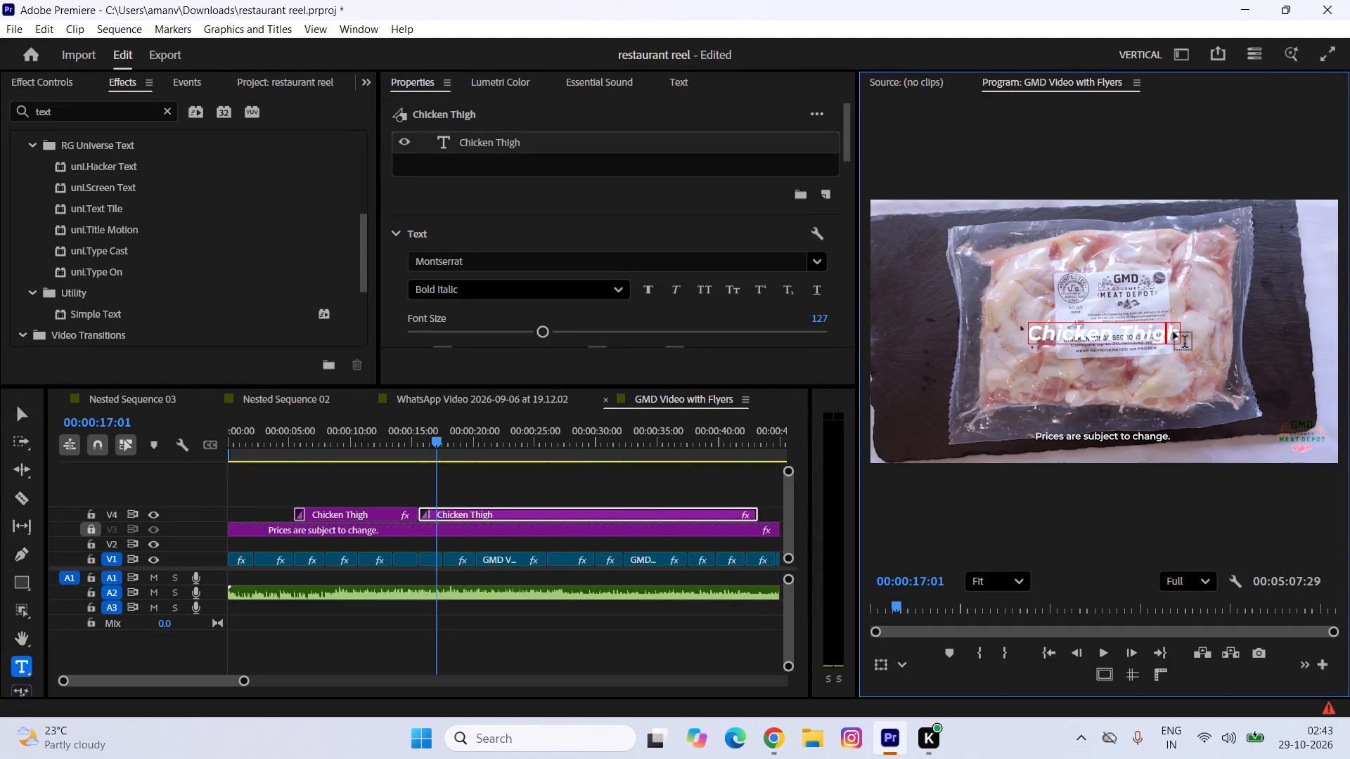
# Change the text of the second "Chicken Thigh" title on V4 to "Chicken Wings".
pyautogui.press('Delete')
pyautogui.press('BackSpace')
pyautogui.press('BackSpace')
pyautogui.press('BackSpace')
pyautogui.press('BackSpace')
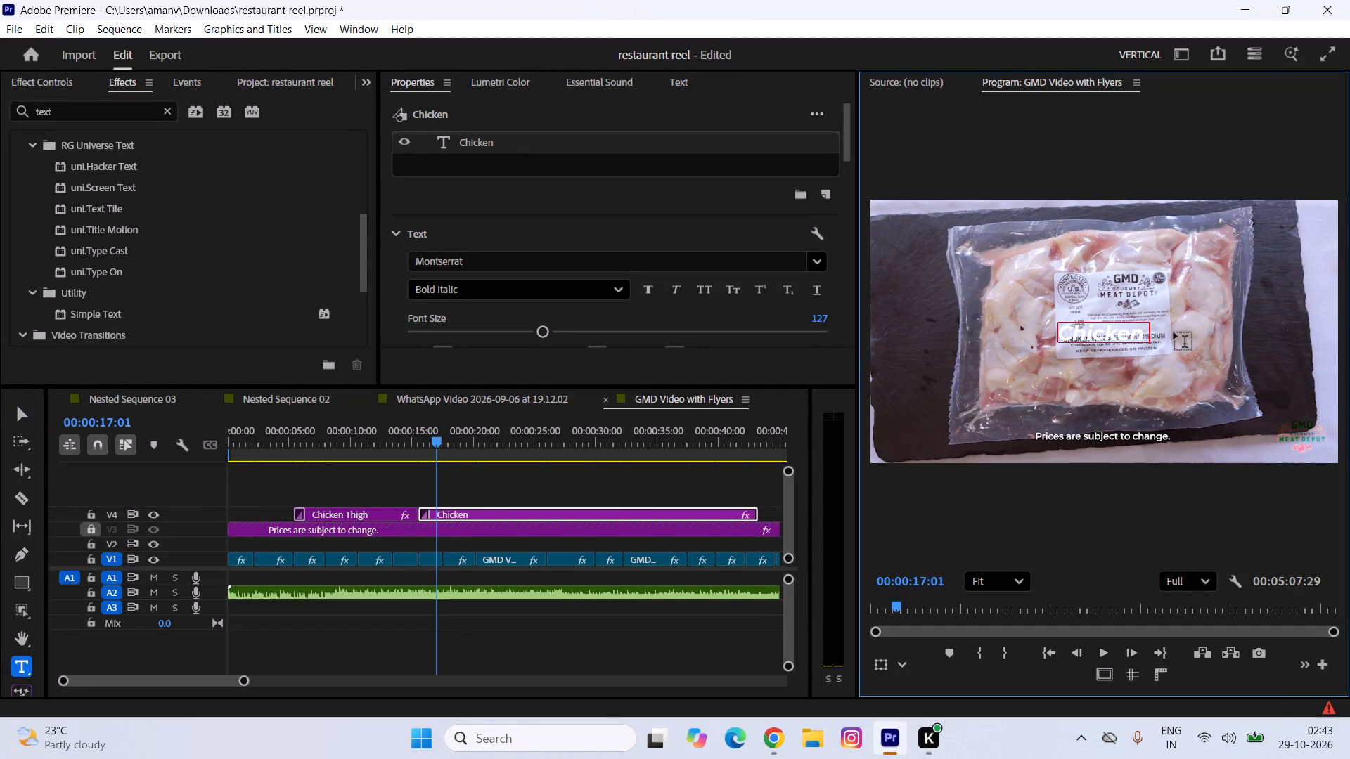
pyautogui.hotkey('shift', 'w')
pyautogui.write('in')
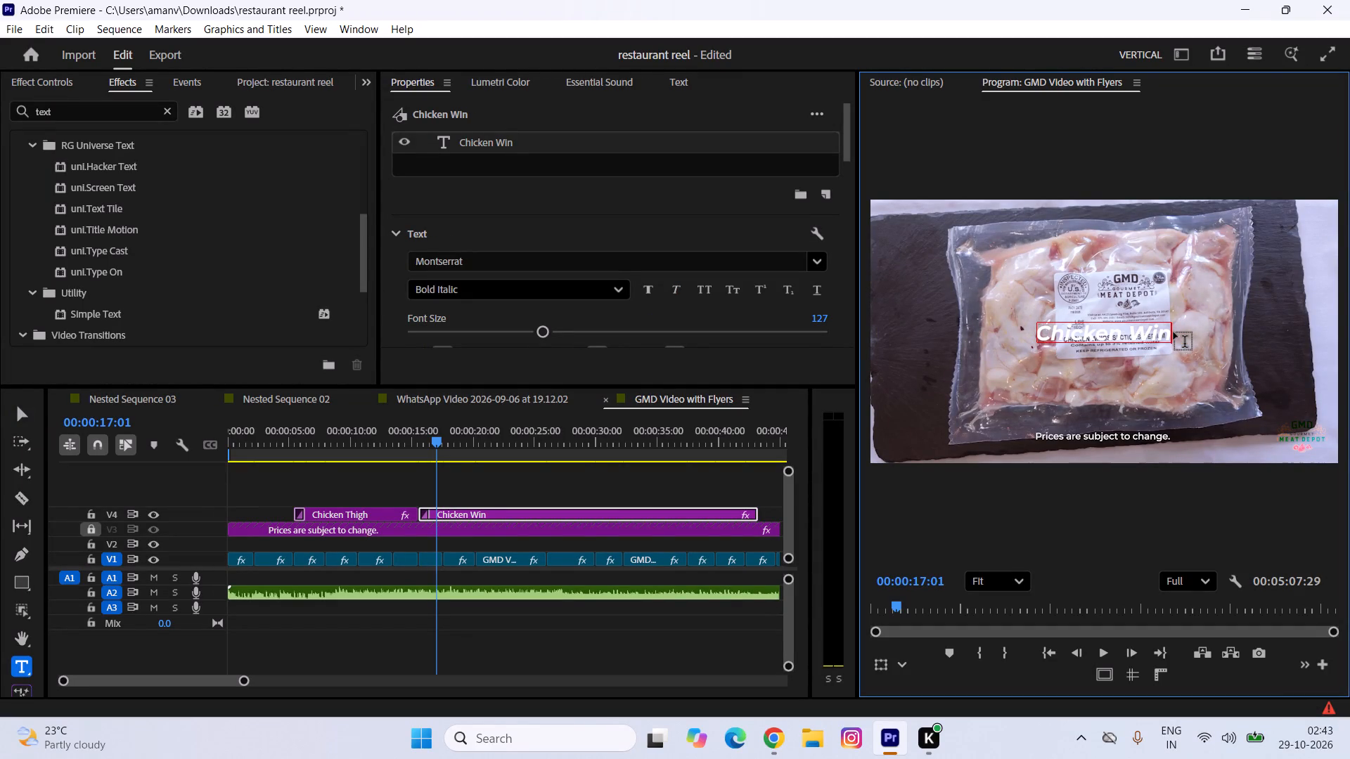
pyautogui.write('gs')
pyautogui.click(518, 507)
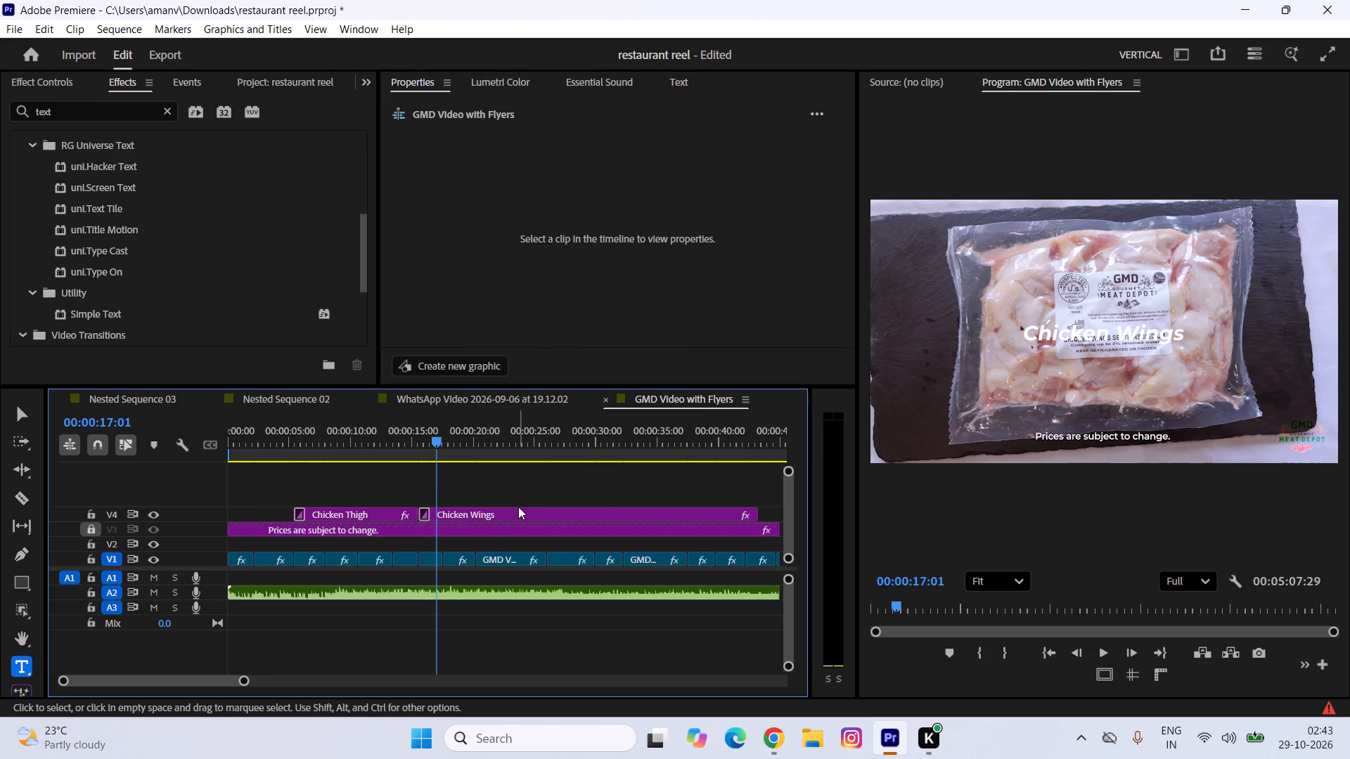
# Duplicate the "Chicken Wings" title on V4 so the copy starts at 00:00:26:01, where the chicken leg quarter package shot begins.
pyautogui.press('space')
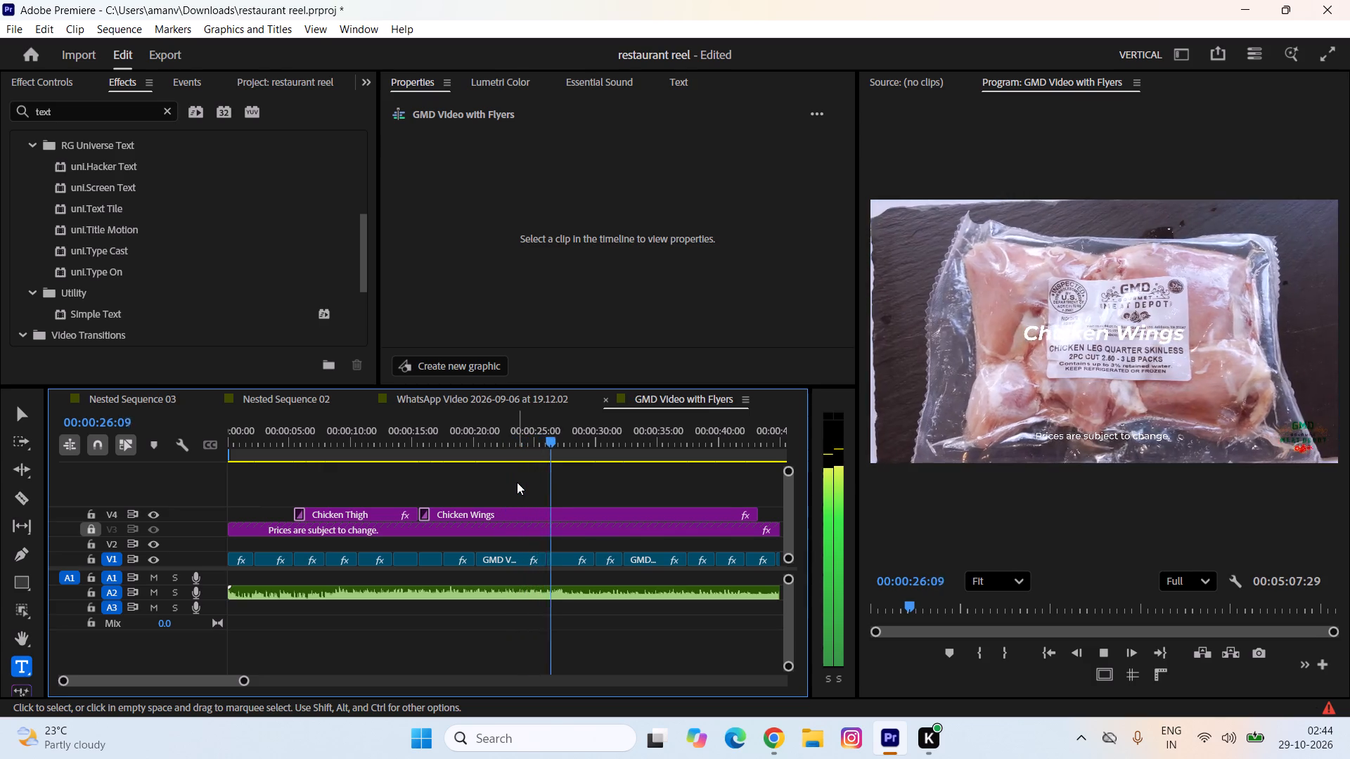
pyautogui.press('space')
pyautogui.click(468, 514)
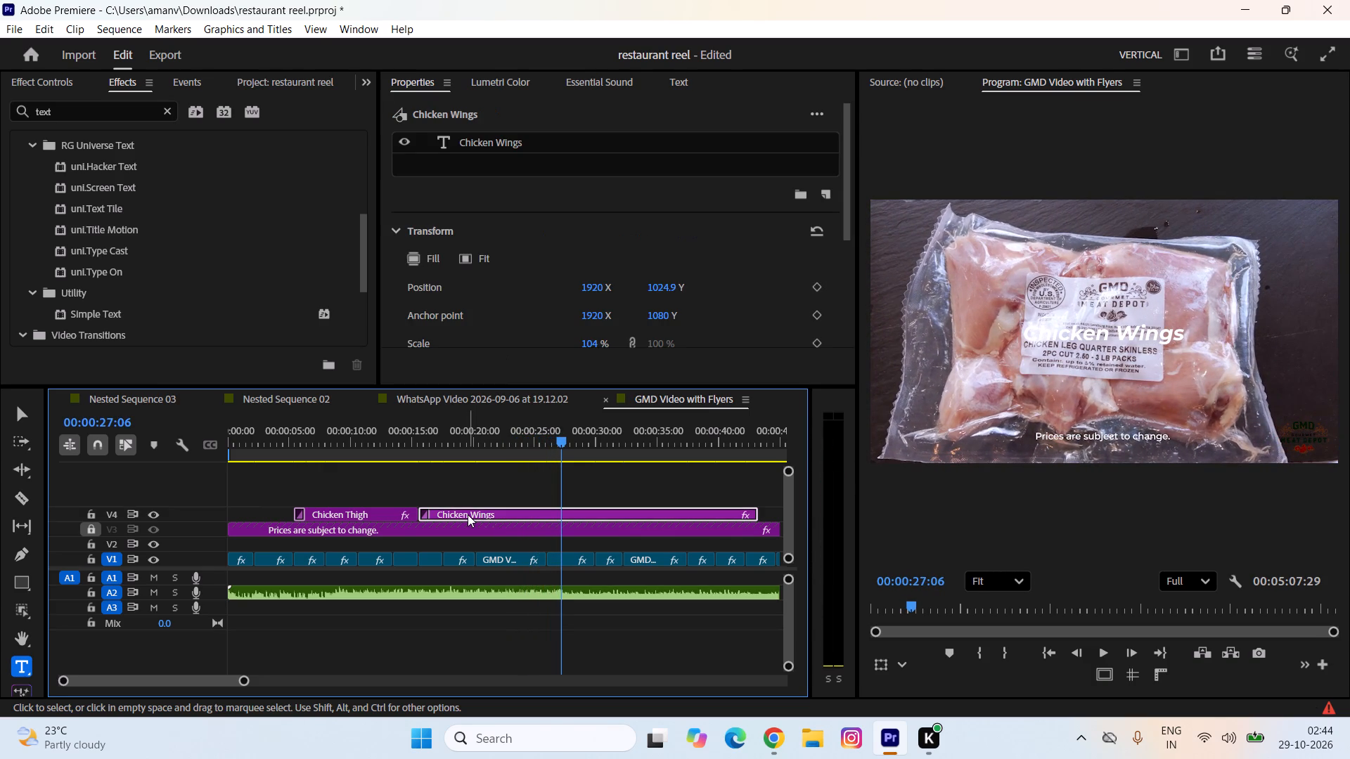
pyautogui.keyDown('alt'); pyautogui.moveTo(468, 514); pyautogui.dragTo(593, 515); pyautogui.keyUp('alt')
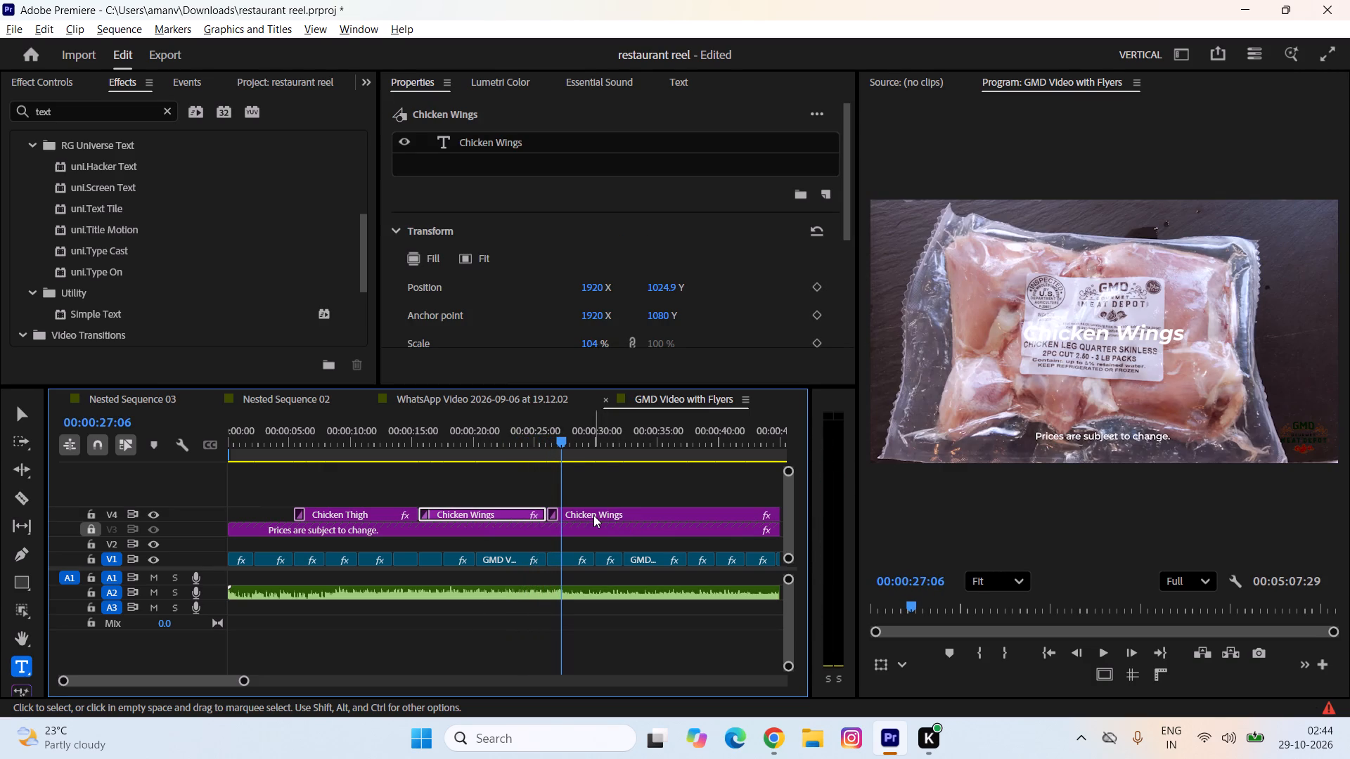
# Play the footage under the copied title to identify its product, and return the playhead to 00:00:26:07 near the copy's start.
pyautogui.press('space')
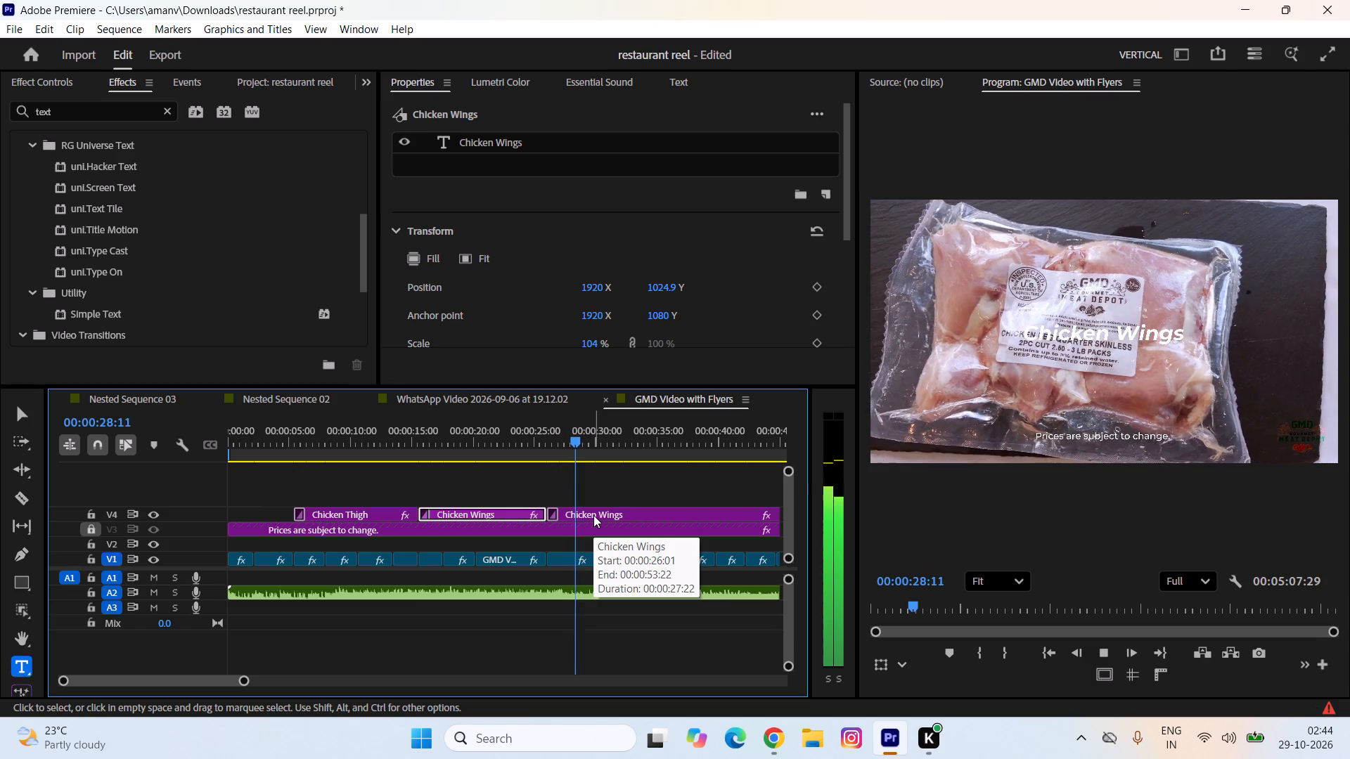
pyautogui.press('space')
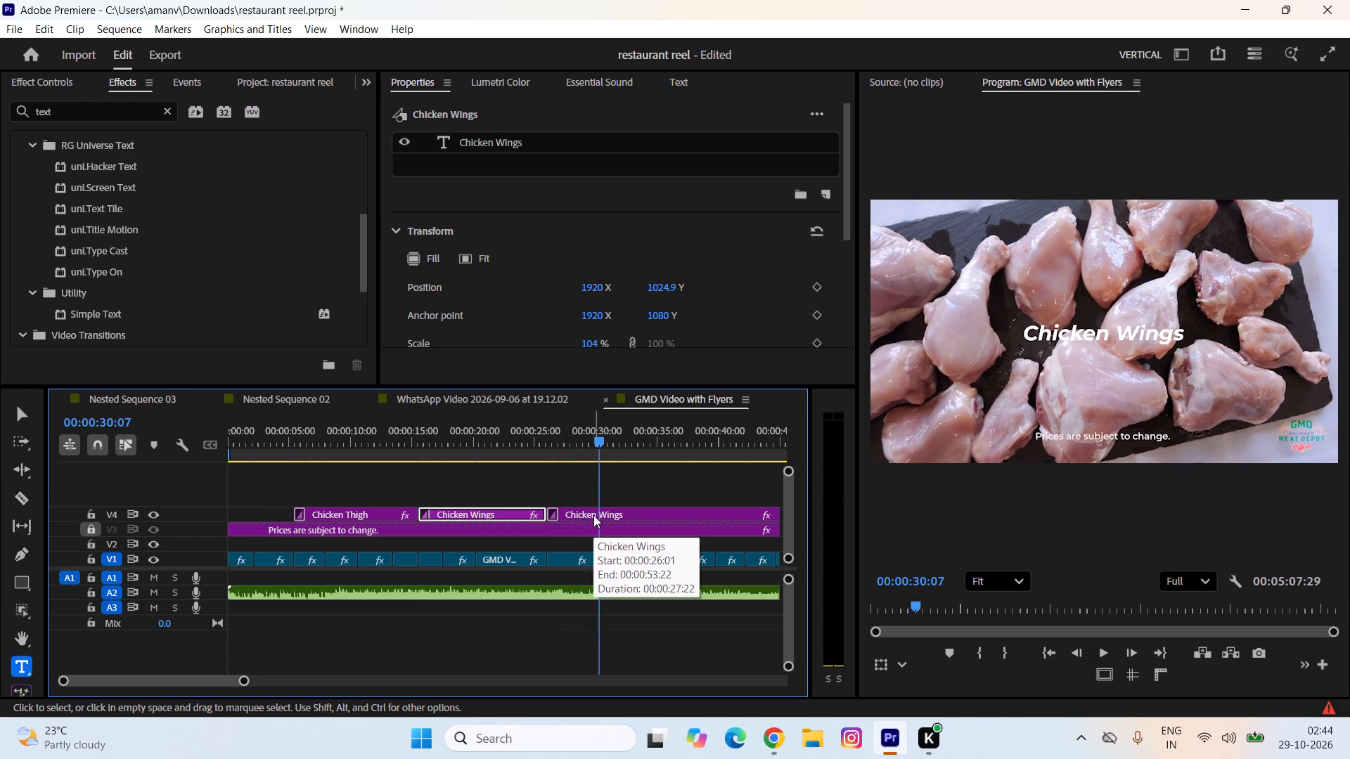
pyautogui.click(551, 442)
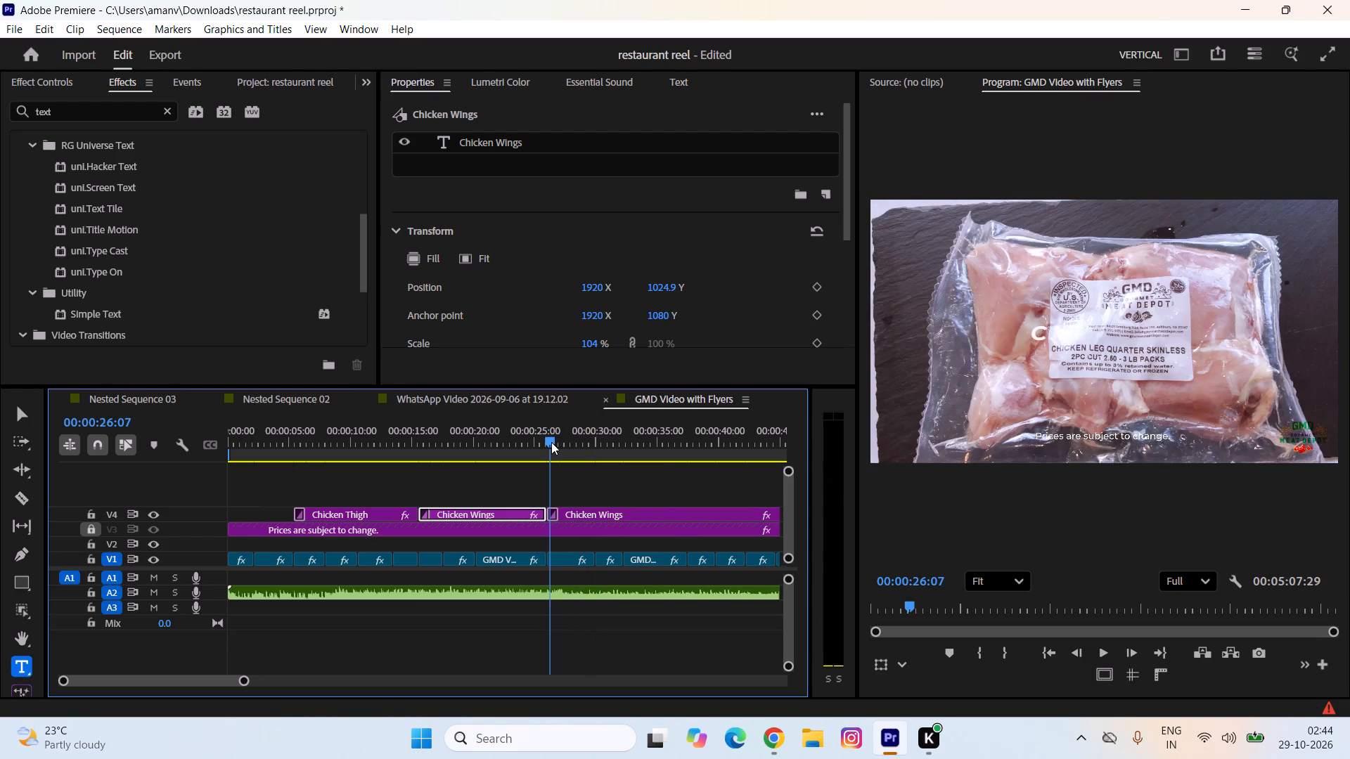
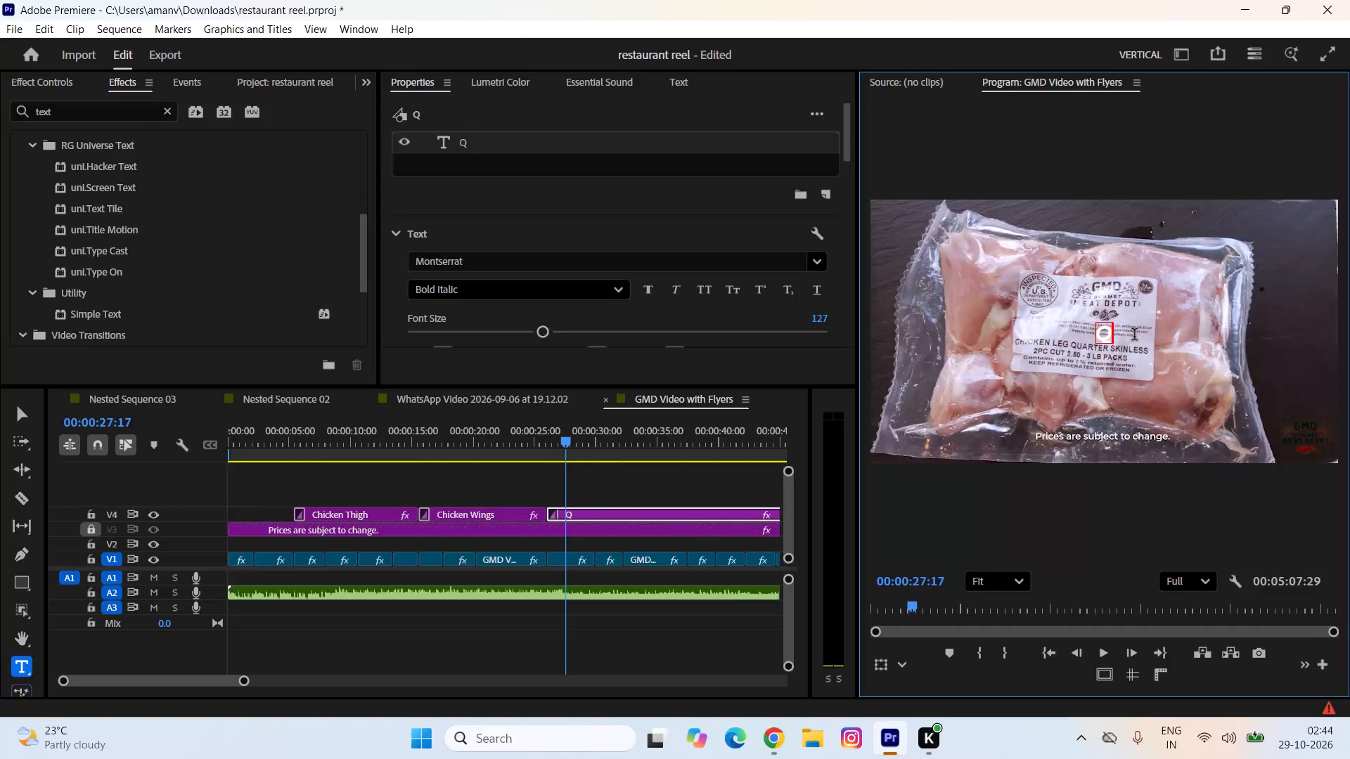
# Complete the text of the copied title starting at 00:00:26:01 on V4 as "Quarter Leg Chicken".
pyautogui.write('uarter')
pyautogui.press('space')
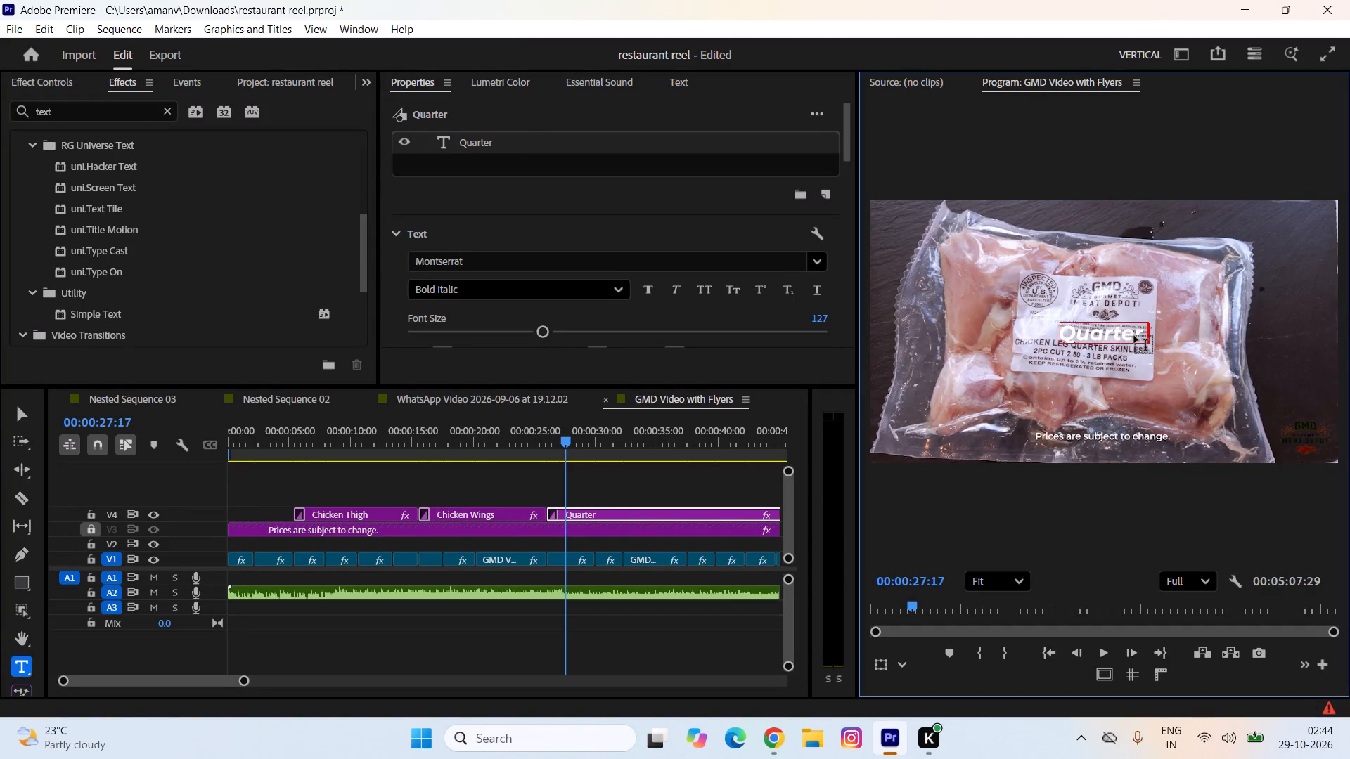
pyautogui.write('Leg')
pyautogui.press('space')
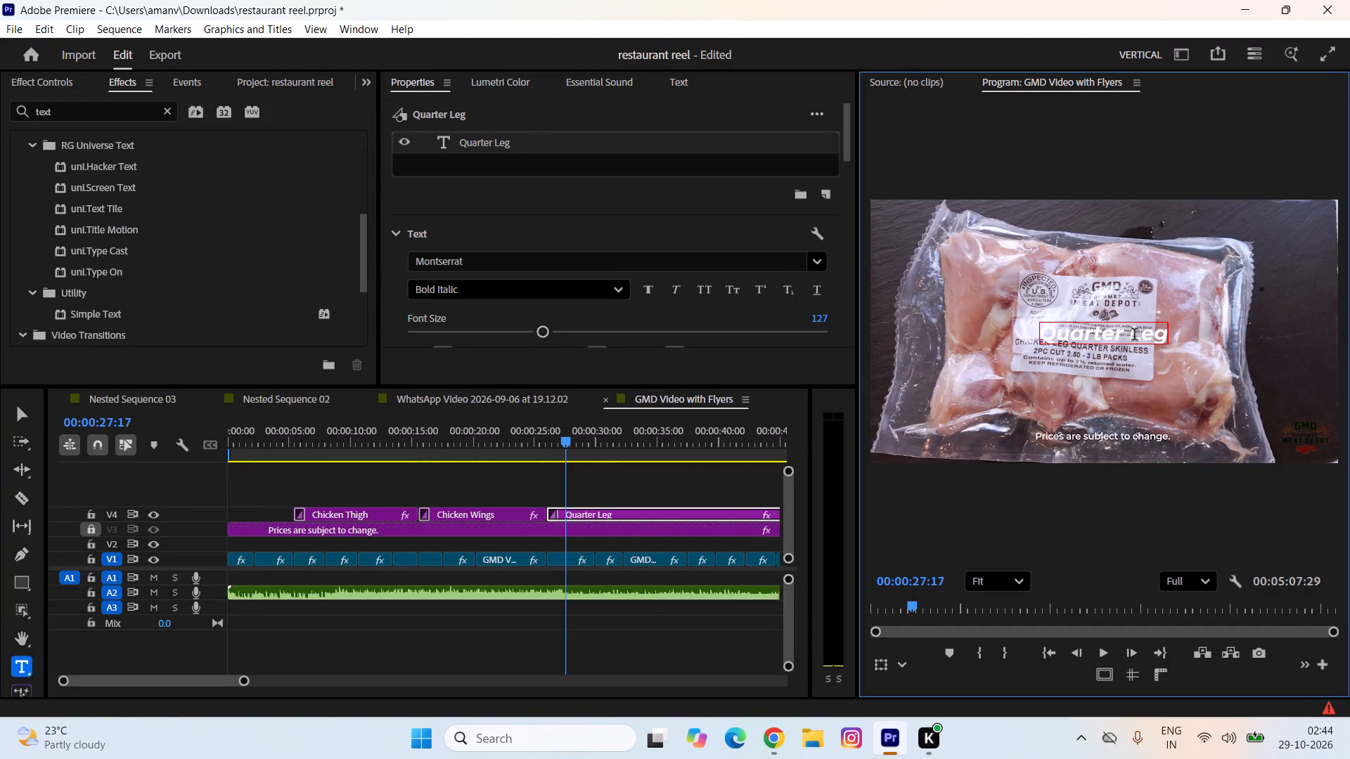
pyautogui.write('Chicken')
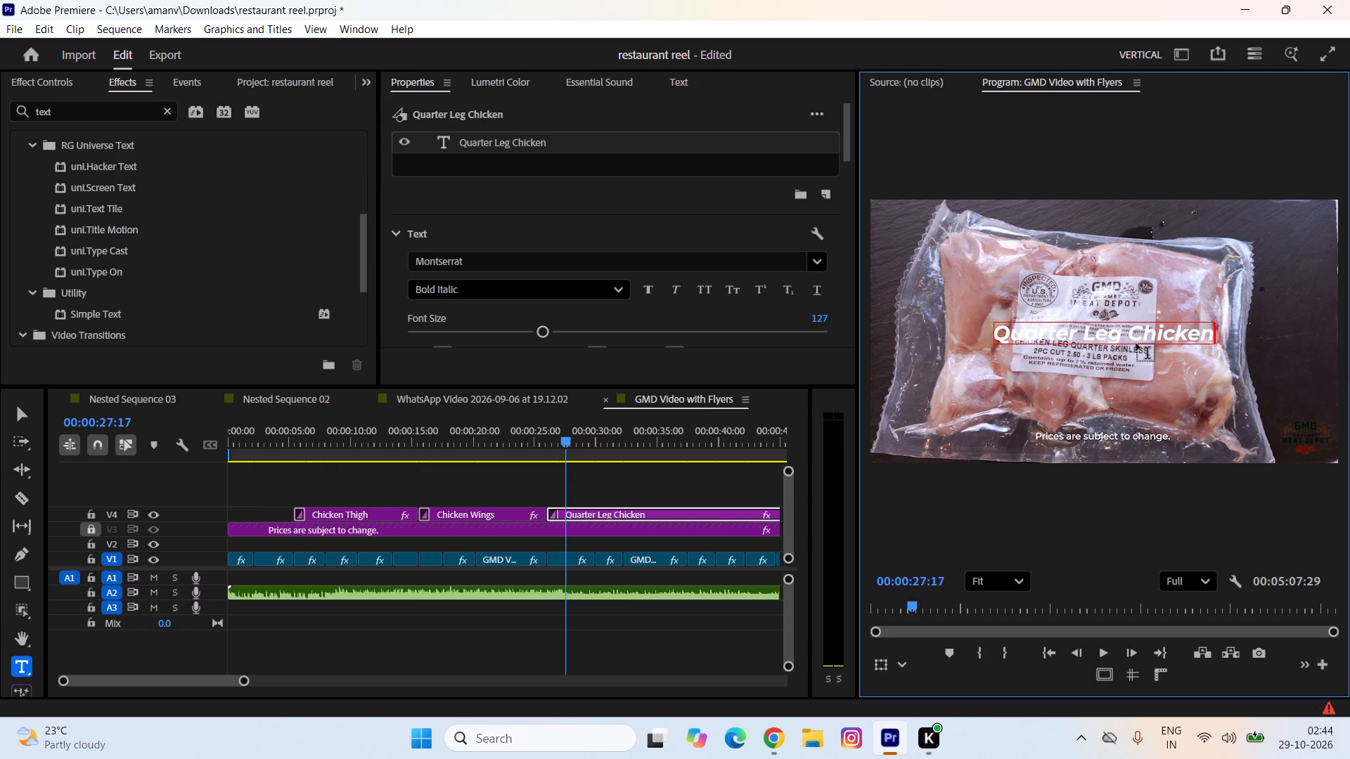
pyautogui.click(641, 480)
# Duplicate the "Quarter Leg Chicken" title on V4 so the copy starts at 00:00:37:14, where the ground chicken package shot begins.
pyautogui.click(541, 441)
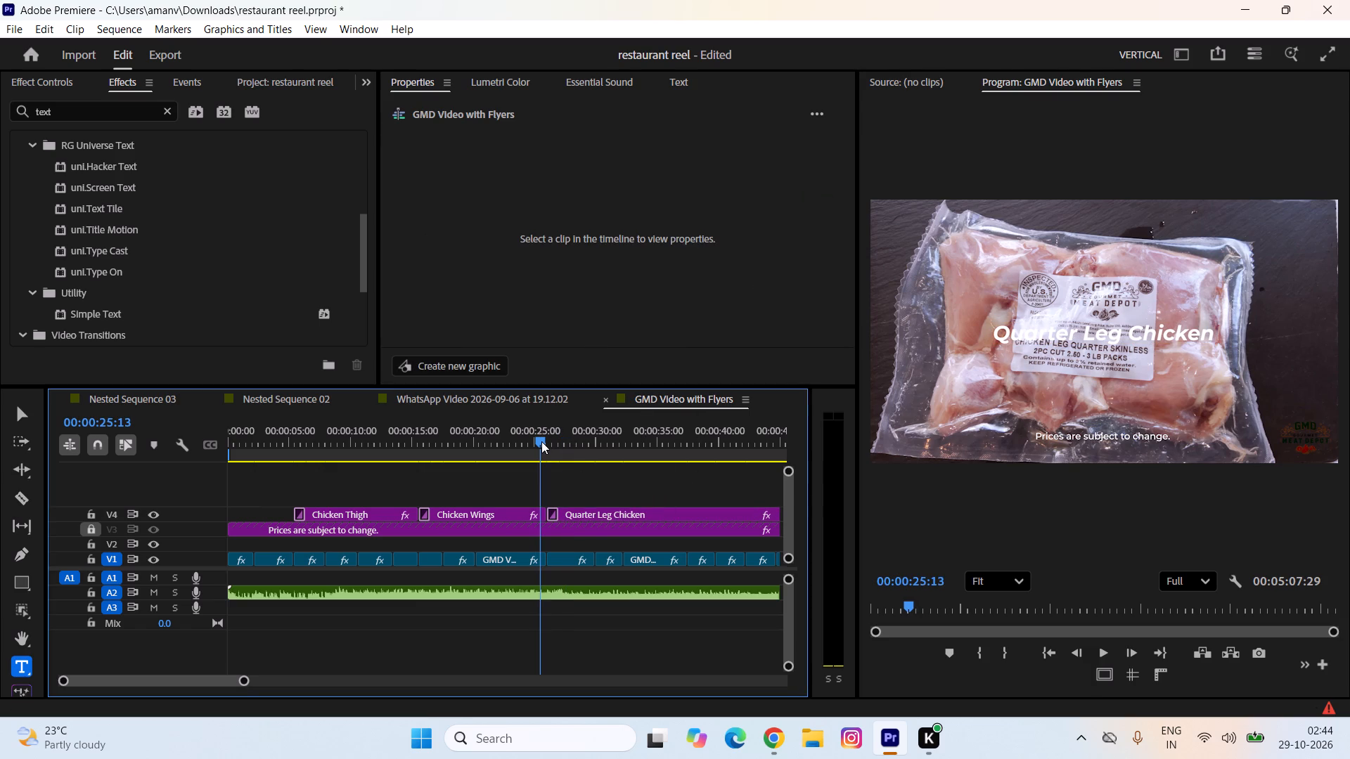
pyautogui.press('space')
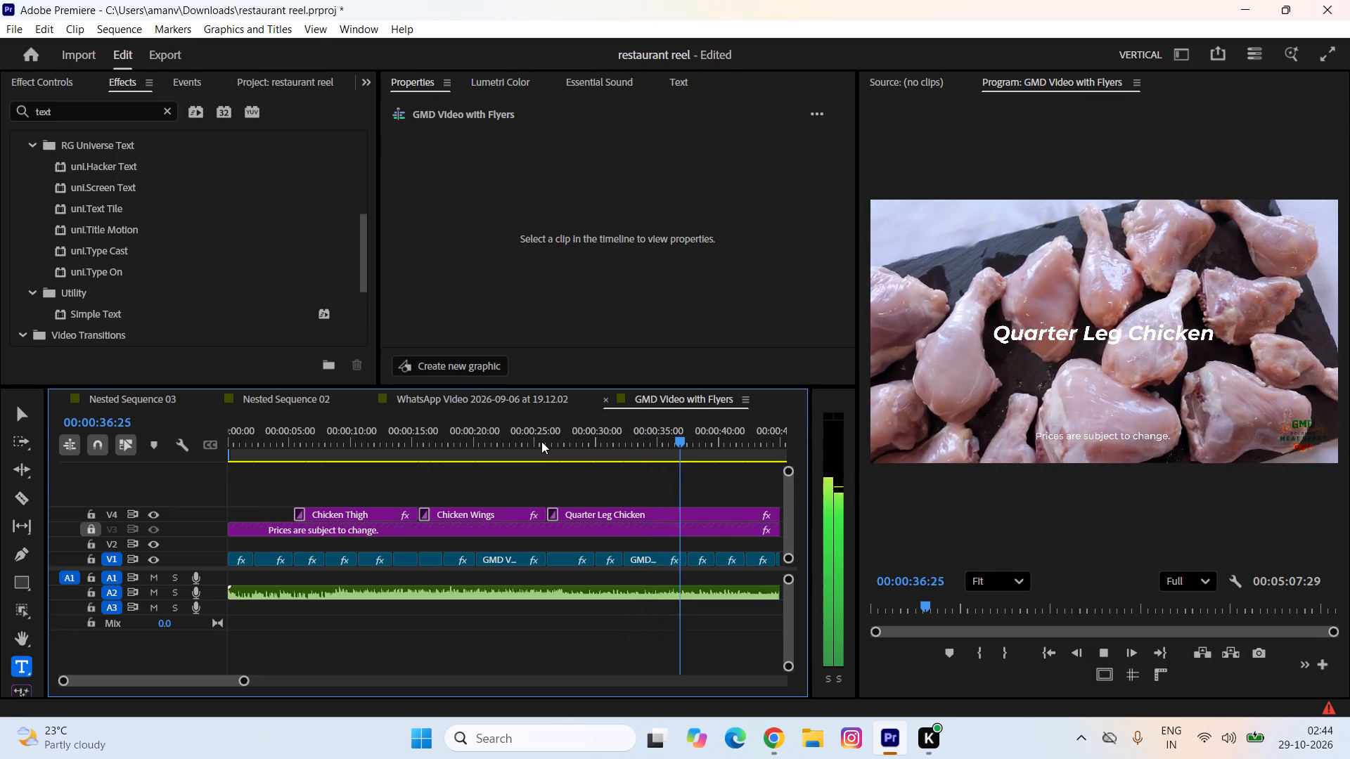
pyautogui.press('space')
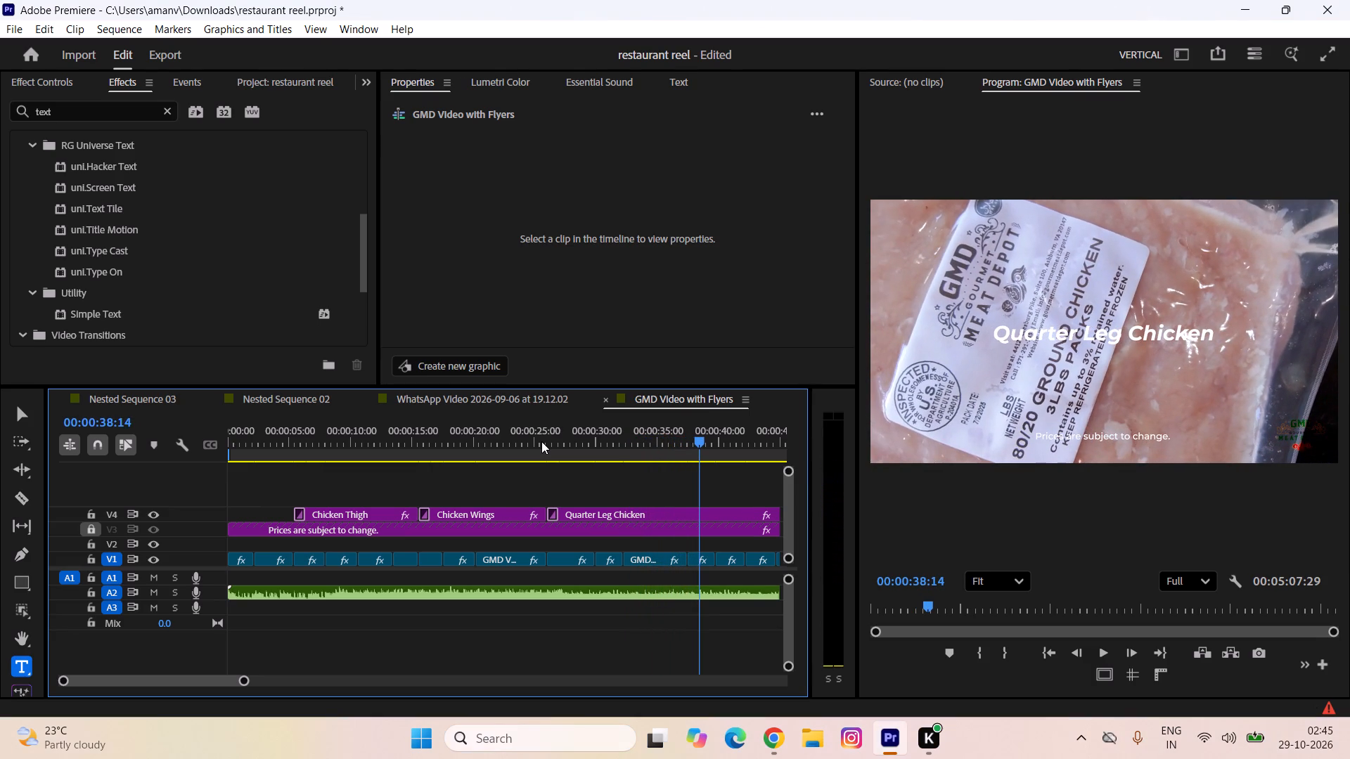
pyautogui.press('Up')
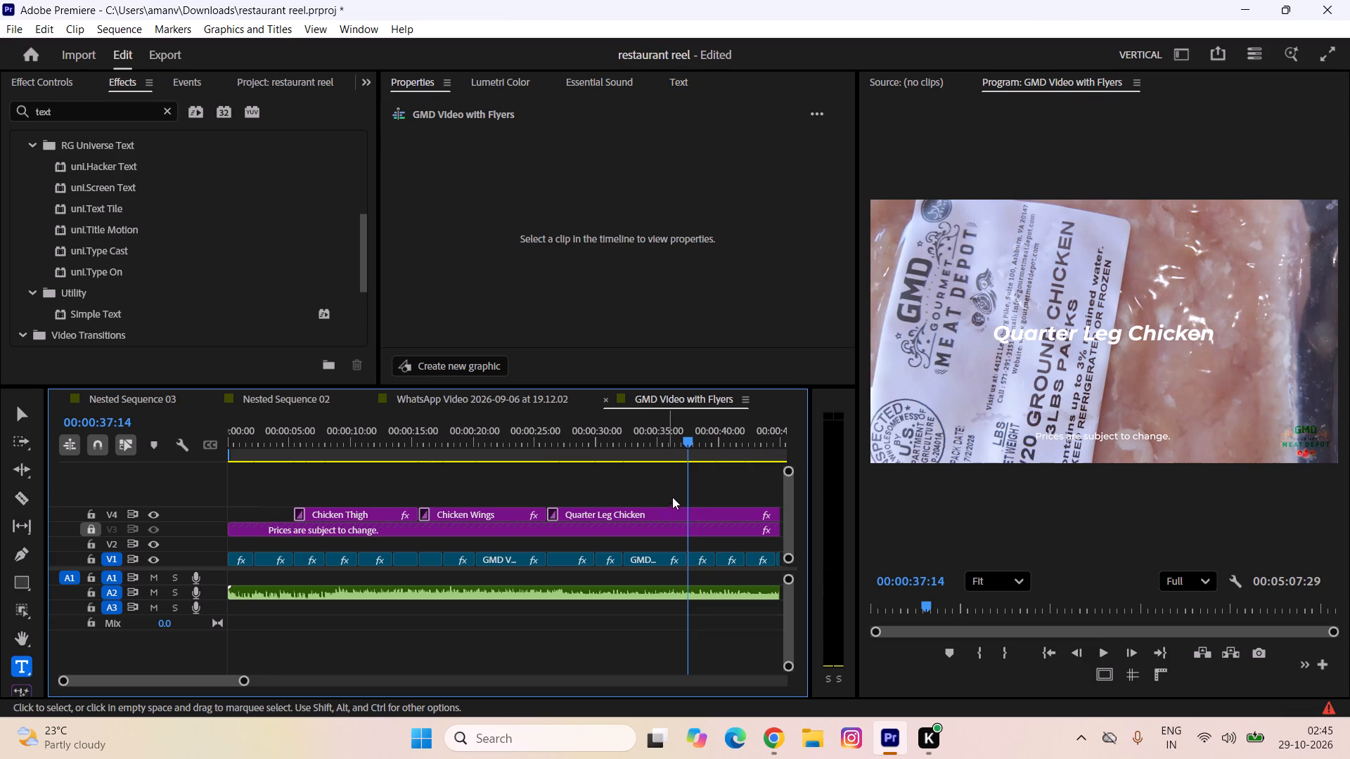
pyautogui.click(677, 504)
pyautogui.press('-')
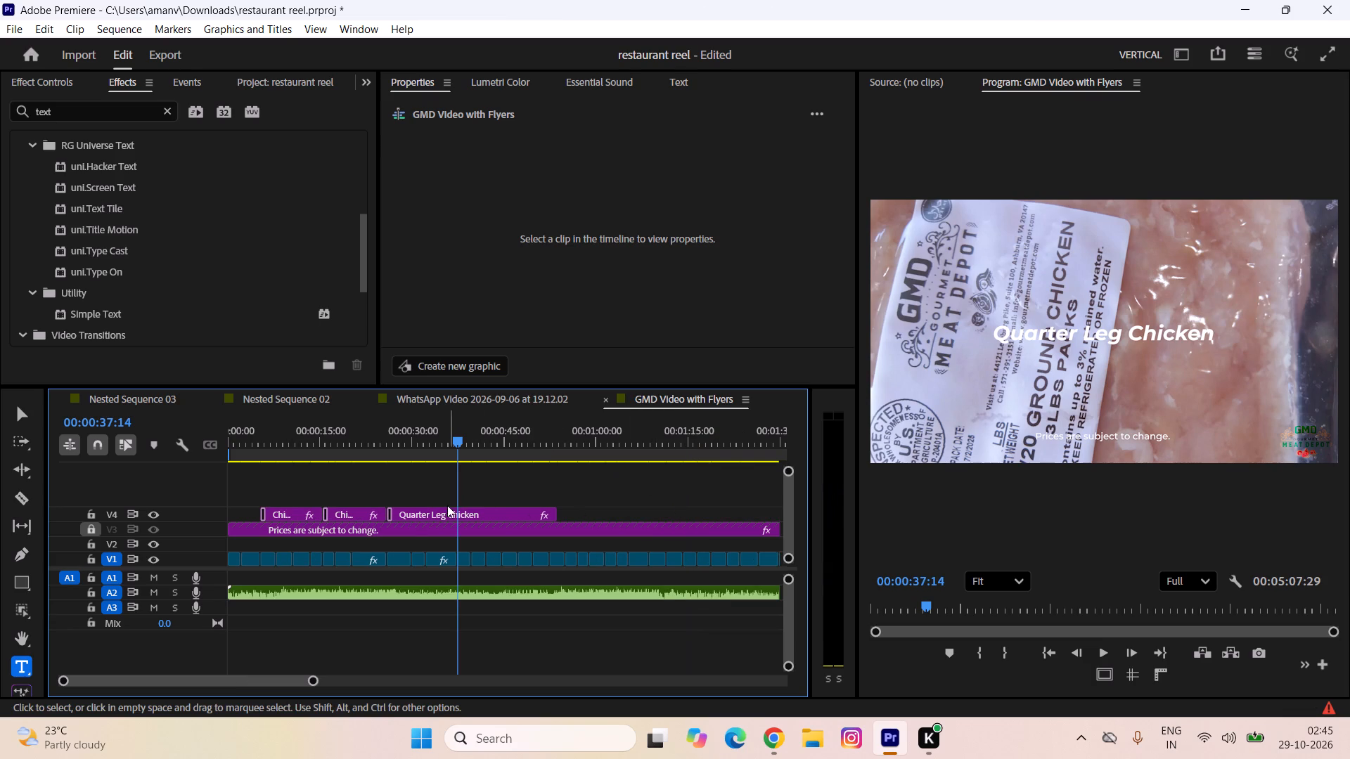
pyautogui.click(440, 508)
pyautogui.keyDown('alt'); pyautogui.moveTo(440, 508); pyautogui.dragTo(503, 510); pyautogui.keyUp('alt')
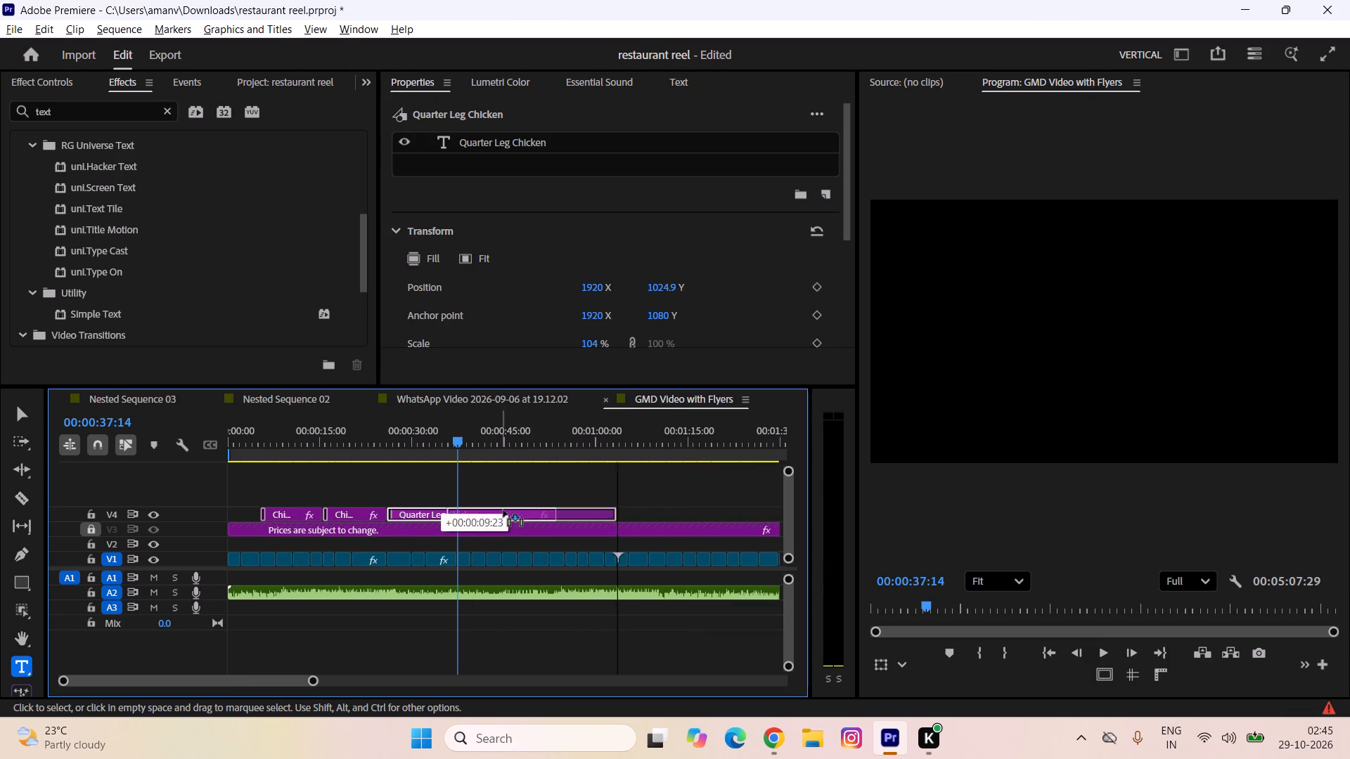
pyautogui.keyDown('alt'); pyautogui.moveTo(503, 510); pyautogui.dragTo(510, 514); pyautogui.keyUp('alt')
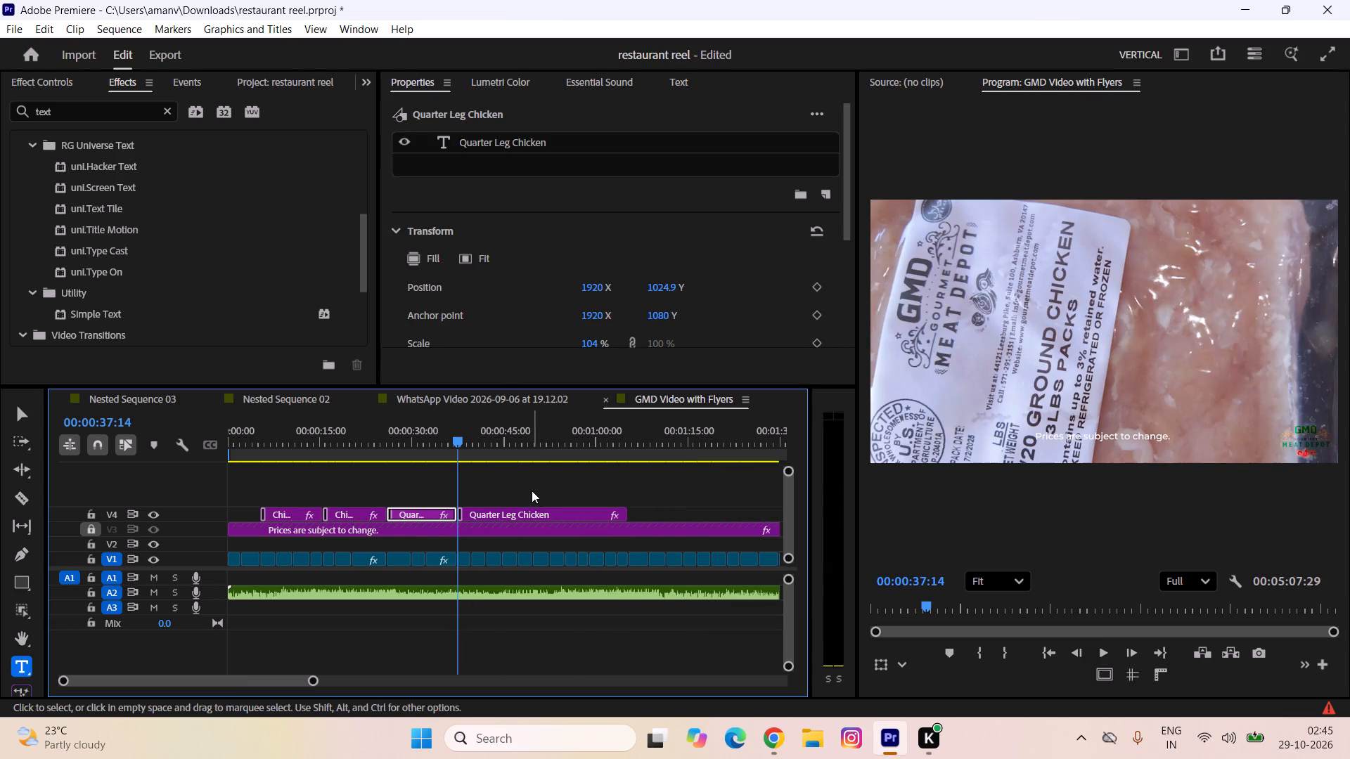
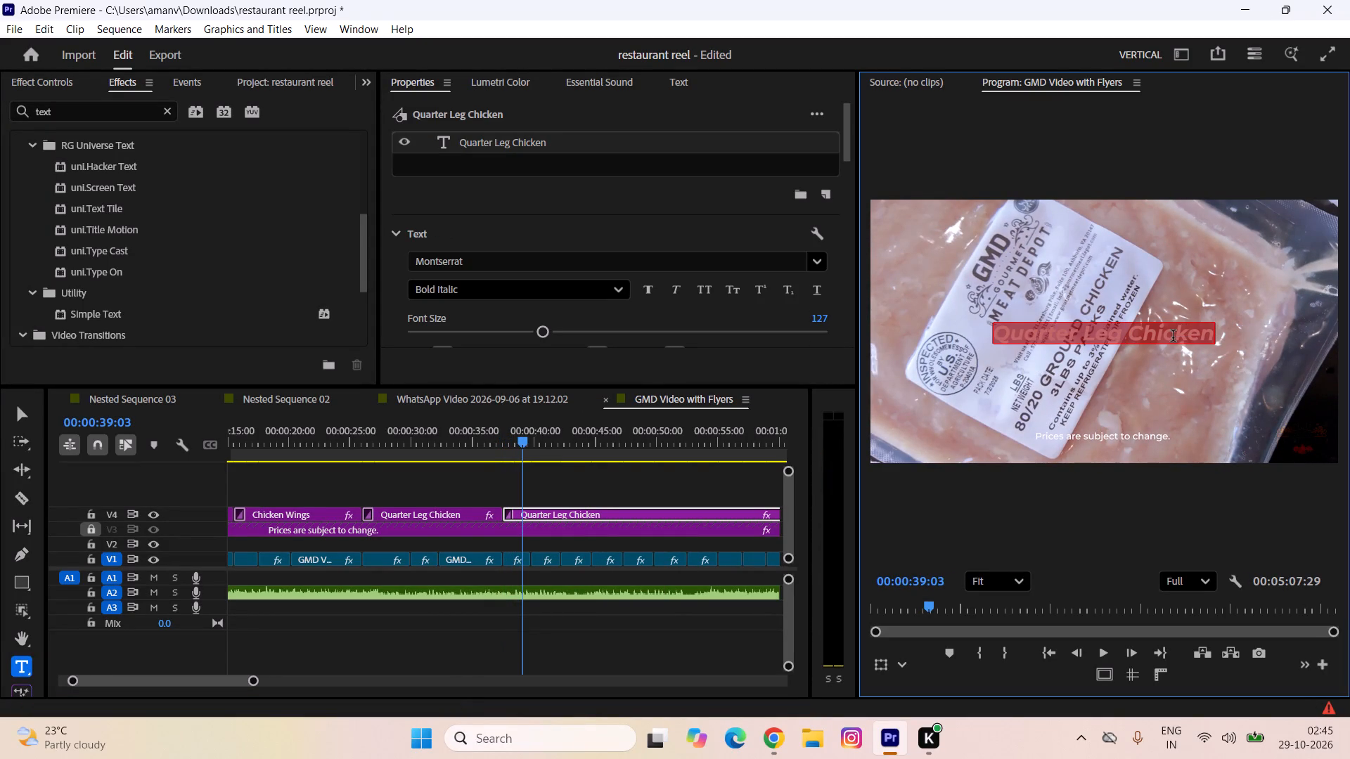
# Replace the text of the copied title starting at 00:00:37:14 on V4 with "Ground Chicken".
pyautogui.write('Gr')
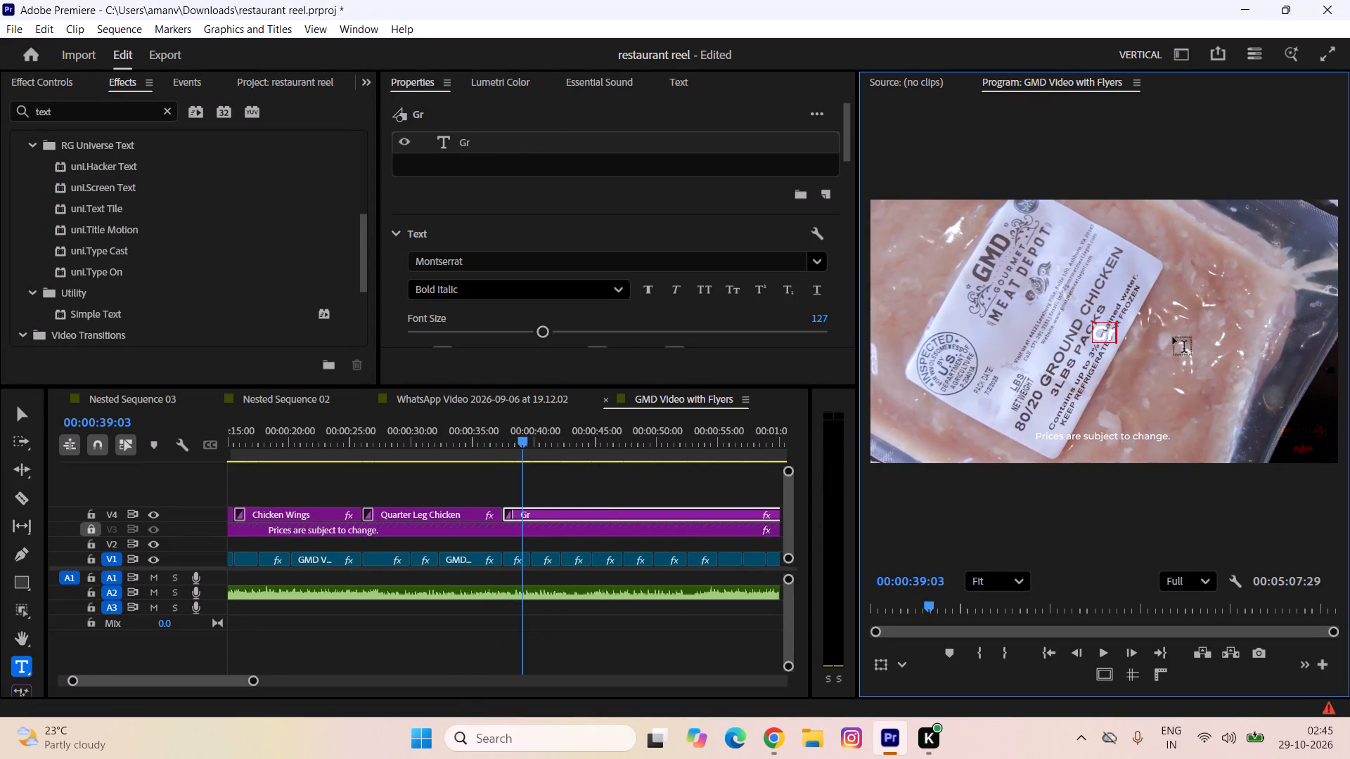
pyautogui.write('ound Chicken')
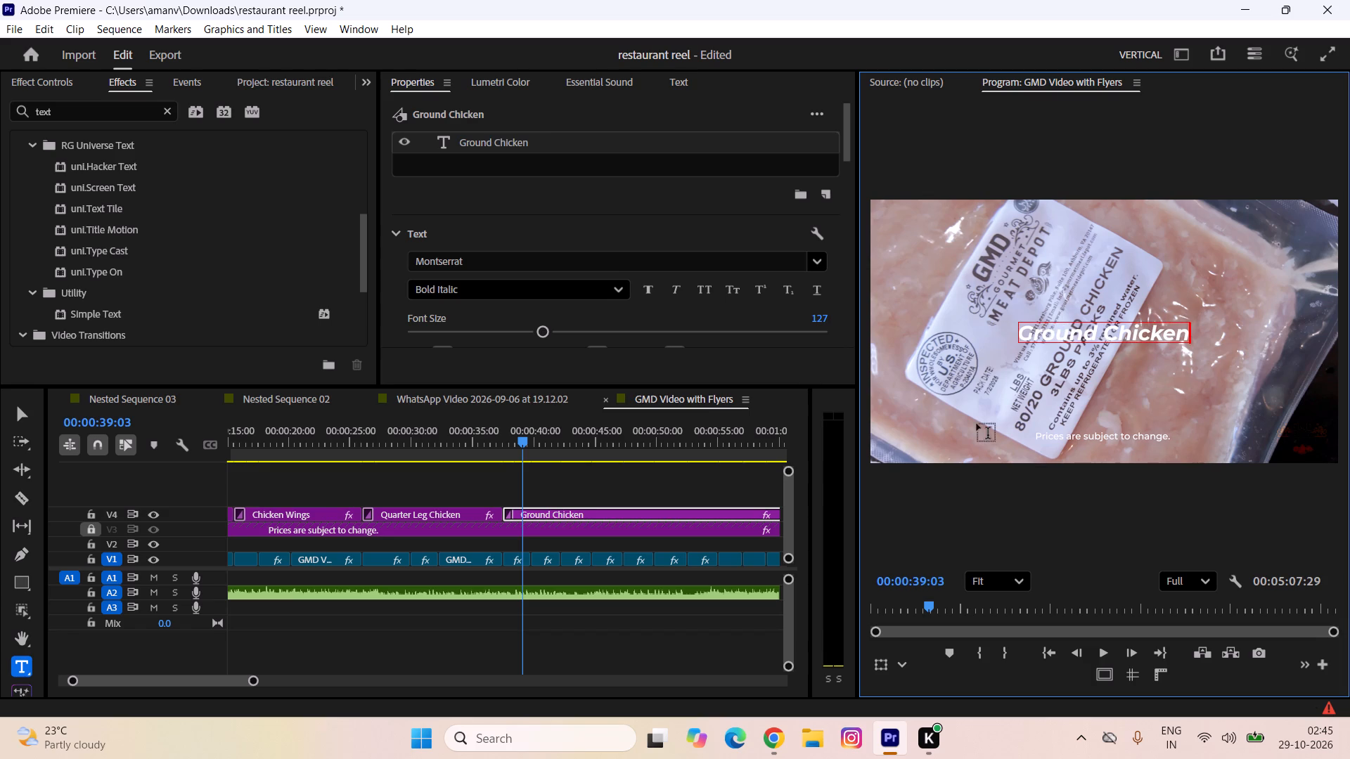
# Duplicate the "Ground Chicken" title on V4 so the copy starts at about 00:00:42, where the baby goat chops package shot begins.
pyautogui.click(504, 435)
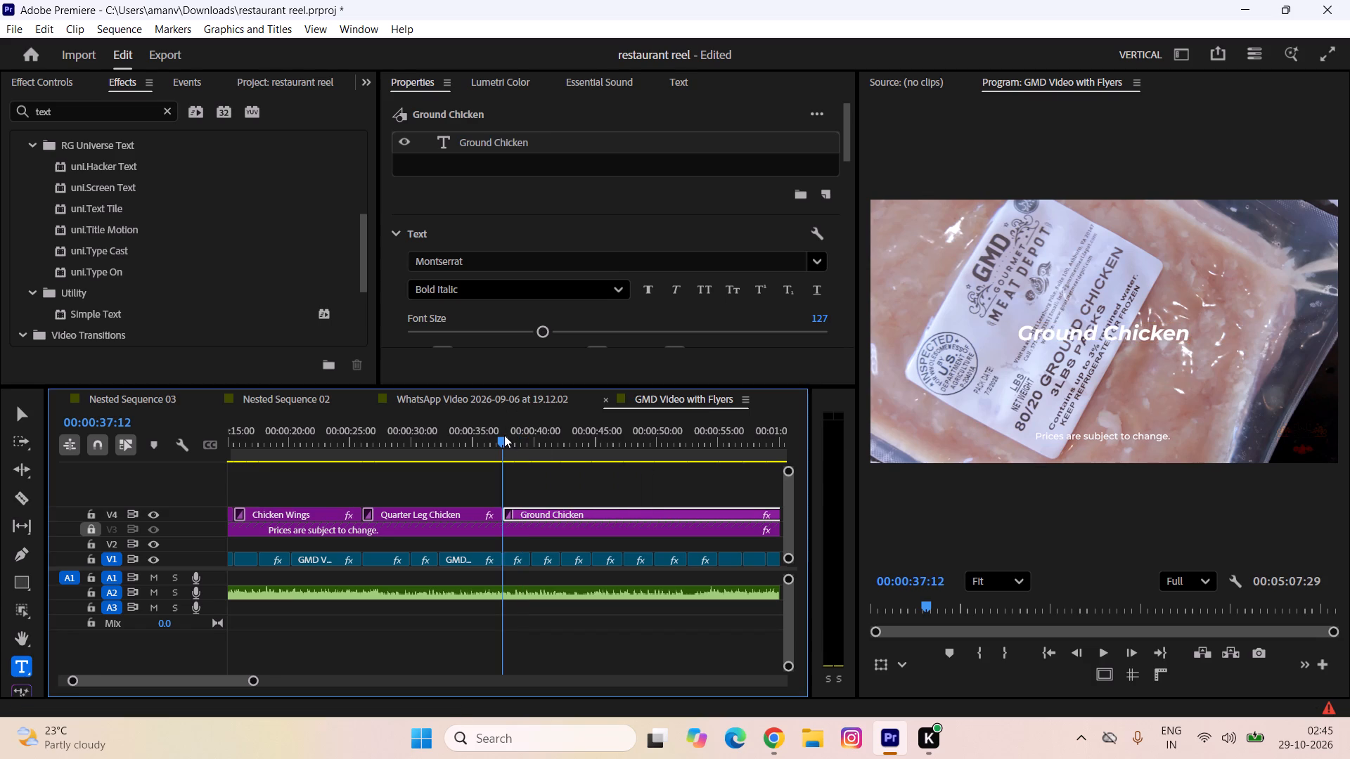
pyautogui.press('space')
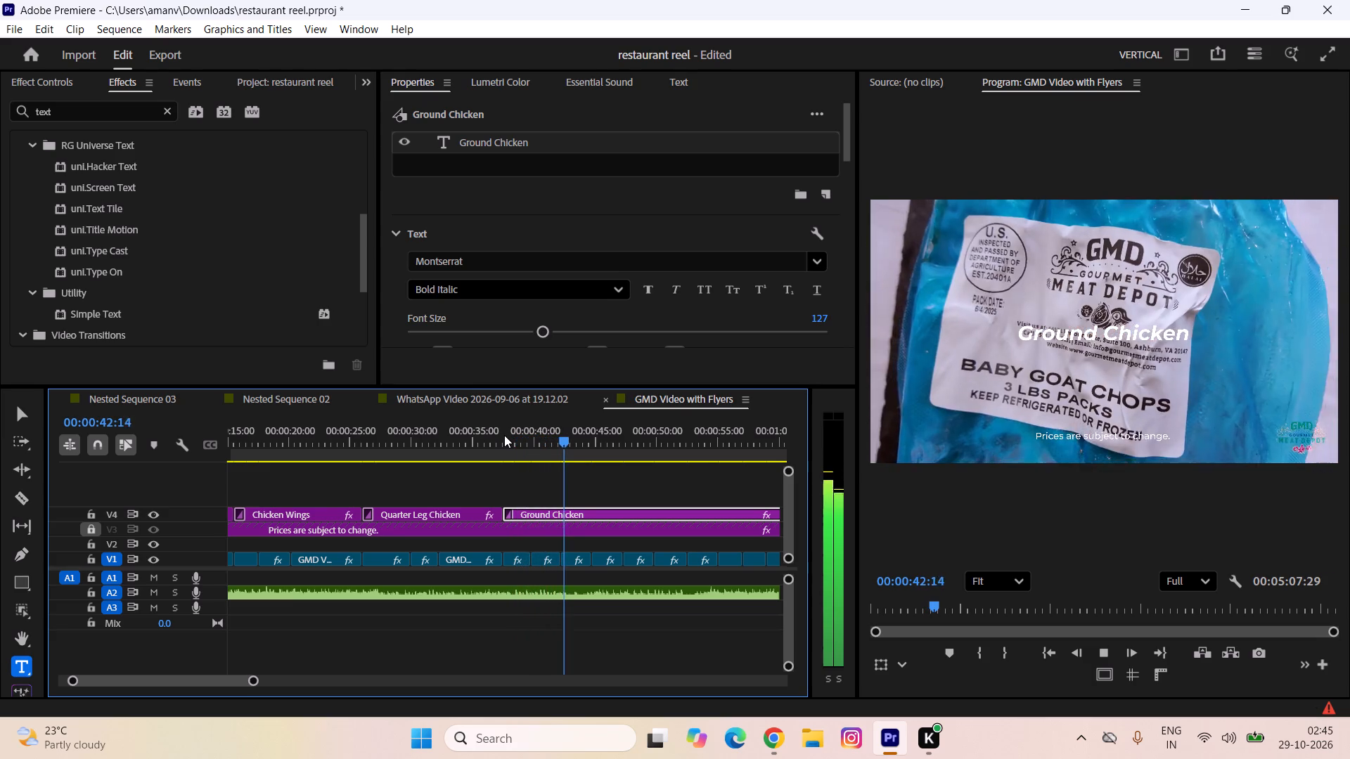
pyautogui.press('space')
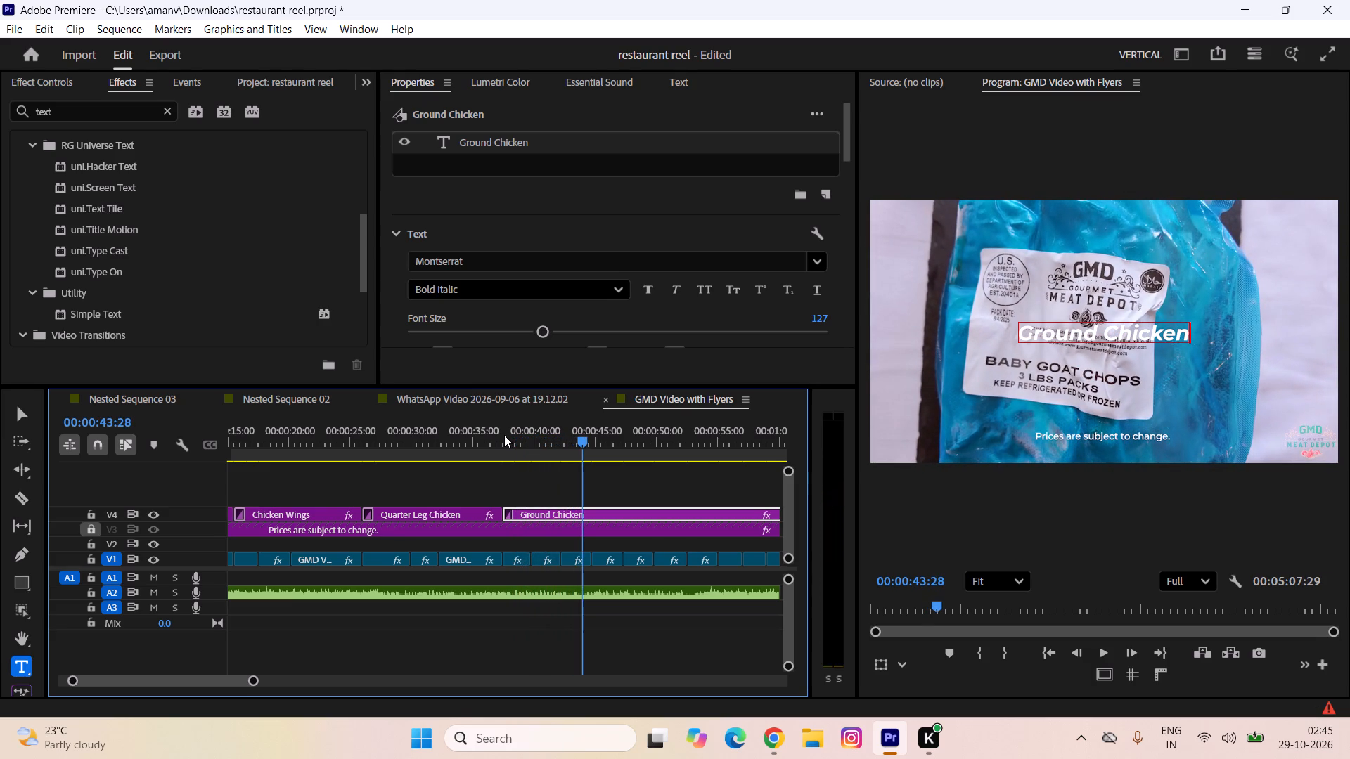
pyautogui.keyDown('alt'); pyautogui.moveTo(532, 513); pyautogui.dragTo(619, 508); pyautogui.keyUp('alt')
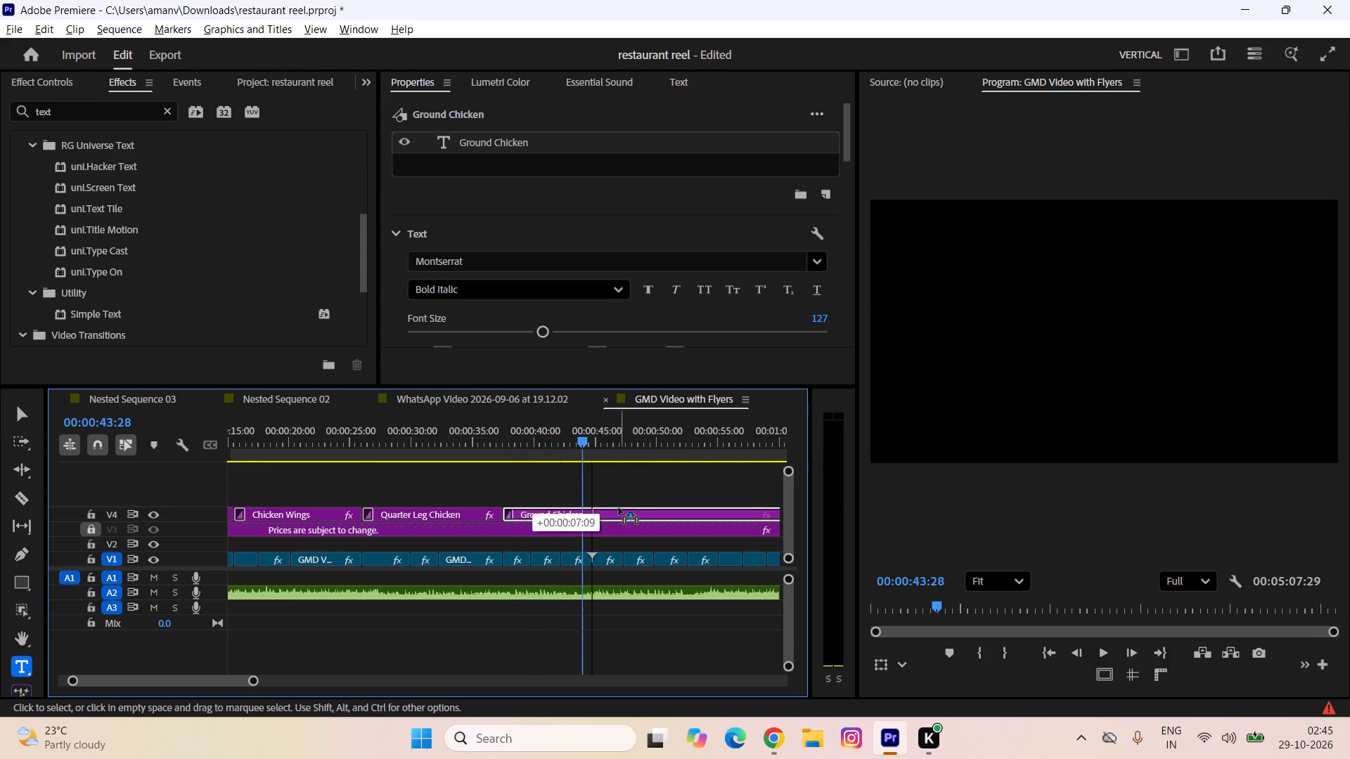
pyautogui.keyDown('alt'); pyautogui.moveTo(619, 508); pyautogui.dragTo(597, 508); pyautogui.keyUp('alt')
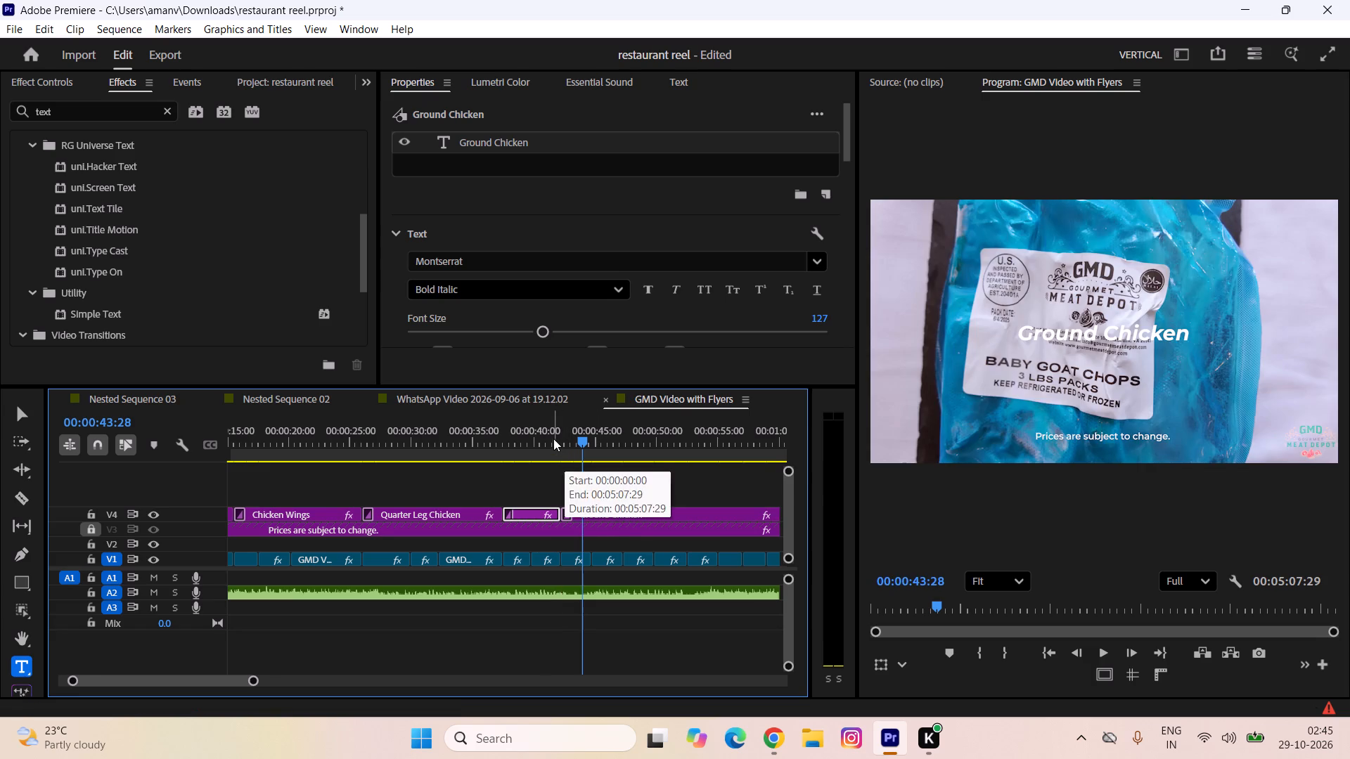
# Play the sequence from about 00:00:41 to check the copied title's start against the beginning of the baby goat chops shot.
pyautogui.click(553, 439)
pyautogui.write('-=')
pyautogui.press('space')
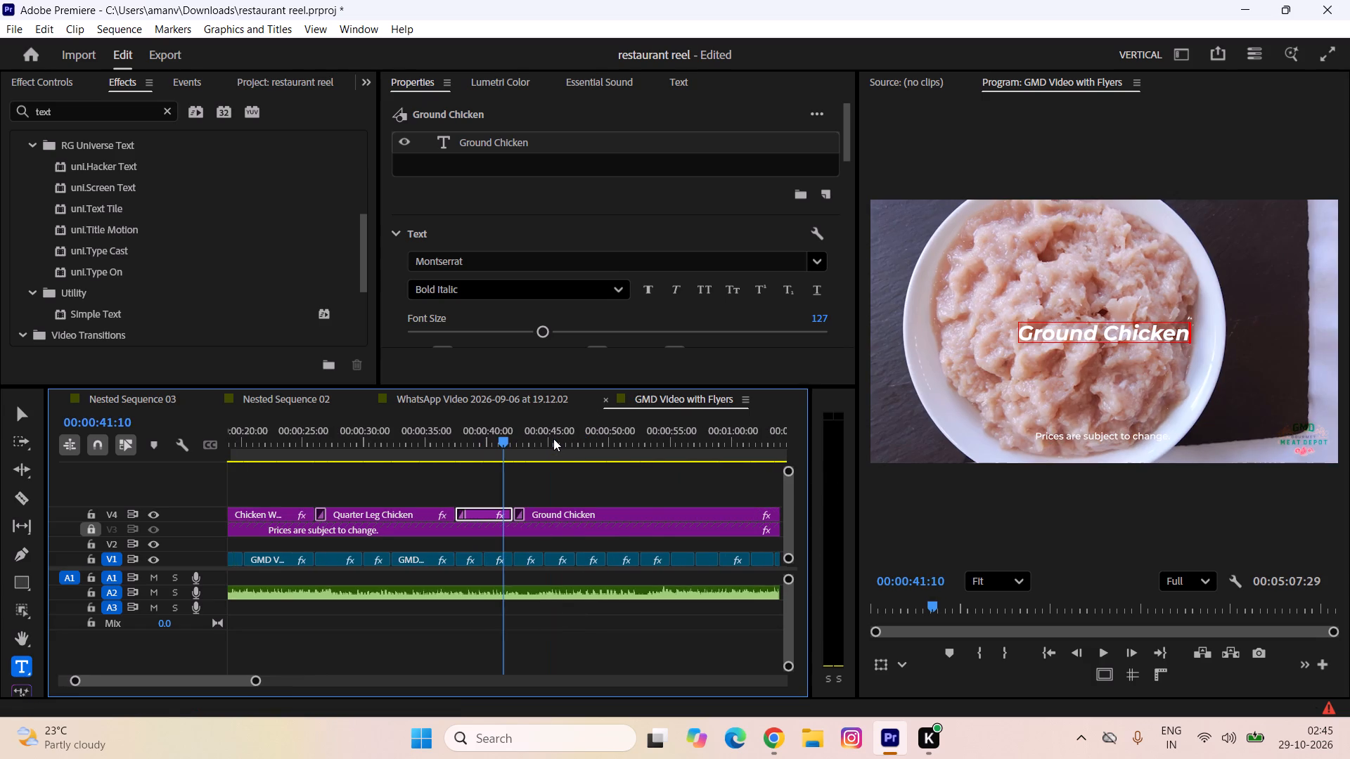
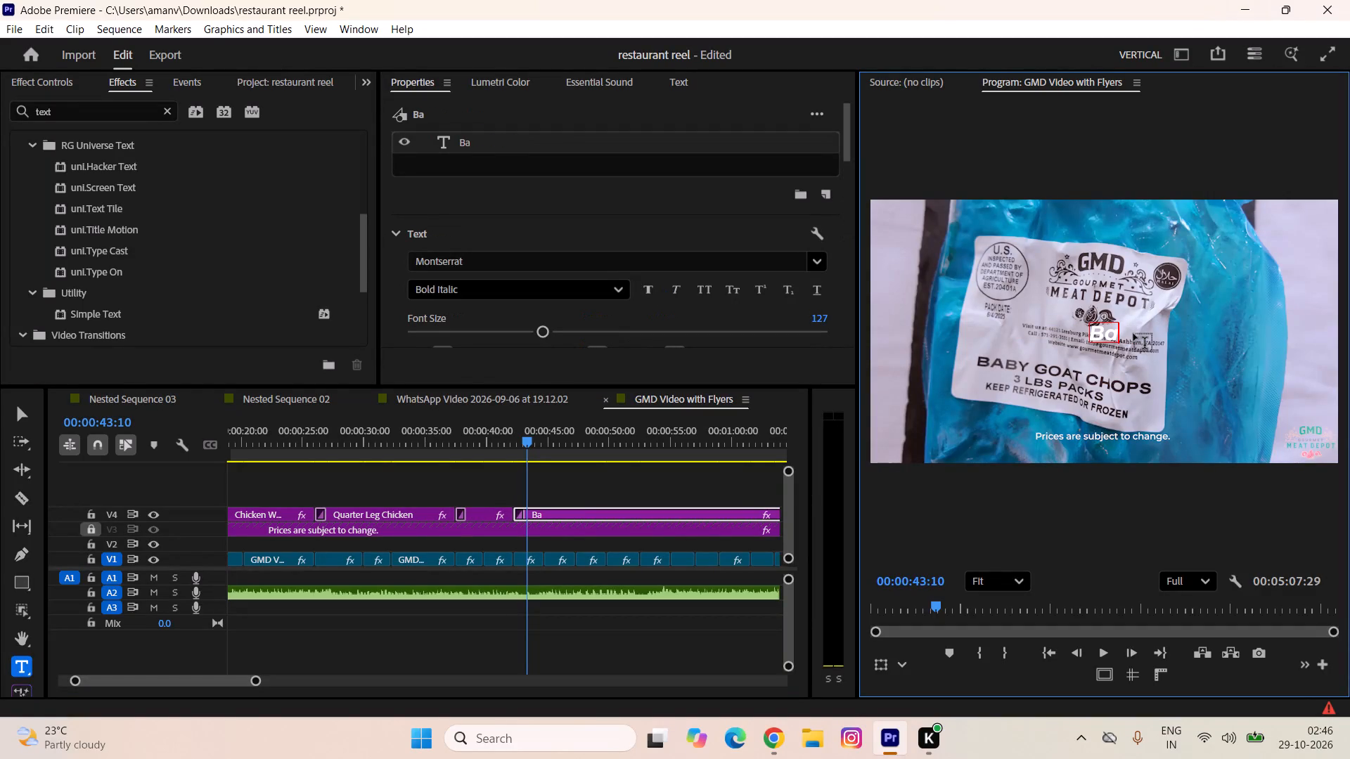
# Complete the replacement text of the copied title starting at about 00:00:42 on V4 as "Baby Goat Meat Chops".
pyautogui.write('y')
pyautogui.press('space')
pyautogui.write('Goat Meat Chops')
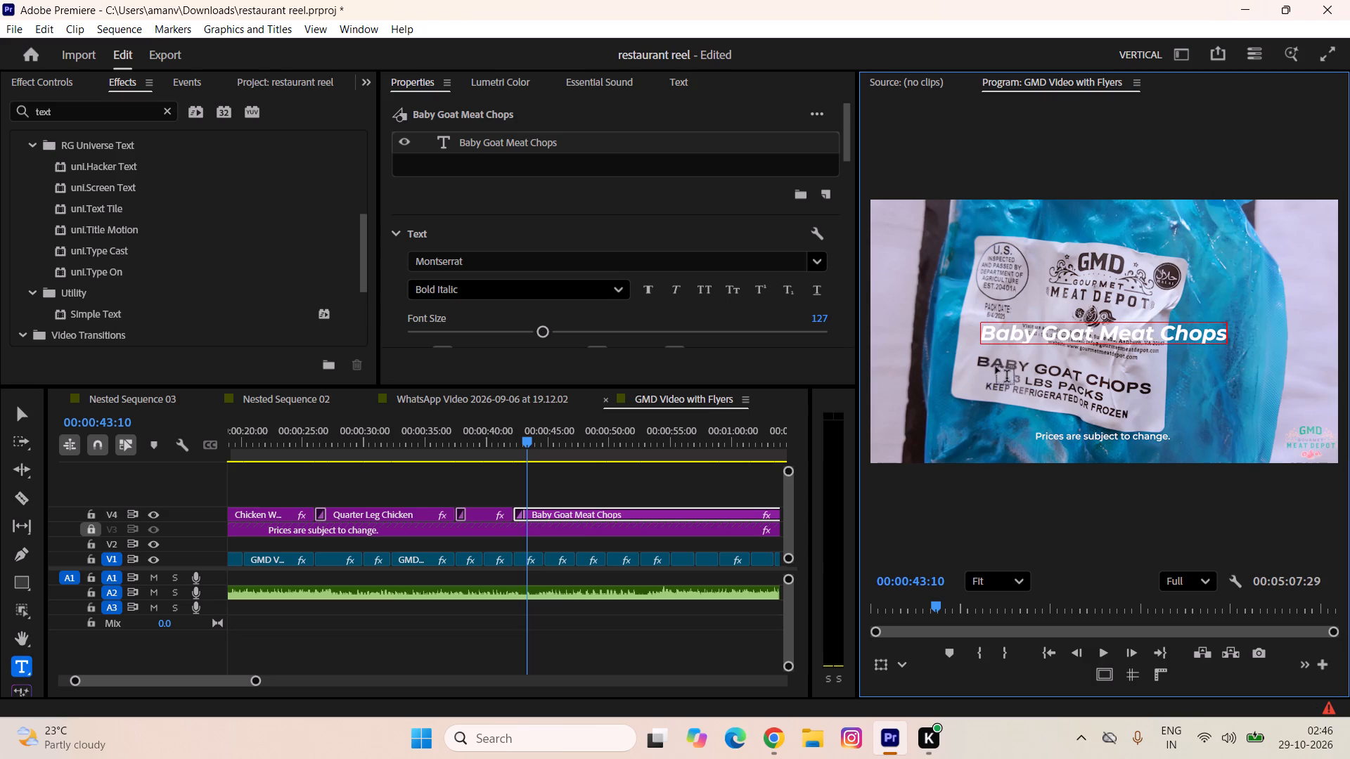
pyautogui.click(691, 480)
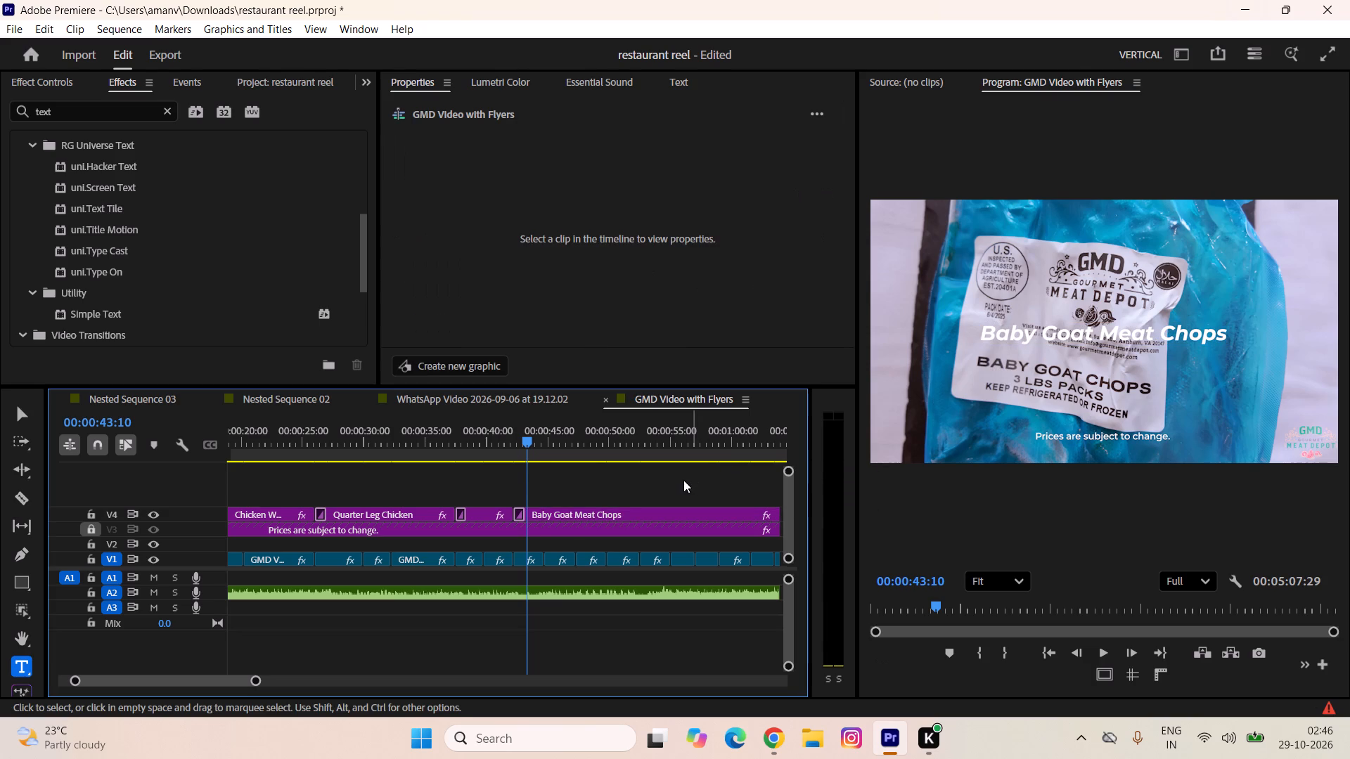
# Play the sequence from about 00:00:41 to check the "Baby Goat Meat Chops" title and find where the next product's shots begin.
pyautogui.click(501, 449)
pyautogui.press('space')
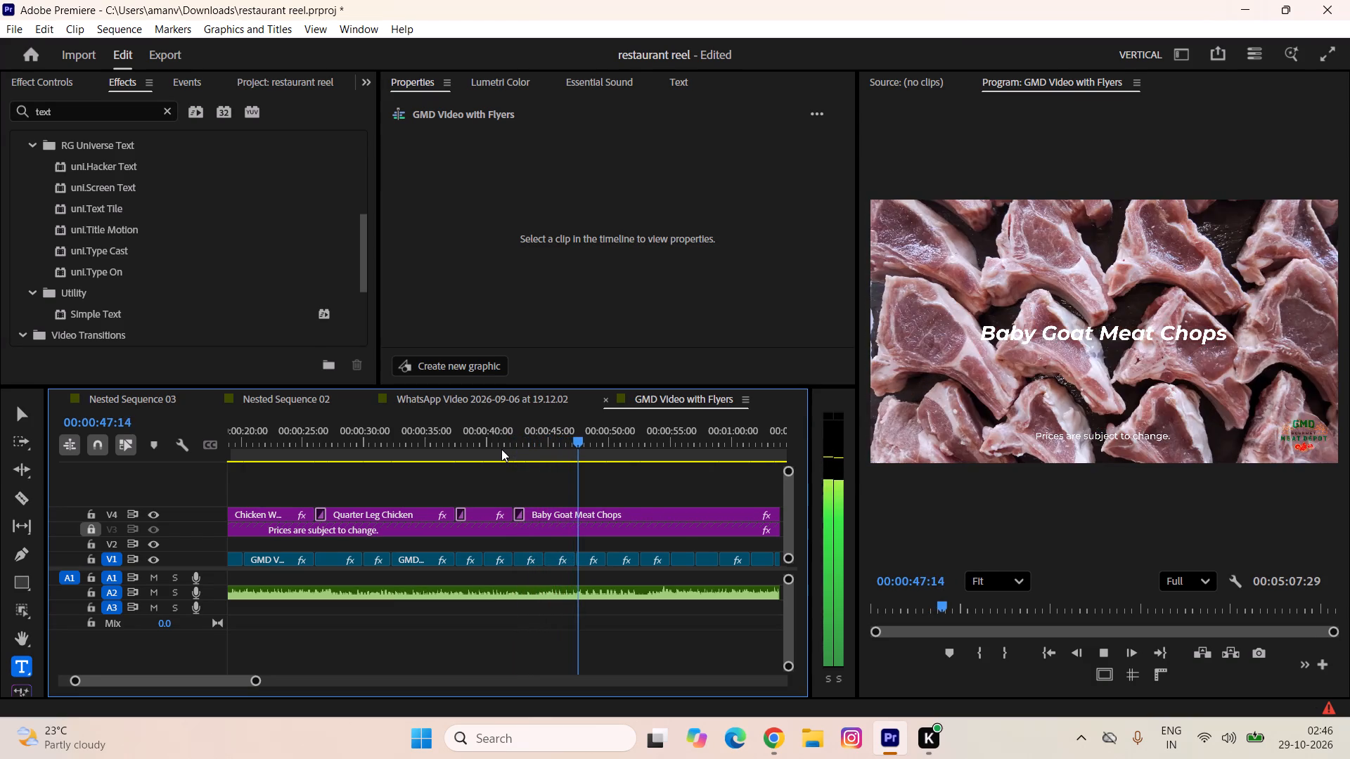
pyautogui.press('space')
pyautogui.click(519, 441)
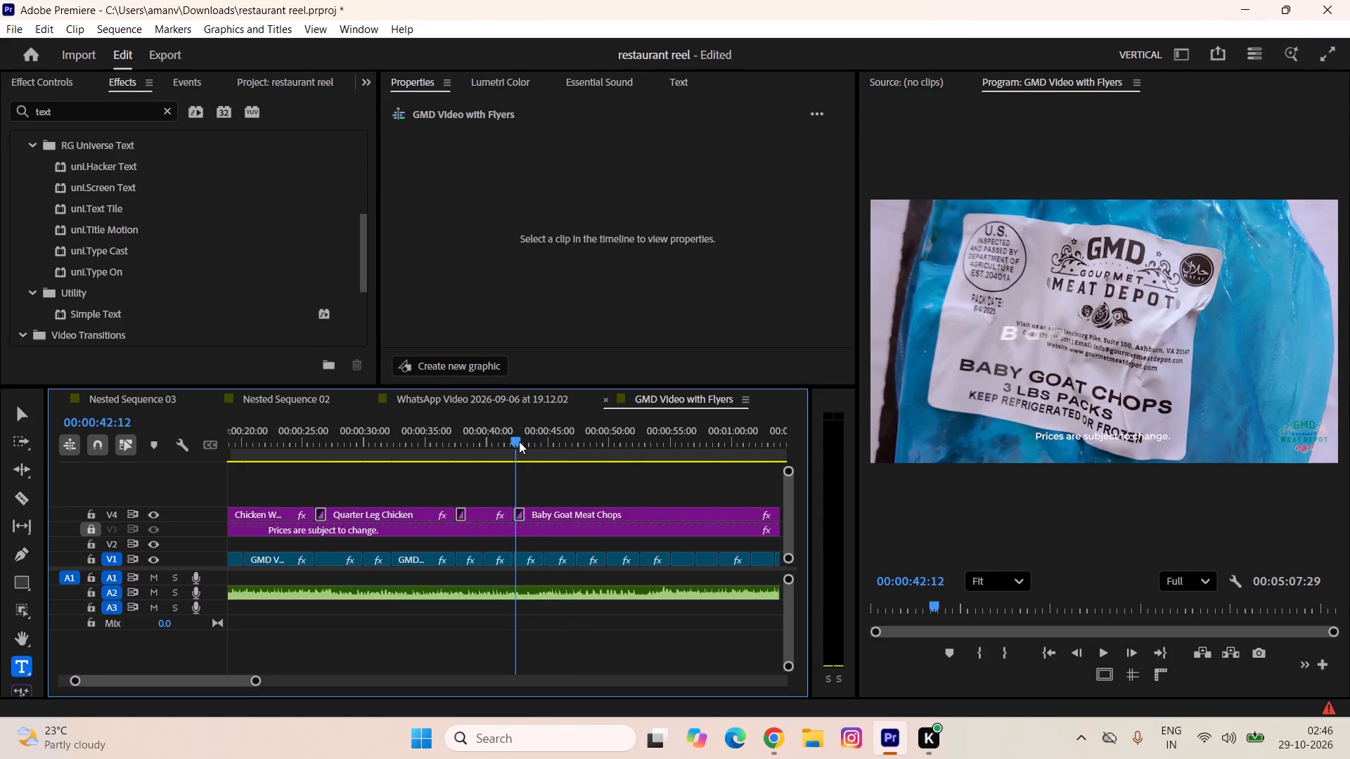
pyautogui.press('space')
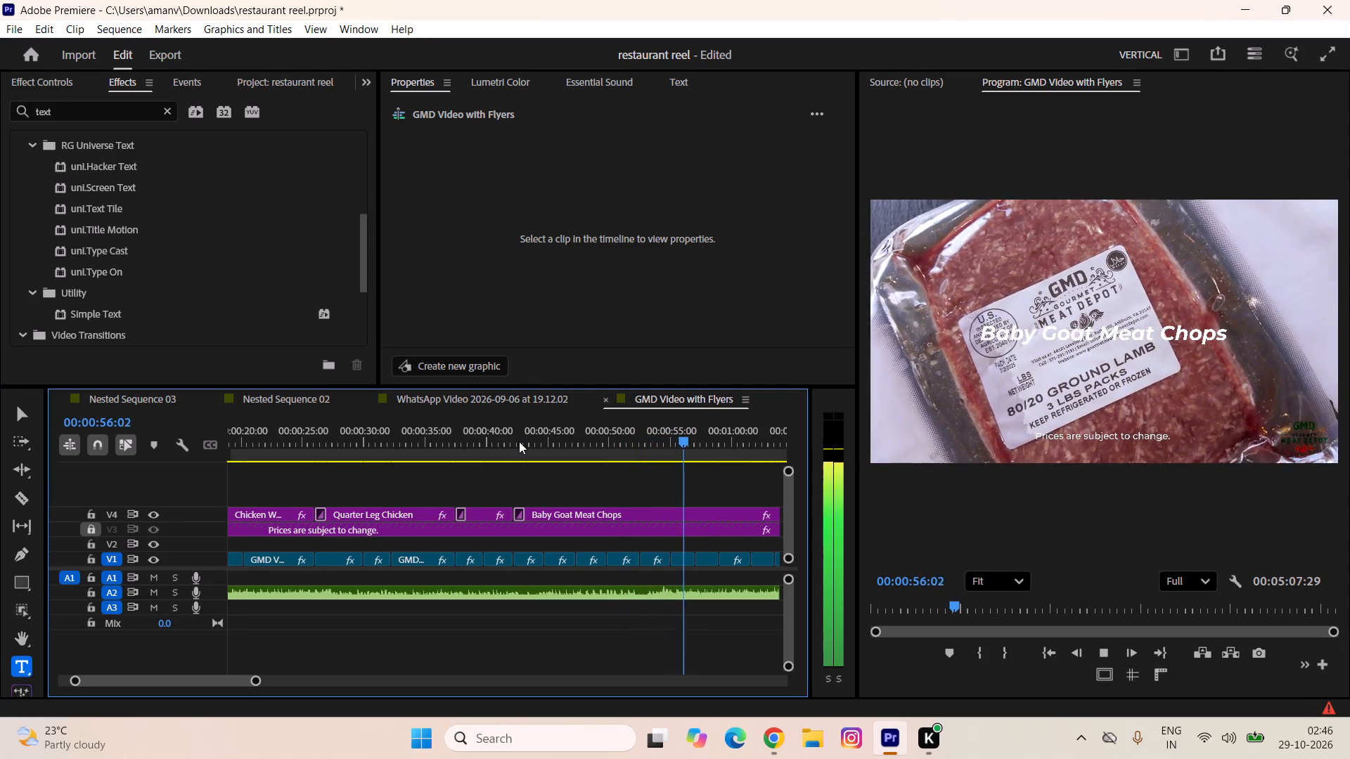
pyautogui.press('space')
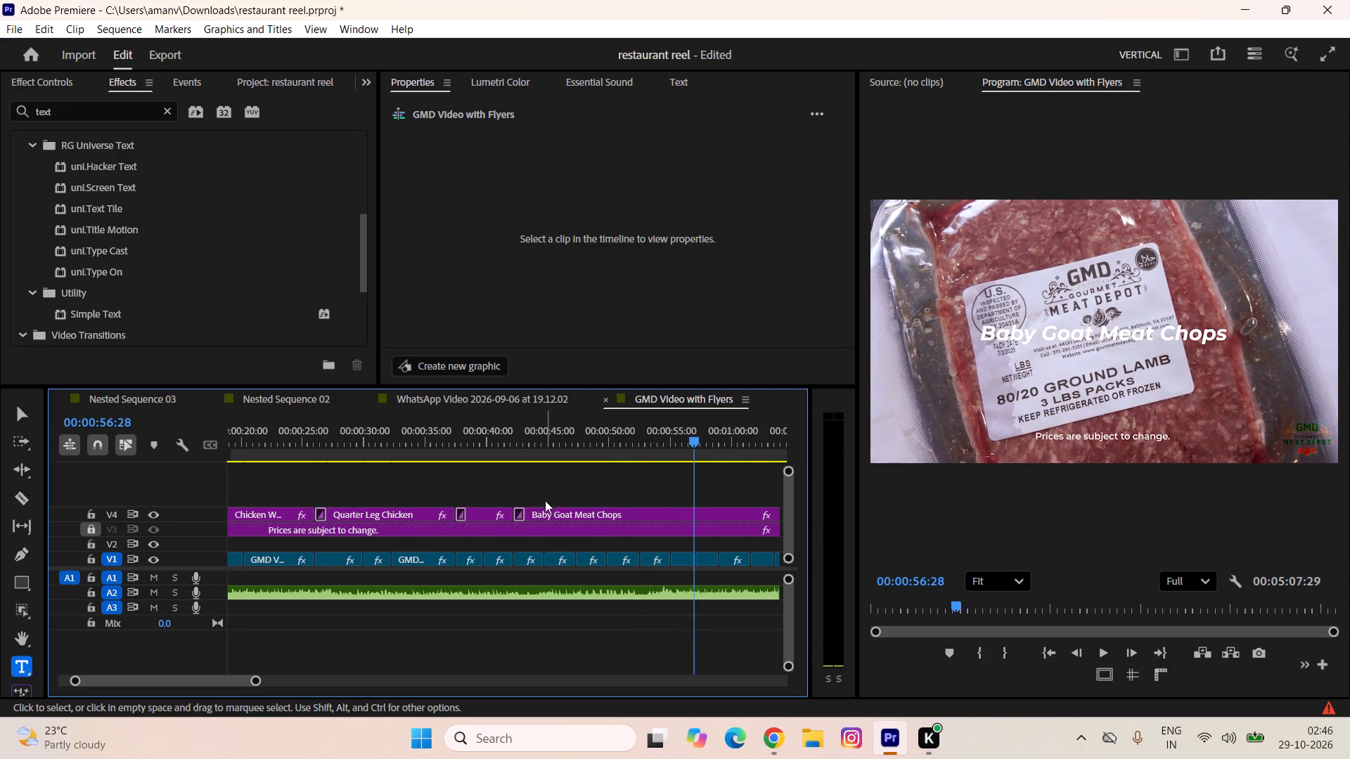
# Duplicate the "Baby Goat Meat Chops" title on V4 so the copy starts at about 00:00:55, where the ground lamb package shot begins.
pyautogui.click(552, 509)
pyautogui.keyDown('alt'); pyautogui.moveTo(552, 509); pyautogui.dragTo(721, 498); pyautogui.keyUp('alt')
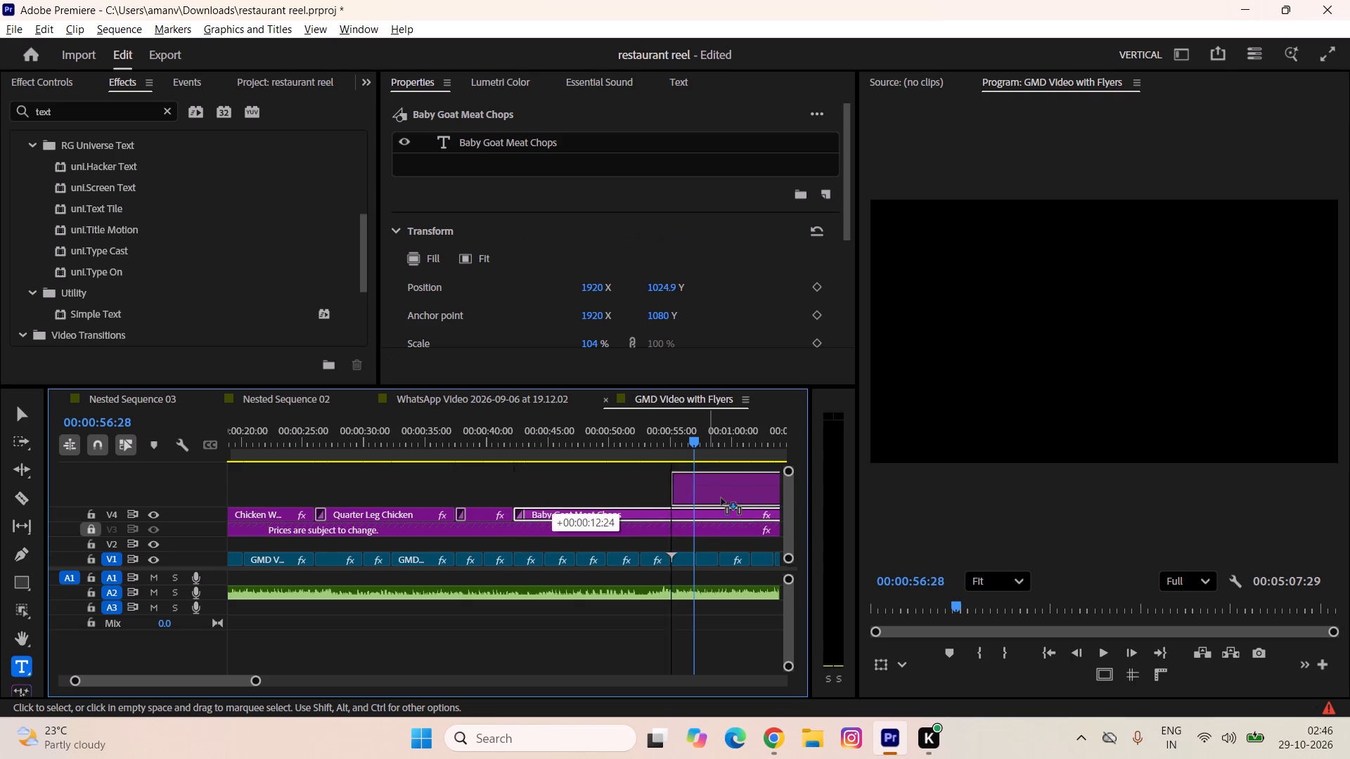
pyautogui.keyDown('alt'); pyautogui.moveTo(721, 498); pyautogui.dragTo(702, 517); pyautogui.keyUp('alt')
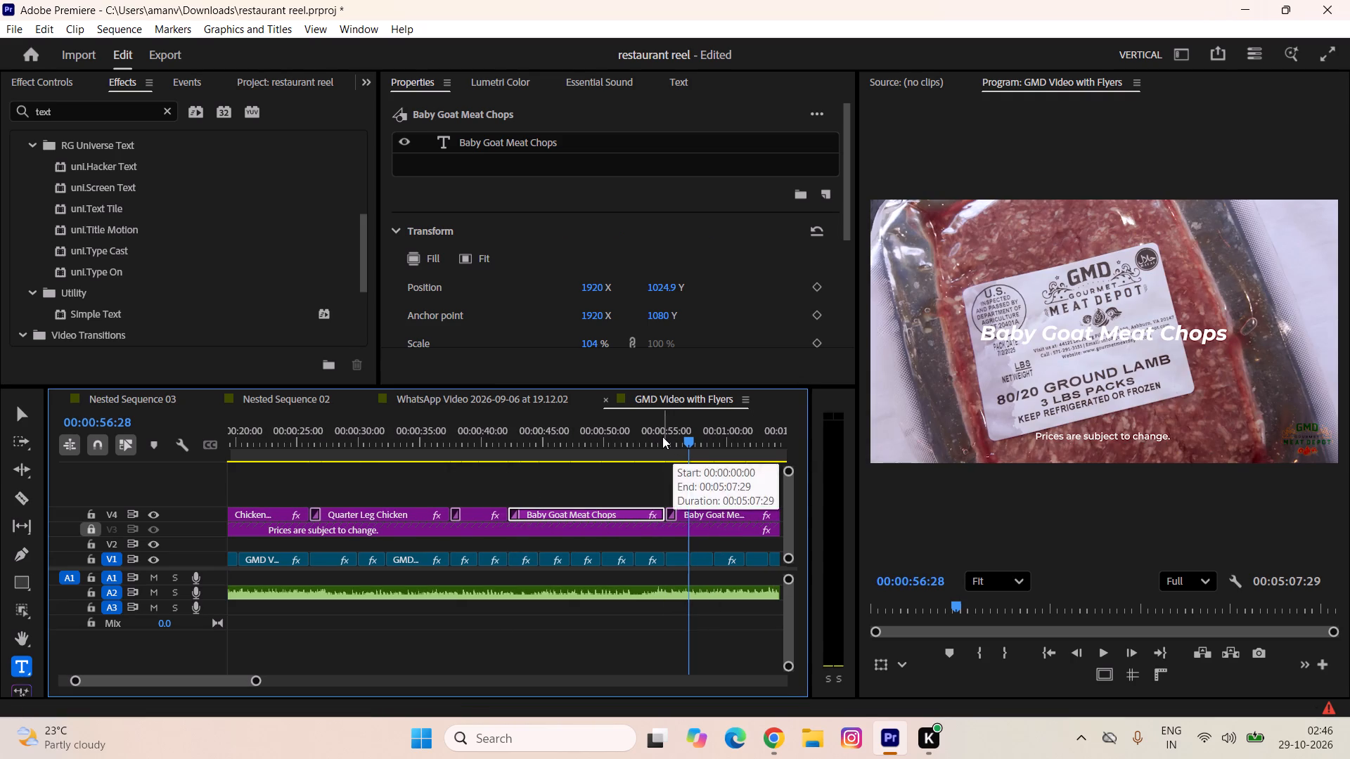
# Play the sequence from about 00:00:55 to check the copied title's start against the beginning of the ground lamb shot.
pyautogui.click(662, 436)
pyautogui.press('space')
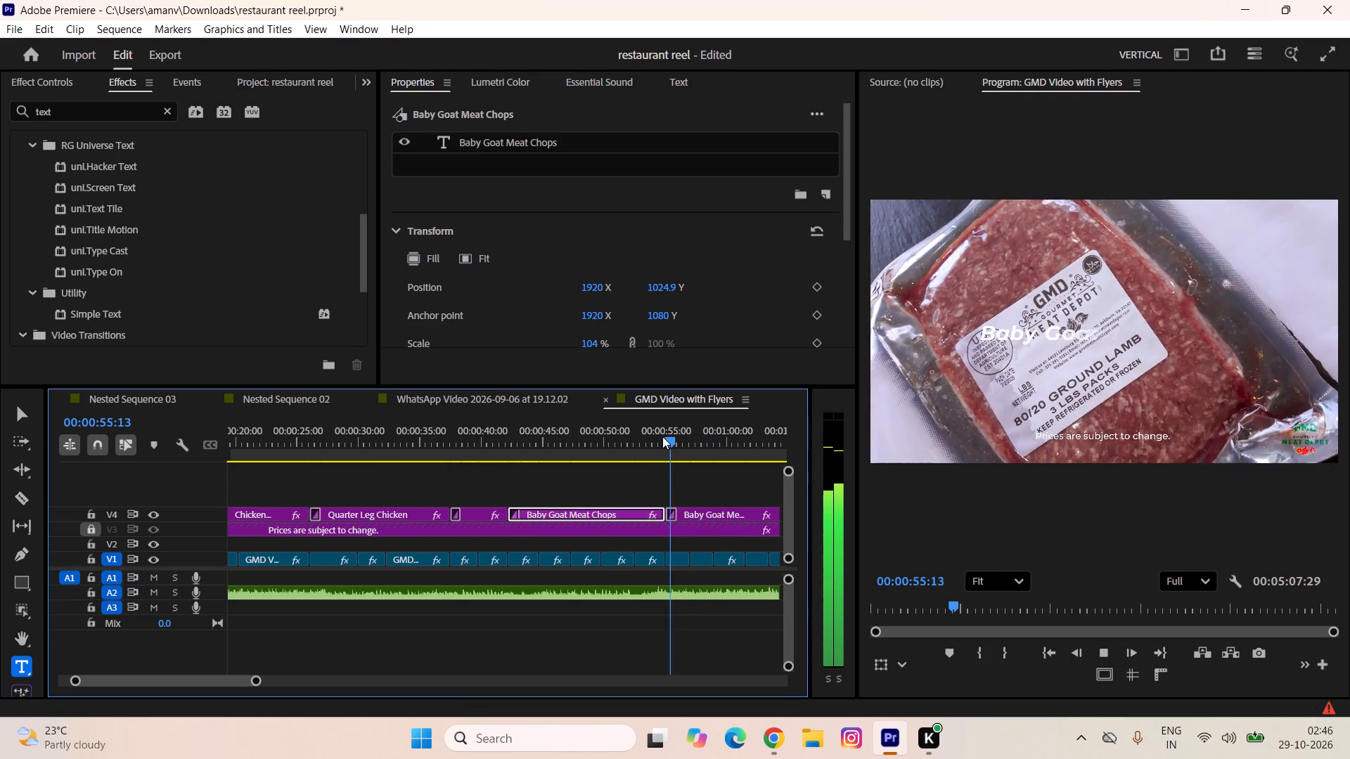
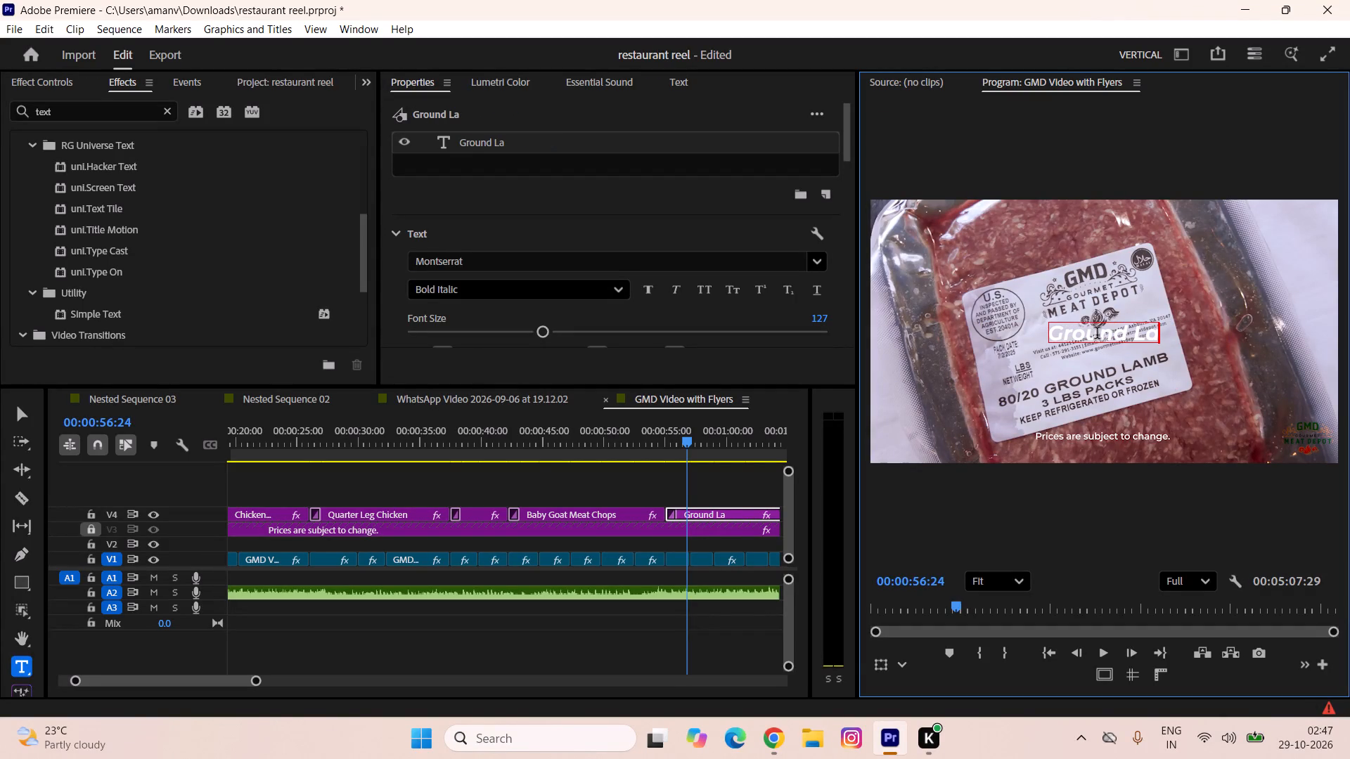
# Complete the replacement text of the copied title starting at about 00:00:55 on V4 as "Ground Lamb".
pyautogui.press('m')
pyautogui.press('b')
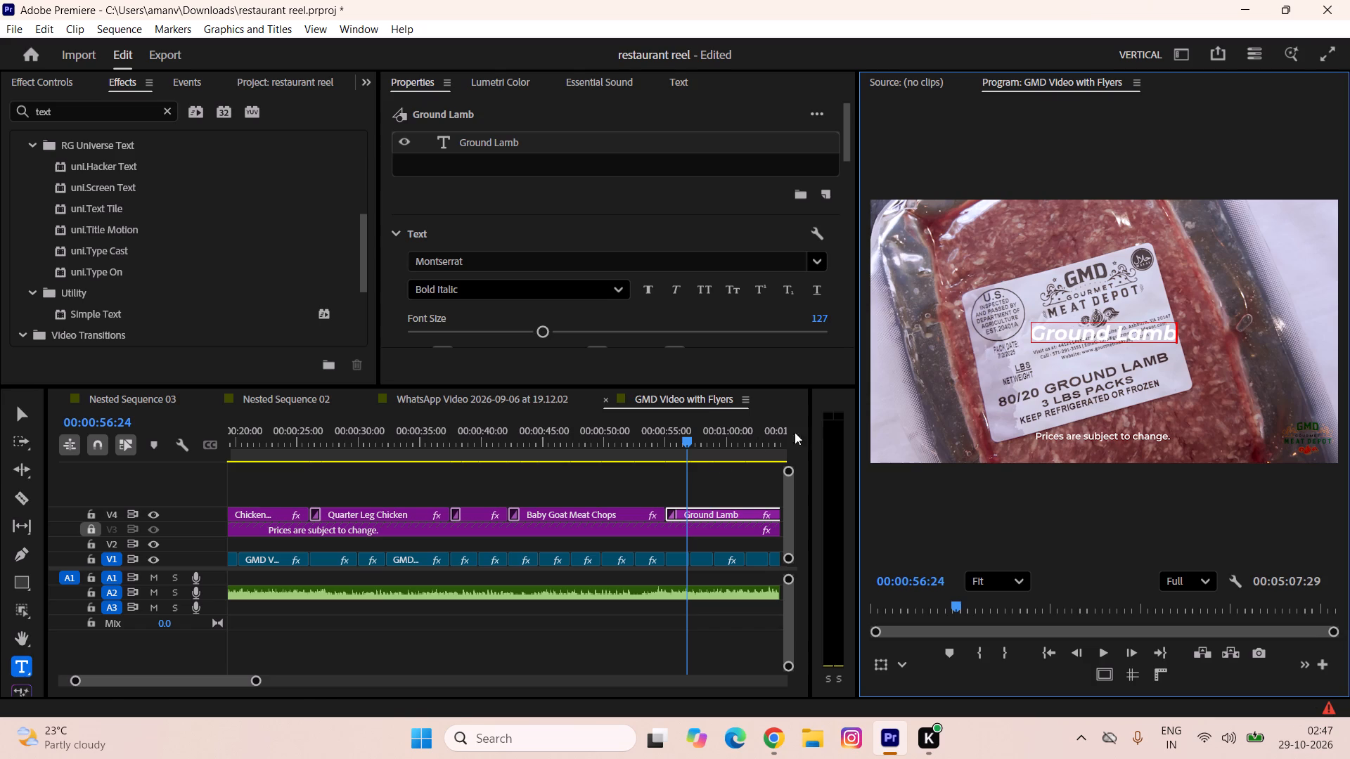
pyautogui.click(703, 473)
# Play the sequence around 00:00:55 to 00:01:00 to check the "Ground Lamb" title and find where the next product's shots begin.
pyautogui.press('space')
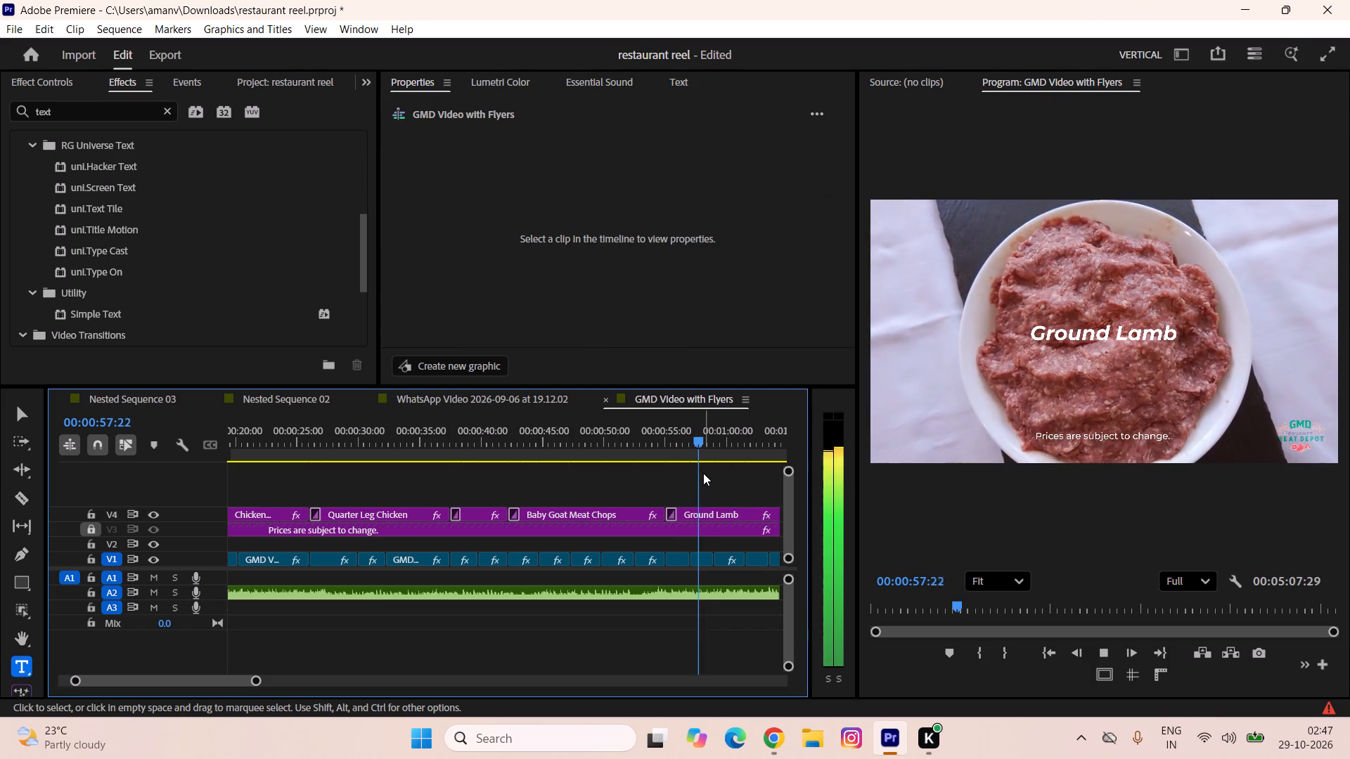
pyautogui.press('space')
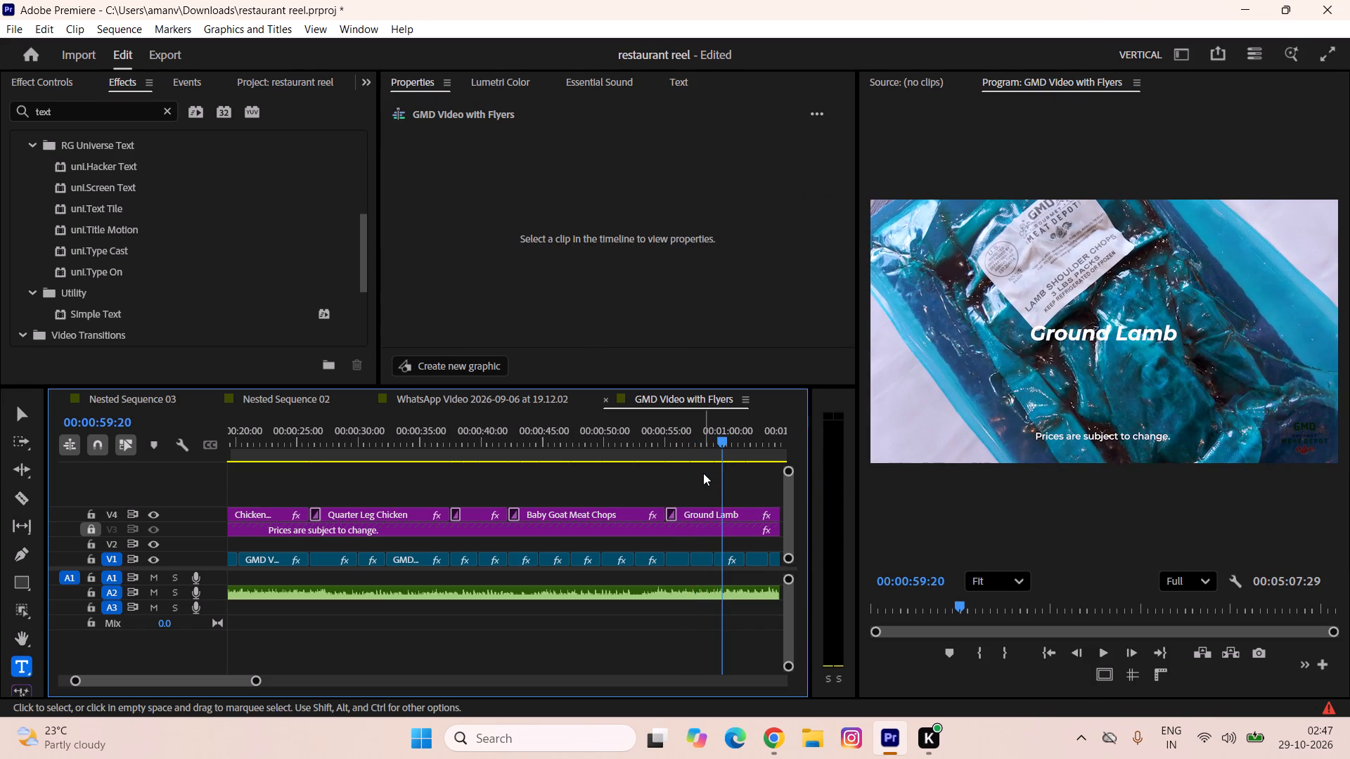
pyautogui.write('-=')
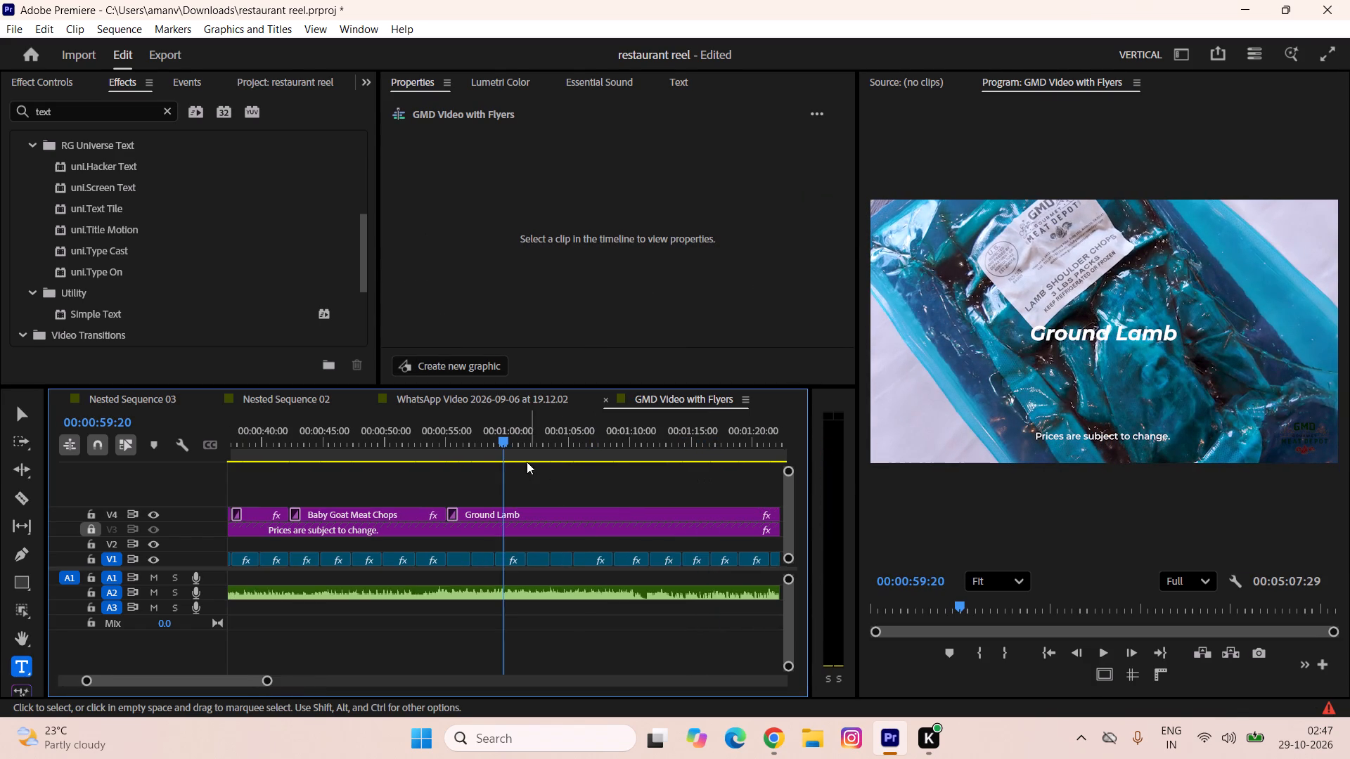
pyautogui.click(451, 443)
pyautogui.press('space')
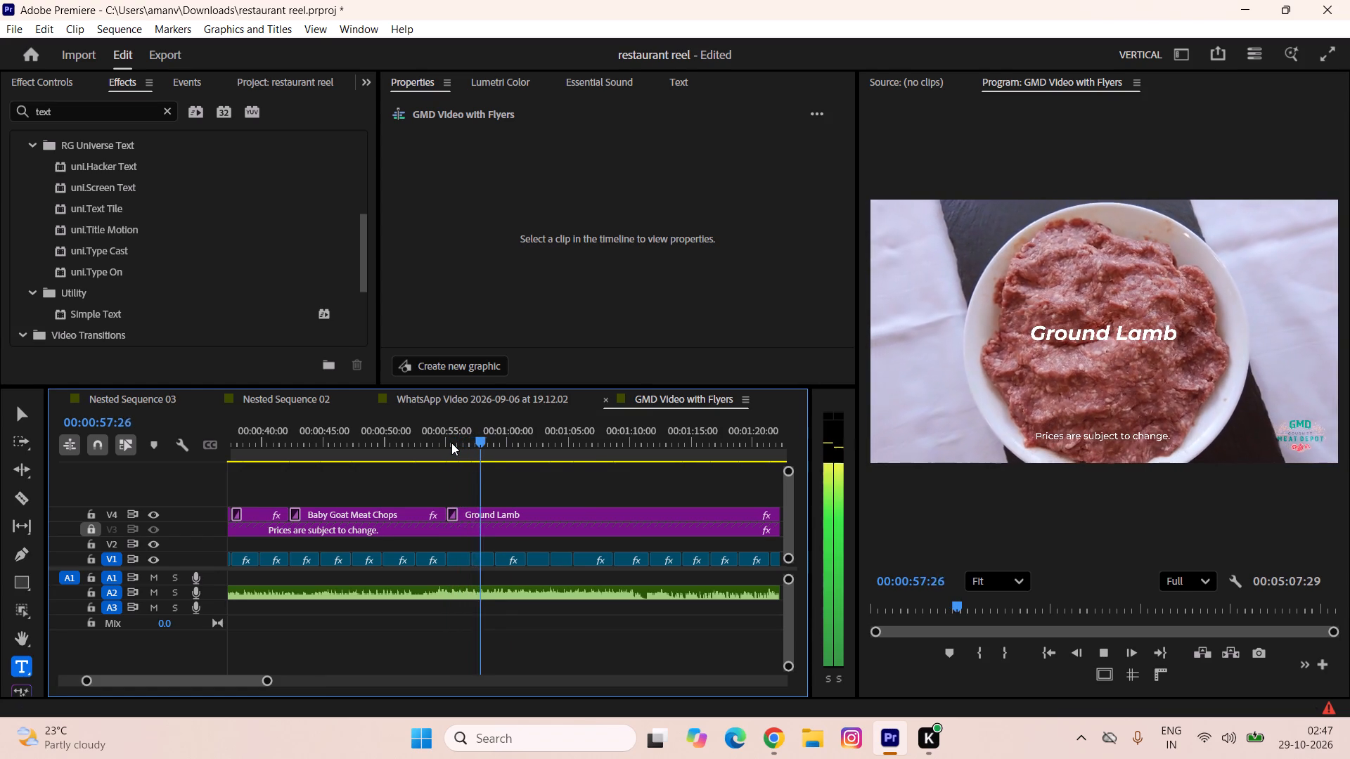
pyautogui.press('space')
# Duplicate the "Ground Lamb" title on V4 so the copy starts at about 00:00:59, where the lamb shoulder chops package shot begins.
pyautogui.click(471, 510)
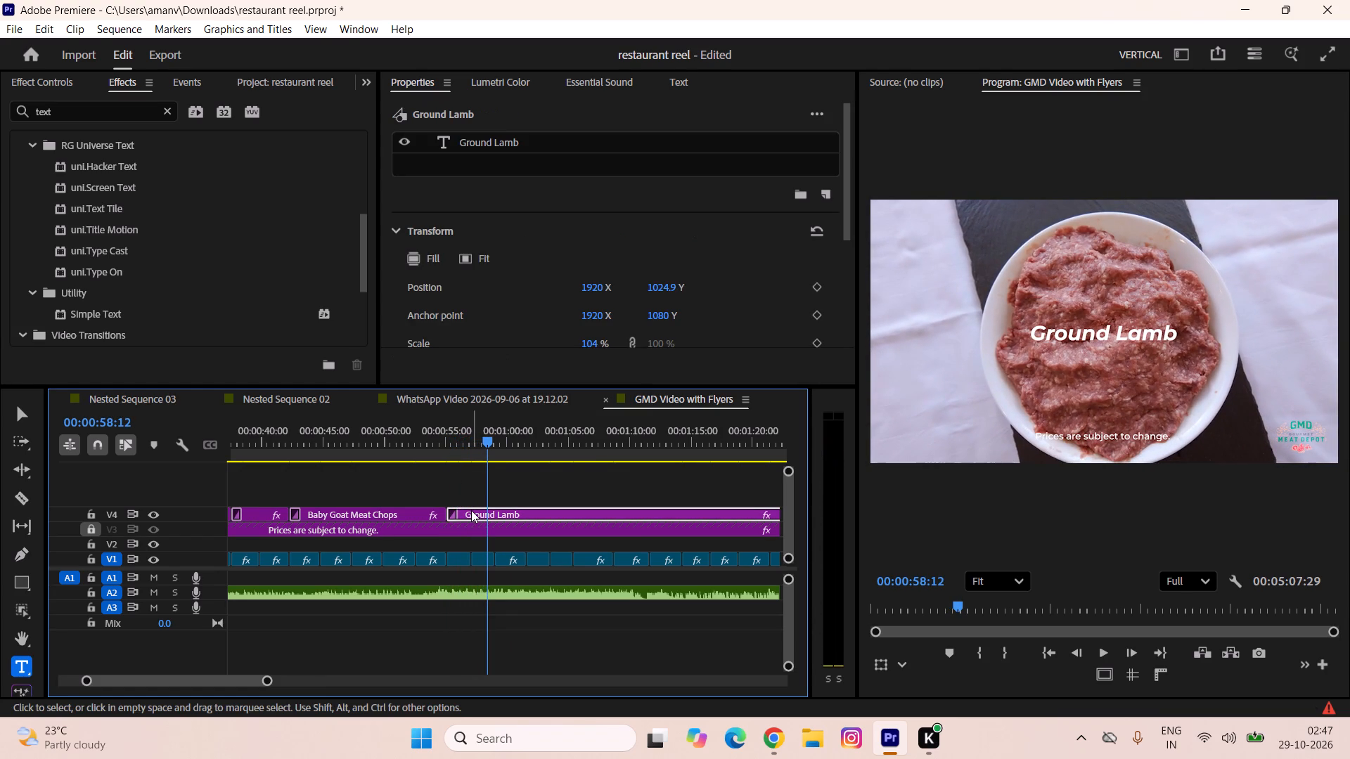
pyautogui.keyDown('alt'); pyautogui.moveTo(471, 510); pyautogui.dragTo(523, 513); pyautogui.keyUp('alt')
# Play the sequence from about 00:00:58 to check the copied title's start against the beginning of the lamb shoulder chops shot.
pyautogui.press('space')
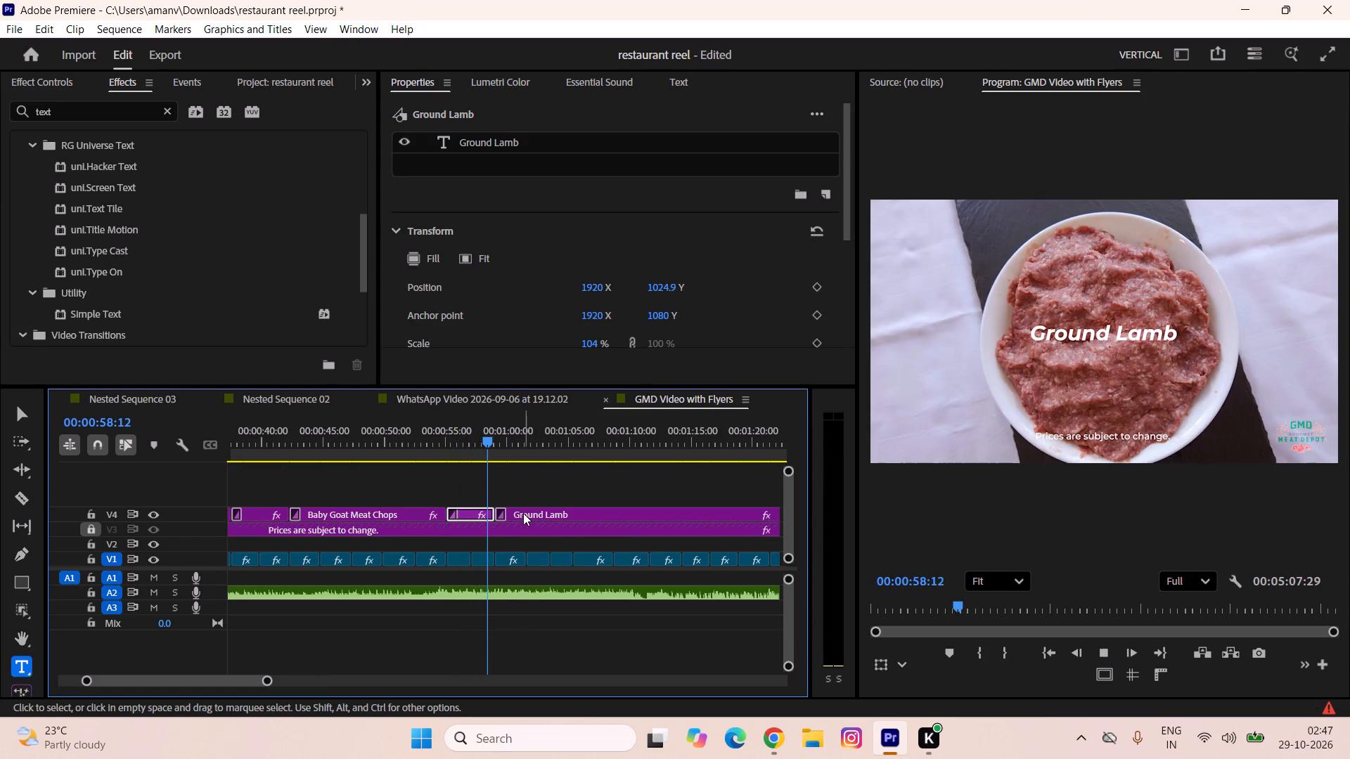
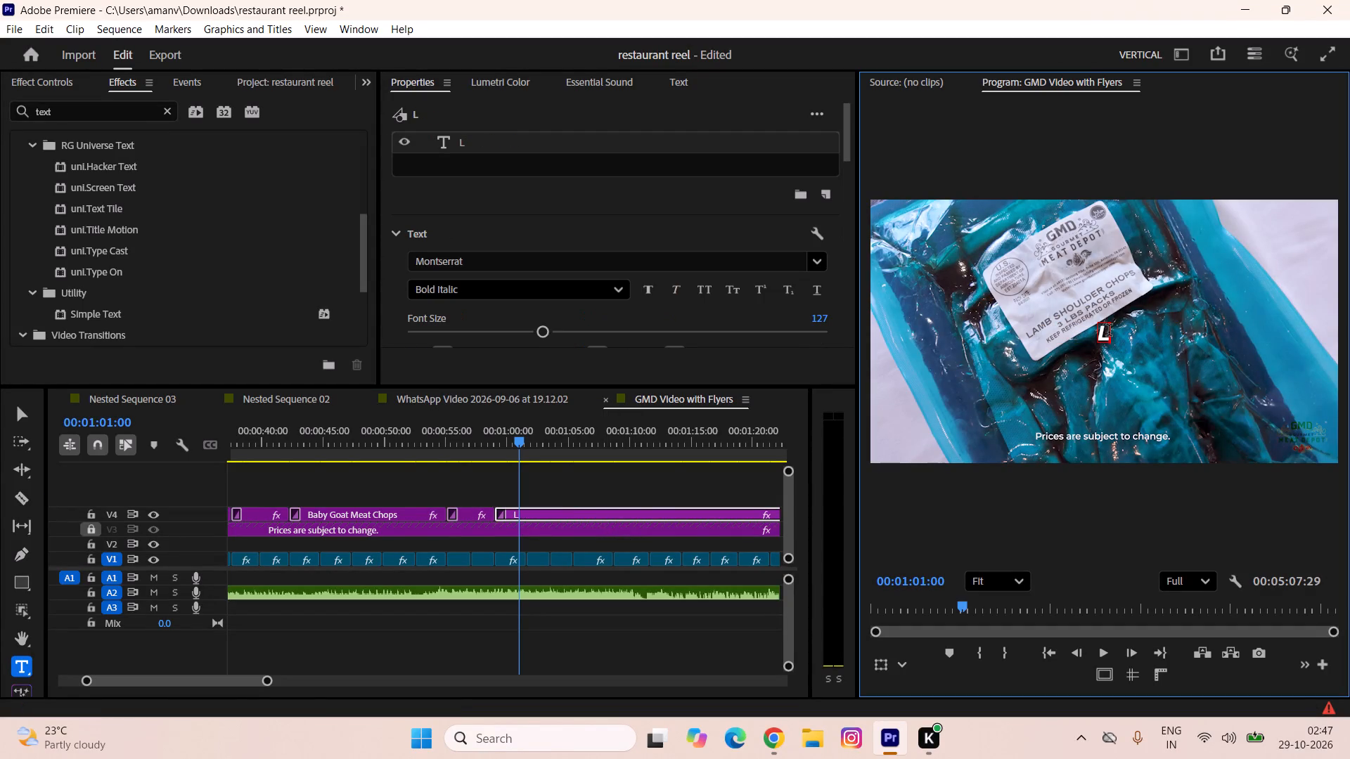
# Complete the replacement text of the copied title starting at about 00:00:59 on V4 as "Lamb Shoulder Chops".
pyautogui.write('amb Sho')
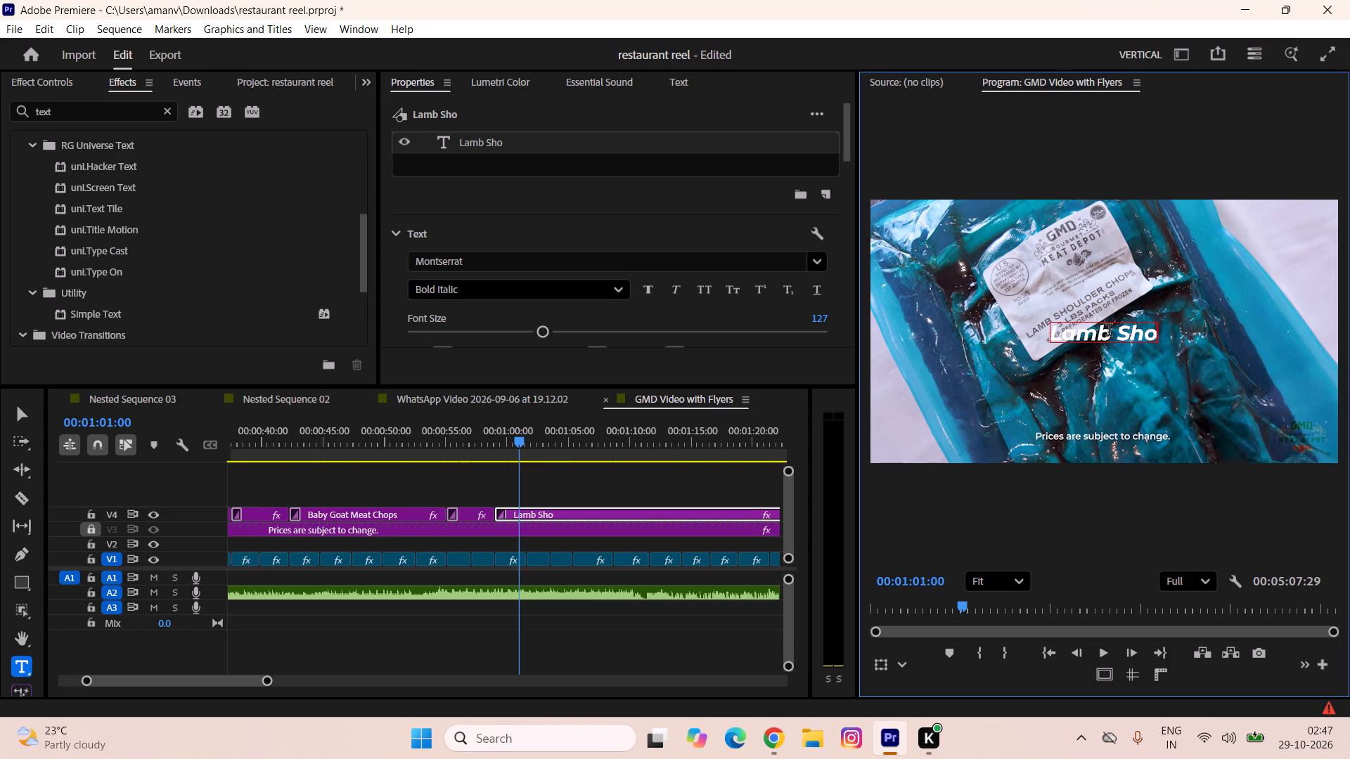
pyautogui.press('u')
pyautogui.write('lder')
pyautogui.press('space')
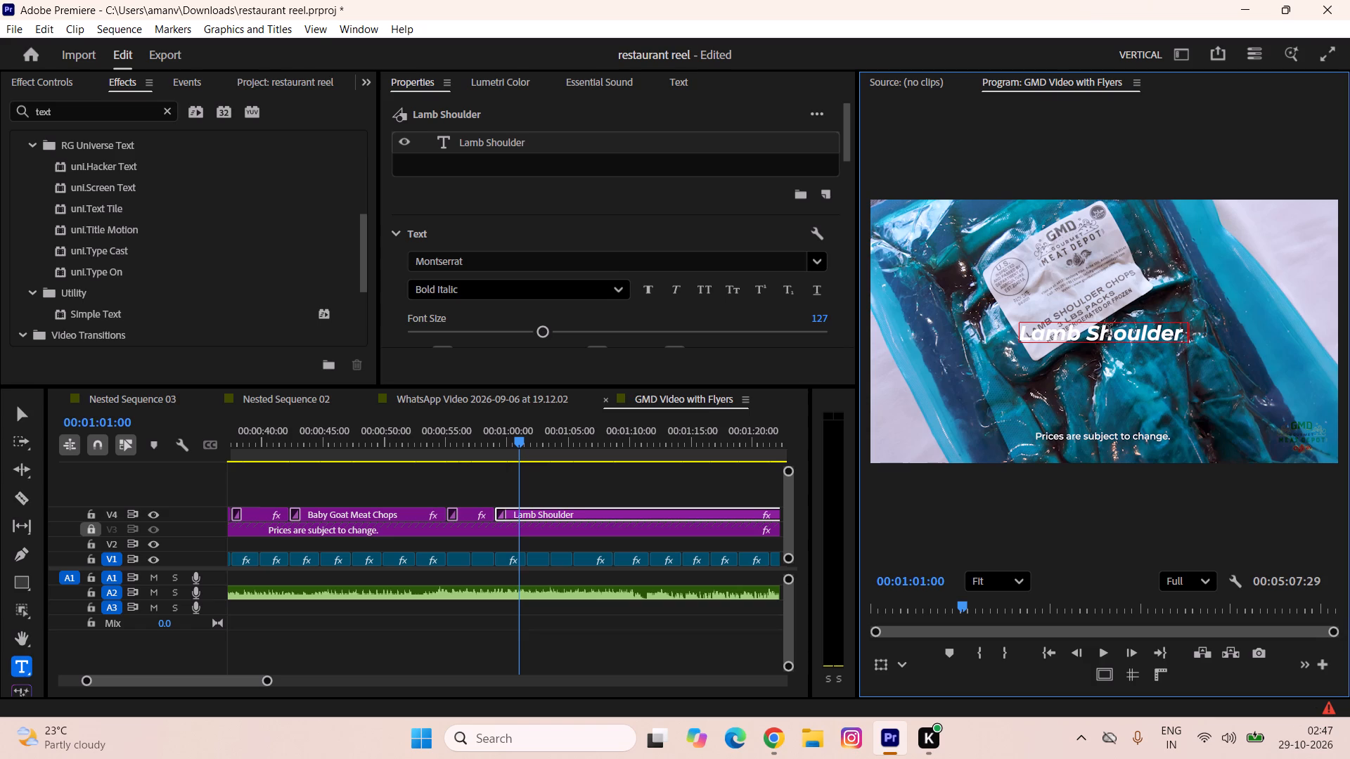
pyautogui.write('Chops')
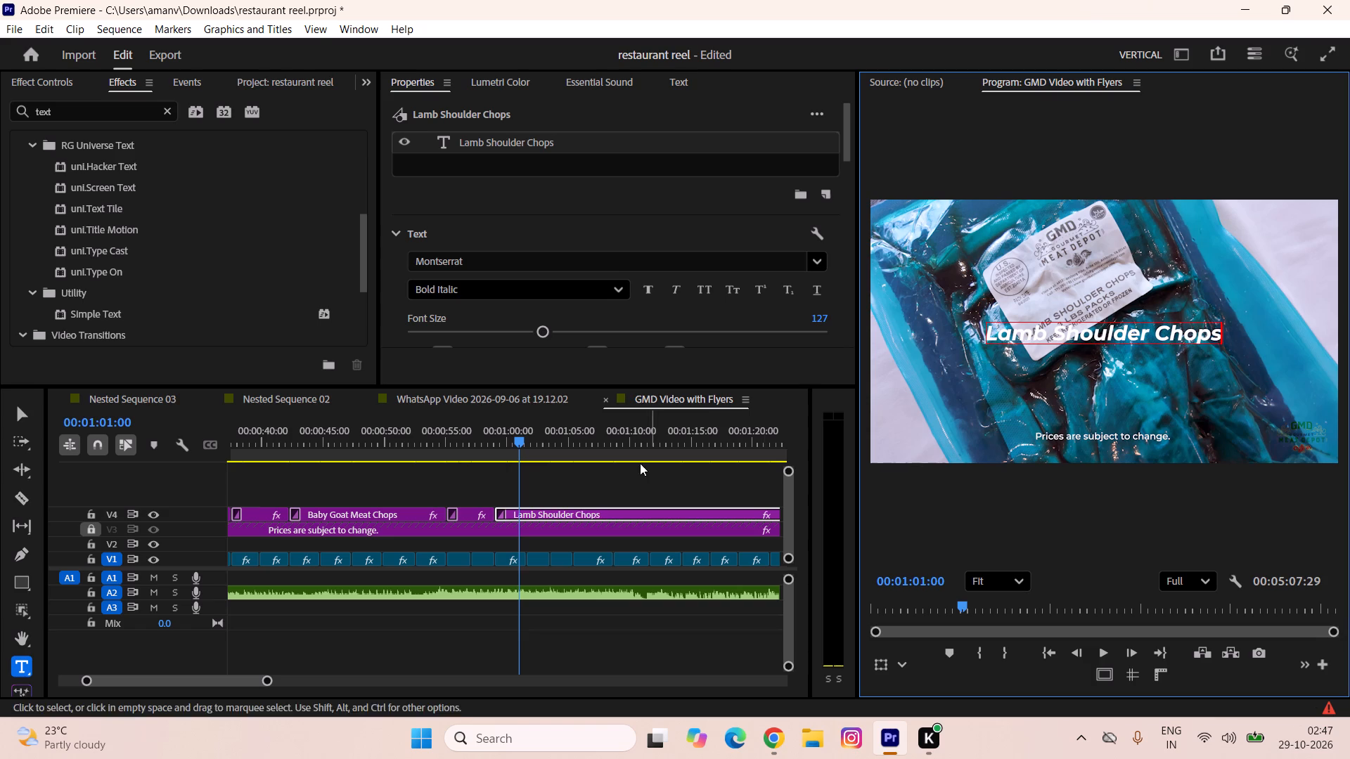
# Duplicate the "Lamb Shoulder Chops" title on V4 so the copy starts at 00:01:11:18, where the top blade beef cubes package shot begins.
pyautogui.click(498, 438)
pyautogui.press('space')
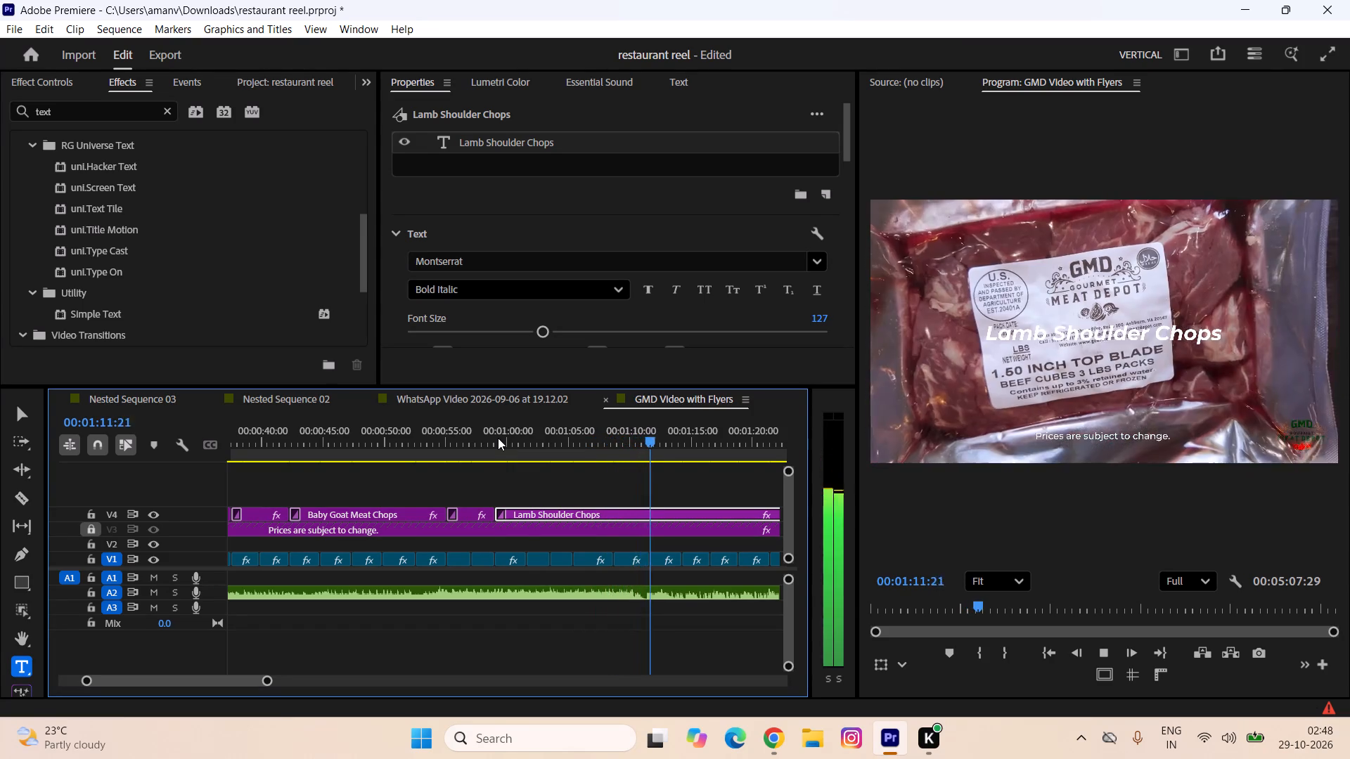
pyautogui.press('space')
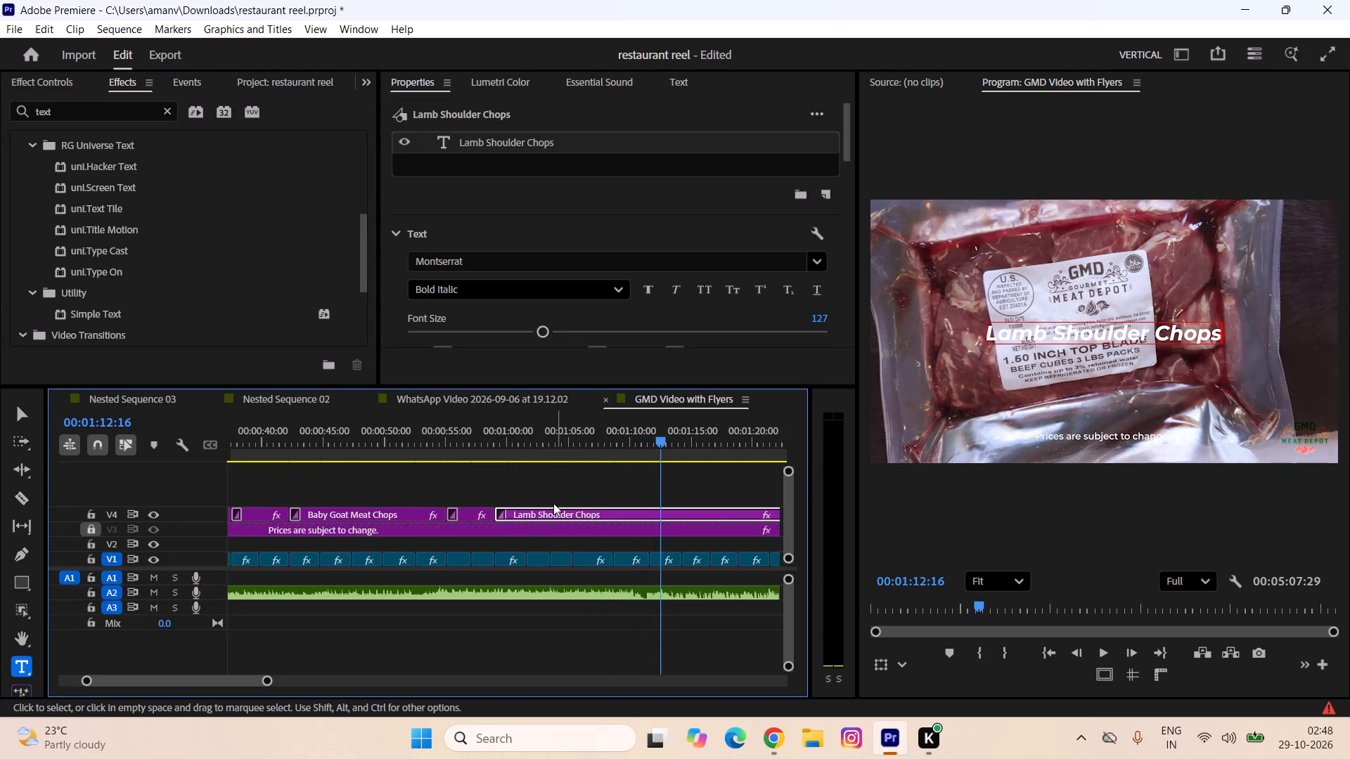
pyautogui.click(545, 511)
pyautogui.keyDown('alt'); pyautogui.moveTo(545, 511); pyautogui.dragTo(726, 509); pyautogui.keyUp('alt')
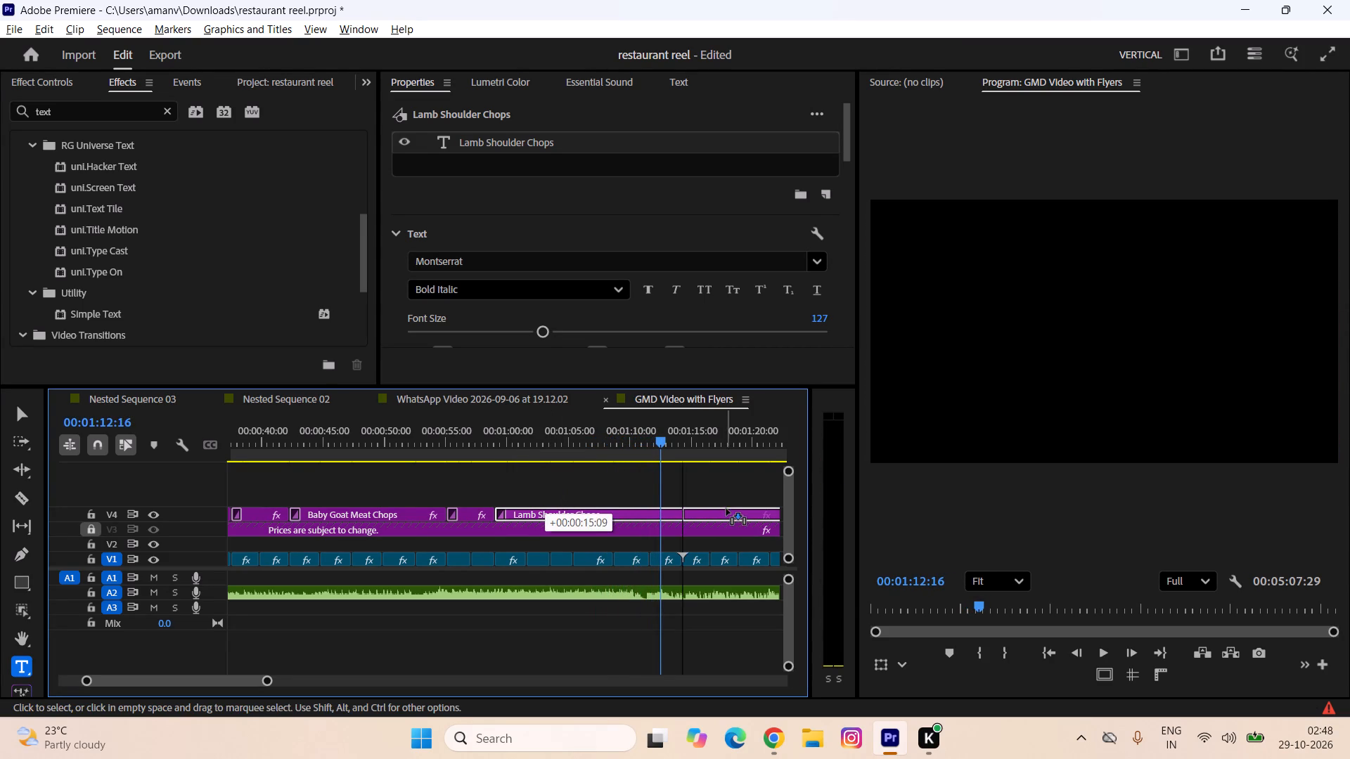
pyautogui.keyDown('alt'); pyautogui.moveTo(726, 509); pyautogui.dragTo(700, 511); pyautogui.keyUp('alt')
pyautogui.write('--=')
pyautogui.press('space')
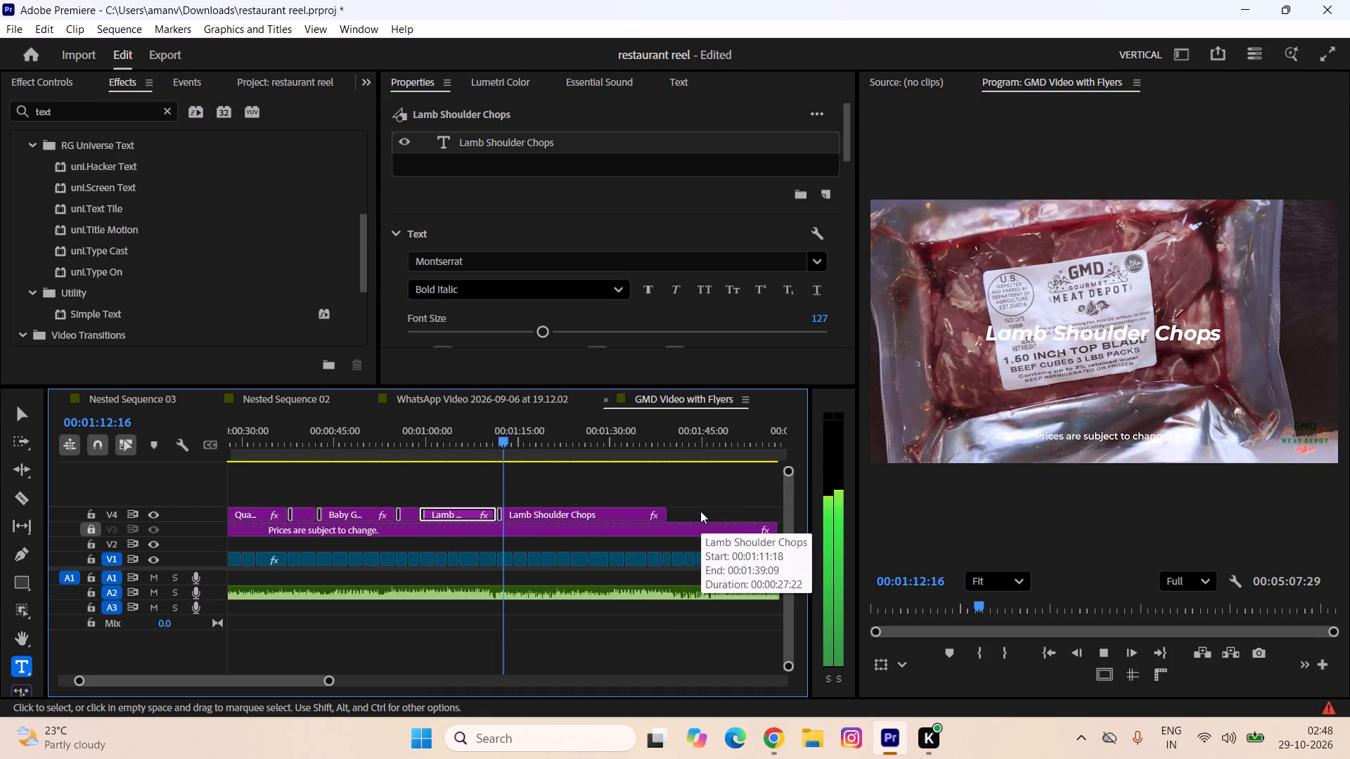
pyautogui.press('space')
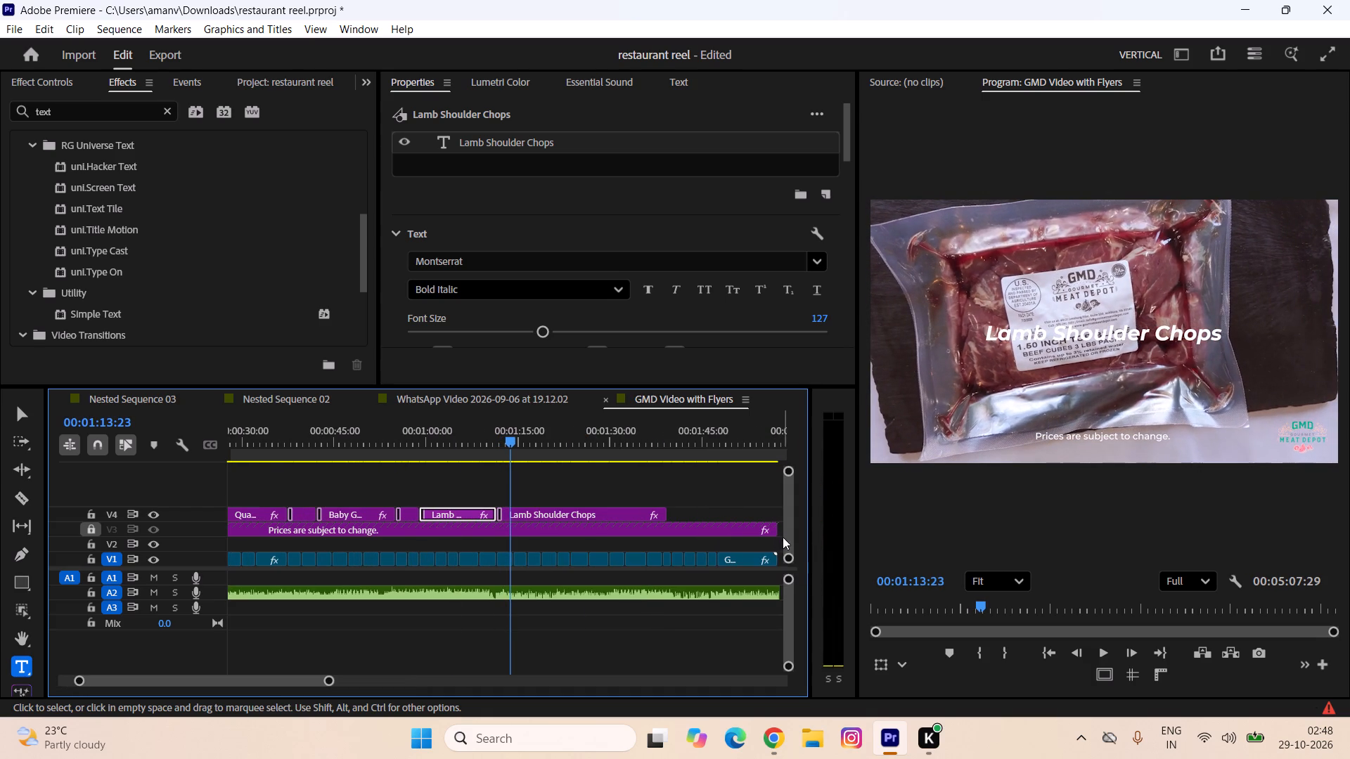
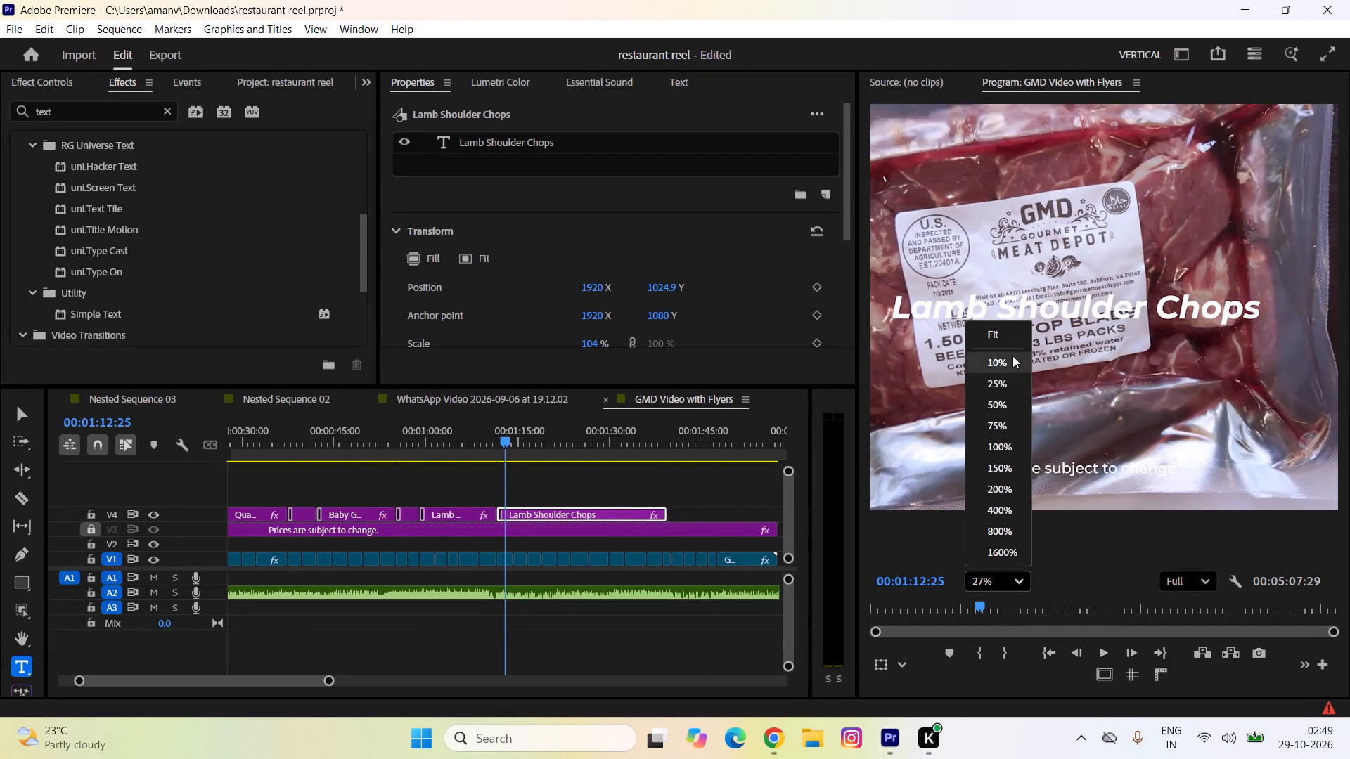
# Replace the text of the copied title starting at 00:01:11:18 on V4 with a new product name beginning "Boneless".
pyautogui.click(1006, 335)
pyautogui.tripleClick(1107, 330)
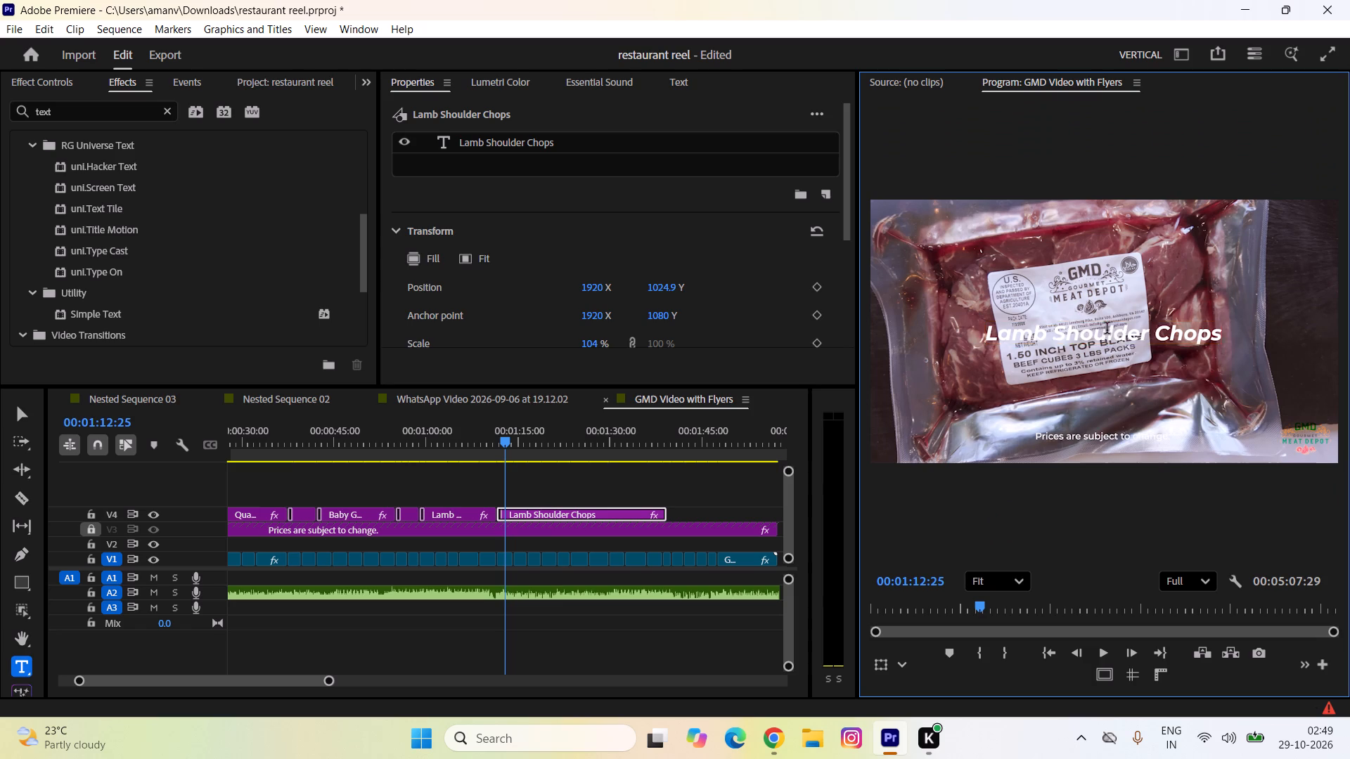
pyautogui.write('Boneless')
pyautogui.press('space')
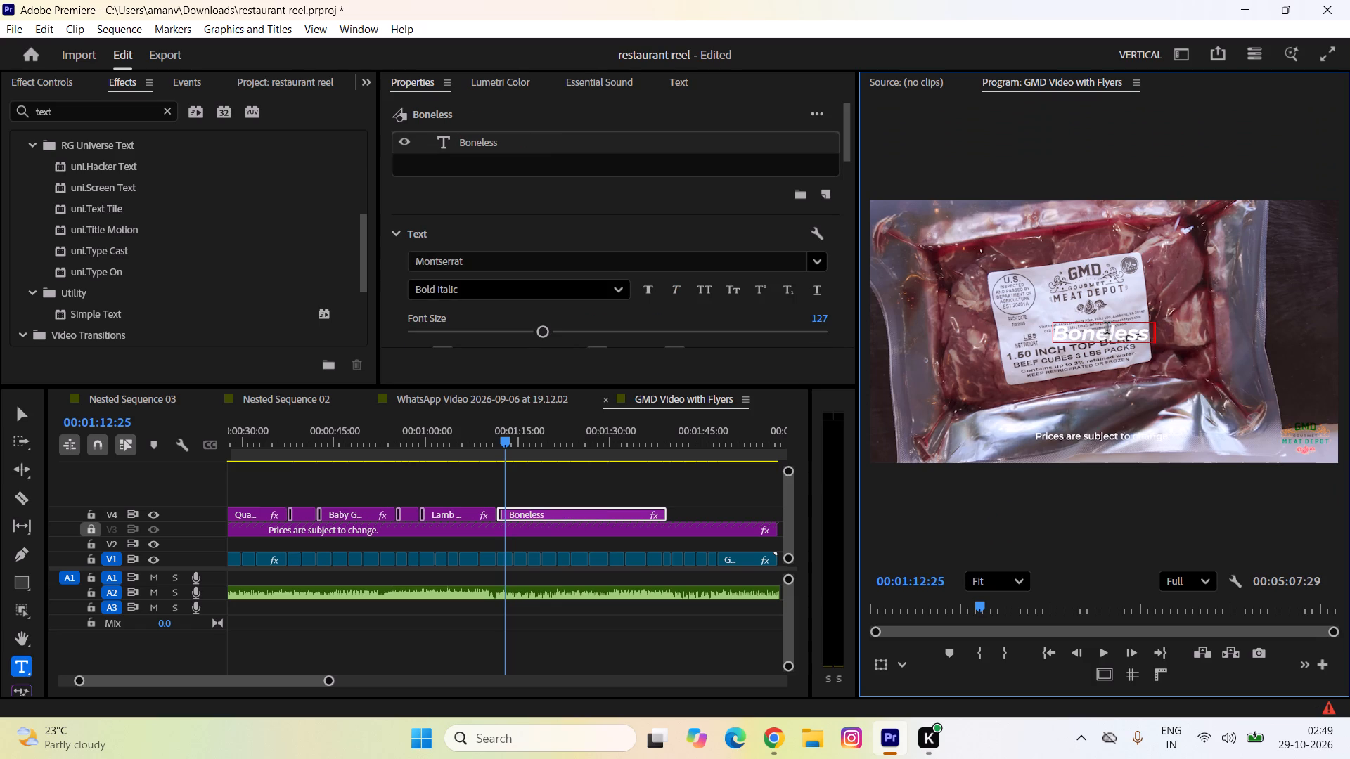
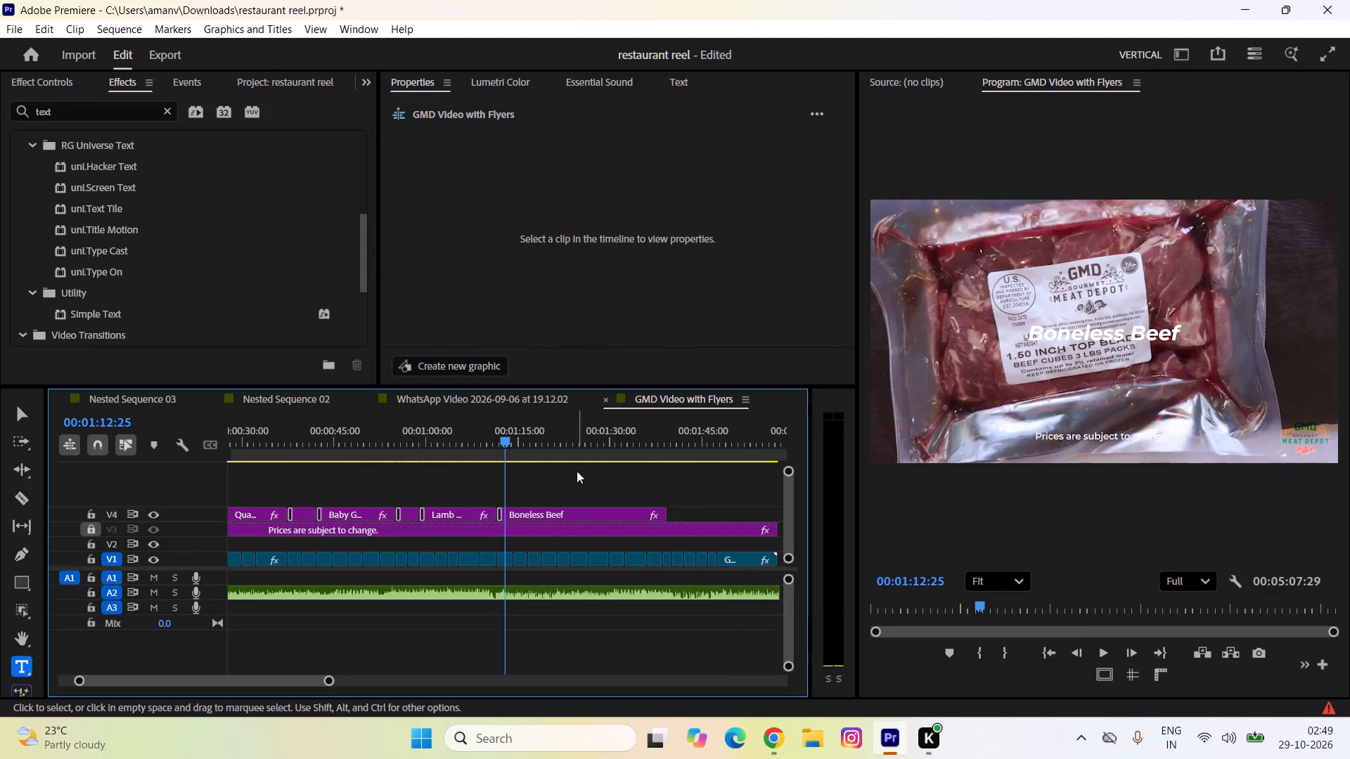
# Place a copy of the Boneless Beef title on V4 starting at 00:01:16:17, where the ground beef clips begin.
pyautogui.press('space')
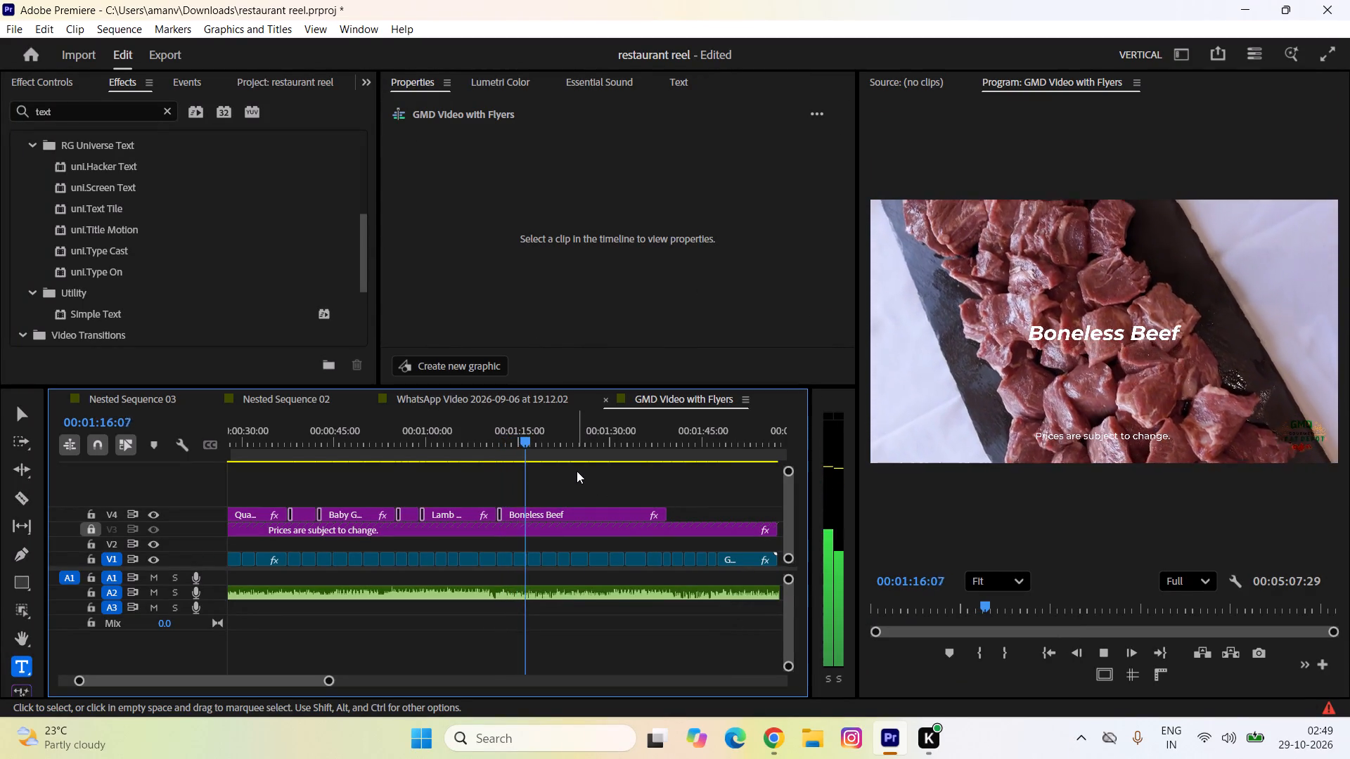
pyautogui.press('space')
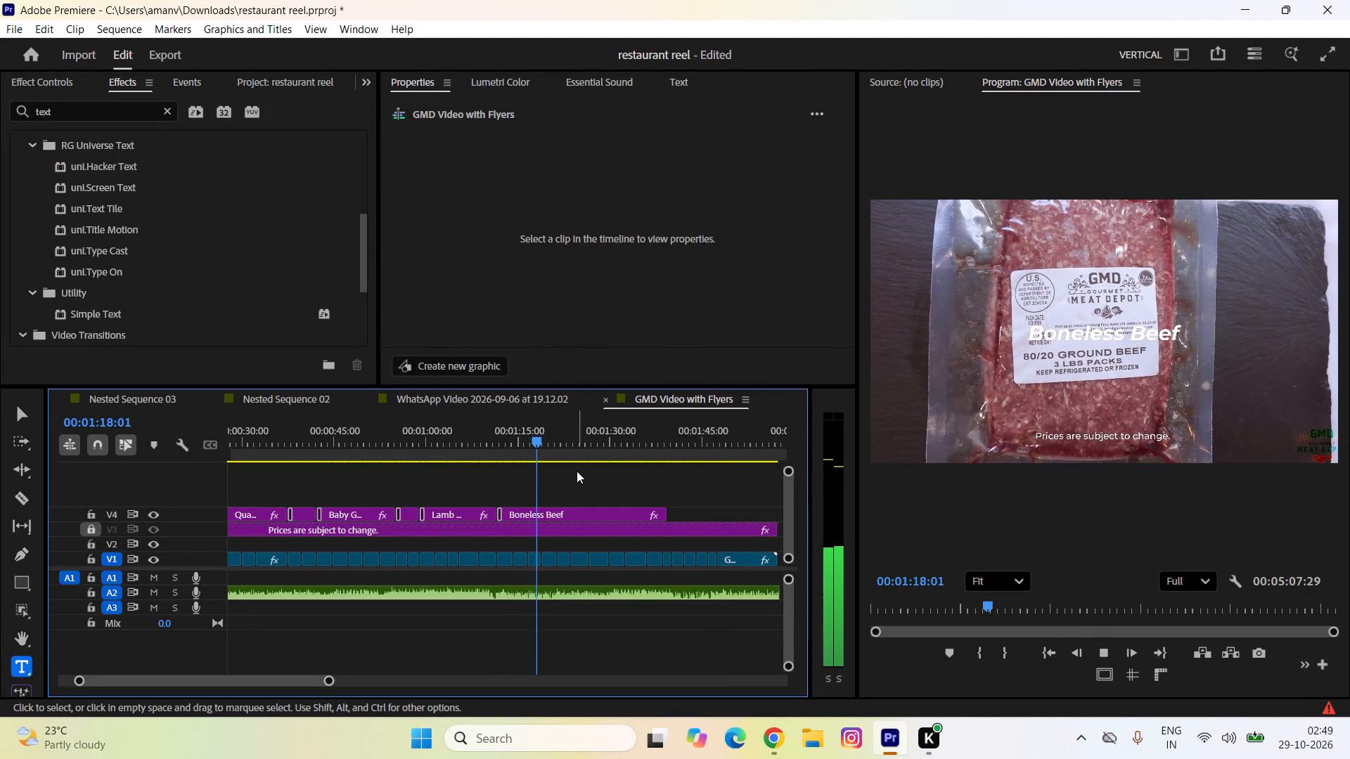
pyautogui.press('Up')
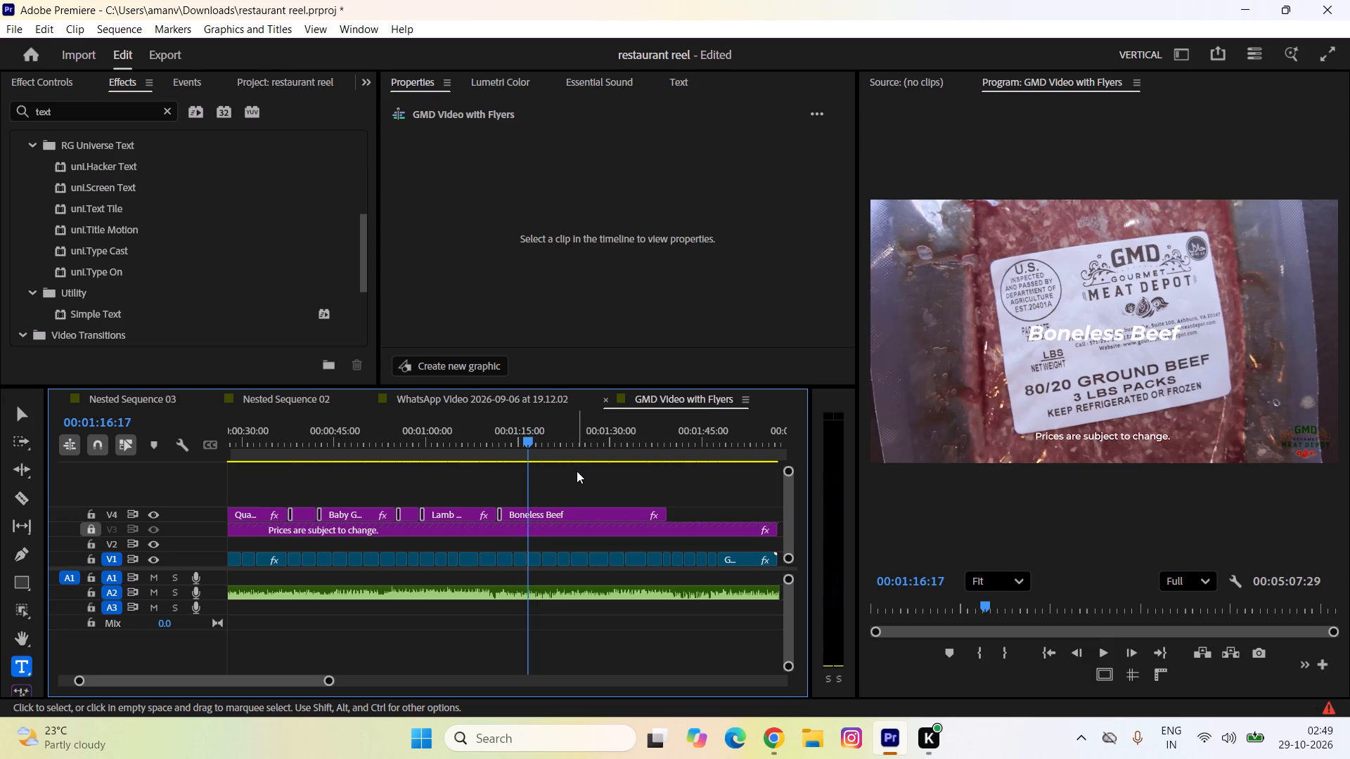
pyautogui.click(540, 512)
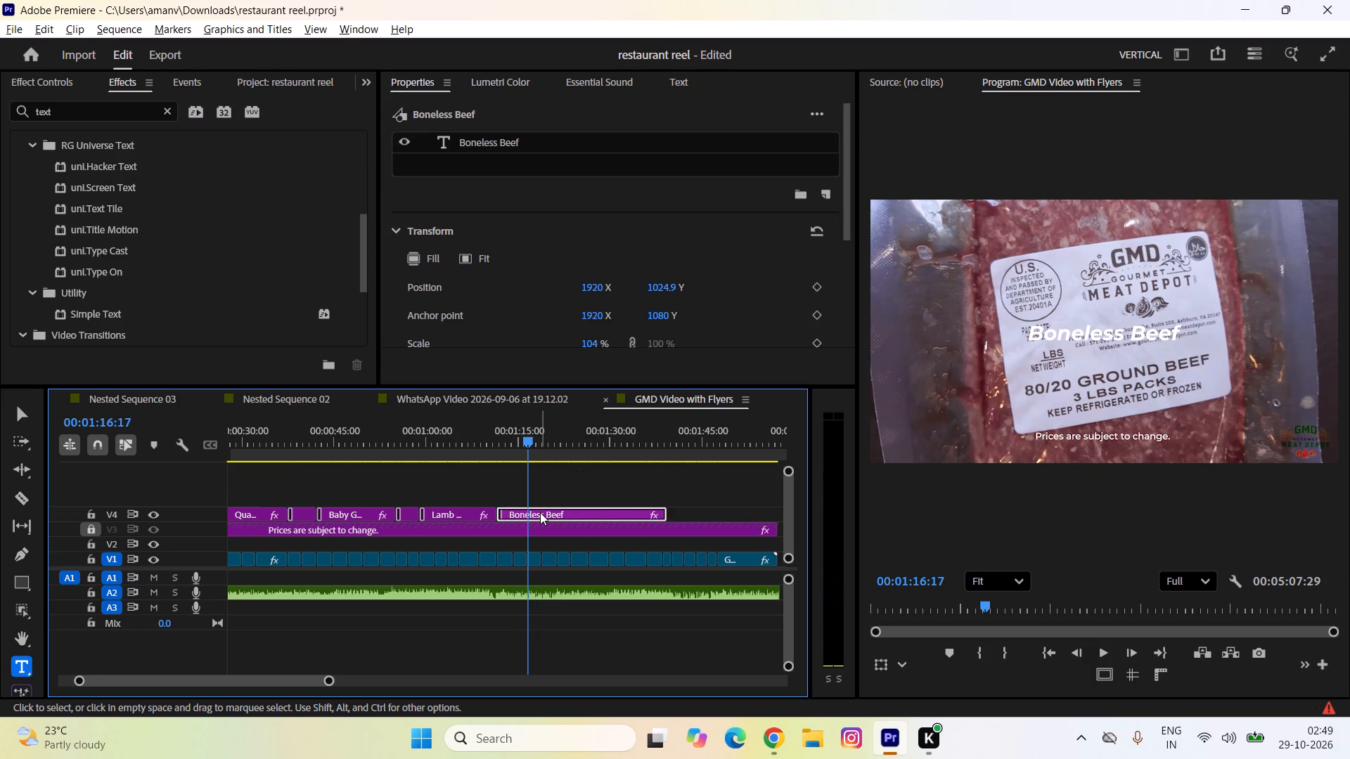
pyautogui.keyDown('alt'); pyautogui.moveTo(540, 512); pyautogui.dragTo(572, 513); pyautogui.keyUp('alt')
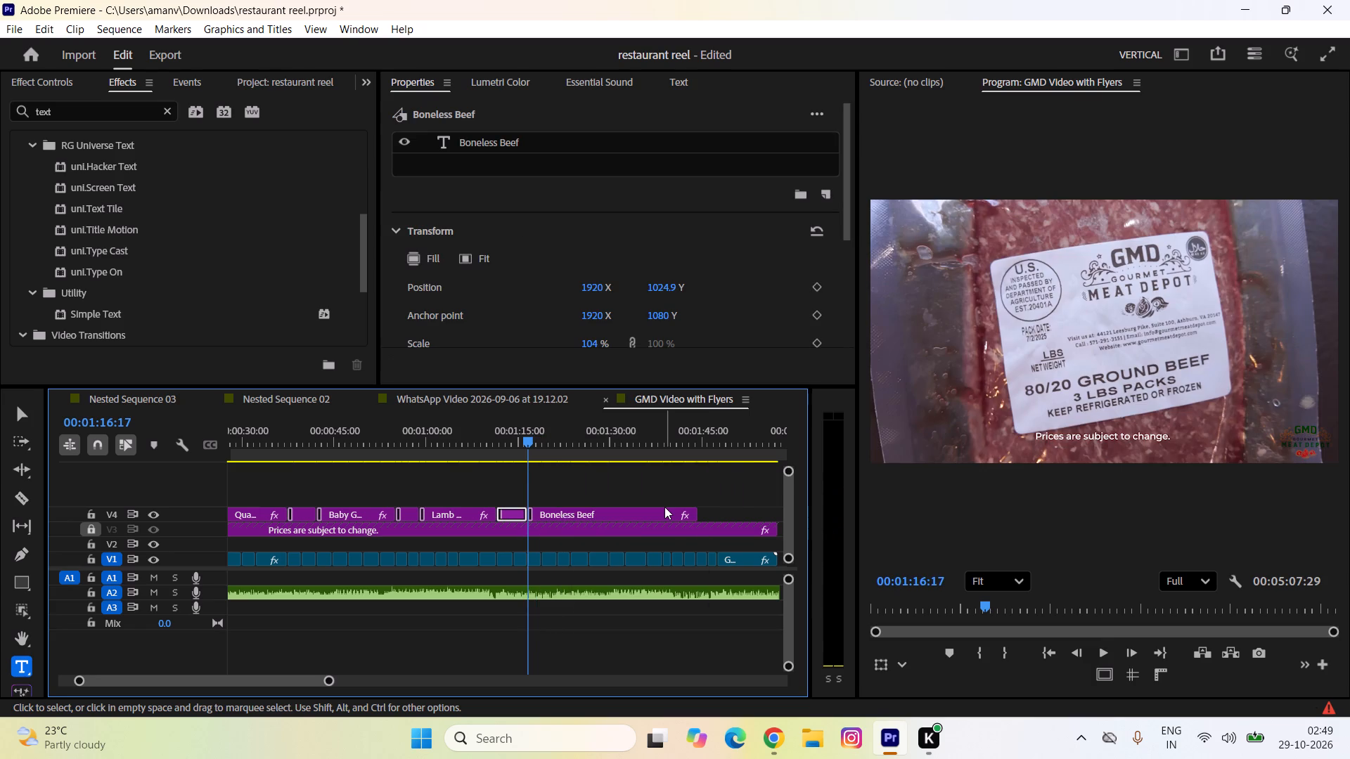
# Replace the text of the copied title starting at 00:01:16:17 on V4 with "Ground Beef".
pyautogui.press('space')
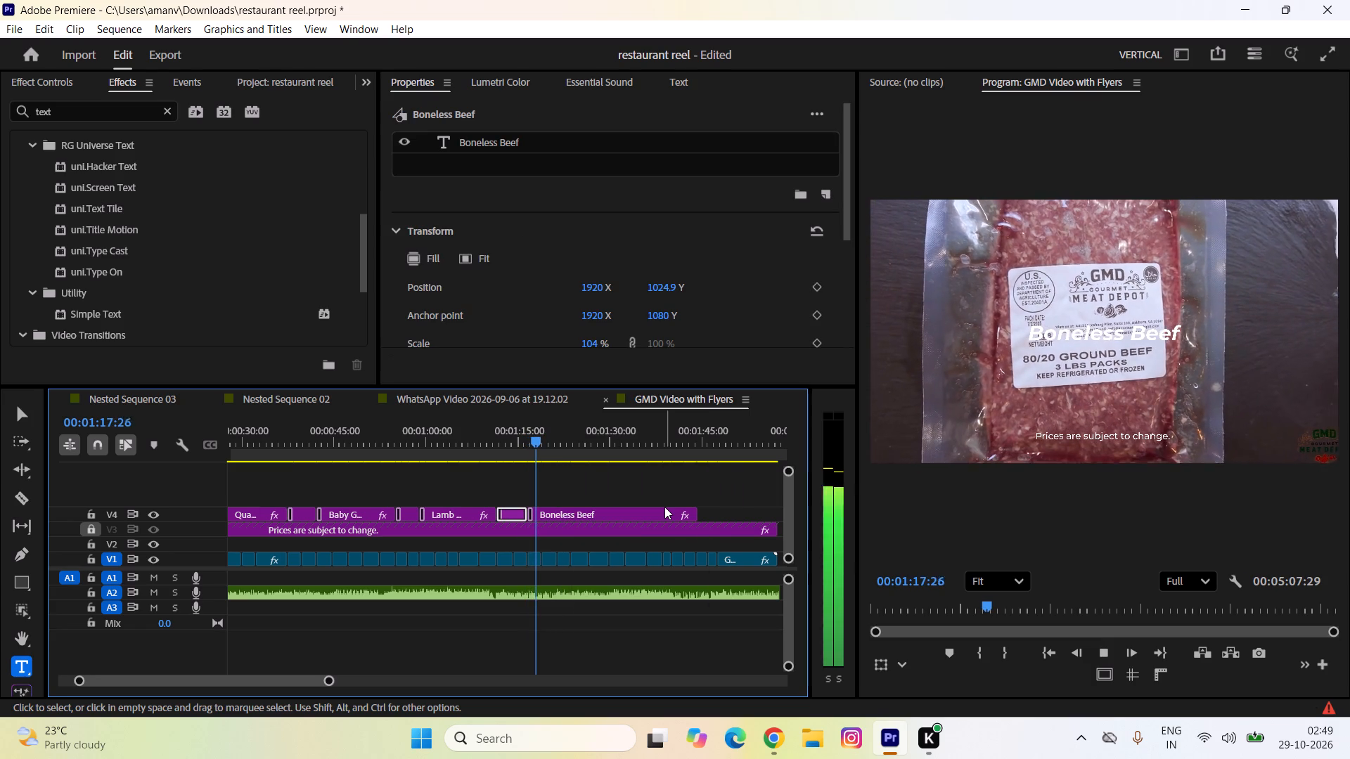
pyautogui.press('space')
pyautogui.tripleClick(1124, 339)
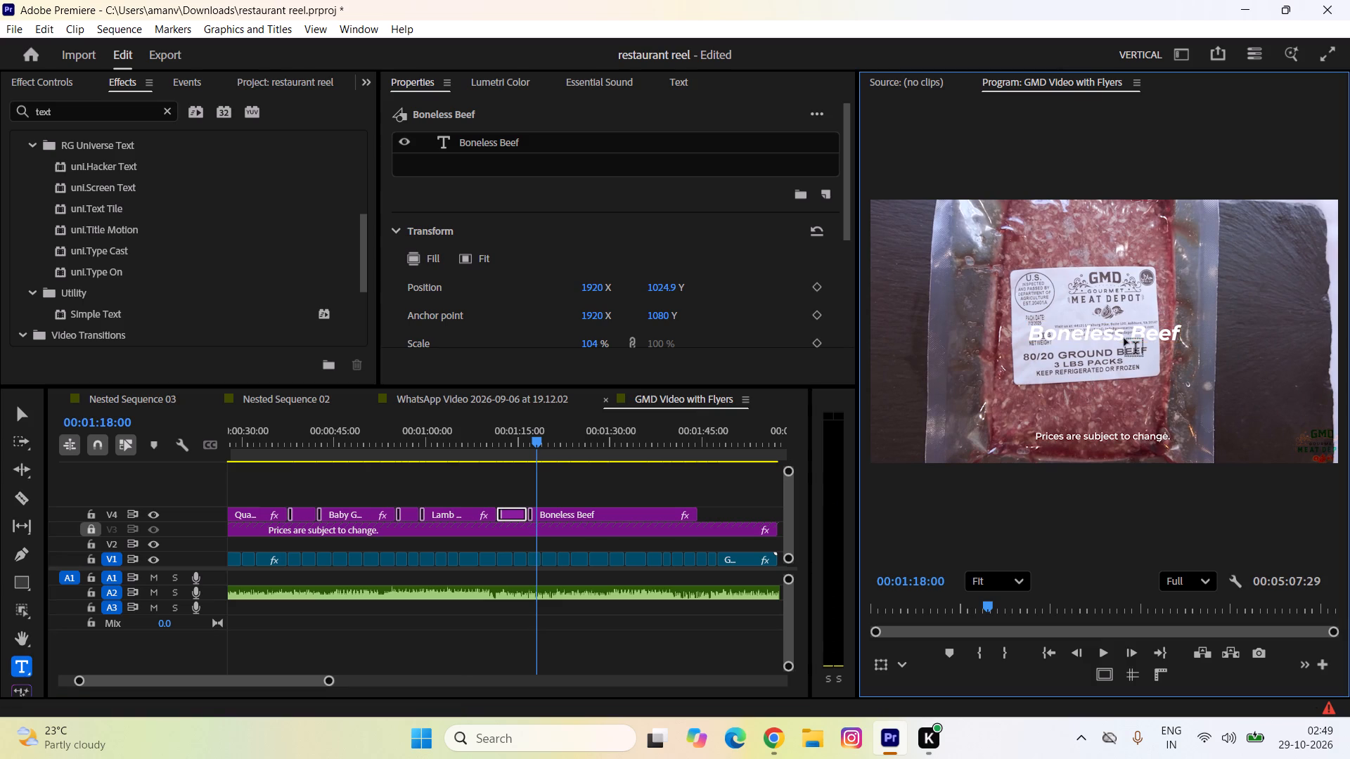
pyautogui.write('Gr')
pyautogui.press('p')
pyautogui.press('BackSpace')
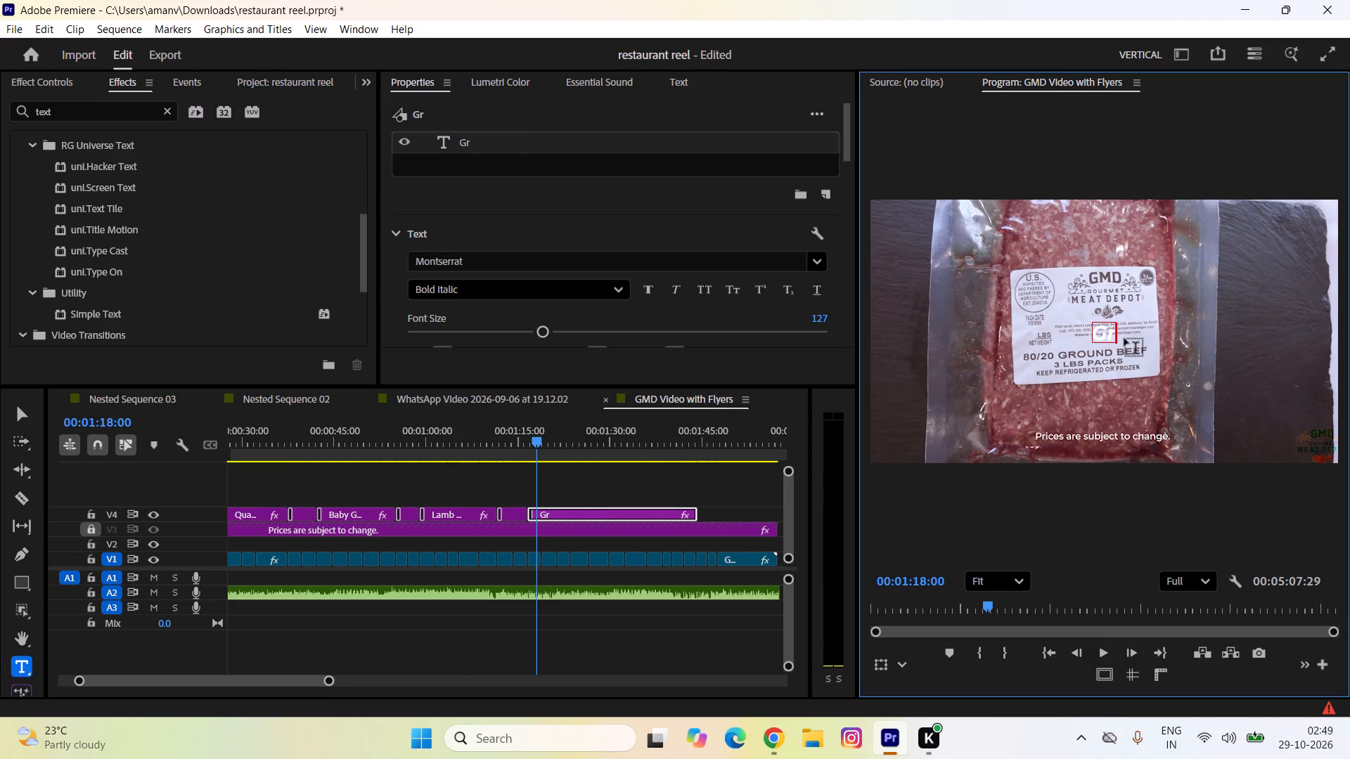
pyautogui.write('ound')
pyautogui.press('space')
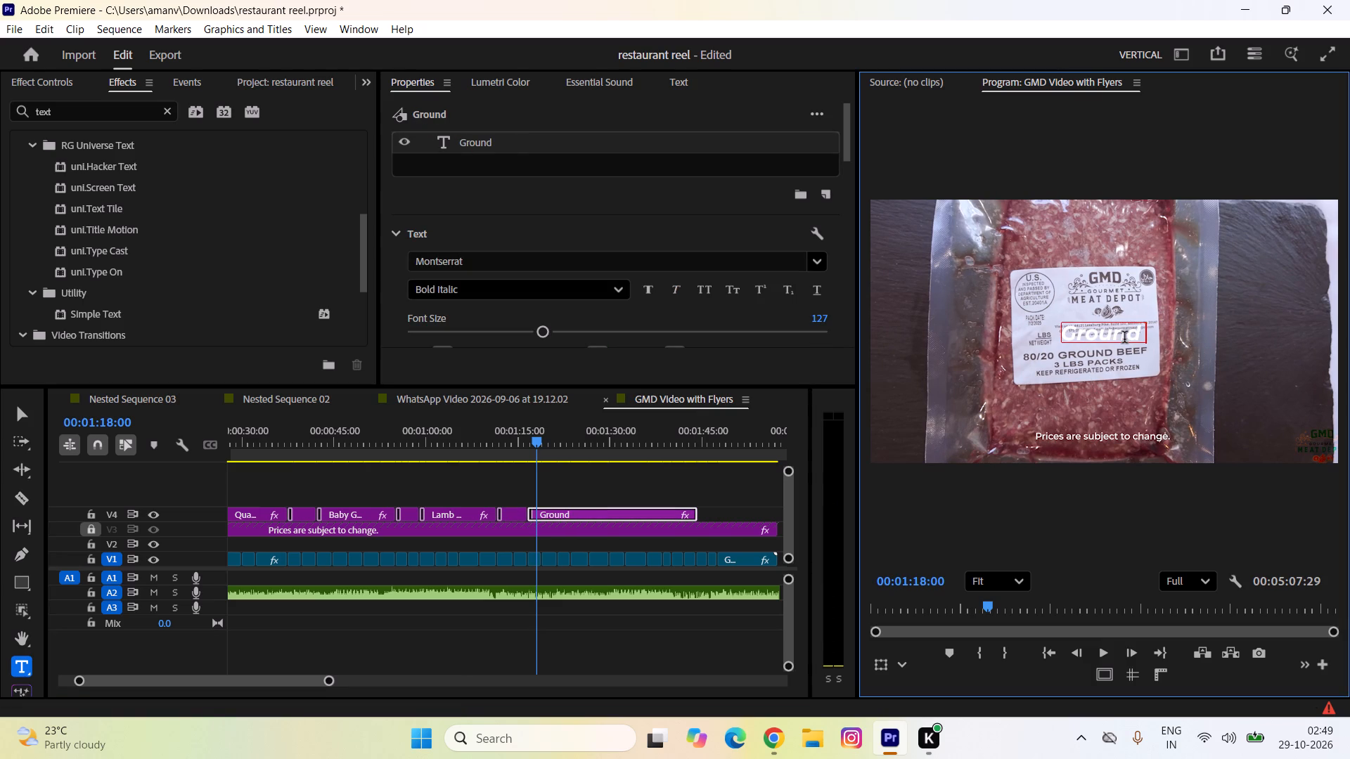
pyautogui.write('Beef')
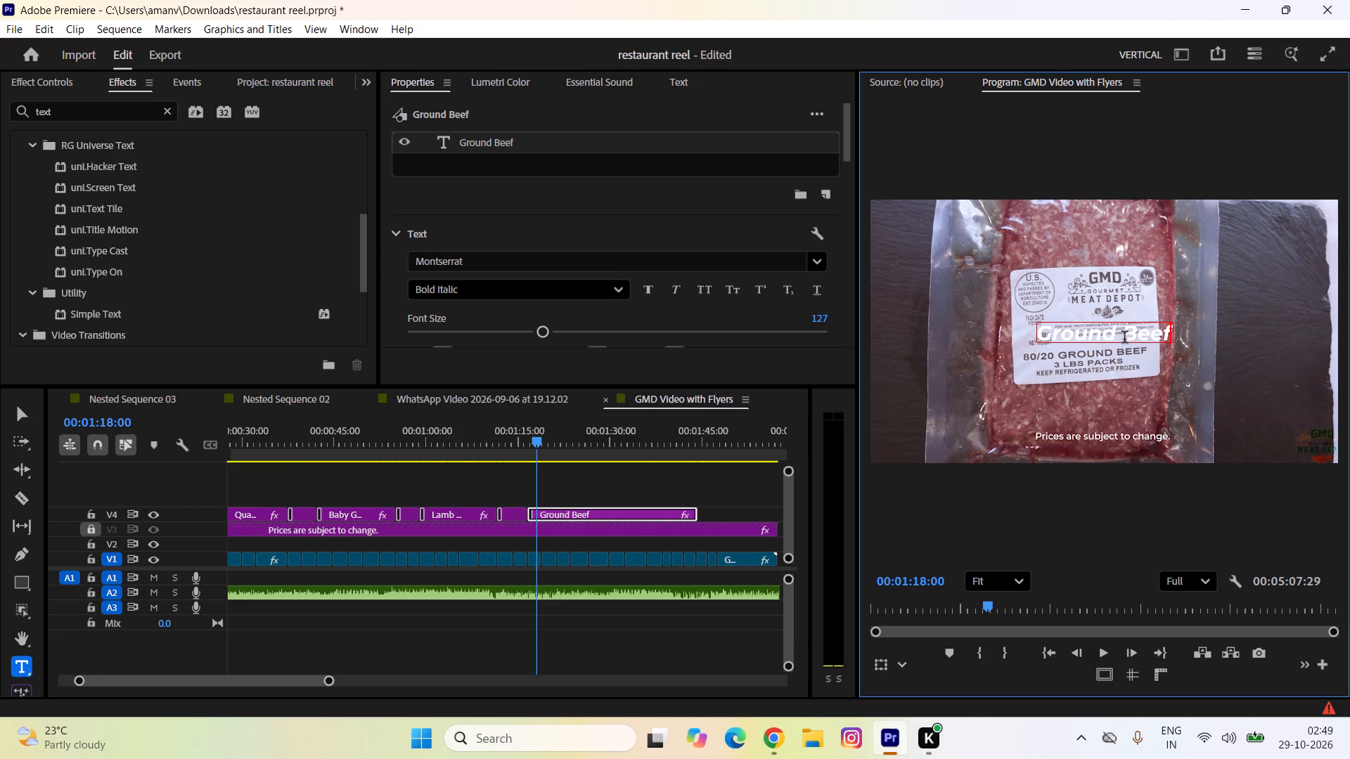
pyautogui.click(619, 480)
# Place a copy of the Ground Beef title on V4 starting at 00:01:23:16, overwriting the rest of the original title.
pyautogui.press('space')
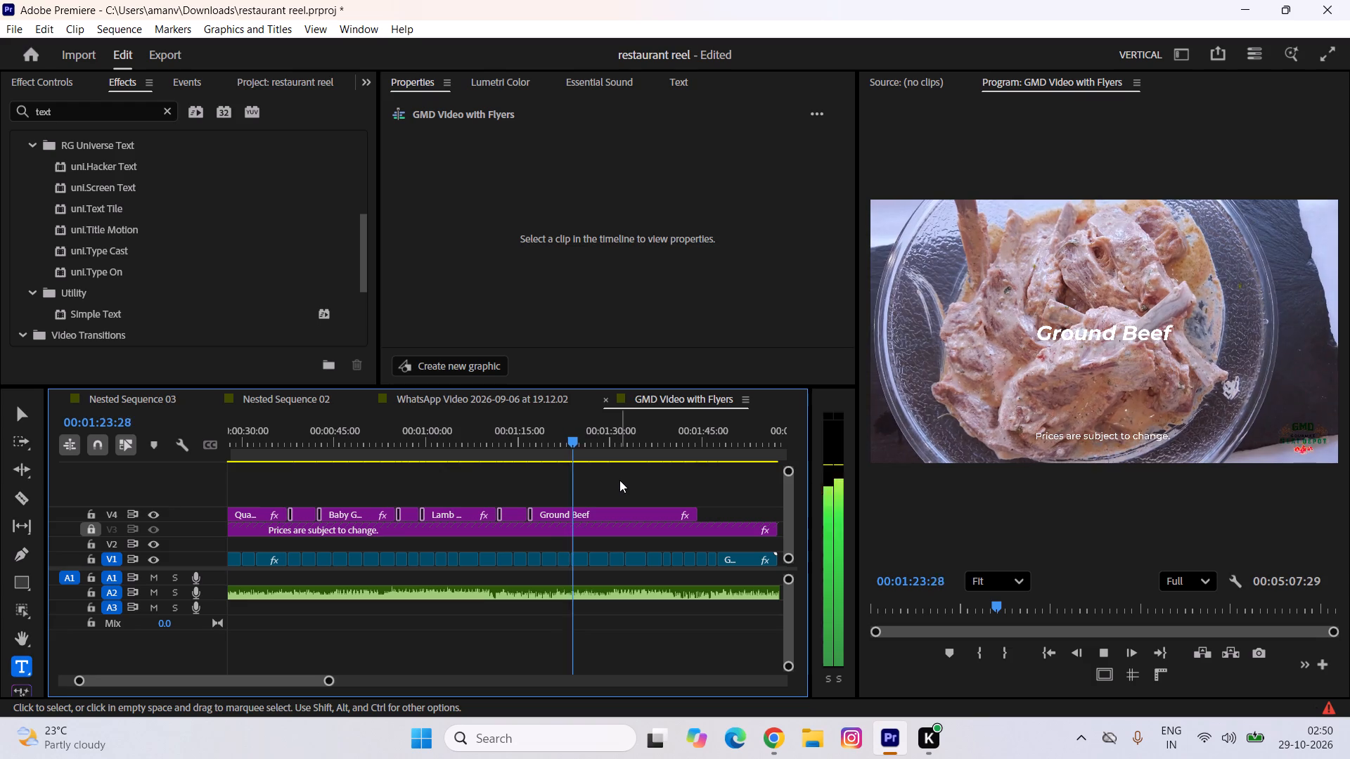
pyautogui.press('space')
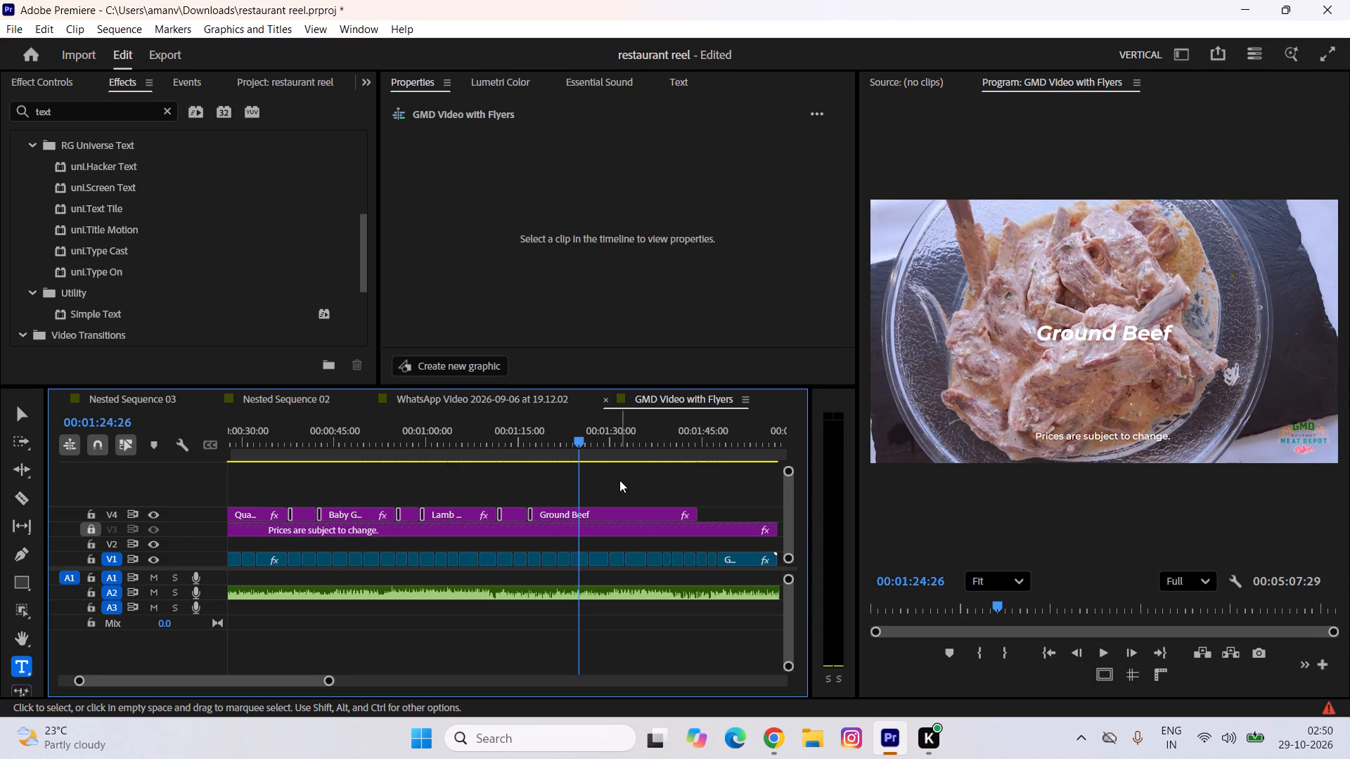
pyautogui.press('=')
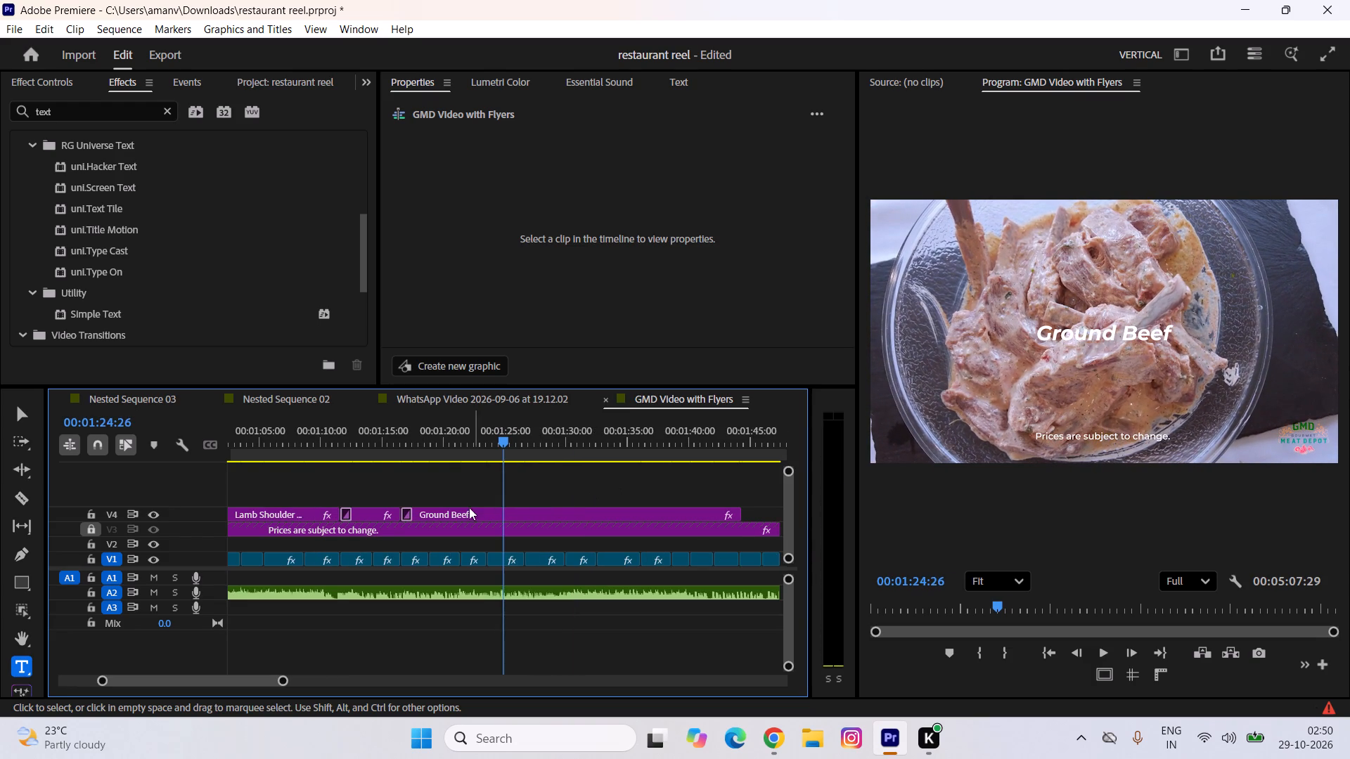
pyautogui.click(460, 510)
pyautogui.keyDown('alt'); pyautogui.moveTo(460, 510); pyautogui.dragTo(544, 510); pyautogui.keyUp('alt')
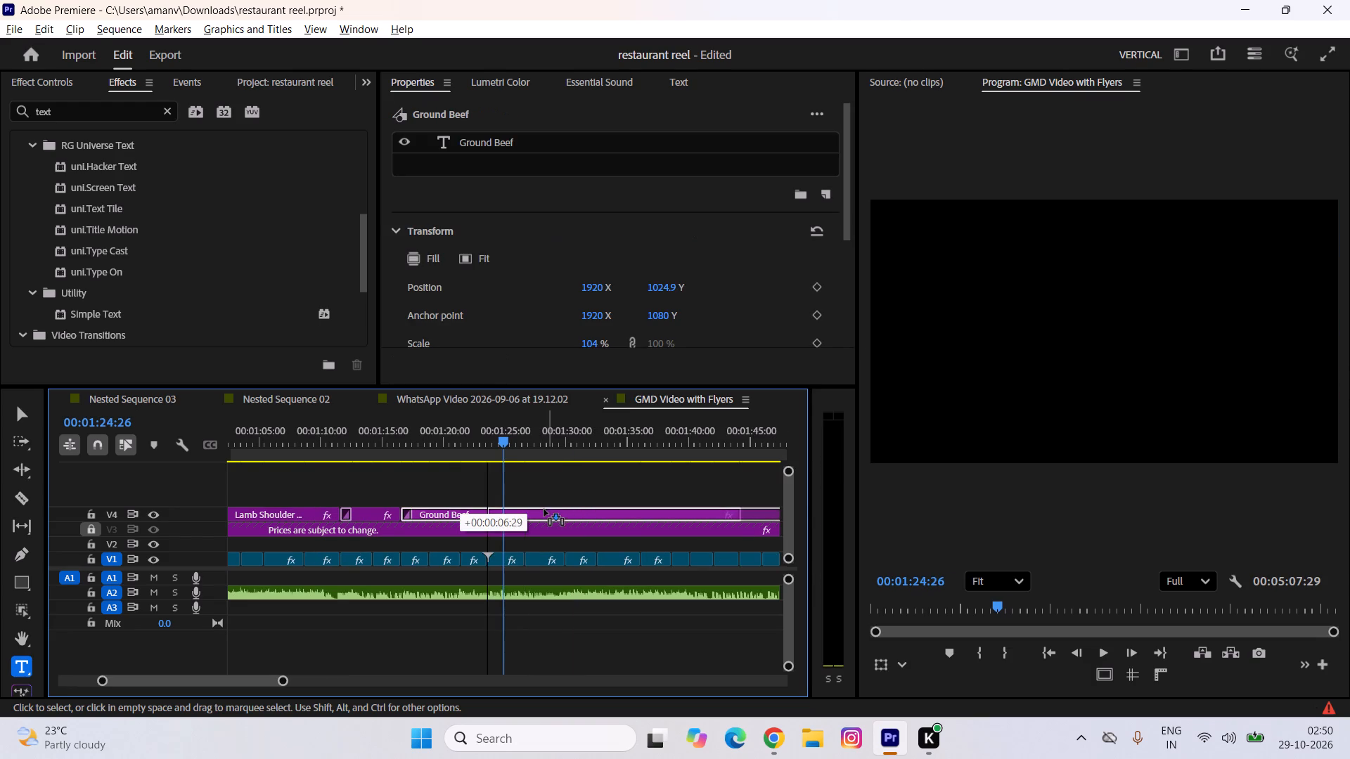
pyautogui.keyDown('alt'); pyautogui.moveTo(544, 510); pyautogui.dragTo(541, 510); pyautogui.keyUp('alt')
# Play through the clips after the ground beef section and delete the Ground Beef title copy starting at 00:01:23:16 on V4.
pyautogui.click(459, 435)
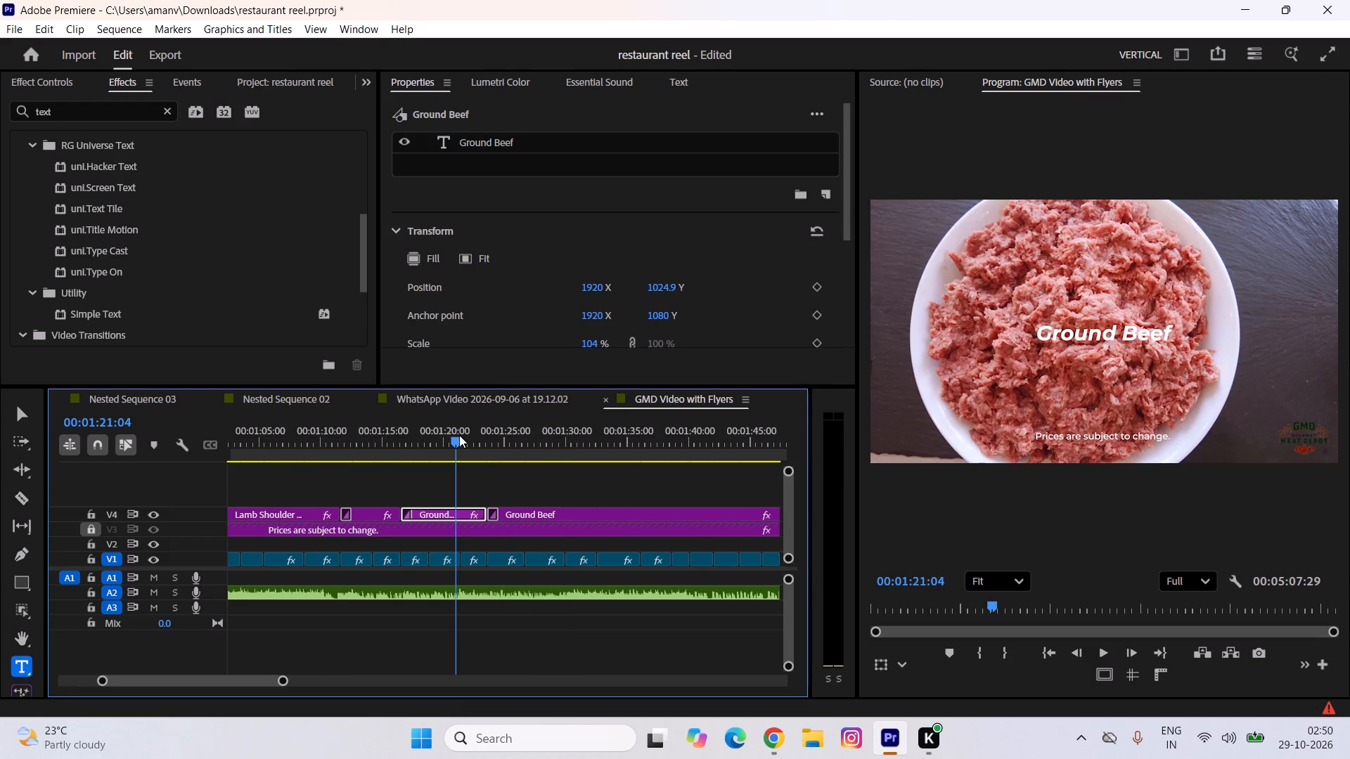
pyautogui.press('space')
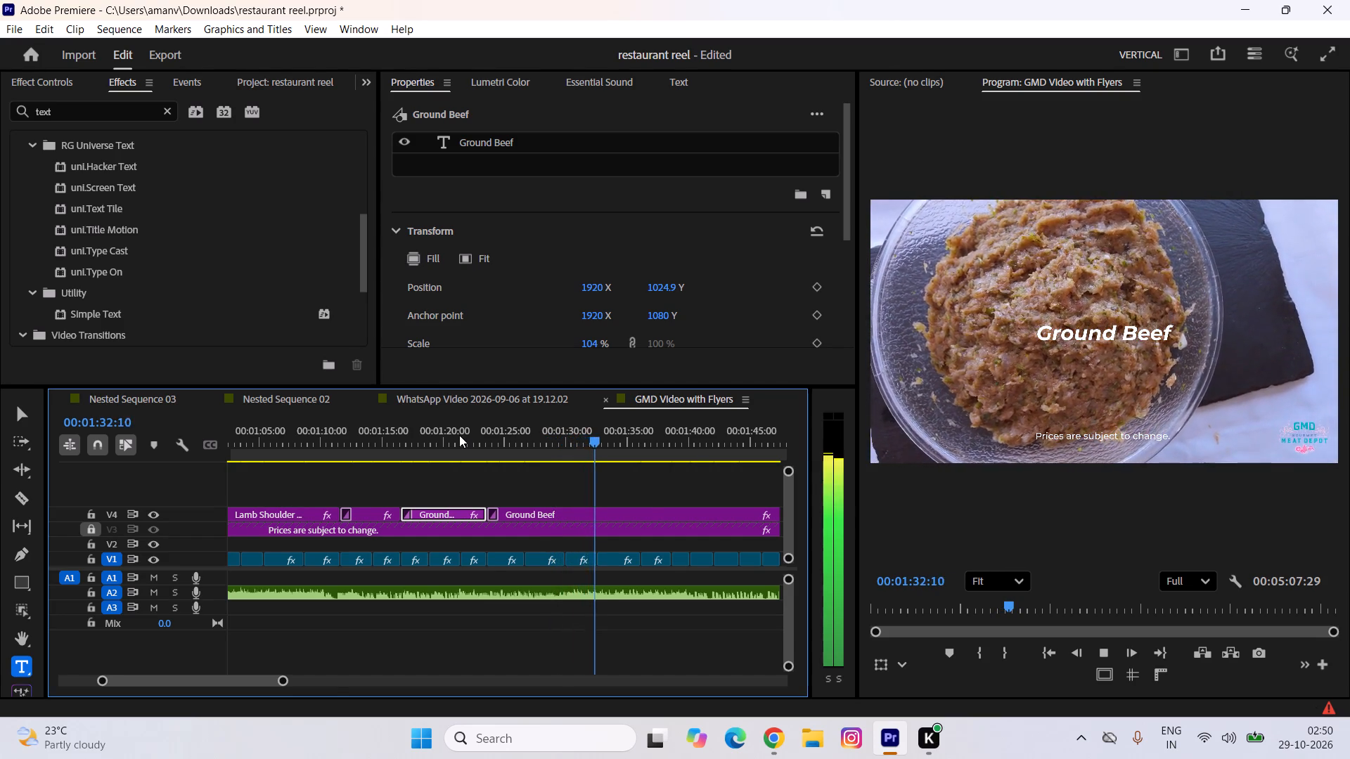
pyautogui.press('-')
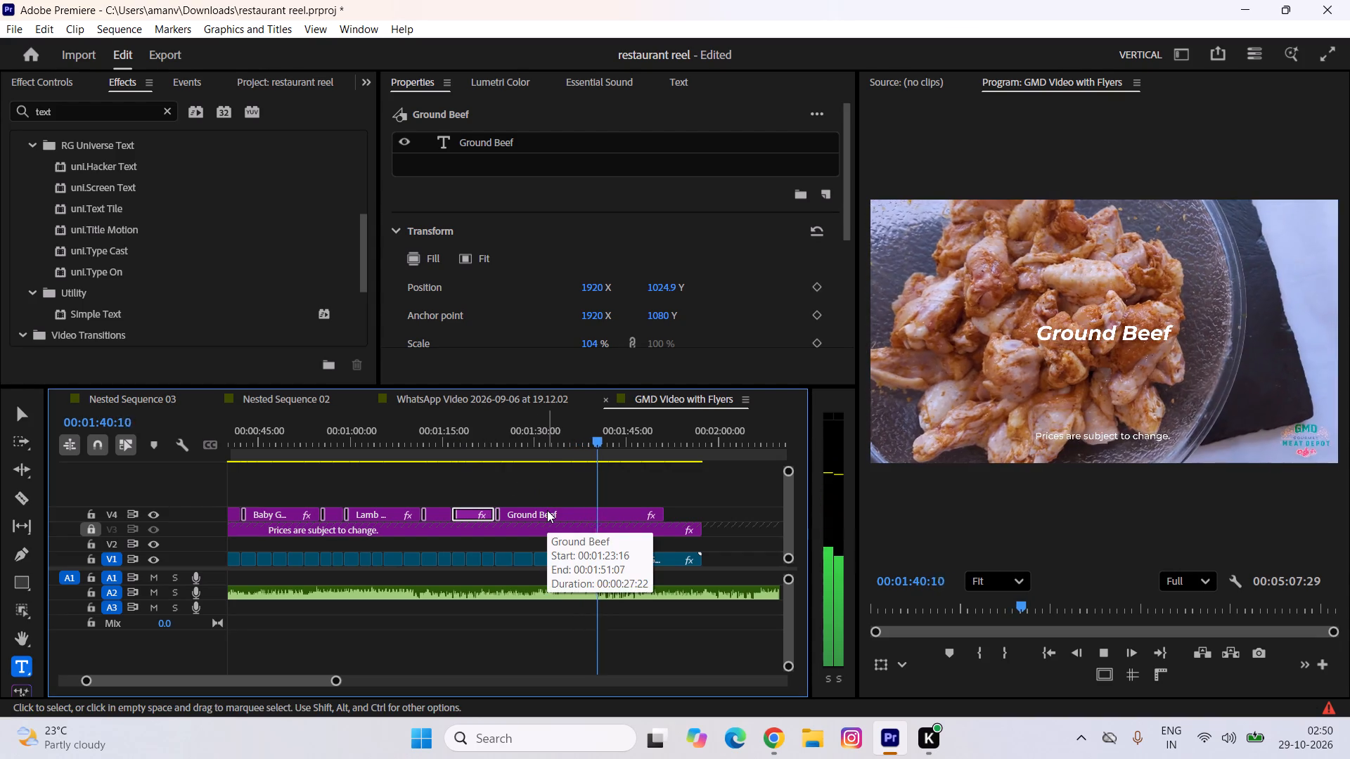
pyautogui.click(547, 510)
pyautogui.press('BackSpace')
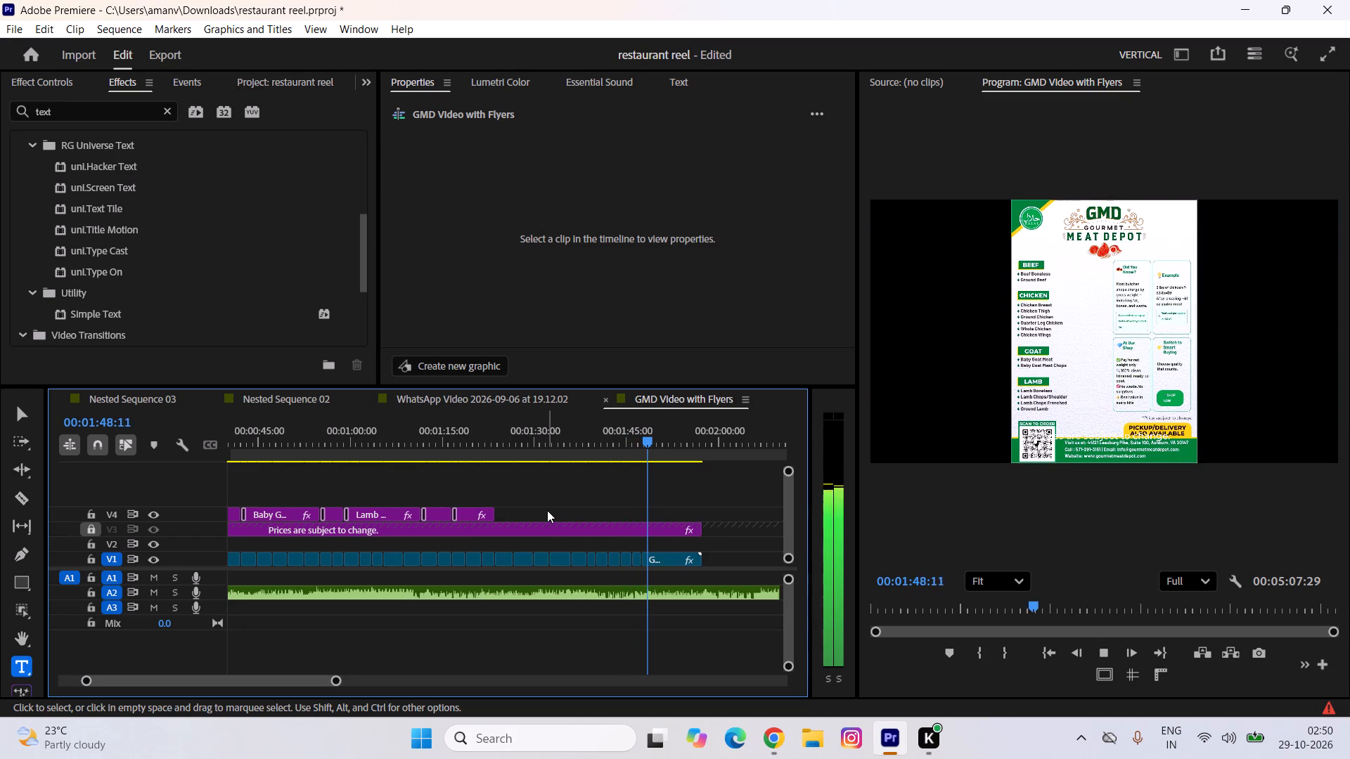
# Return to the start of the sequence and play it to review the product titles.
pyautogui.press('space')
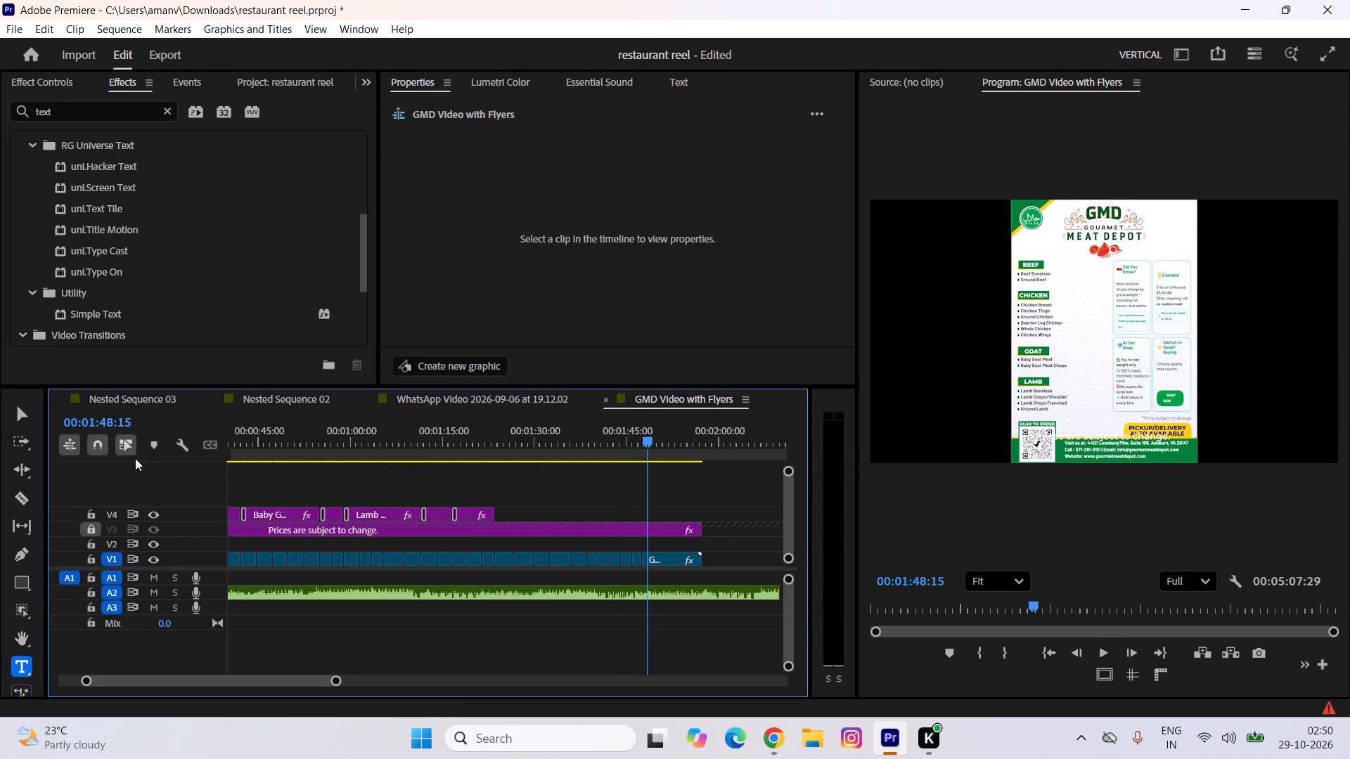
pyautogui.click(322, 434)
pyautogui.write('--')
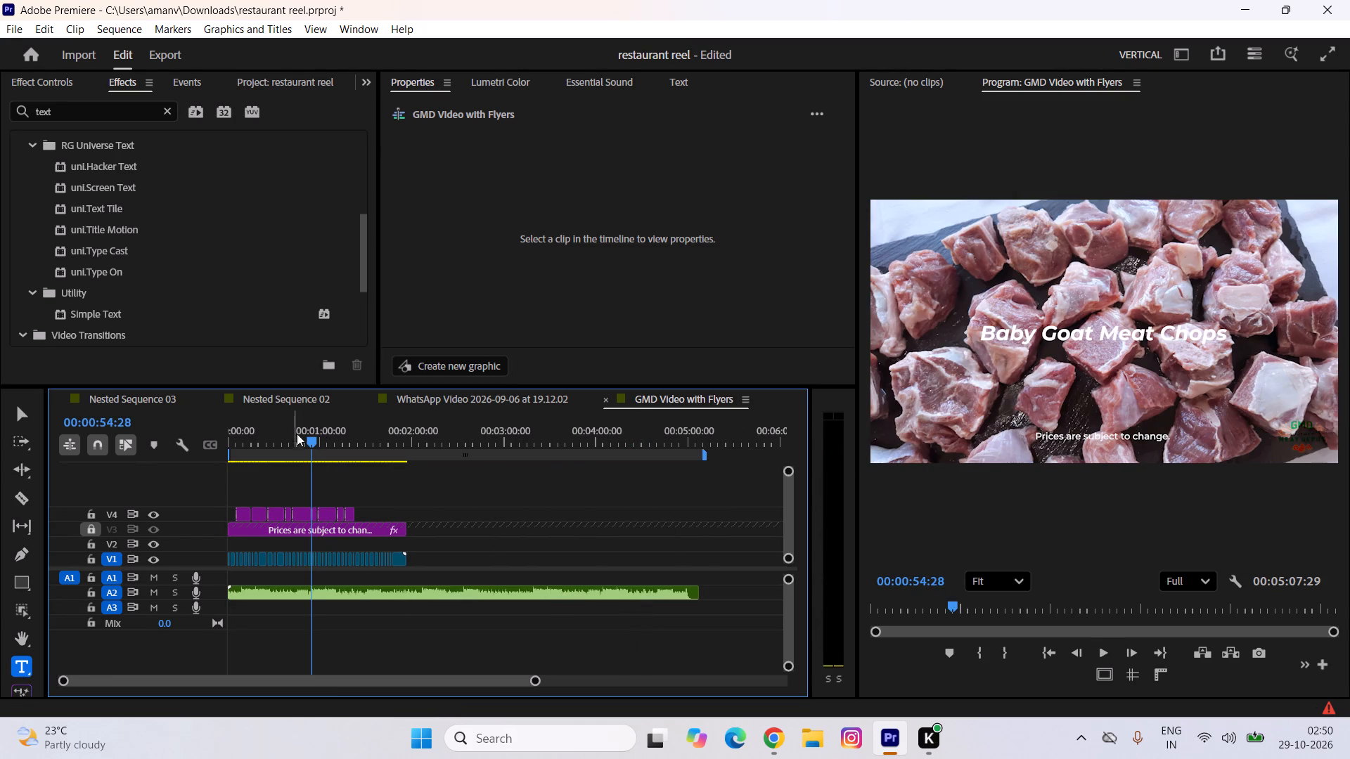
pyautogui.moveTo(319, 429); pyautogui.dragTo(129, 417)
pyautogui.write('====')
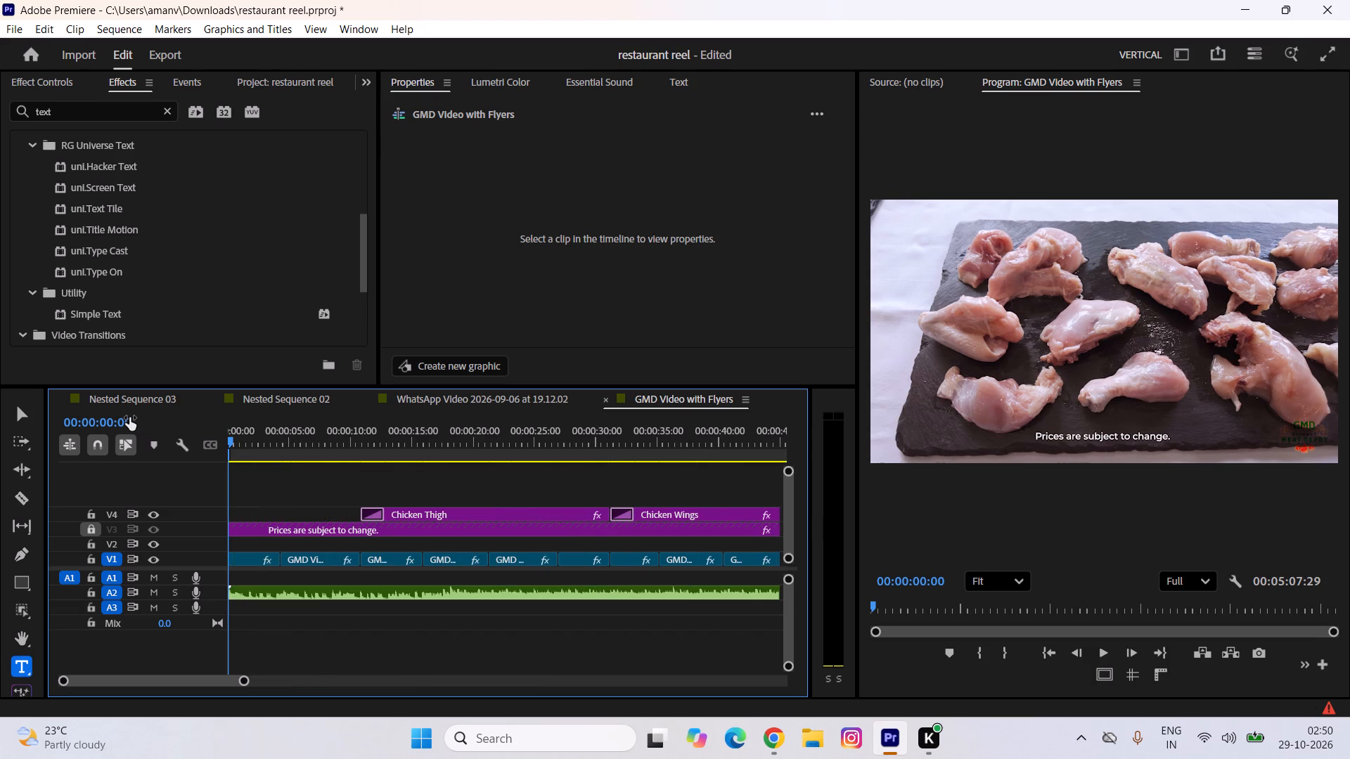
pyautogui.press('space')
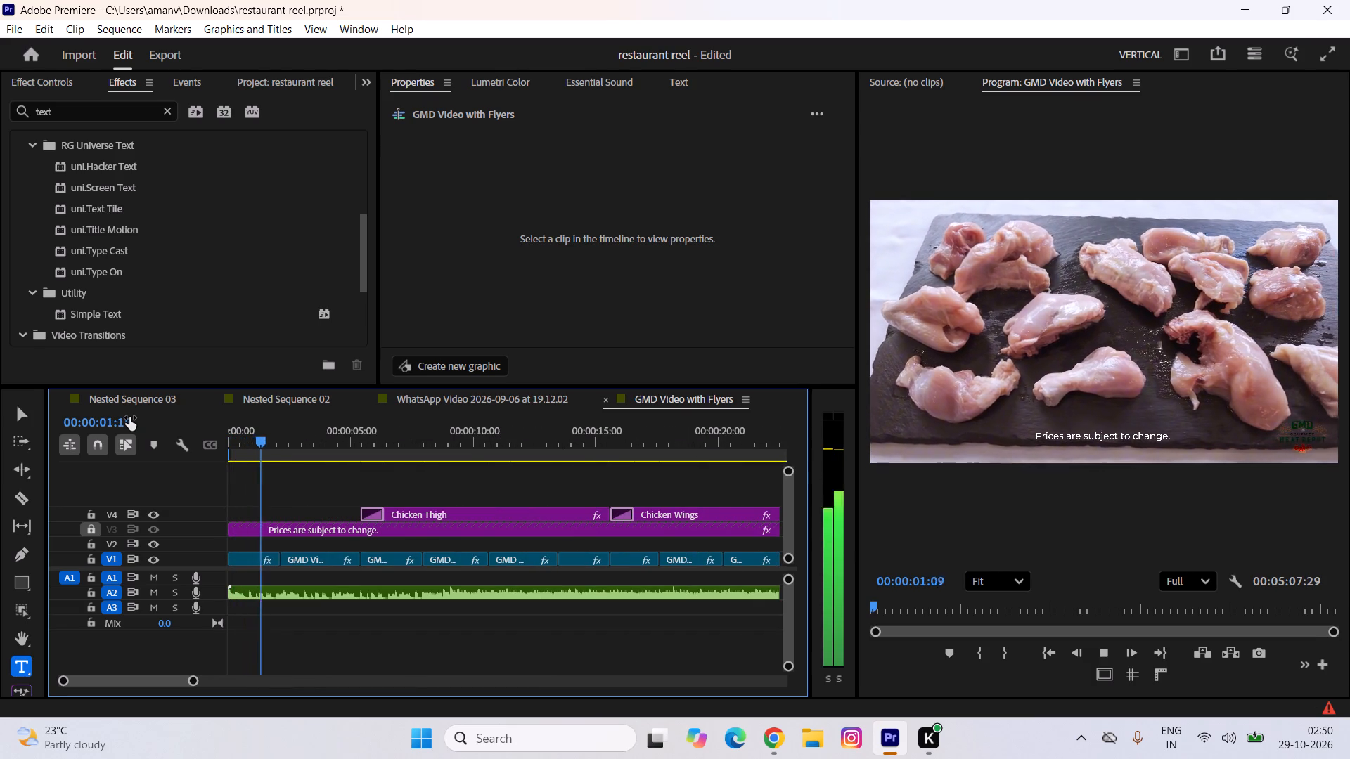
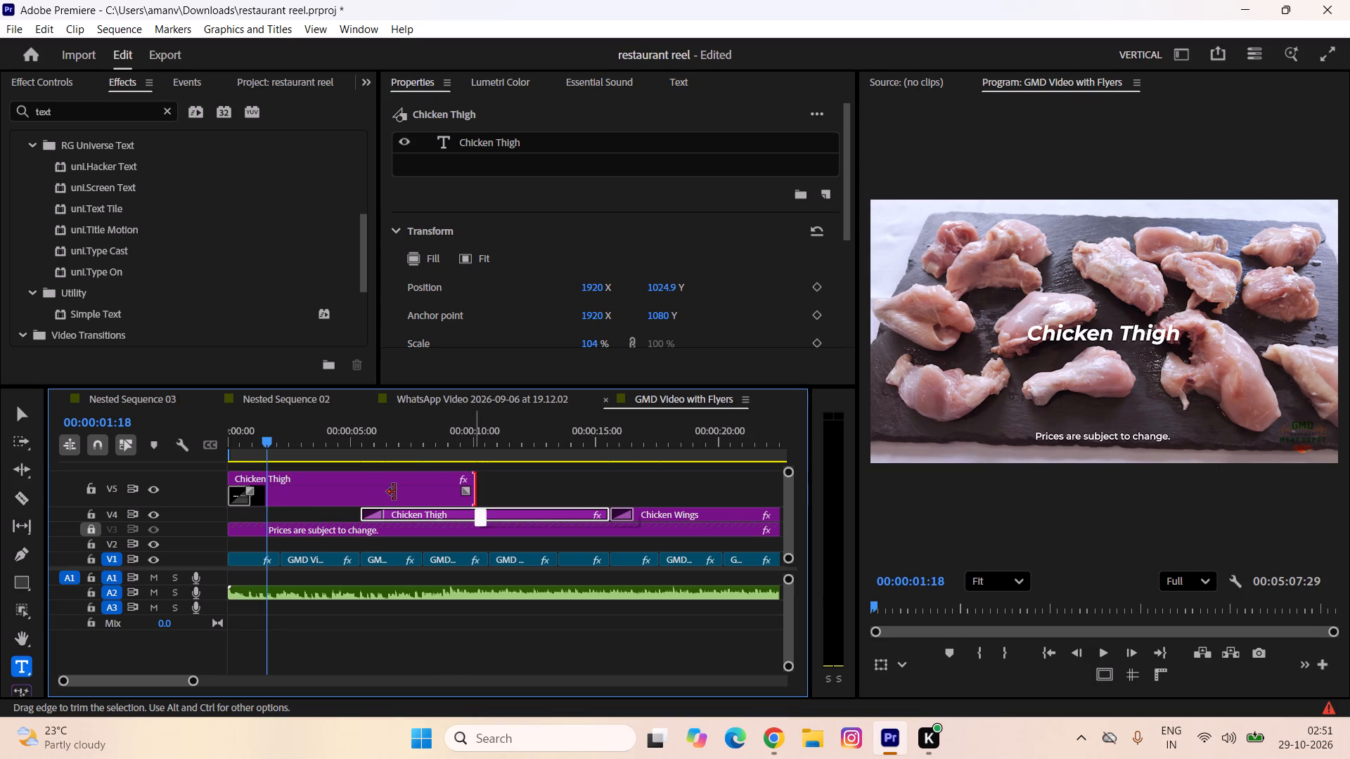
# Trim the Chicken Thigh title copy on V5 to end where the V4 Chicken Thigh title begins, and move it to the start of V4.
pyautogui.moveTo(394, 492); pyautogui.dragTo(358, 499)
pyautogui.moveTo(324, 496); pyautogui.dragTo(323, 510)
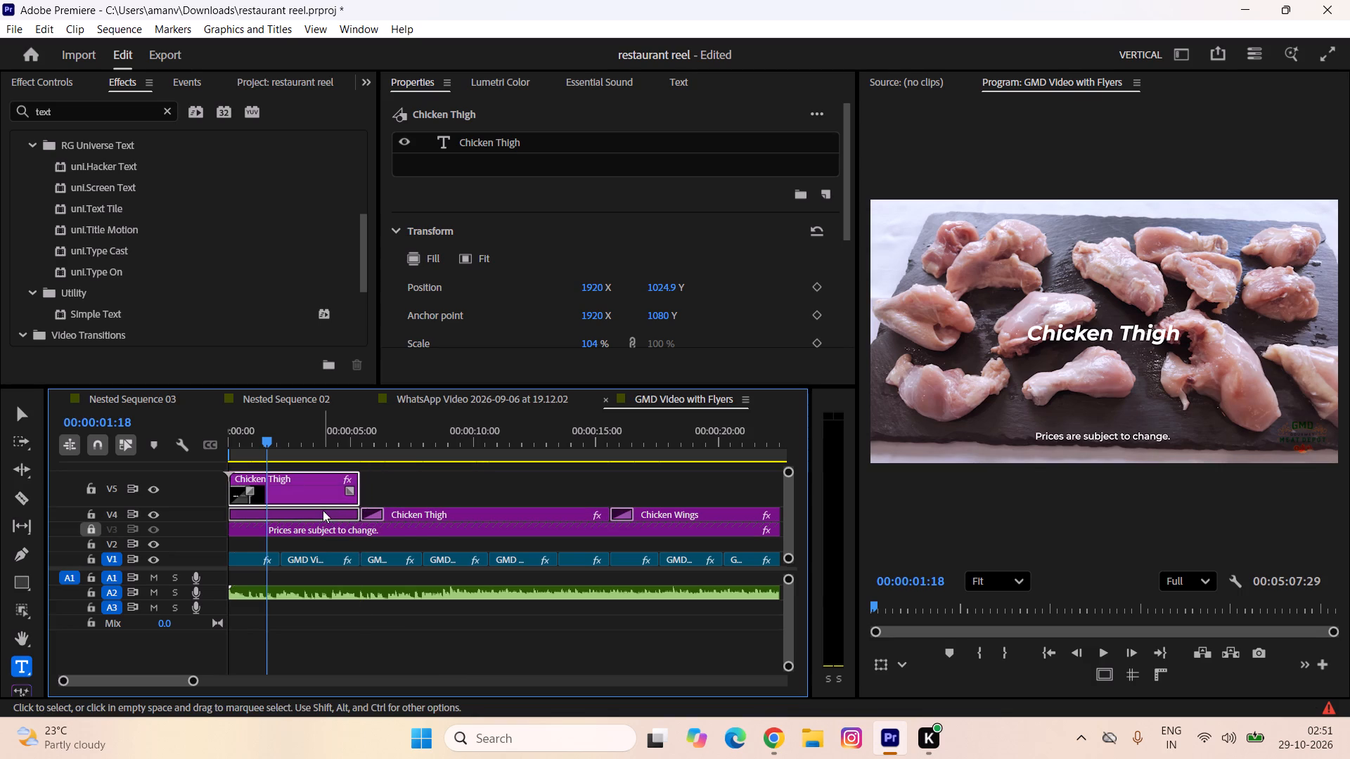
# Replace the text of the title copy at the start of V4 with "Whole Chicken".
pyautogui.tripleClick(1150, 332)
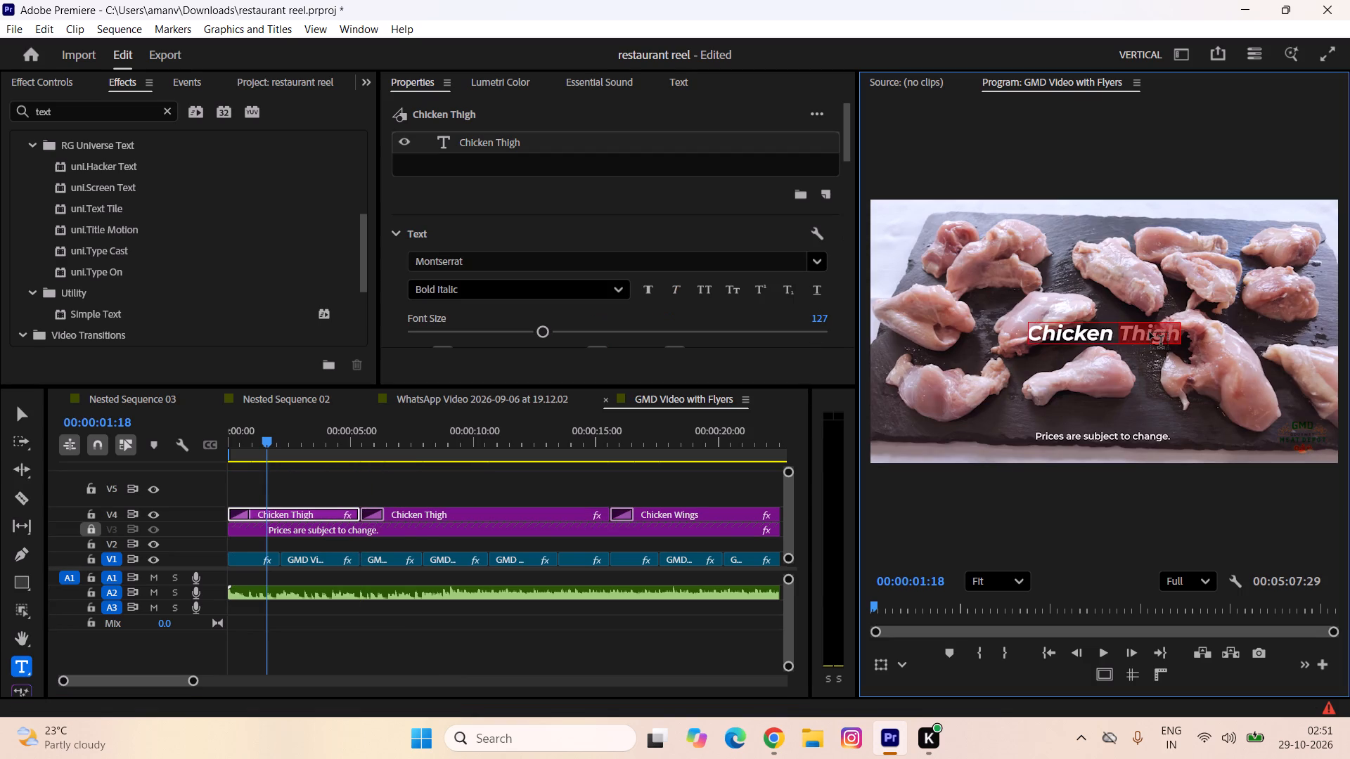
pyautogui.click(1150, 332)
pyautogui.write('Whole')
pyautogui.press('space')
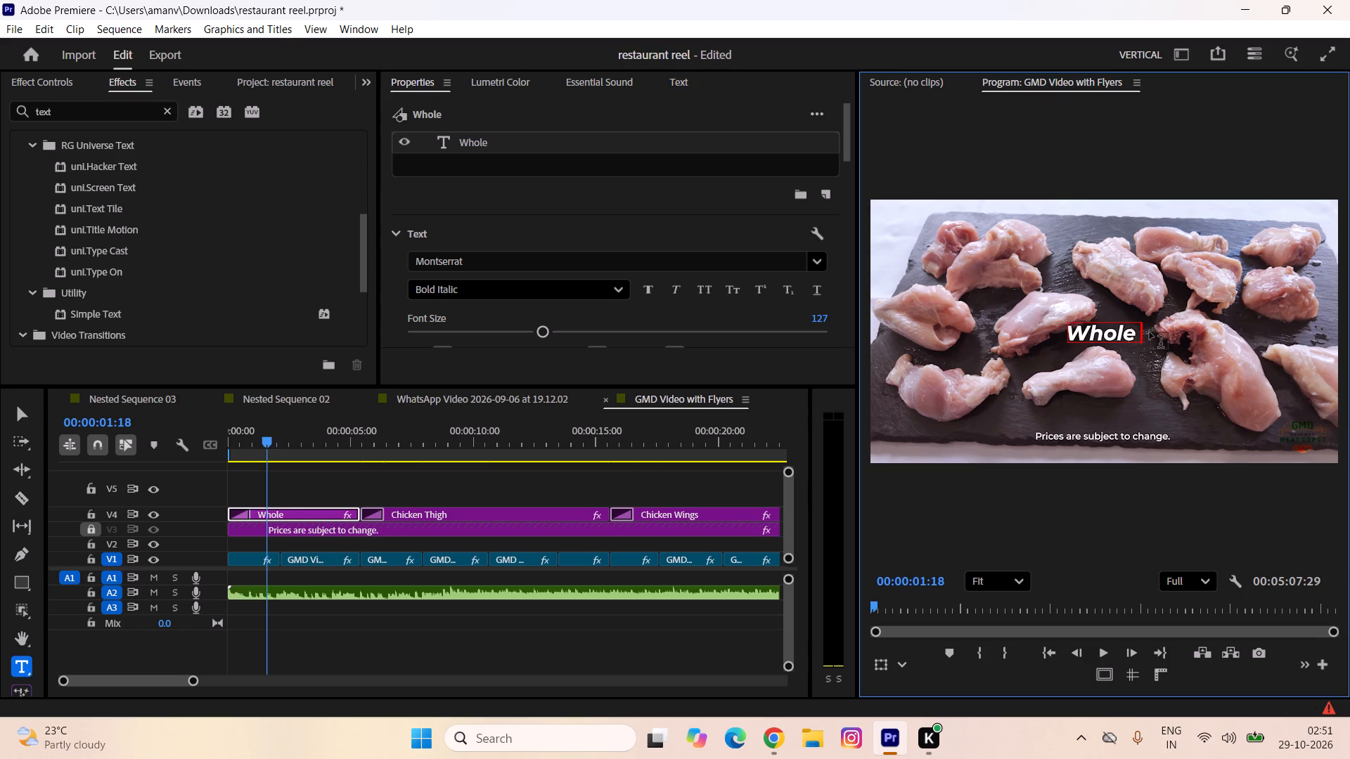
pyautogui.write('Chicken')
# Return to the start of the sequence and play it to review the Whole Chicken title.
pyautogui.click(268, 443)
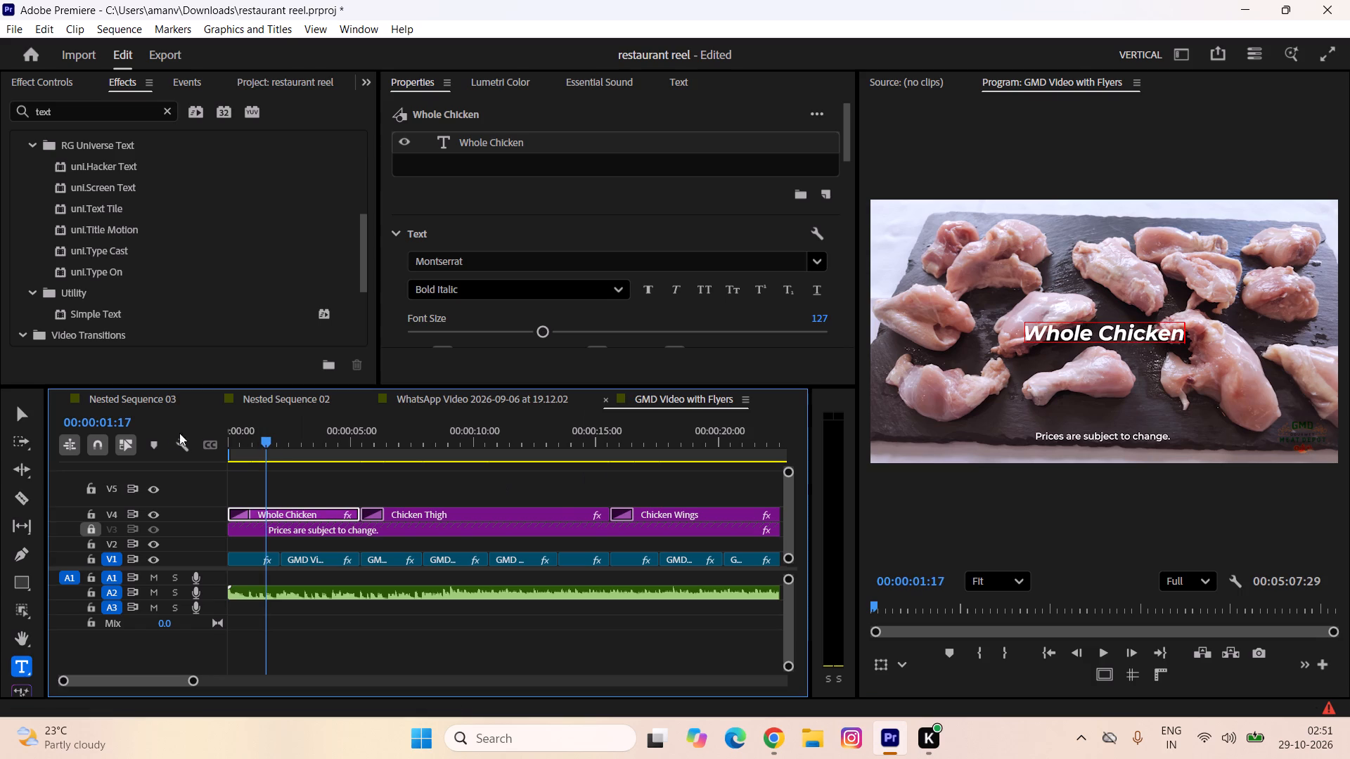
pyautogui.moveTo(260, 436); pyautogui.dragTo(142, 429)
pyautogui.press('space')
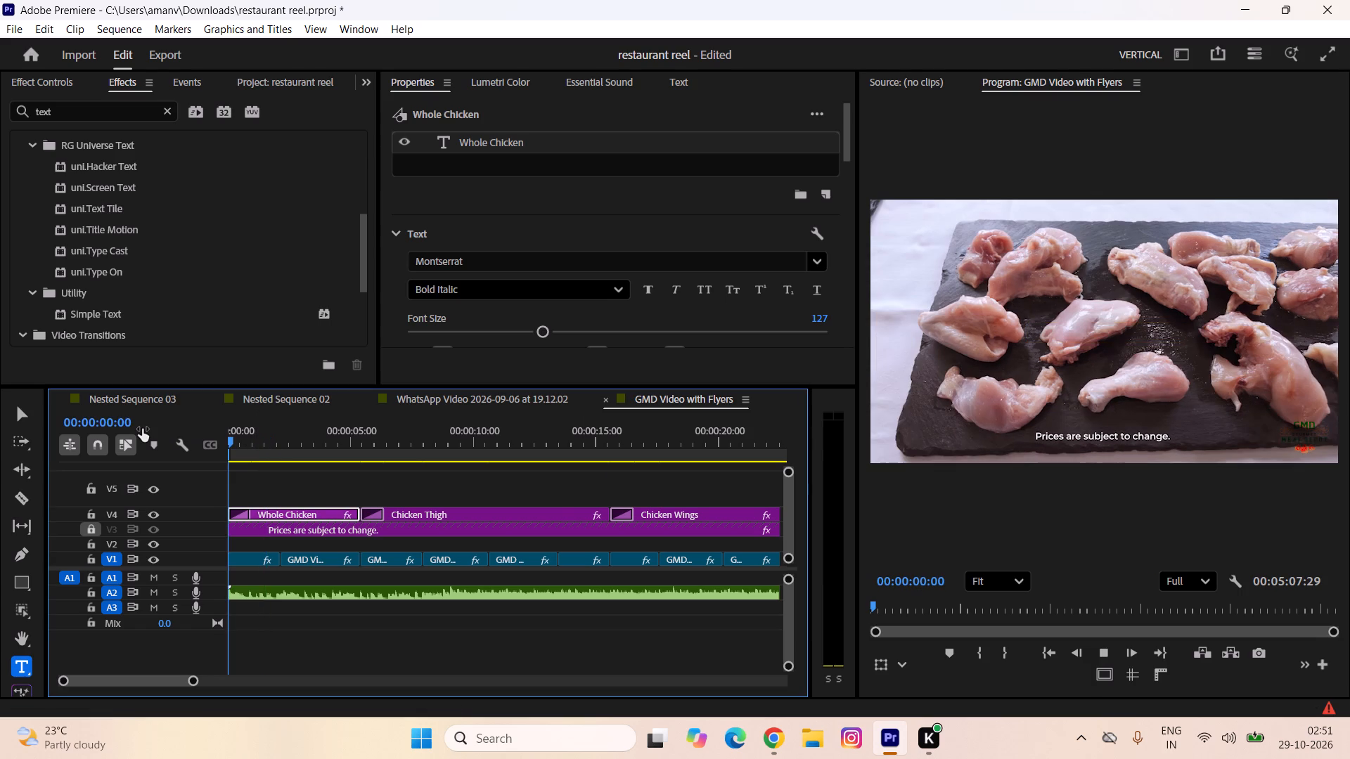
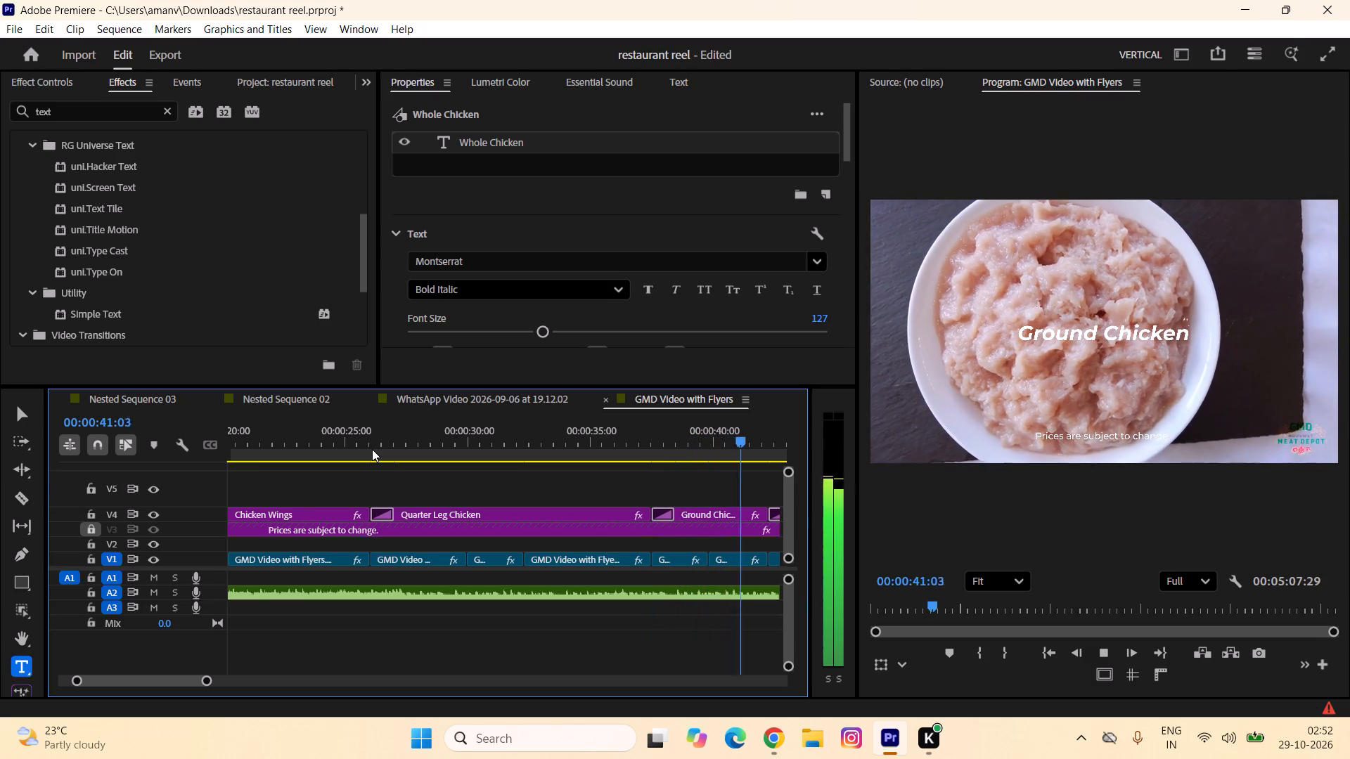
# Review the product titles through the Lamb Shoulder Chops section, and restart playback from the beginning of the sequence.
pyautogui.press('-')
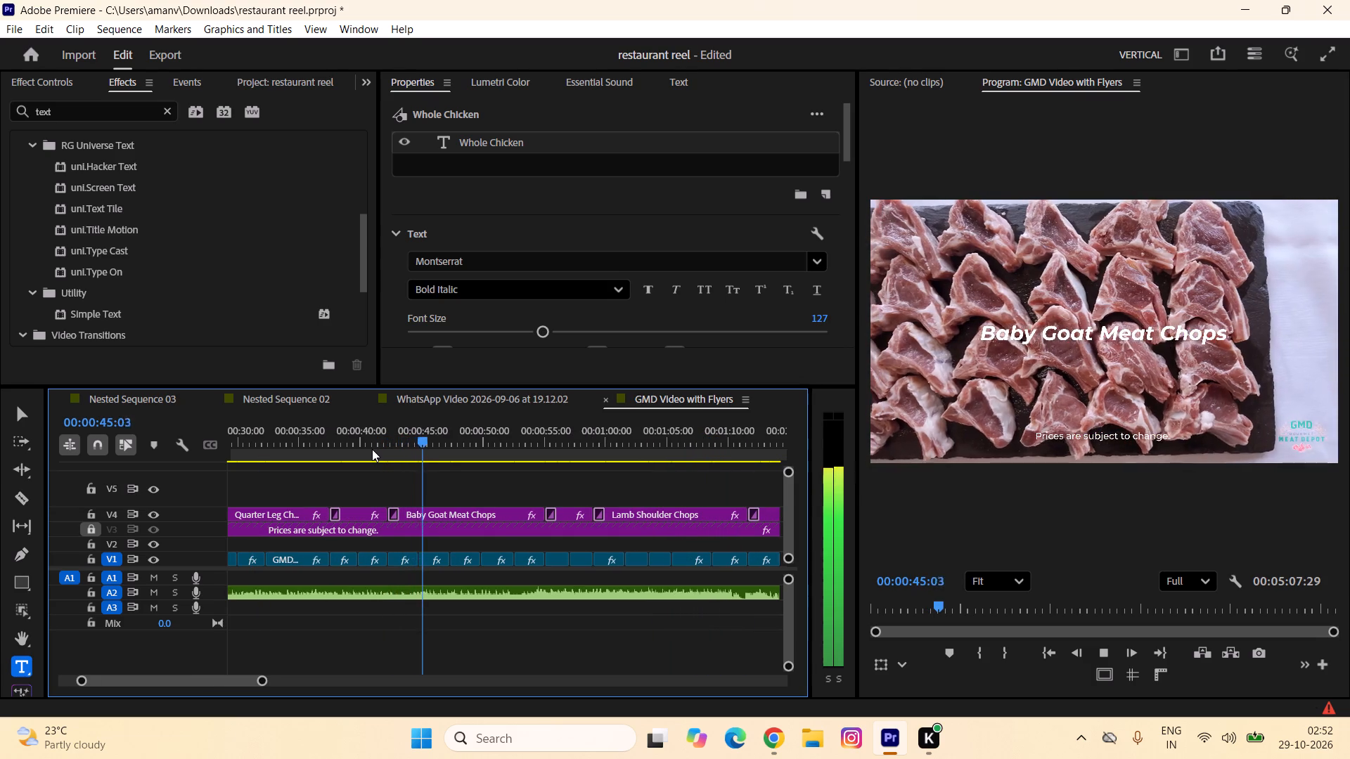
pyautogui.press('-')
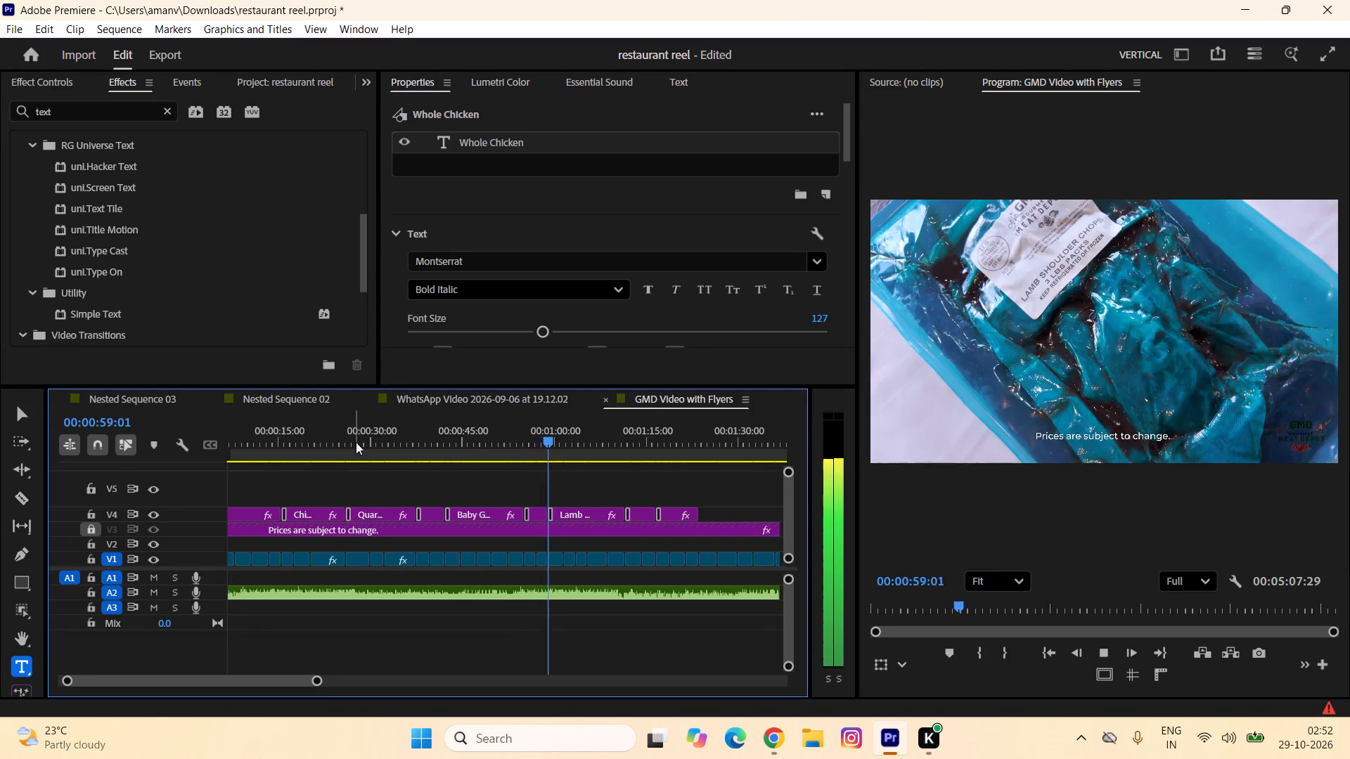
pyautogui.click(356, 442)
pyautogui.moveTo(354, 448); pyautogui.dragTo(26, 391)
pyautogui.press('space')
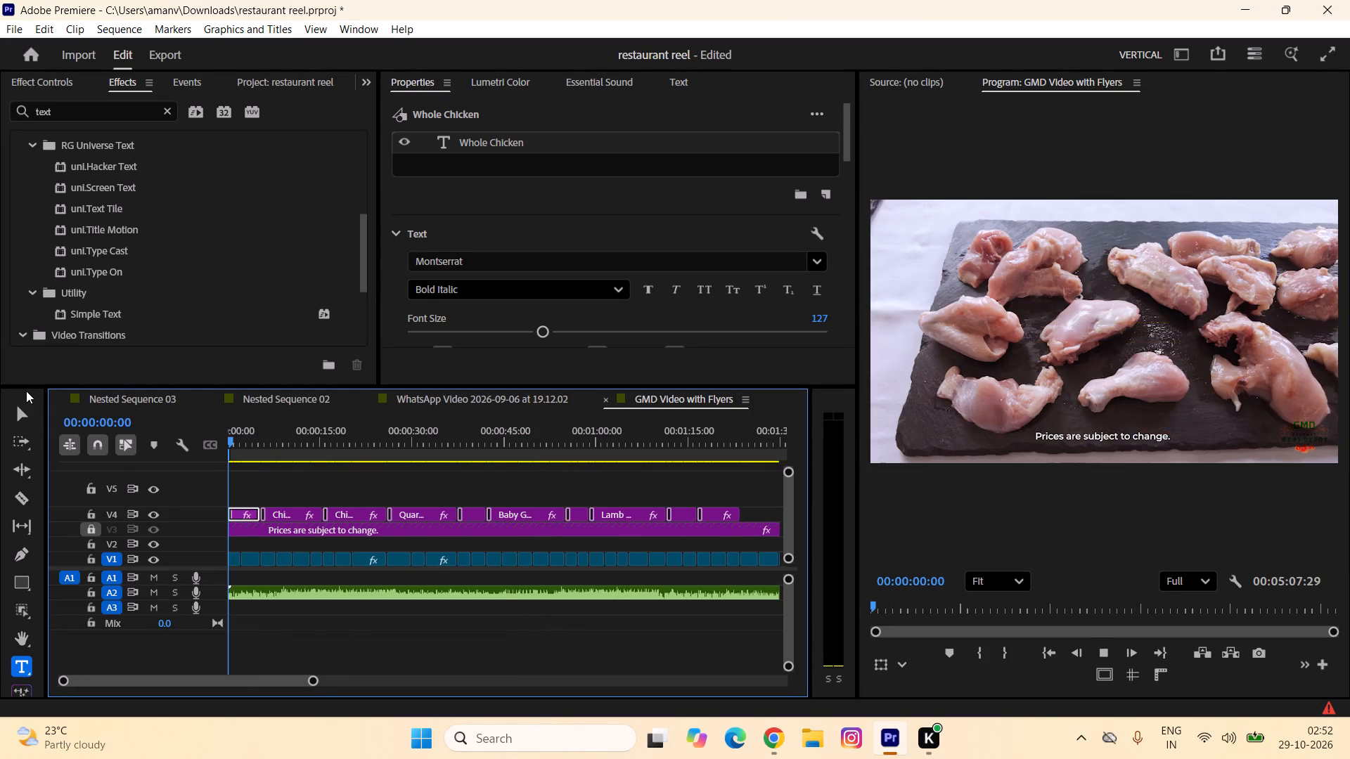
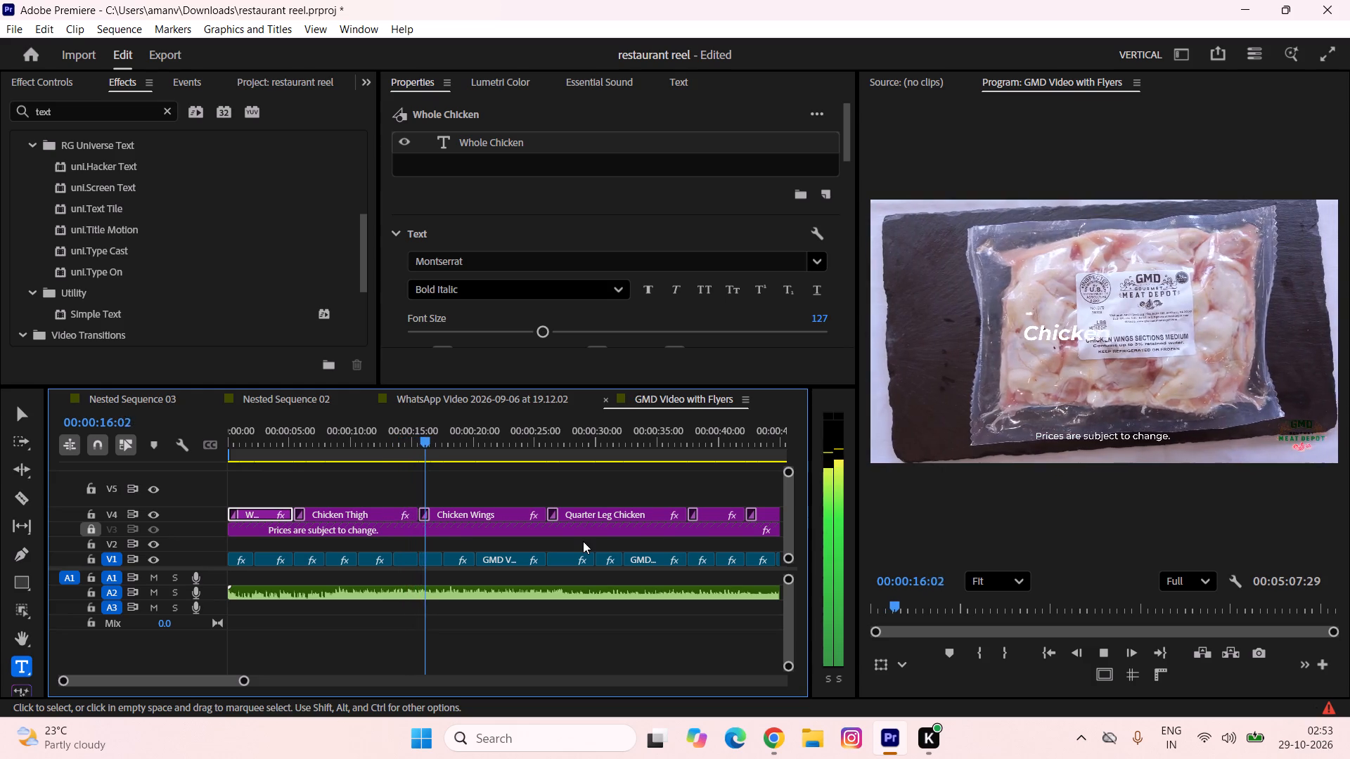
# Stop playback at the Chicken Wings title and replay the sequence from the start of the Chicken Thigh title.
pyautogui.press('space')
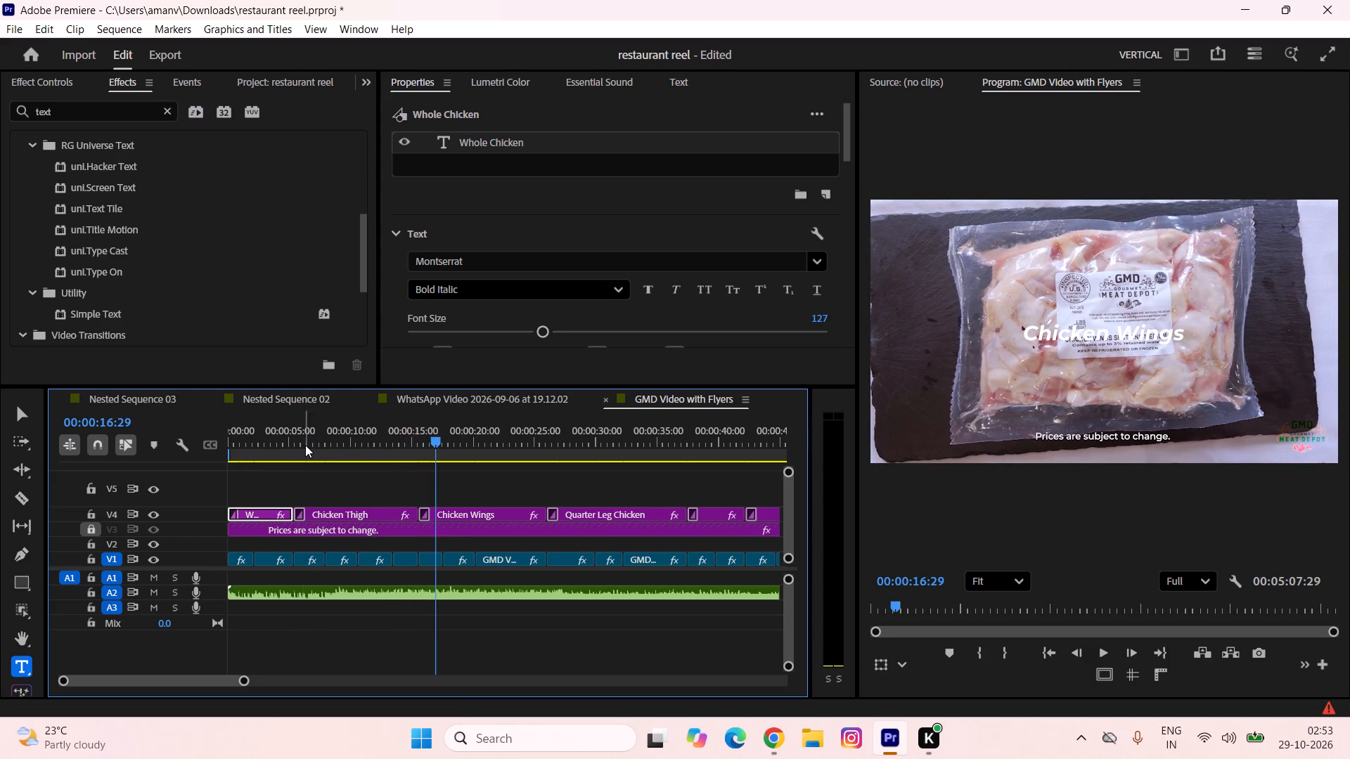
pyautogui.click(305, 445)
pyautogui.press('space')
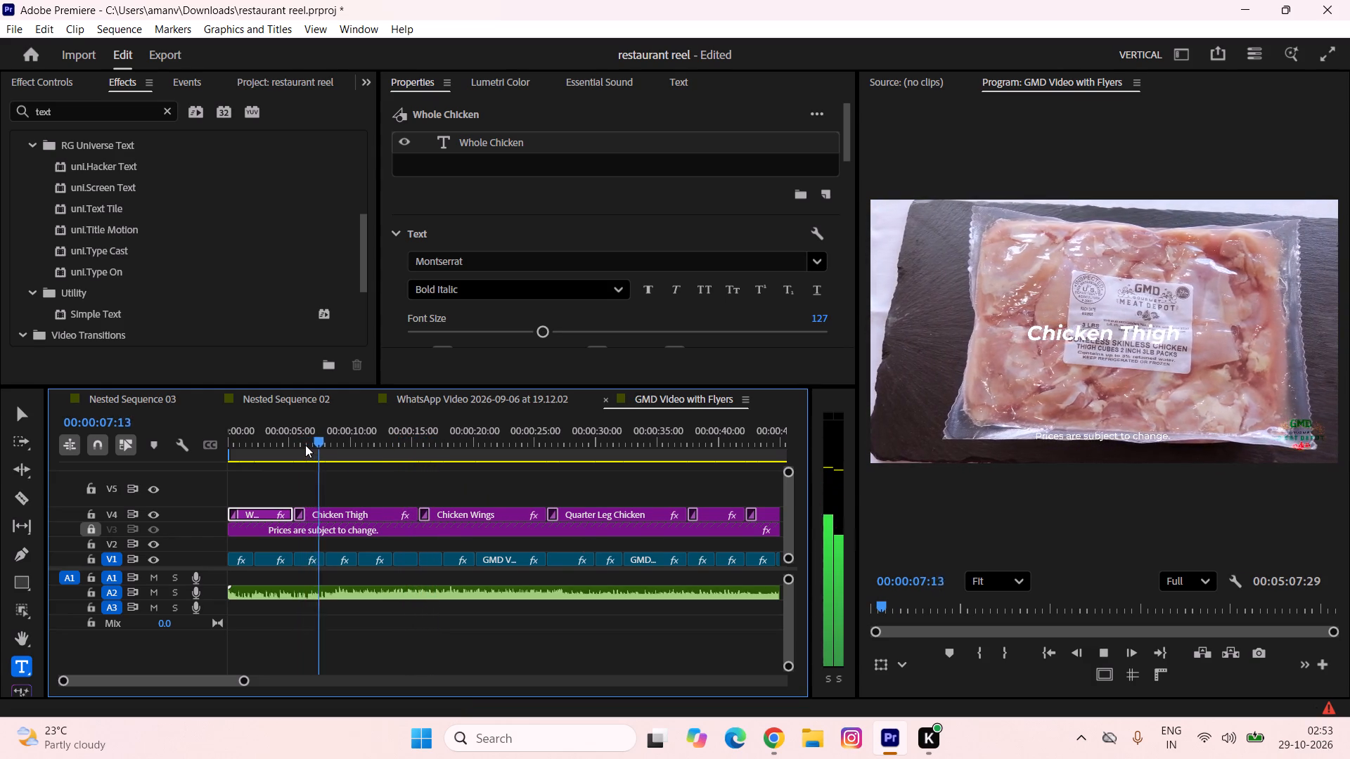
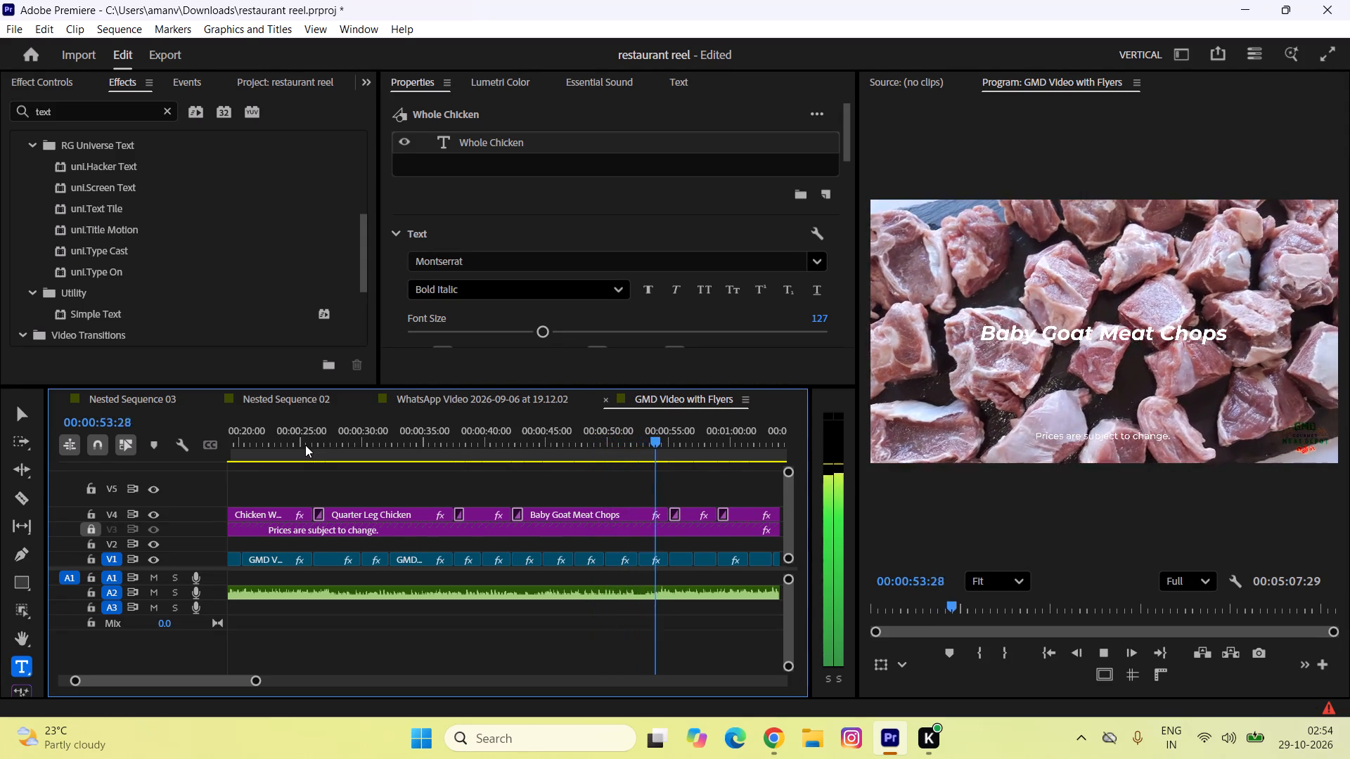
# Stop the sequence playback at the ground lamb clip, just after the Baby Goat Meat Chops title.
pyautogui.press('space')
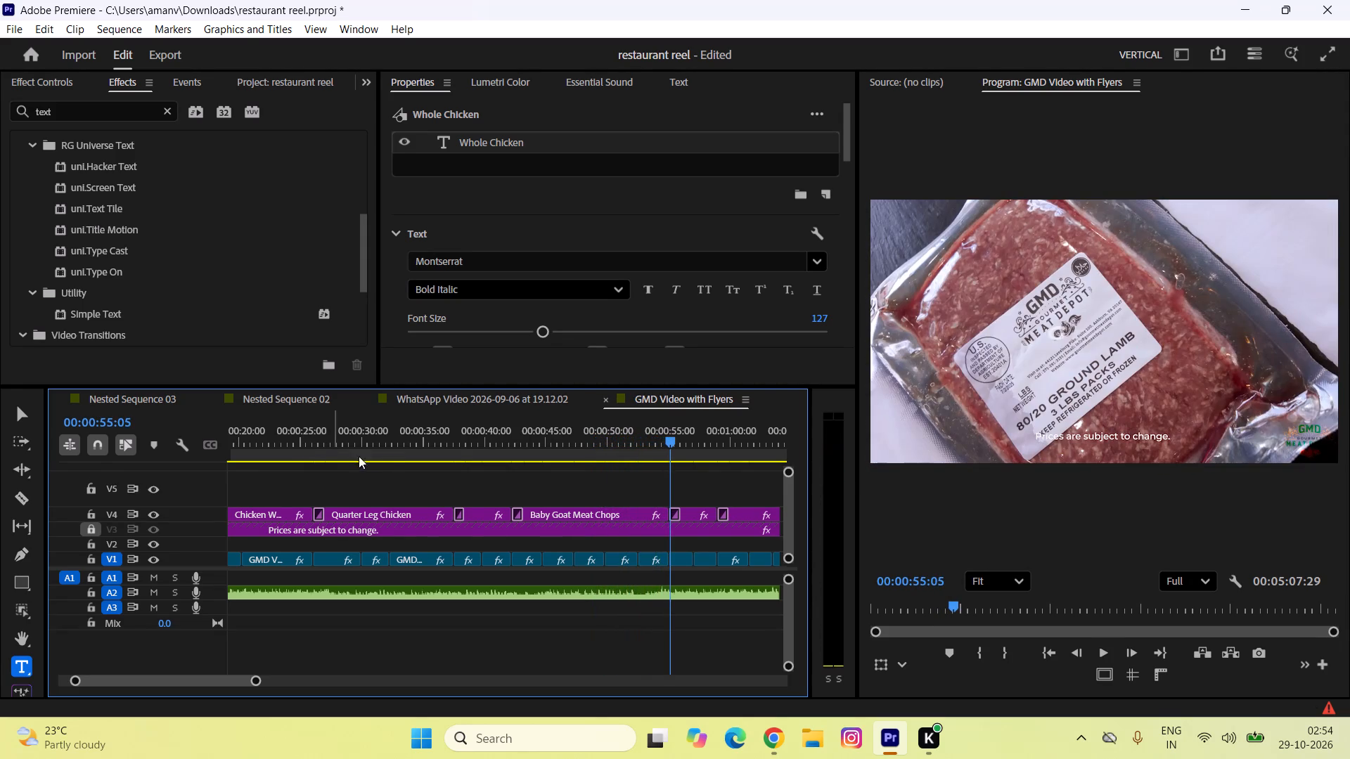
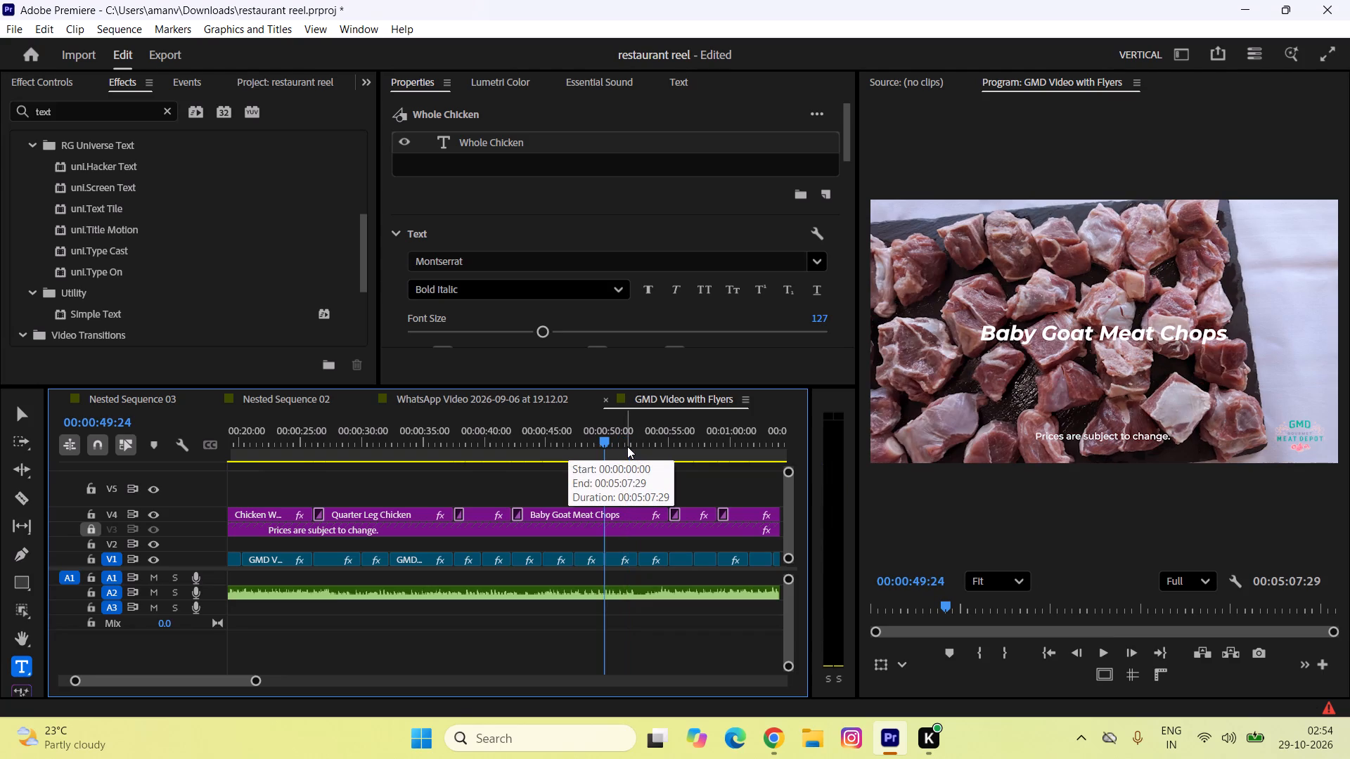
# Place a shortened copy of the Baby Goat Meat Chops title on V4, running from 00:00:49:24 to the original title's end.
pyautogui.click(564, 514)
pyautogui.keyDown('alt'); pyautogui.moveTo(564, 514); pyautogui.dragTo(697, 489); pyautogui.keyUp('alt')
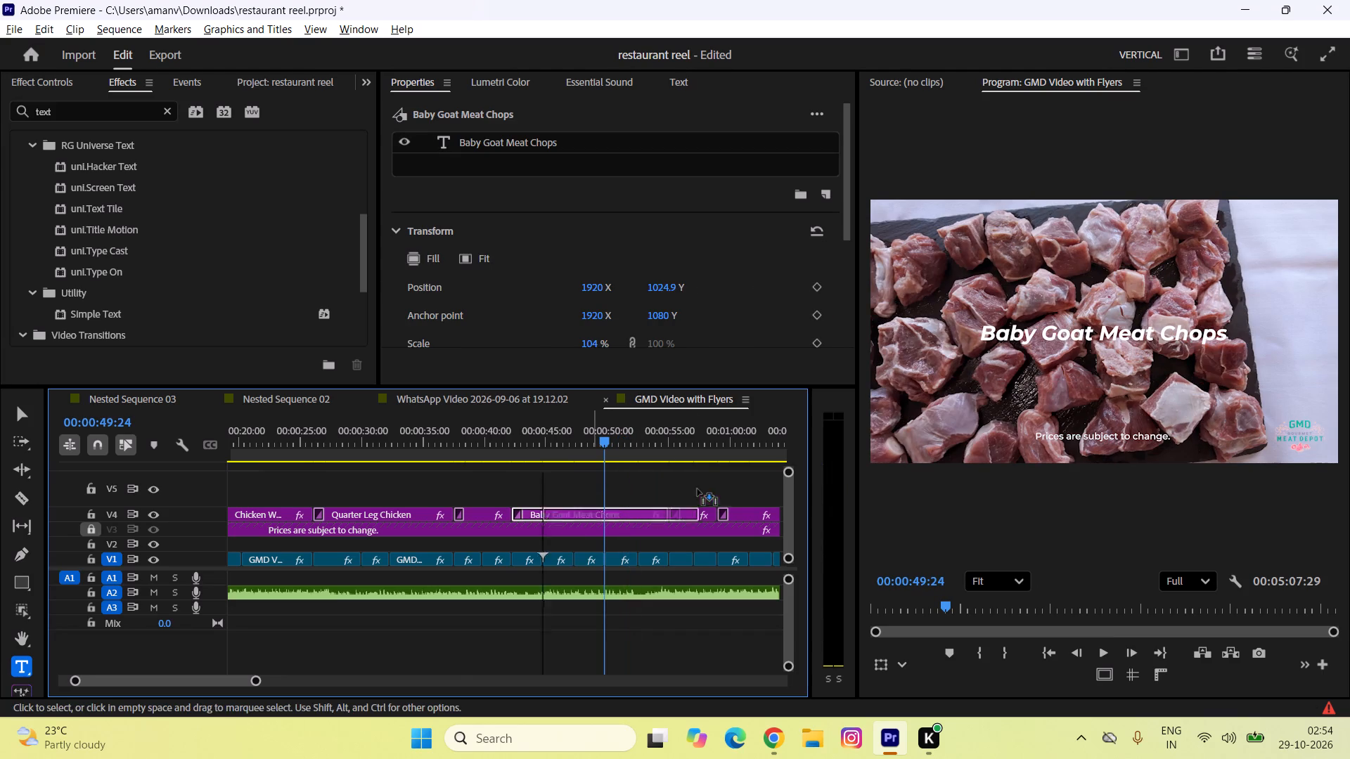
pyautogui.keyDown('alt'); pyautogui.moveTo(697, 489); pyautogui.dragTo(659, 493); pyautogui.keyUp('alt')
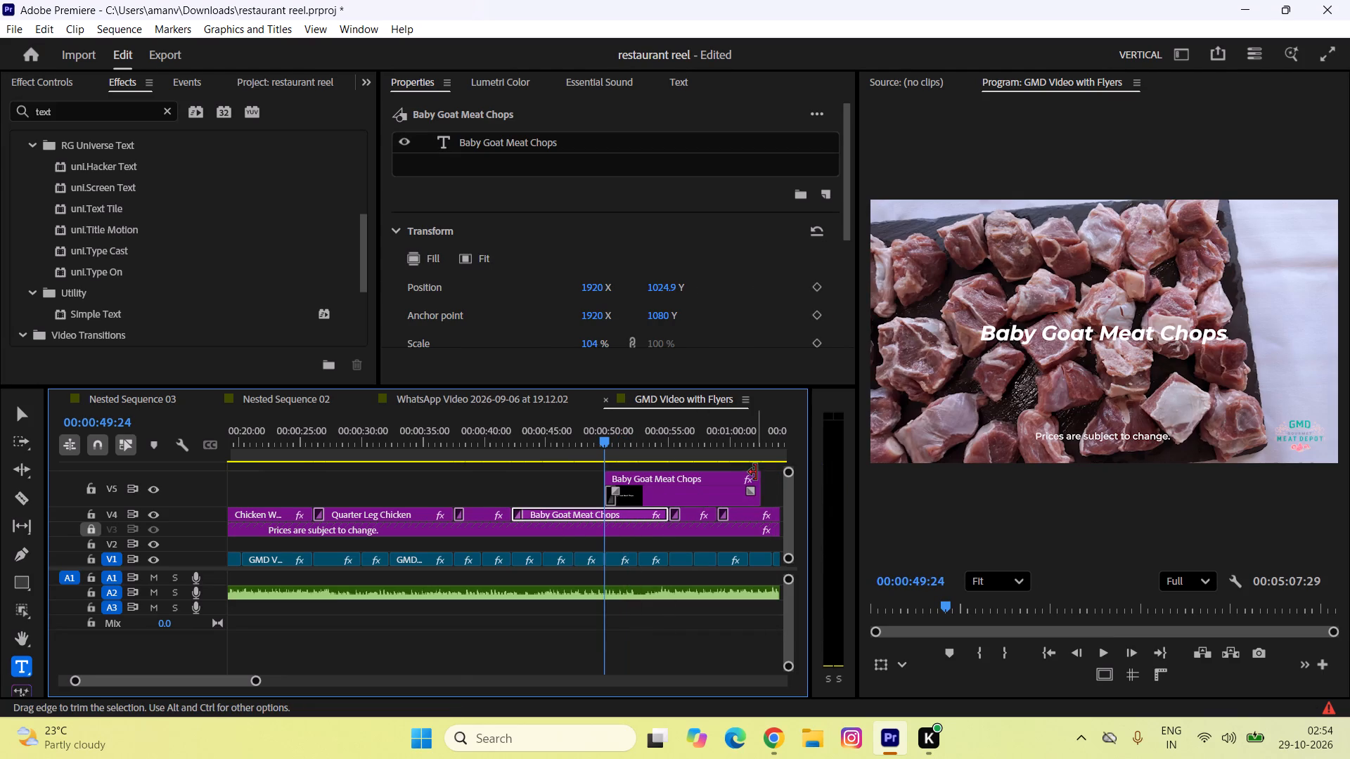
pyautogui.moveTo(756, 472); pyautogui.dragTo(665, 498)
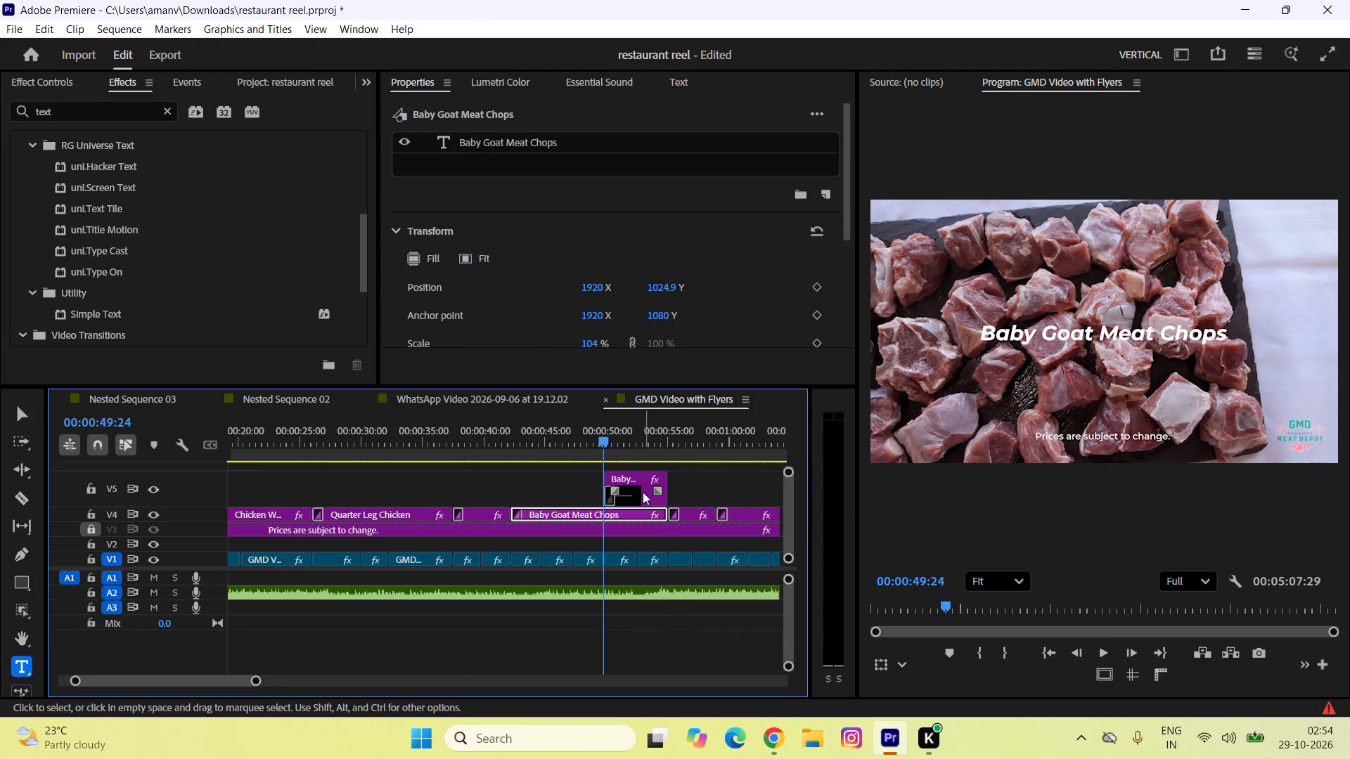
pyautogui.moveTo(643, 492); pyautogui.dragTo(644, 509)
# Change the copied title's text to "Baby Goat Meat" over the goat meat pieces clip.
pyautogui.press('space')
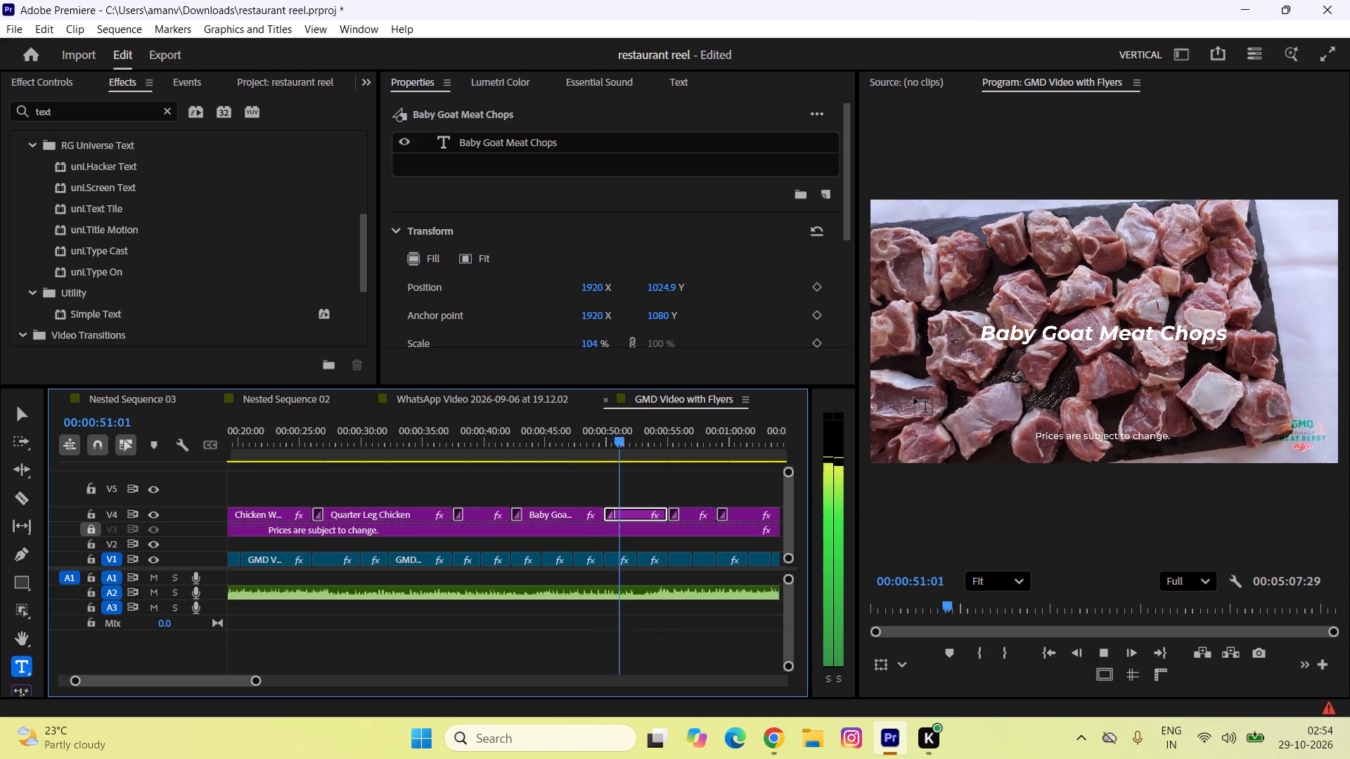
pyautogui.press('space')
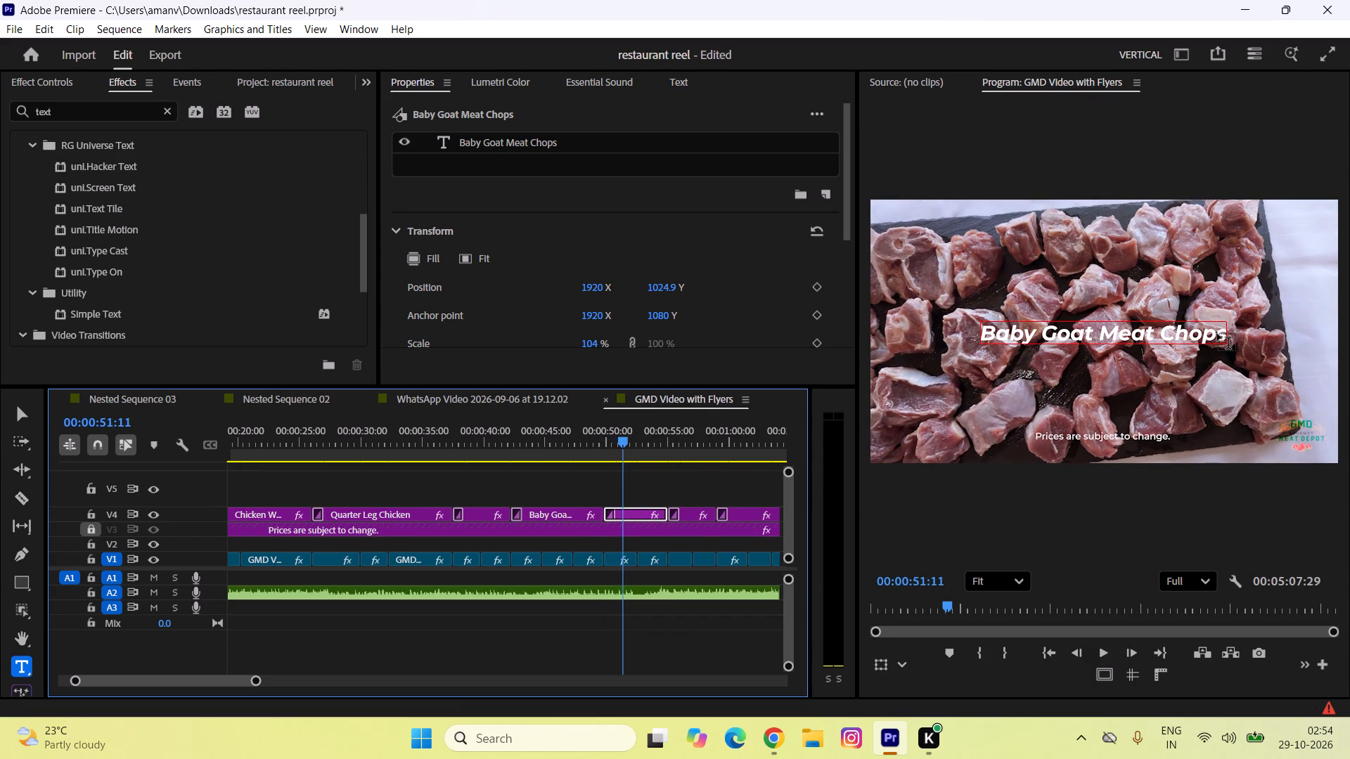
pyautogui.click(1217, 334)
pyautogui.press('Delete')
pyautogui.press('BackSpace')
pyautogui.press('BackSpace')
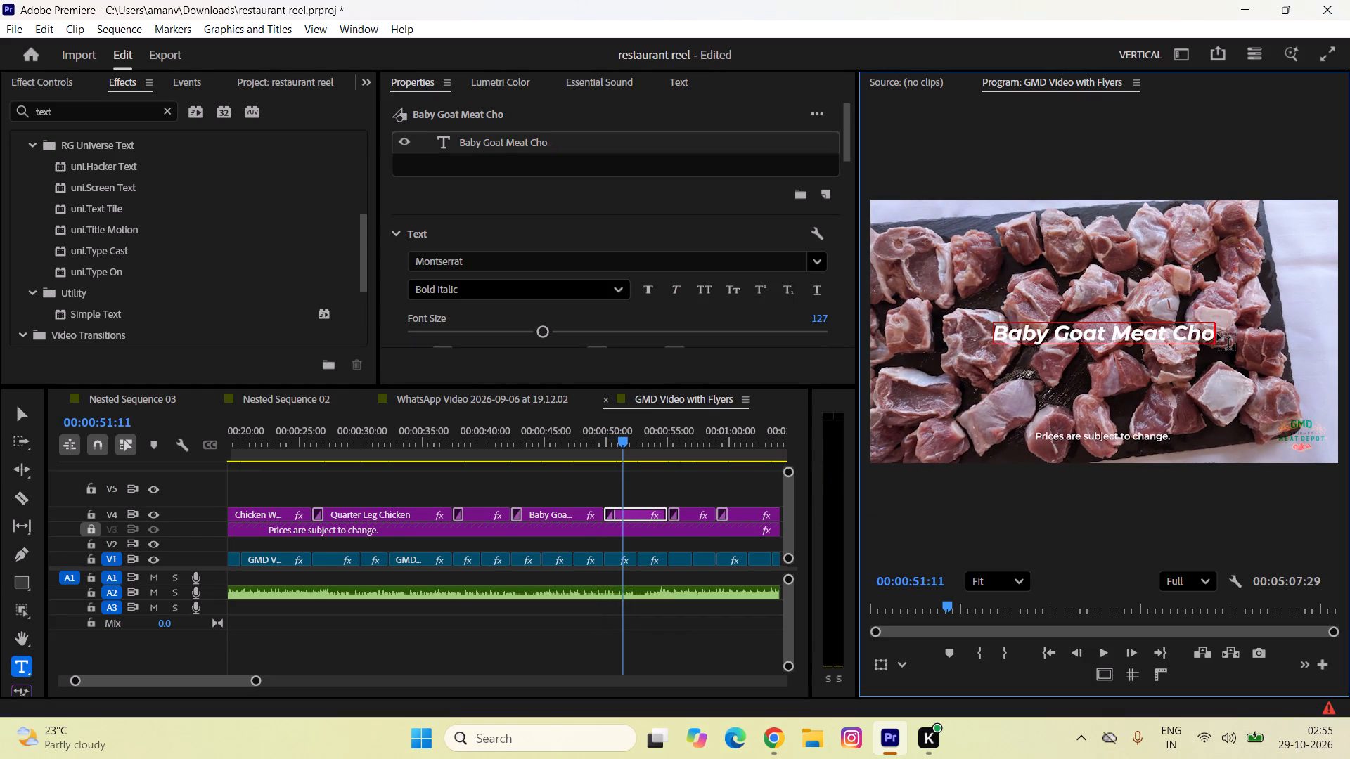
pyautogui.press('BackSpace')
pyautogui.press('BackSpace')
pyautogui.press('BackSpace')
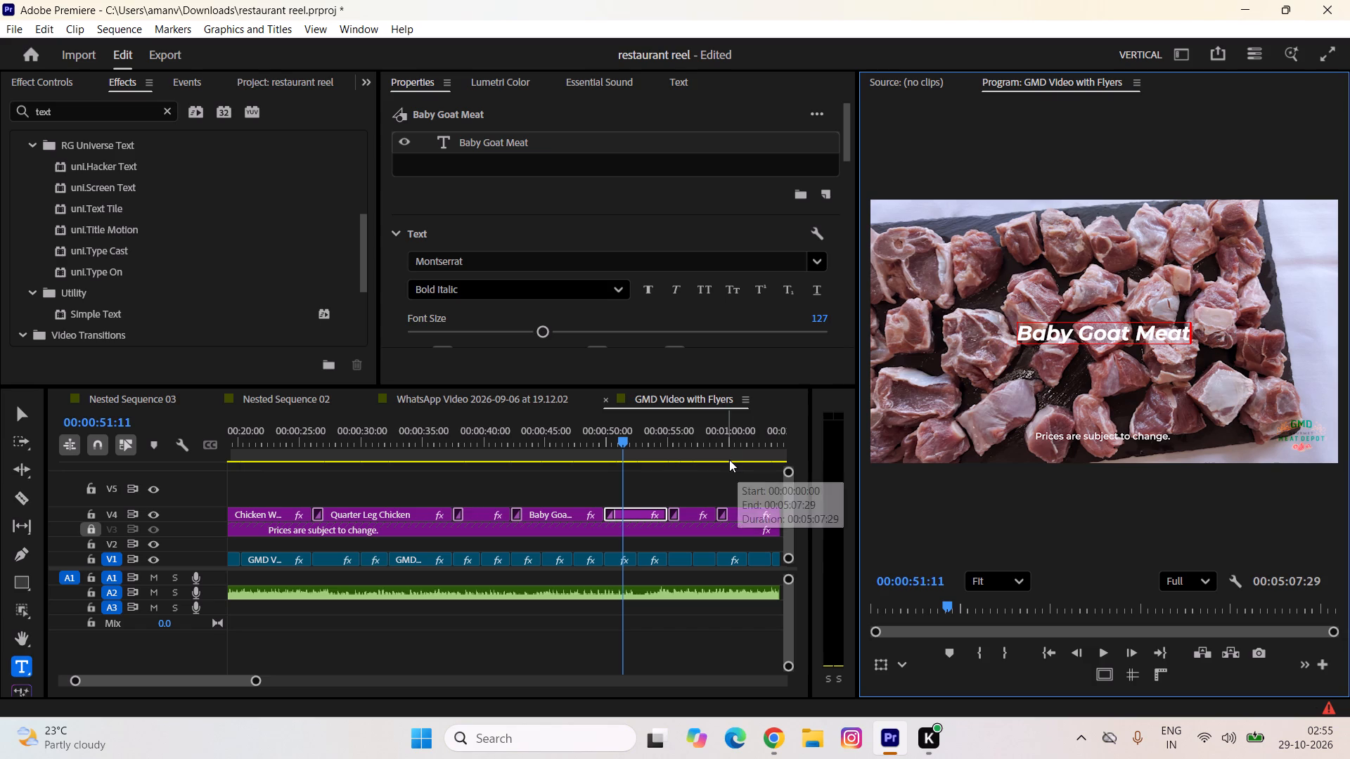
# Play the sequence from the Baby Goat Meat title through the Lamb Shoulder Chops title to check the titles against their clips.
pyautogui.click(729, 460)
pyautogui.click(625, 448)
pyautogui.press('space')
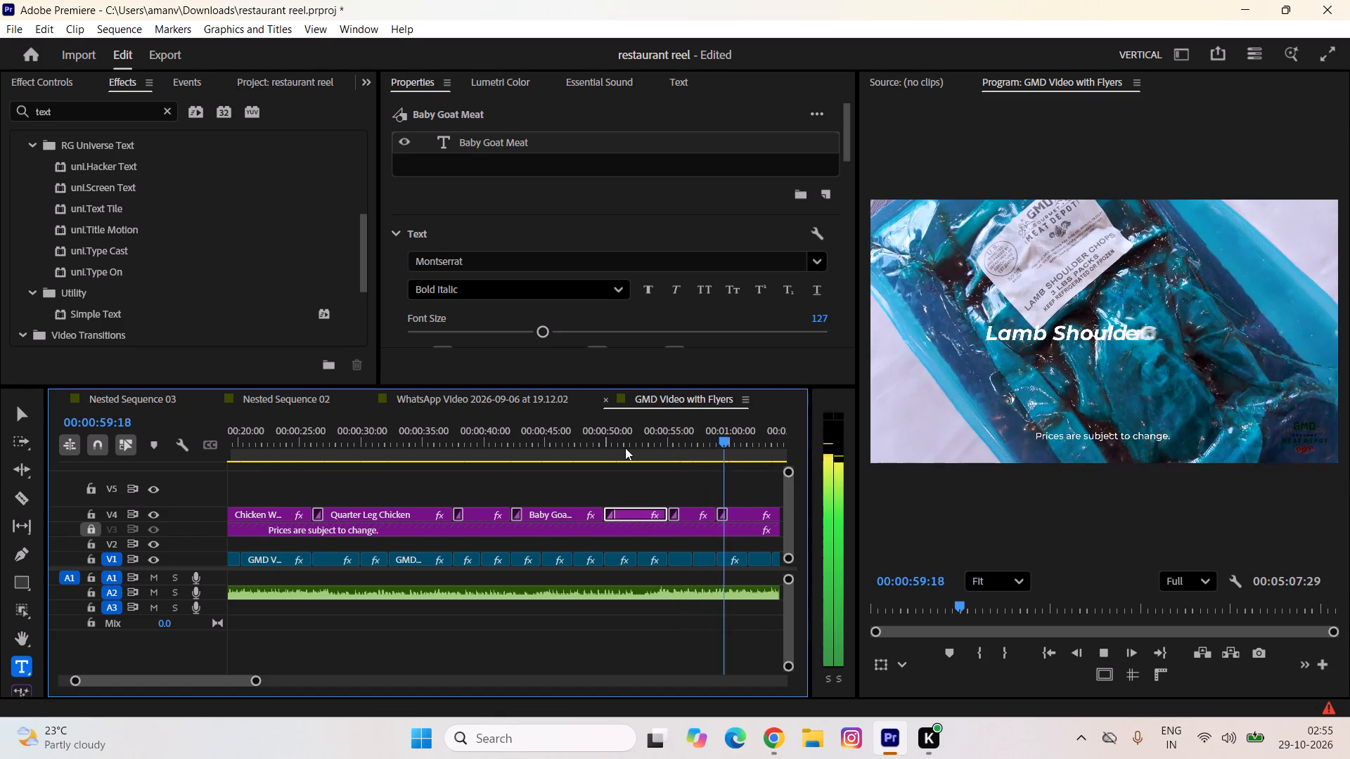
pyautogui.press('space')
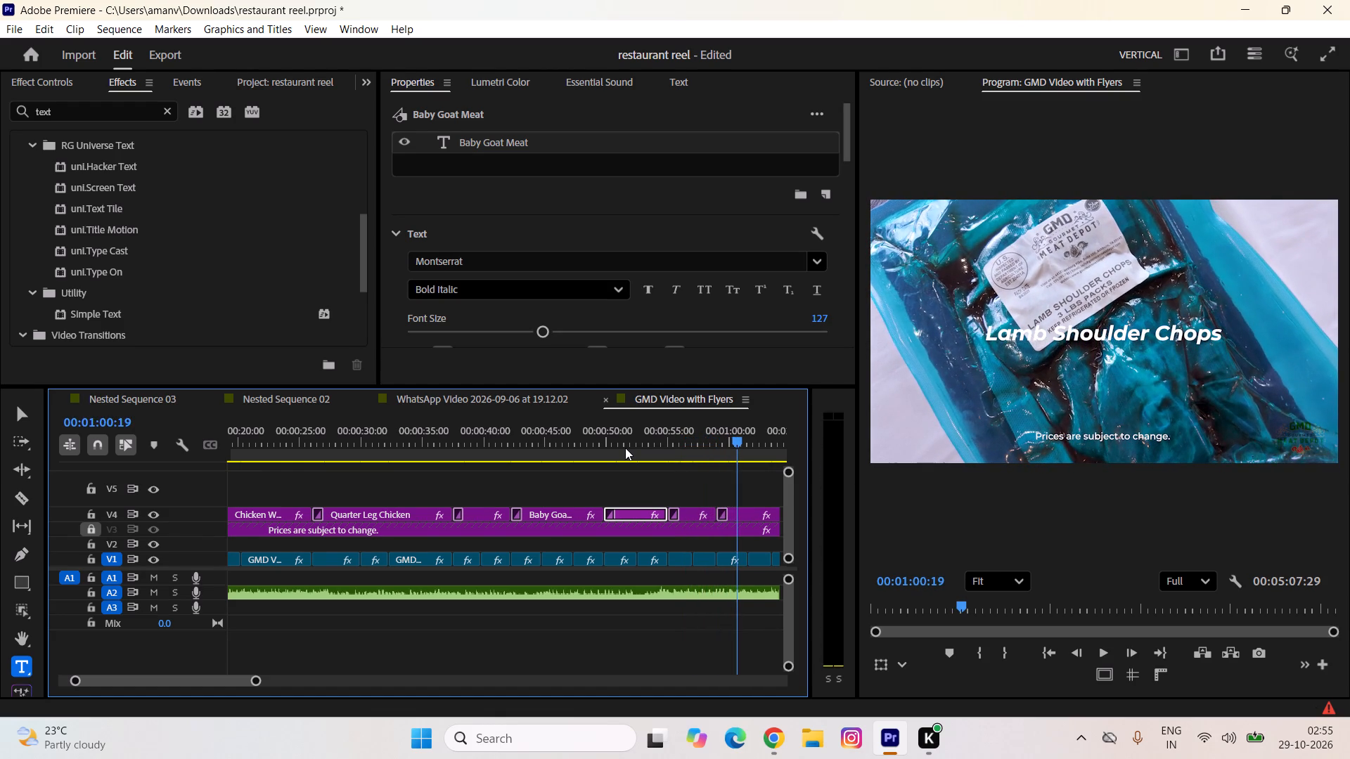
pyautogui.press('space')
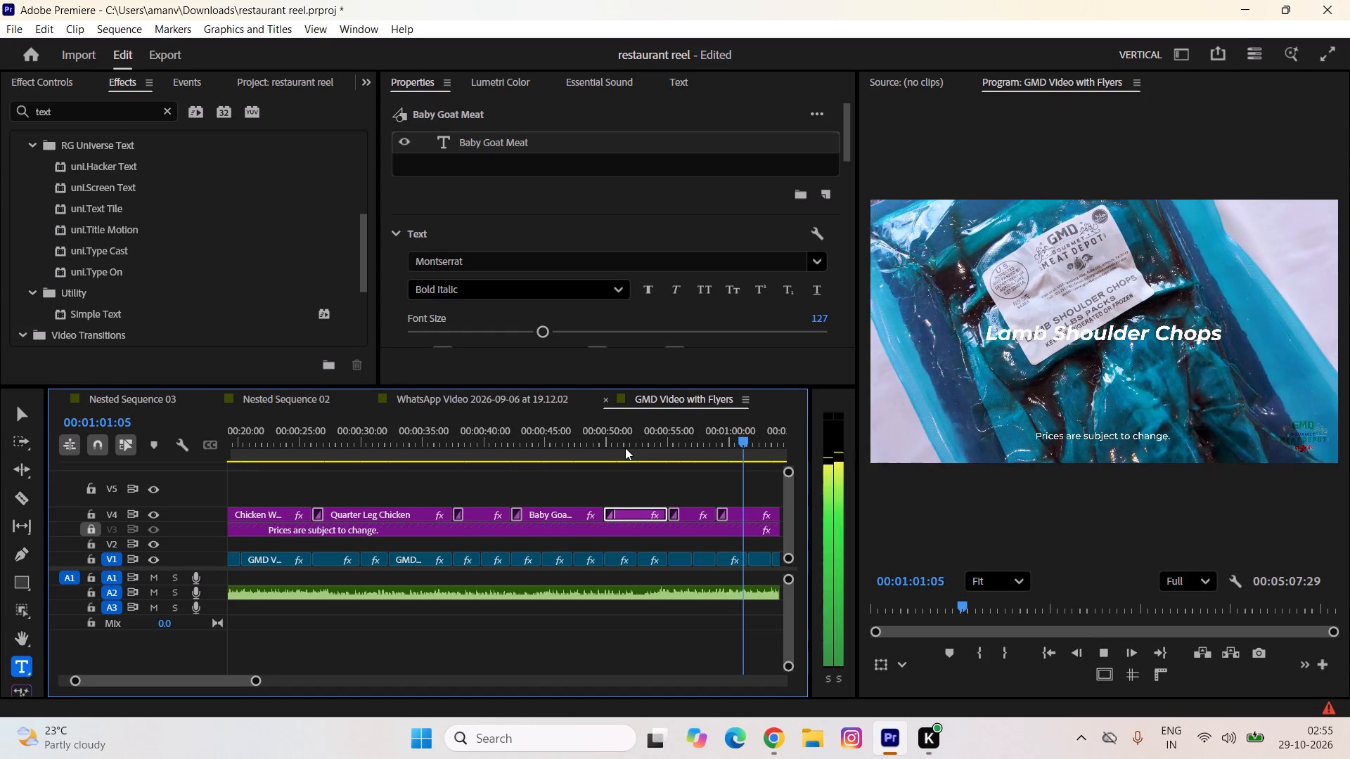
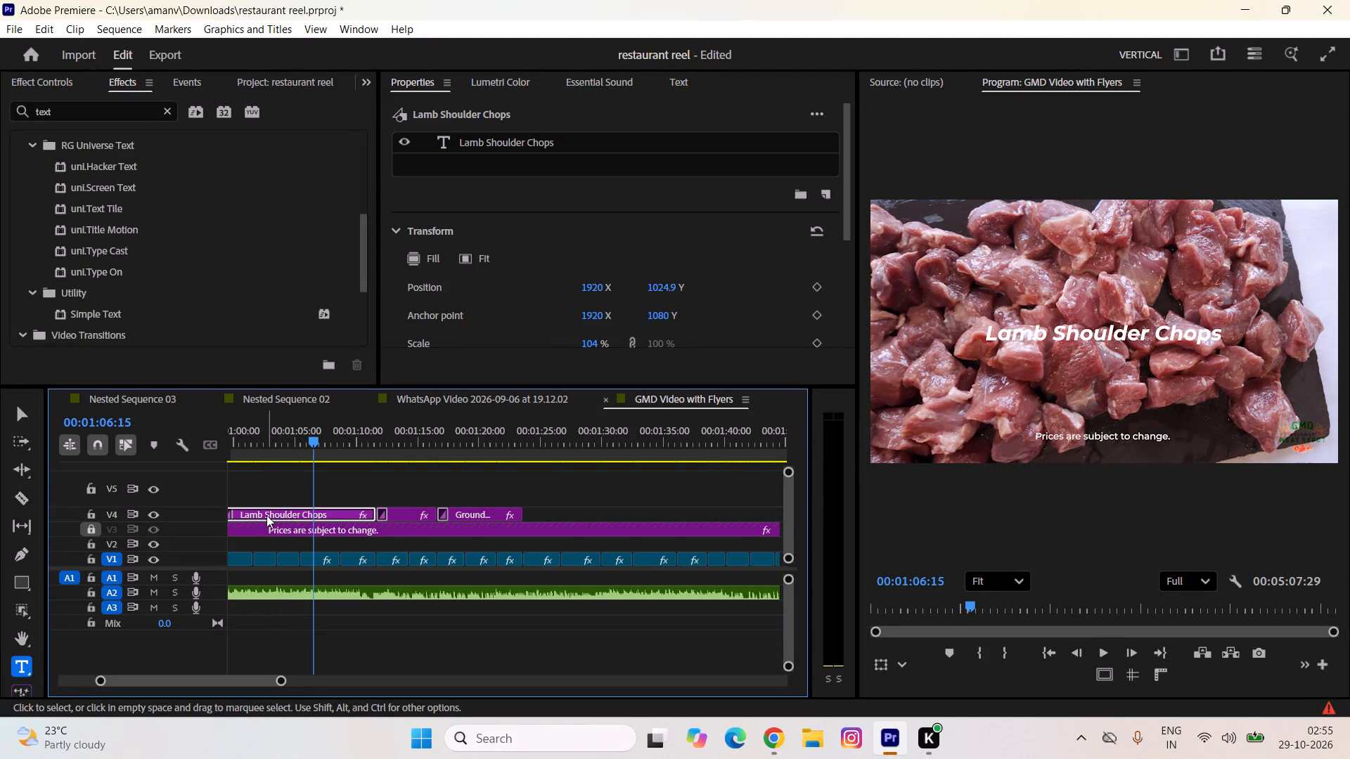
# Place a shortened copy of the Lamb Shoulder Chops title on V4, running from about 00:01:05 to the original title's end.
pyautogui.keyDown('alt'); pyautogui.moveTo(266, 515); pyautogui.dragTo(340, 496); pyautogui.keyUp('alt')
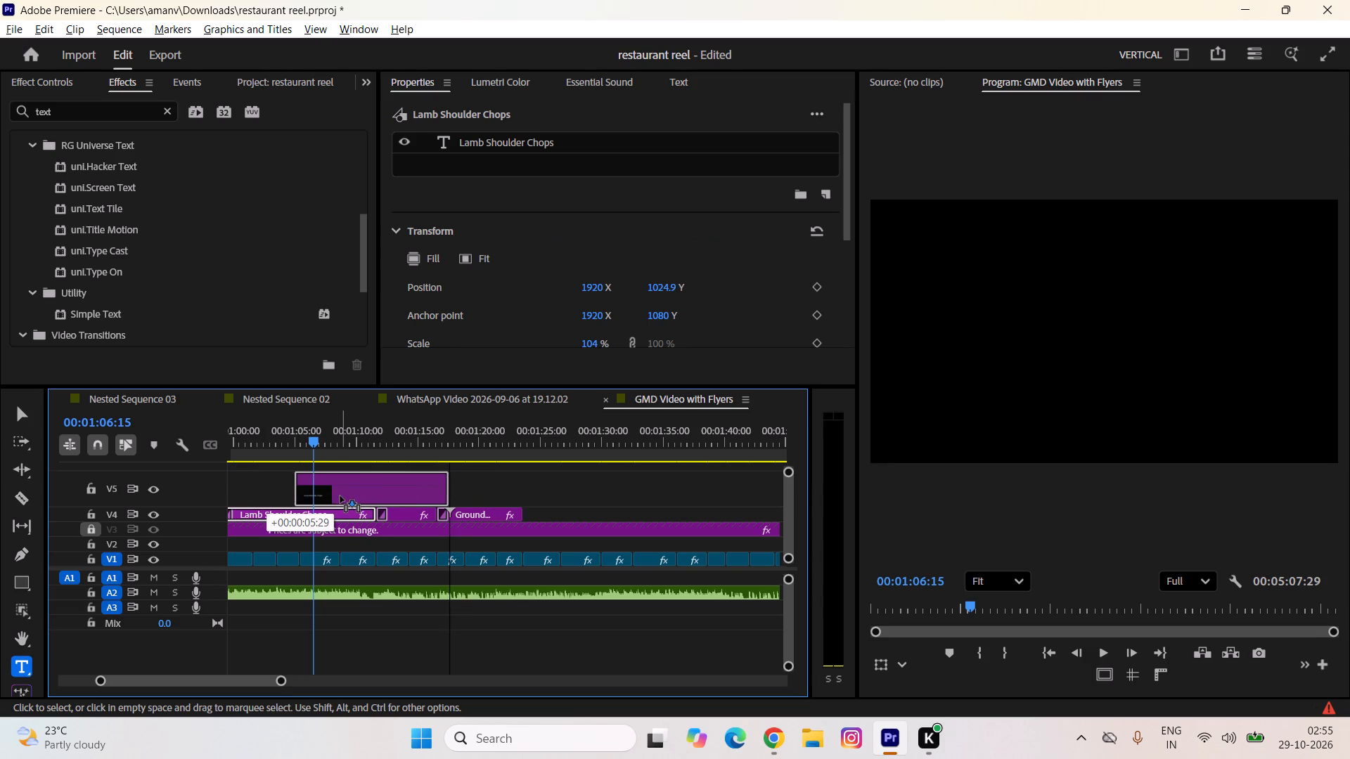
pyautogui.keyDown('alt'); pyautogui.moveTo(340, 496); pyautogui.dragTo(345, 499); pyautogui.keyUp('alt')
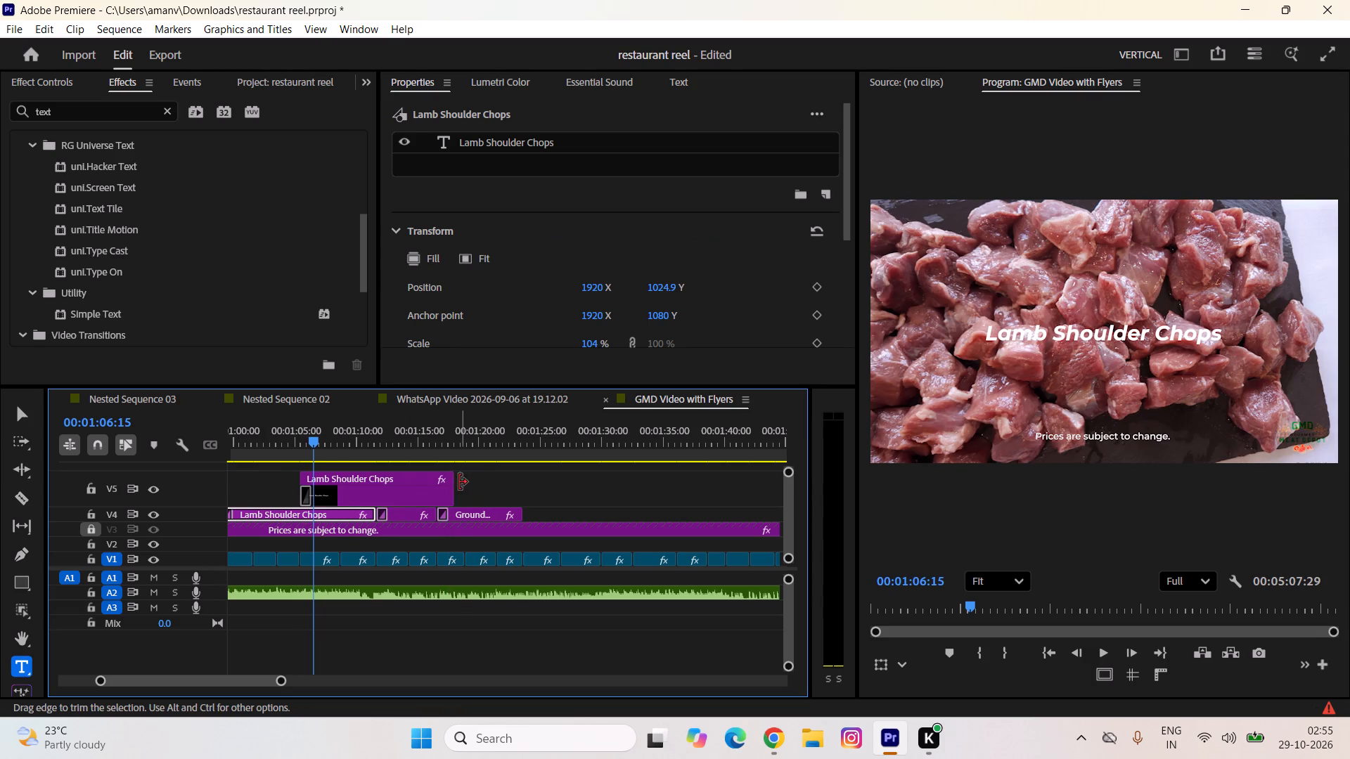
pyautogui.moveTo(459, 482); pyautogui.dragTo(378, 509)
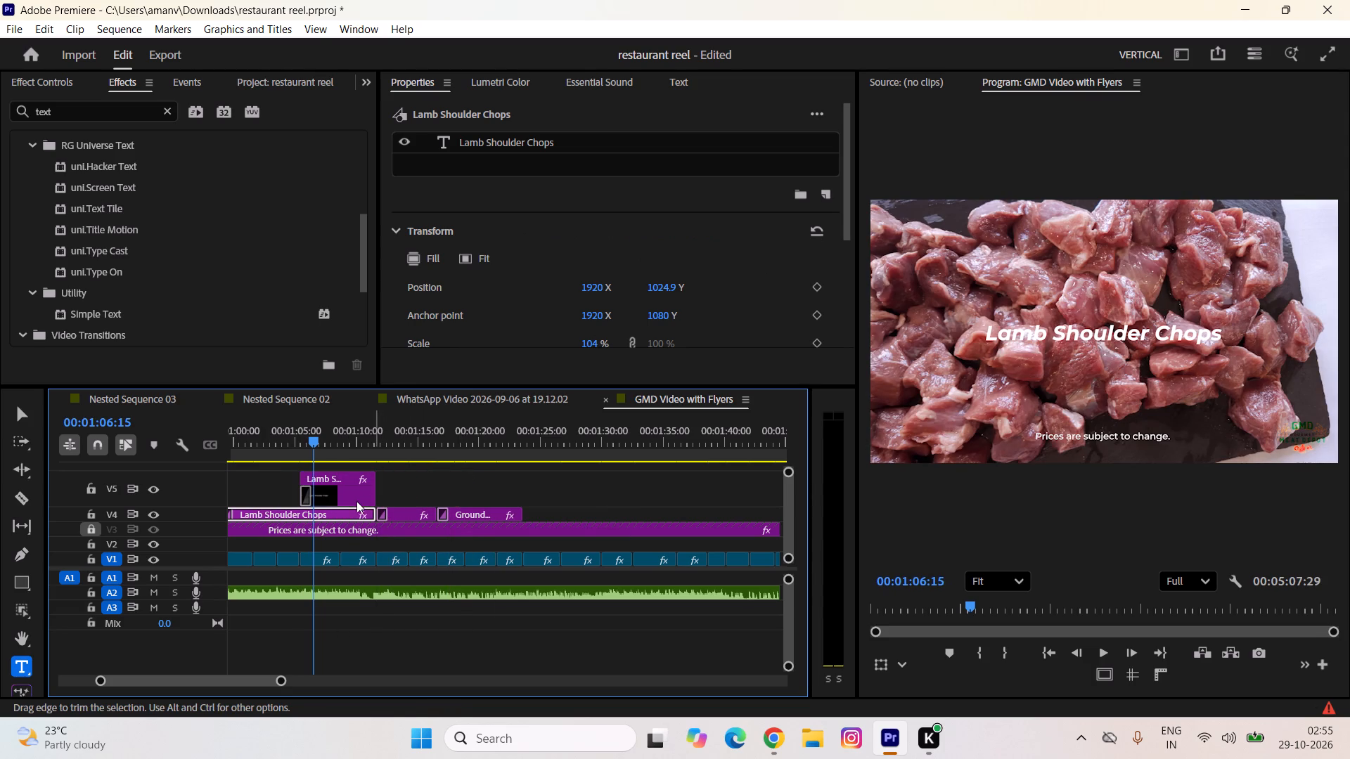
pyautogui.moveTo(346, 497); pyautogui.dragTo(346, 508)
# Play the sequence from about 00:00:59, at the start of the Lamb Shoulder Chops title, to check the titles against their clips.
pyautogui.press('-')
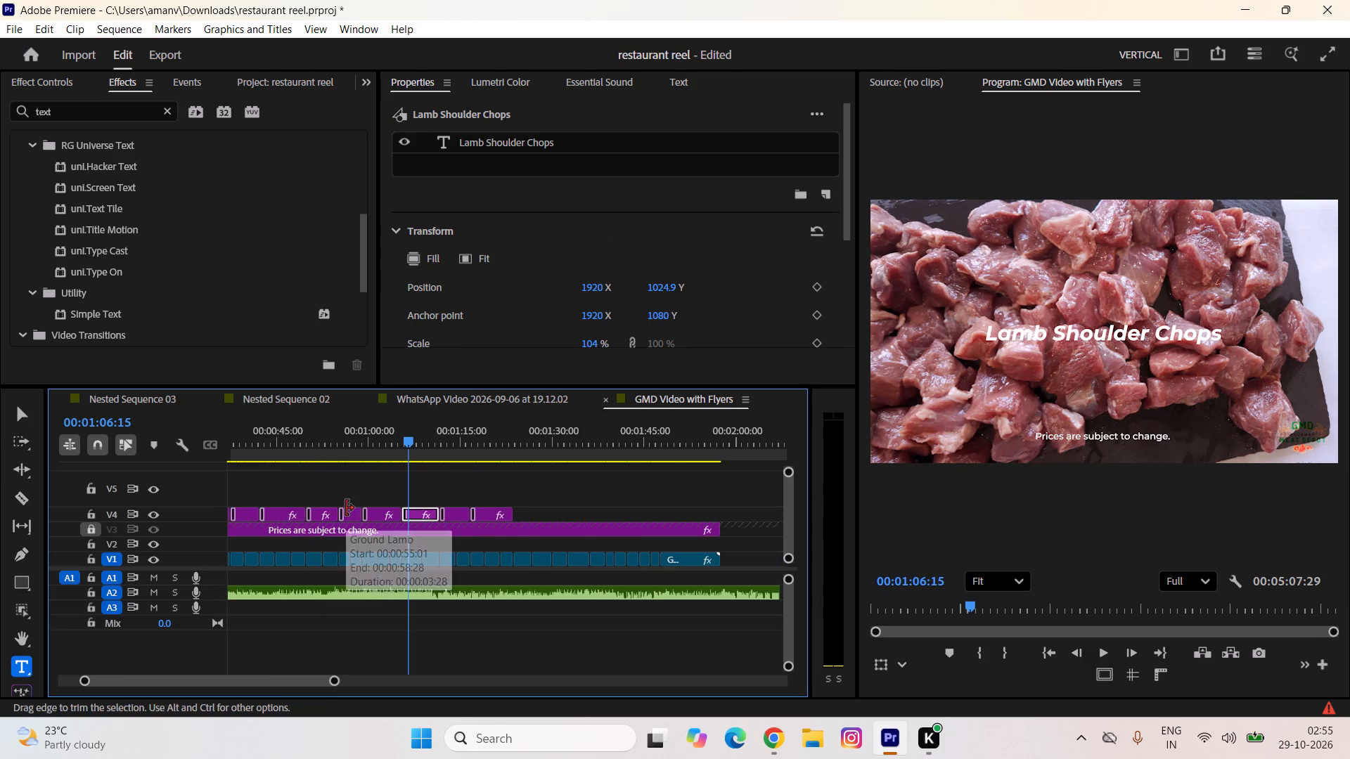
pyautogui.click(364, 453)
pyautogui.press('space')
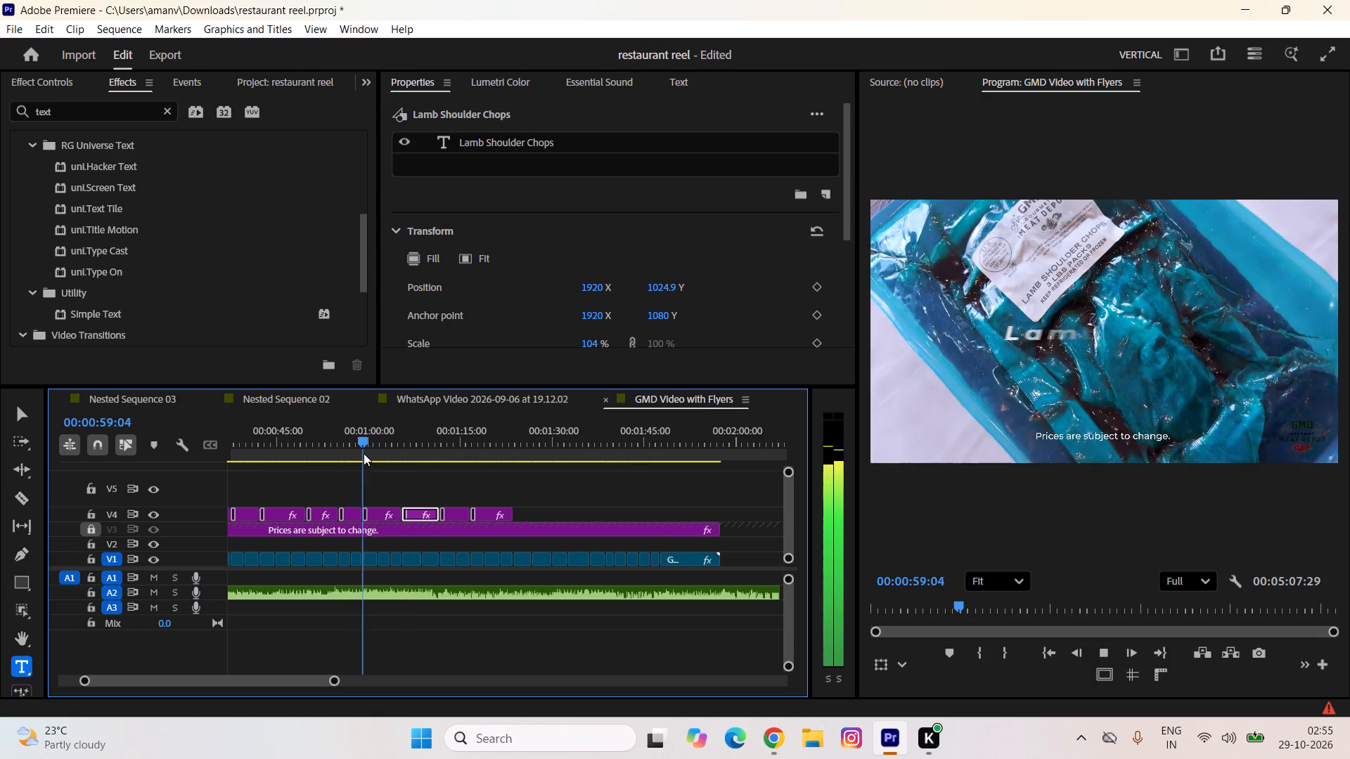
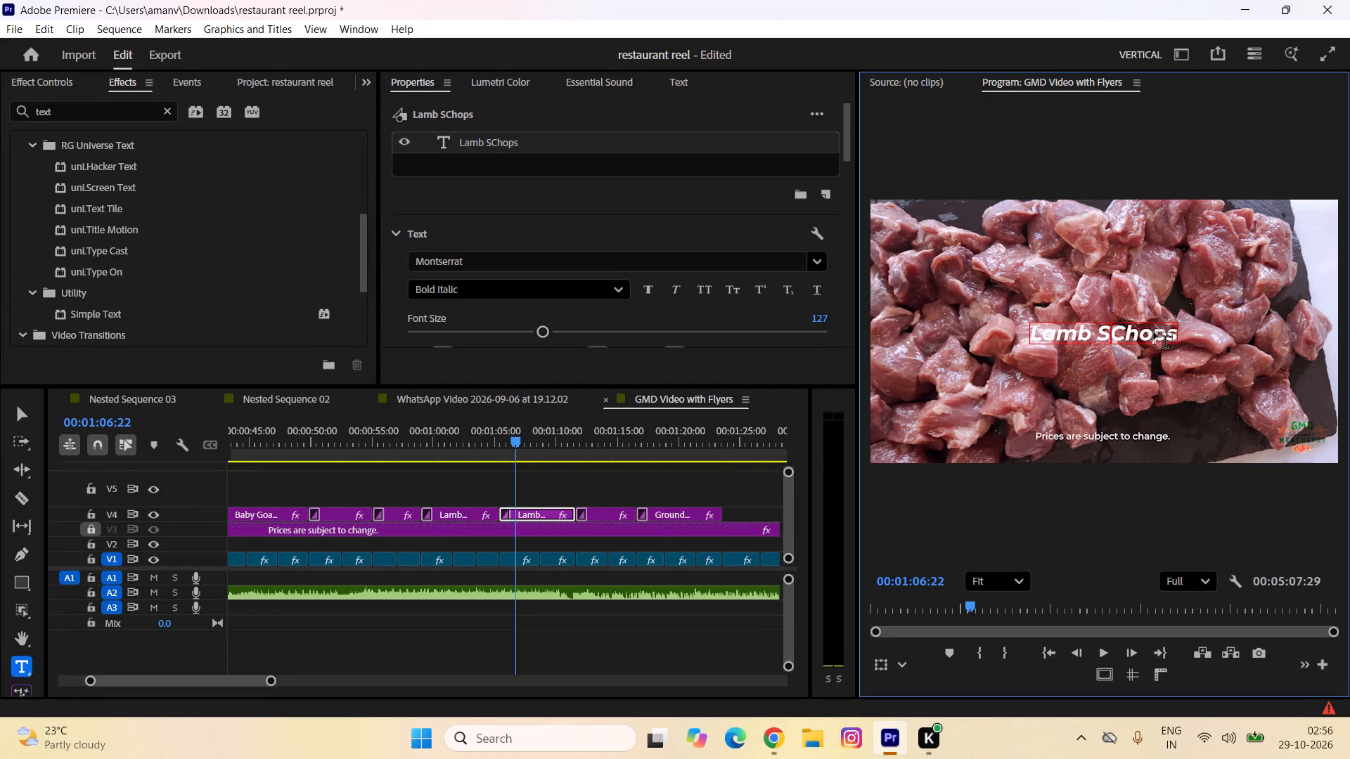
# Change the text of the copied V4 title, starting at about 00:01:05, to read Lamb Chops Frenched.
pyautogui.press('BackSpace')
pyautogui.click(1165, 334)
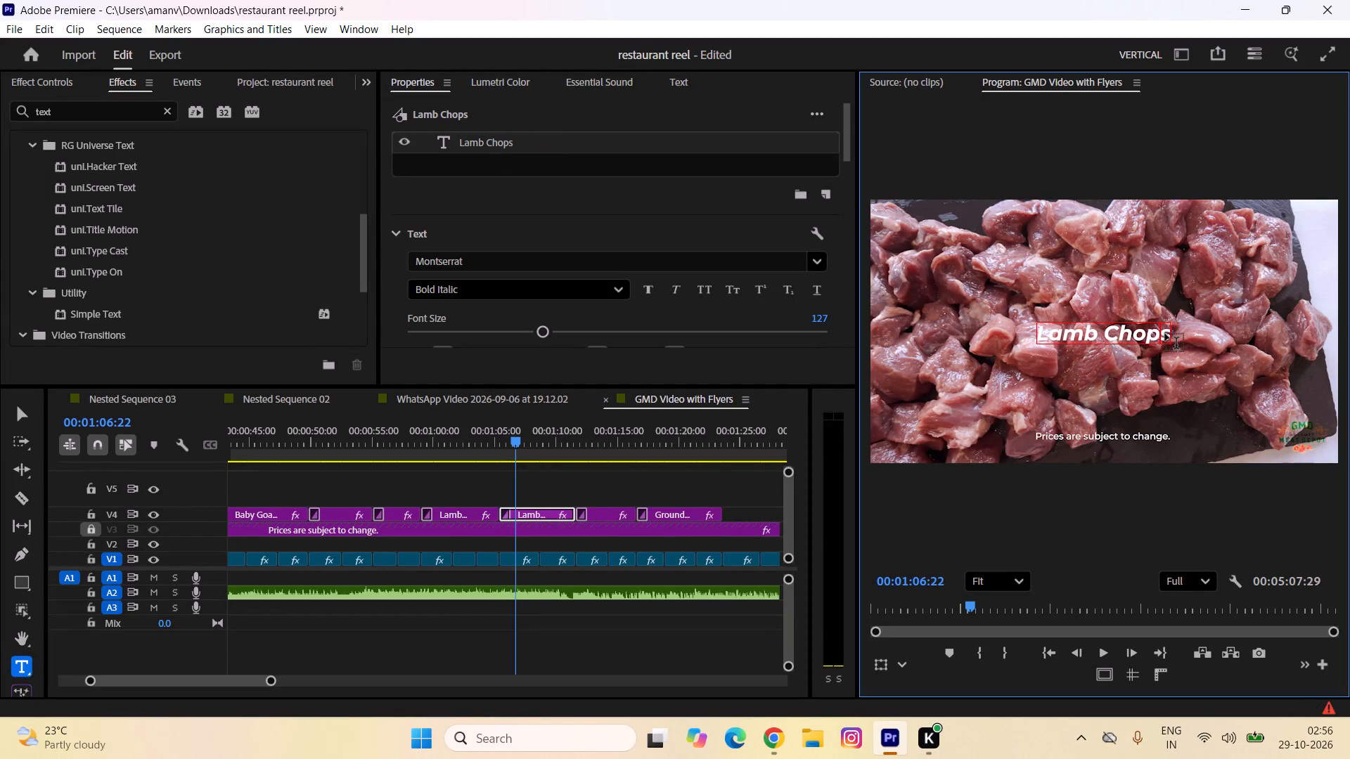
pyautogui.press('Right')
pyautogui.press('space')
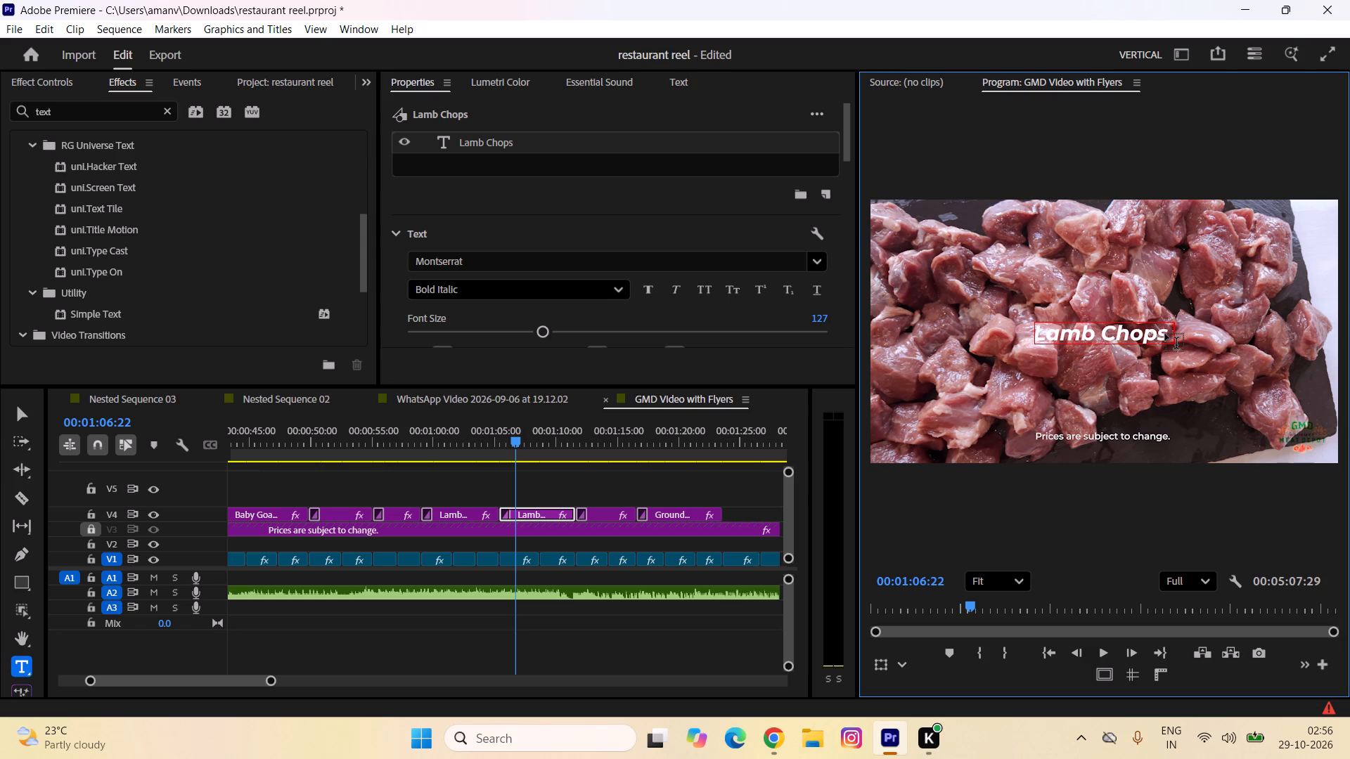
pyautogui.write('Fre')
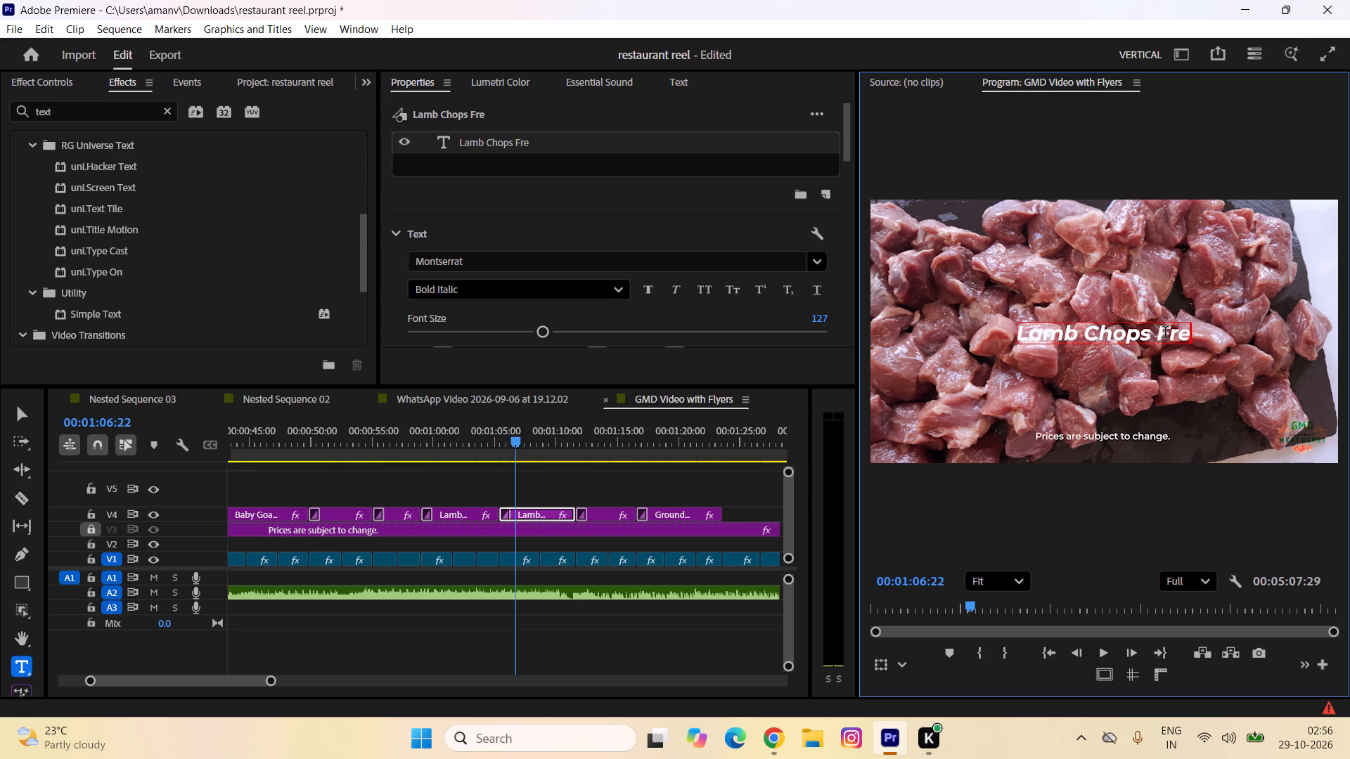
pyautogui.write('nched')
# Play the sequence from about 00:01:05 to check the Lamb Chops Frenched title against the clips beneath it.
pyautogui.click(500, 448)
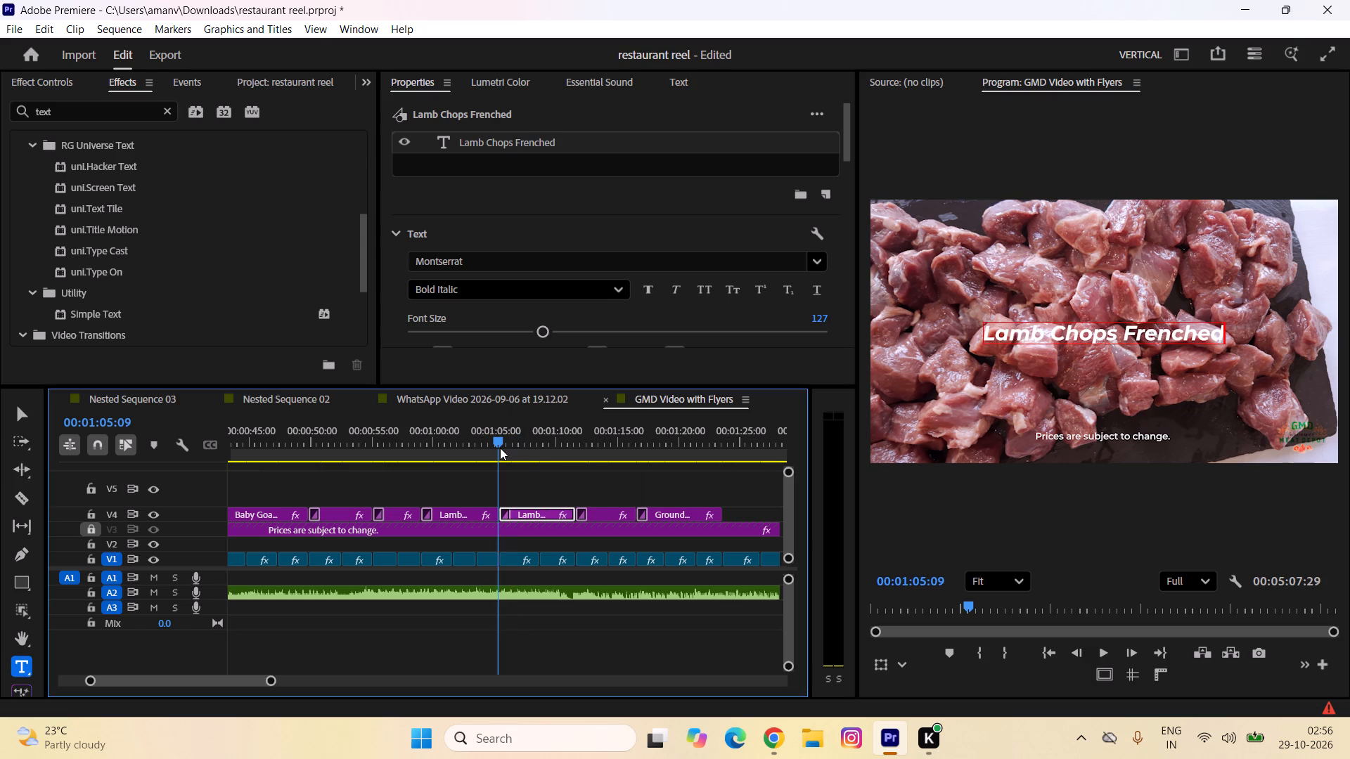
pyautogui.press('space')
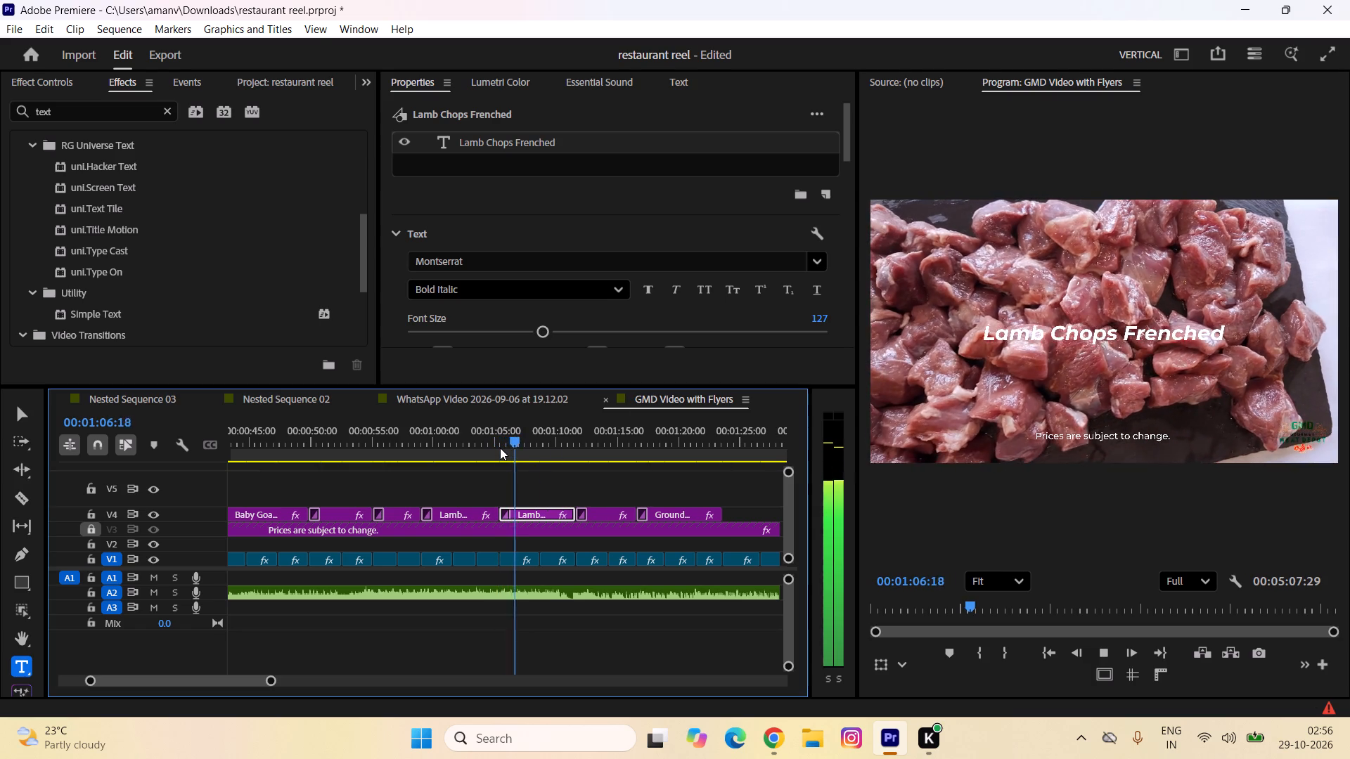
pyautogui.press('space')
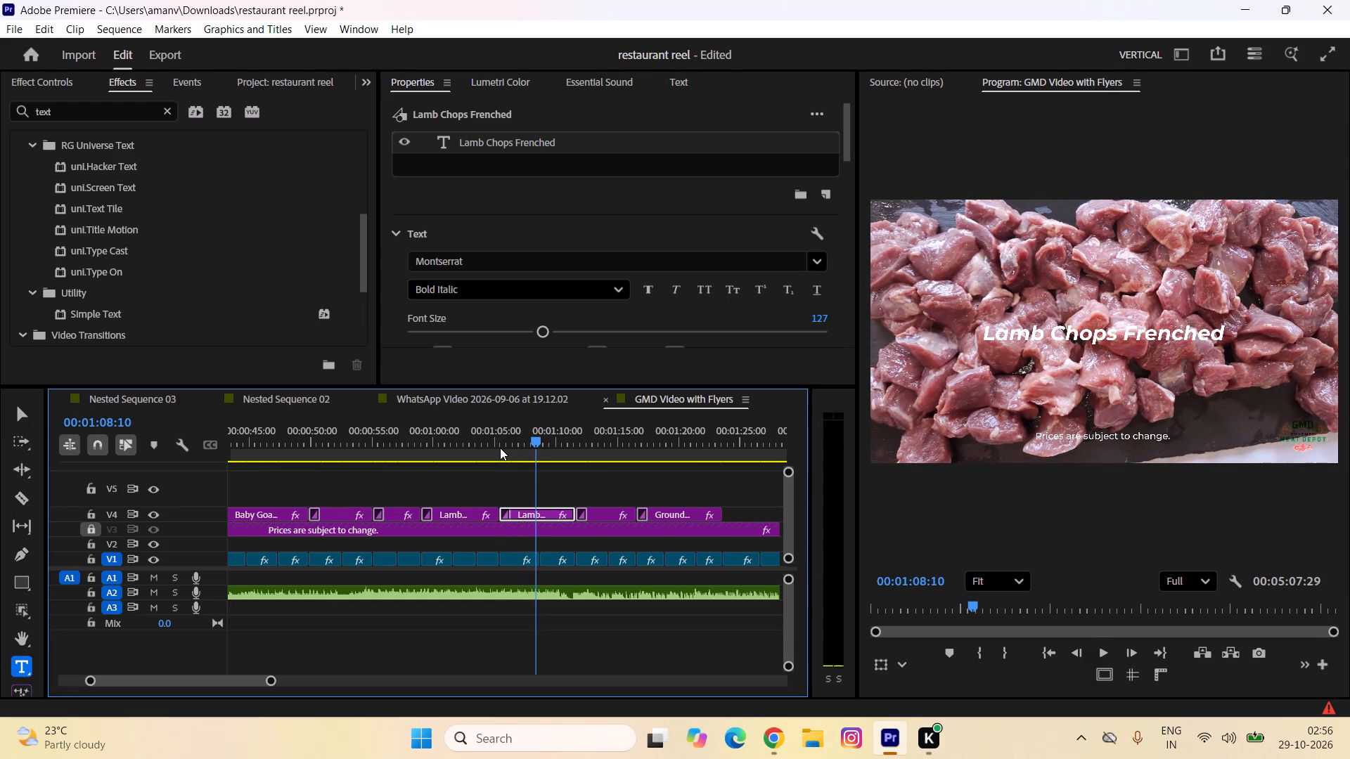
pyautogui.press('space')
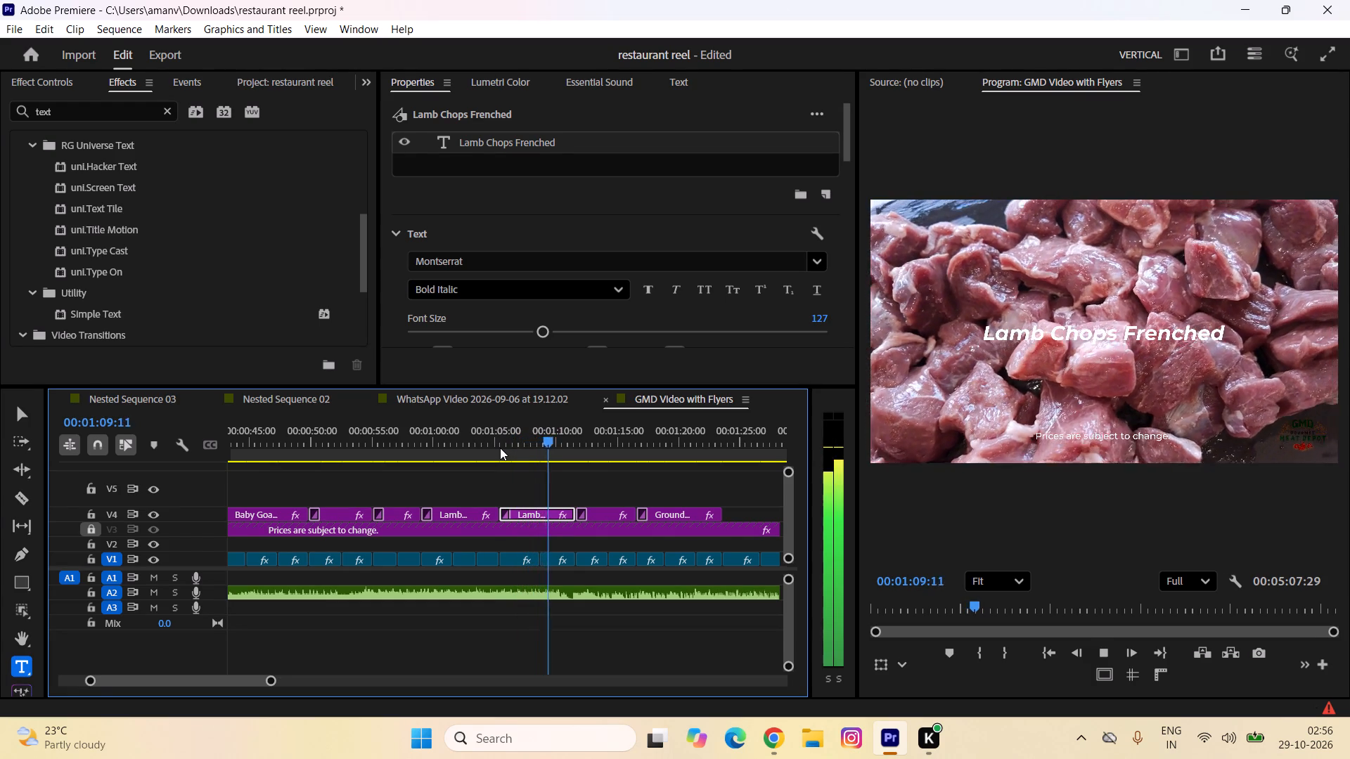
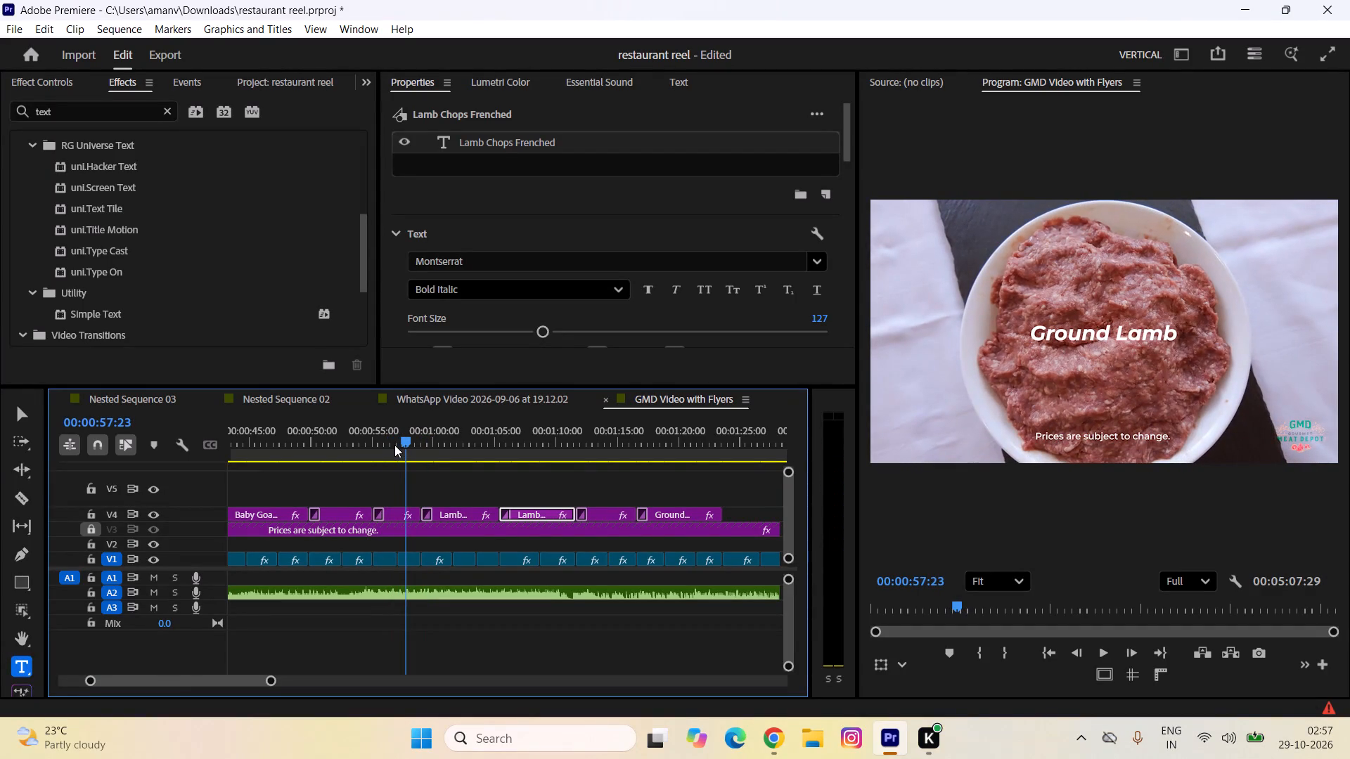
# Play the sequence from about 00:00:48 and again from about 00:01:00 to check the V4 product titles against the clips beneath them.
pyautogui.click(318, 451)
pyautogui.click(289, 455)
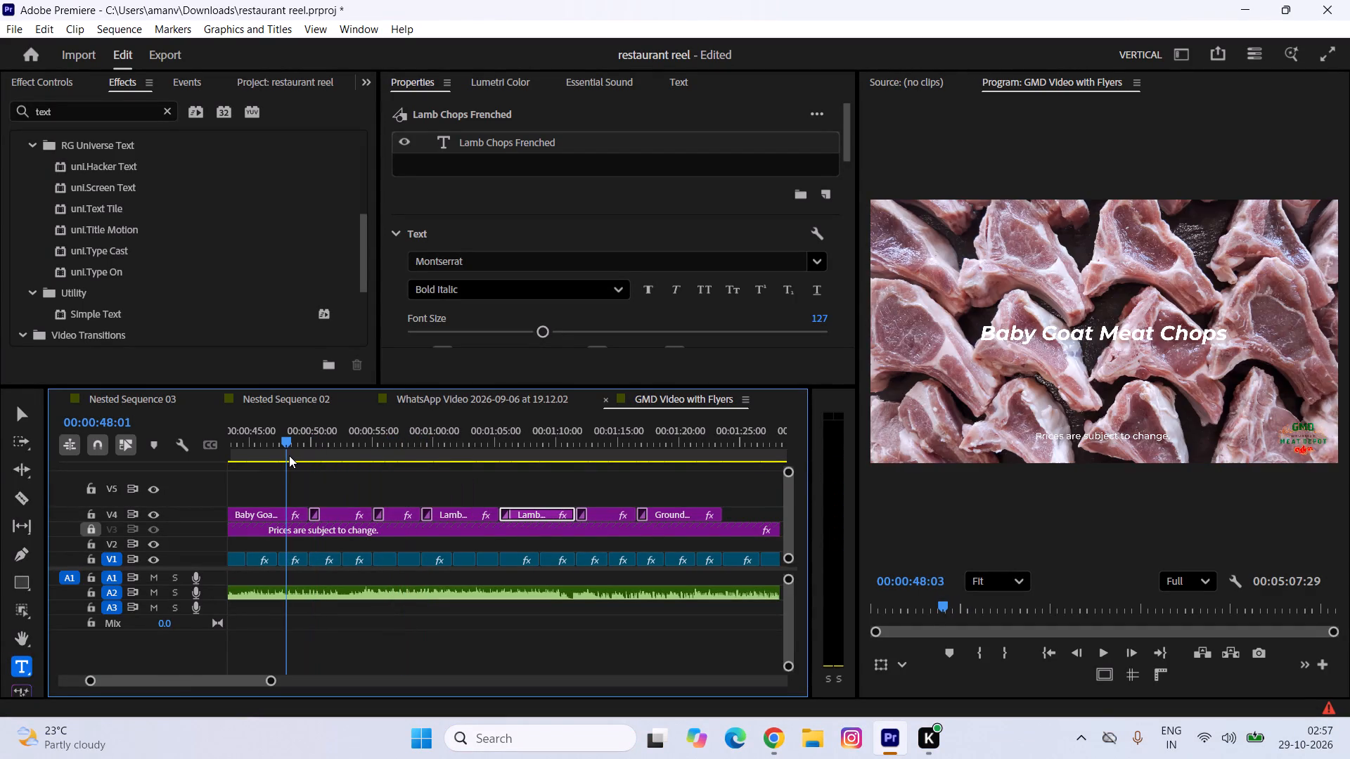
pyautogui.press('space')
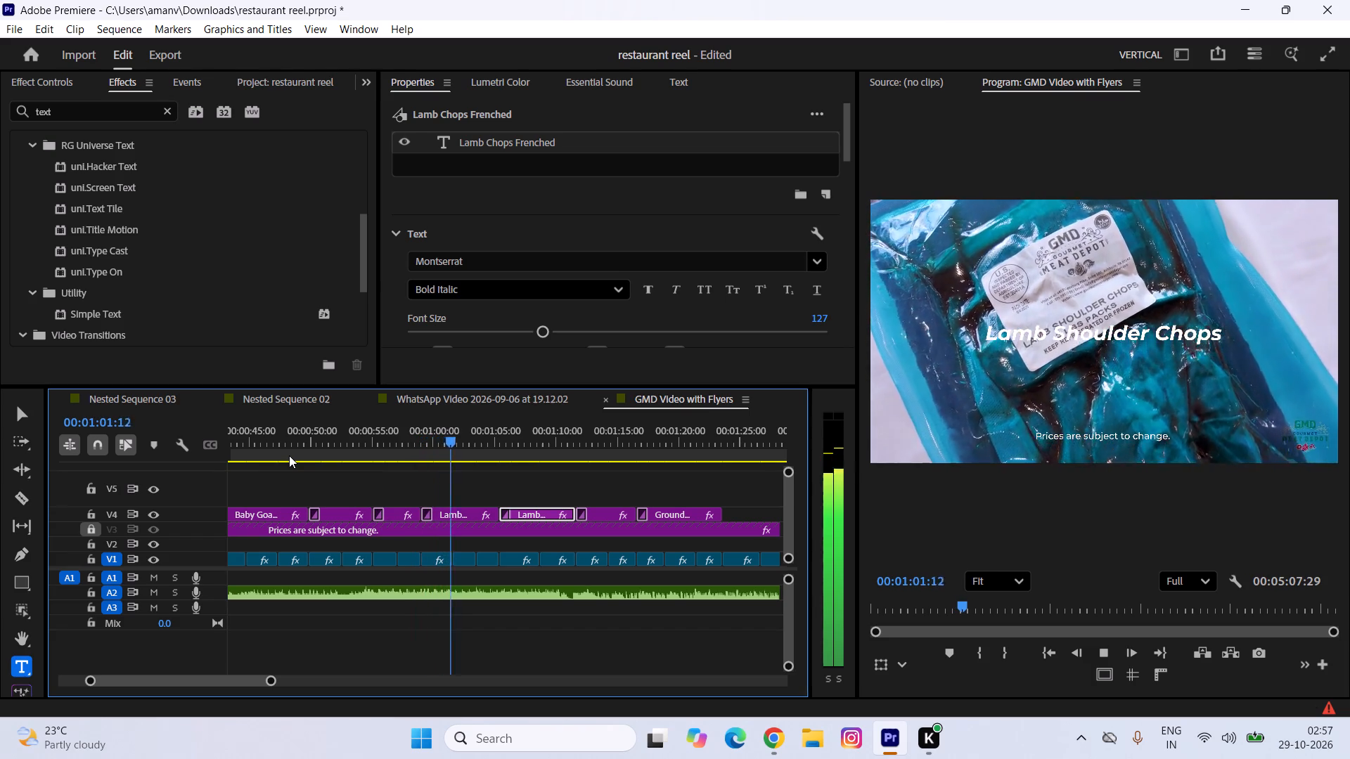
pyautogui.press('space')
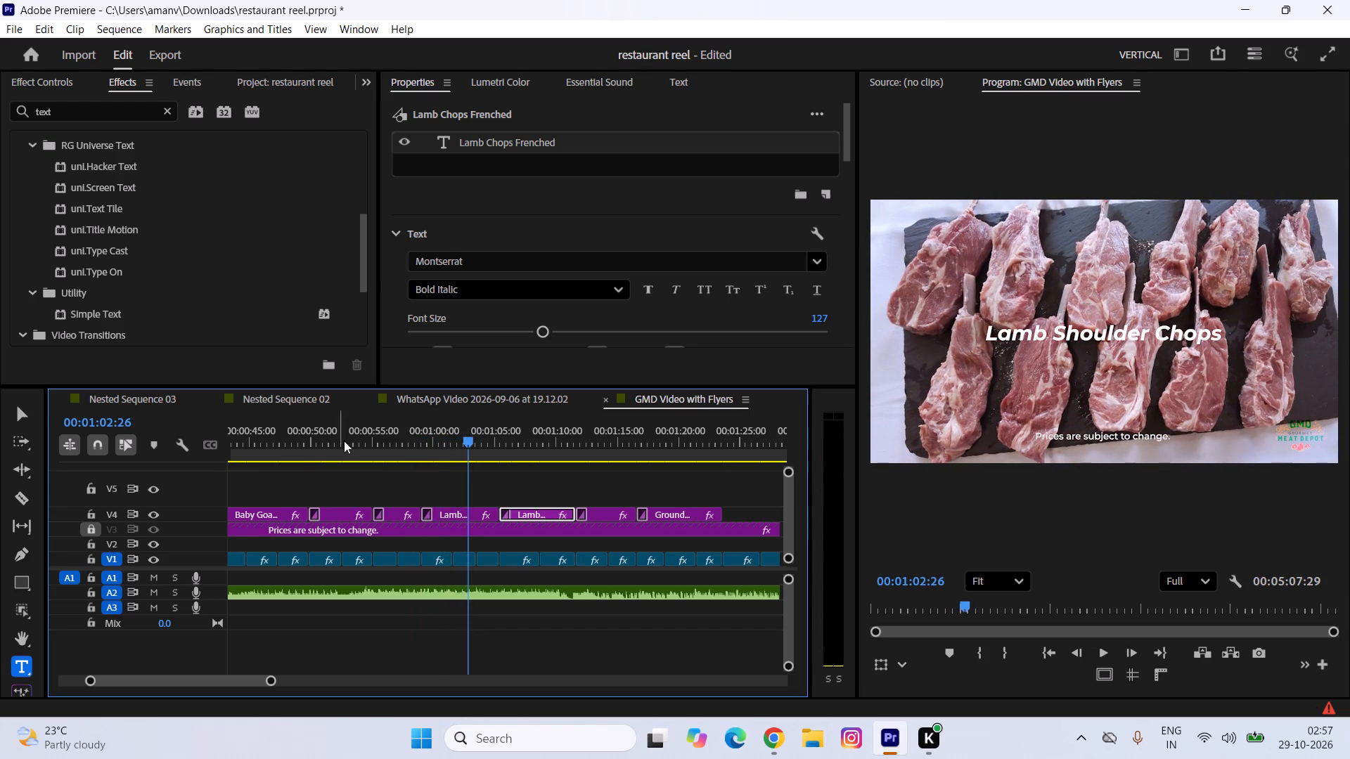
pyautogui.click(401, 443)
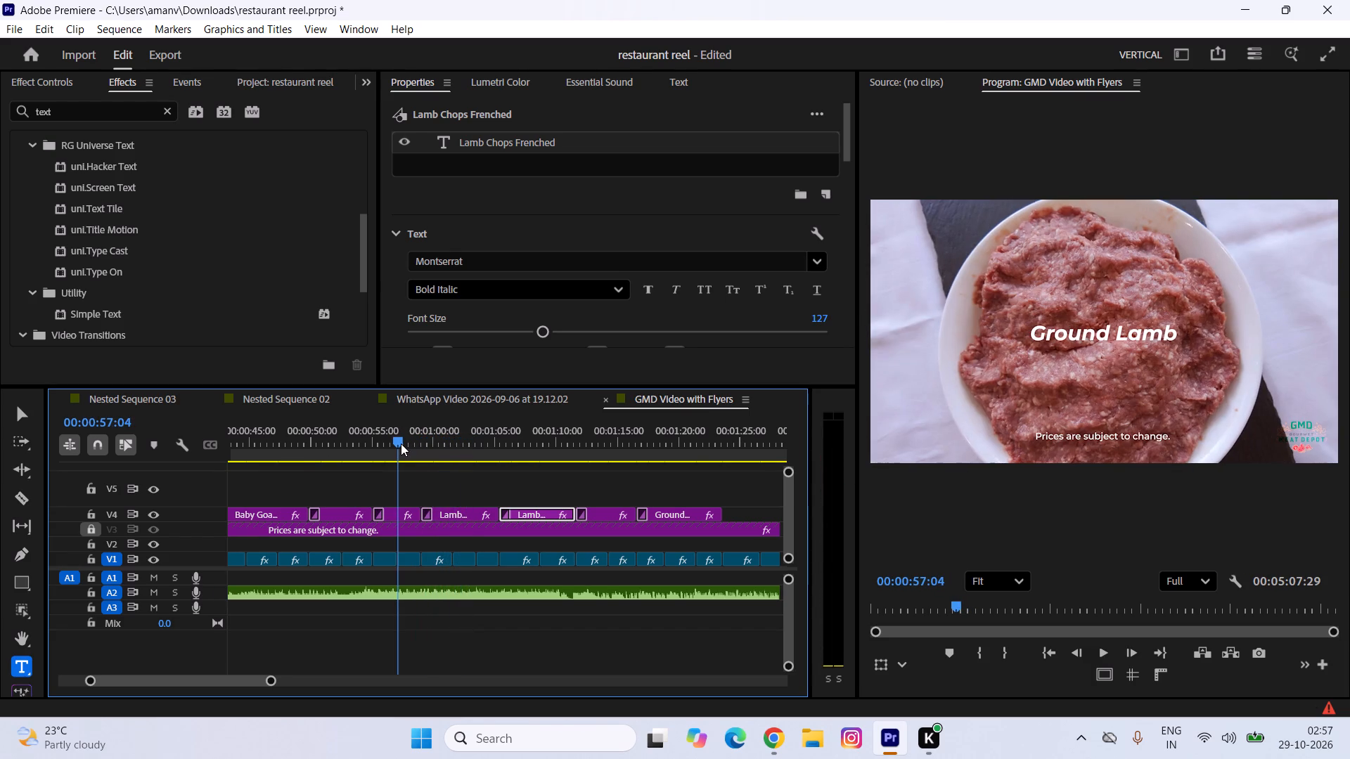
pyautogui.click(437, 437)
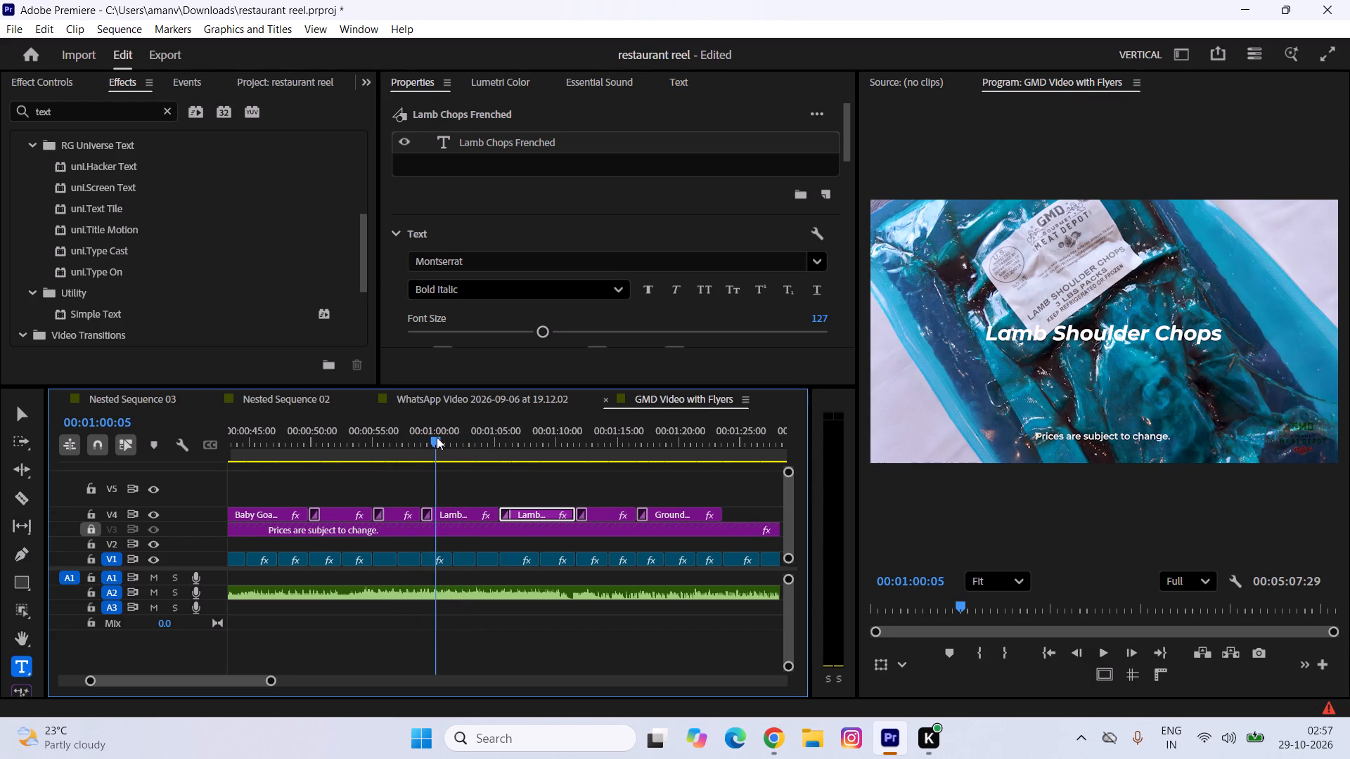
pyautogui.press('space')
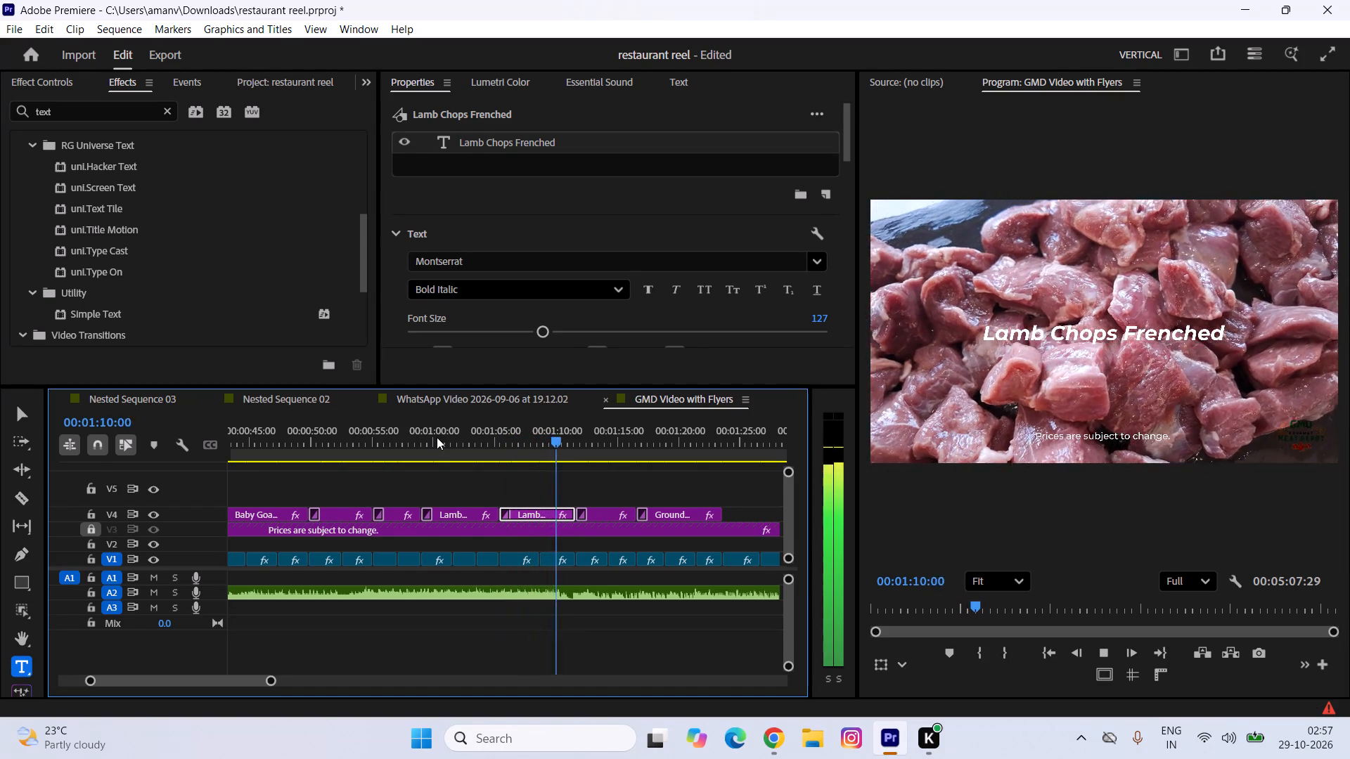
pyautogui.press('space')
pyautogui.press('space')
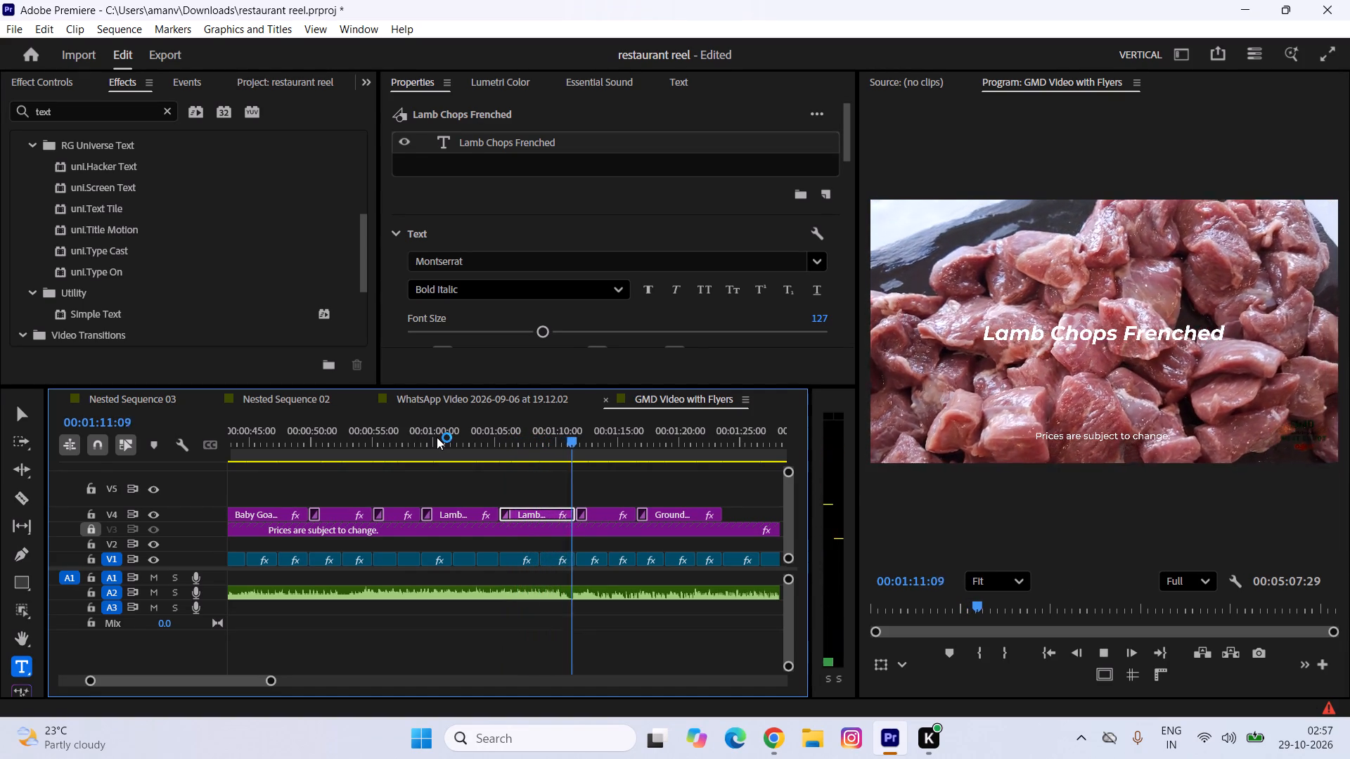
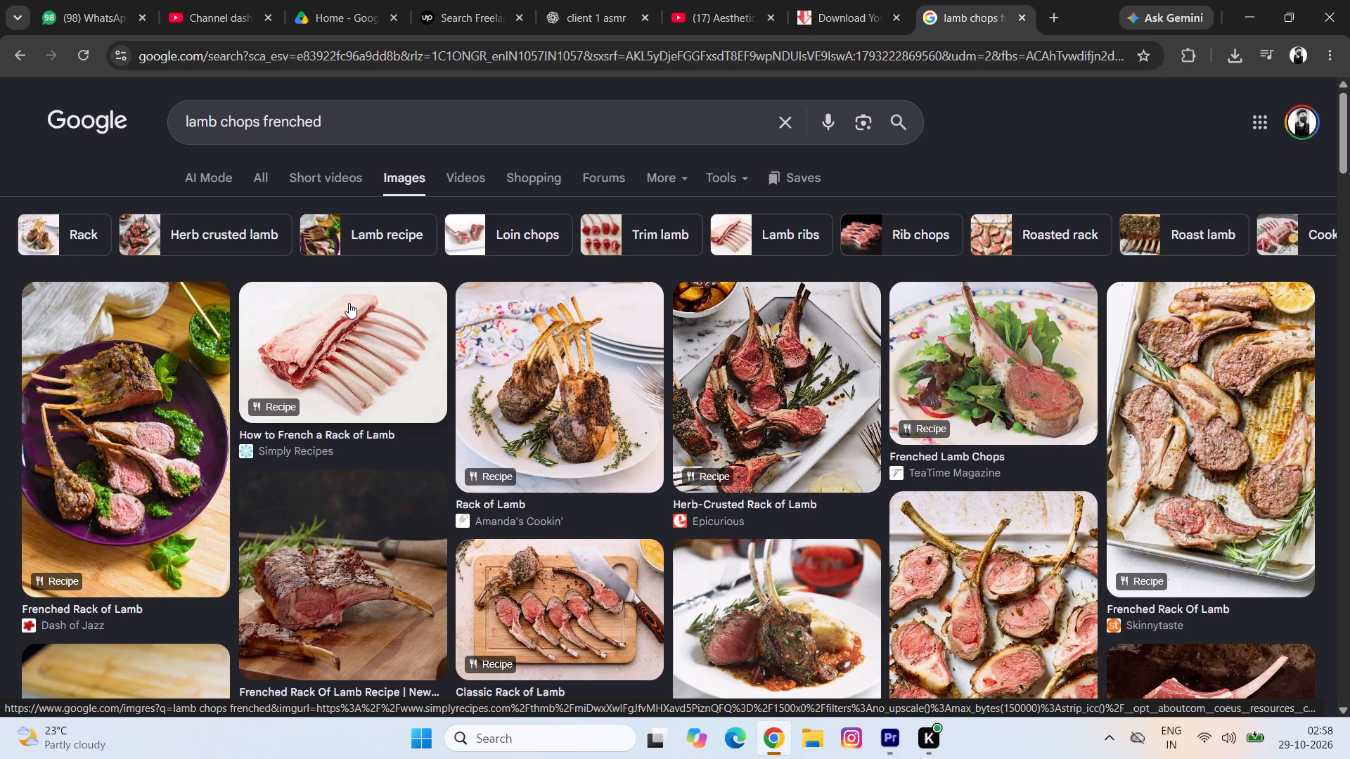
# Examine the Google image results for "lamb chops frenched" to see what this cut looks like.
pyautogui.scroll(-1, 584, 372)
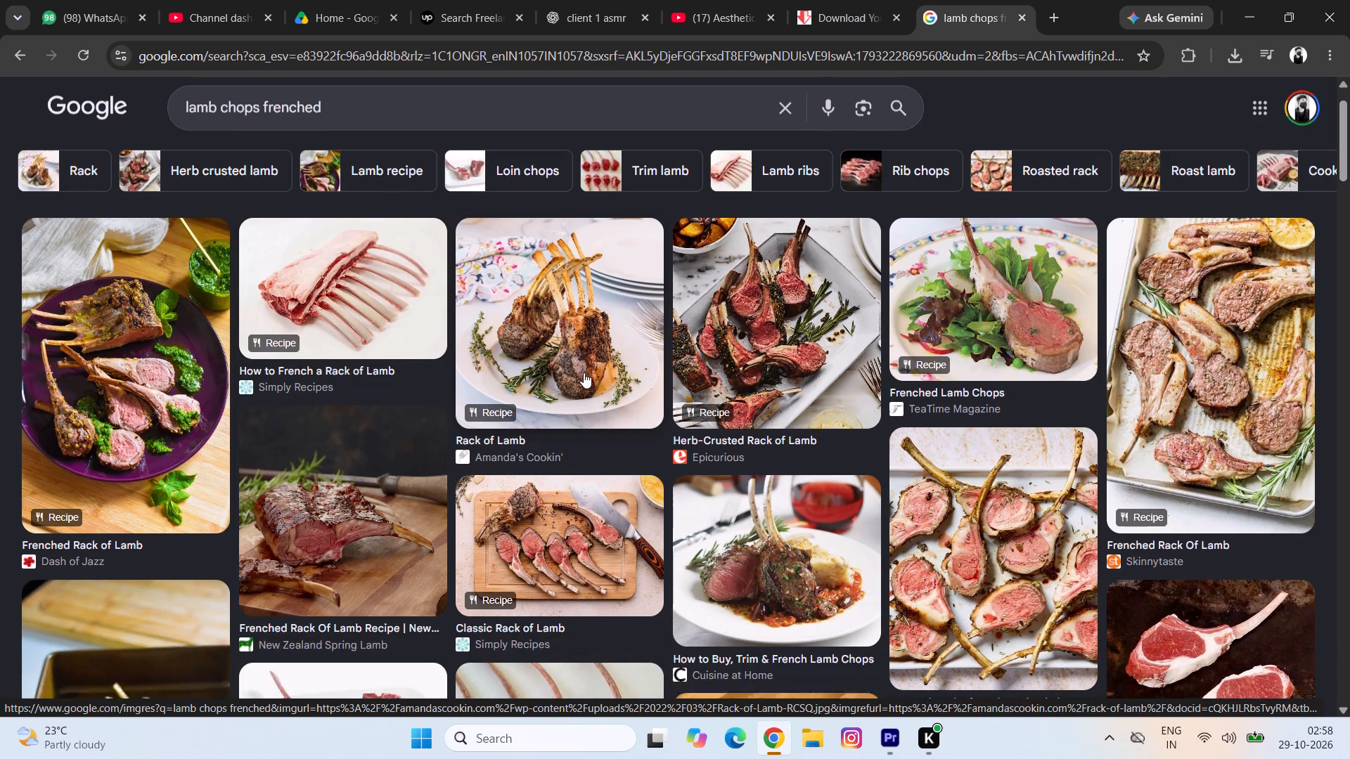
# Look further through the "lamb chops frenched" image results for more pictures of the cut, both raw and cooked.
pyautogui.scroll(-2, 584, 372)
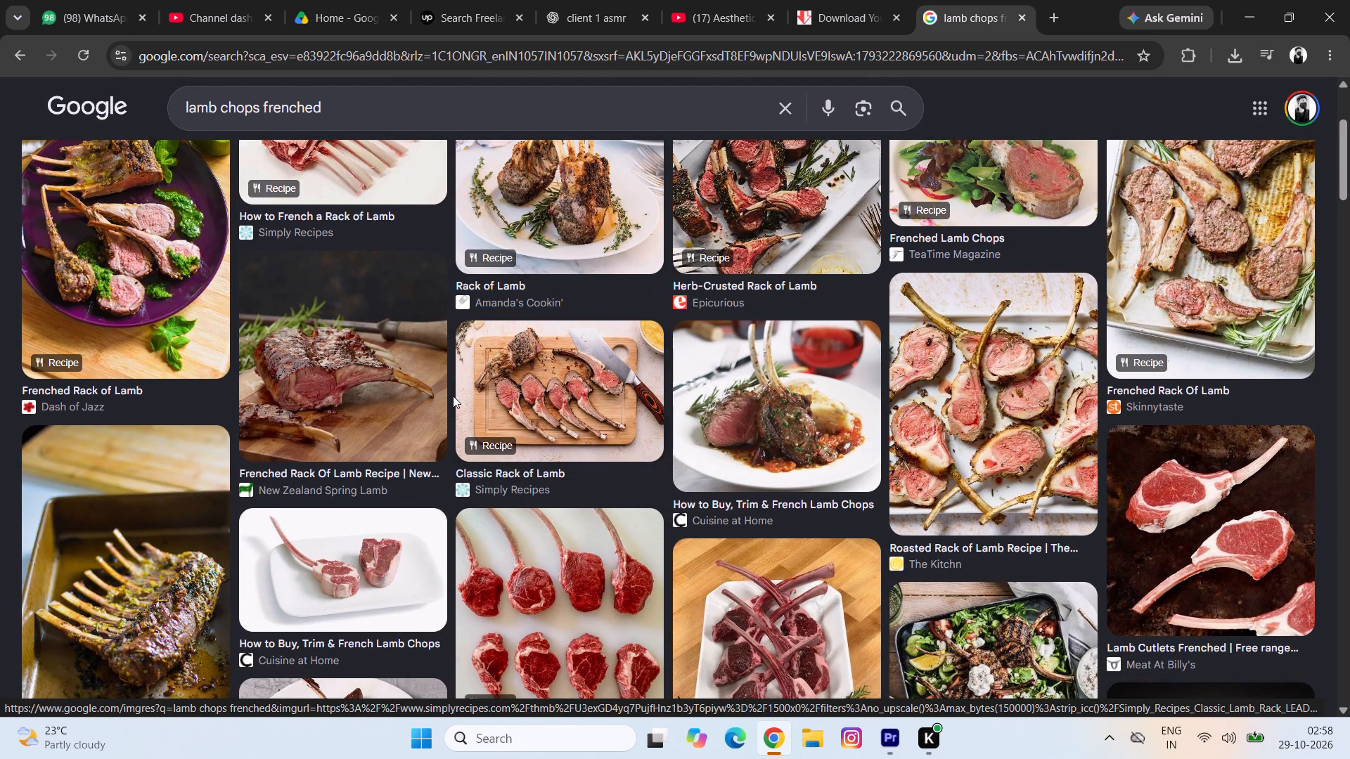
pyautogui.scroll(-2, 407, 396)
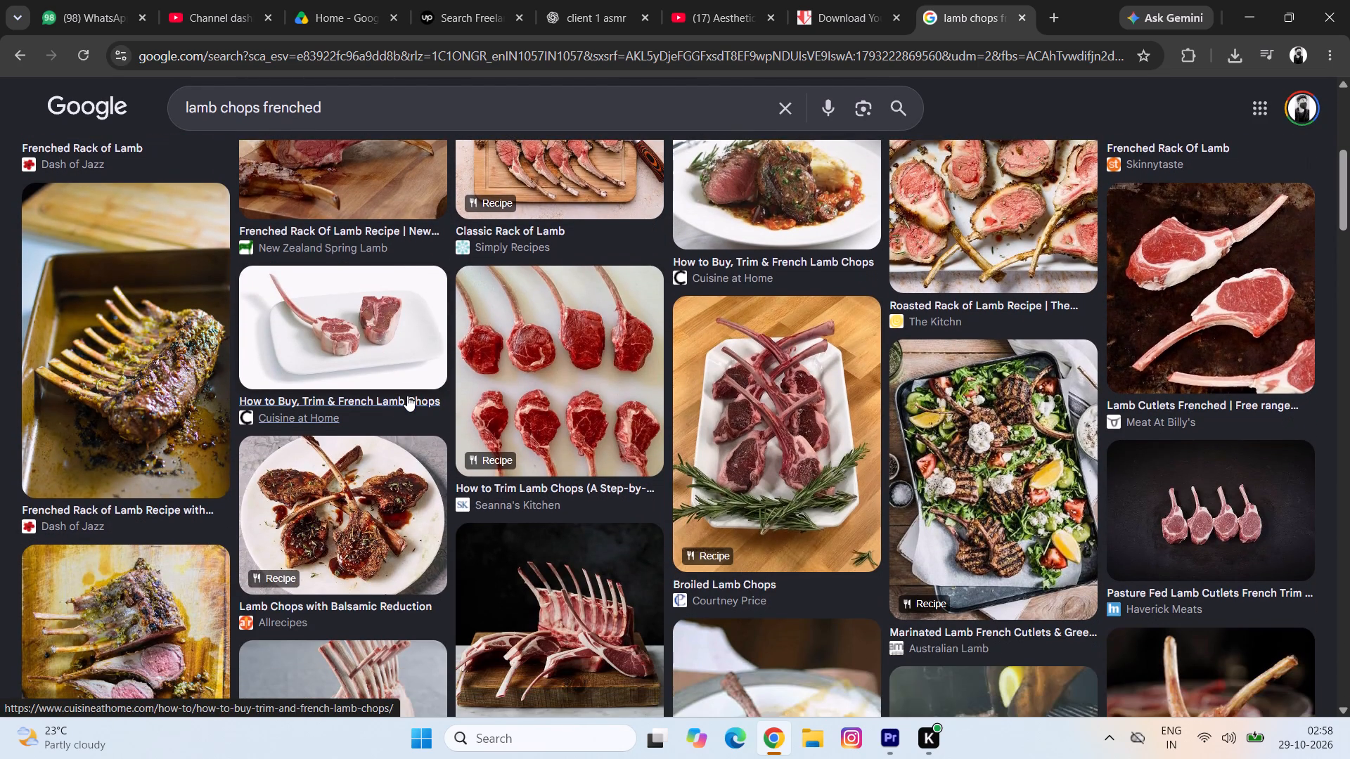
pyautogui.scroll(-2, 407, 396)
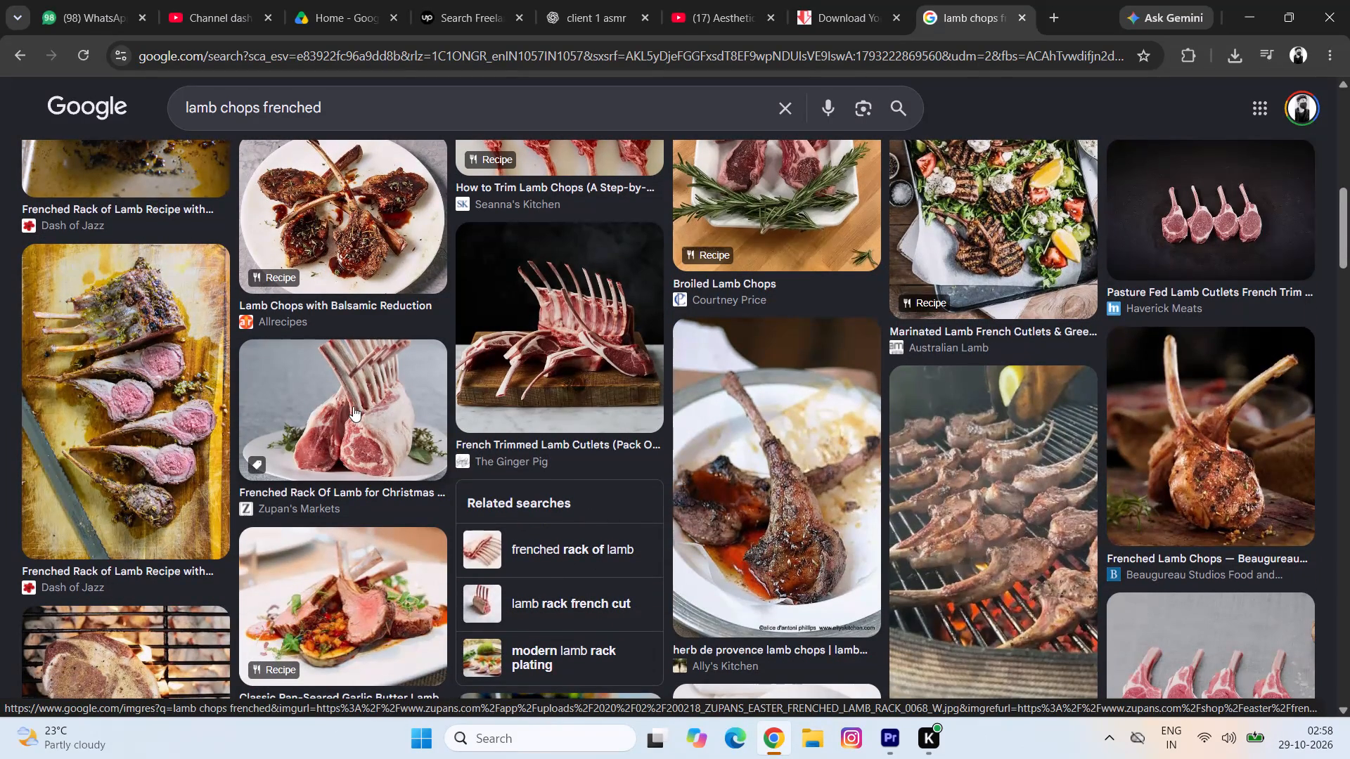
pyautogui.scroll(-1, 353, 406)
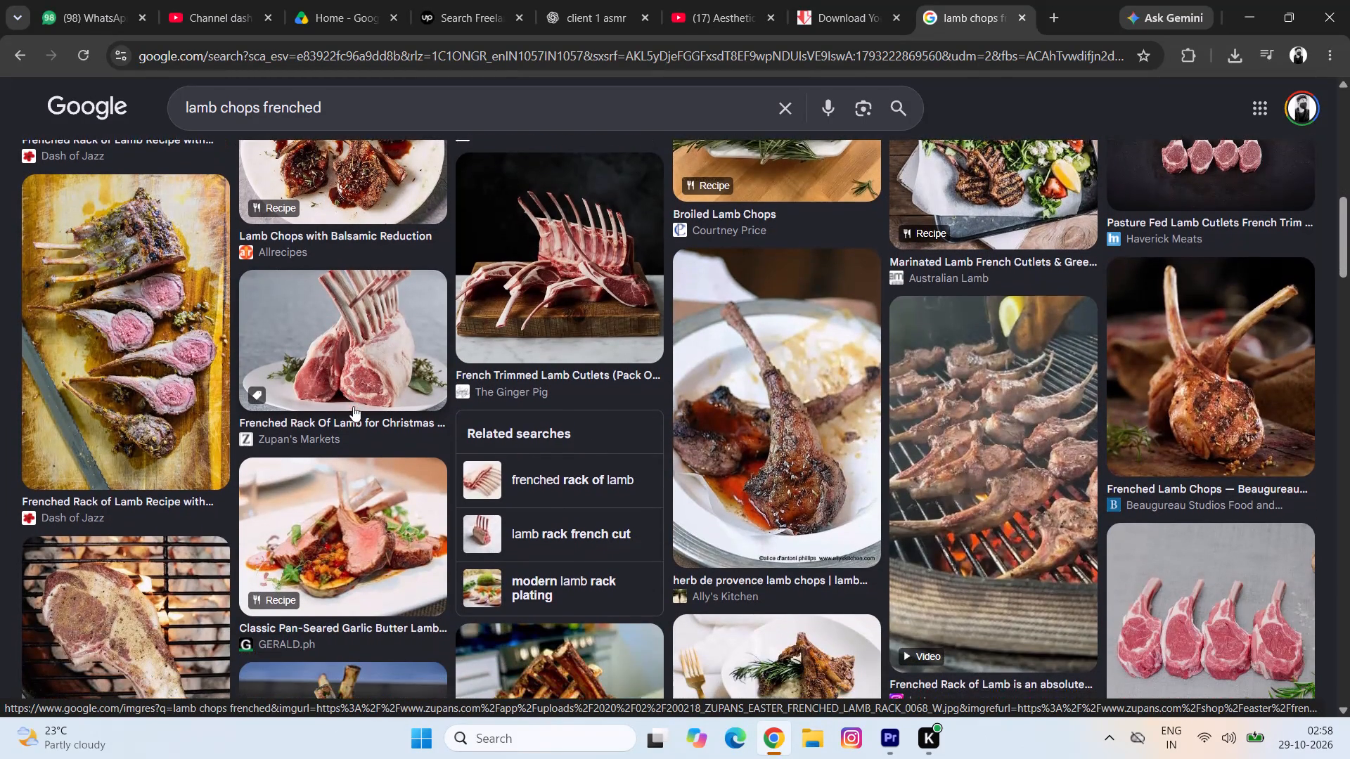
pyautogui.scroll(-6, 353, 406)
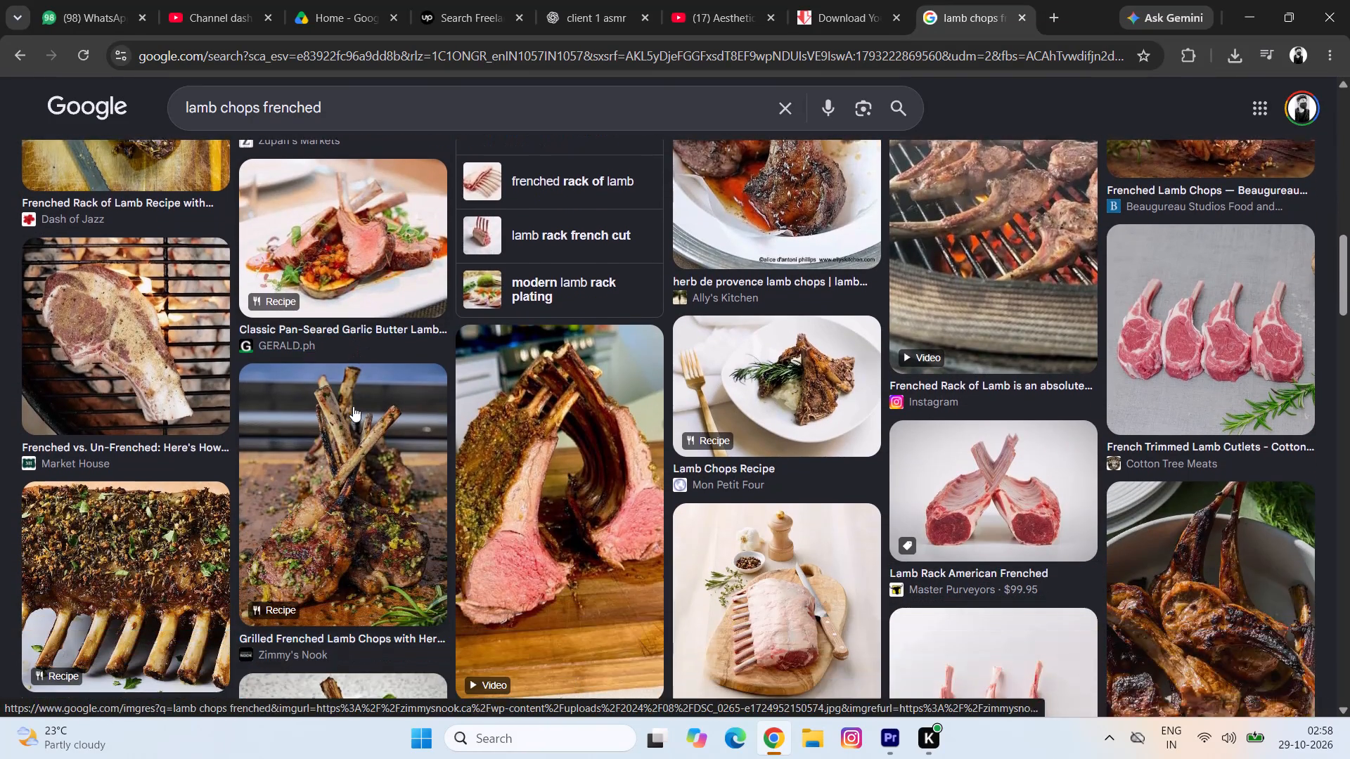
pyautogui.scroll(-3, 353, 406)
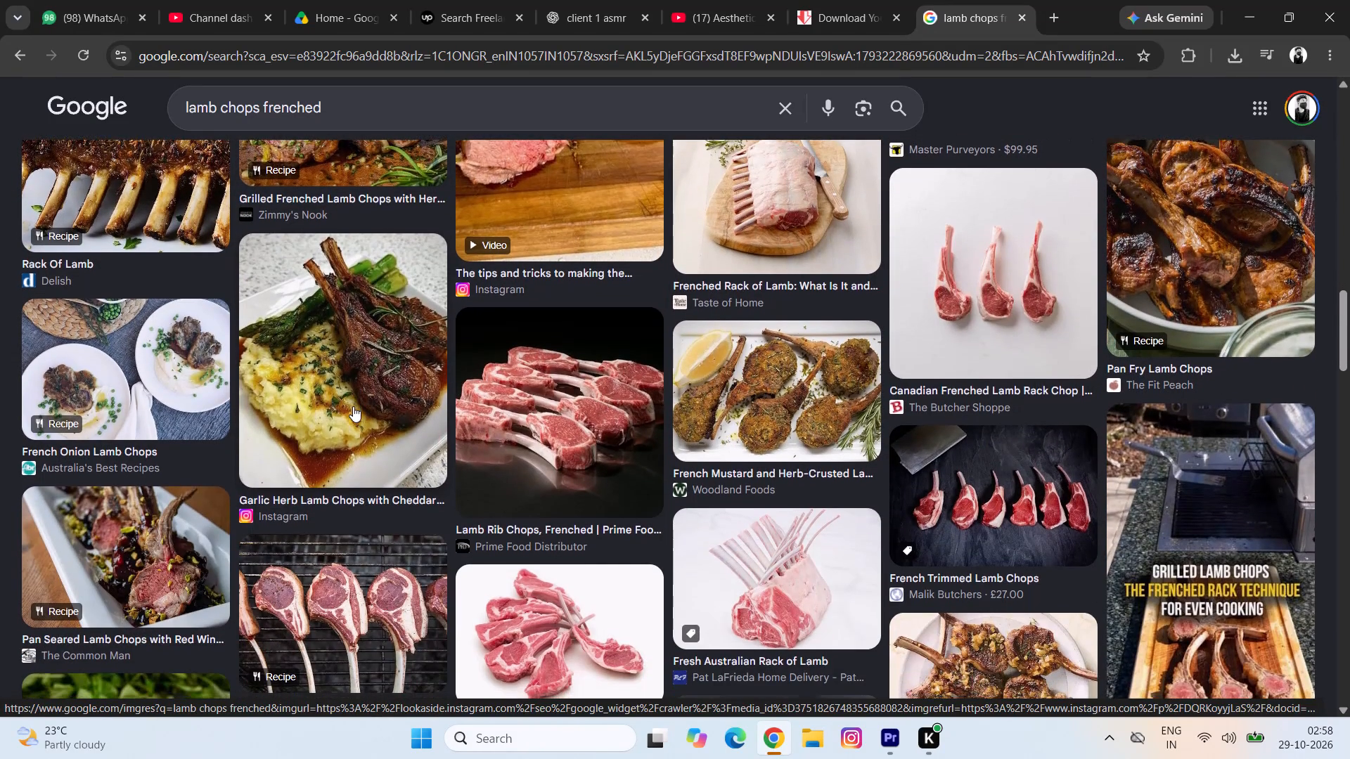
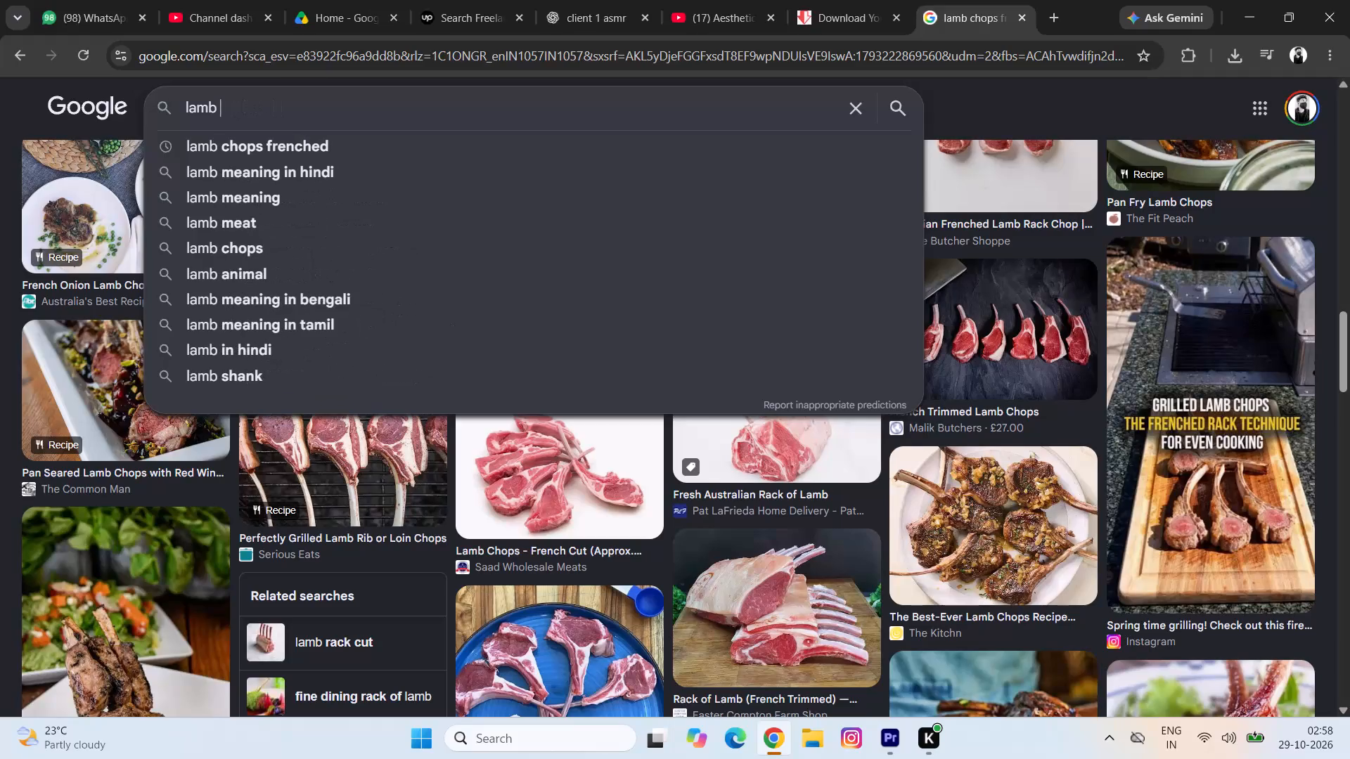
# Search Google Images for "lamb boneless" and examine what this cut looks like before returning to Premiere.
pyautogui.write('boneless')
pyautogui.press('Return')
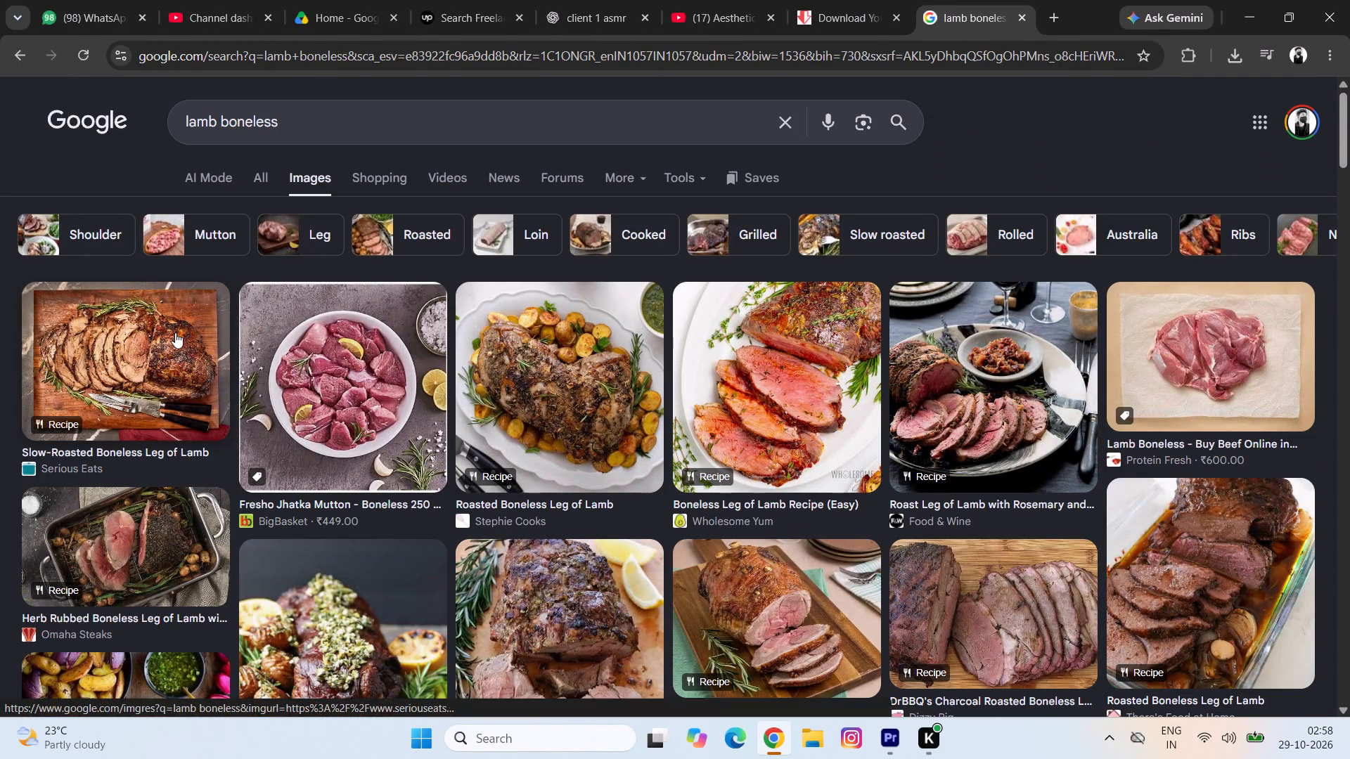
pyautogui.scroll(-2, 610, 434)
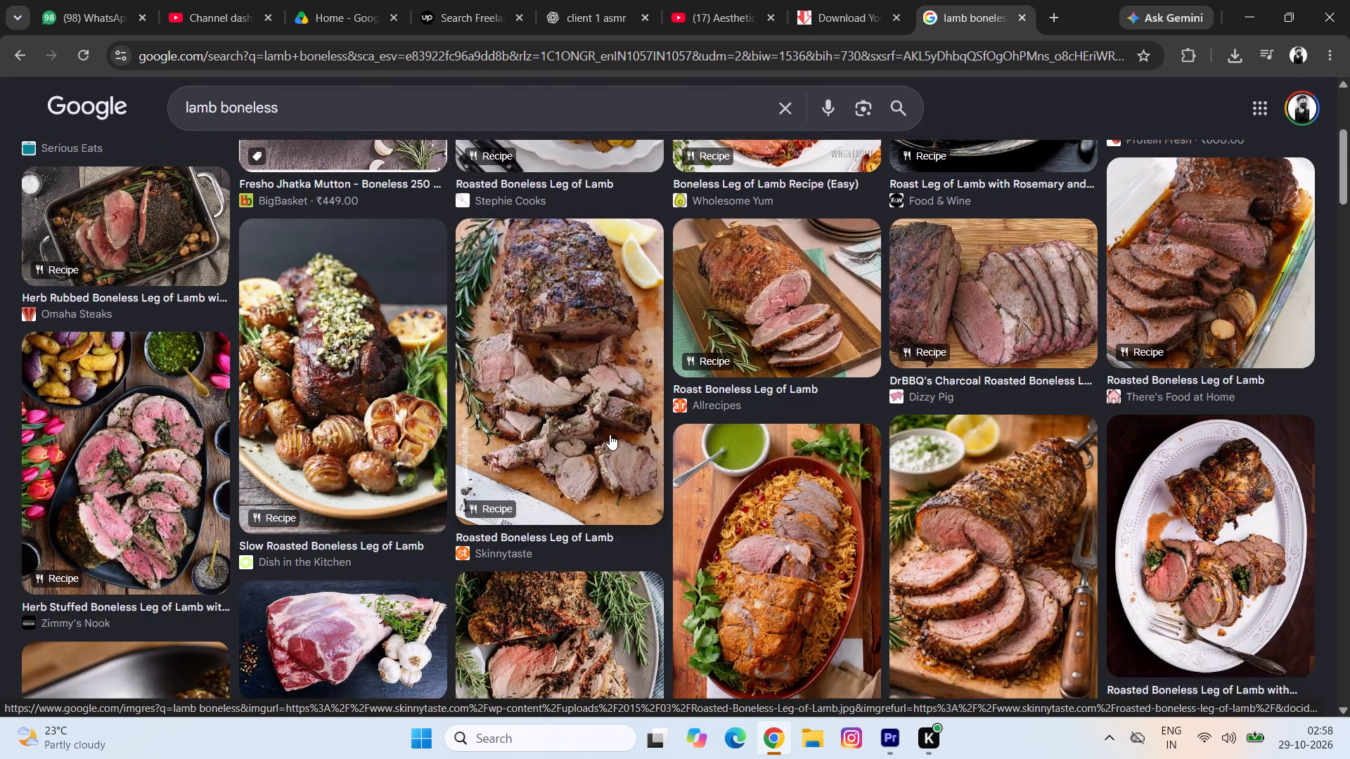
pyautogui.scroll(-3, 610, 434)
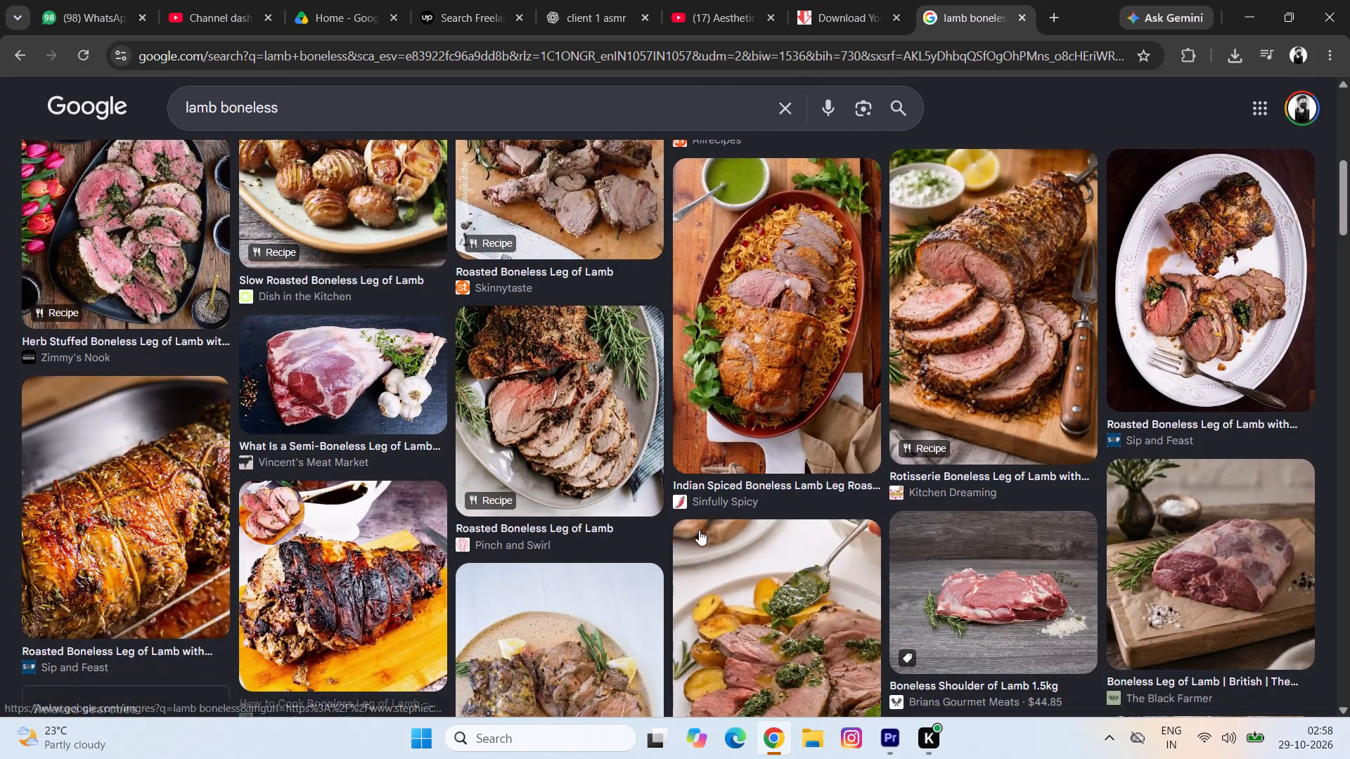
pyautogui.click(886, 737)
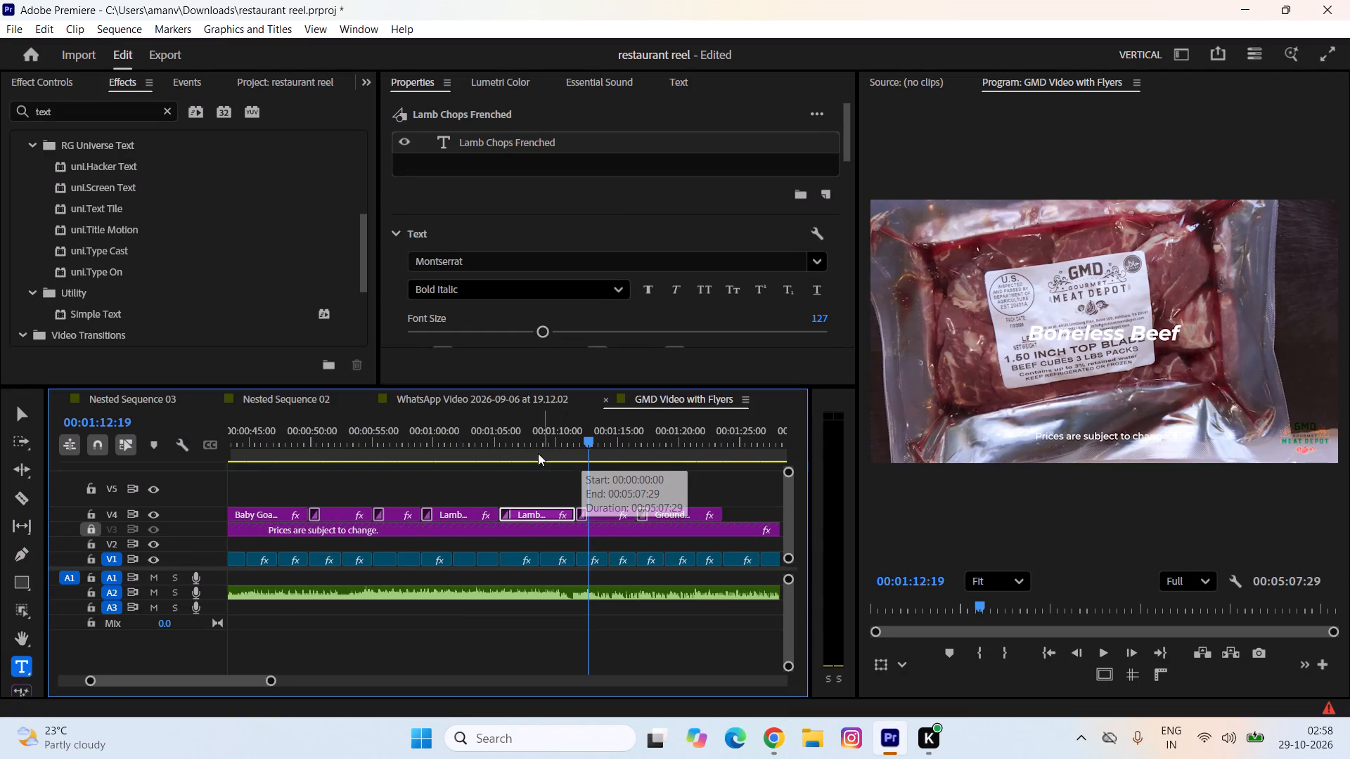
# Change the "Lamb Chops Frenched" title over the diced meat clips to "Lamb Boneless".
pyautogui.click(516, 448)
pyautogui.press('space')
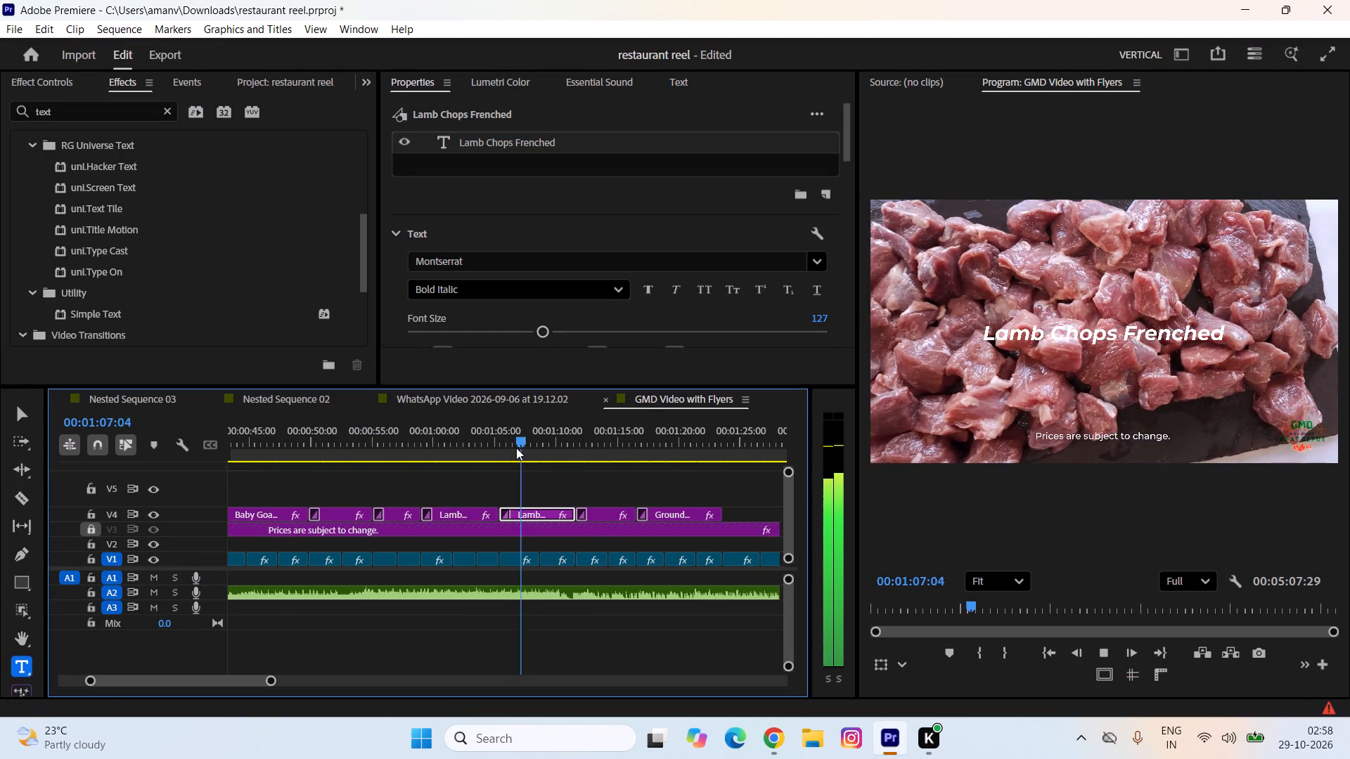
pyautogui.press('space')
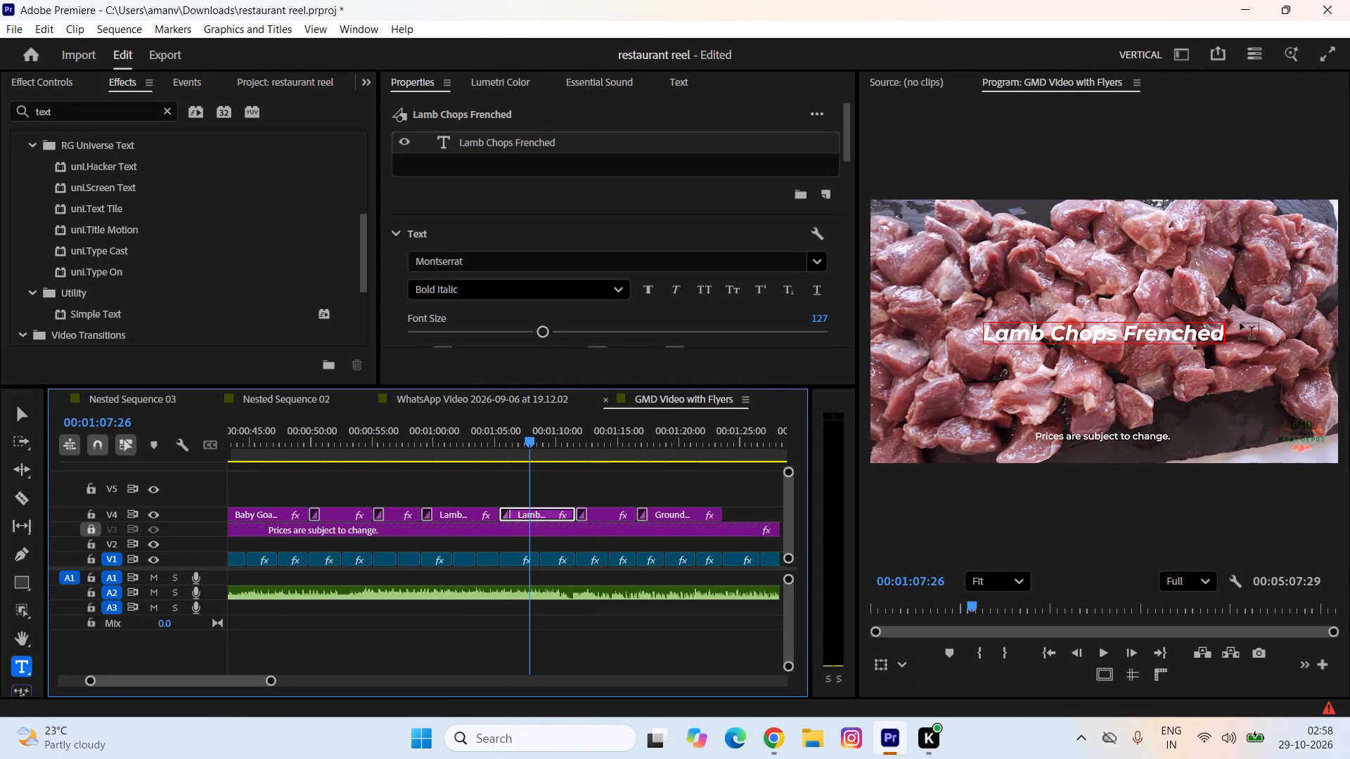
pyautogui.doubleClick(1214, 332)
pyautogui.press('BackSpace')
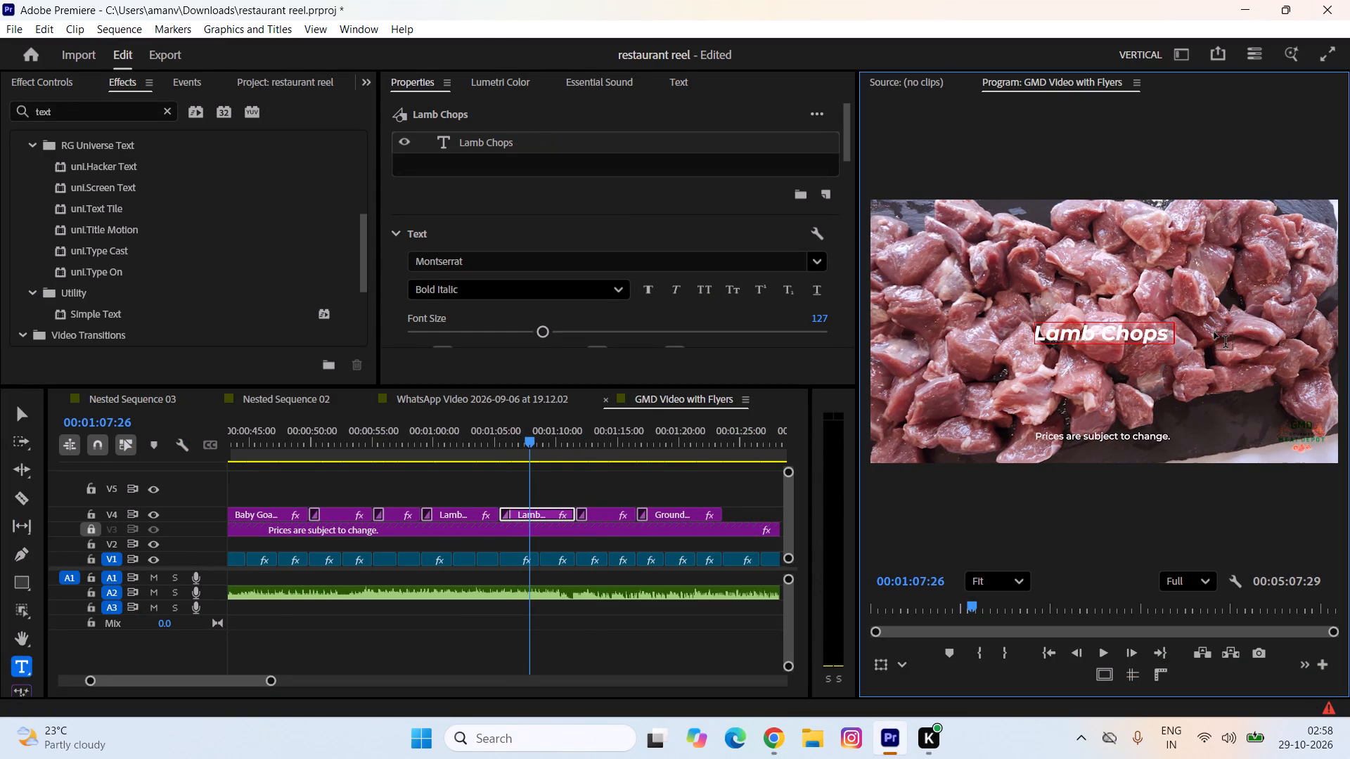
pyautogui.press('BackSpace')
pyautogui.press('BackSpace')
pyautogui.press('BackSpace')
pyautogui.press('BackSpace')
pyautogui.press('BackSpace')
pyautogui.press('BackSpace')
pyautogui.hotkey('shift', 'b')
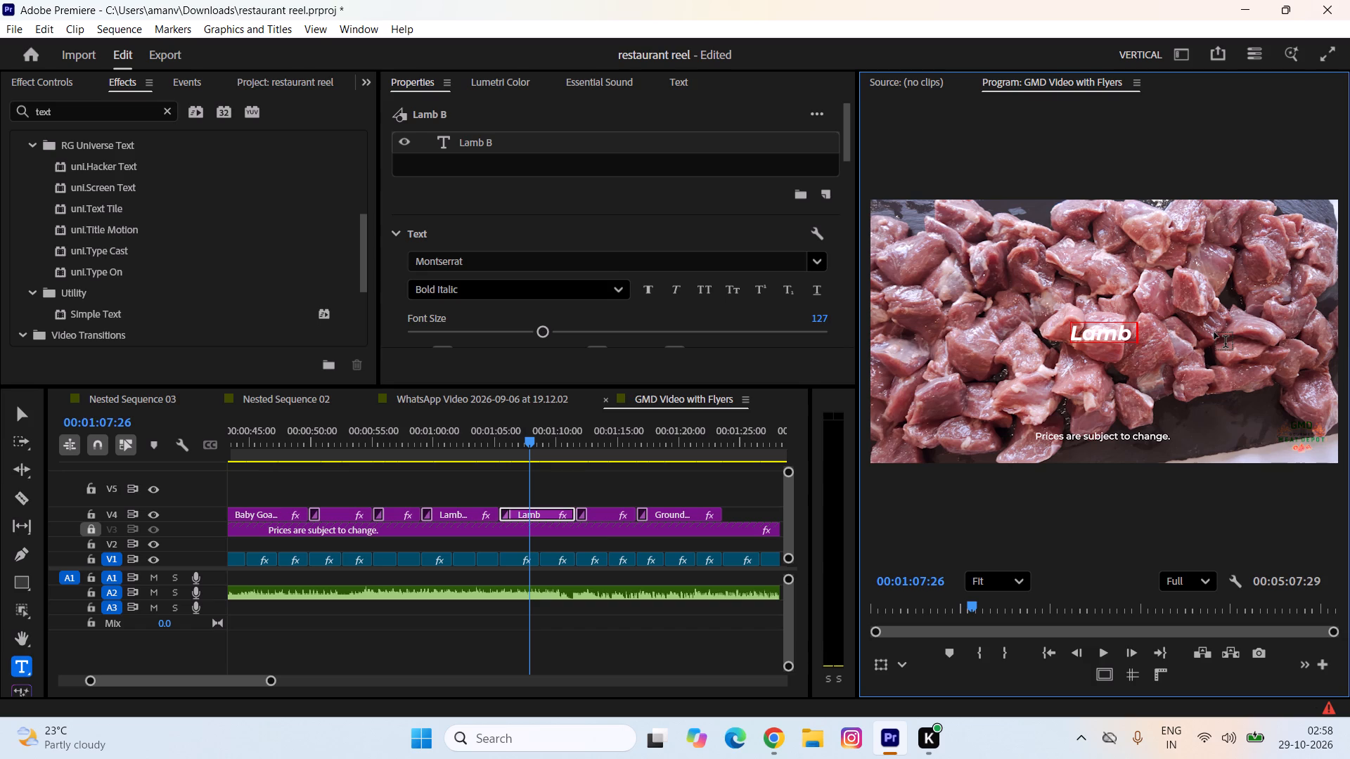
pyautogui.write('oneless')
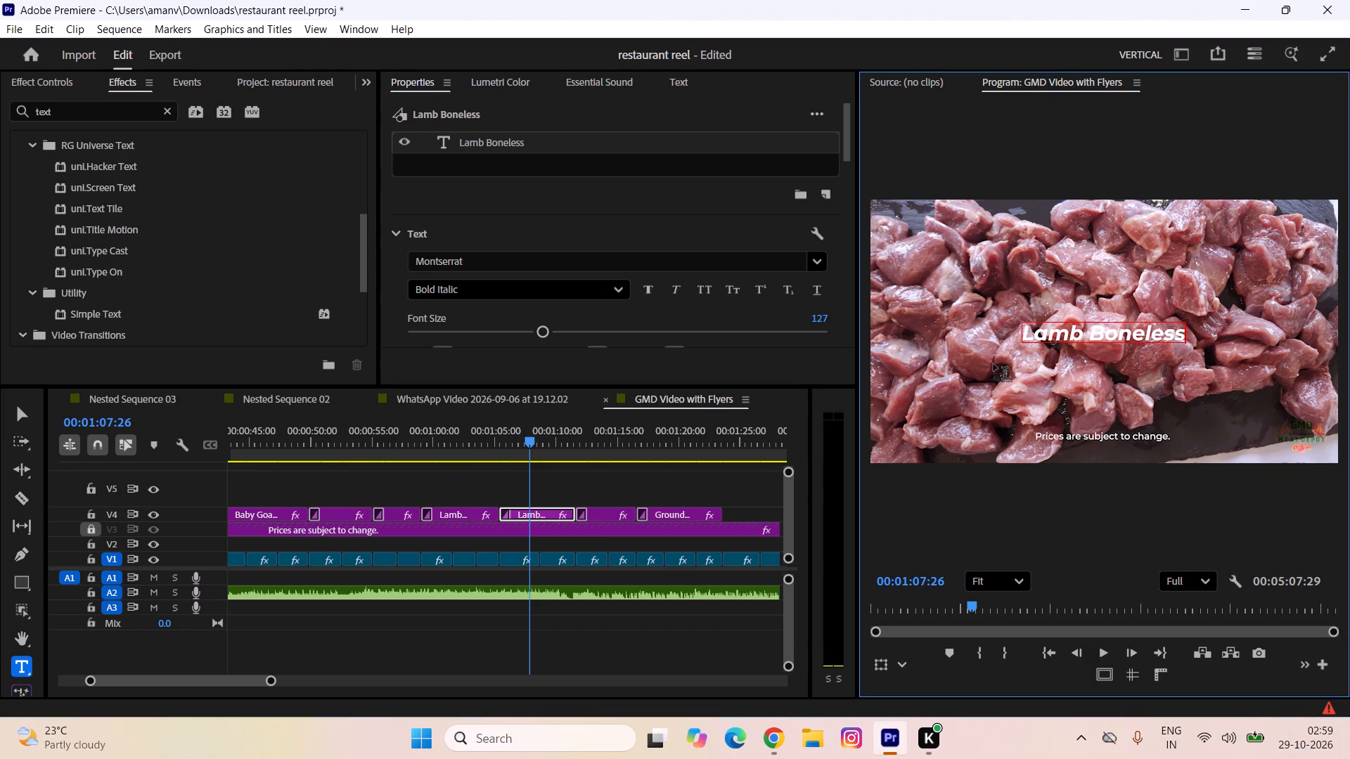
# Play back the sequence from the lamb clips onward, its opening and the closing flyer to check titles against the footage.
pyautogui.click(475, 455)
pyautogui.press('space')
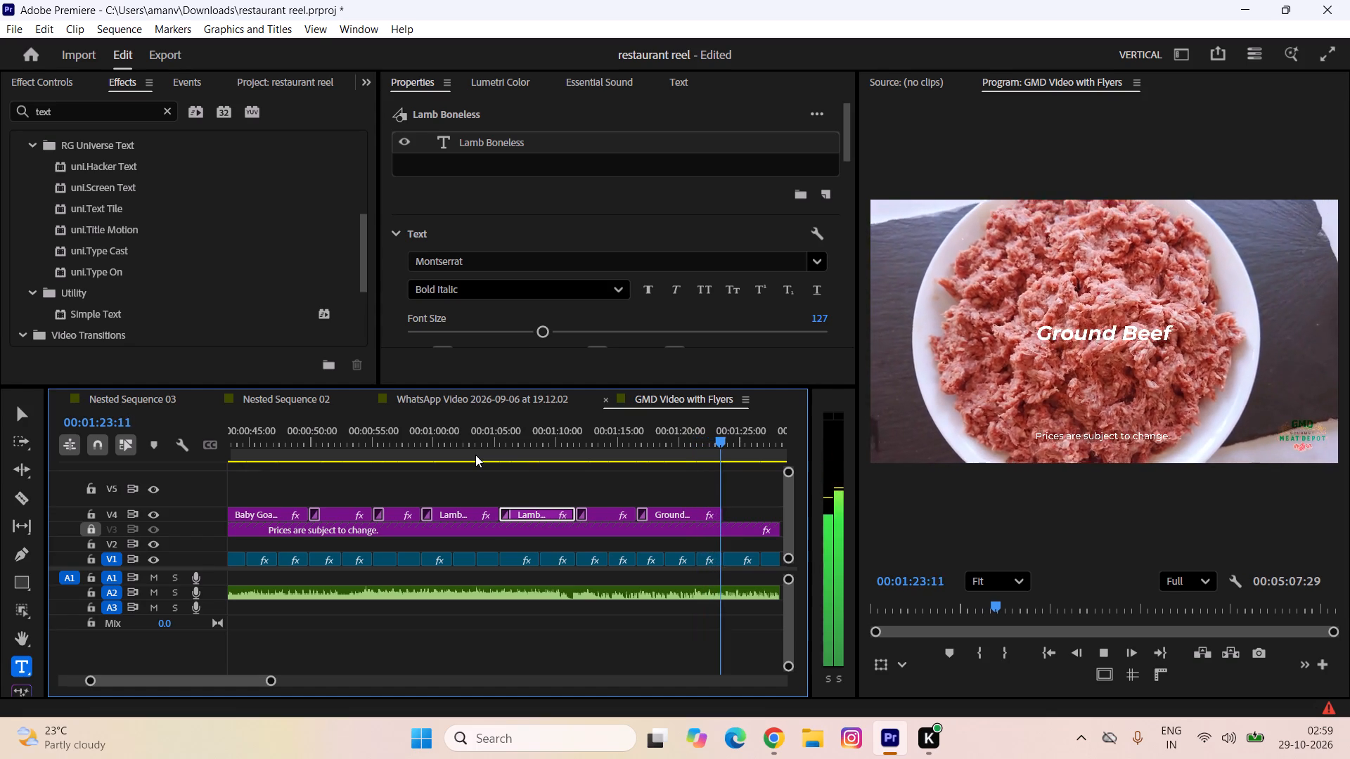
pyautogui.press('-')
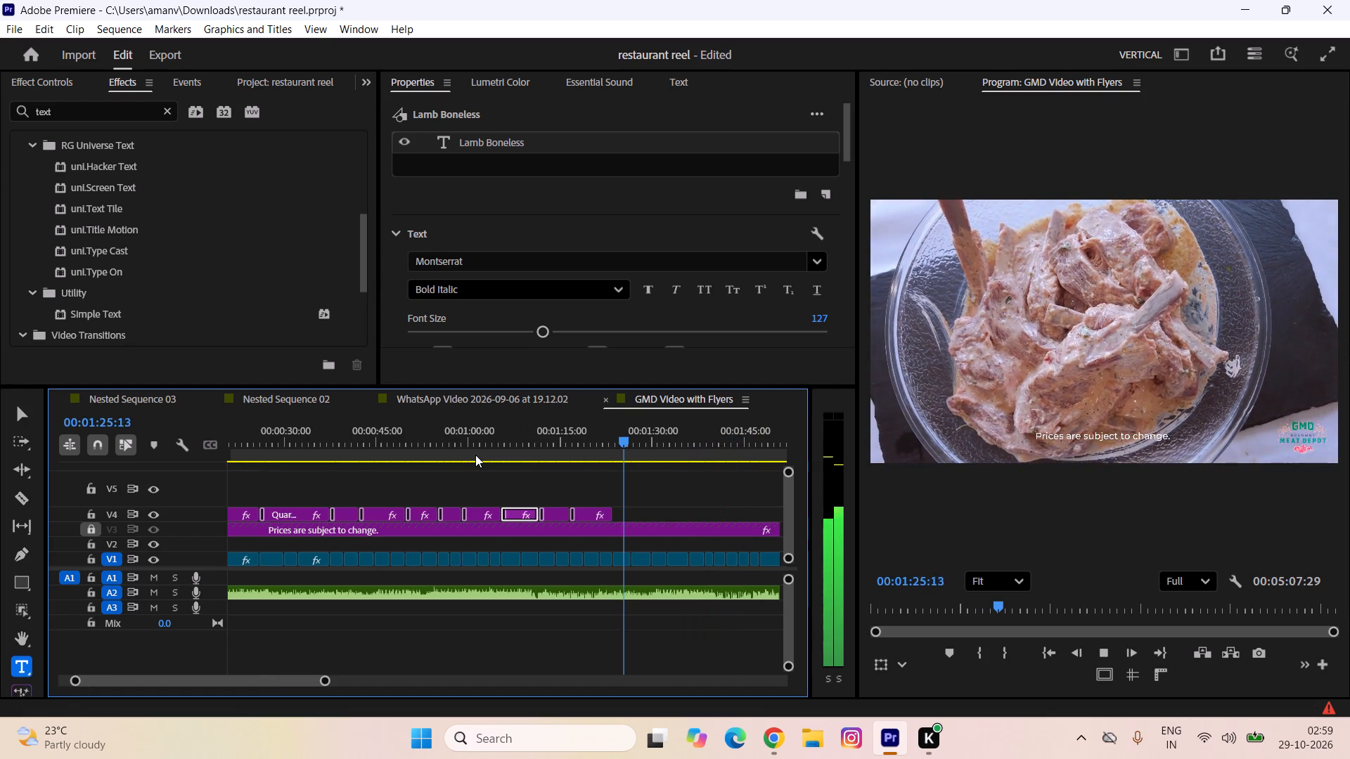
pyautogui.press('-')
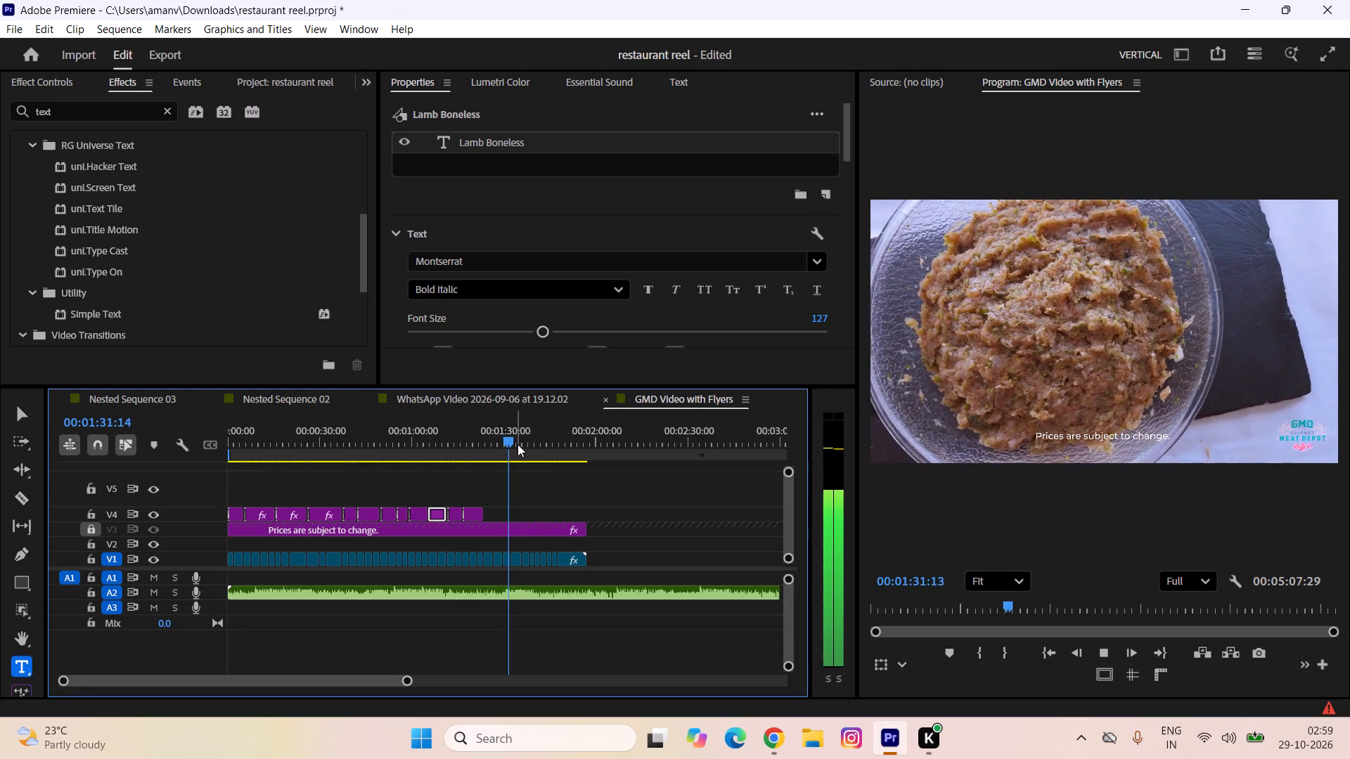
pyautogui.moveTo(515, 441); pyautogui.dragTo(80, 422)
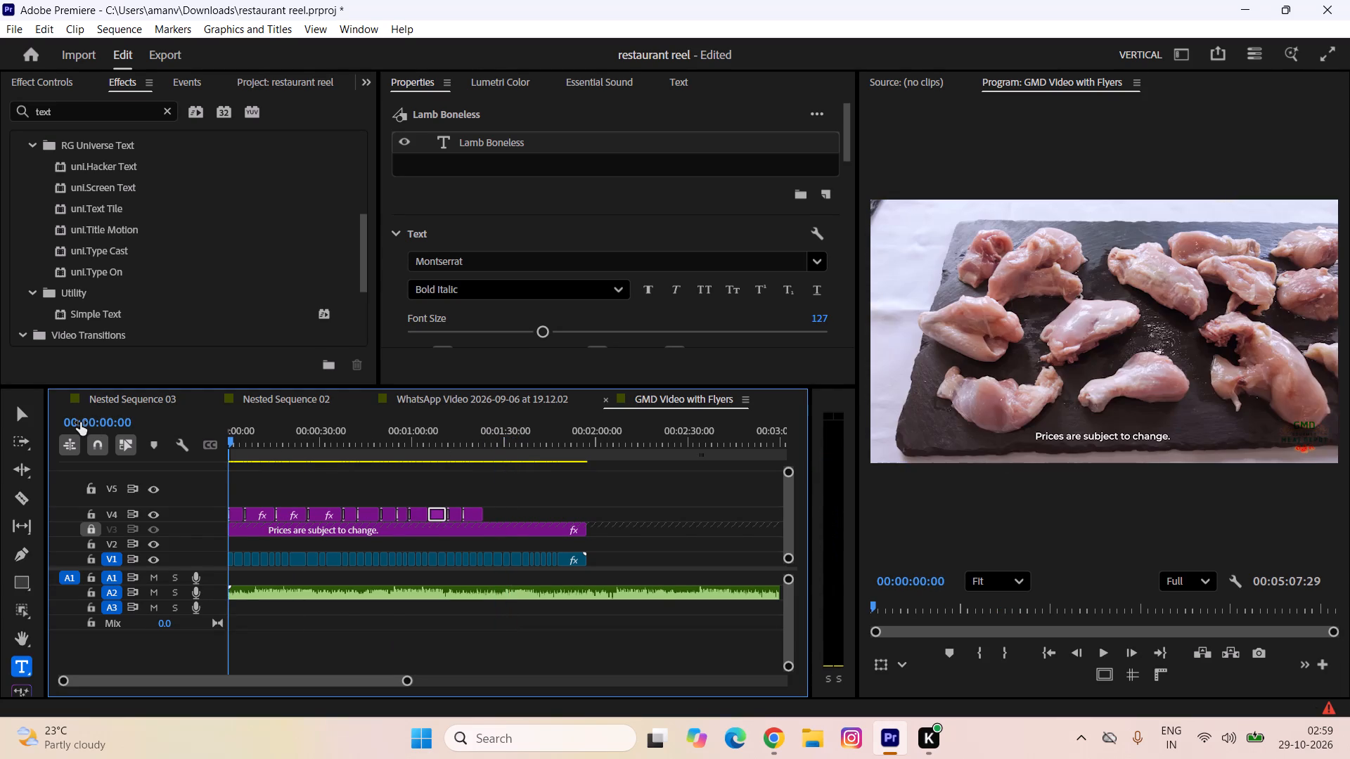
pyautogui.write('==')
pyautogui.press('space')
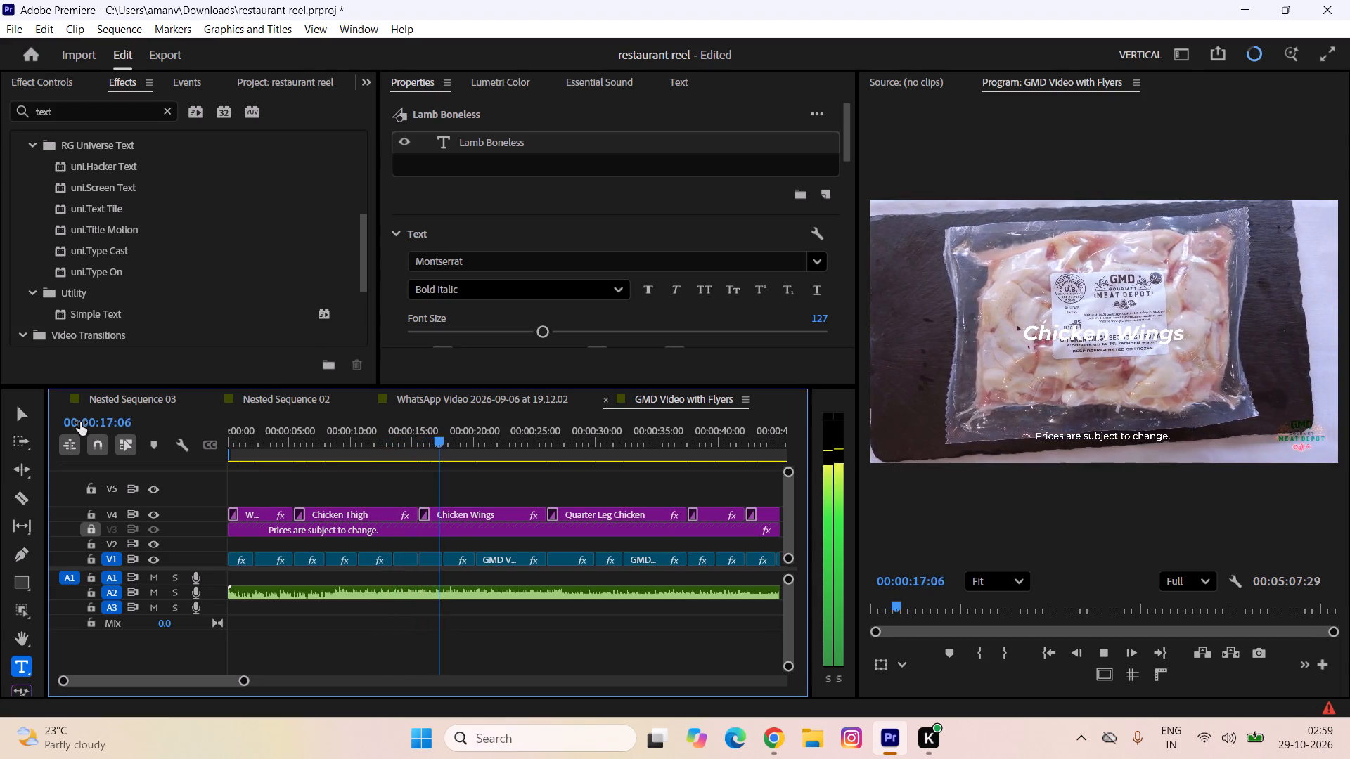
pyautogui.press('space')
pyautogui.write('--')
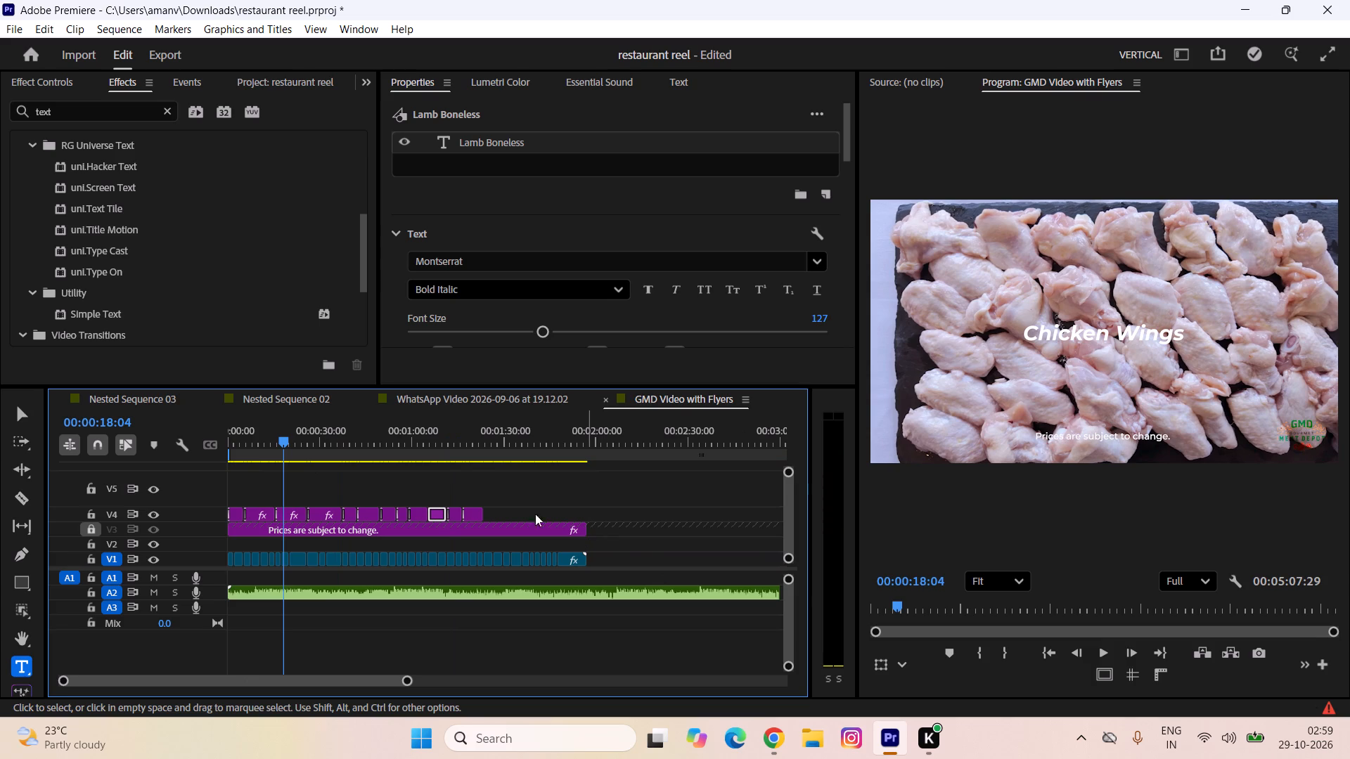
pyautogui.moveTo(271, 440); pyautogui.dragTo(140, 412)
pyautogui.press('space')
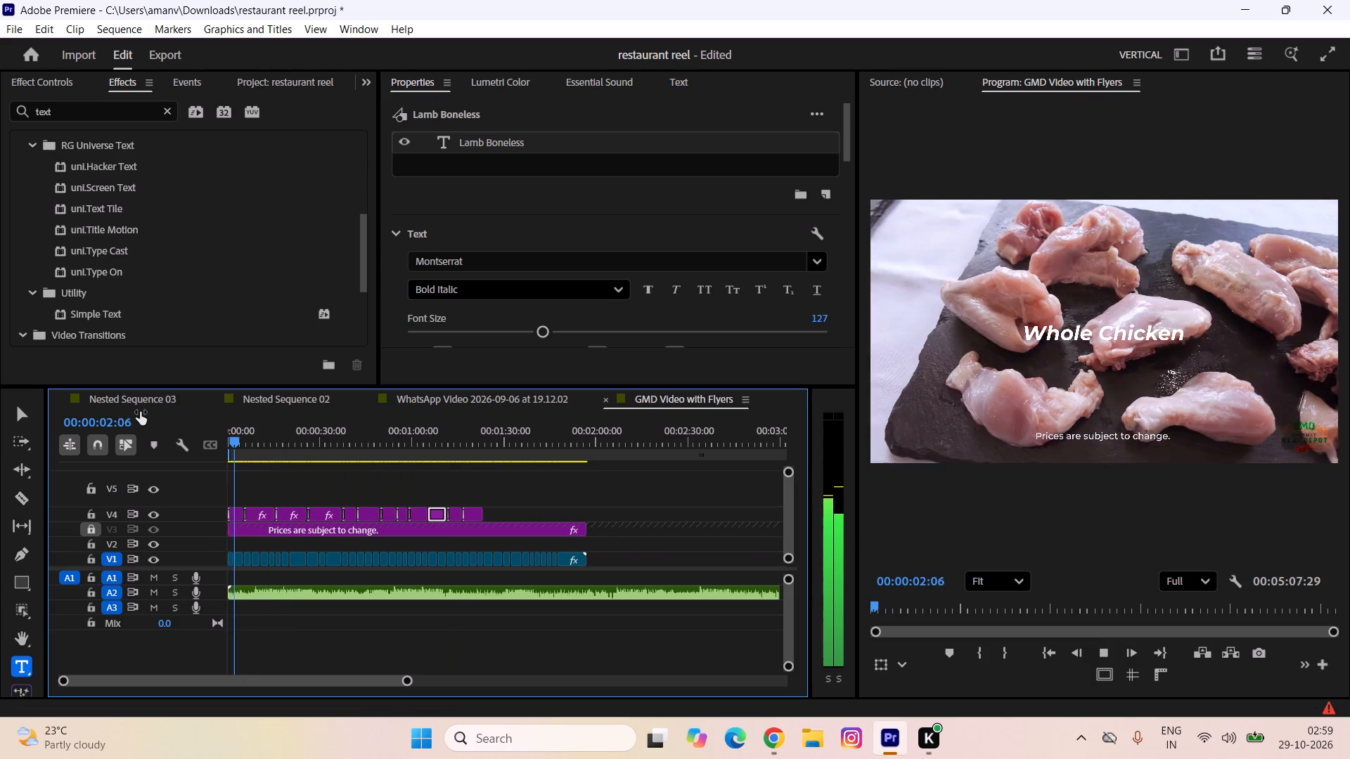
pyautogui.press('space')
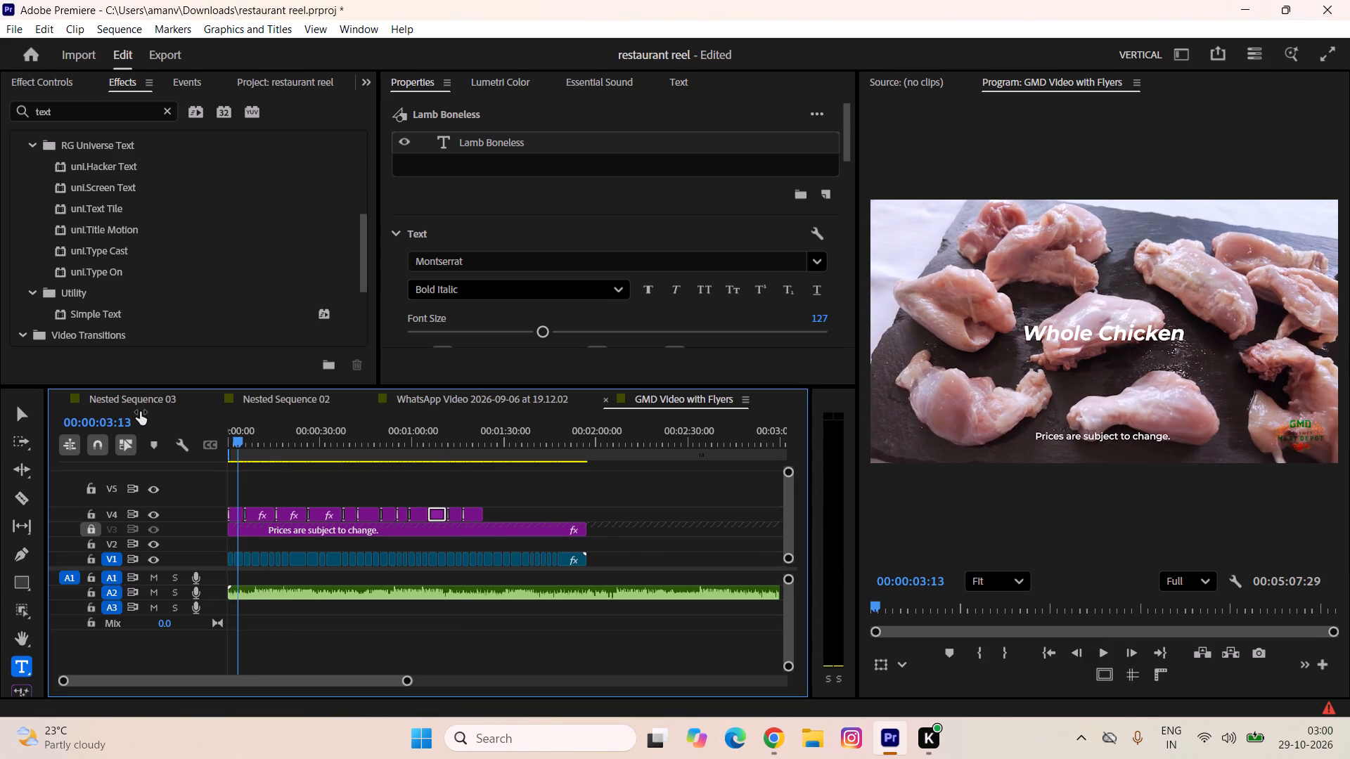
pyautogui.click(558, 448)
pyautogui.press('space')
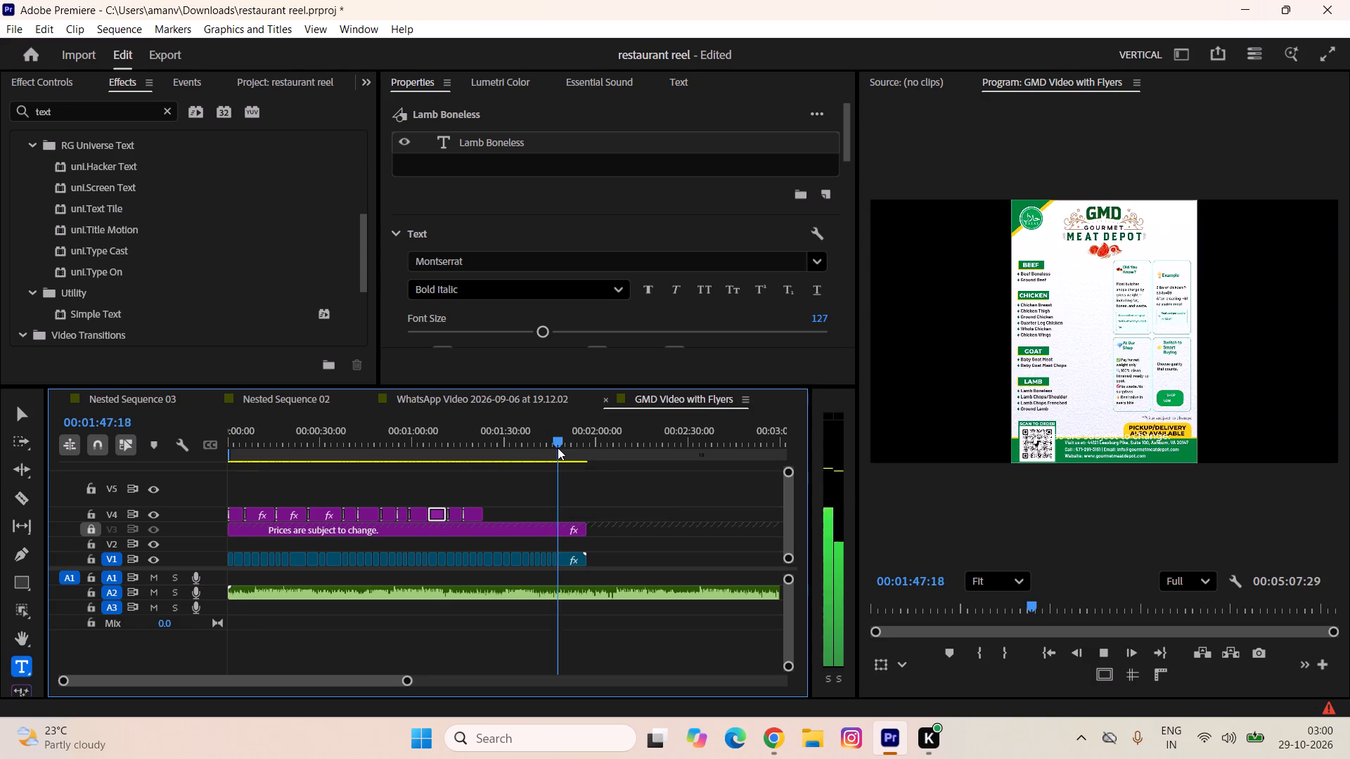
pyautogui.press('space')
# Shorten the work area and the background music on A2 to finish with the last video clip, at about 00:01:57:14.
pyautogui.write('-')
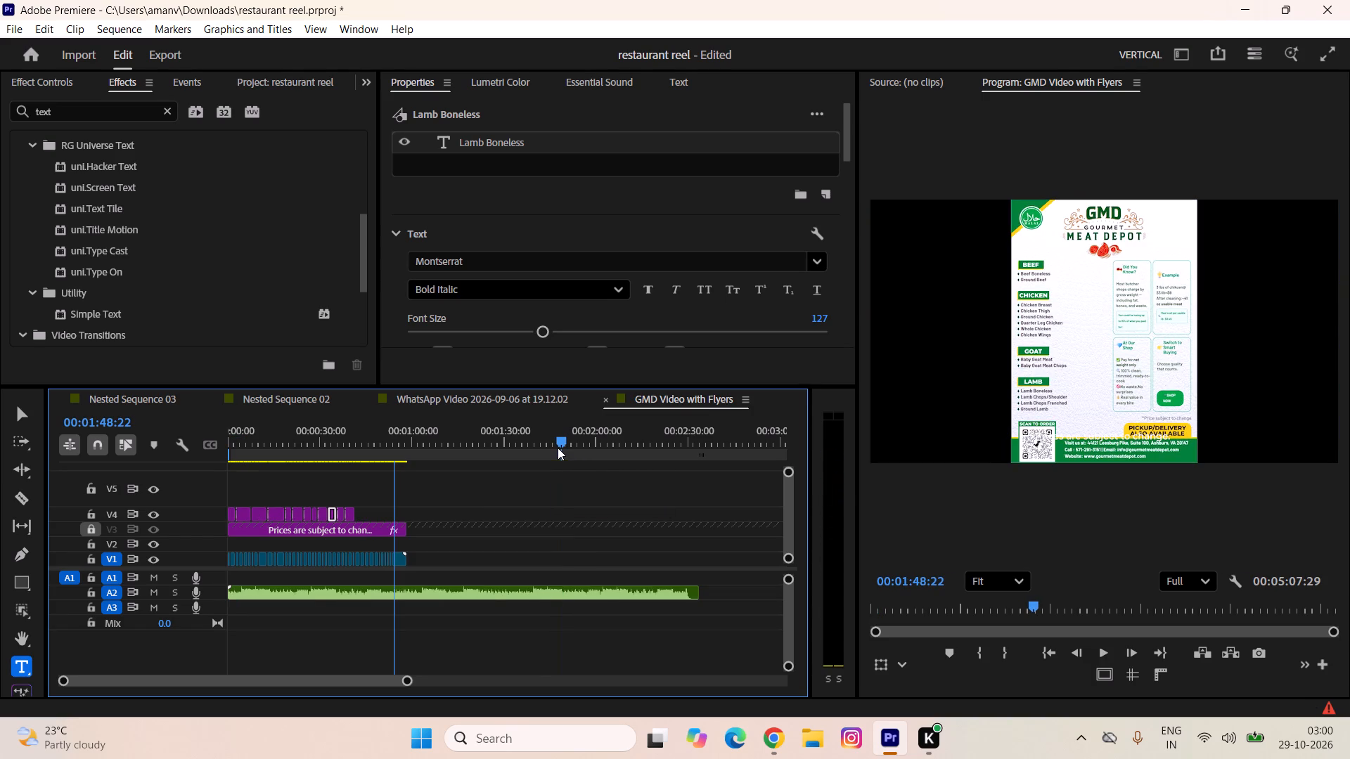
pyautogui.moveTo(707, 452); pyautogui.dragTo(416, 455)
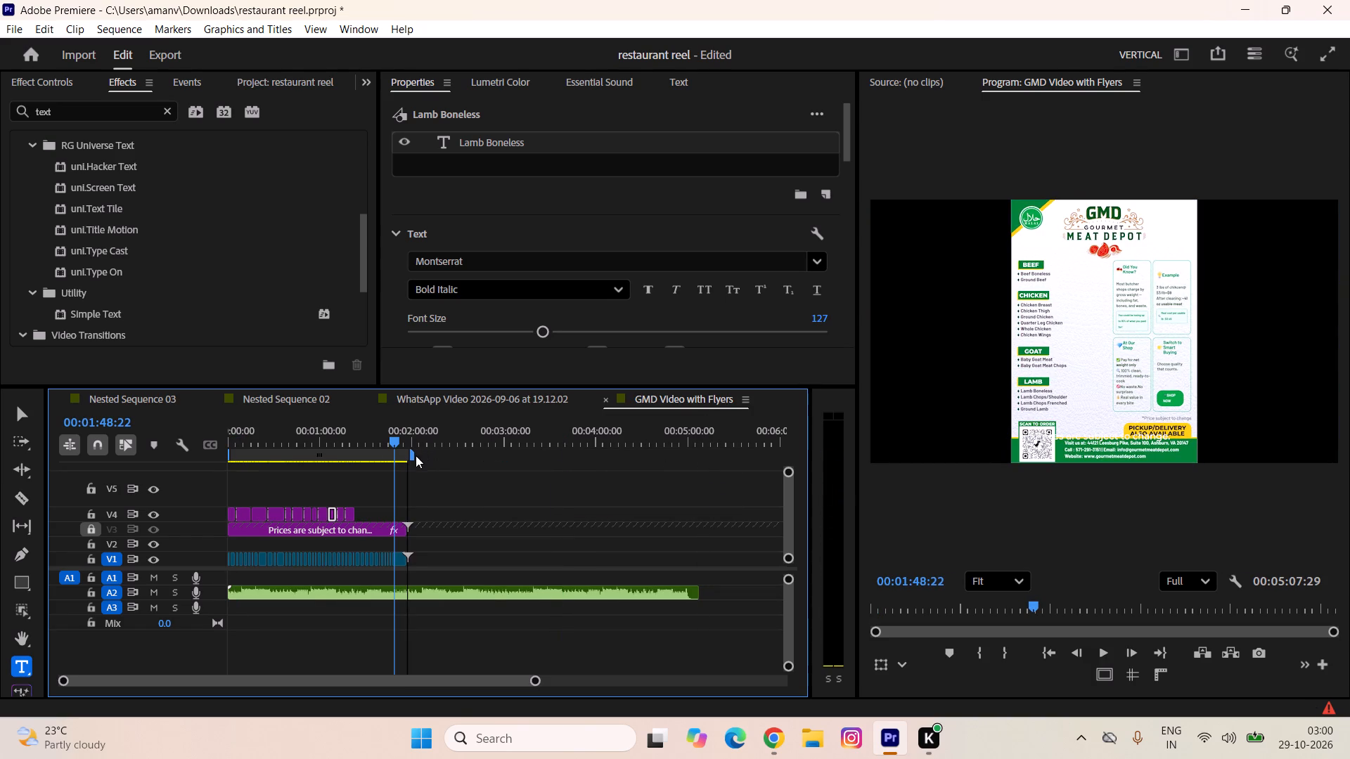
pyautogui.moveTo(416, 455); pyautogui.dragTo(414, 456)
pyautogui.moveTo(698, 589); pyautogui.dragTo(448, 589)
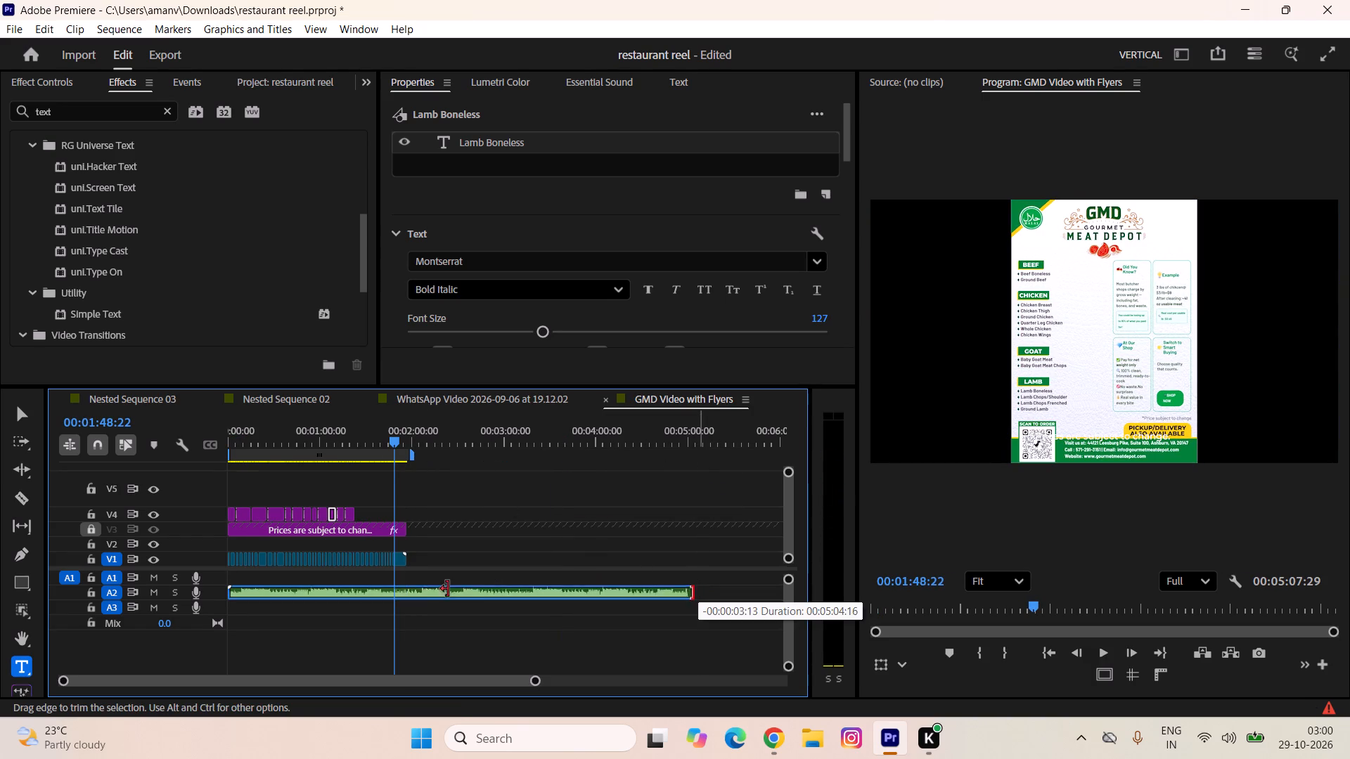
pyautogui.moveTo(448, 589); pyautogui.dragTo(411, 592)
# Lengthen the fade-out at the end of the background music to about 6 seconds and play back the ending.
pyautogui.write('==')
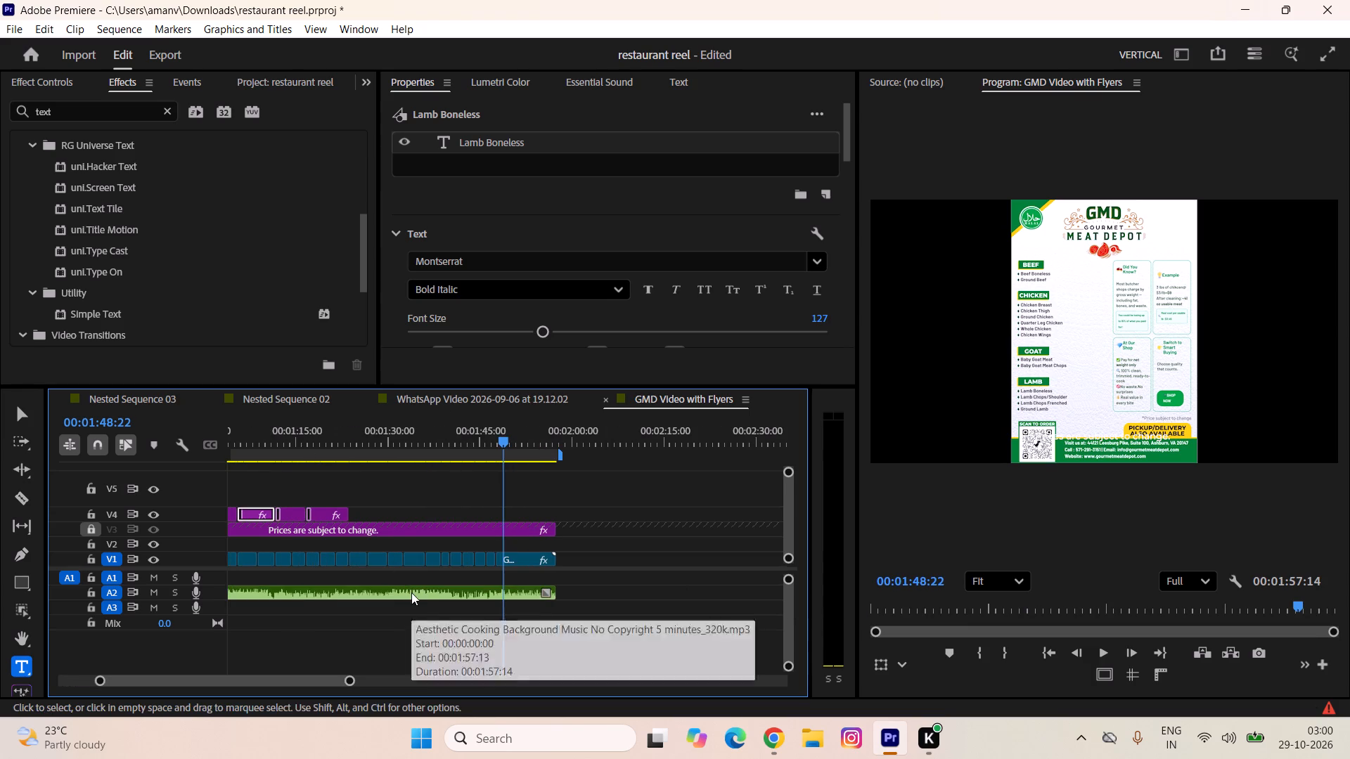
pyautogui.moveTo(545, 595); pyautogui.dragTo(517, 596)
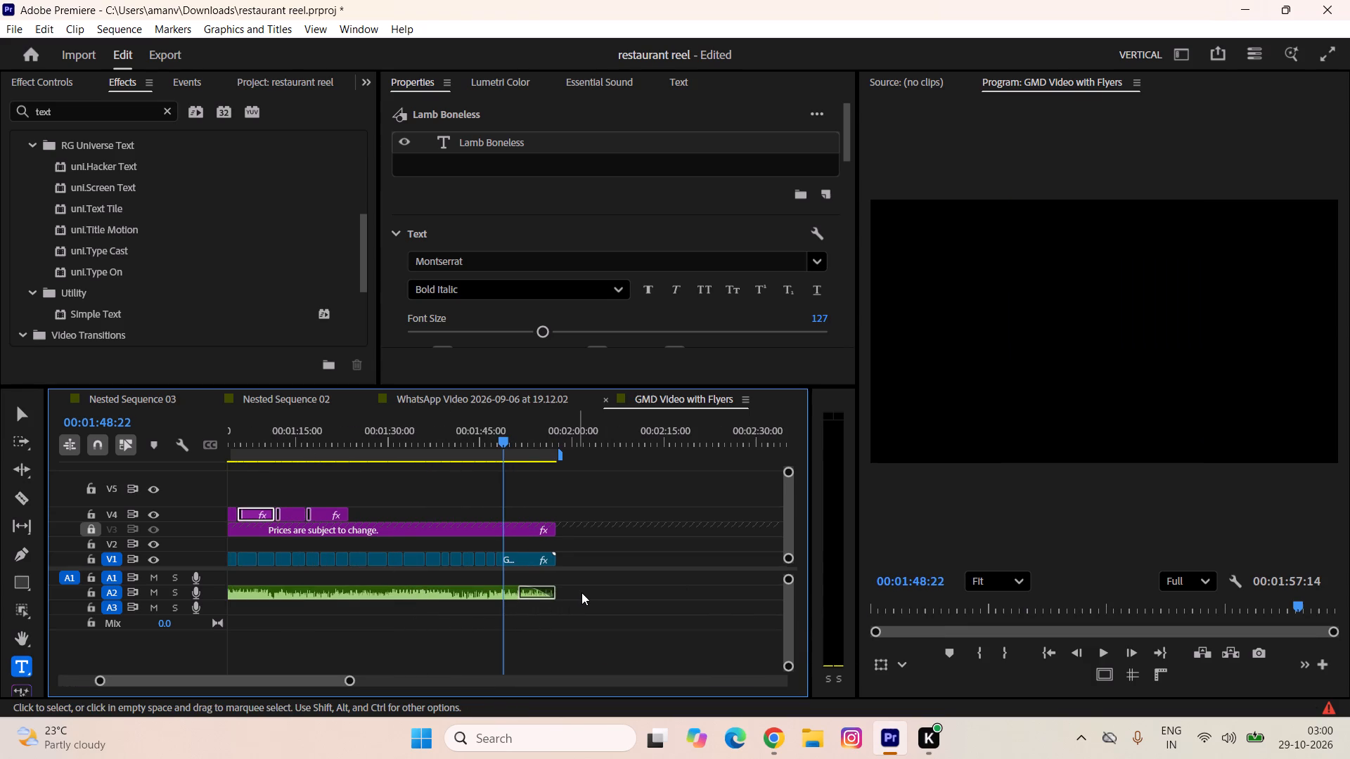
pyautogui.write('-')
pyautogui.press('space')
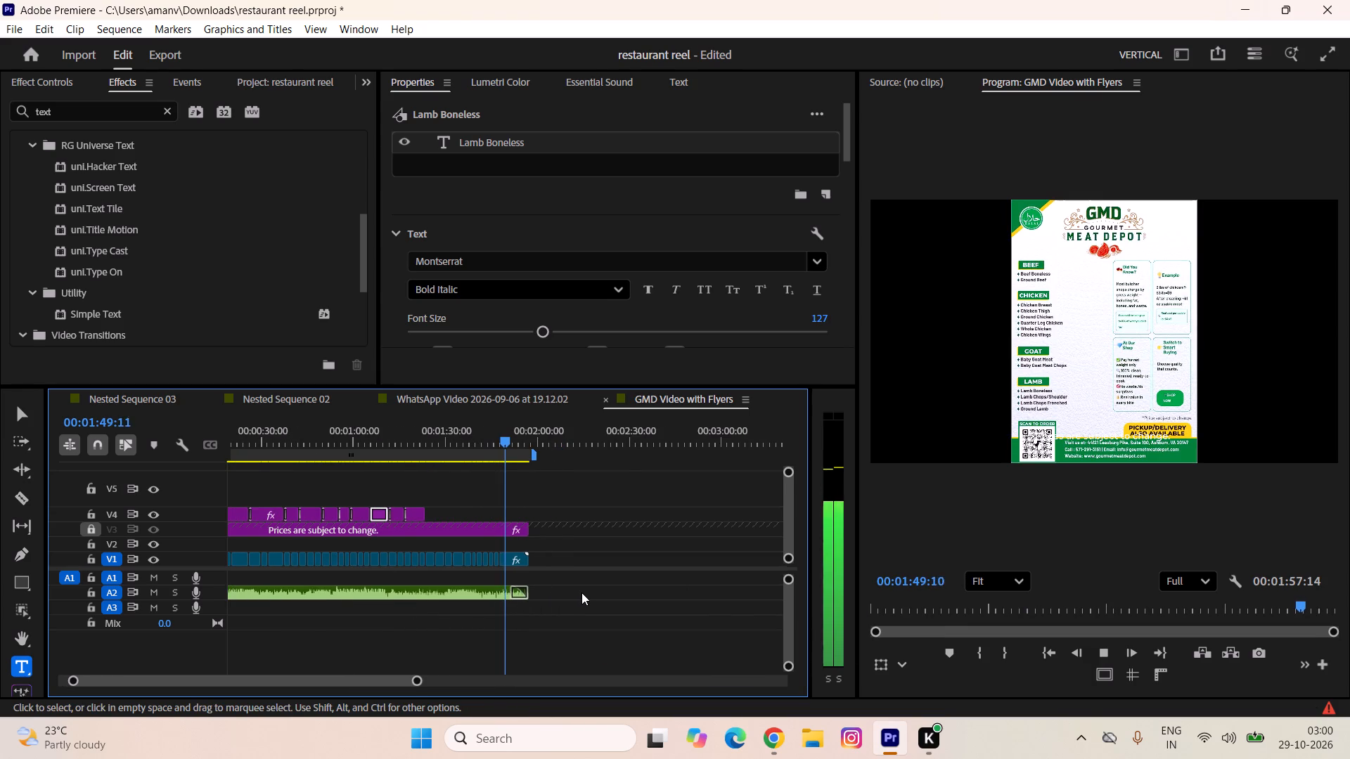
pyautogui.press('space')
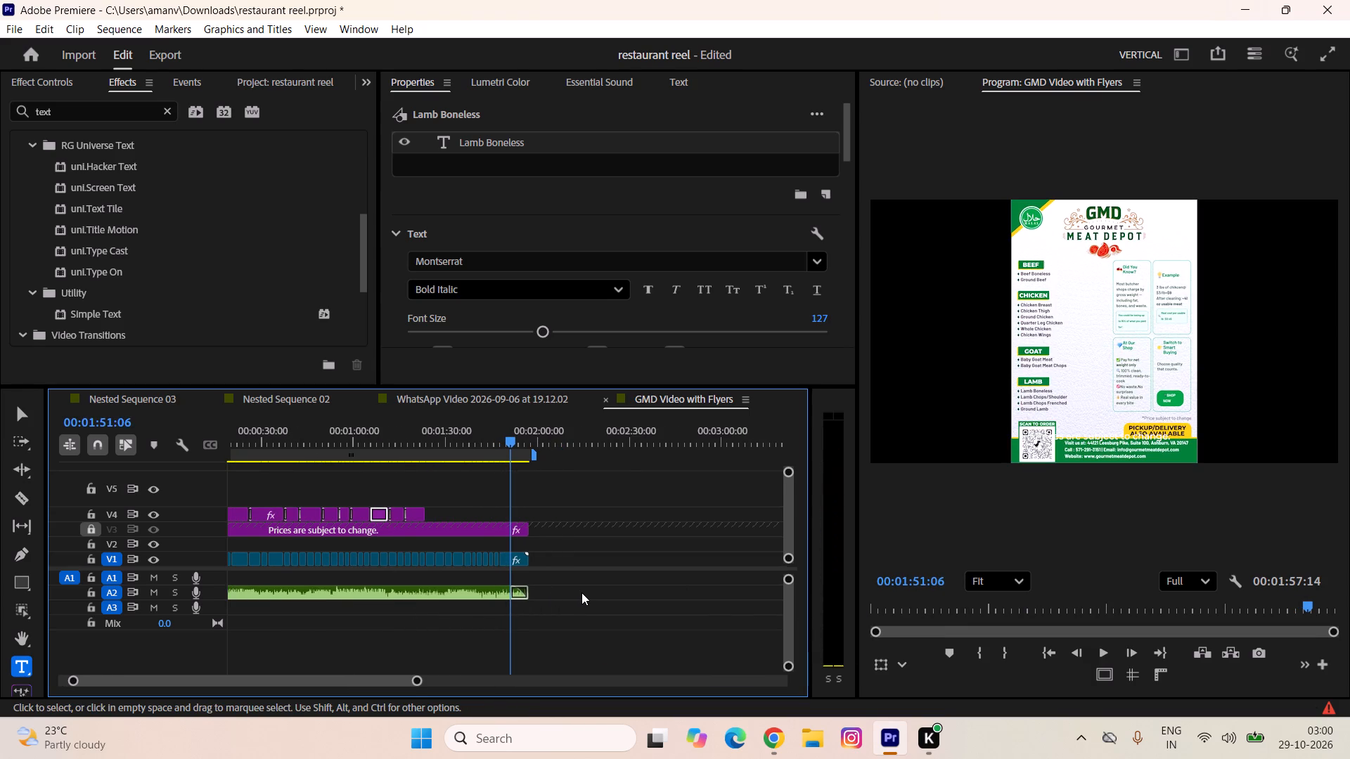
# Unlock track V3 and trim the "Prices are subject to change." title to end where the closing GMD flyer begins.
pyautogui.keyDown('ctrl'); pyautogui.scroll(4, 1022, 301); pyautogui.keyUp('ctrl')
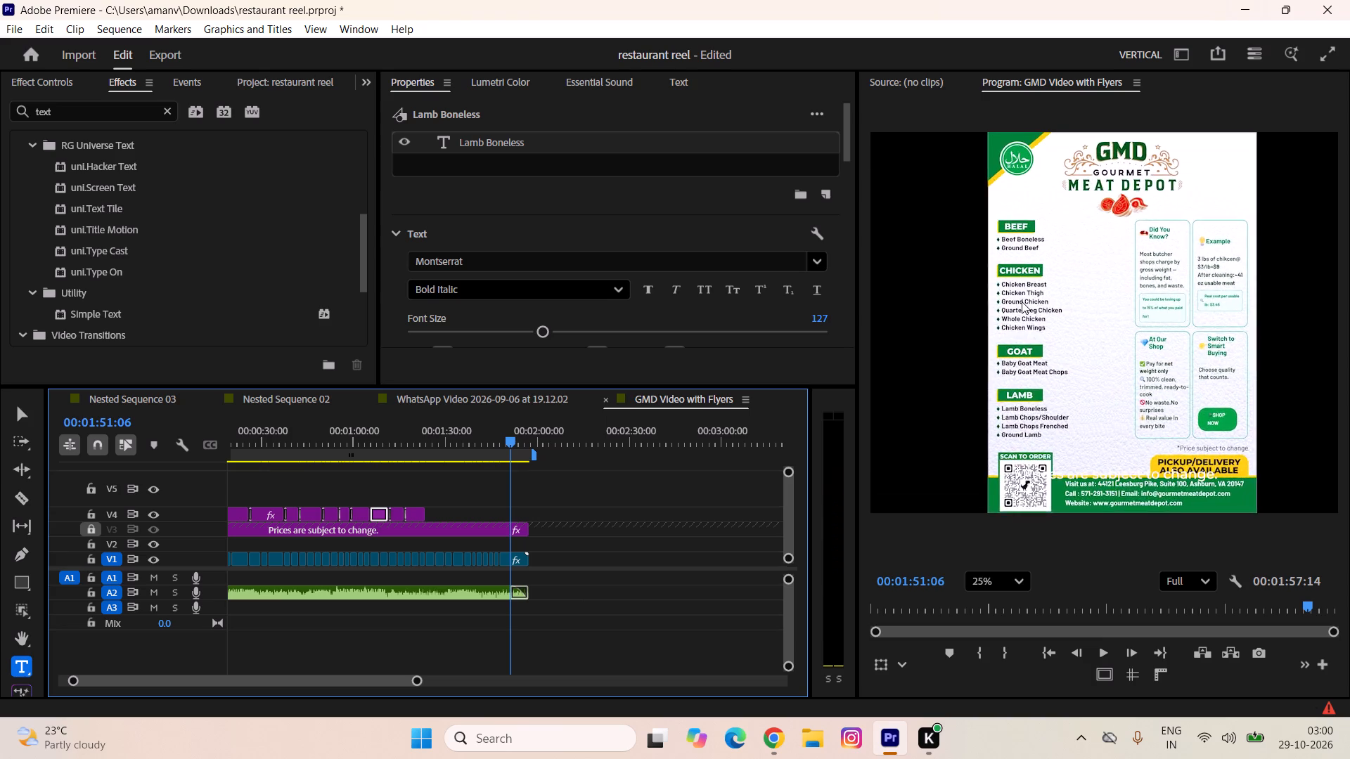
pyautogui.keyDown('ctrl'); pyautogui.scroll(4, 1022, 301); pyautogui.keyUp('ctrl')
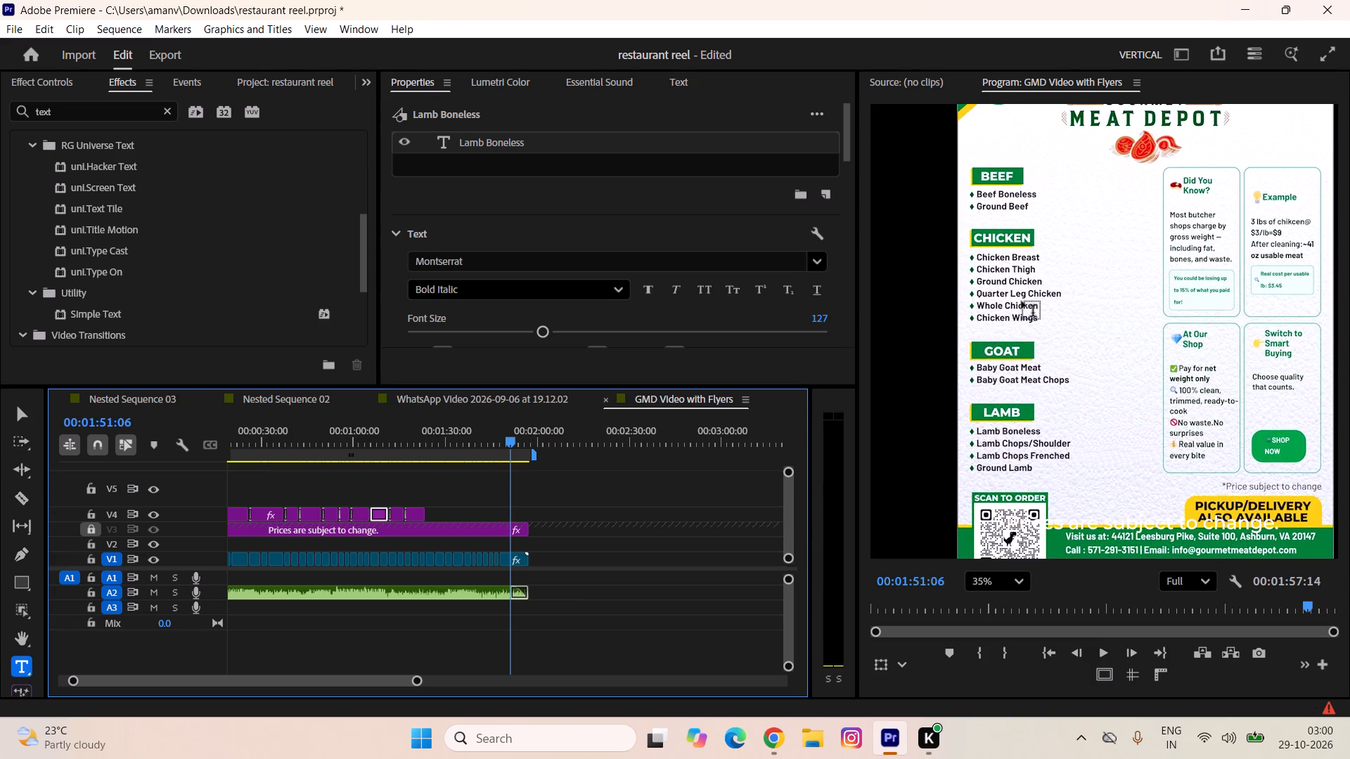
pyautogui.keyDown('ctrl'); pyautogui.scroll(-1, 1022, 301); pyautogui.keyUp('ctrl')
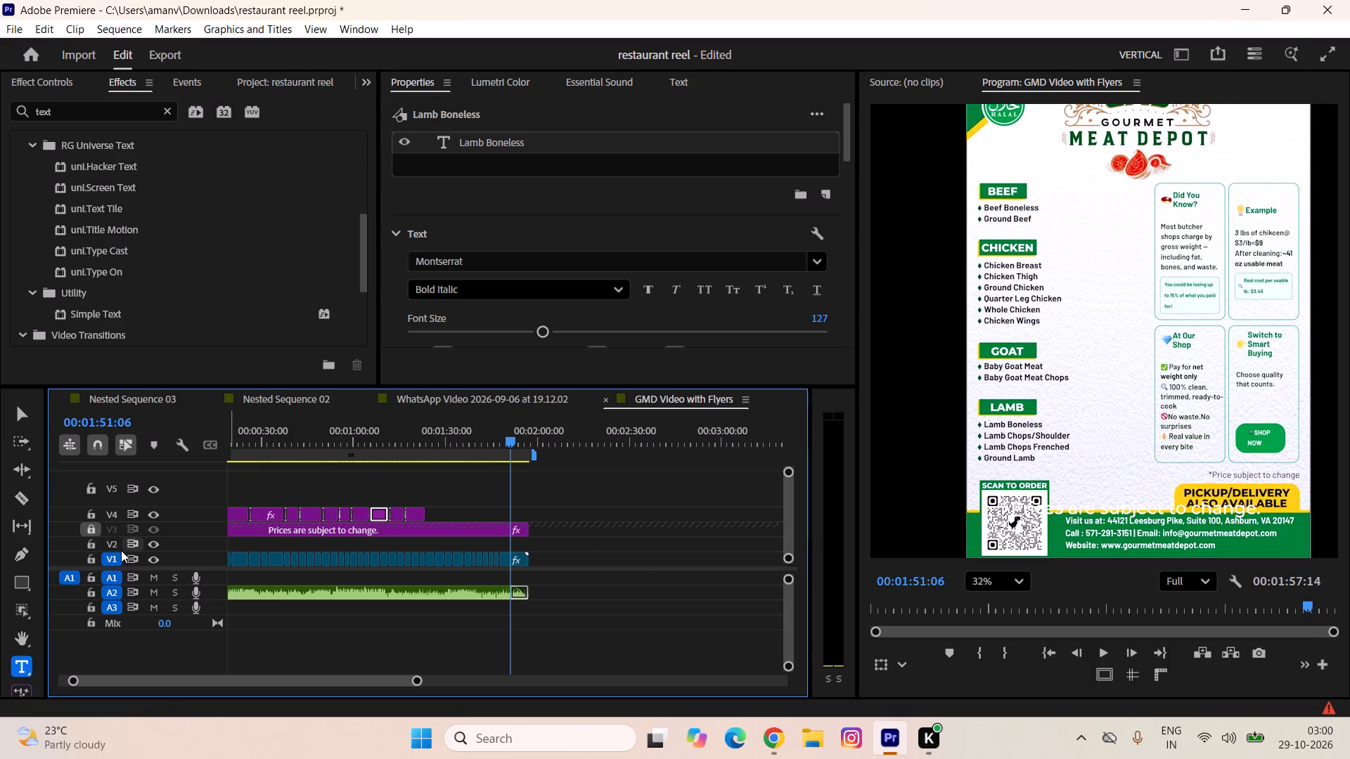
pyautogui.click(91, 529)
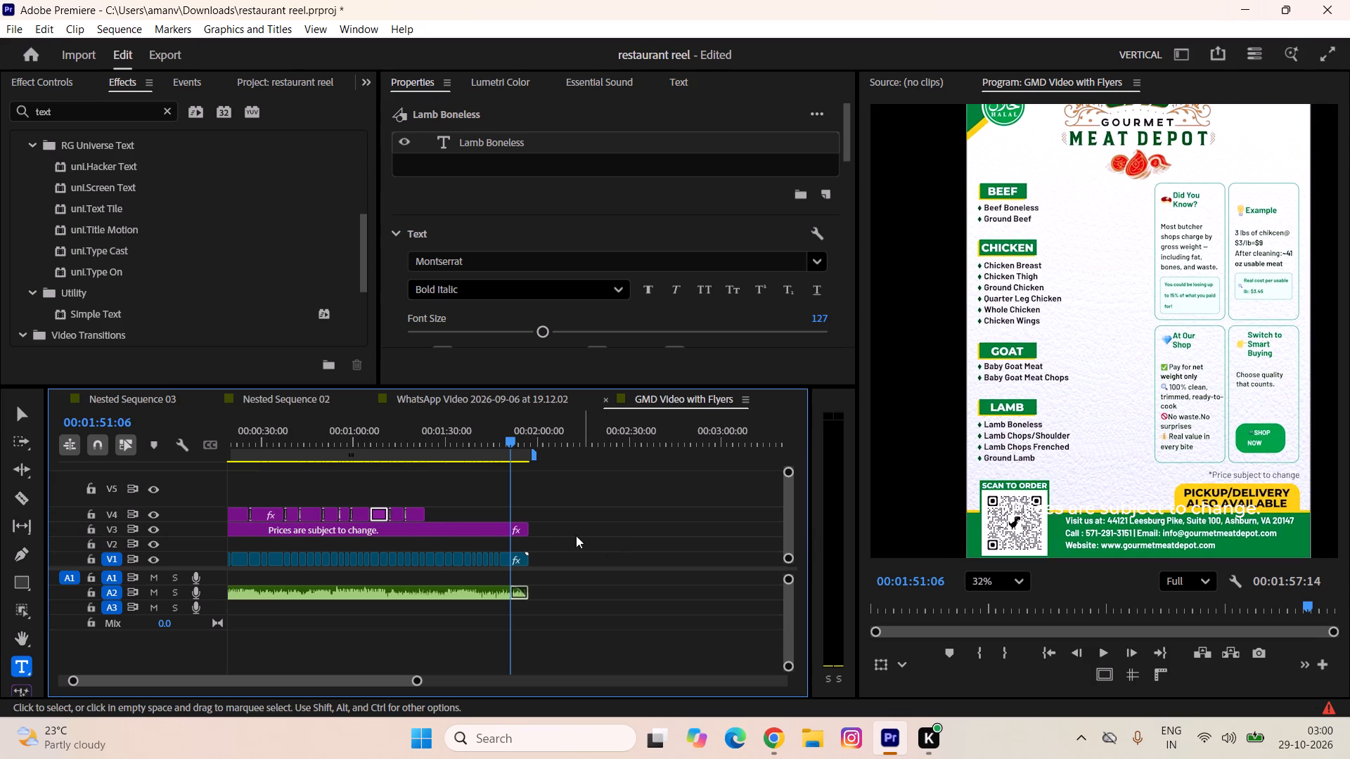
pyautogui.moveTo(527, 530); pyautogui.dragTo(500, 538)
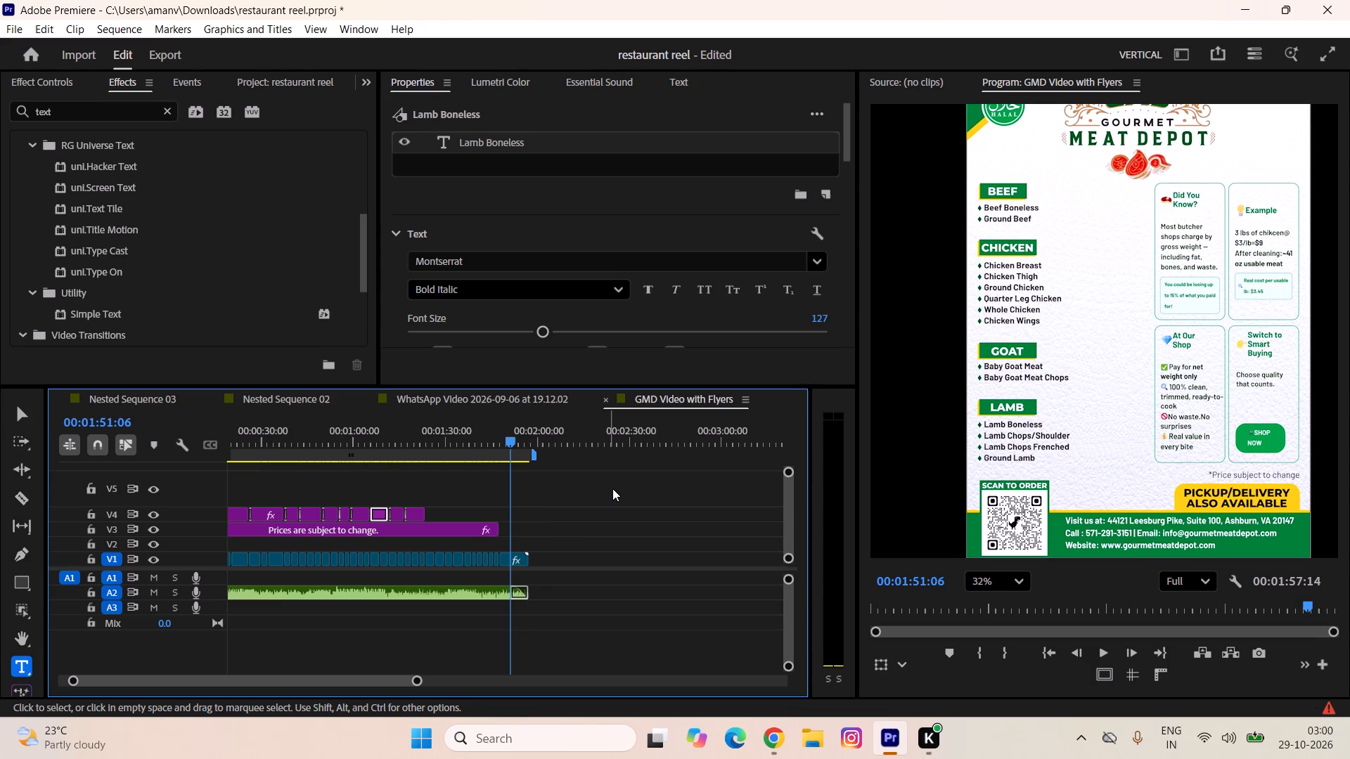
pyautogui.click(1006, 570)
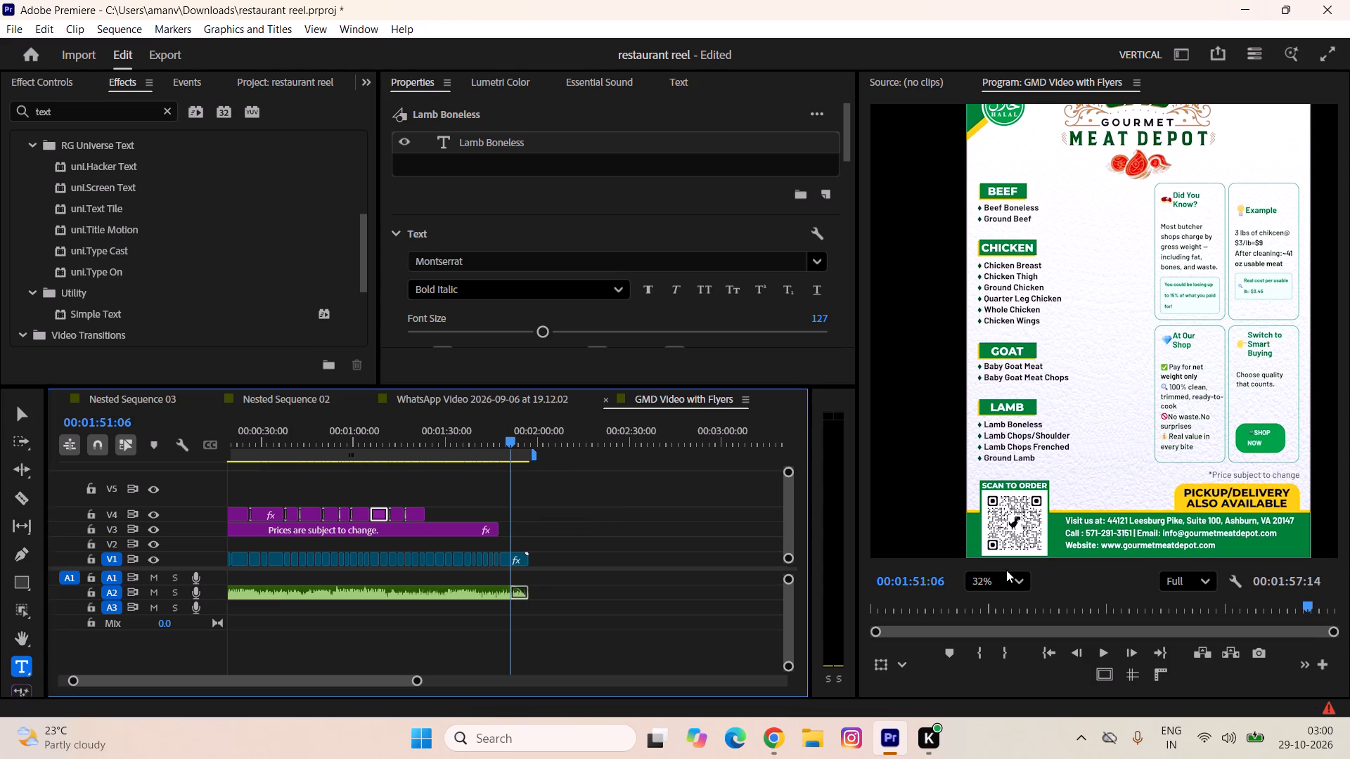
pyautogui.click(1007, 575)
pyautogui.click(1008, 337)
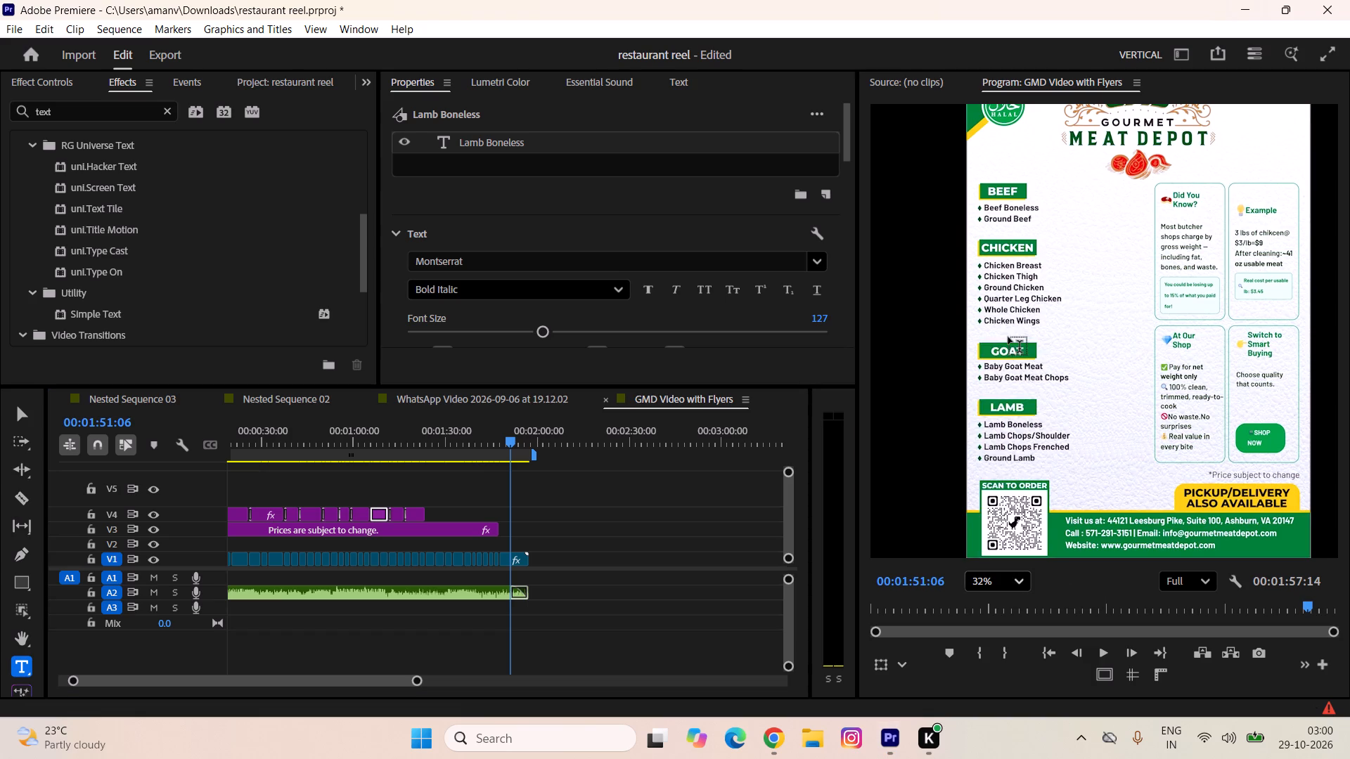
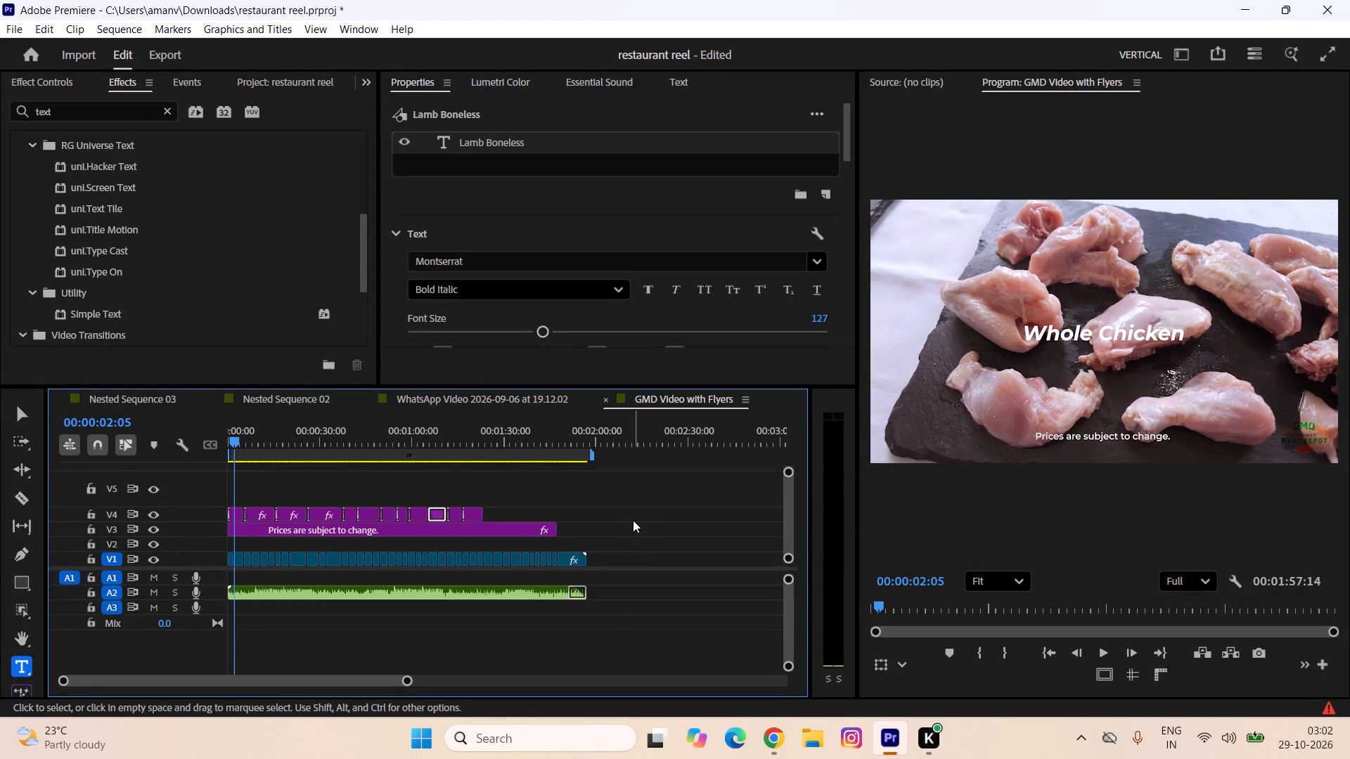
# Move all video clips and titles on V1, V3 and V4 about 9 seconds later to open a gap at the sequence start.
pyautogui.moveTo(633, 523); pyautogui.dragTo(361, 554)
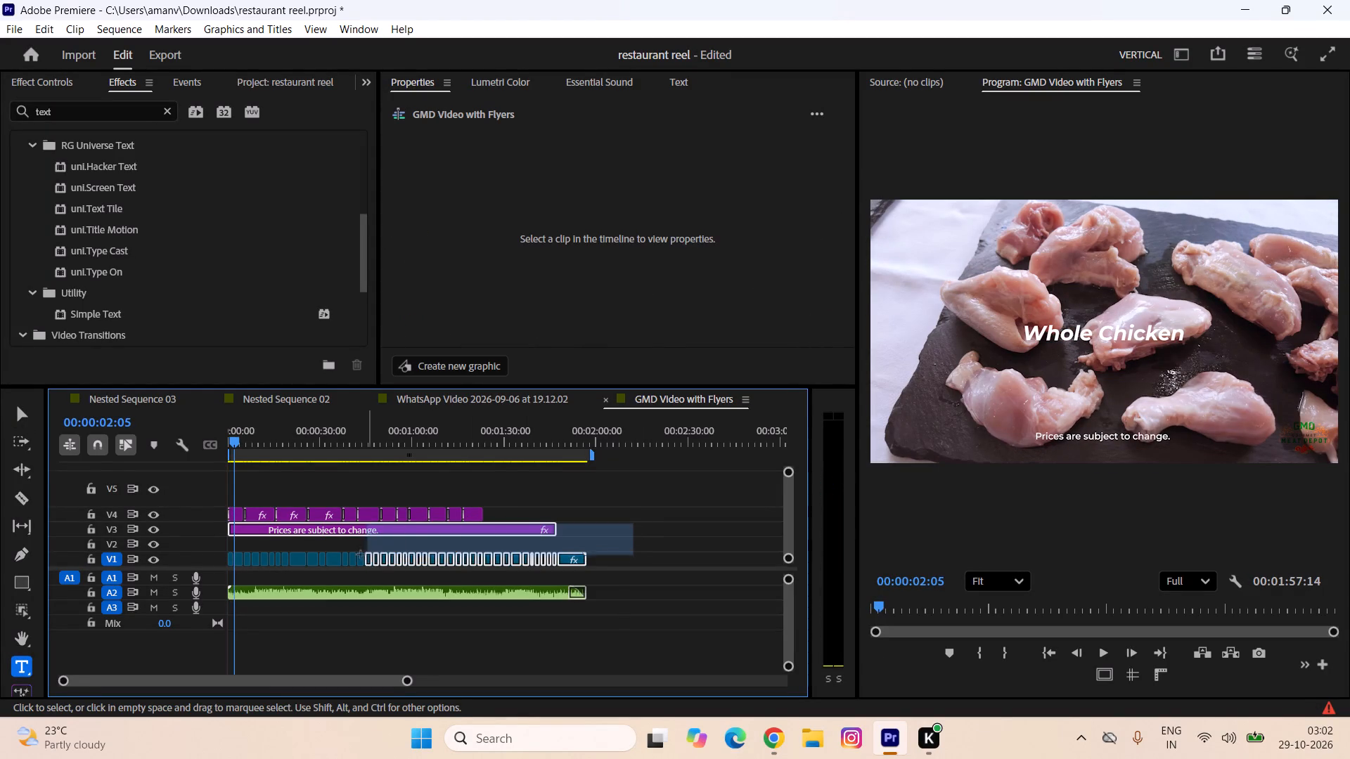
pyautogui.moveTo(361, 554); pyautogui.dragTo(220, 549)
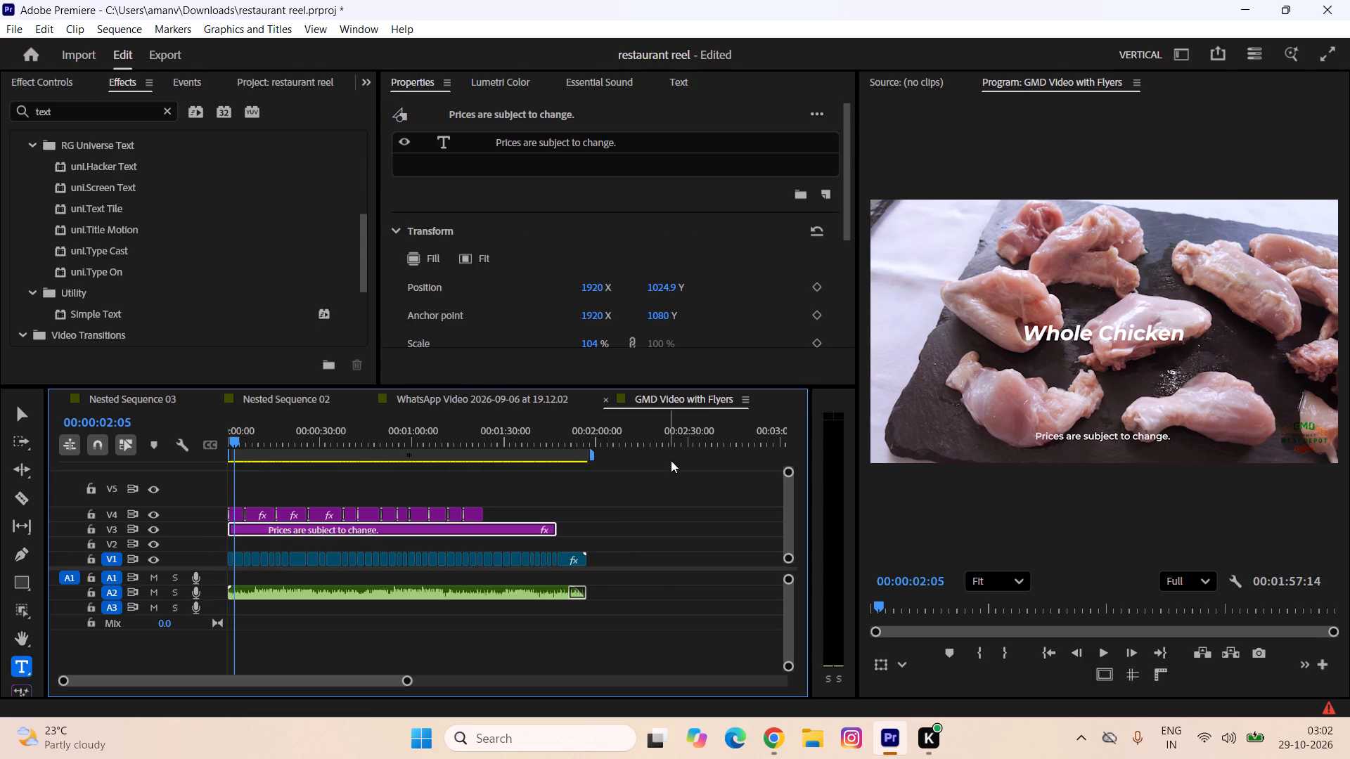
pyautogui.moveTo(671, 460); pyautogui.dragTo(558, 423)
pyautogui.moveTo(621, 479); pyautogui.dragTo(588, 490)
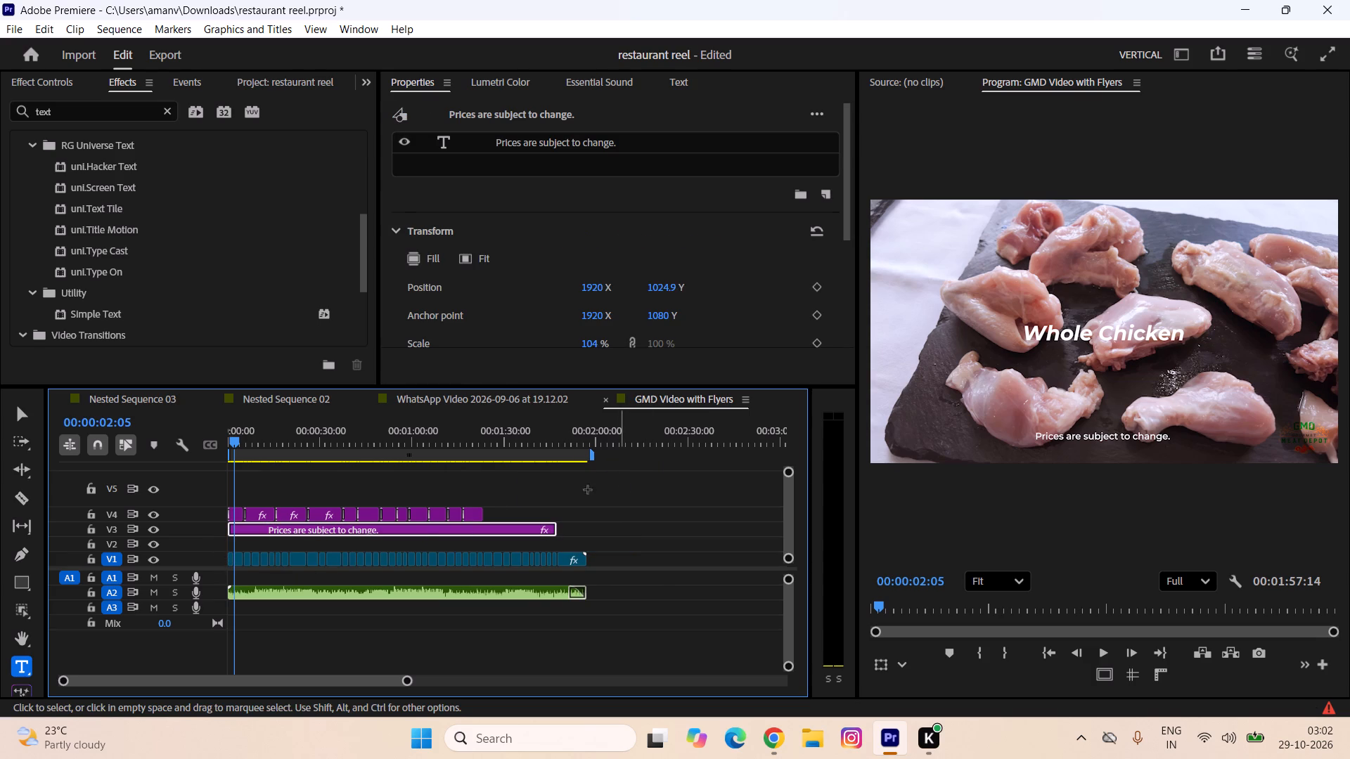
pyautogui.moveTo(588, 490); pyautogui.dragTo(213, 569)
pyautogui.moveTo(250, 534); pyautogui.dragTo(278, 537)
pyautogui.click(281, 485)
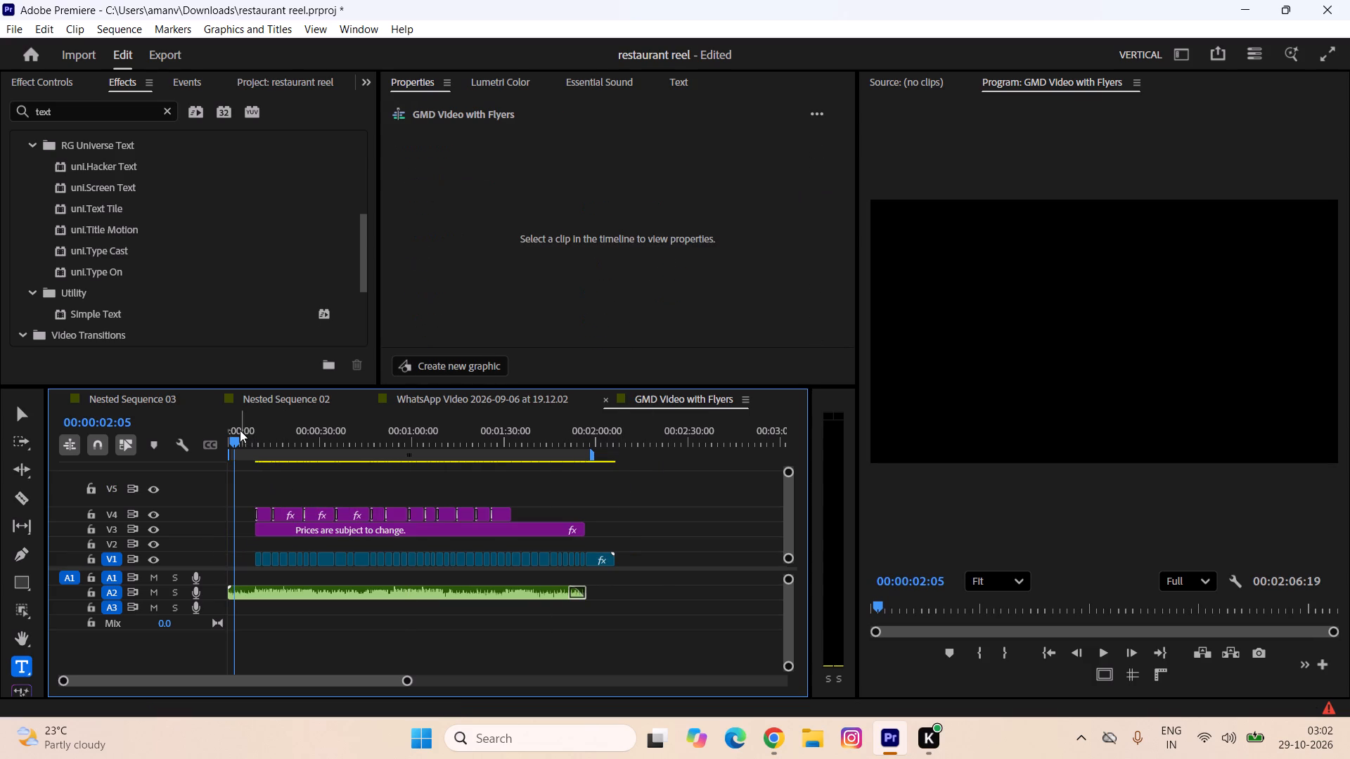
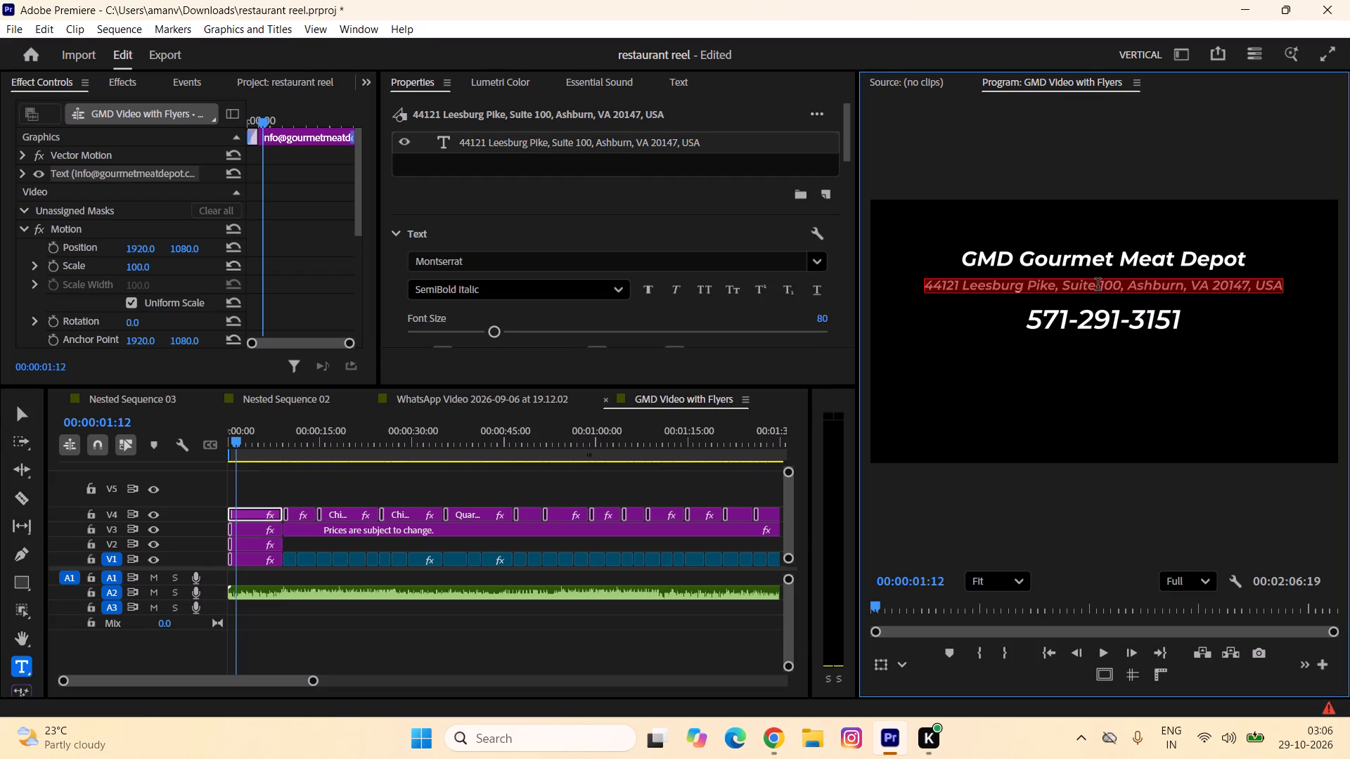
# Lower the email title on V4 clear of the phone number to a Y position of about 1258.
pyautogui.scroll(-1, 615, 171)
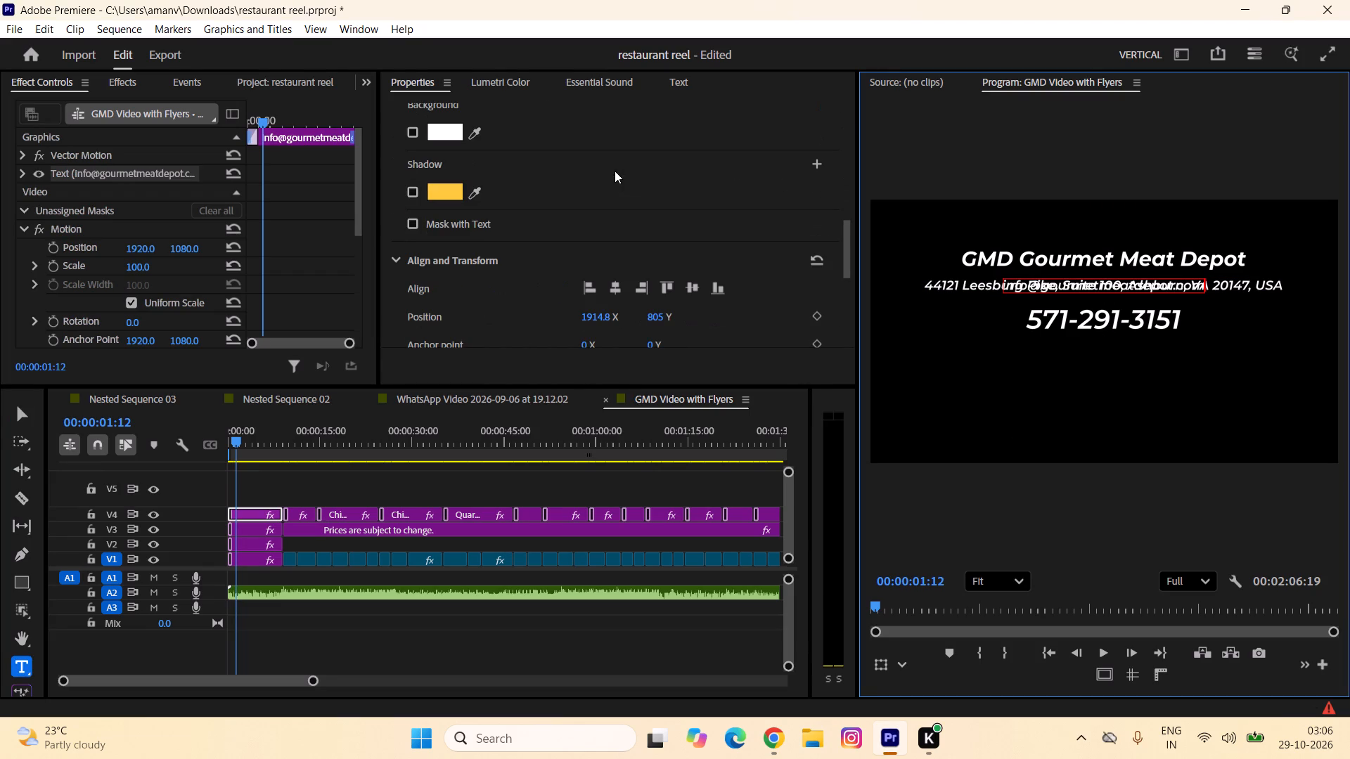
pyautogui.moveTo(655, 318); pyautogui.dragTo(712, 77)
pyautogui.scroll(-1, 665, 202)
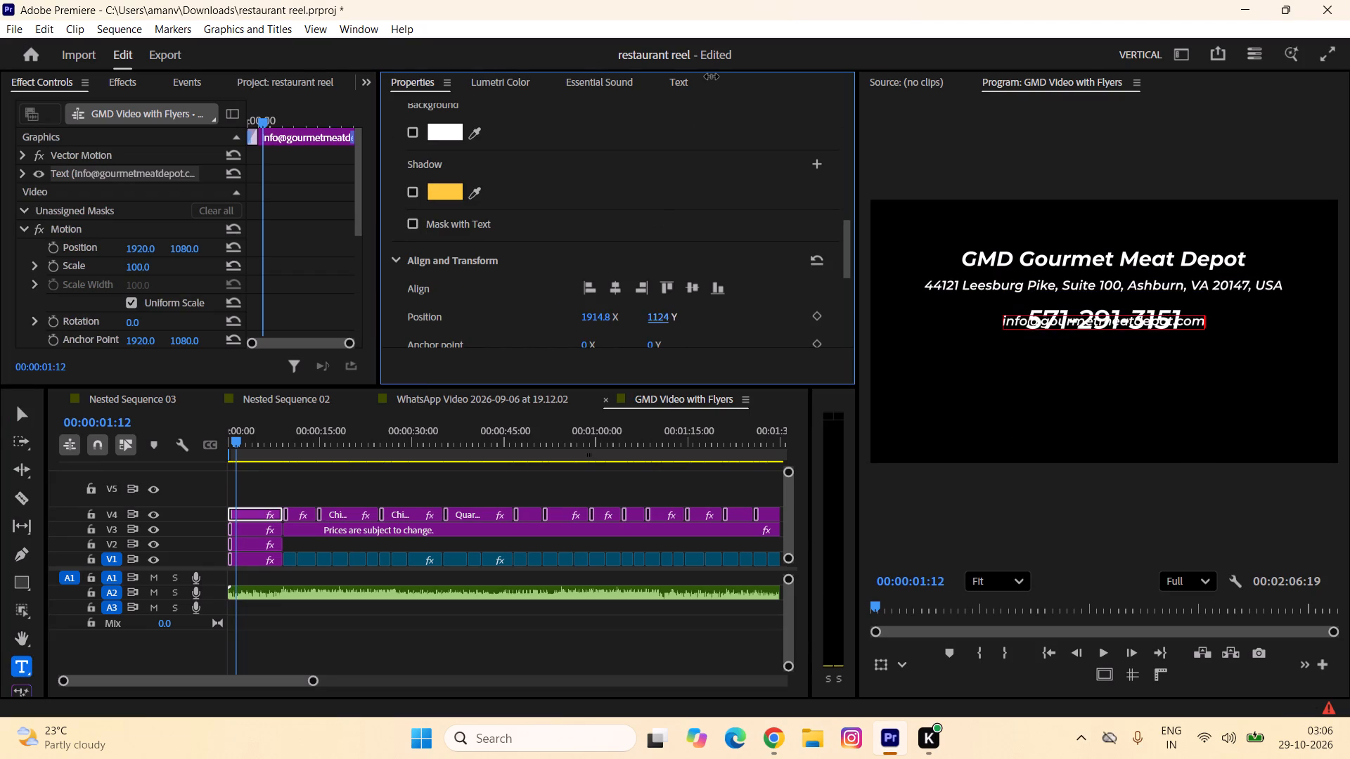
pyautogui.scroll(-1, 712, 77)
pyautogui.moveTo(712, 77); pyautogui.dragTo(736, 0)
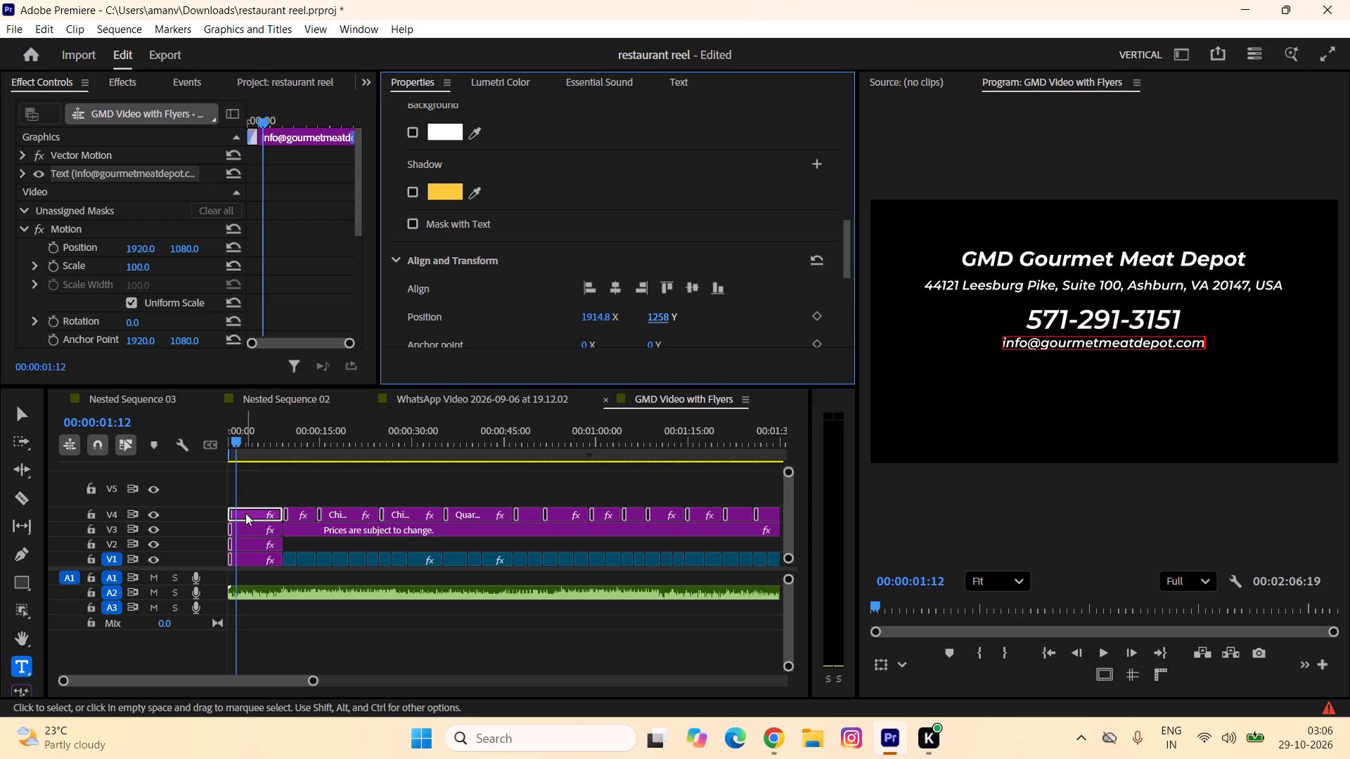
# Duplicate the V4 email title onto V5 at the sequence start and minimize the track heights.
pyautogui.keyDown('alt'); pyautogui.moveTo(245, 513); pyautogui.dragTo(245, 496); pyautogui.keyUp('alt')
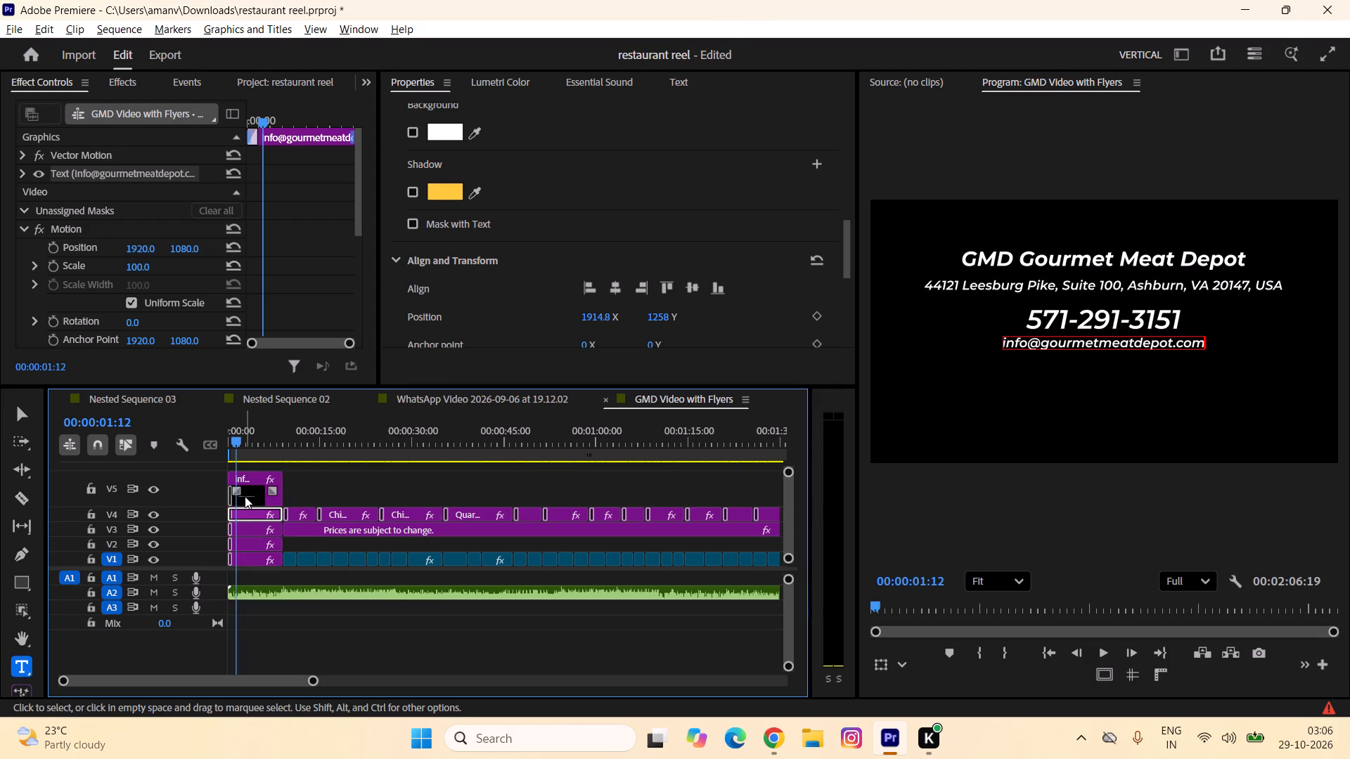
pyautogui.hotkey('shift', '_')
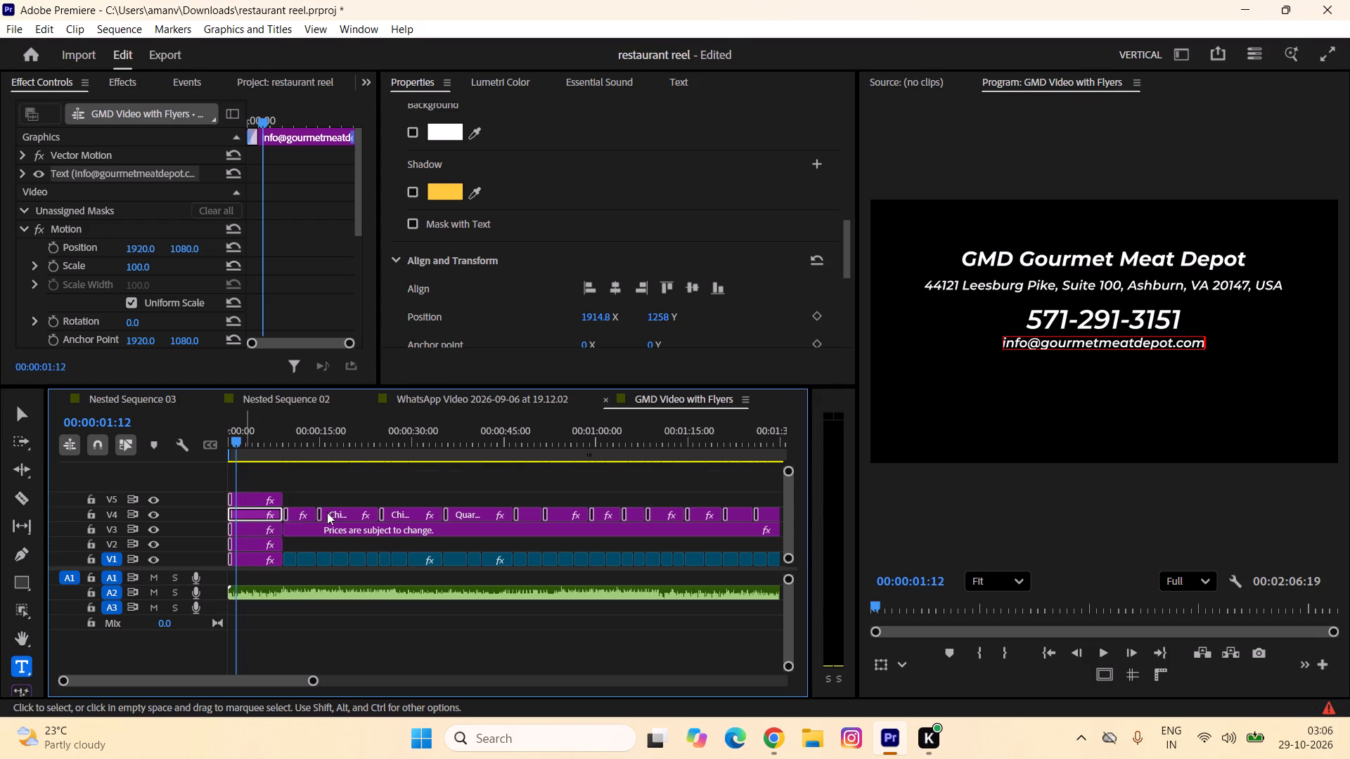
pyautogui.click(777, 737)
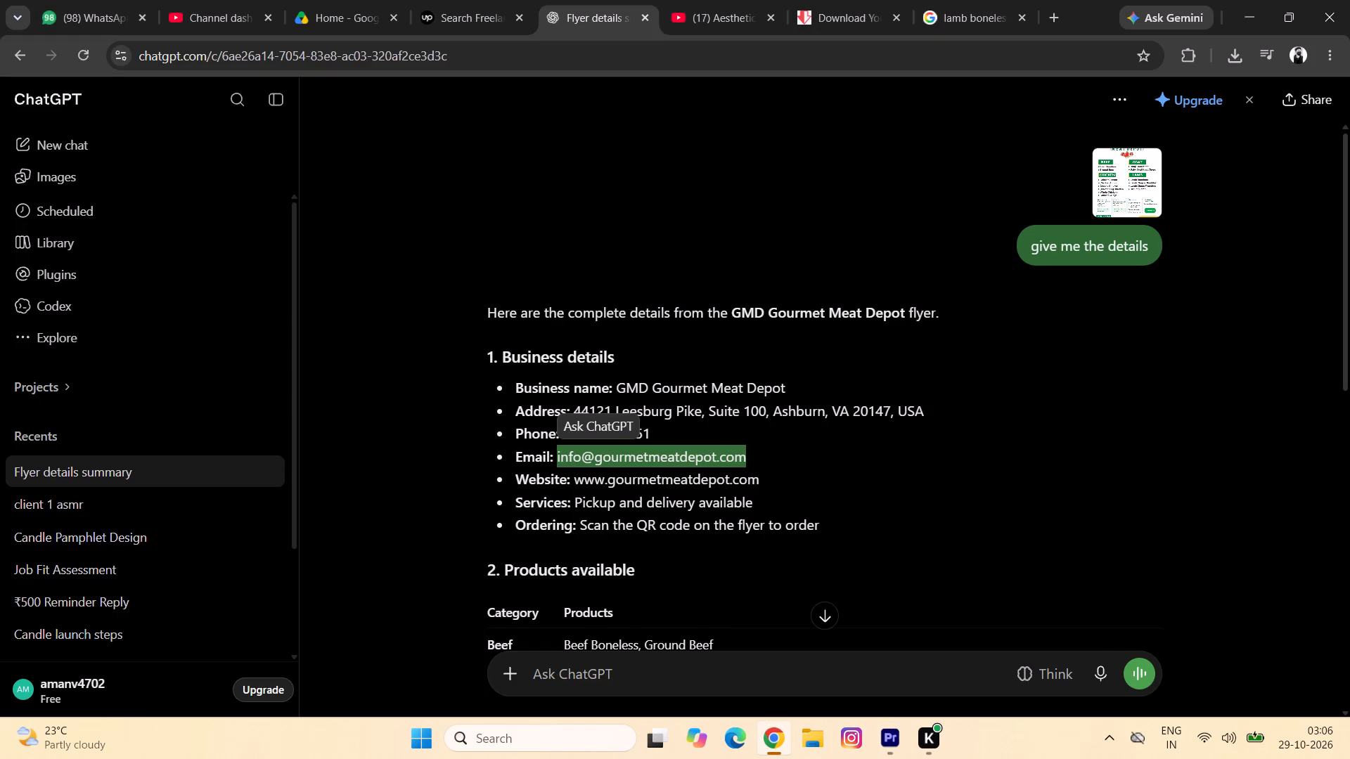
pyautogui.moveTo(573, 479); pyautogui.dragTo(757, 472)
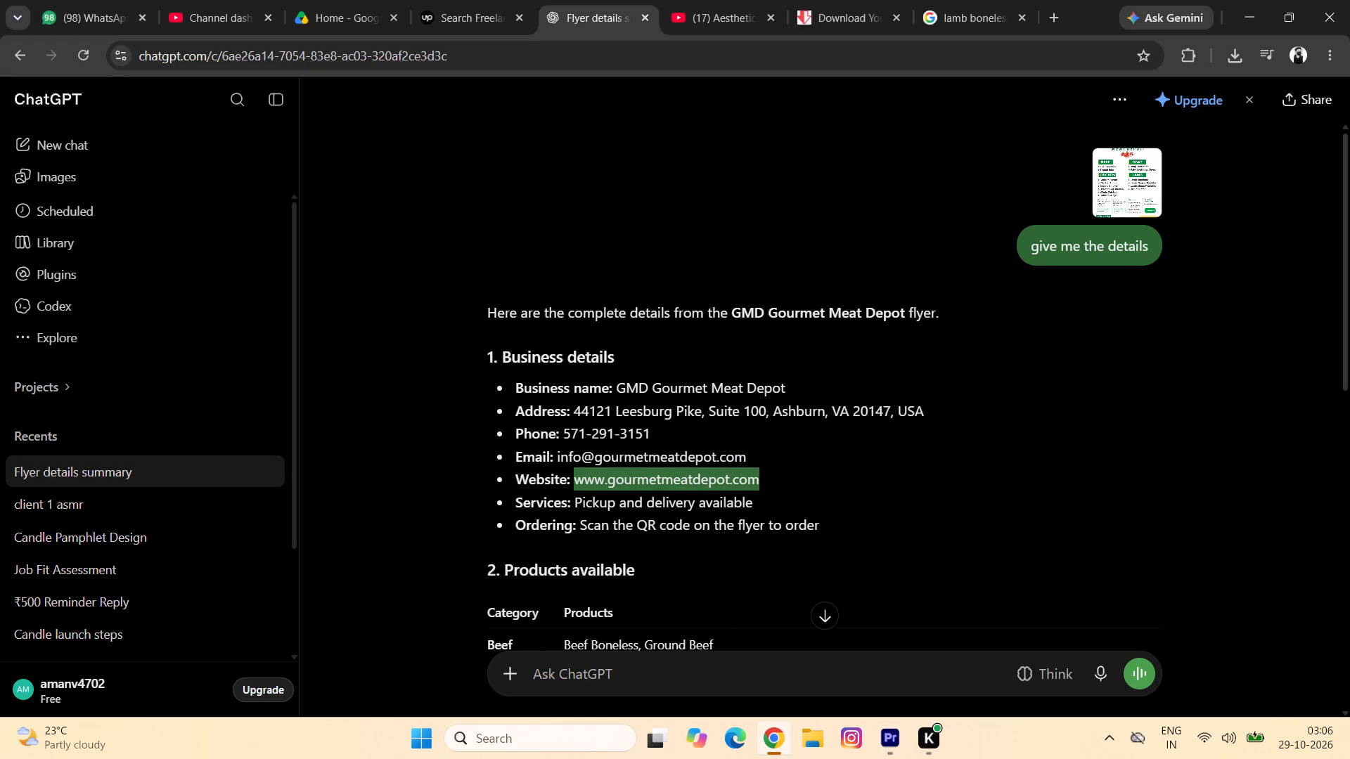
pyautogui.moveTo(757, 472); pyautogui.dragTo(758, 472)
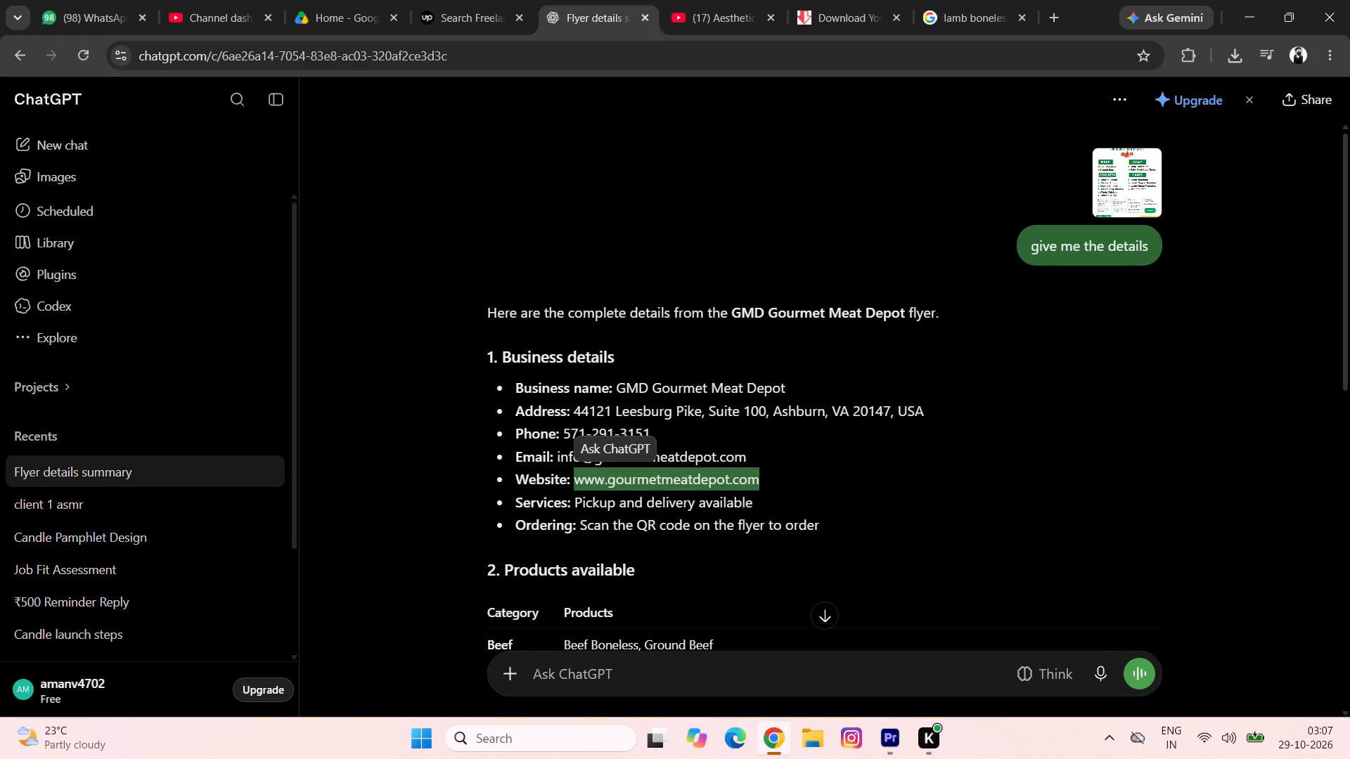
pyautogui.hotkey('ctrl', 'c')
pyautogui.click(888, 739)
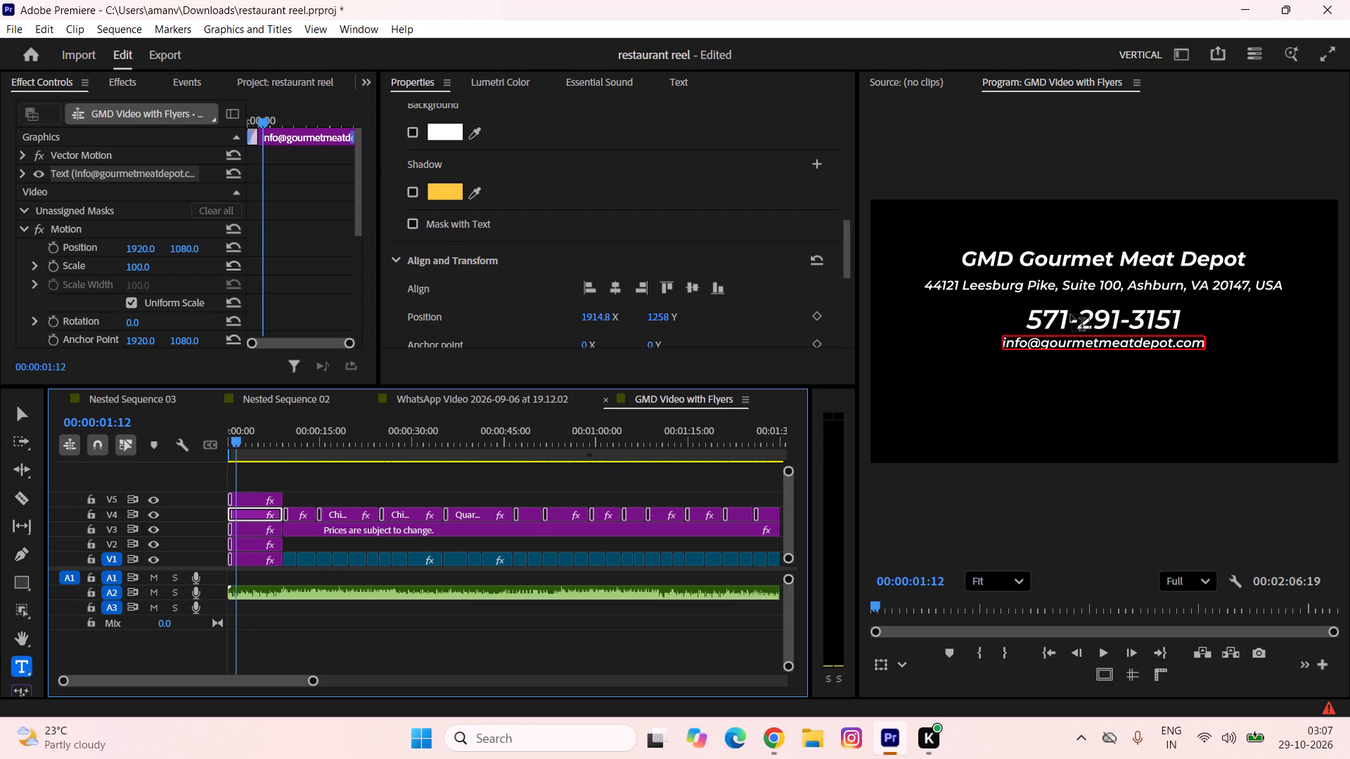
pyautogui.tripleClick(1083, 343)
pyautogui.click(1083, 343)
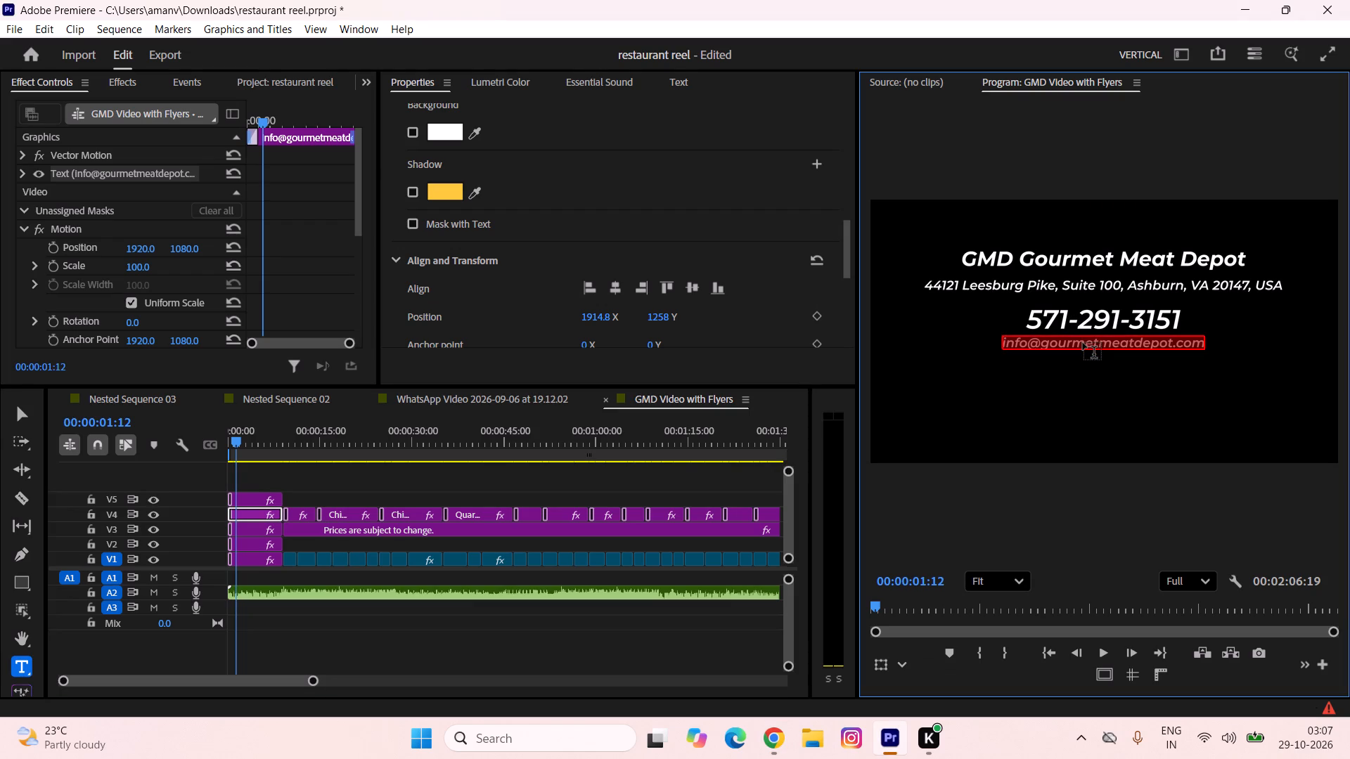
pyautogui.hotkey('ctrl', 'v')
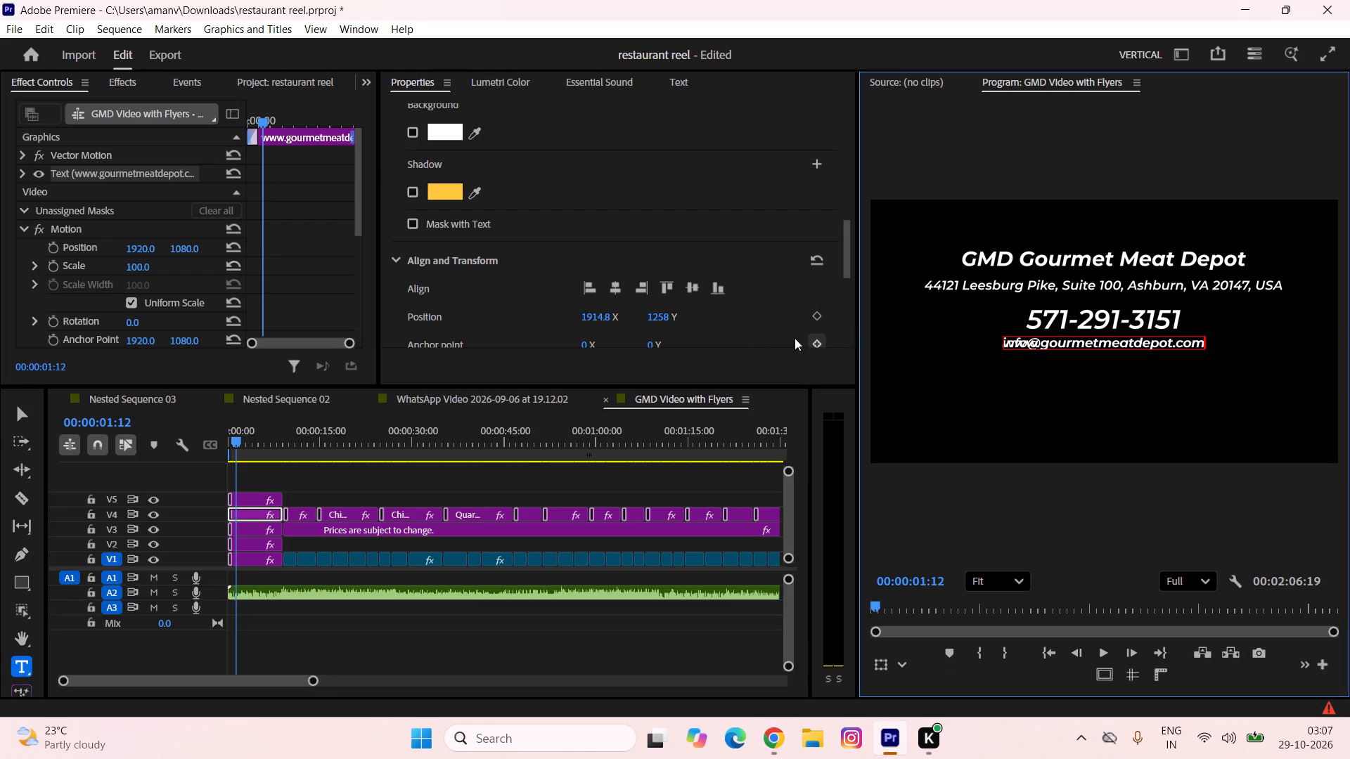
# Lower the website title on V4 to just beneath the email, at a Y position of about 1386.
pyautogui.moveTo(666, 313); pyautogui.dragTo(699, 221)
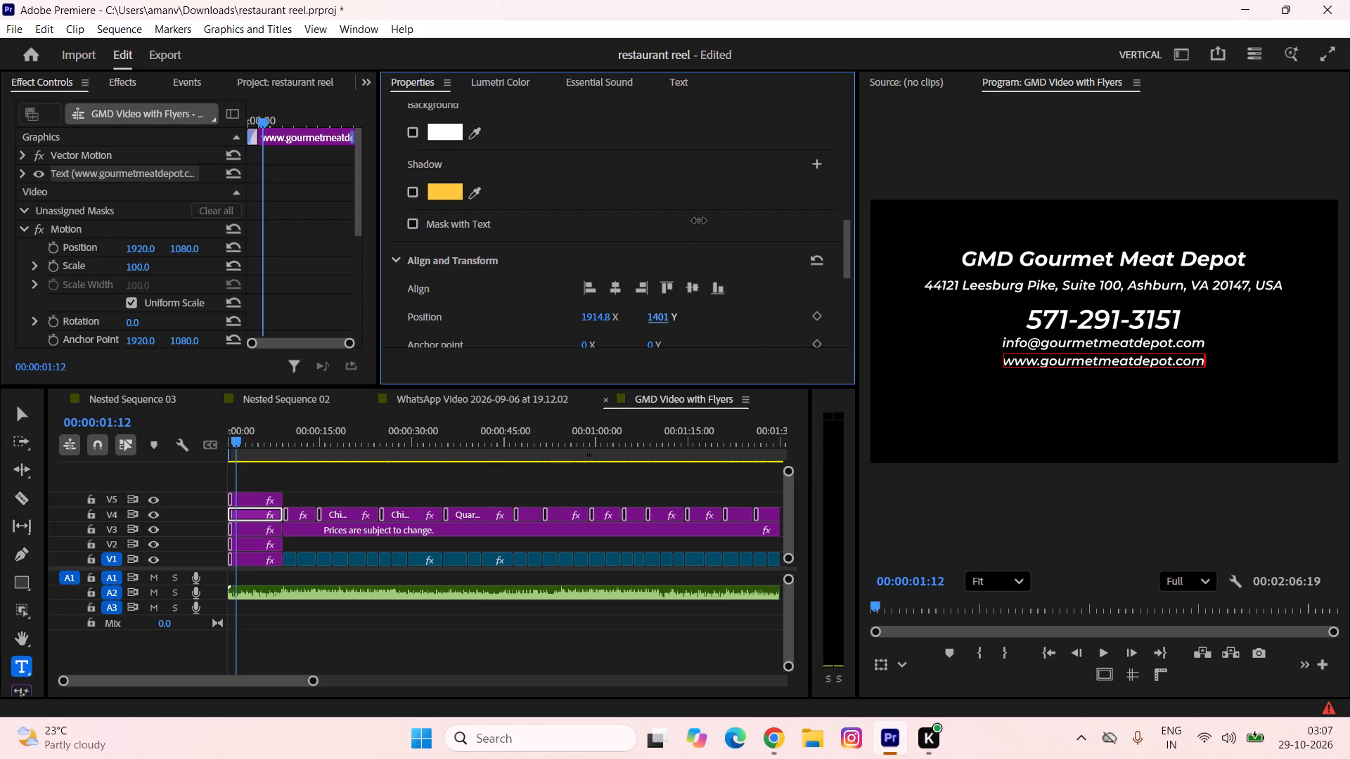
pyautogui.moveTo(699, 221); pyautogui.dragTo(701, 236)
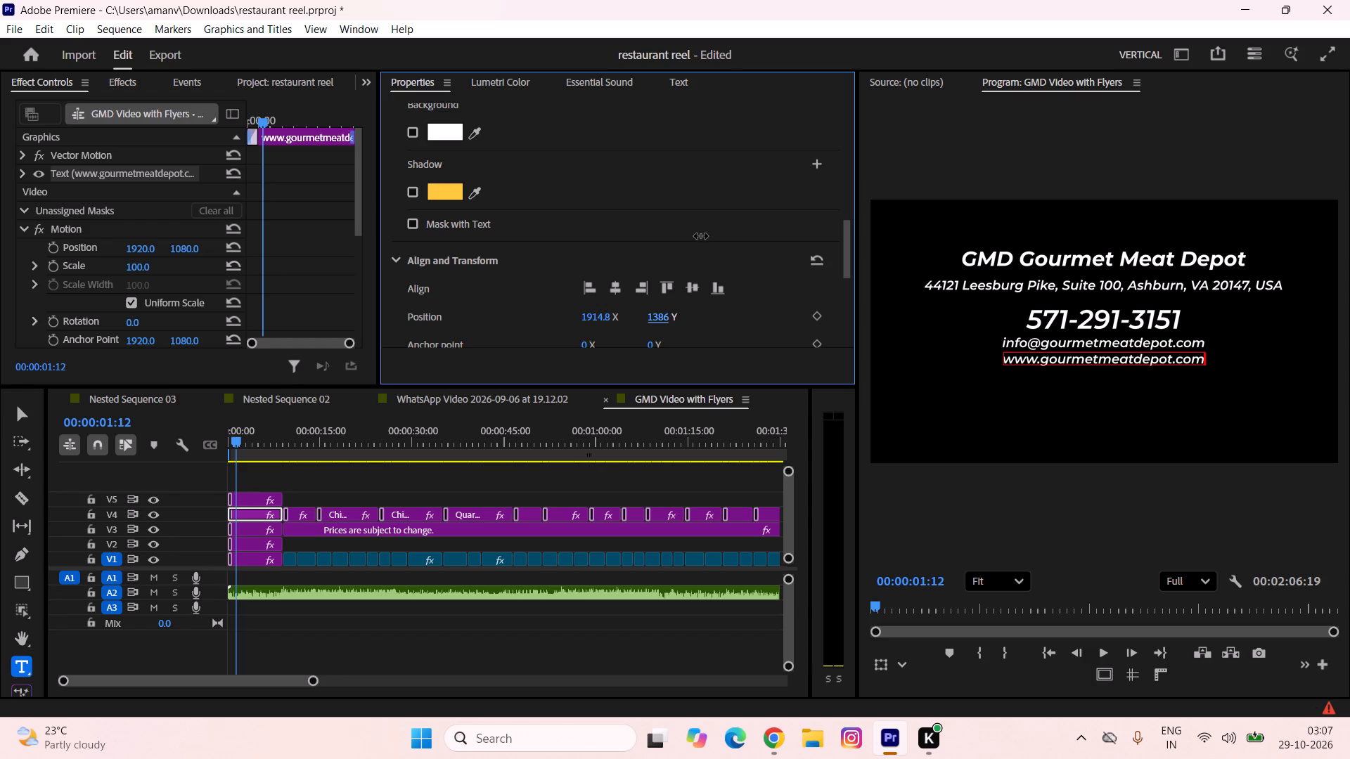
# Fine-tune the V4 website title's vertical placement beneath the email to a Y position of 1382.
pyautogui.moveTo(701, 236); pyautogui.dragTo(704, 242)
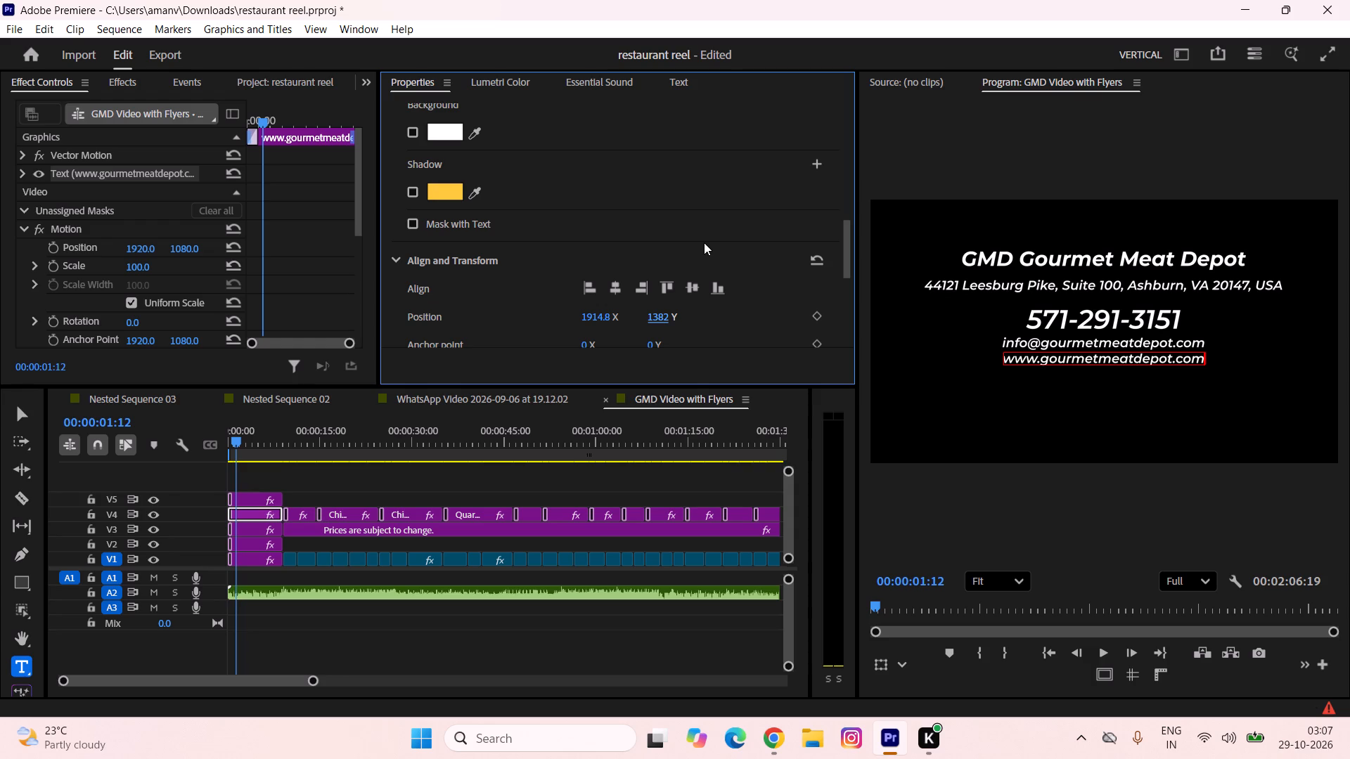
# Duplicate the V4 website title onto a new V6 track at the sequence start and minimize the track heights.
pyautogui.click(256, 511)
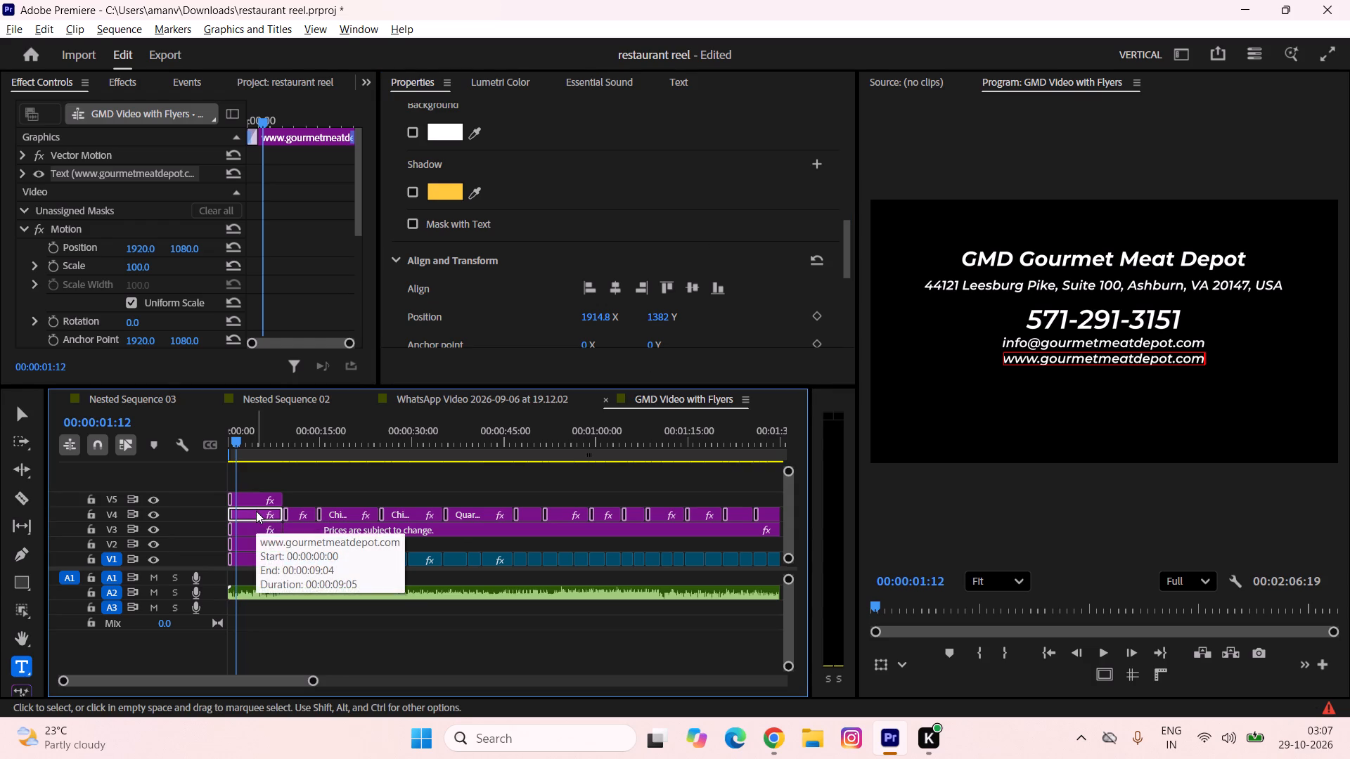
pyautogui.keyDown('alt'); pyautogui.moveTo(256, 511); pyautogui.dragTo(255, 485); pyautogui.keyUp('alt')
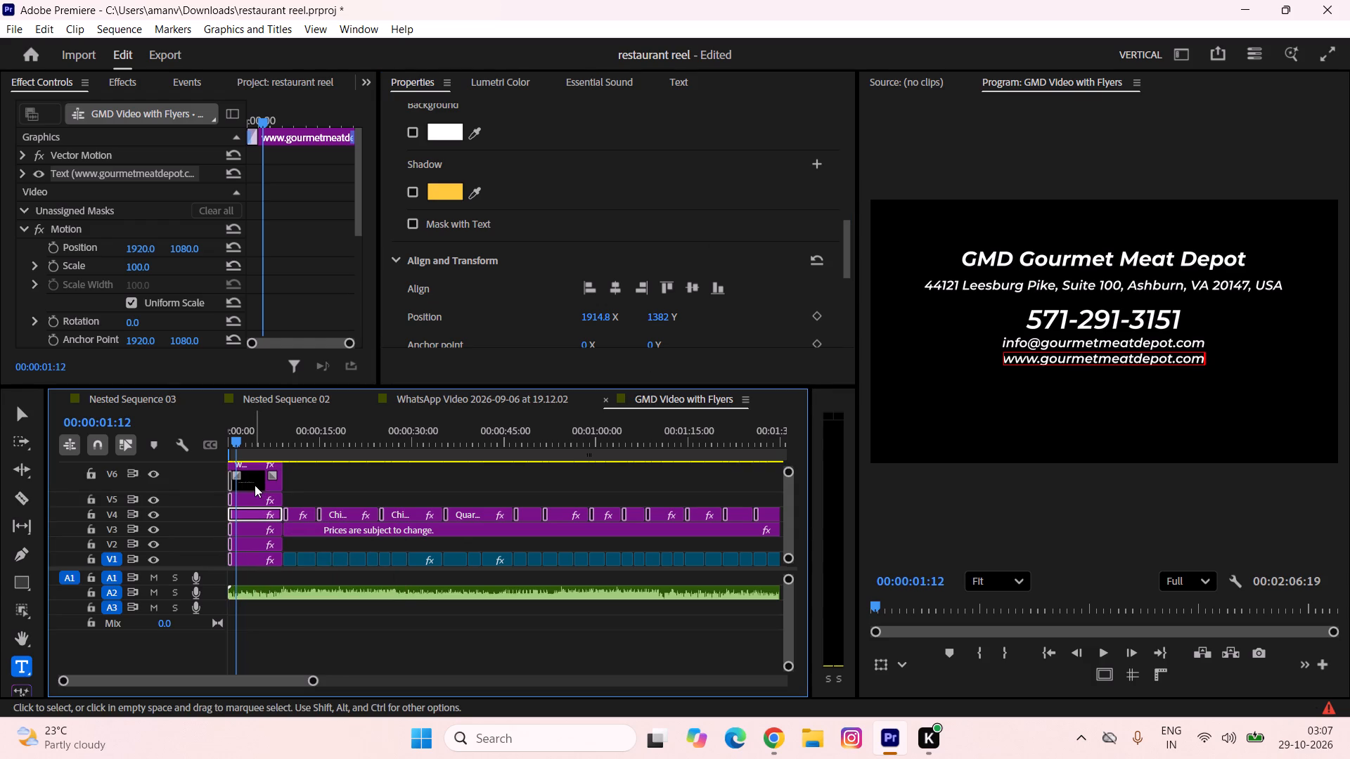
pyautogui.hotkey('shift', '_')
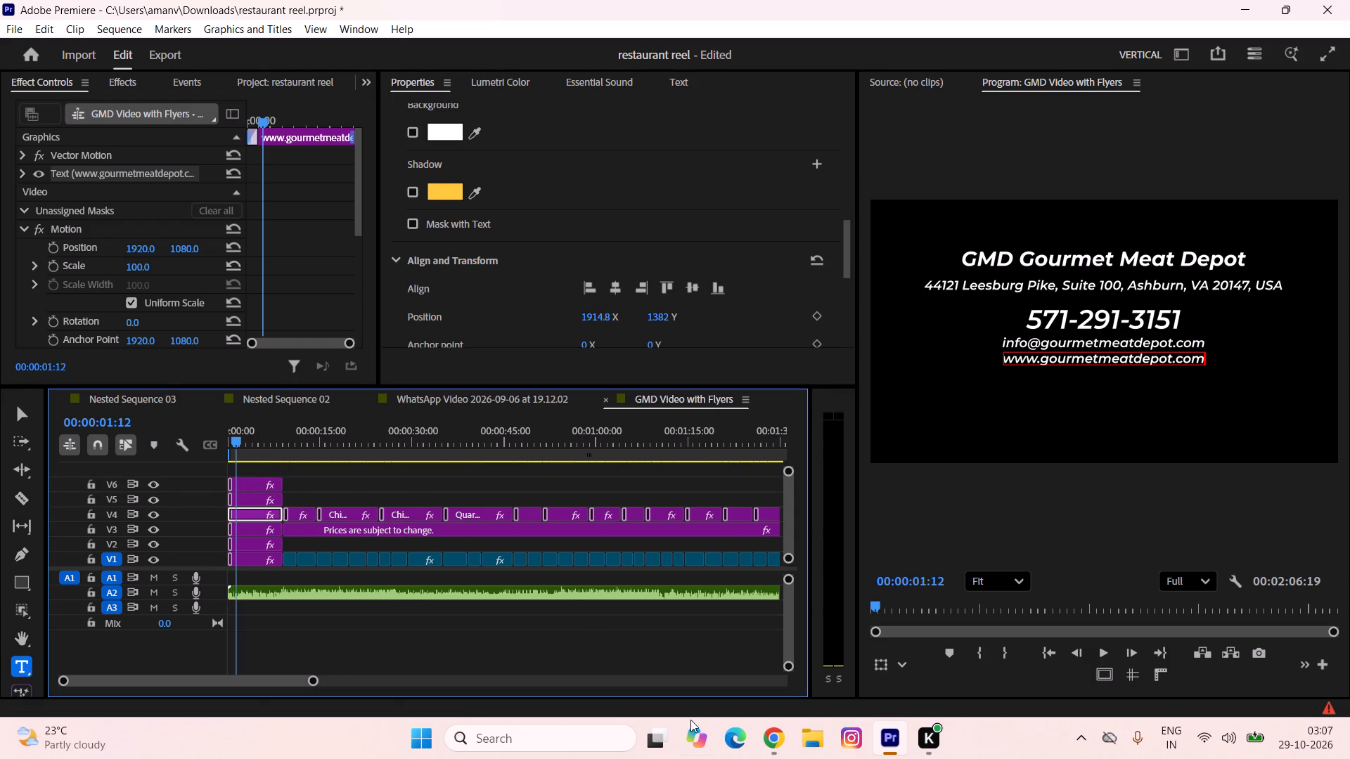
# Switch to the ChatGPT reply in Chrome to get the next business detail for the opening titles.
pyautogui.click(773, 741)
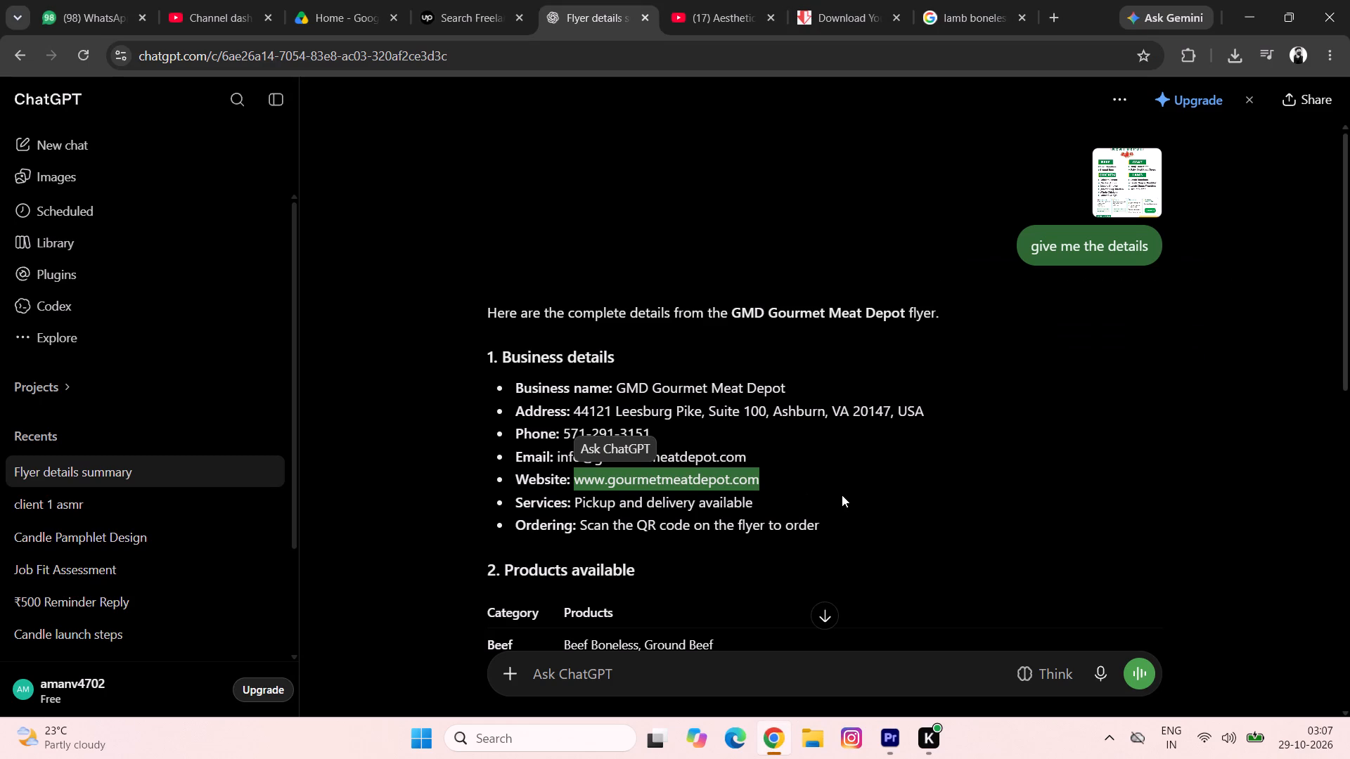
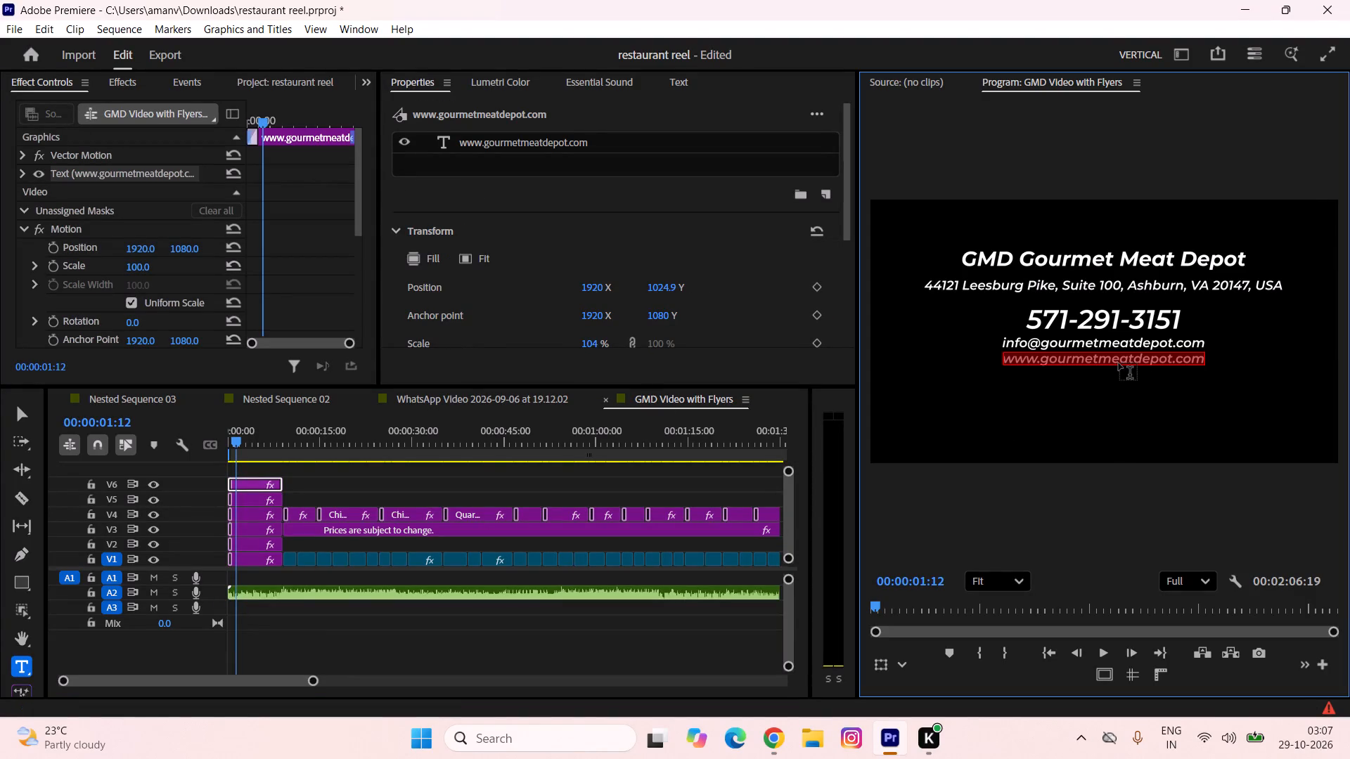
# Replace the website text in the V6 title with the copied line "Only pick up available".
pyautogui.click(1119, 363)
pyautogui.hotkey('ctrl', 'v')
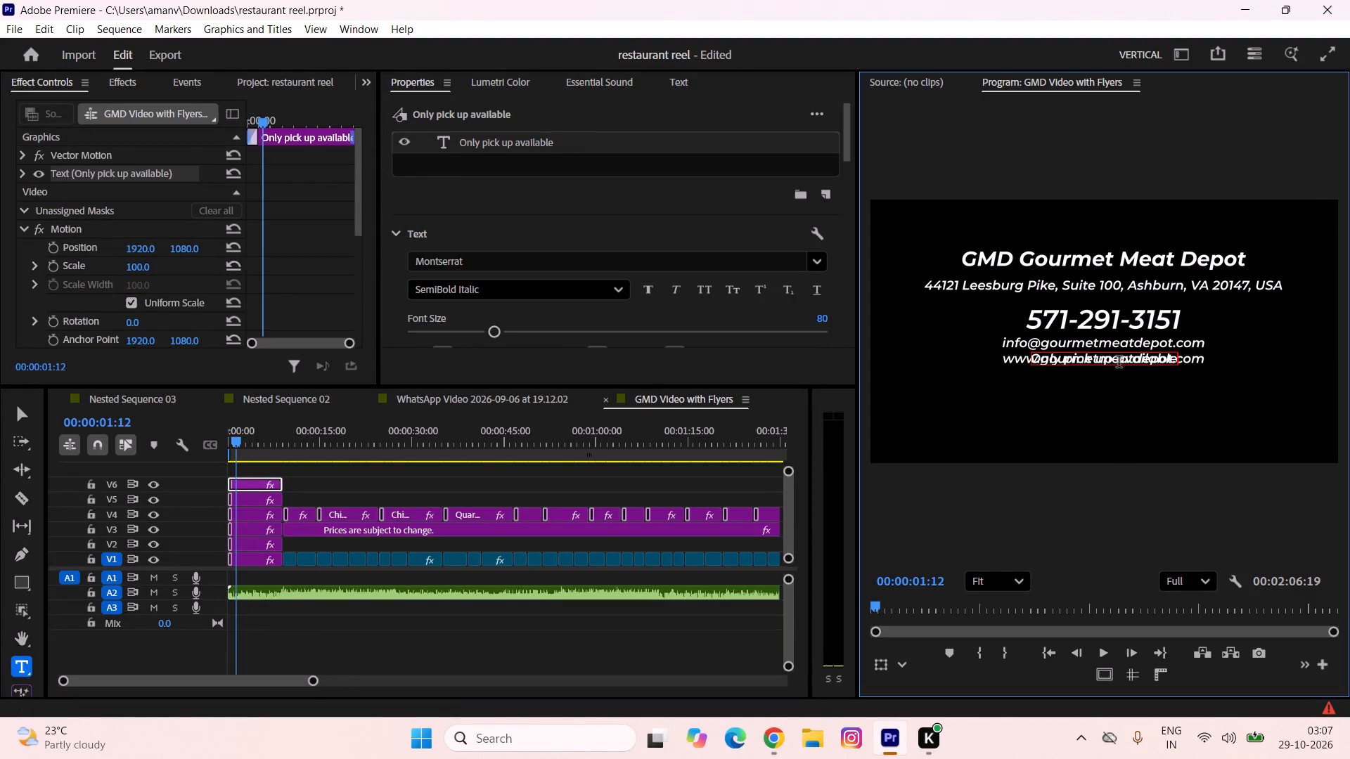
# Lower the pick-up notice on V6 to just beneath the website, at a Y position of about 1525.
pyautogui.scroll(-1, 599, 205)
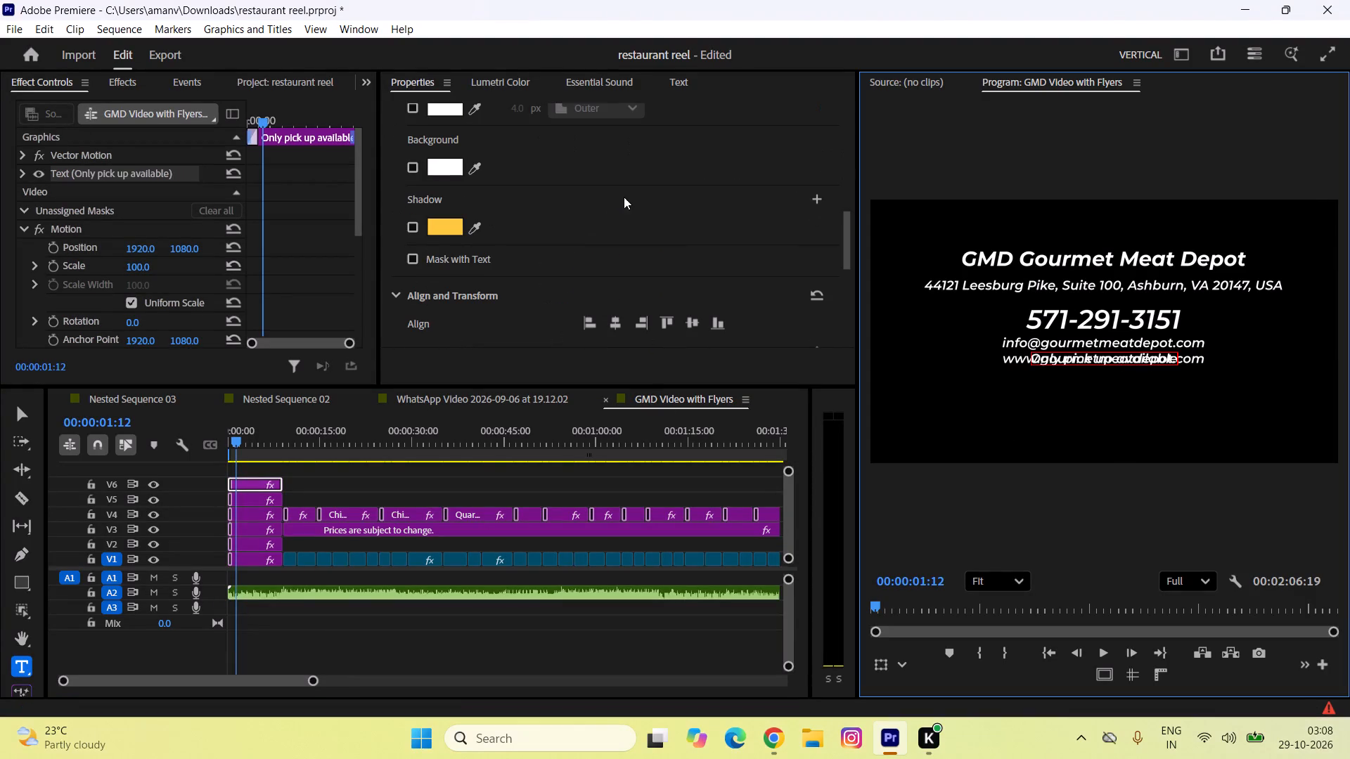
pyautogui.scroll(-1, 628, 196)
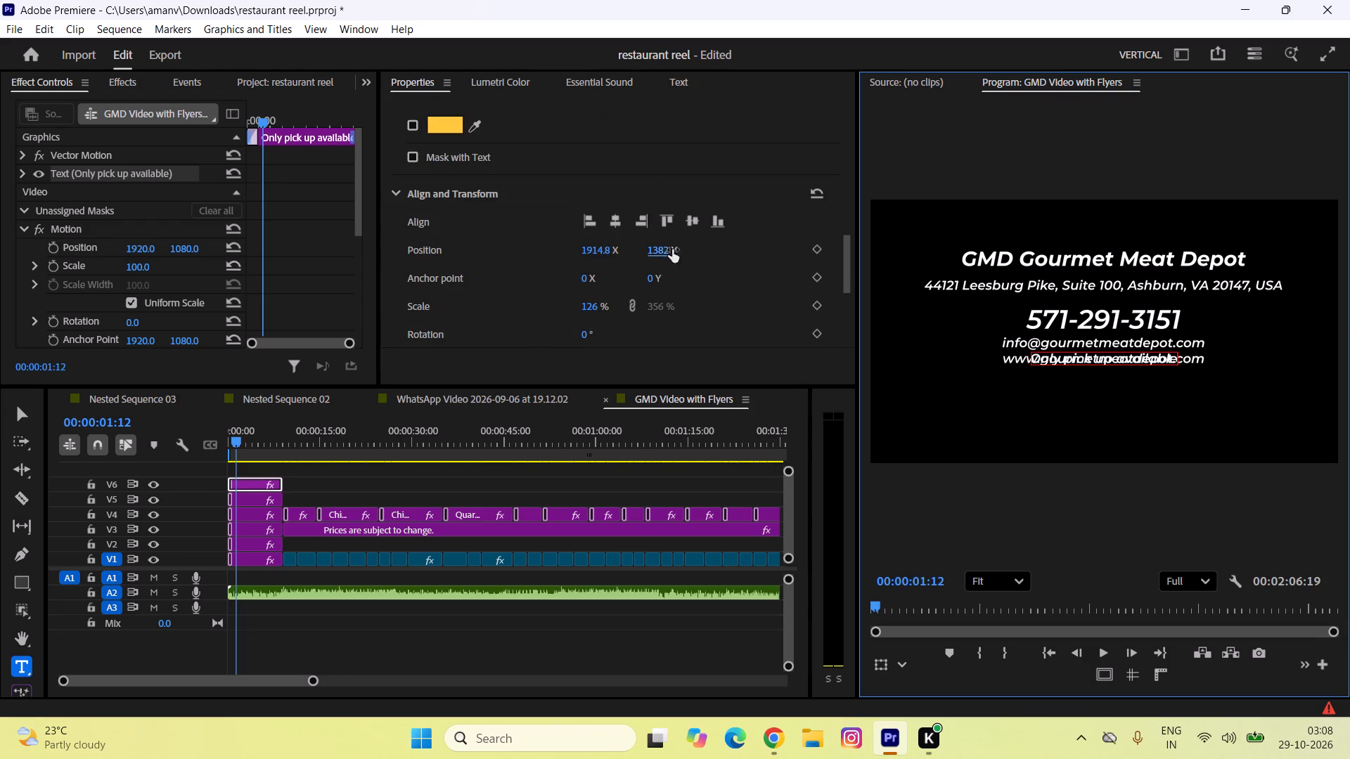
pyautogui.moveTo(666, 253); pyautogui.dragTo(682, 143)
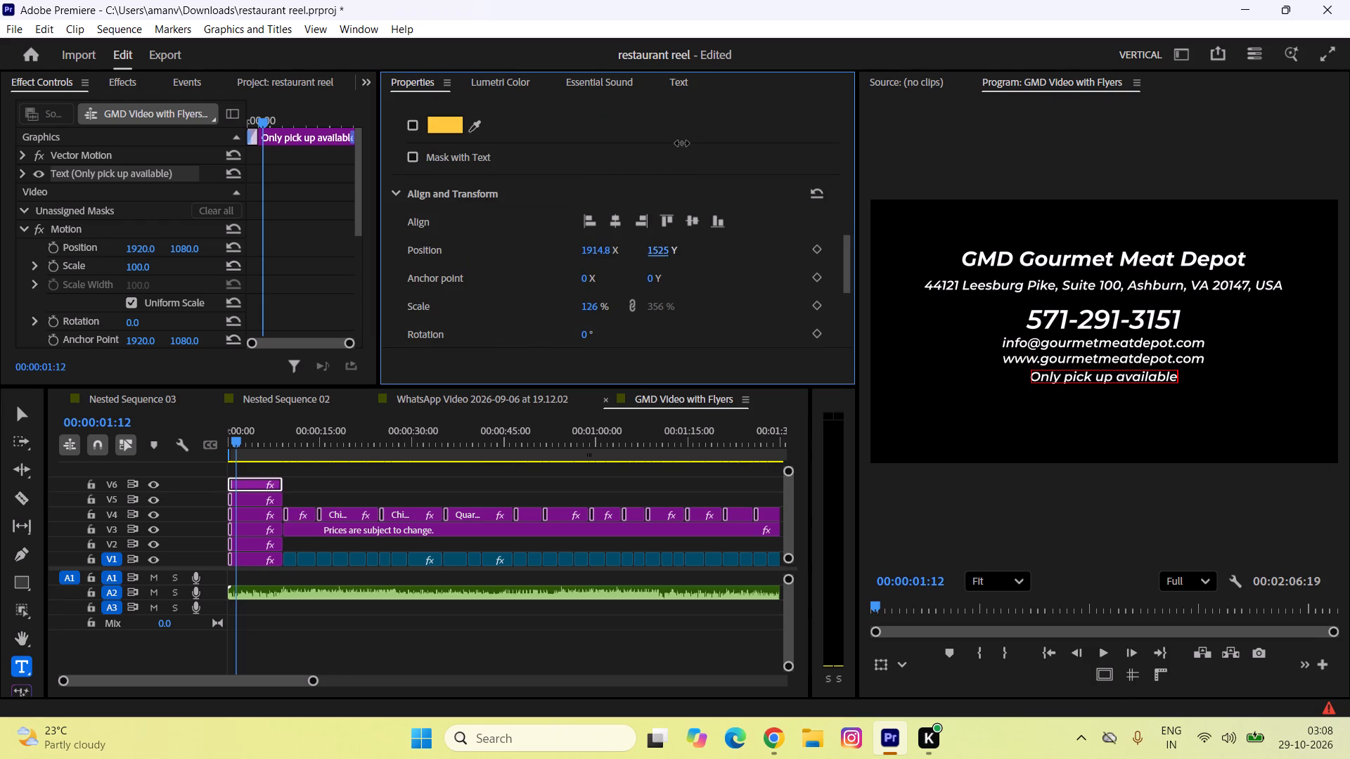
# Nudge the "Only pick up available" title on V6 slightly lower and enlarge its font size to about 151.
pyautogui.moveTo(682, 143); pyautogui.dragTo(684, 136)
pyautogui.scroll(3, 608, 168)
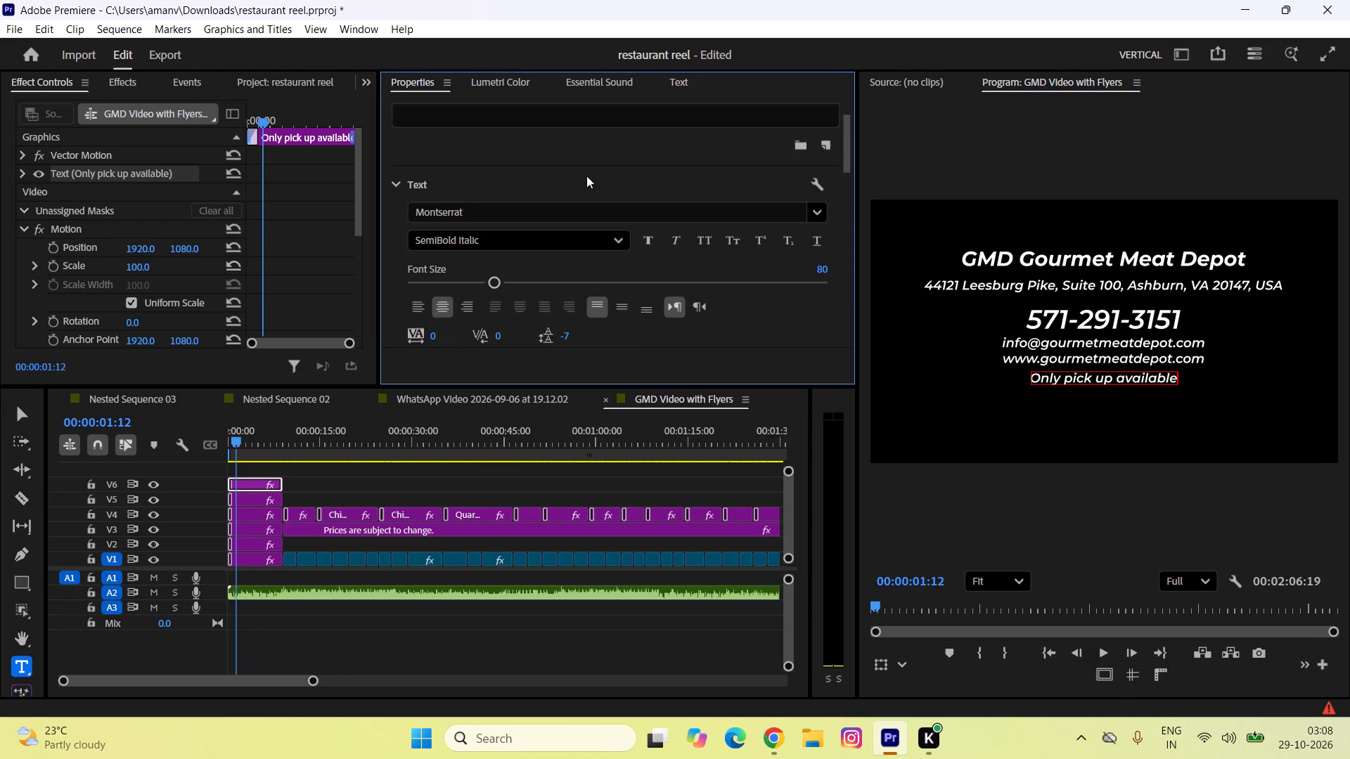
pyautogui.click(22, 411)
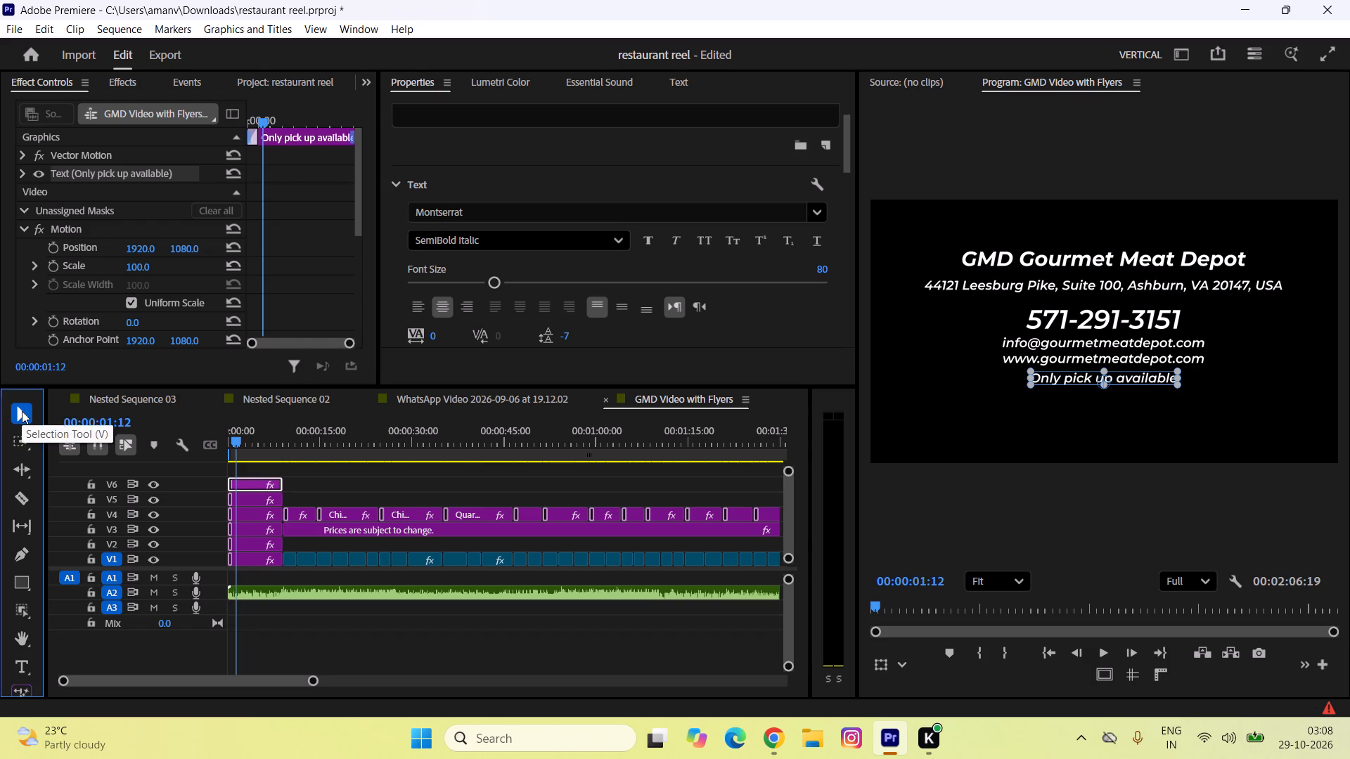
pyautogui.moveTo(498, 282); pyautogui.dragTo(561, 280)
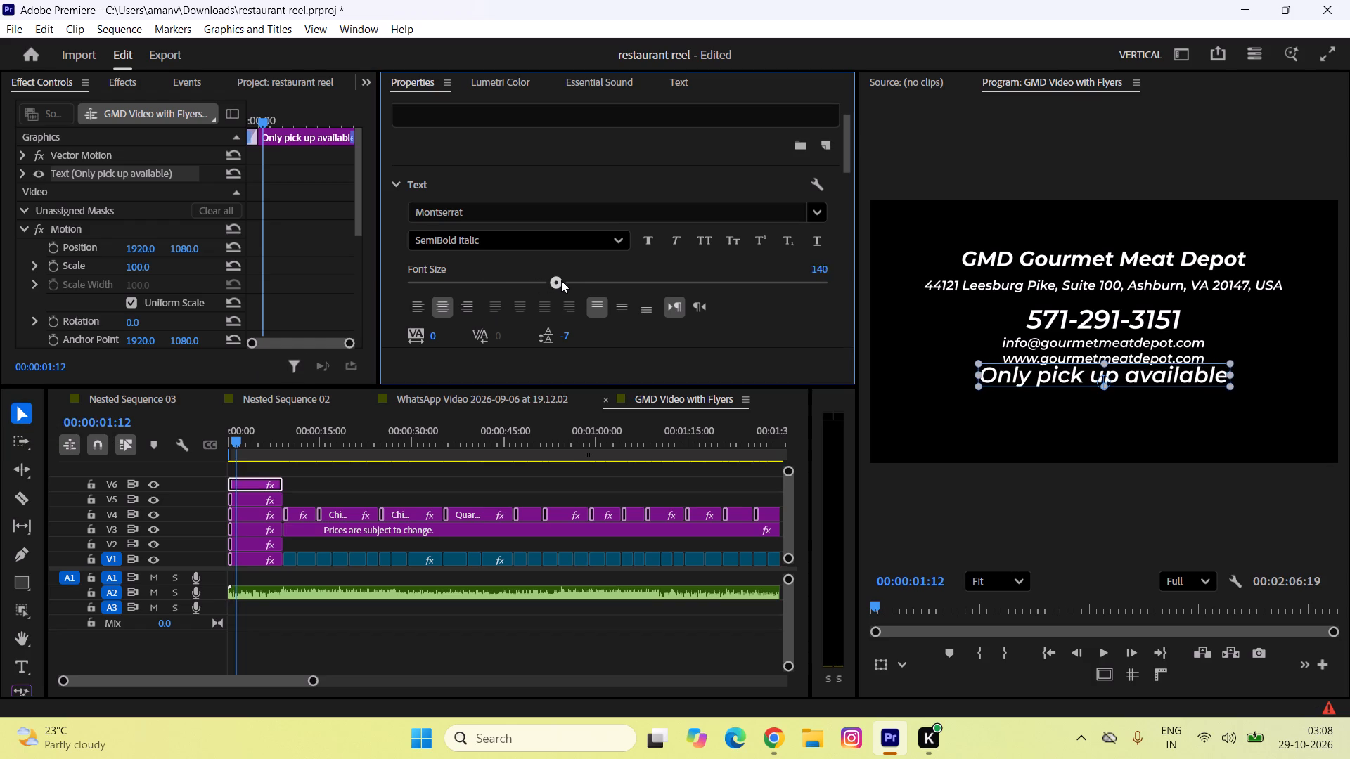
pyautogui.moveTo(561, 280); pyautogui.dragTo(578, 280)
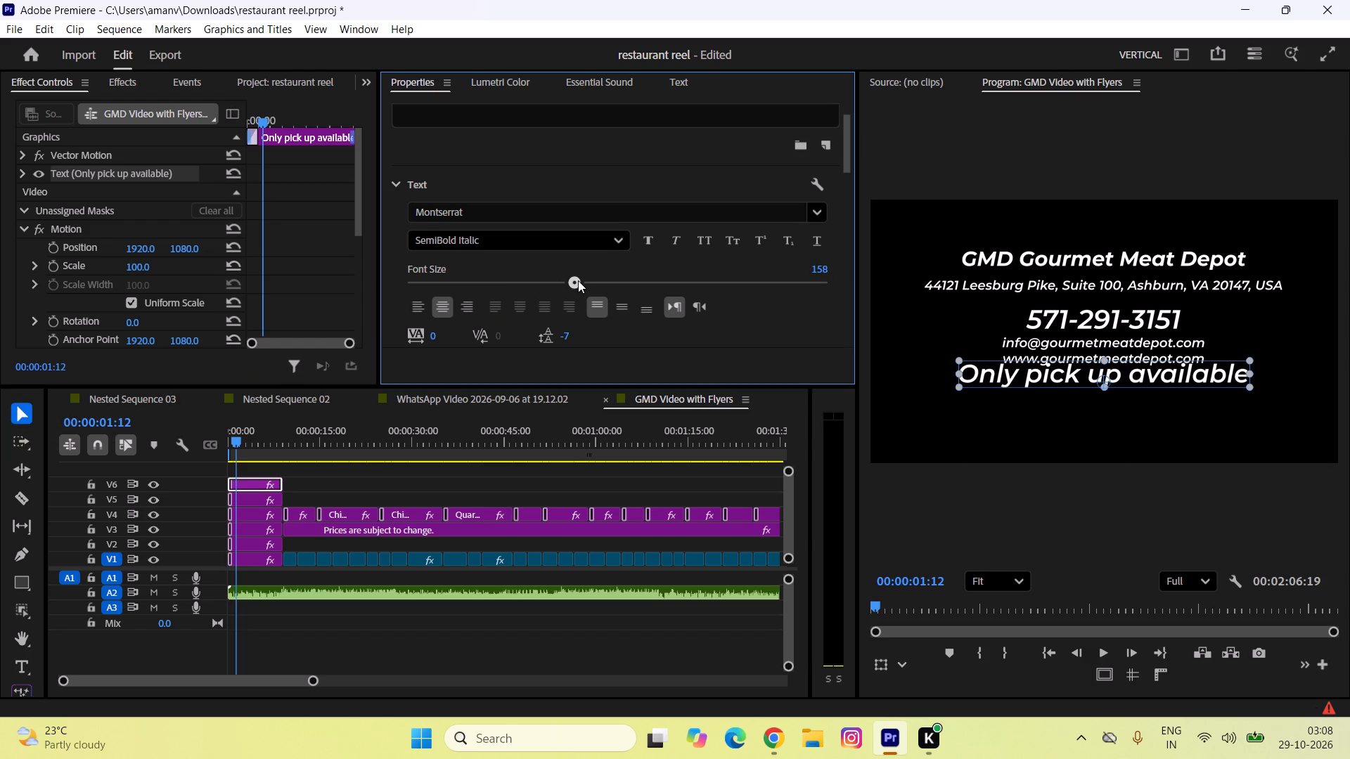
pyautogui.moveTo(578, 280); pyautogui.dragTo(582, 278)
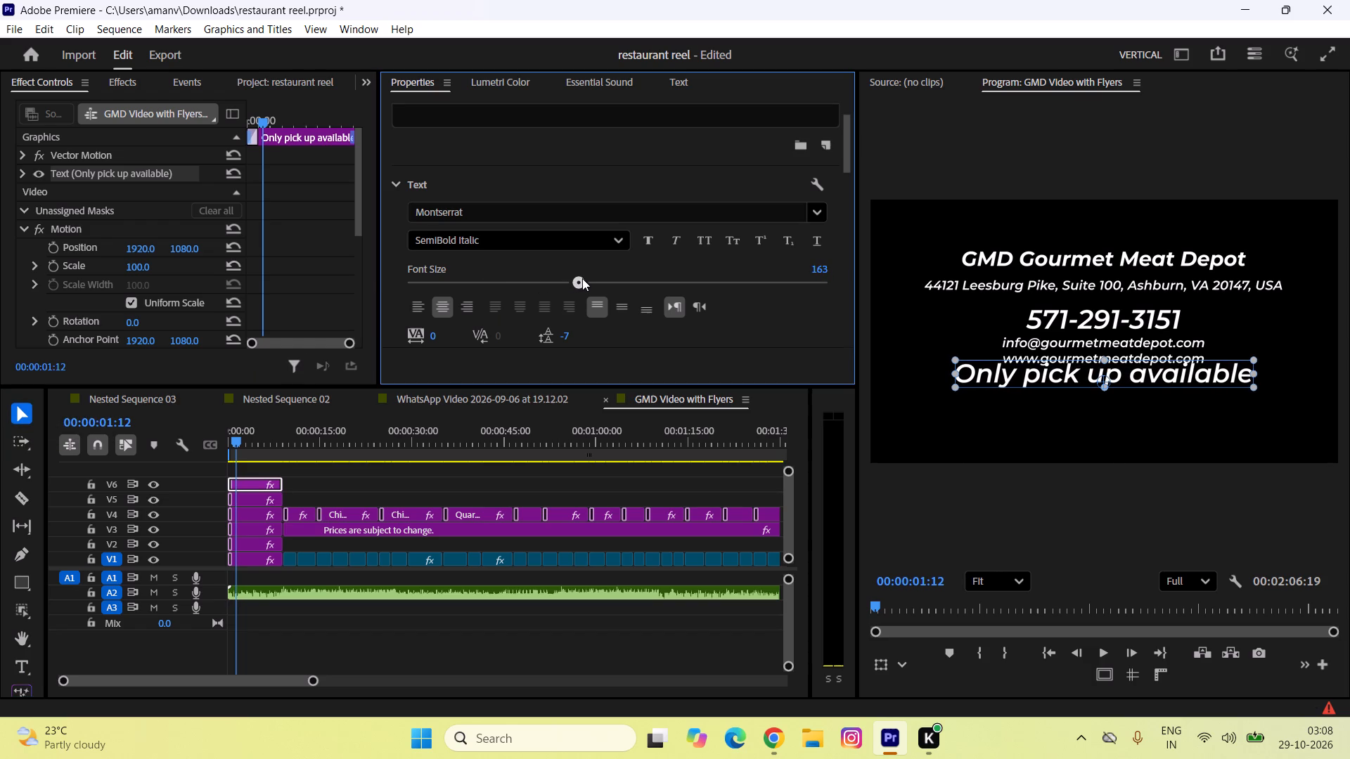
pyautogui.moveTo(582, 278); pyautogui.dragTo(570, 280)
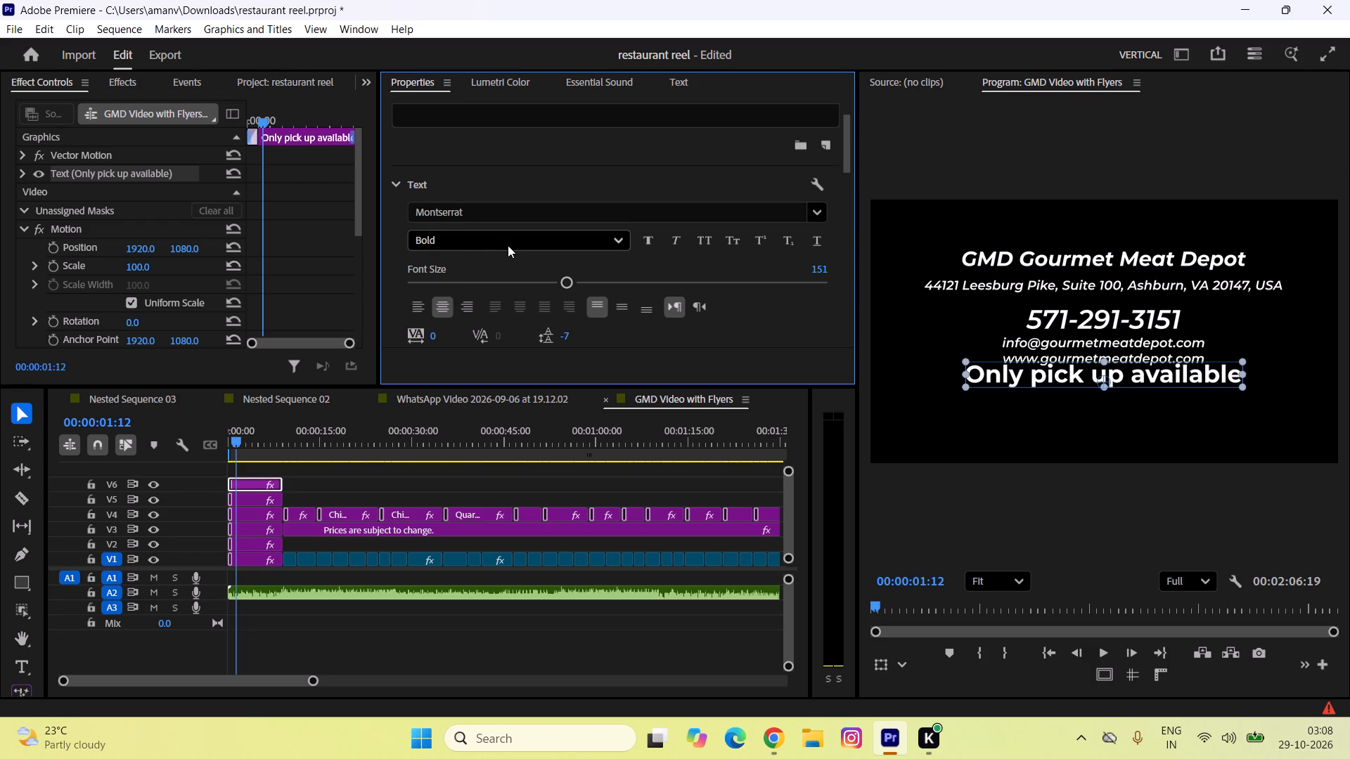
# Restyle the "Only pick up available" title in a much lighter Montserrat italic weight.
pyautogui.scroll(3, 508, 245)
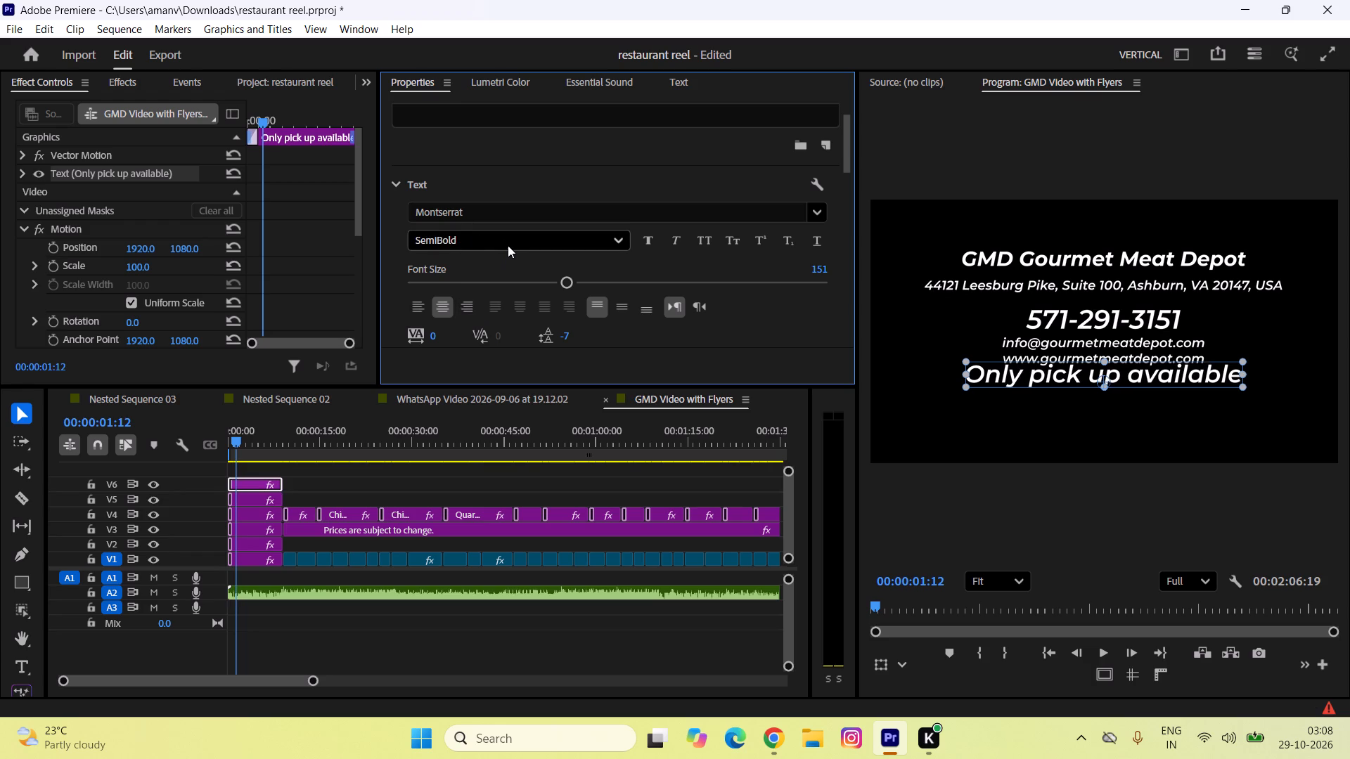
pyautogui.scroll(4, 508, 245)
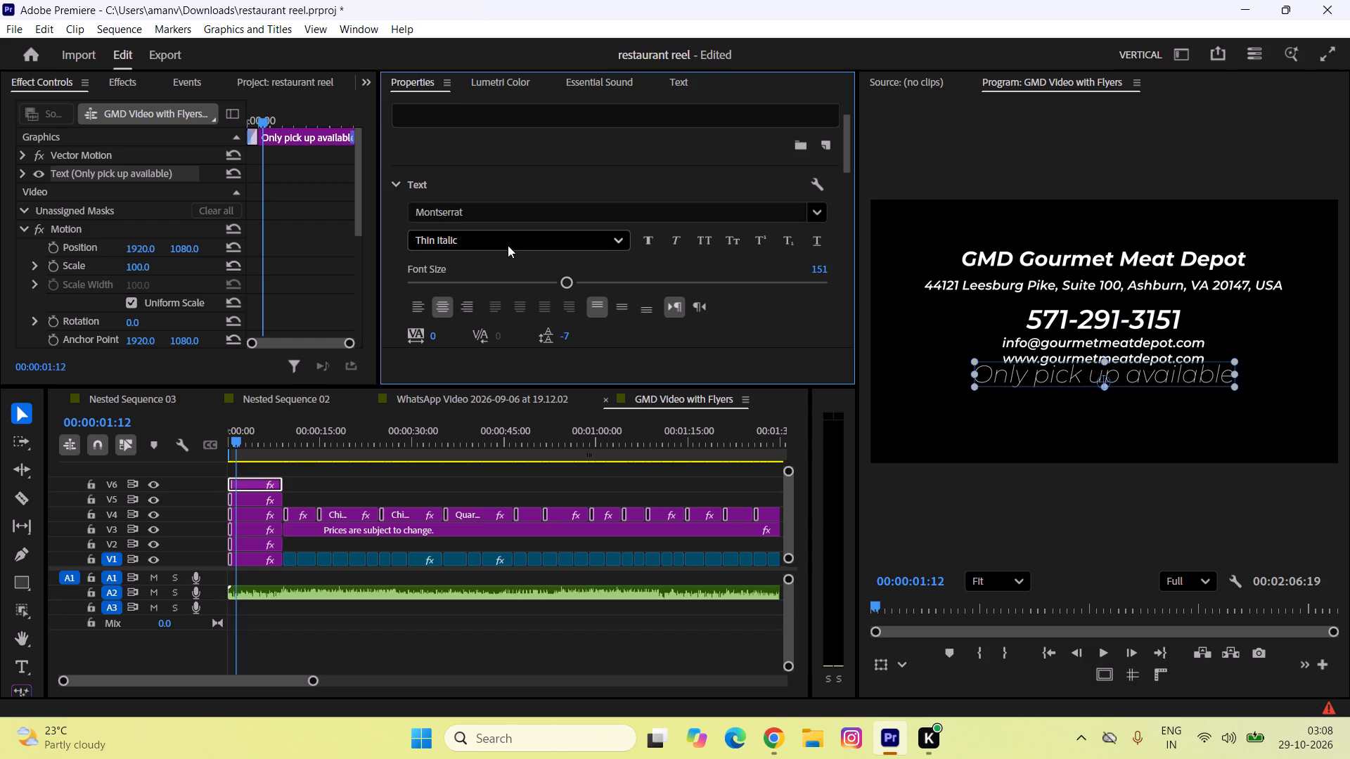
pyautogui.click(496, 245)
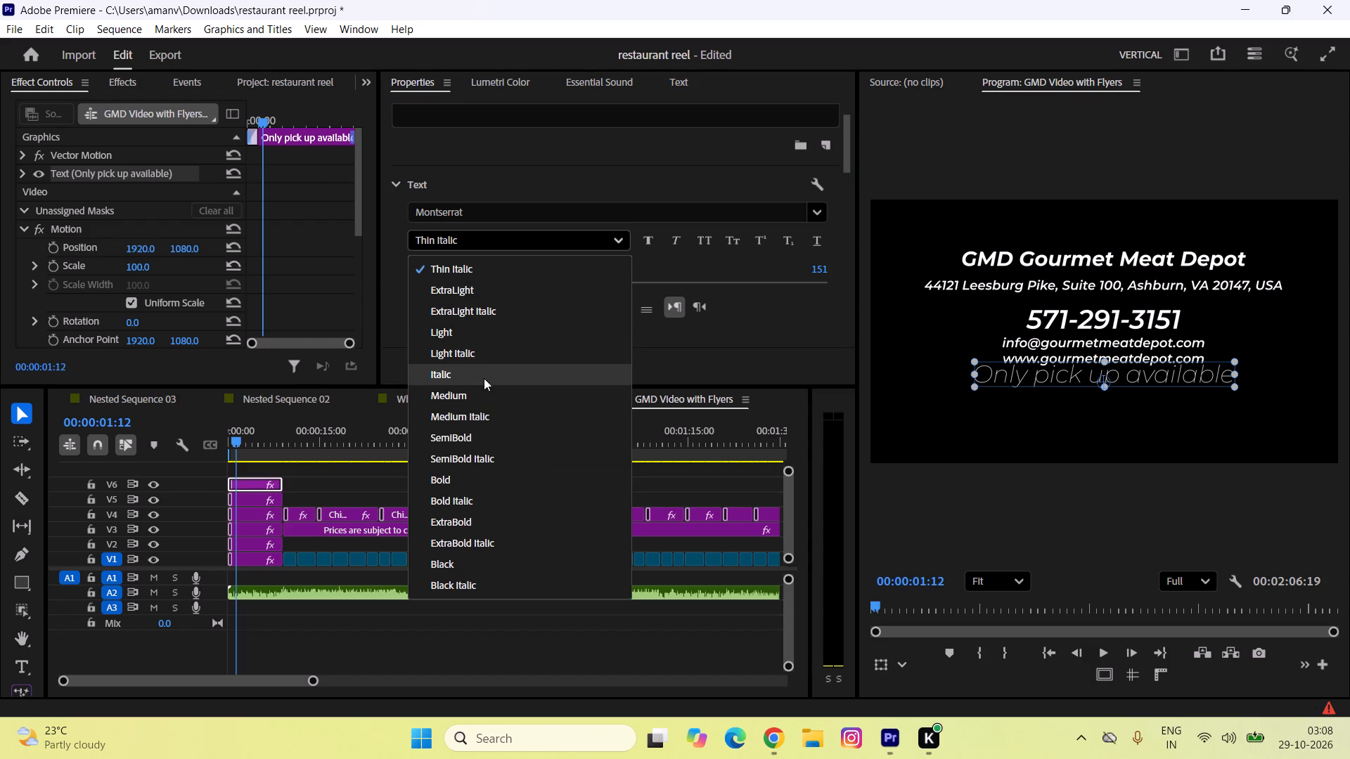
# Set the font style of the "Only pick up available" title to Light Italic.
pyautogui.click(483, 355)
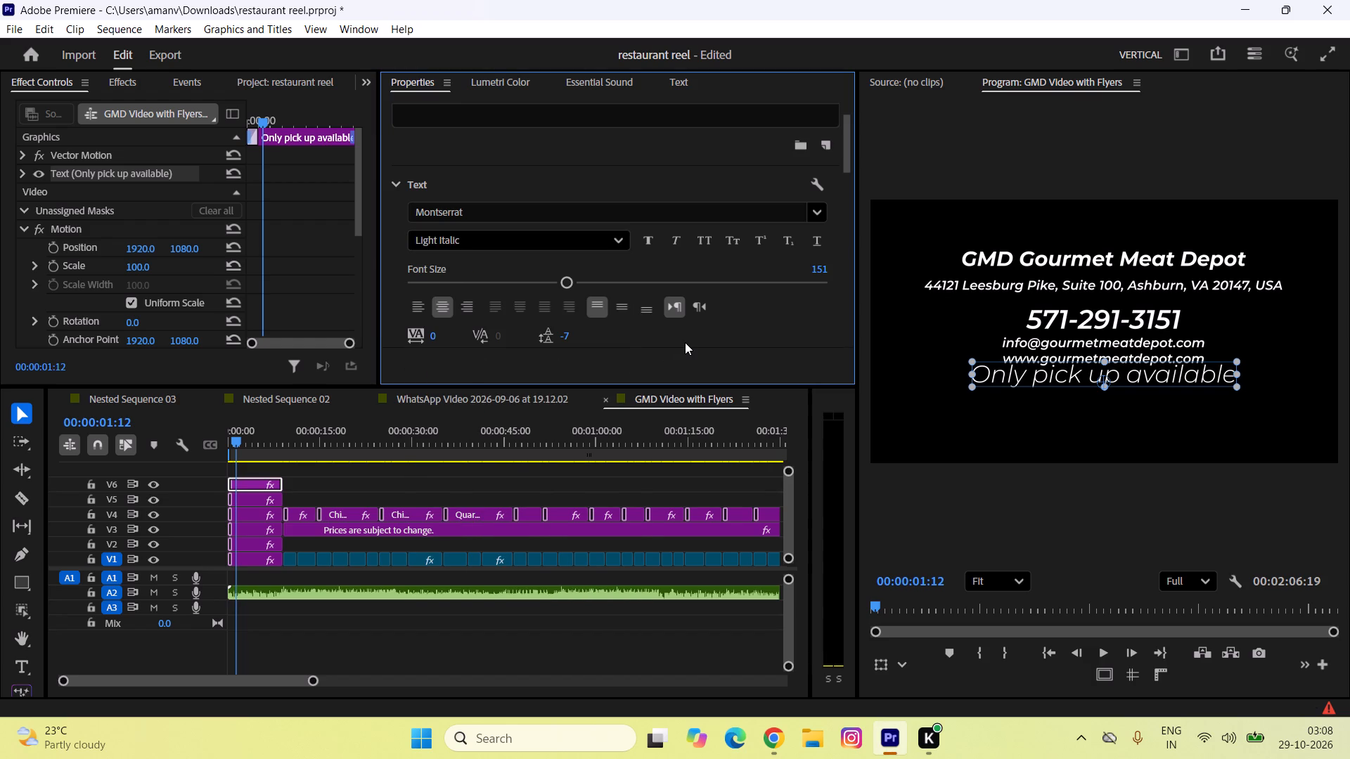
# Lower the "Only pick up available" title well below the website line, to a Y position of about 1856.
pyautogui.scroll(-1, 685, 342)
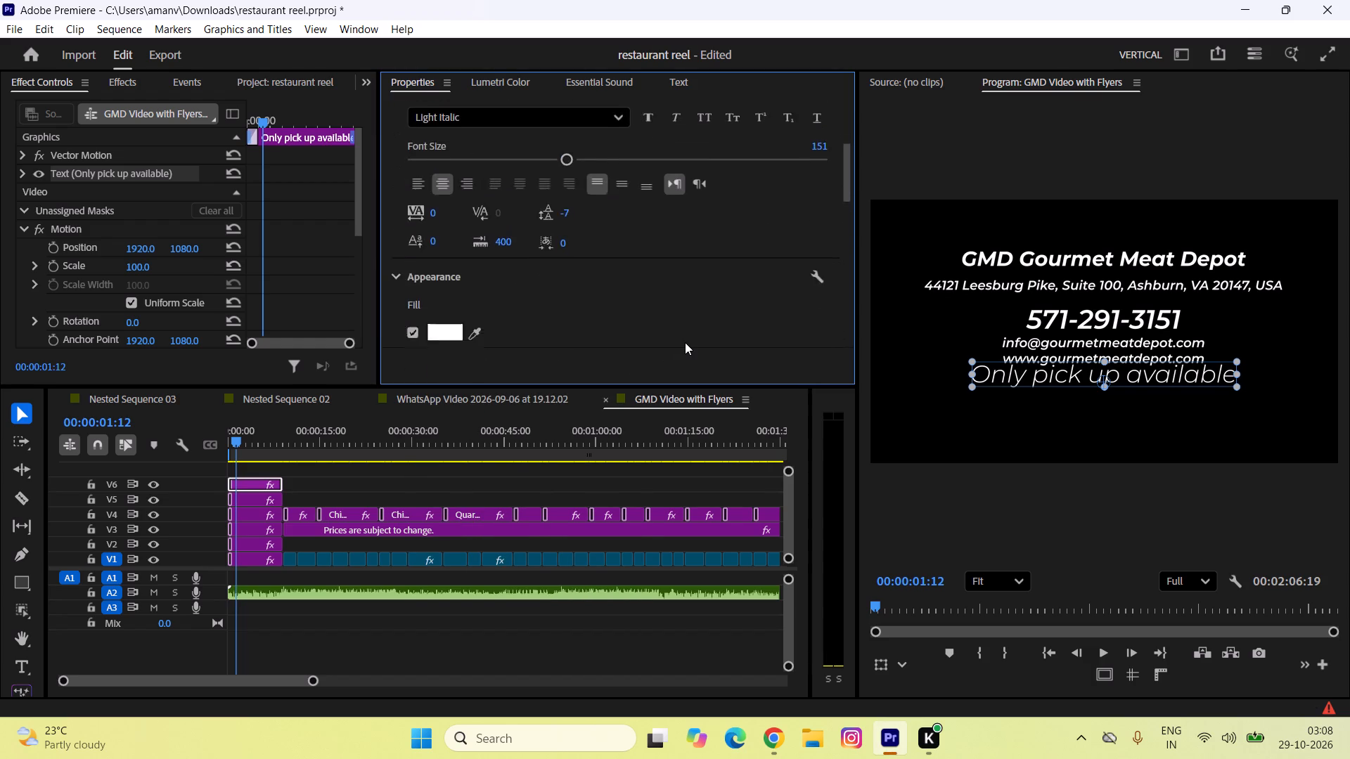
pyautogui.scroll(-1, 685, 342)
pyautogui.moveTo(671, 264); pyautogui.dragTo(678, 244)
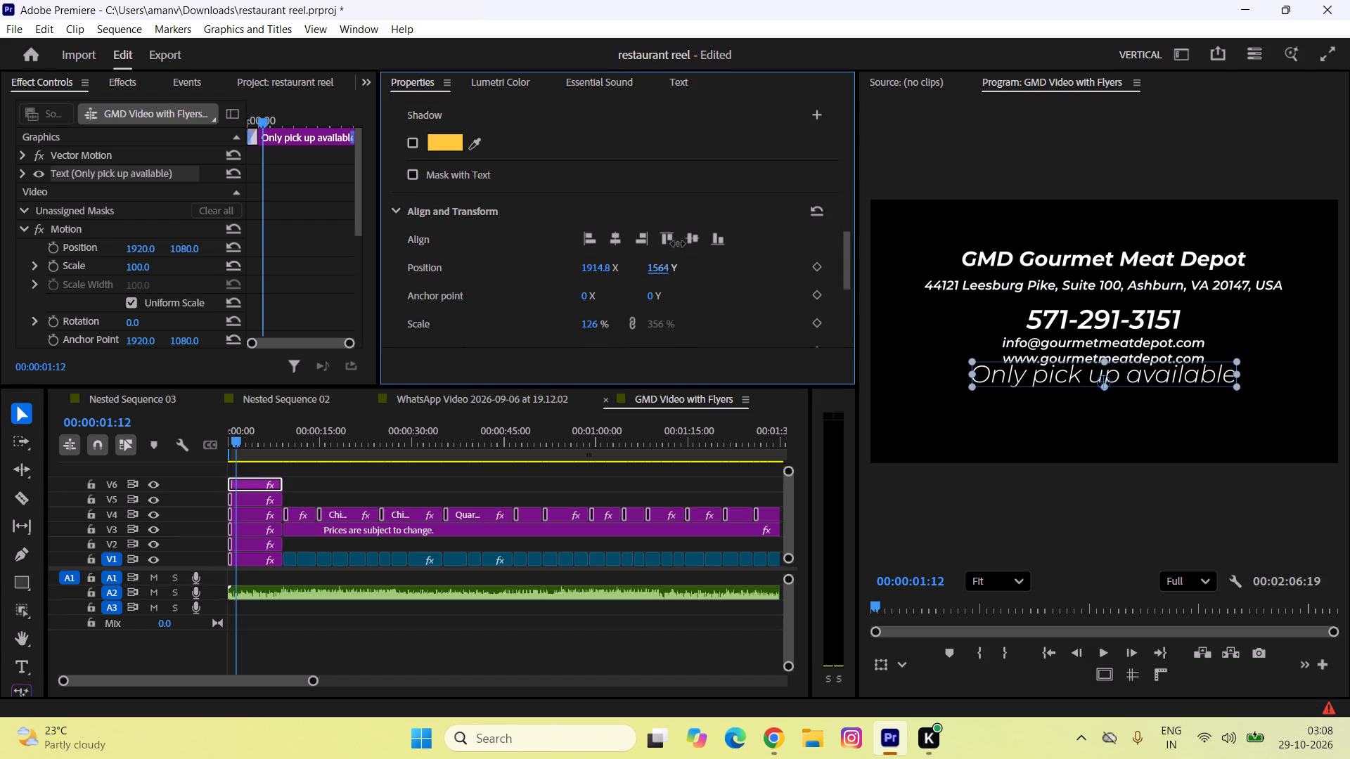
pyautogui.moveTo(678, 244); pyautogui.dragTo(727, 76)
pyautogui.scroll(-1, 688, 200)
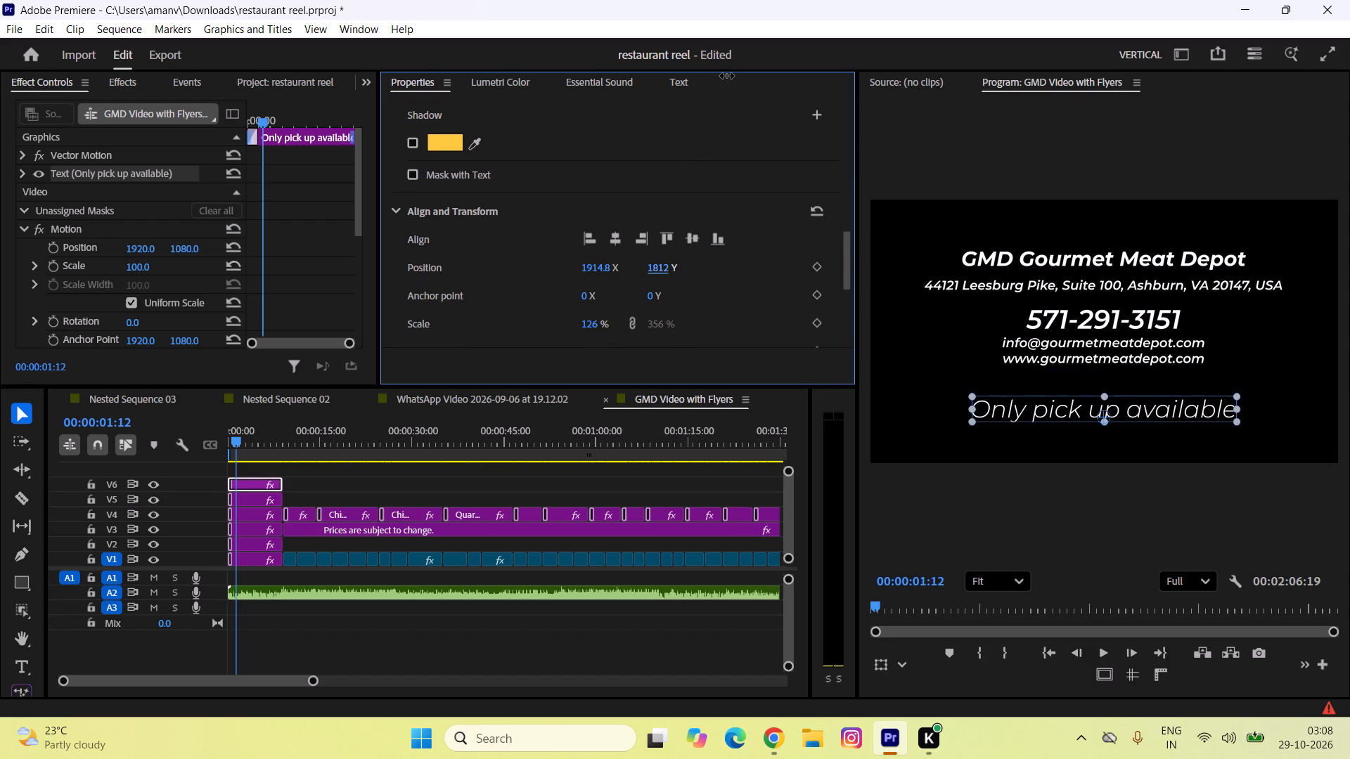
pyautogui.moveTo(727, 76); pyautogui.dragTo(735, 46)
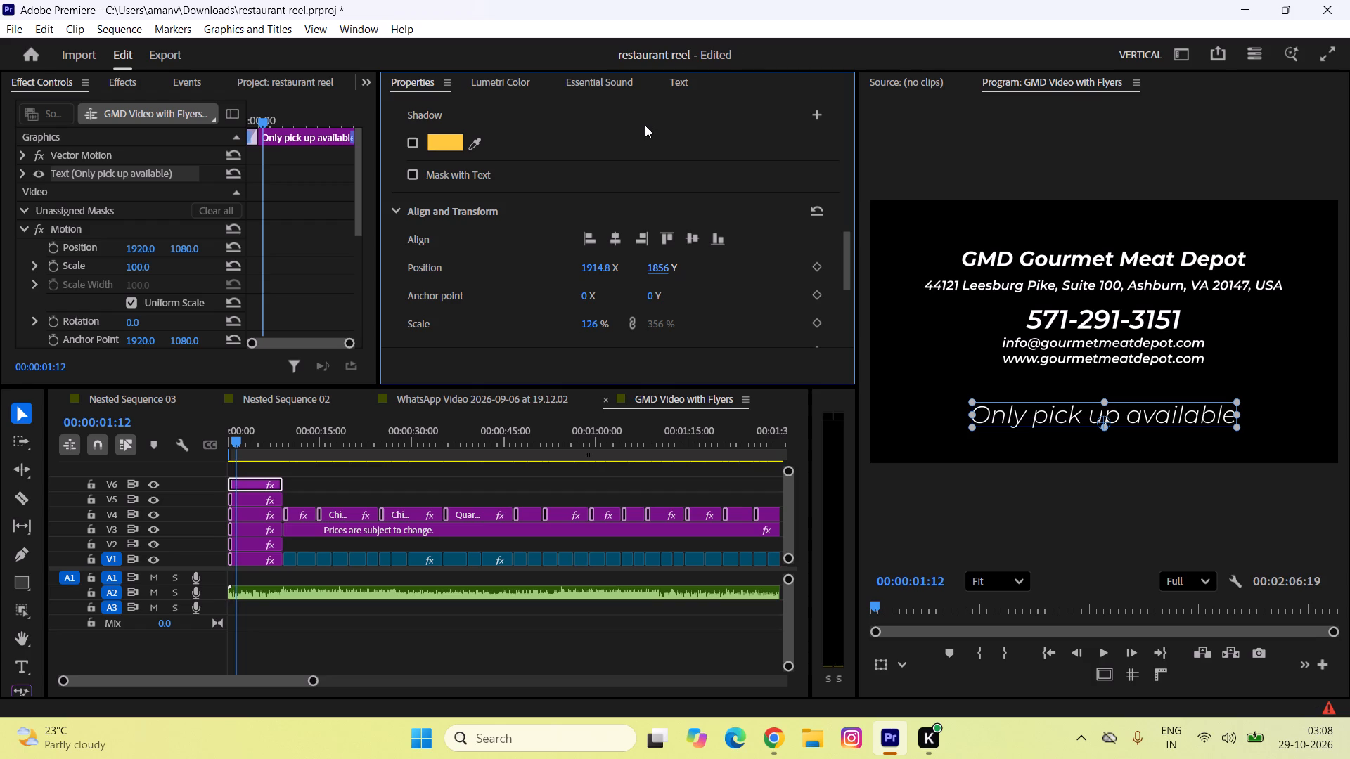
# Select the text layer of the email title on V5 and bring up its appearance and alignment properties.
pyautogui.click(257, 502)
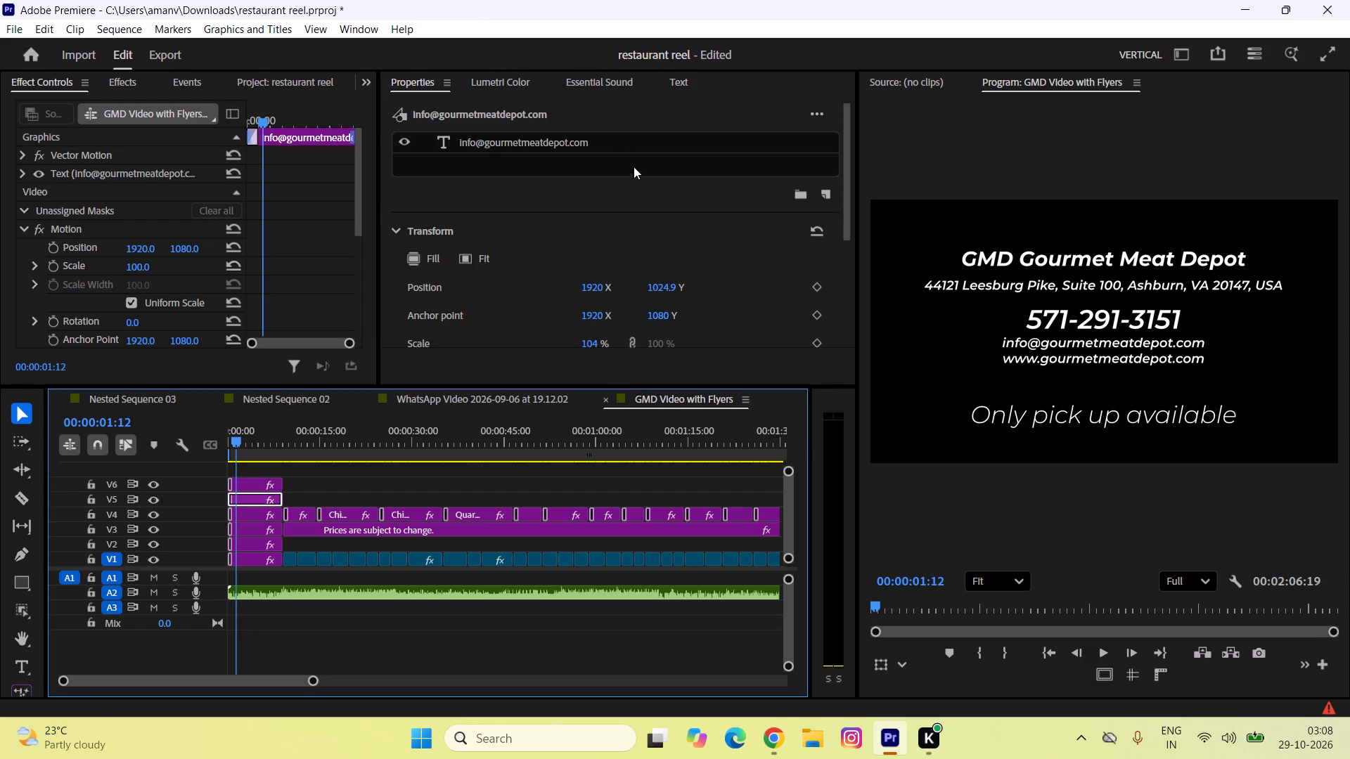
pyautogui.click(614, 143)
pyautogui.scroll(-2, 693, 252)
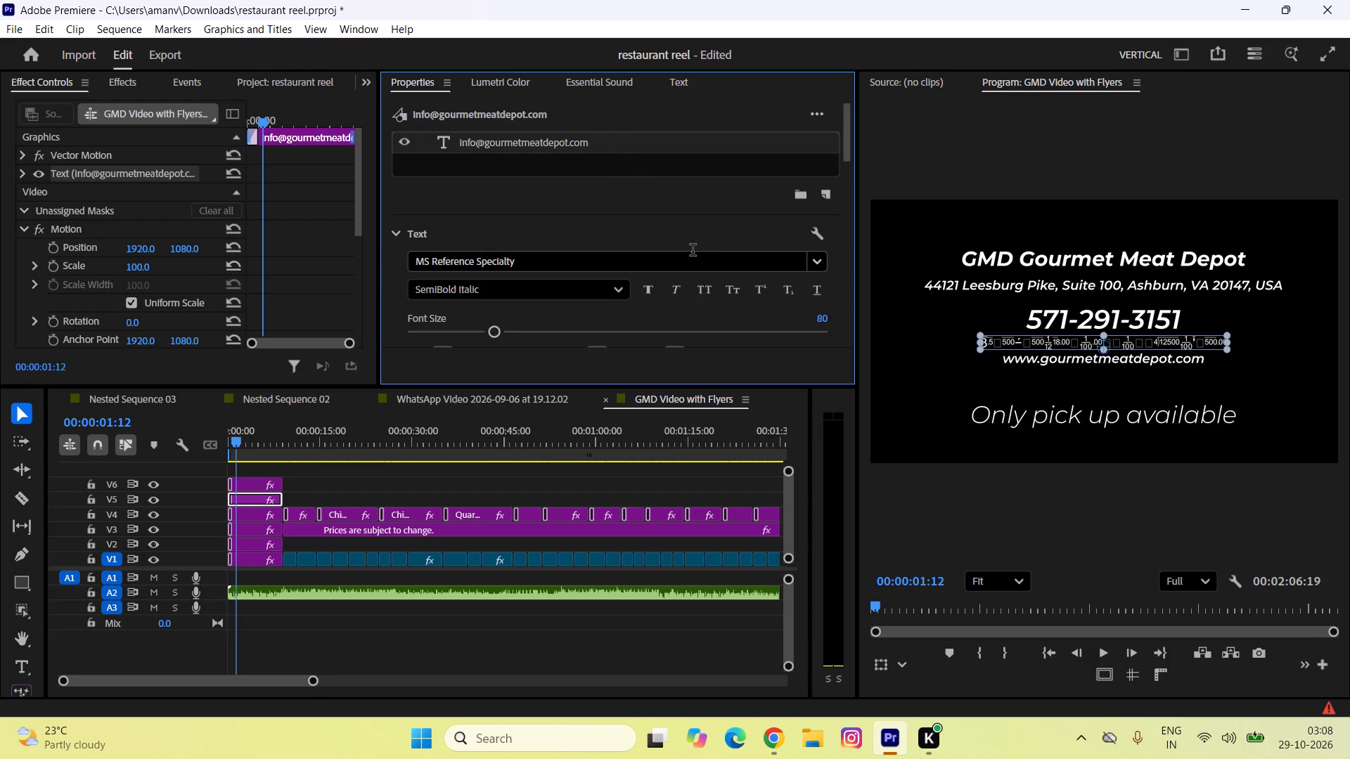
pyautogui.hotkey('ctrl', 'z')
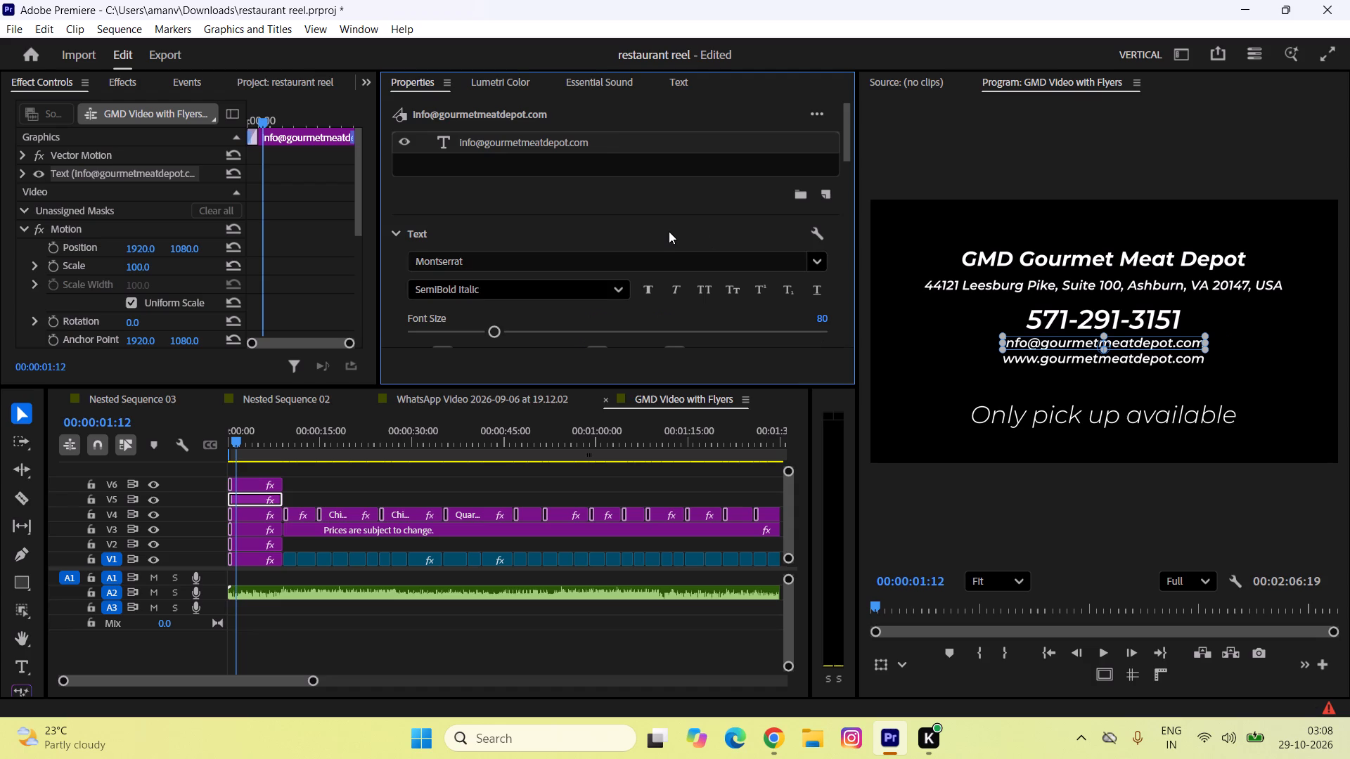
pyautogui.click(669, 231)
pyautogui.click(678, 221)
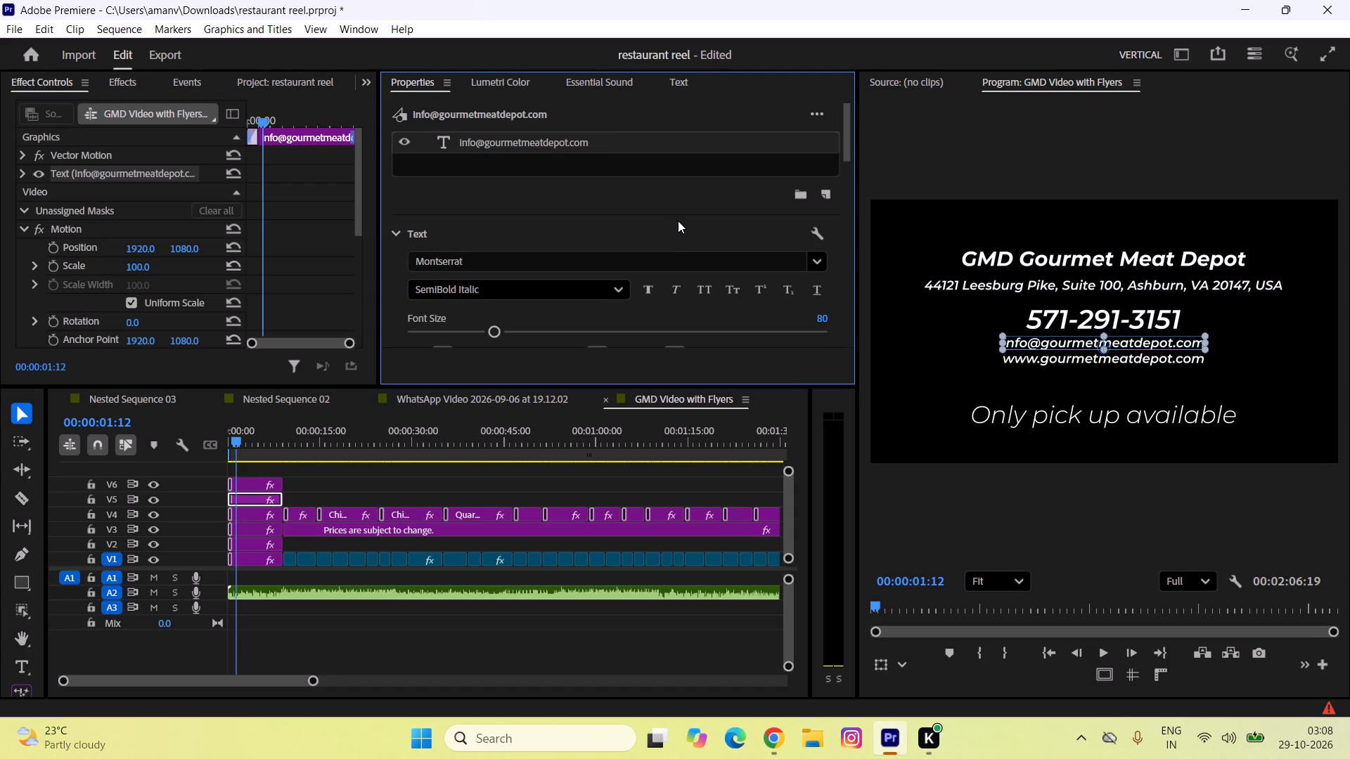
pyautogui.click(678, 221)
pyautogui.scroll(-1, 678, 221)
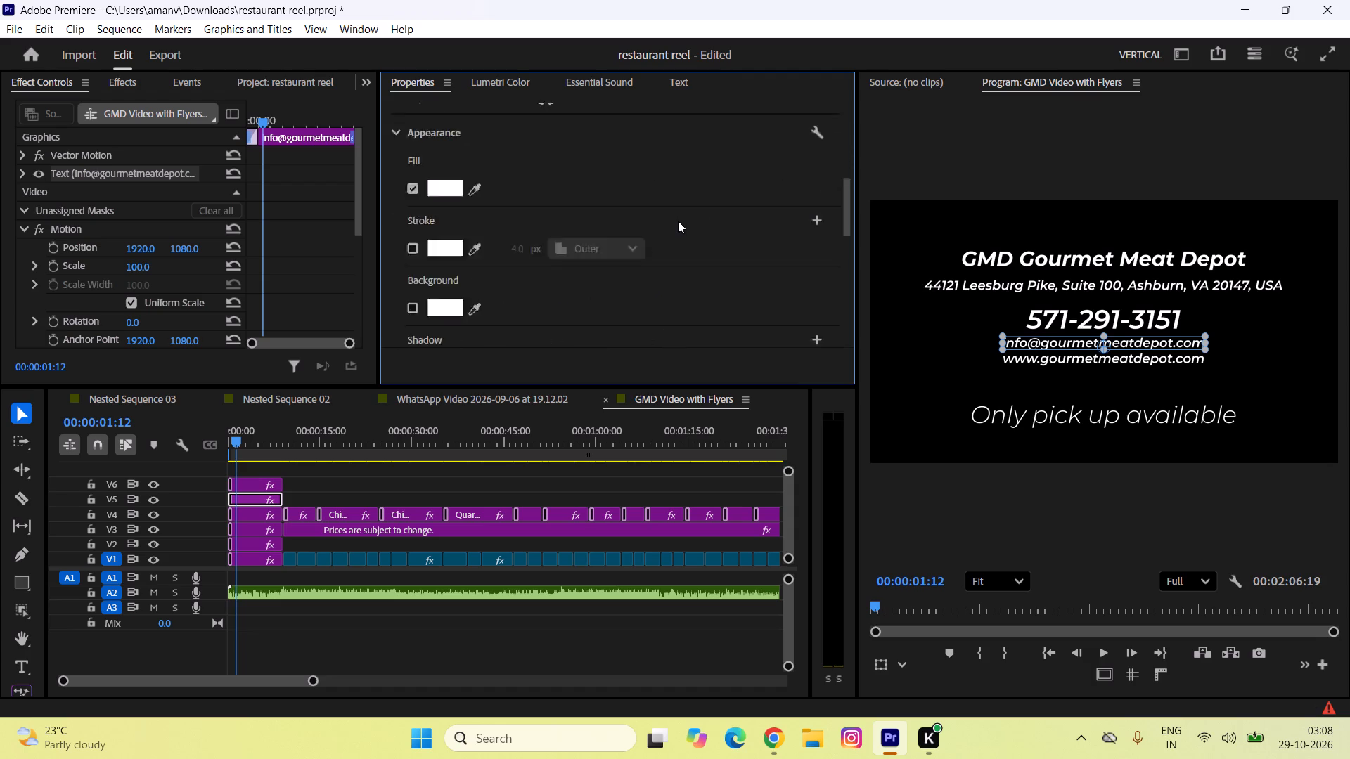
# Lower the email title on V5 to a Y position of about 1516, beneath the website line.
pyautogui.scroll(-1, 678, 221)
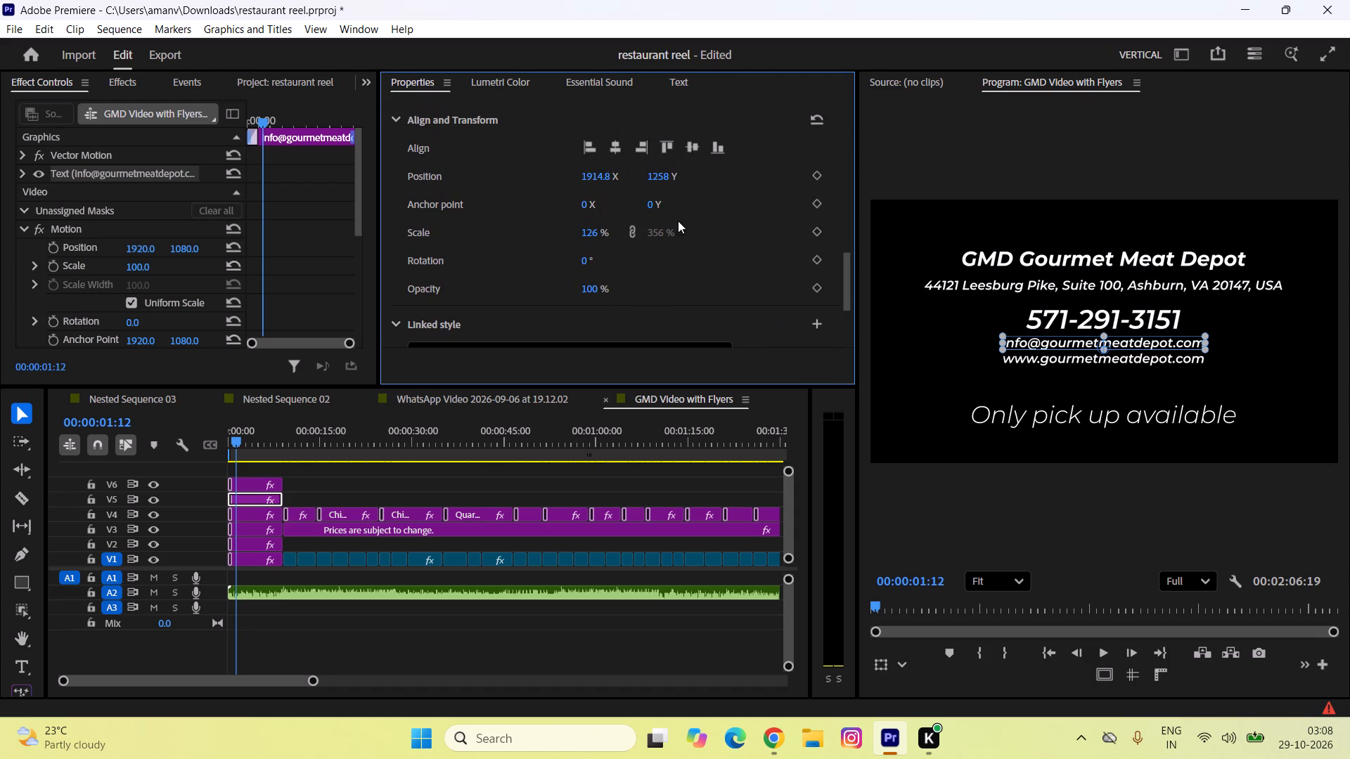
pyautogui.moveTo(662, 171); pyautogui.dragTo(676, 98)
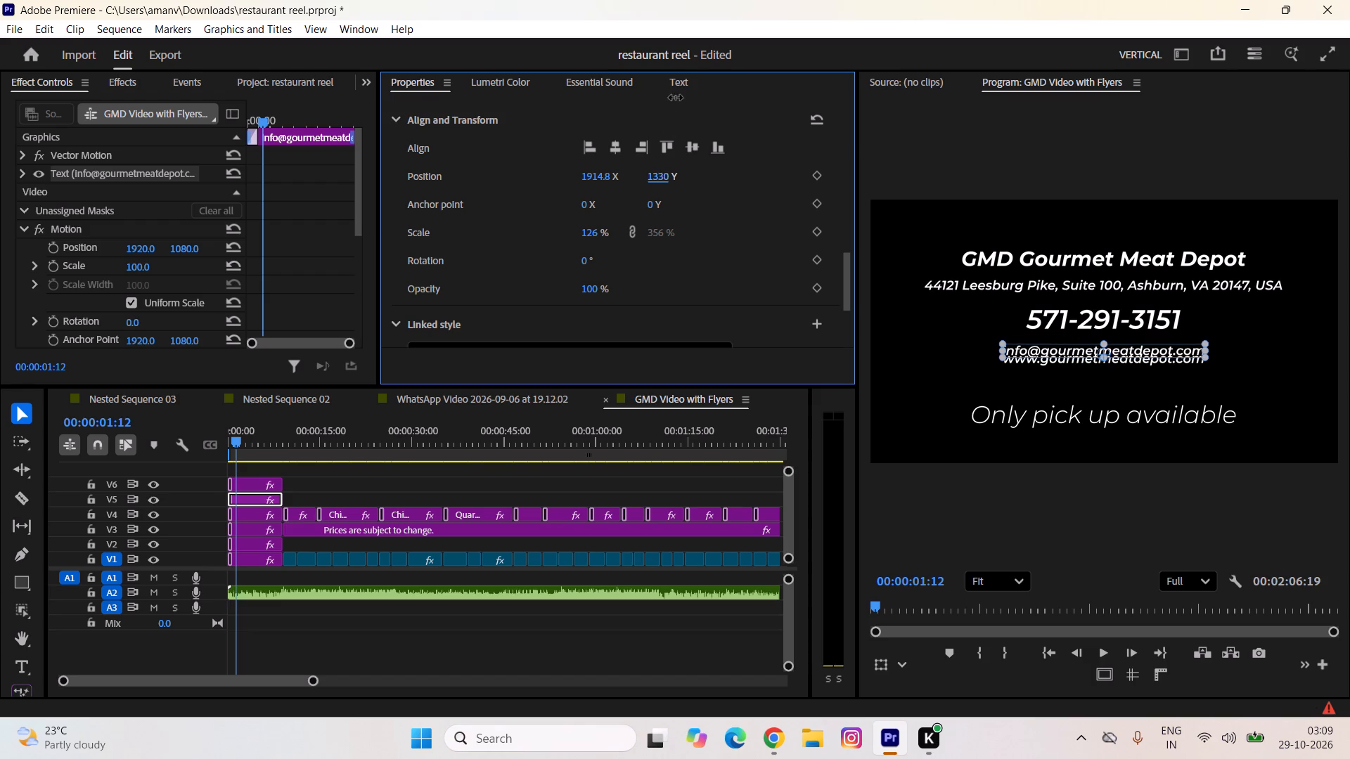
pyautogui.moveTo(676, 98); pyautogui.dragTo(762, 0)
pyautogui.scroll(-1, 673, 108)
pyautogui.scroll(-1, 745, 0)
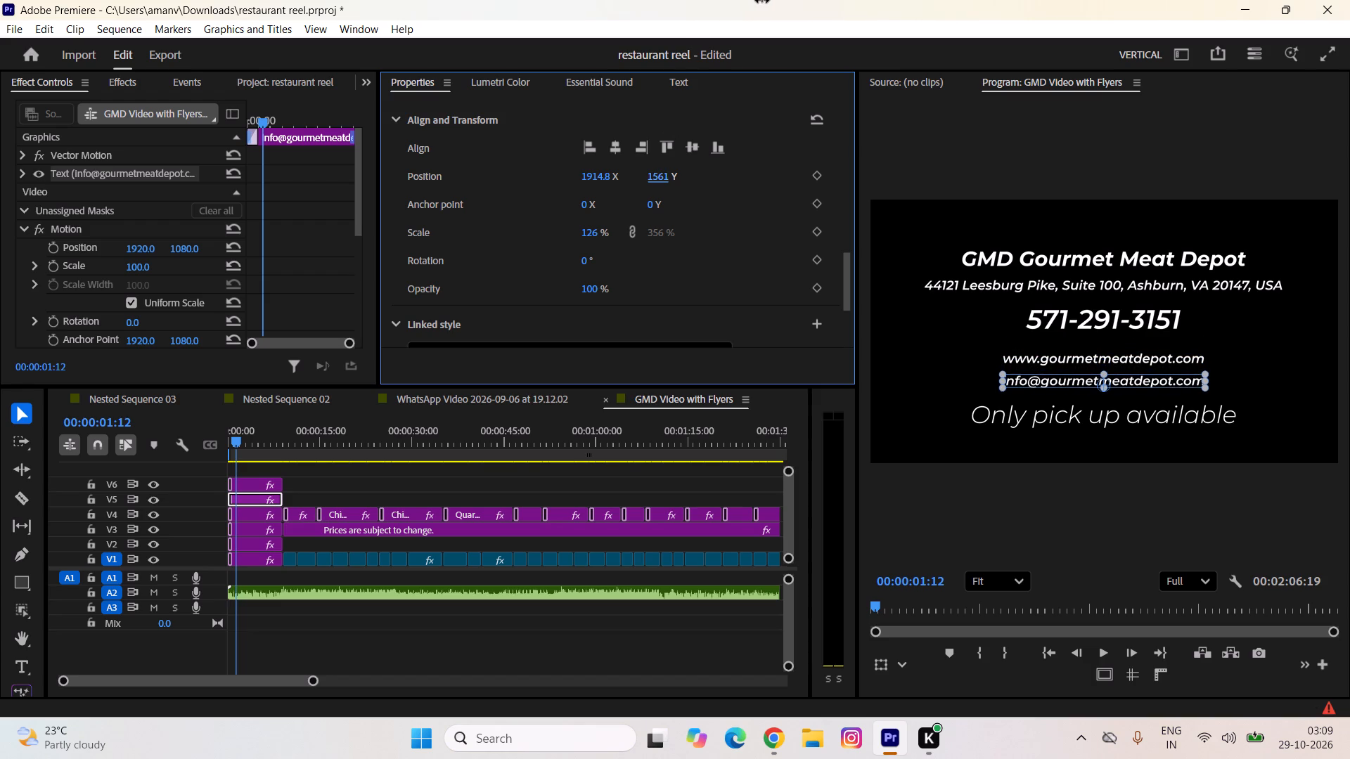
pyautogui.scroll(-1, 762, 0)
pyautogui.moveTo(762, 0); pyautogui.dragTo(800, 0)
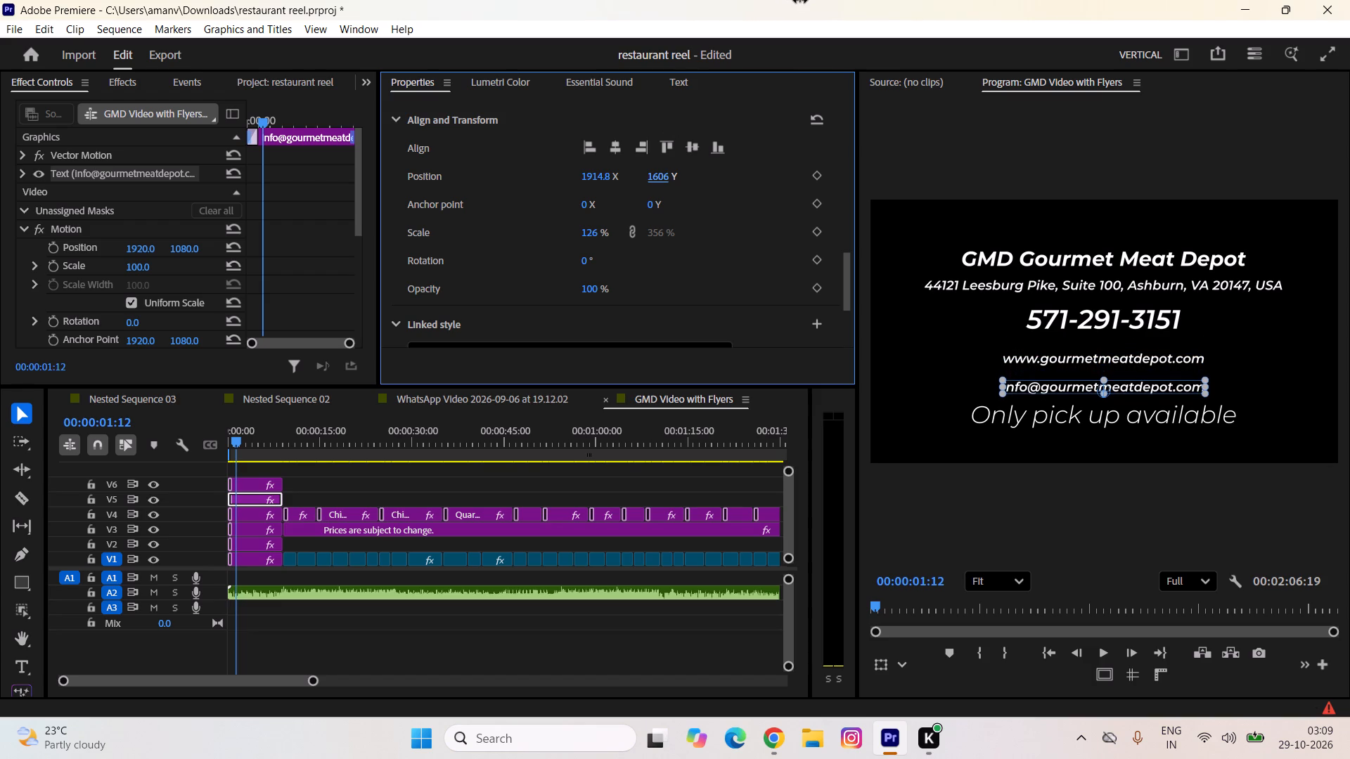
pyautogui.moveTo(800, 0); pyautogui.dragTo(792, 71)
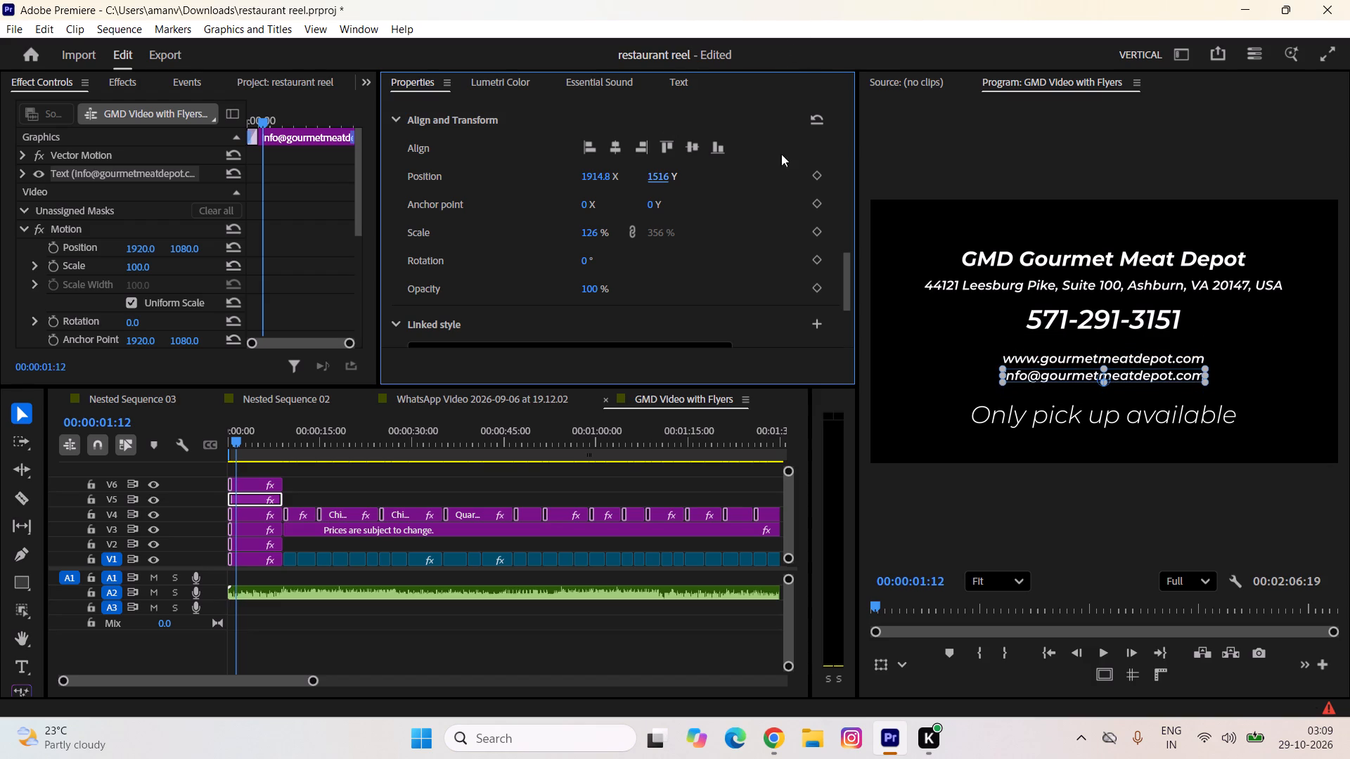
# Lower the website title on V4 to just beneath the email, at a Y position of about 1646.
pyautogui.click(253, 519)
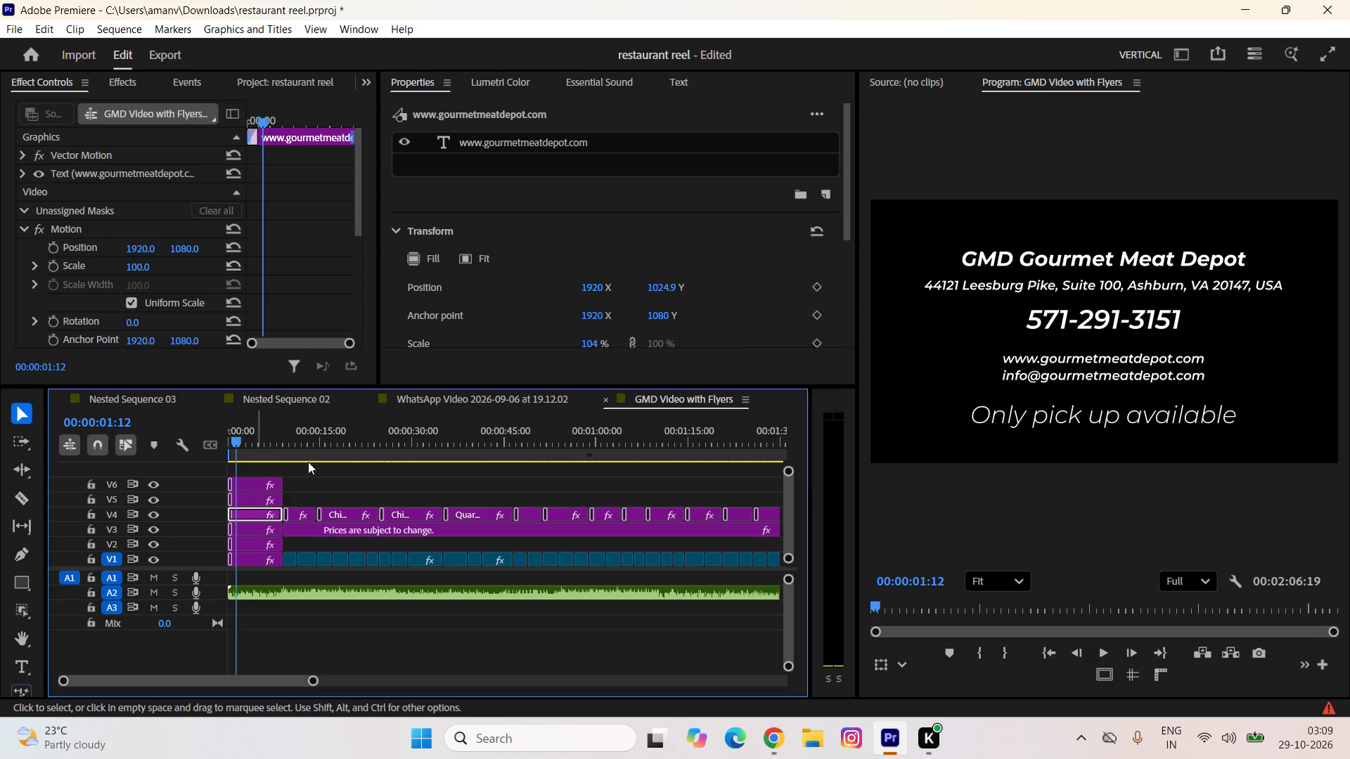
pyautogui.scroll(1, 642, 266)
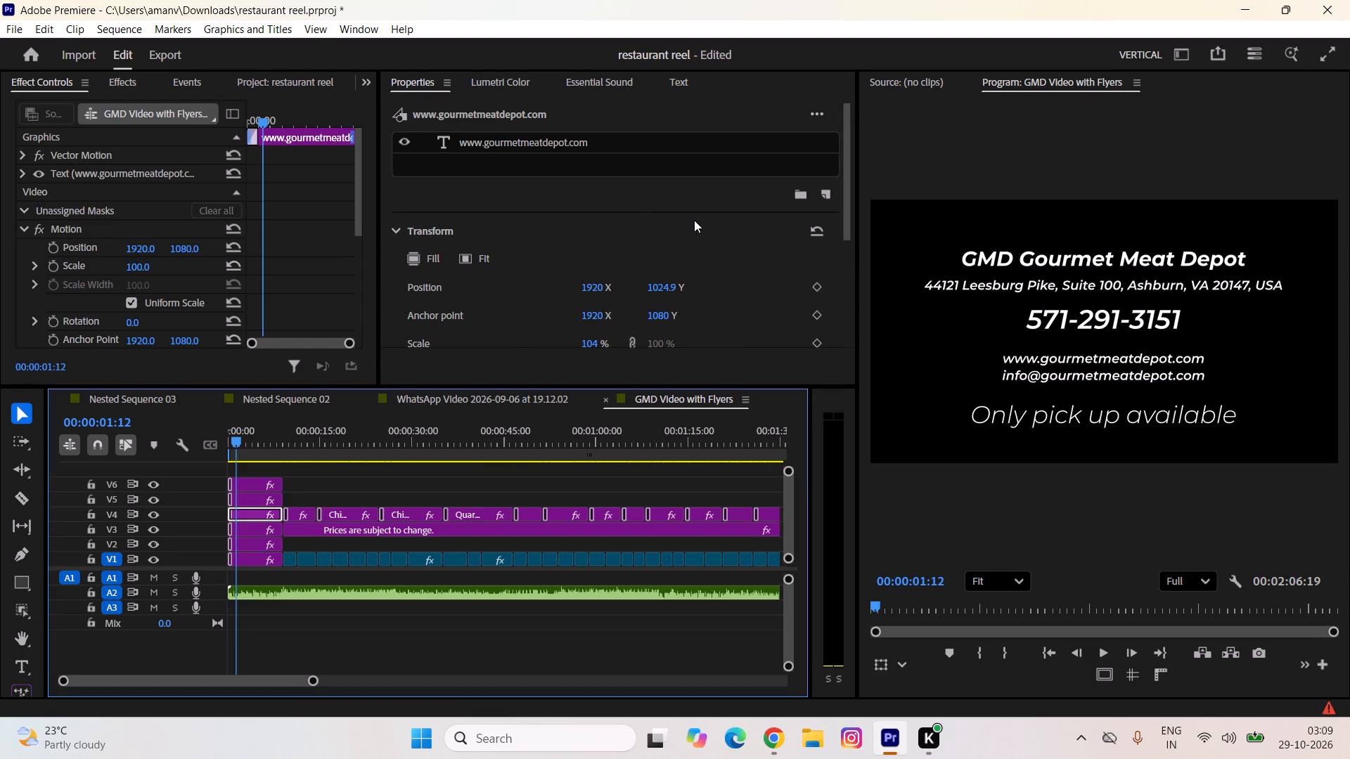
pyautogui.click(577, 129)
pyautogui.click(577, 141)
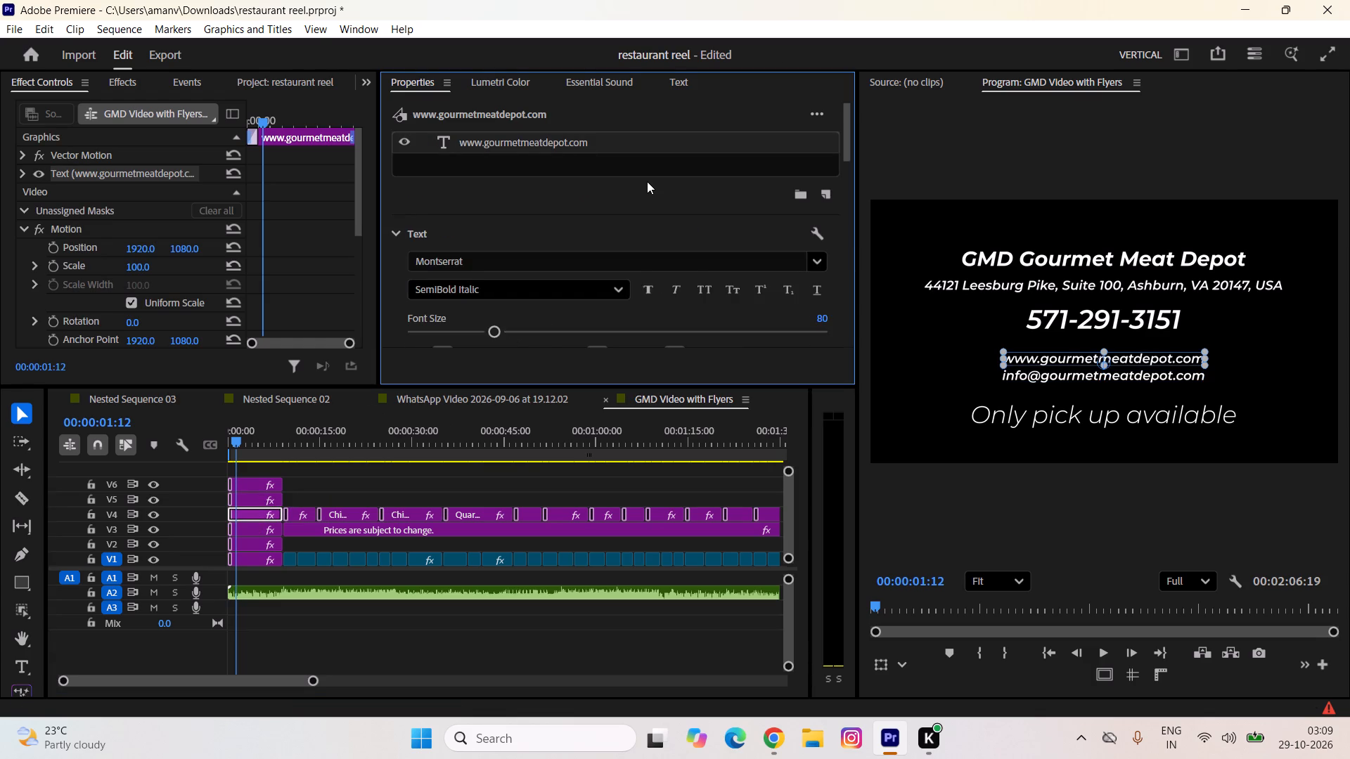
pyautogui.scroll(-1, 647, 181)
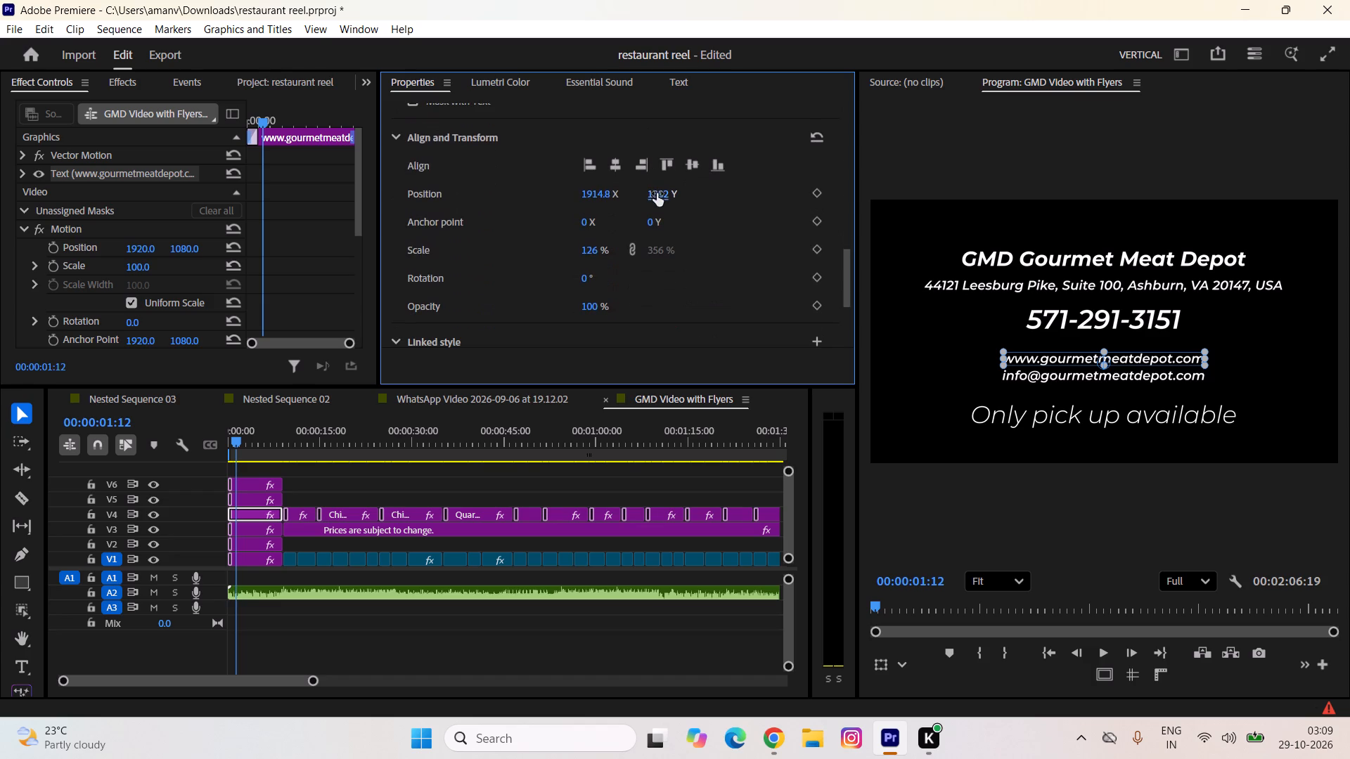
pyautogui.moveTo(657, 193); pyautogui.dragTo(663, 176)
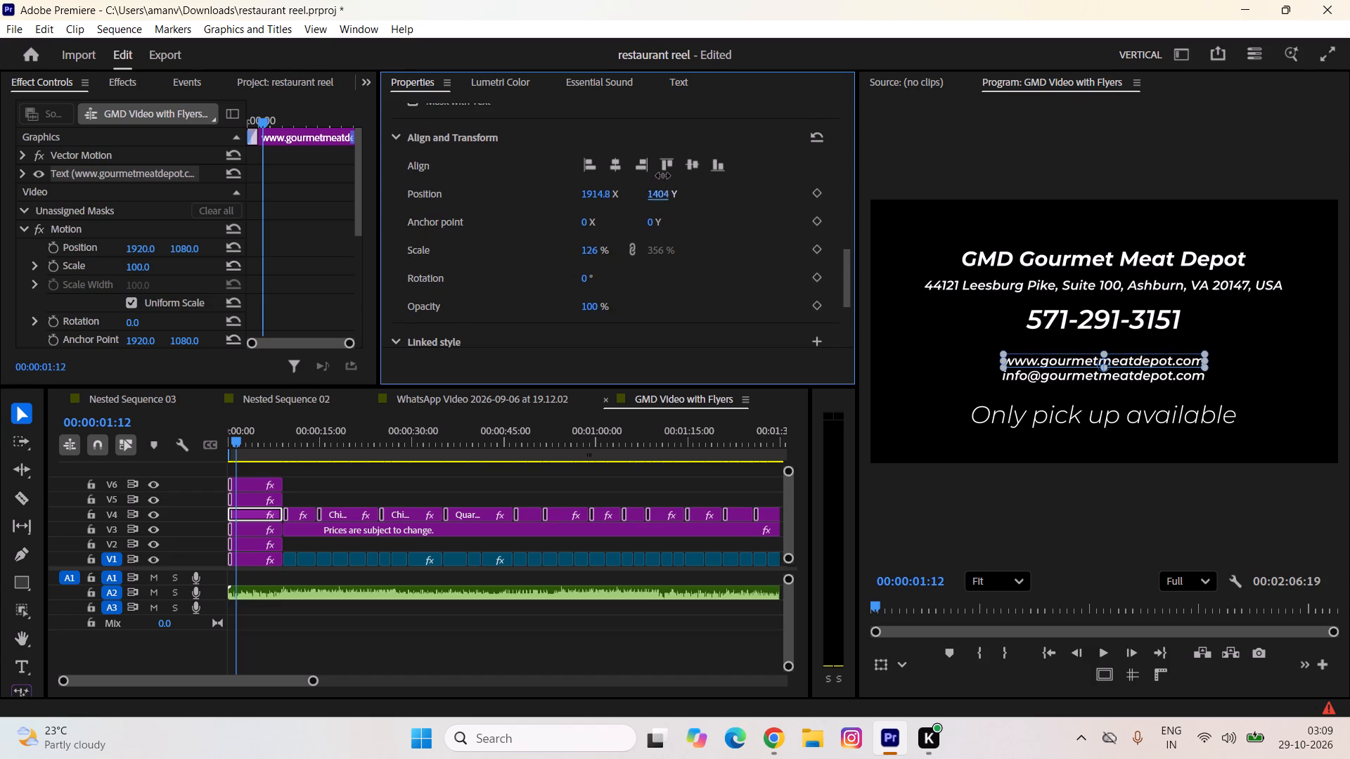
pyautogui.moveTo(663, 176); pyautogui.dragTo(708, 0)
pyautogui.scroll(-1, 669, 97)
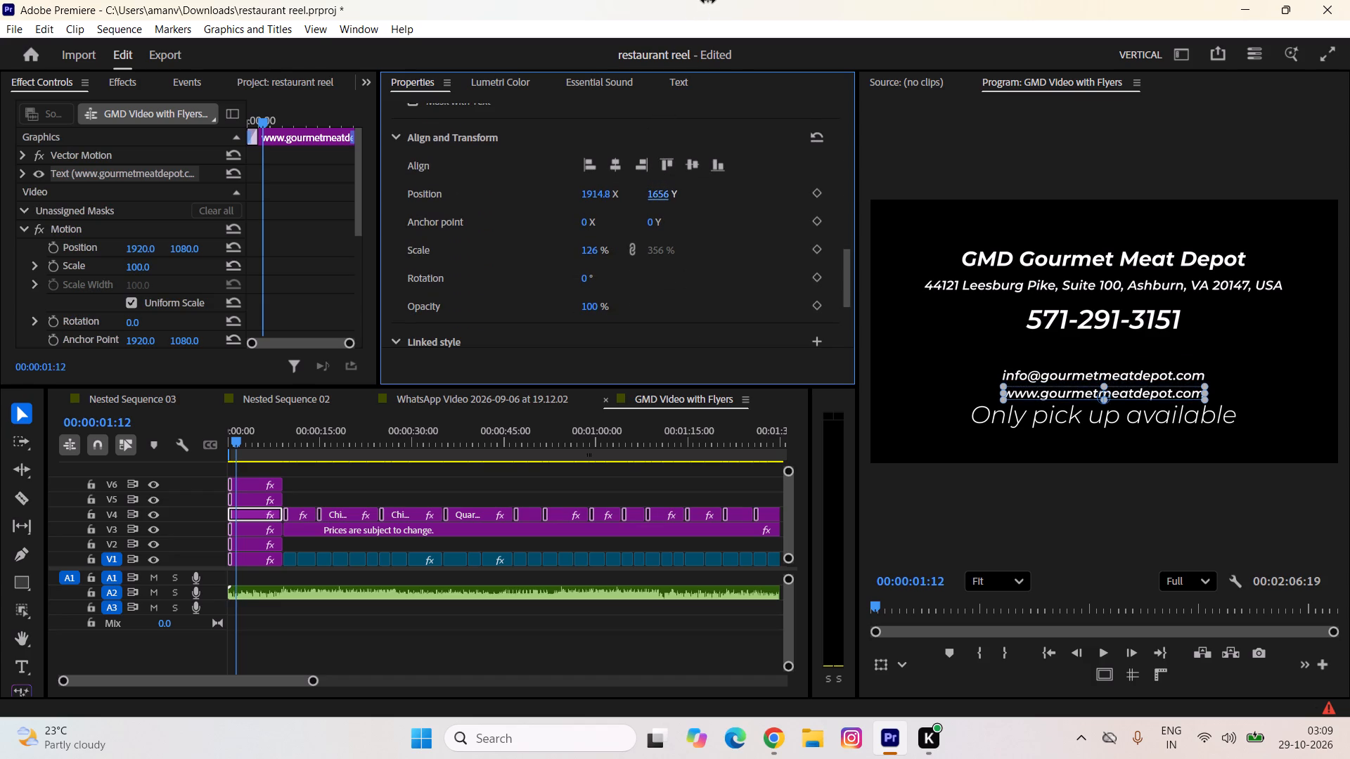
pyautogui.moveTo(708, 0); pyautogui.dragTo(711, 12)
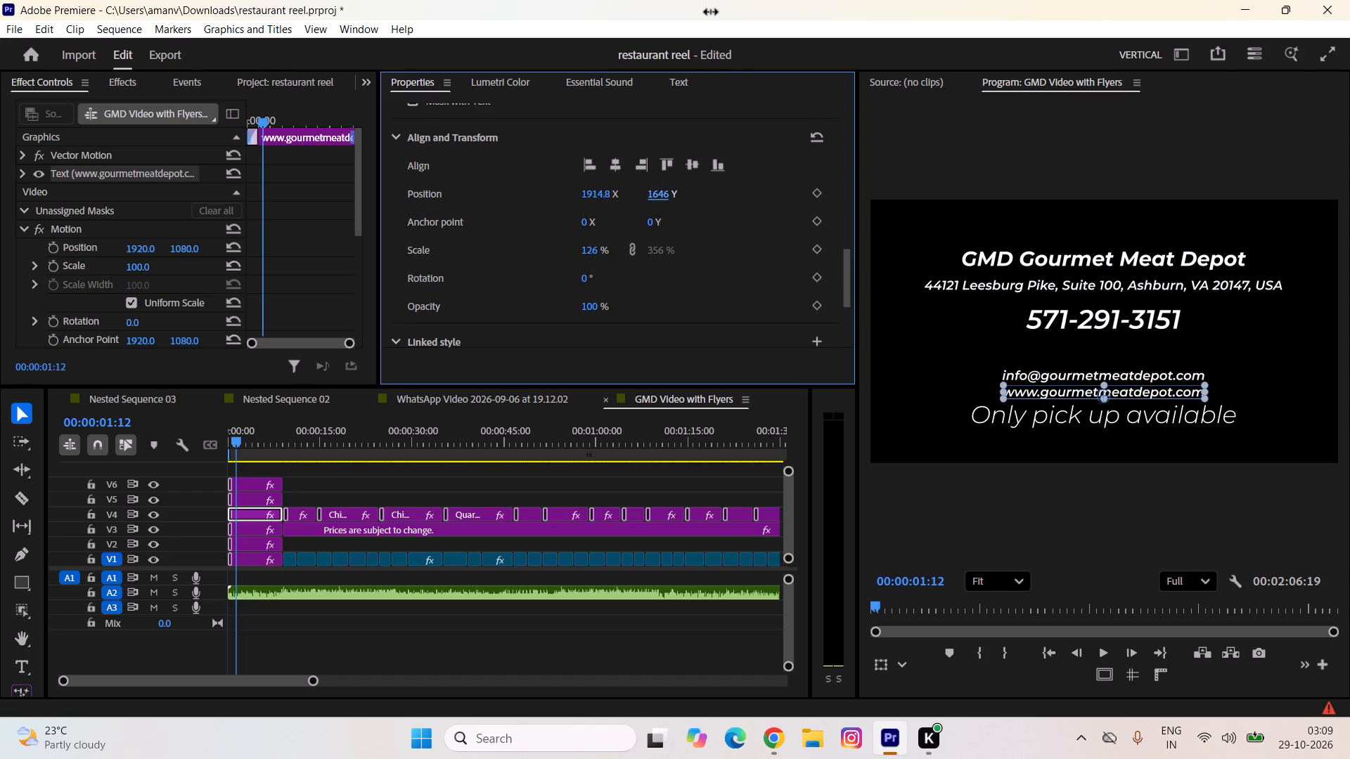
pyautogui.moveTo(711, 12); pyautogui.dragTo(712, 12)
pyautogui.click(381, 479)
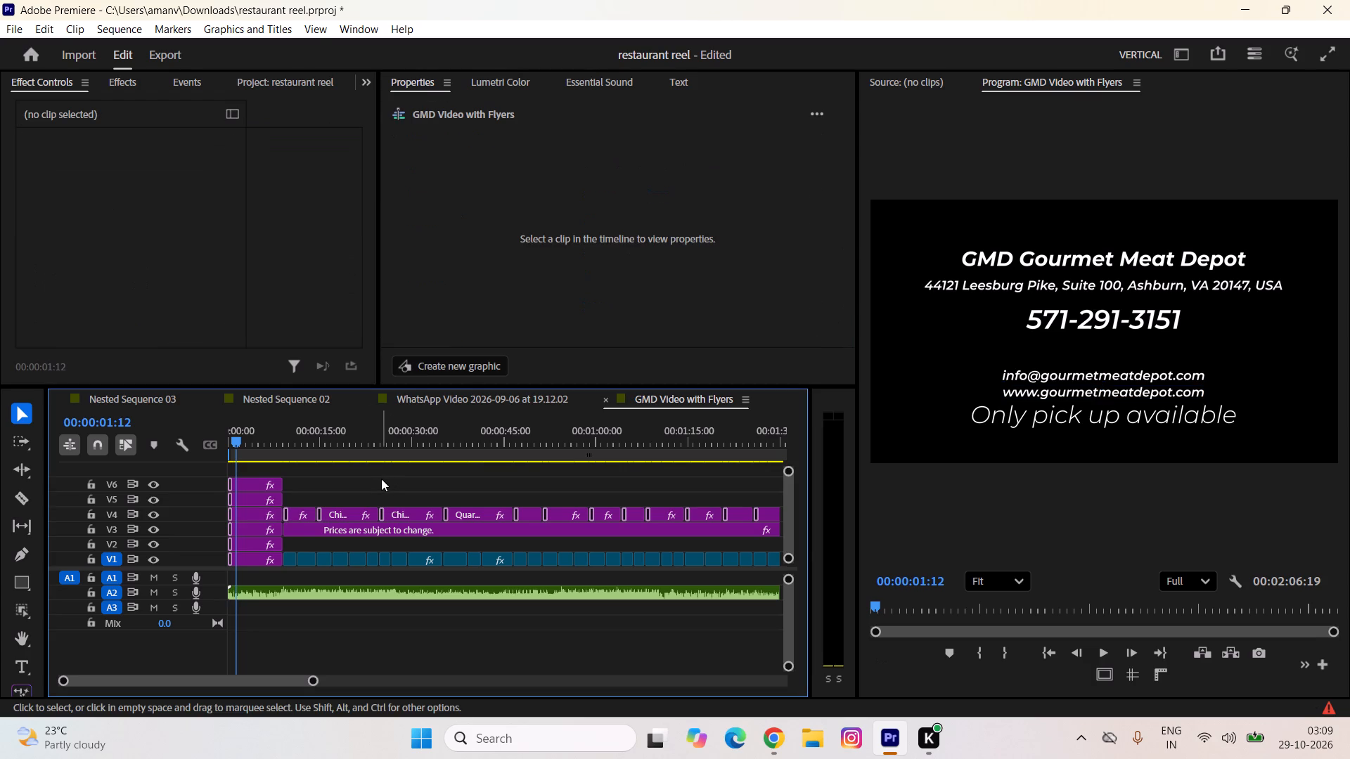
# Enlarge the phone number title on V3 to a font size of about 350.
pyautogui.click(250, 513)
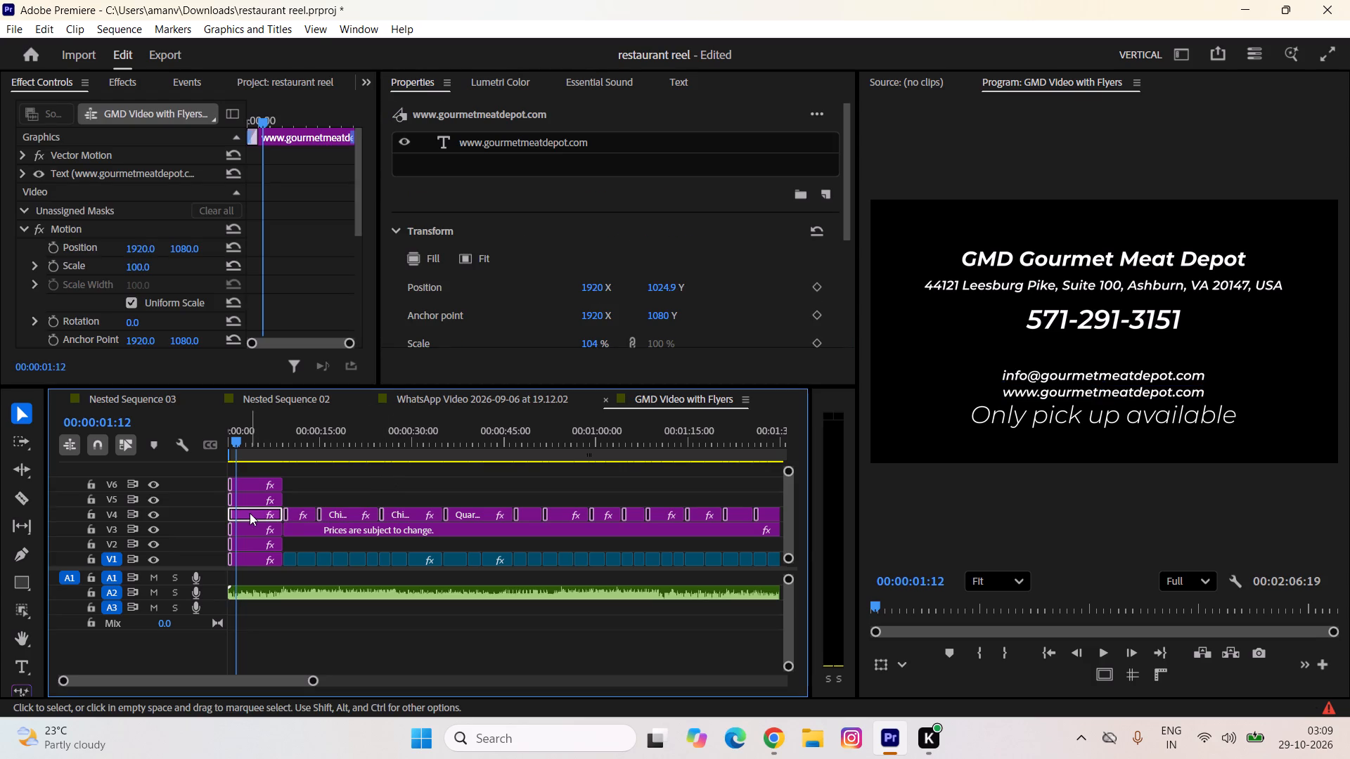
pyautogui.click(250, 524)
pyautogui.click(576, 140)
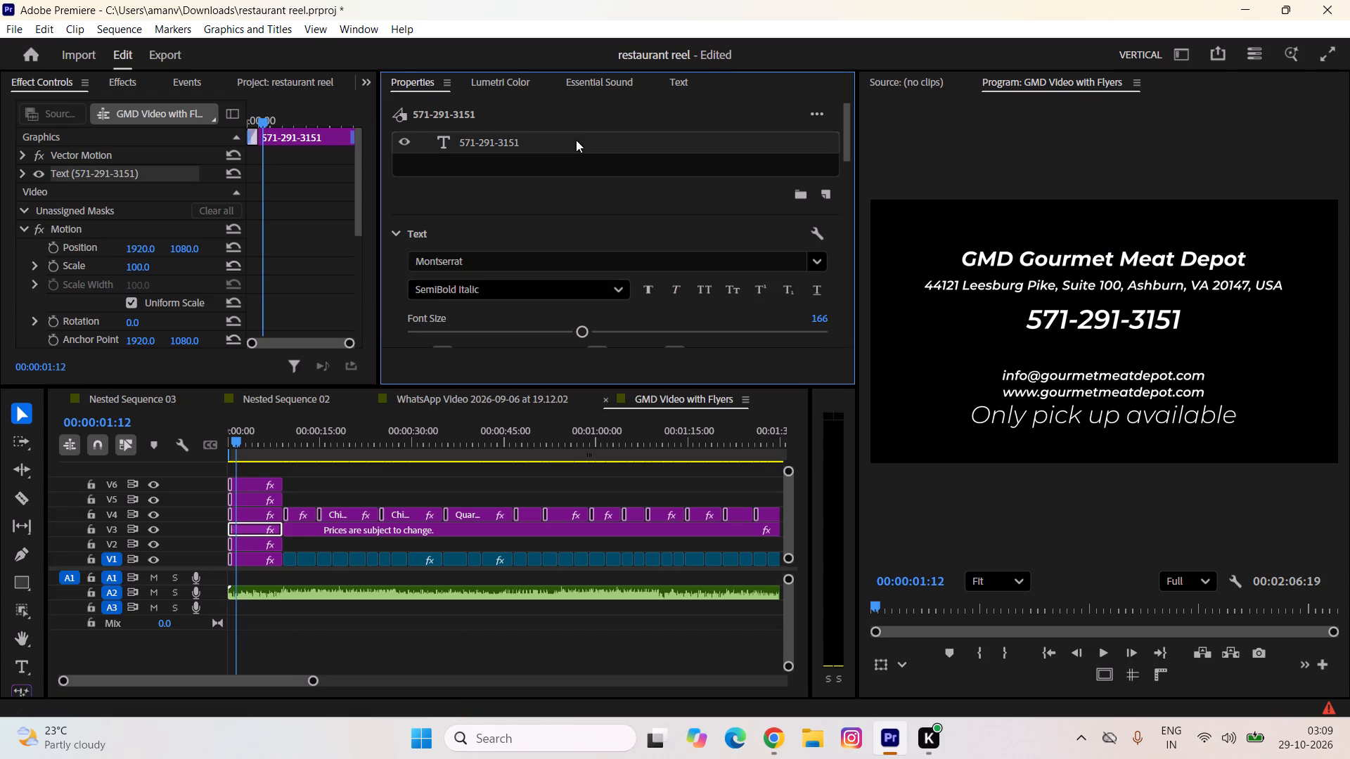
pyautogui.moveTo(574, 329); pyautogui.dragTo(636, 326)
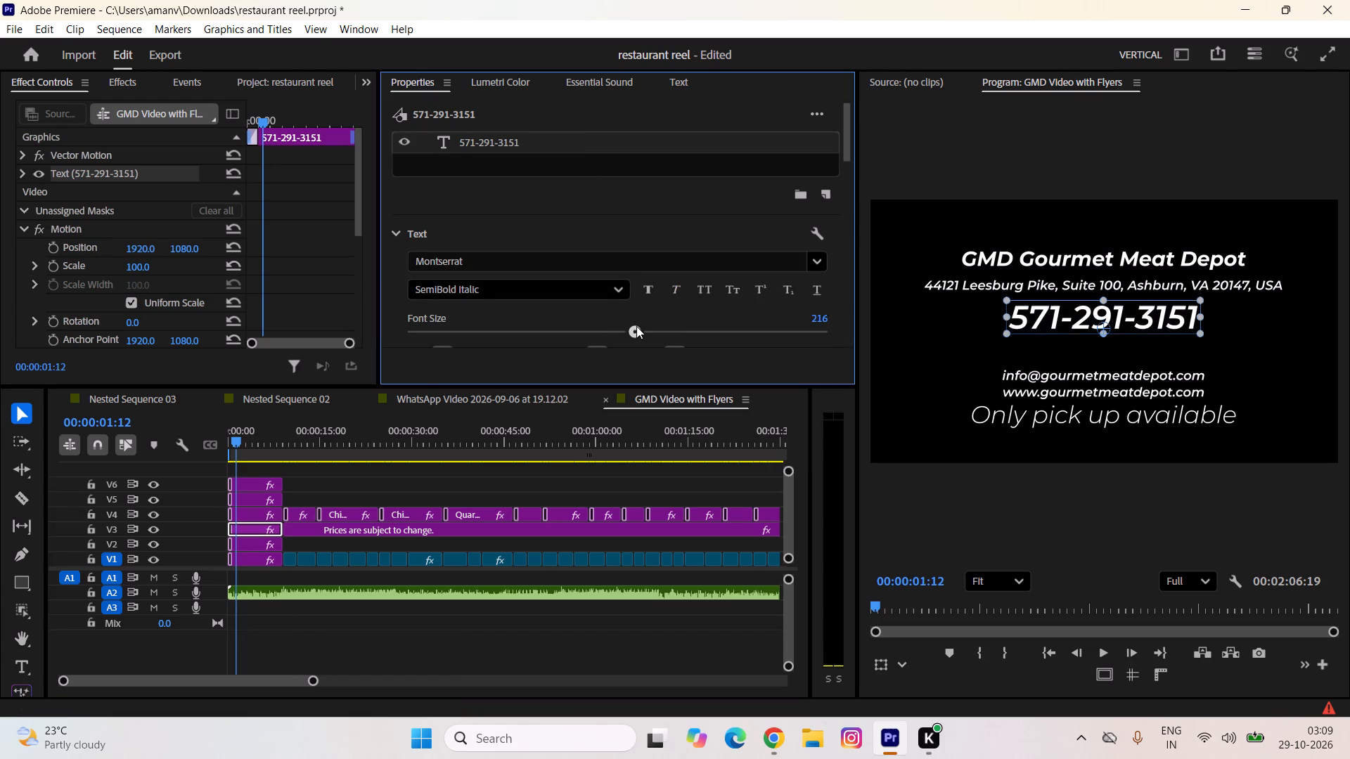
pyautogui.moveTo(636, 326); pyautogui.dragTo(754, 328)
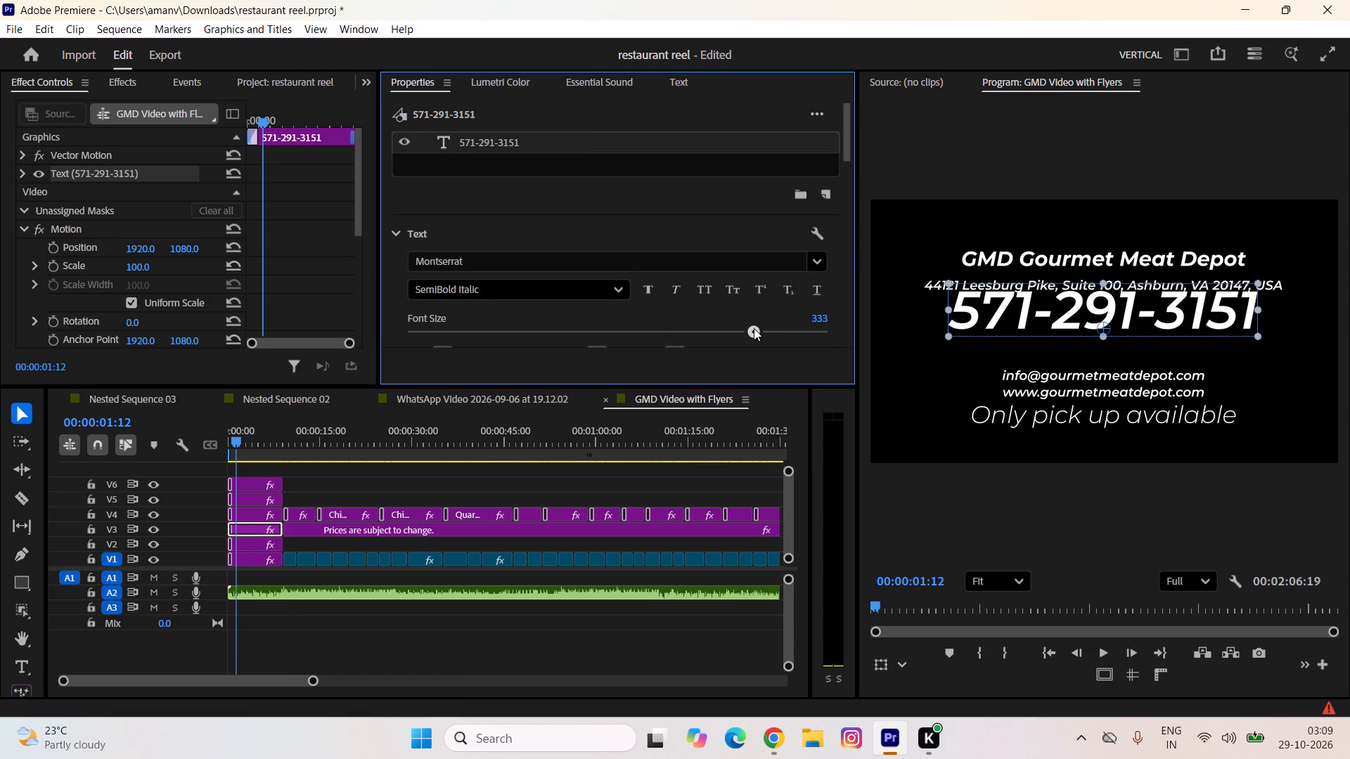
pyautogui.moveTo(754, 328); pyautogui.dragTo(775, 328)
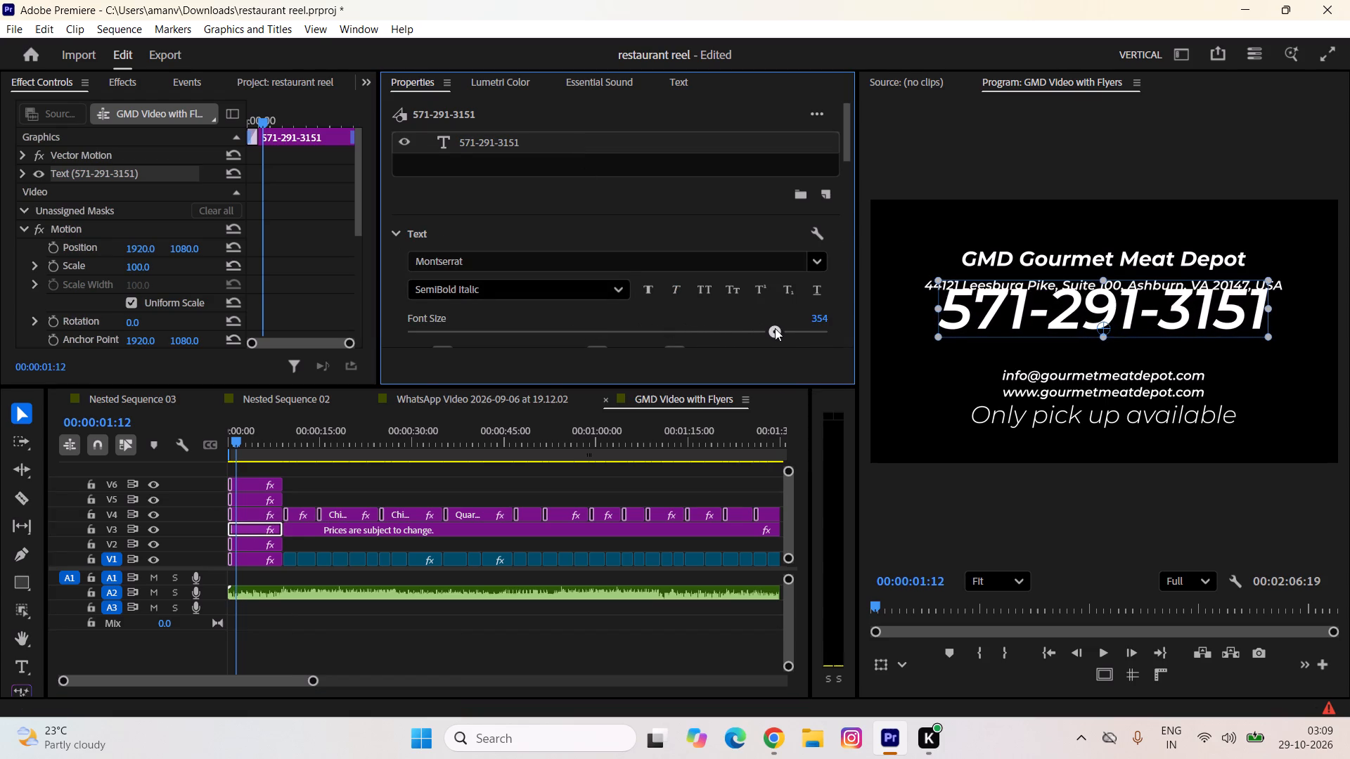
pyautogui.moveTo(775, 328); pyautogui.dragTo(773, 328)
# Lower the enlarged phone number title to a Y position of about 1305, between the address and the email.
pyautogui.scroll(-1, 645, 194)
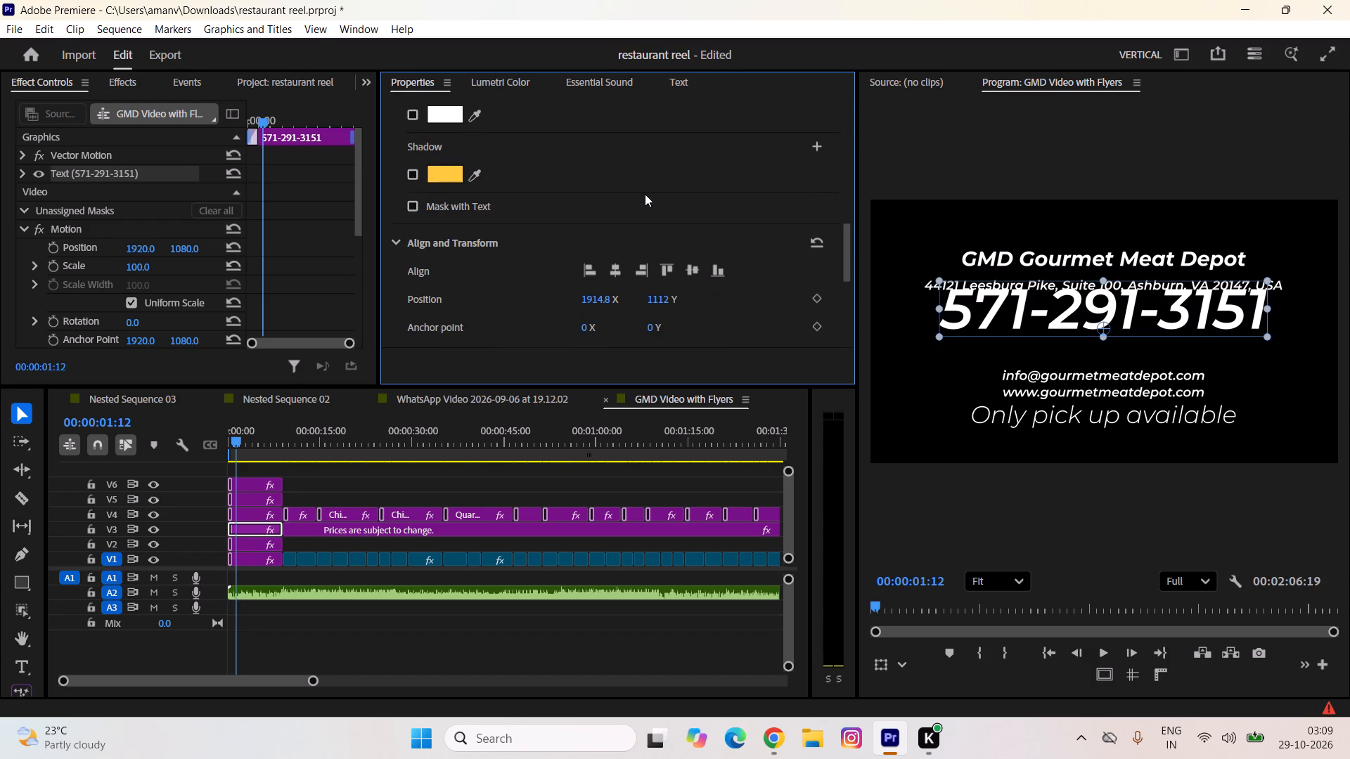
pyautogui.moveTo(657, 299); pyautogui.dragTo(674, 191)
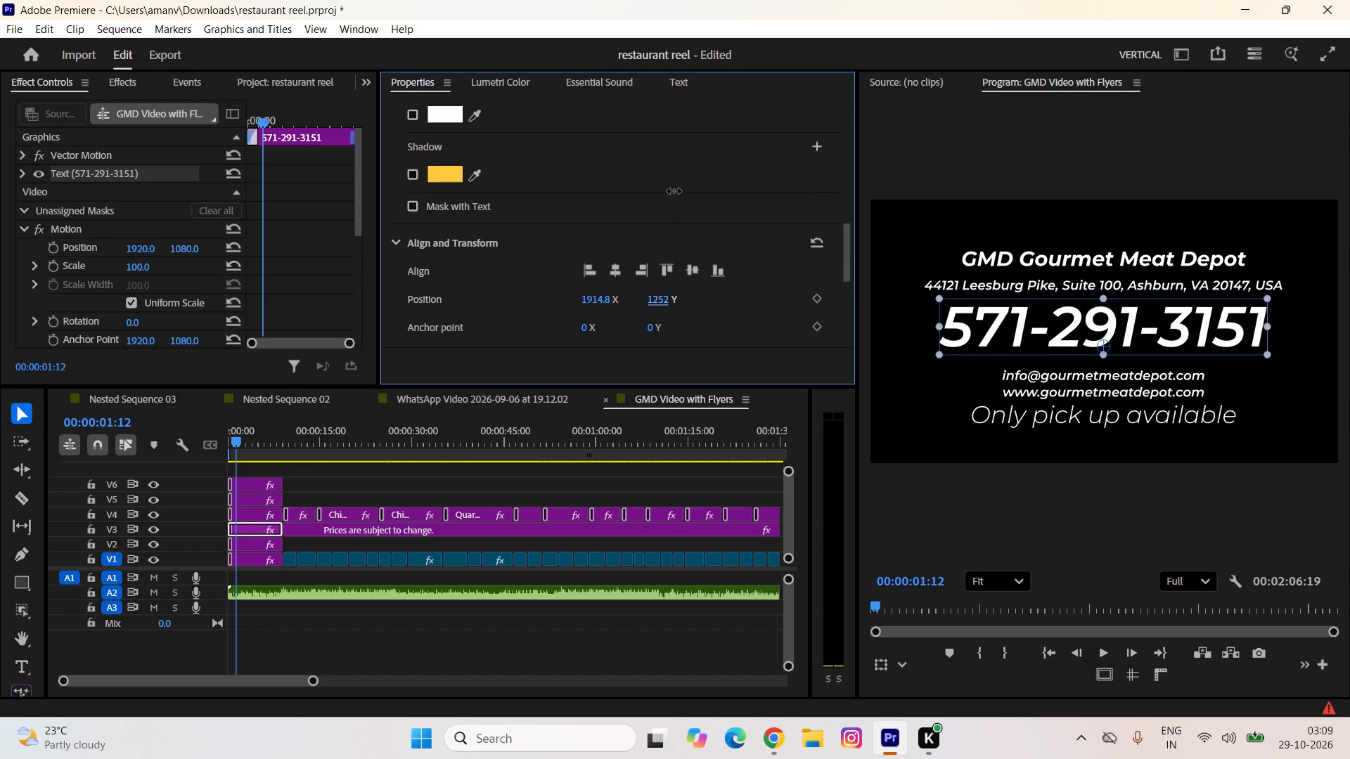
pyautogui.moveTo(674, 191); pyautogui.dragTo(690, 147)
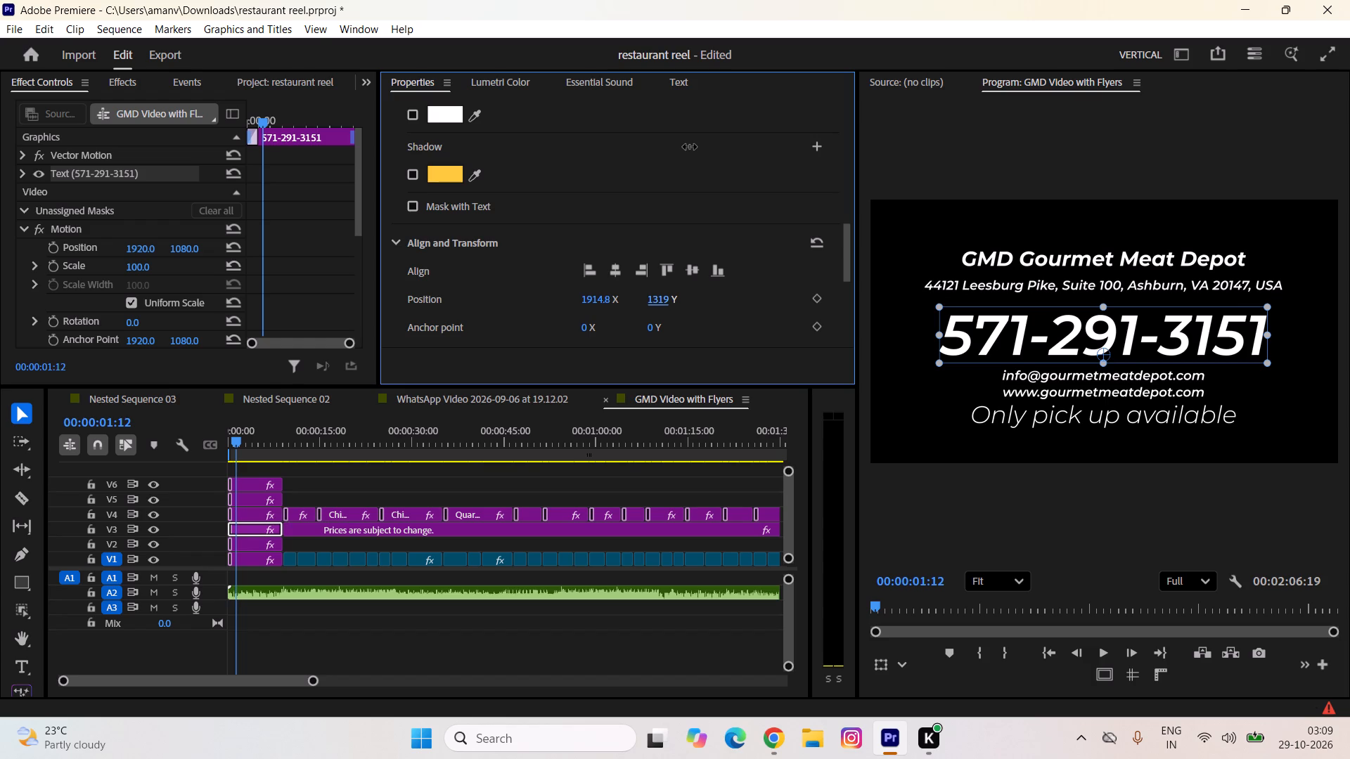
pyautogui.moveTo(690, 147); pyautogui.dragTo(690, 148)
pyautogui.moveTo(690, 148); pyautogui.dragTo(691, 148)
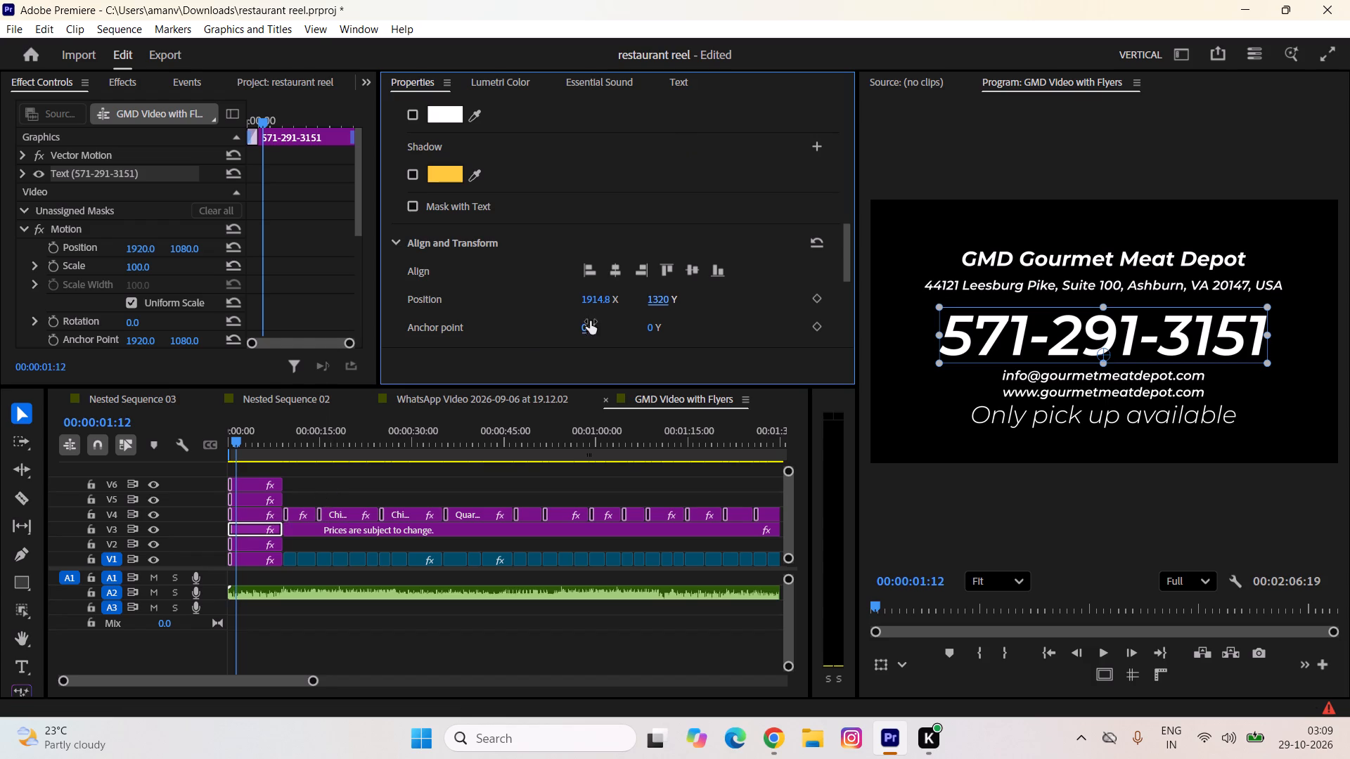
pyautogui.moveTo(657, 295); pyautogui.dragTo(657, 311)
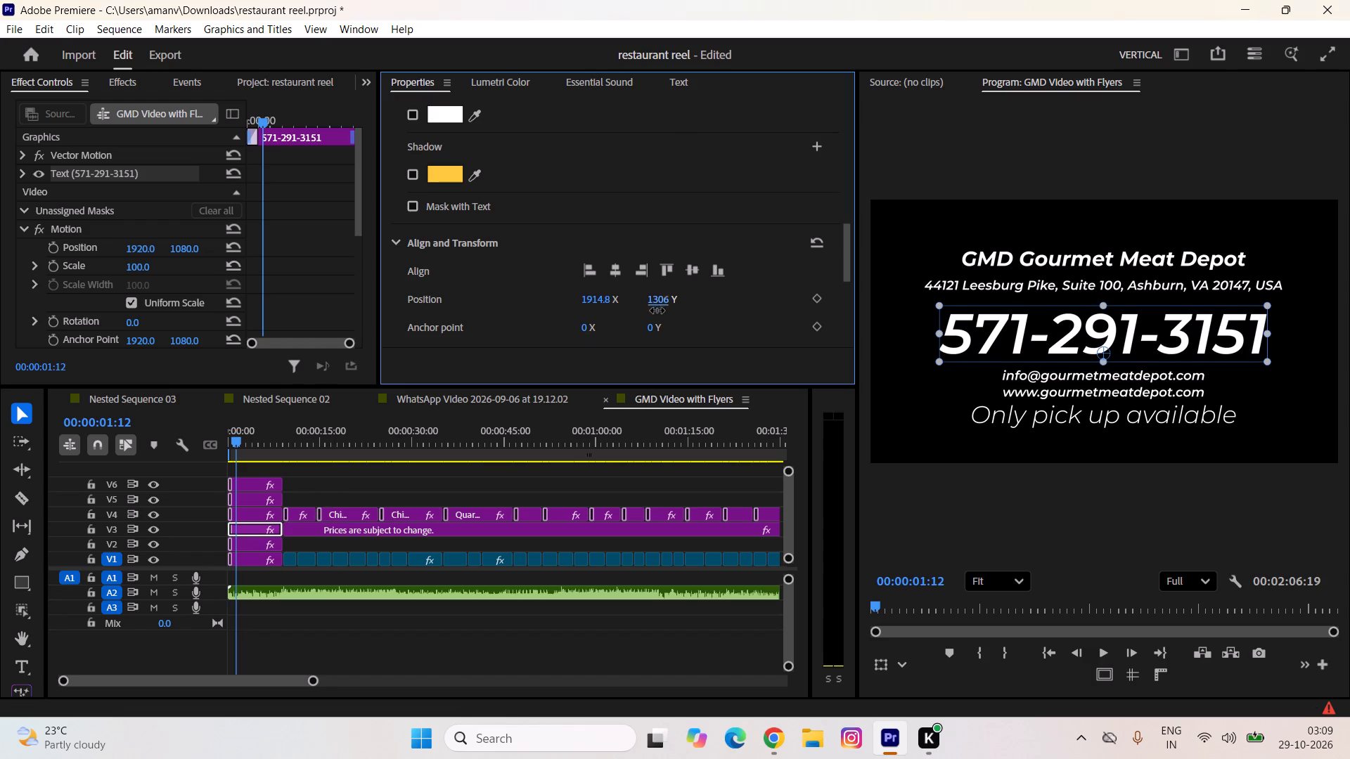
pyautogui.moveTo(657, 311); pyautogui.dragTo(657, 311)
pyautogui.click(443, 478)
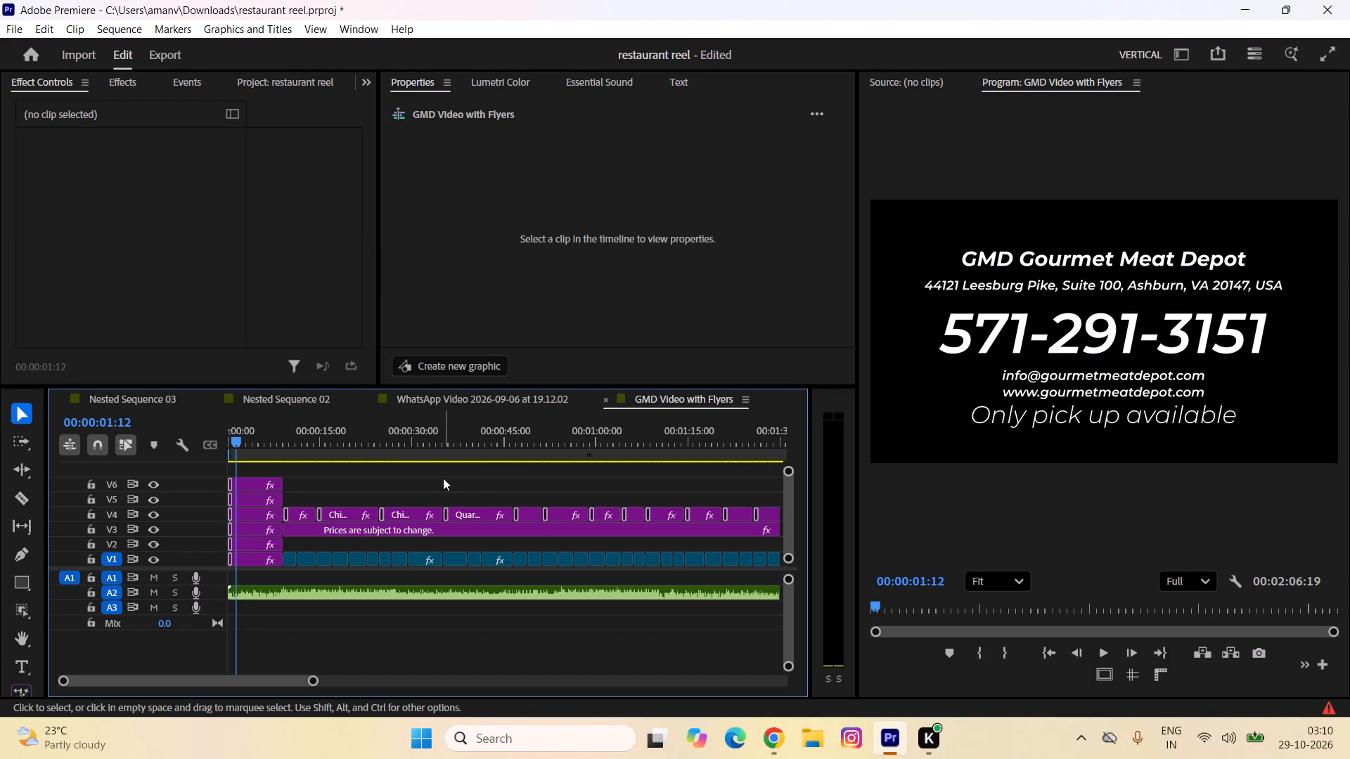
# Return the playhead to the start of the sequence.
pyautogui.moveTo(237, 432); pyautogui.dragTo(158, 429)
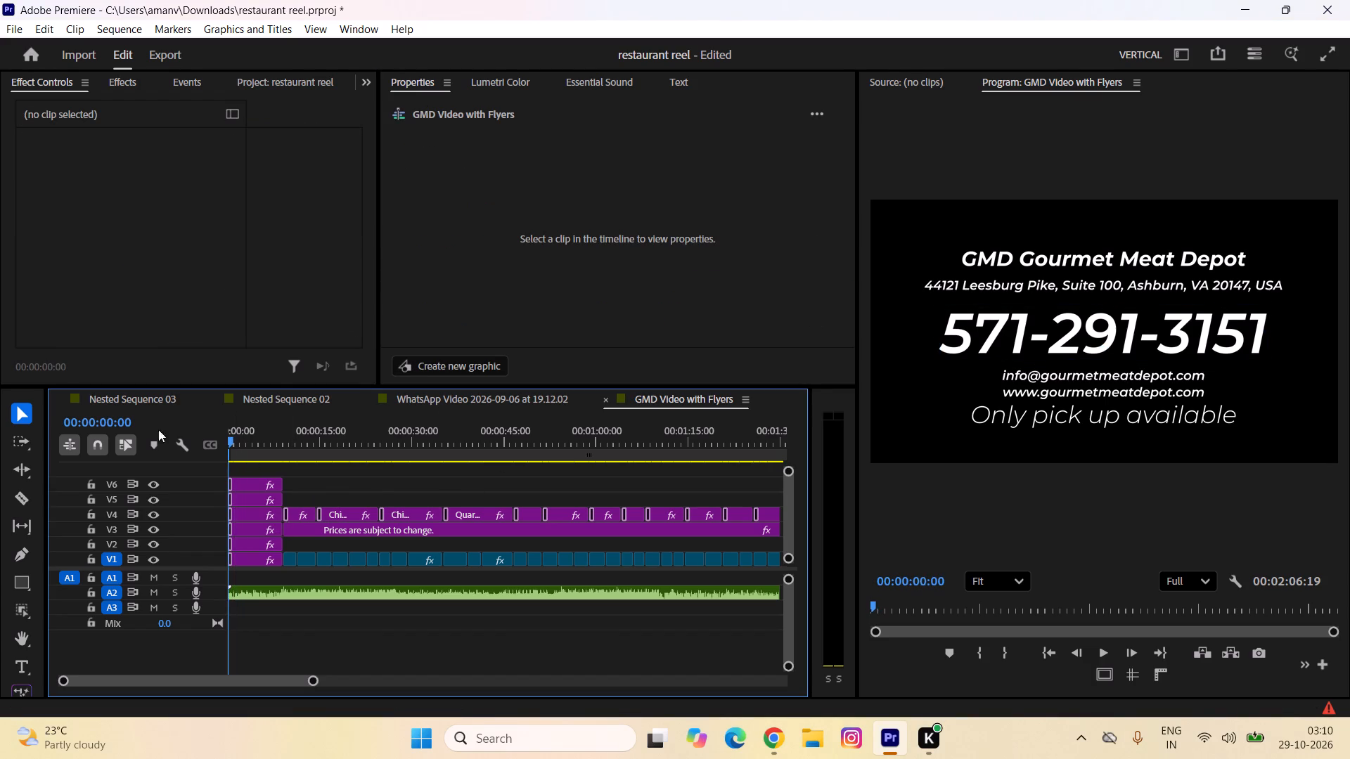
# Play the sequence from its start several times to review the opening title card and the change to the first product clips.
pyautogui.moveTo(158, 429); pyautogui.dragTo(139, 422)
pyautogui.press('space')
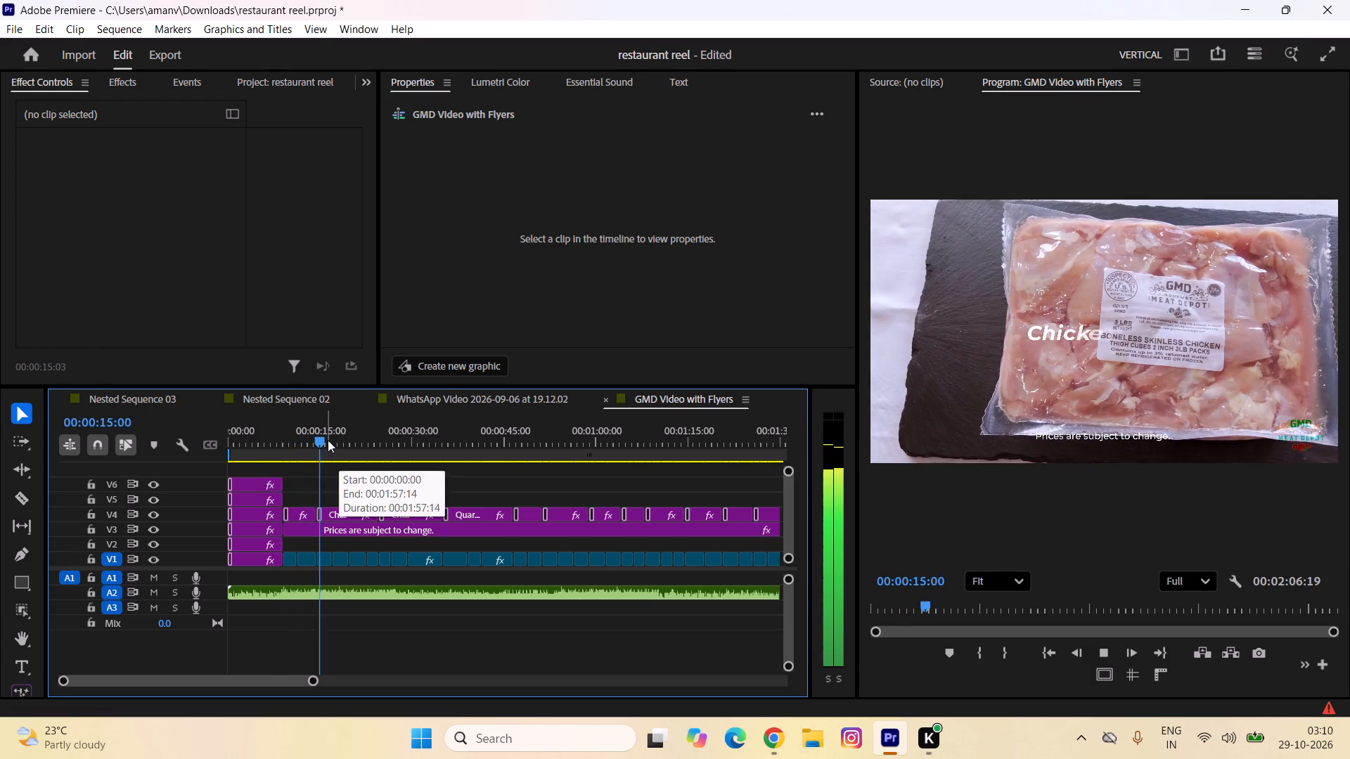
pyautogui.moveTo(328, 440); pyautogui.dragTo(136, 416)
pyautogui.press('space')
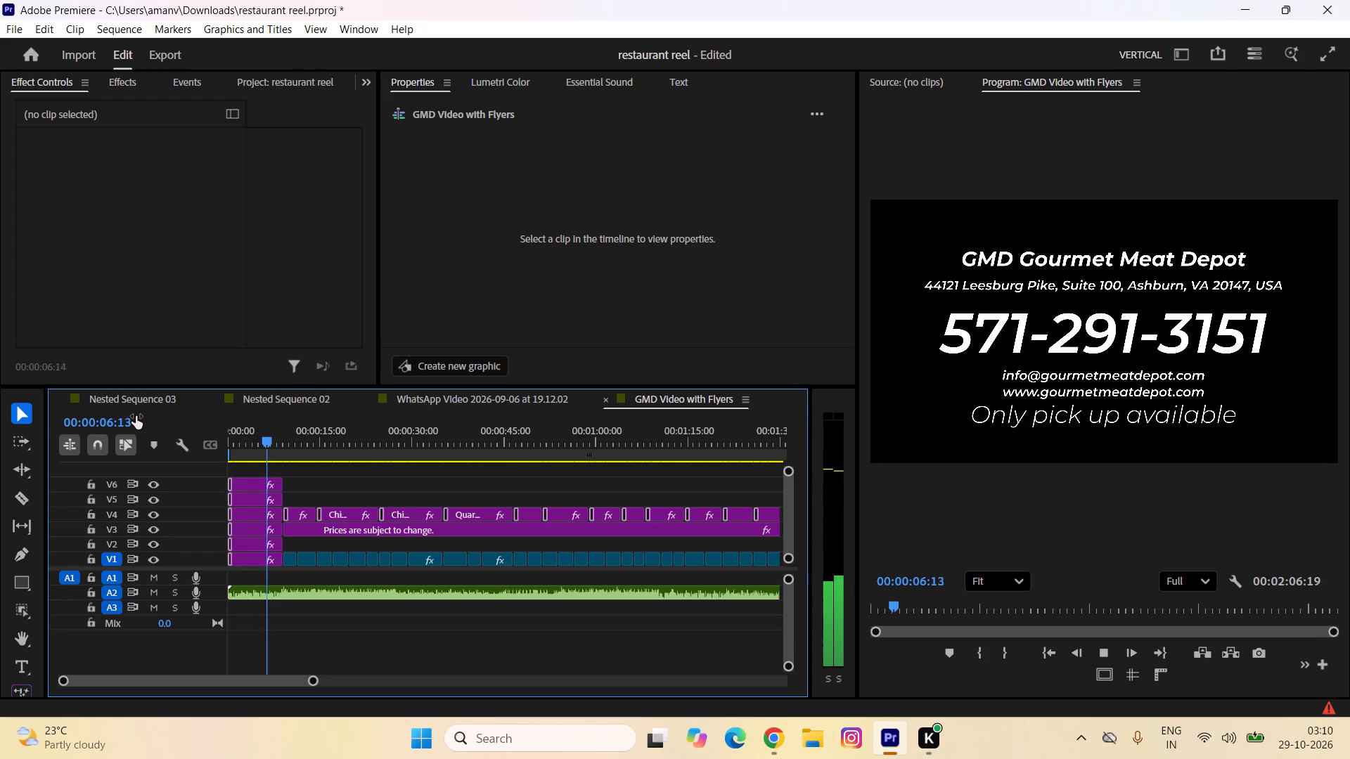
pyautogui.press('space')
pyautogui.press('space')
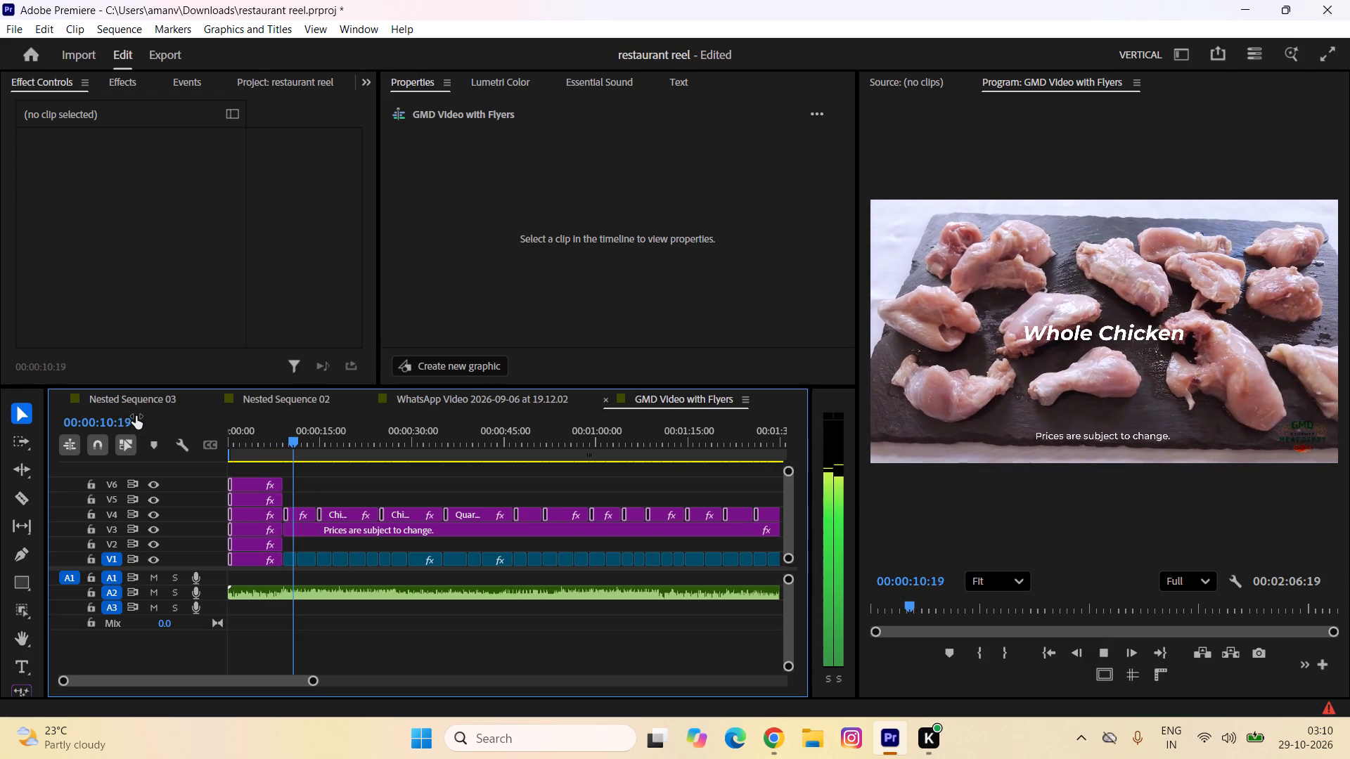
pyautogui.press('space')
pyautogui.moveTo(295, 434); pyautogui.dragTo(124, 439)
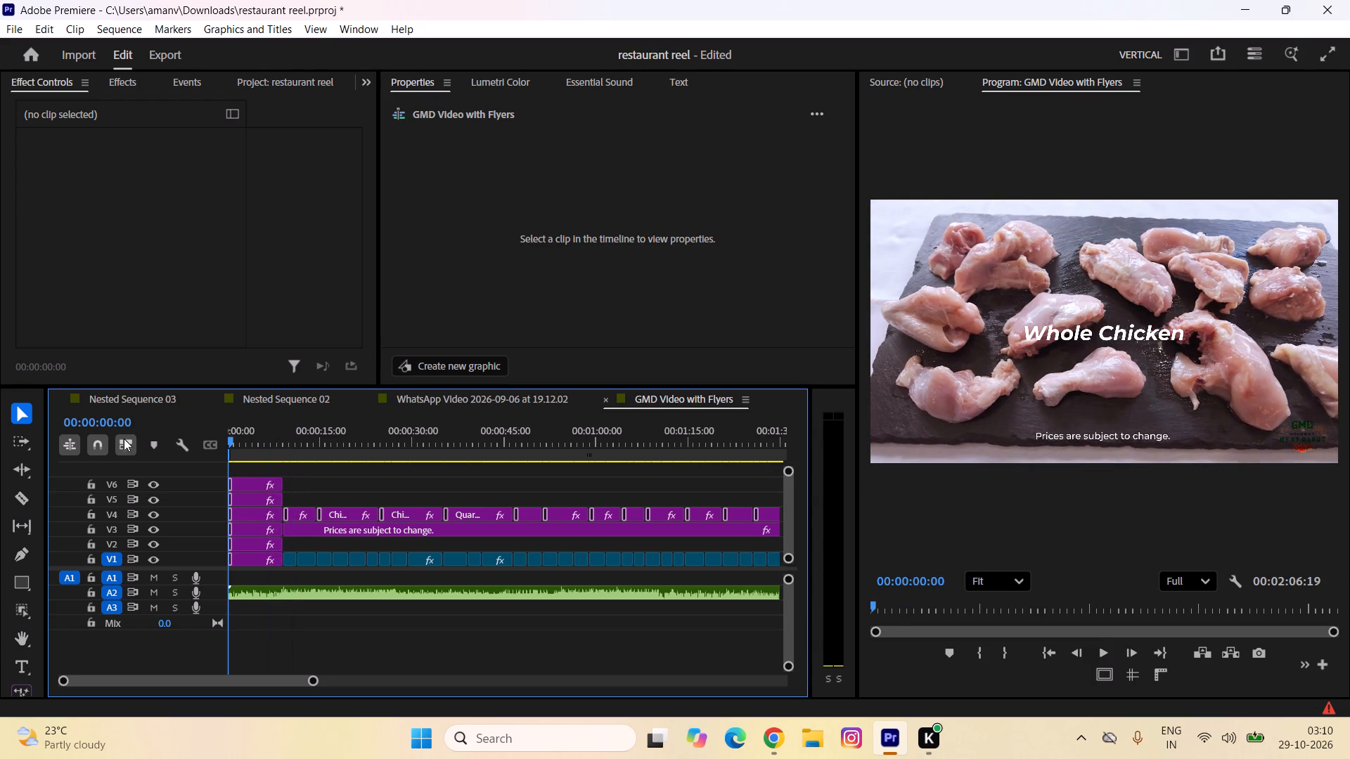
pyautogui.moveTo(124, 439); pyautogui.dragTo(106, 436)
pyautogui.press('space')
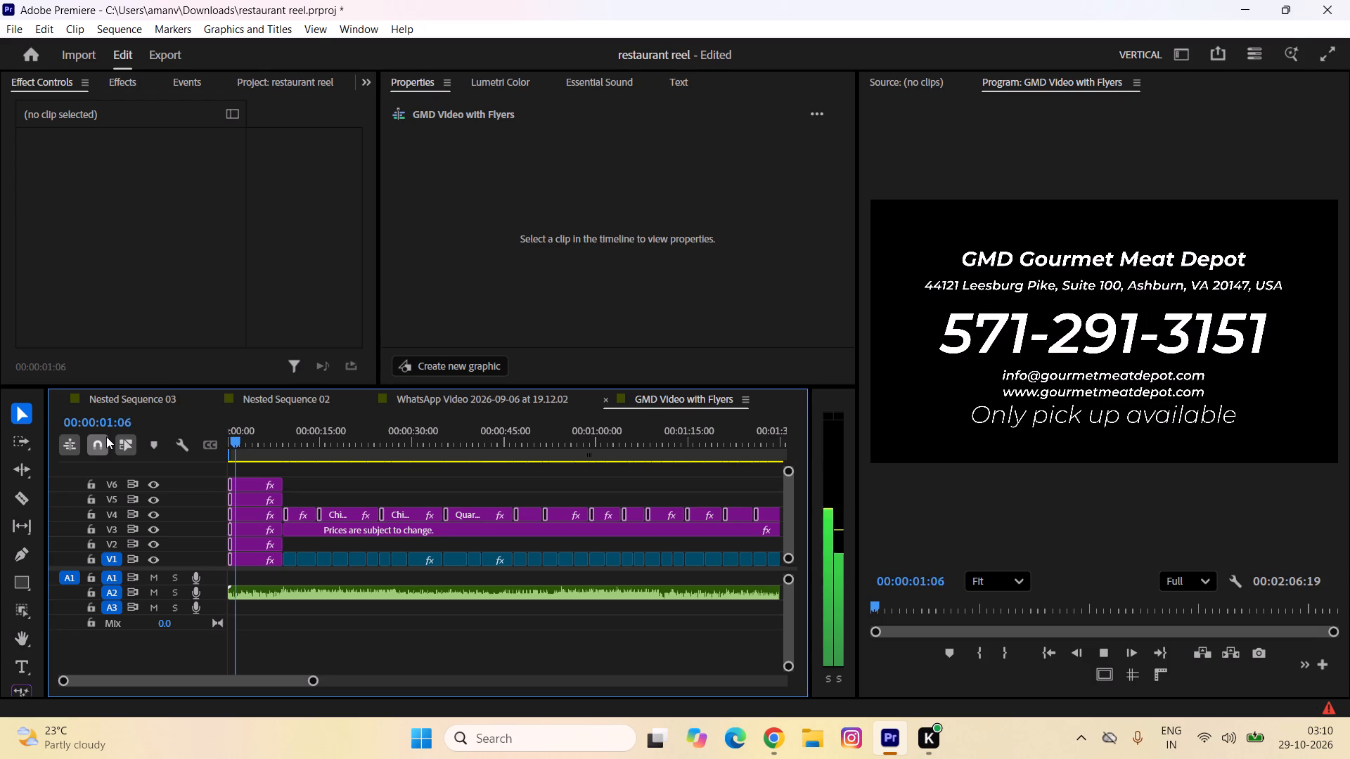
pyautogui.press('space')
# Delay the address title on V2 to start at about 1 second, after the business name title.
pyautogui.press('=')
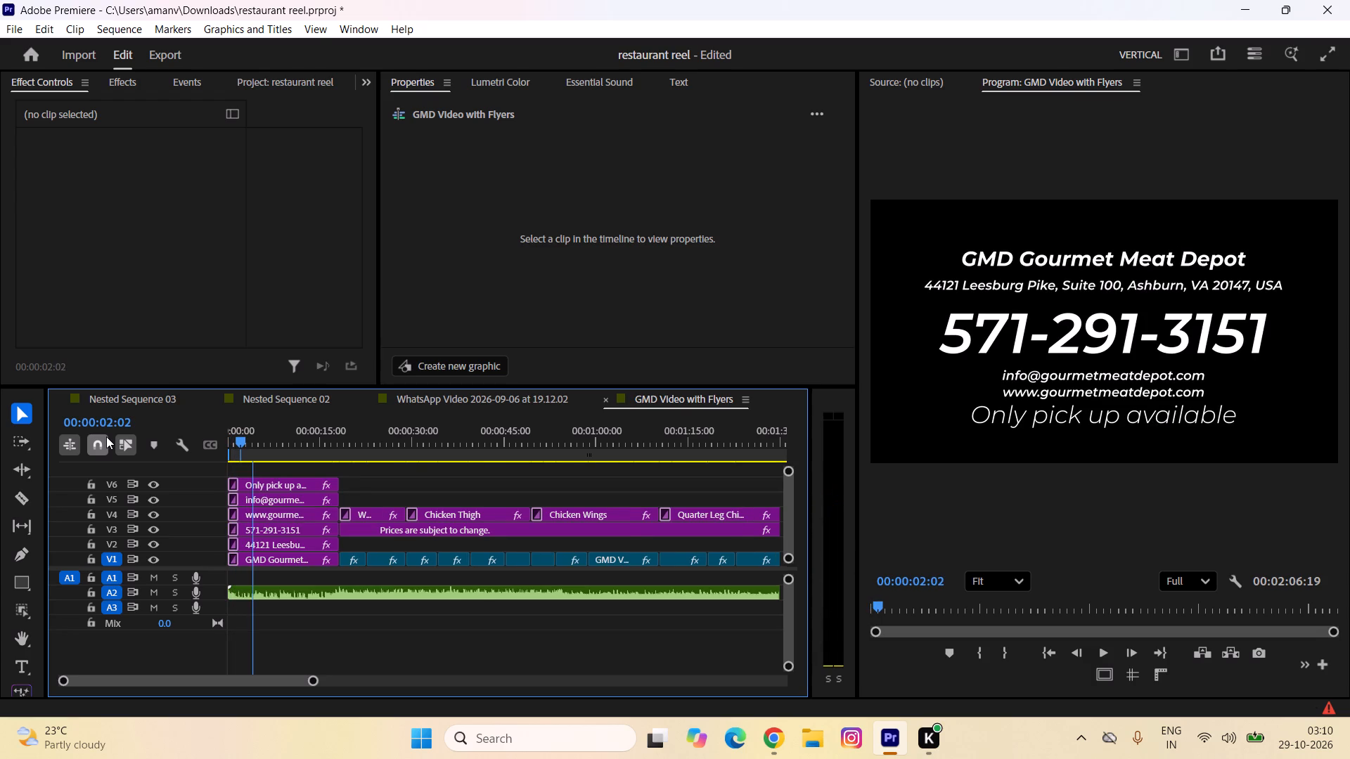
pyautogui.moveTo(248, 540); pyautogui.dragTo(257, 545)
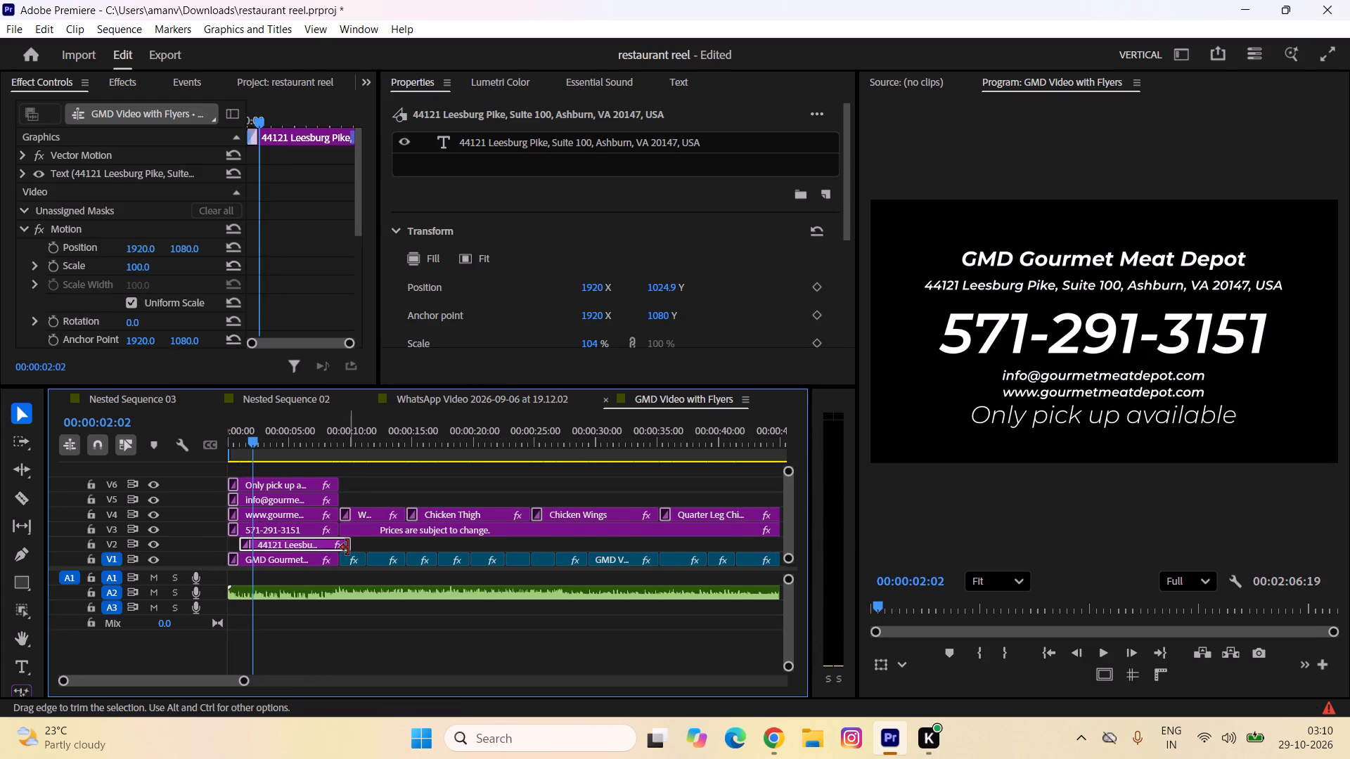
# Trim the end of the address title on V2 to match the end of the business name title at about 9 seconds.
pyautogui.moveTo(348, 547); pyautogui.dragTo(337, 551)
# Delay the phone number title on V3 to start at about 2 seconds, keeping its end aligned with the opening card's end.
pyautogui.moveTo(337, 524); pyautogui.dragTo(304, 532)
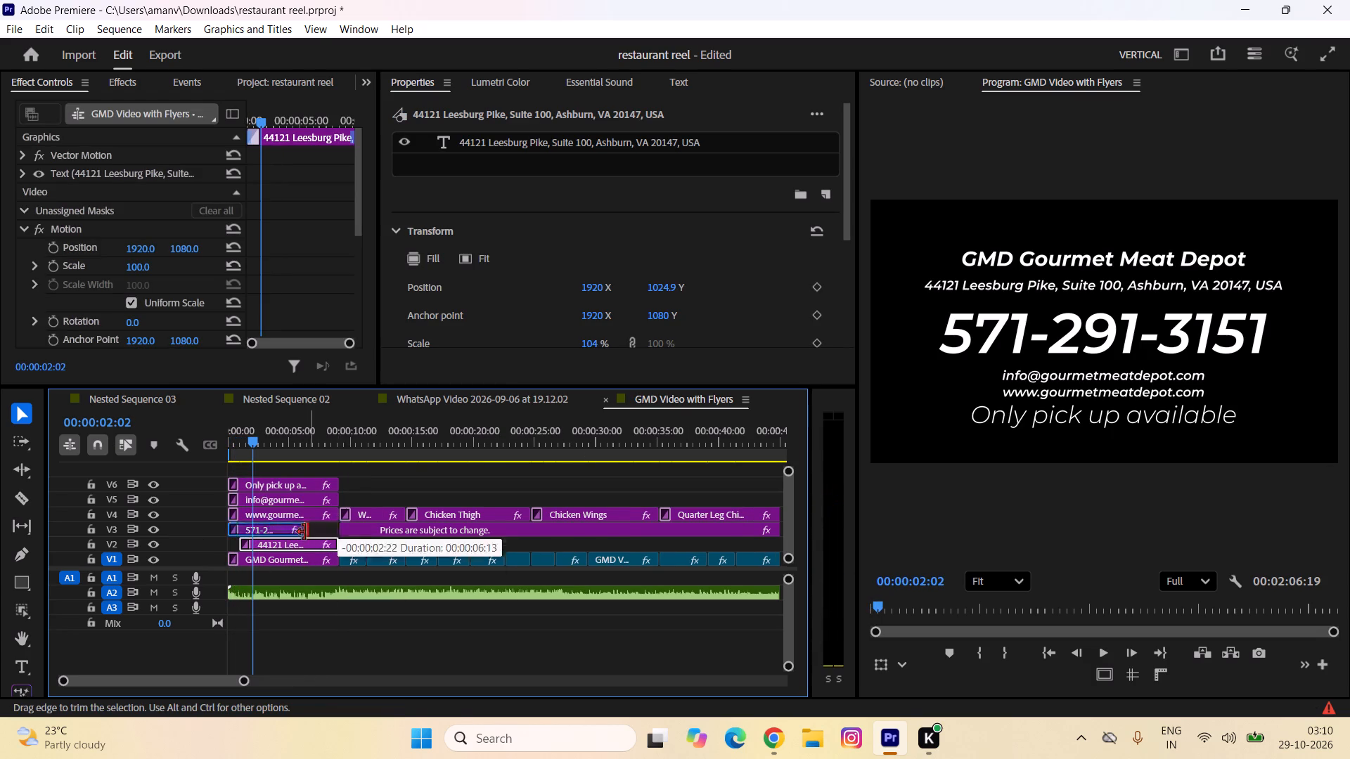
pyautogui.moveTo(304, 532); pyautogui.dragTo(304, 533)
pyautogui.moveTo(270, 527); pyautogui.dragTo(290, 529)
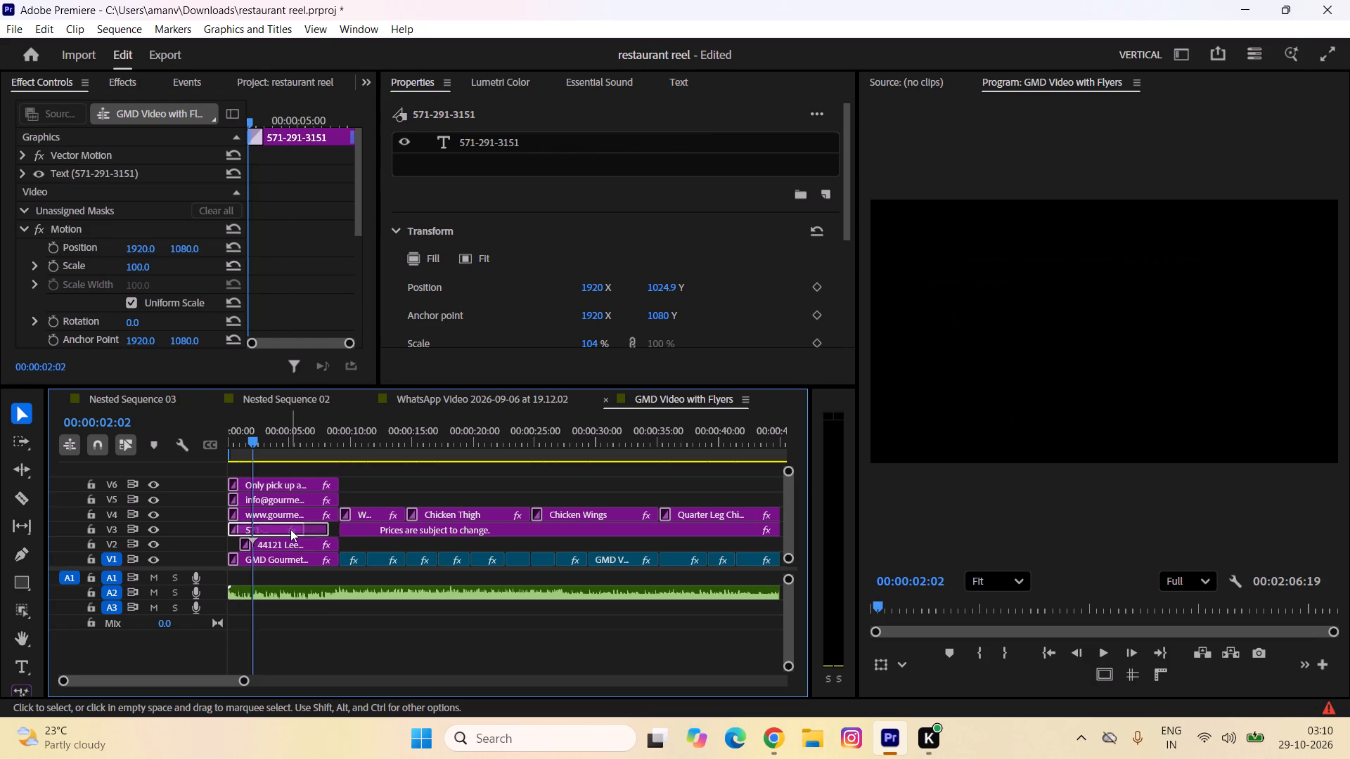
pyautogui.moveTo(326, 524); pyautogui.dragTo(344, 528)
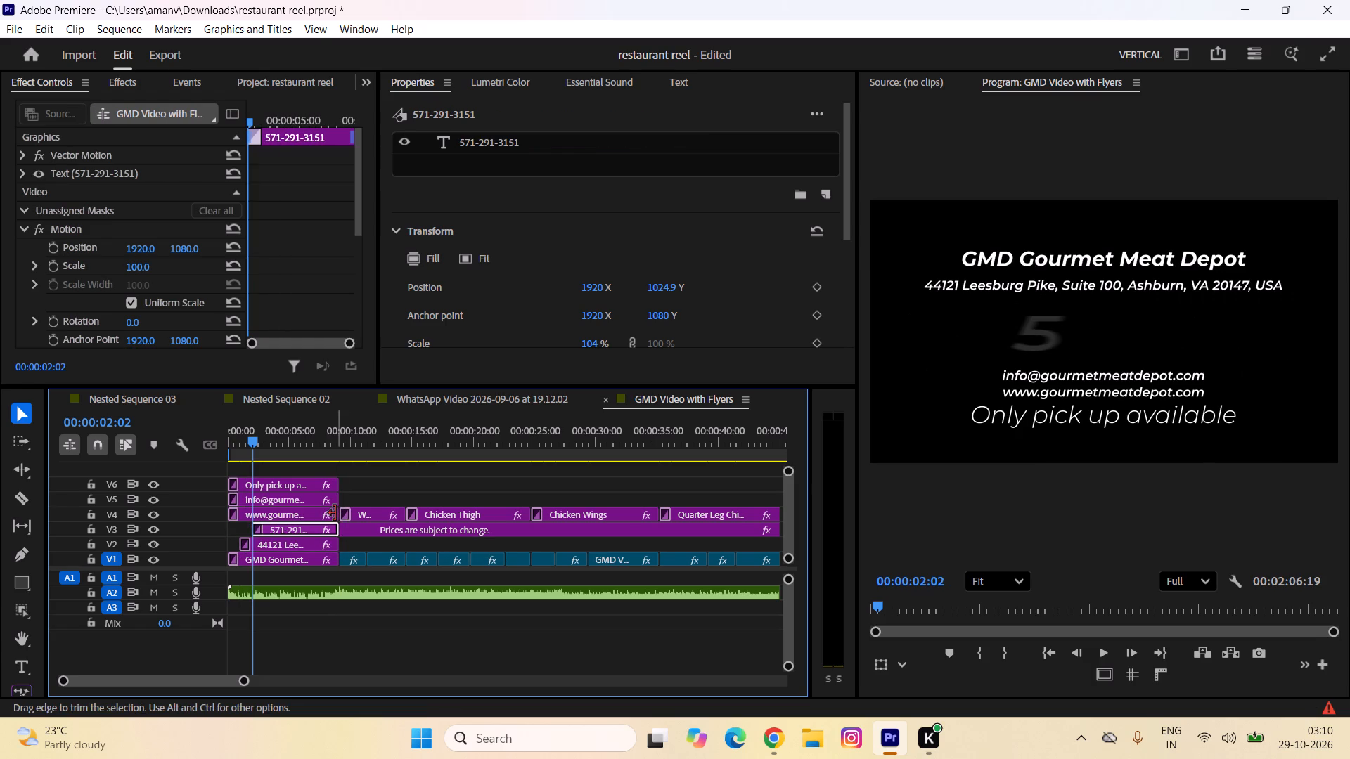
# Shorten the website title on V4 and delay it to about 3 seconds, ending where the opening card ends.
pyautogui.moveTo(335, 513); pyautogui.dragTo(300, 518)
pyautogui.moveTo(258, 510); pyautogui.dragTo(283, 514)
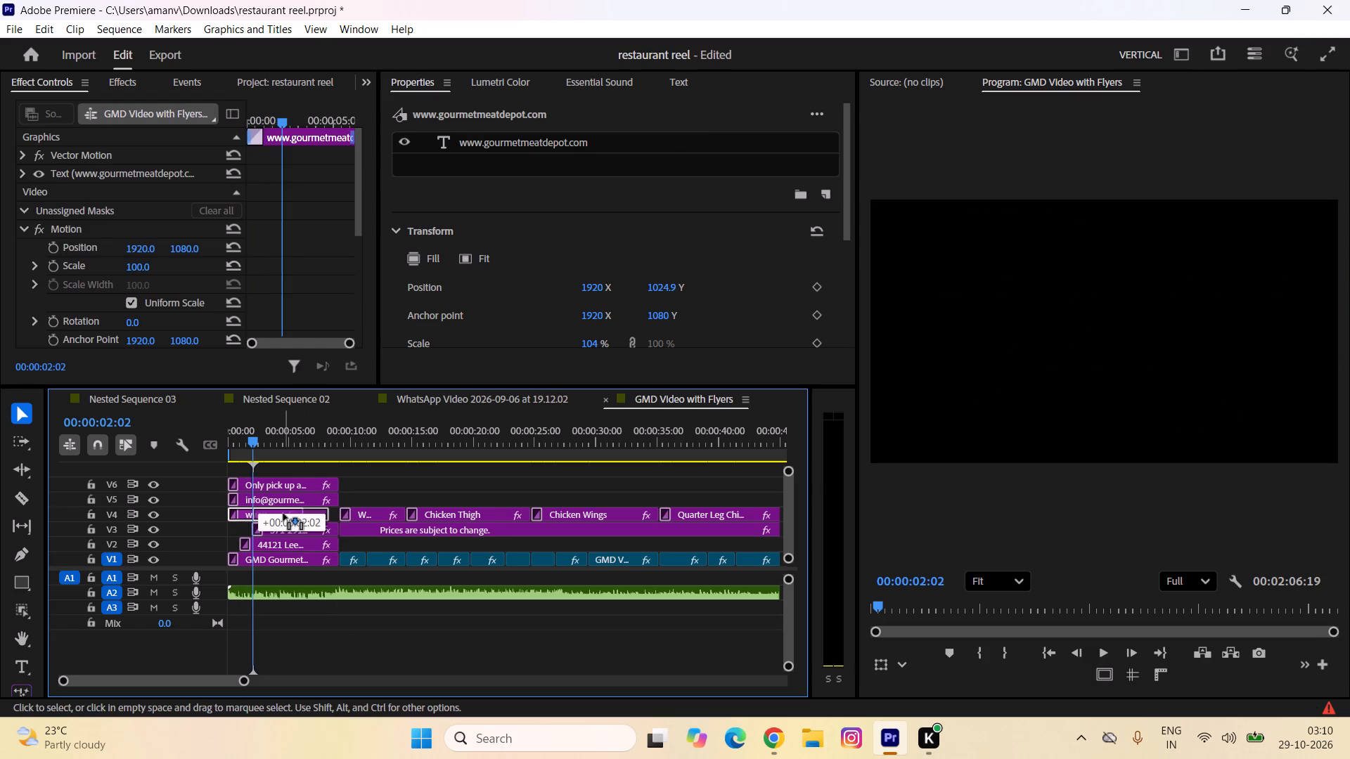
pyautogui.moveTo(283, 514); pyautogui.dragTo(288, 515)
pyautogui.moveTo(288, 515); pyautogui.dragTo(289, 515)
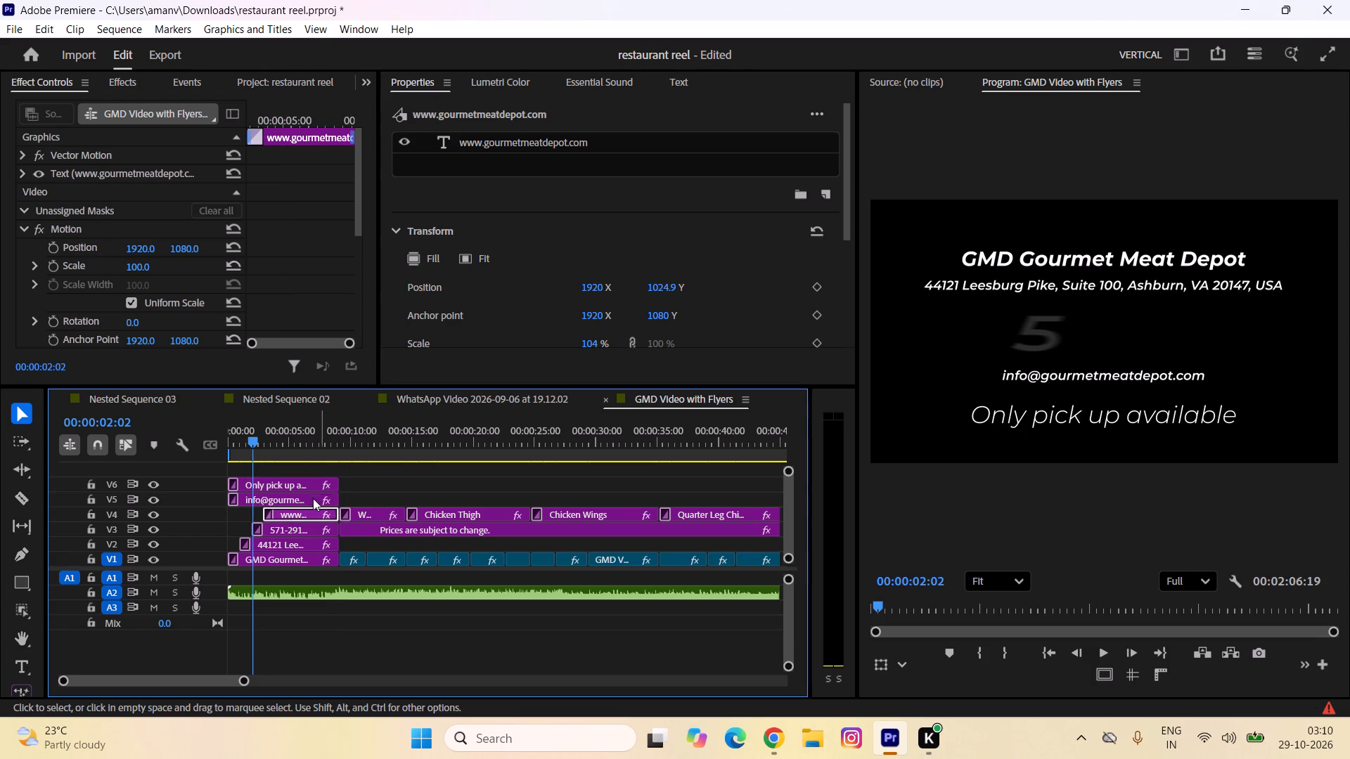
# Delay the email title on V5 to start with the website title at about 3 seconds, and trim its end to the opening card's end.
pyautogui.click(296, 493)
pyautogui.moveTo(274, 498); pyautogui.dragTo(292, 500)
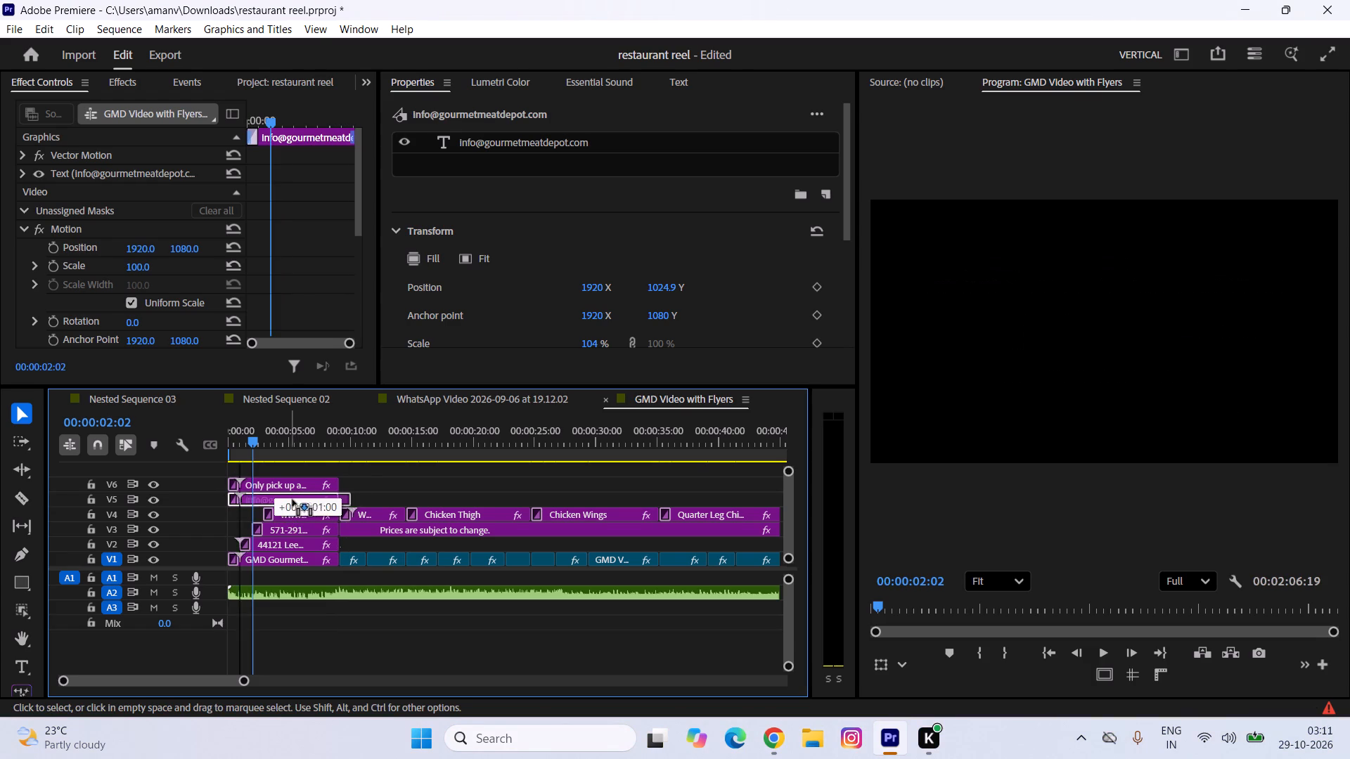
pyautogui.moveTo(292, 500); pyautogui.dragTo(309, 500)
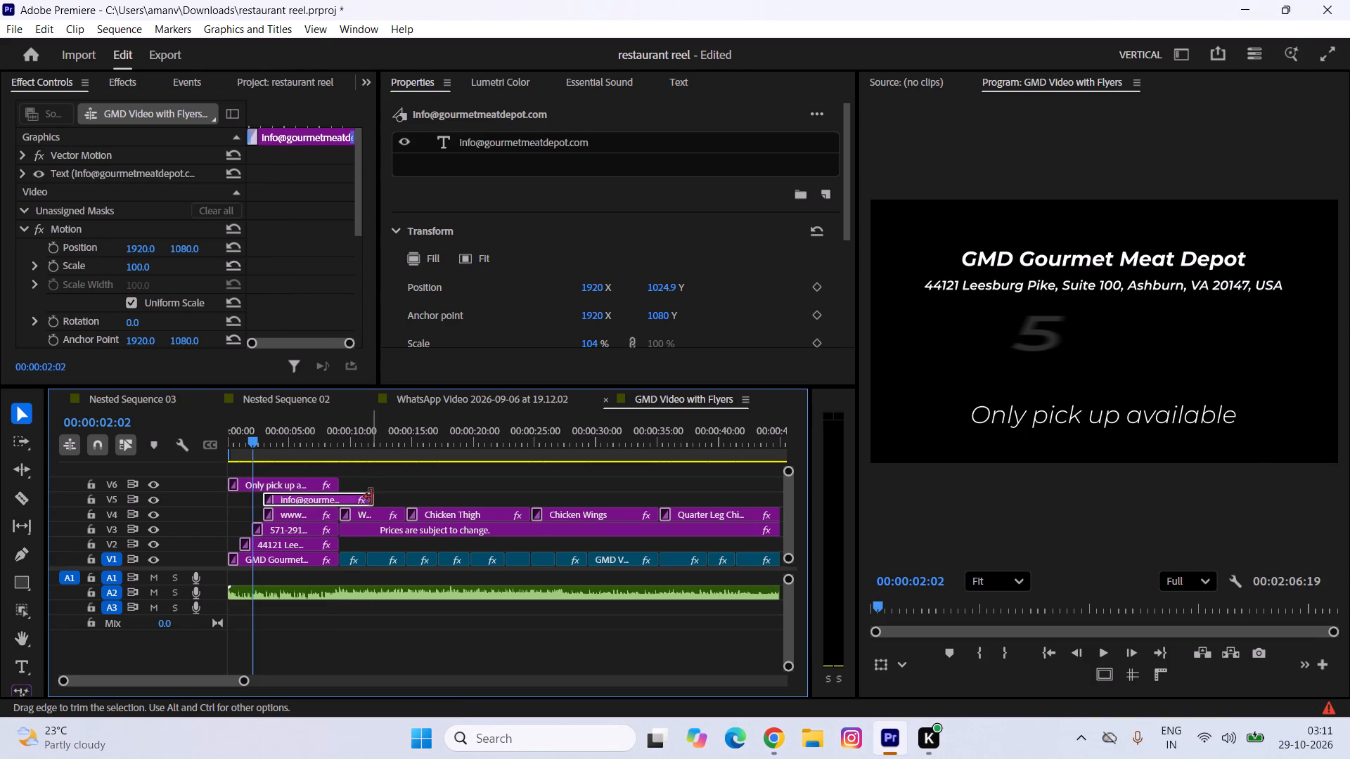
pyautogui.moveTo(371, 497); pyautogui.dragTo(337, 517)
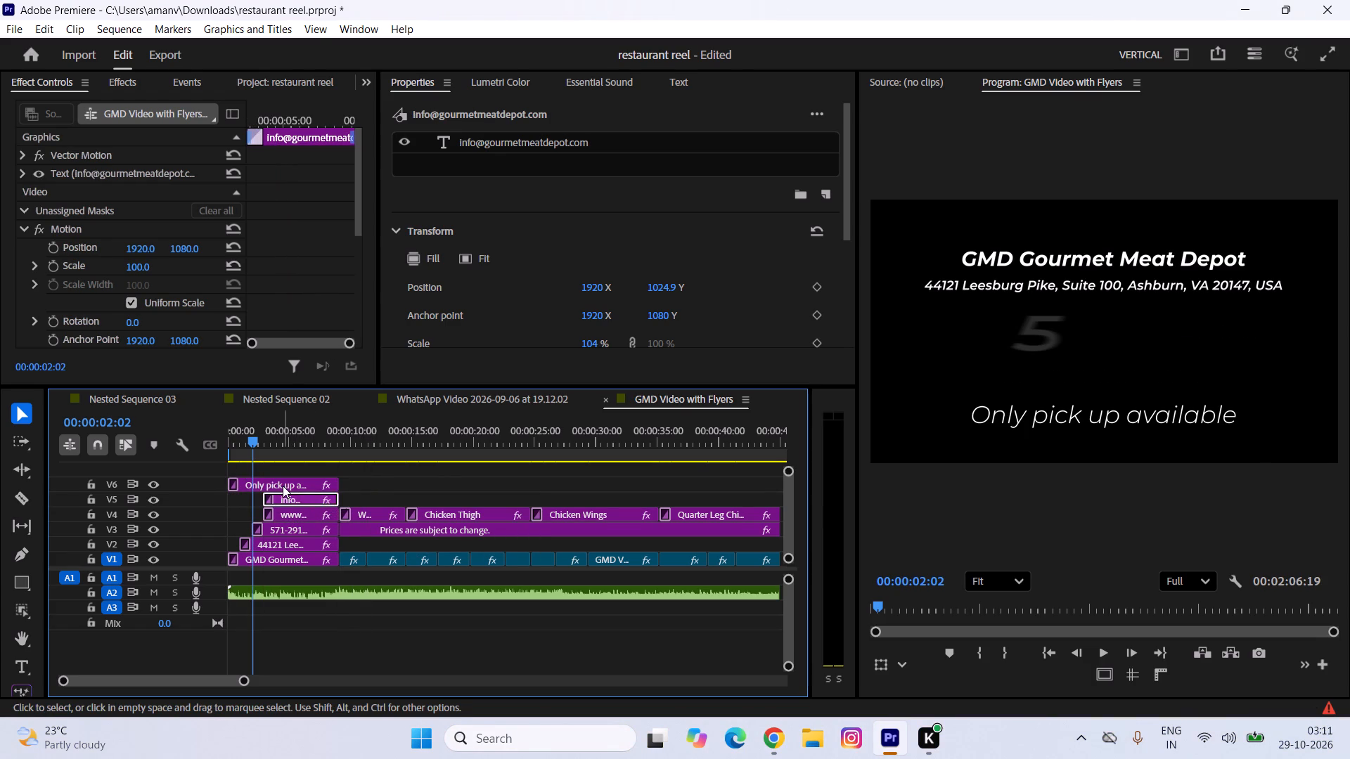
# Delay the "Only pick up available" title on V6 to about 4 seconds and trim its end to the opening card's end.
pyautogui.moveTo(283, 486); pyautogui.dragTo(328, 486)
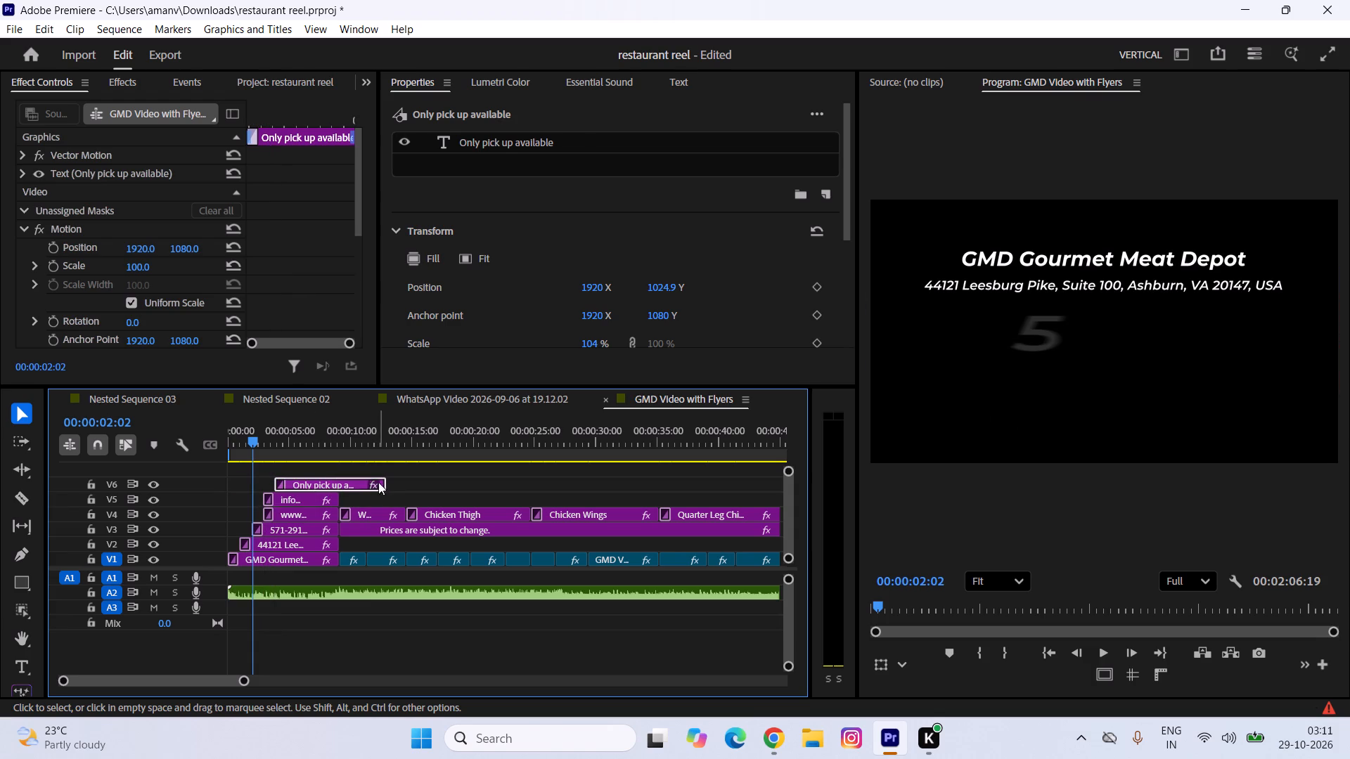
pyautogui.moveTo(382, 482); pyautogui.dragTo(342, 505)
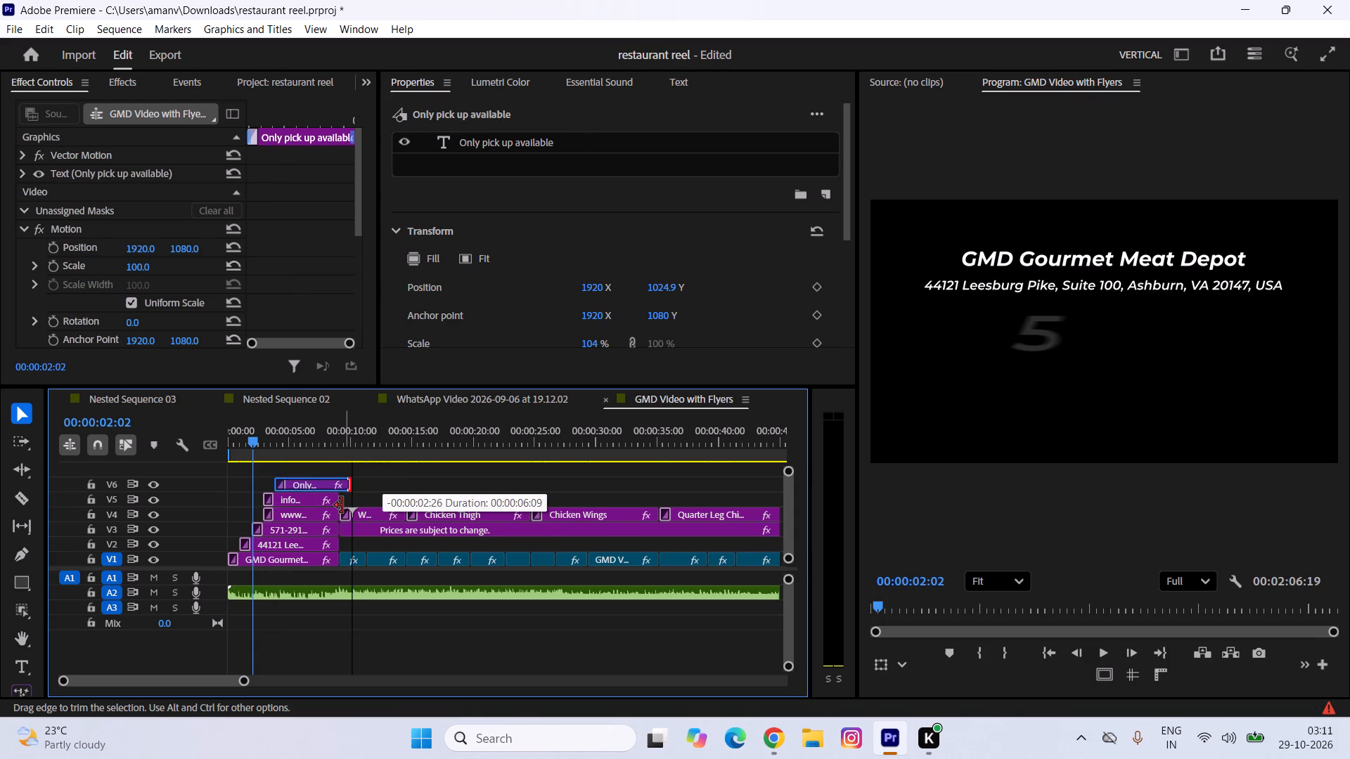
pyautogui.moveTo(342, 505); pyautogui.dragTo(338, 508)
# Play the sequence from its start to review the staggered appearance of the opening card's titles.
pyautogui.moveTo(253, 444); pyautogui.dragTo(144, 450)
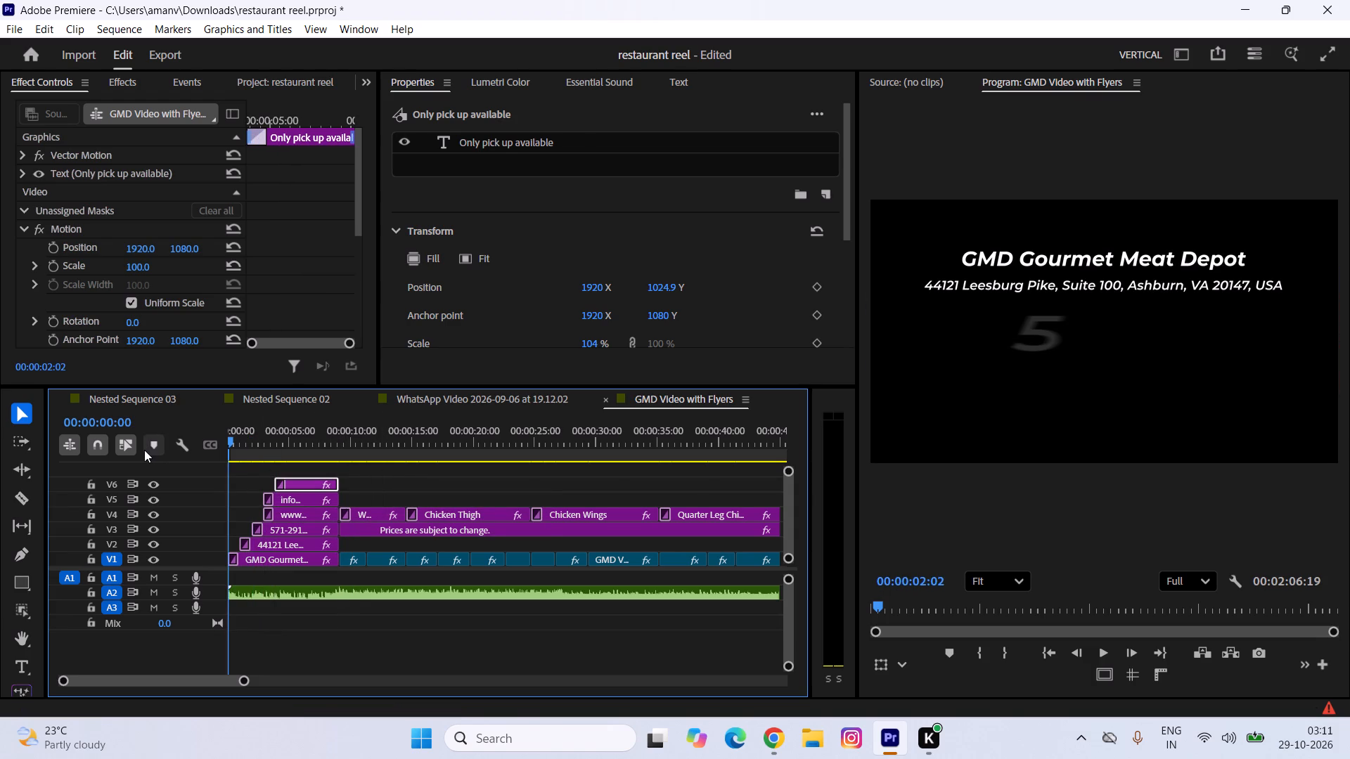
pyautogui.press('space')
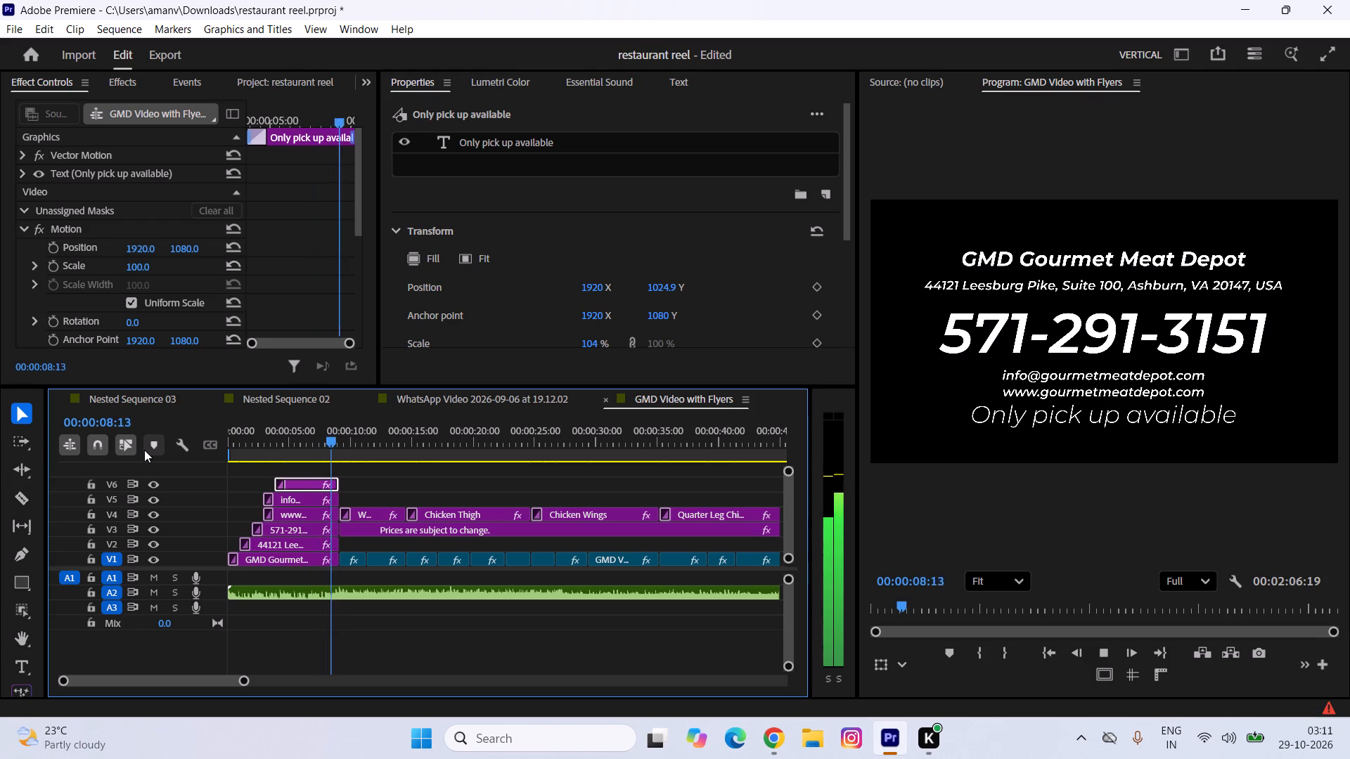
# Play the opening from the sequence start to check the staggered timing of the titles.
pyautogui.press('space')
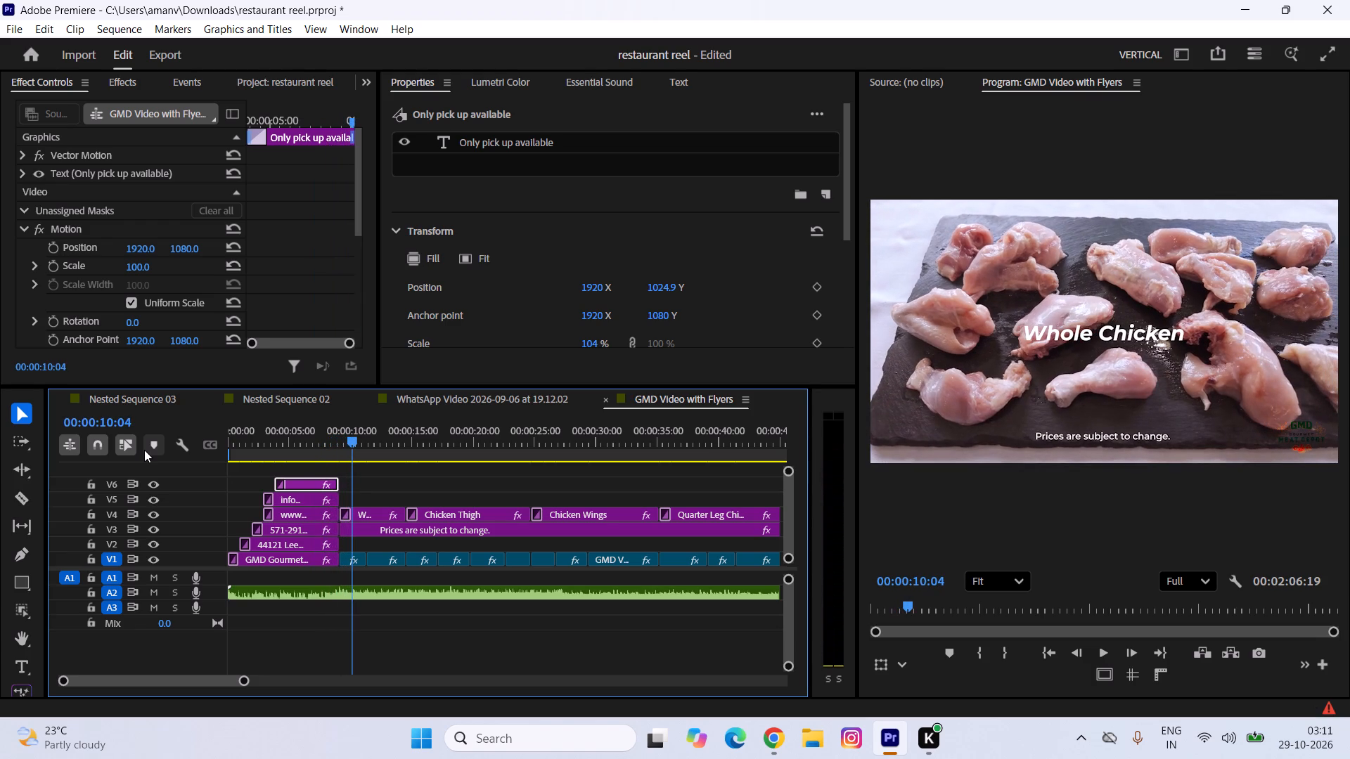
pyautogui.moveTo(337, 439); pyautogui.dragTo(147, 439)
pyautogui.press('space')
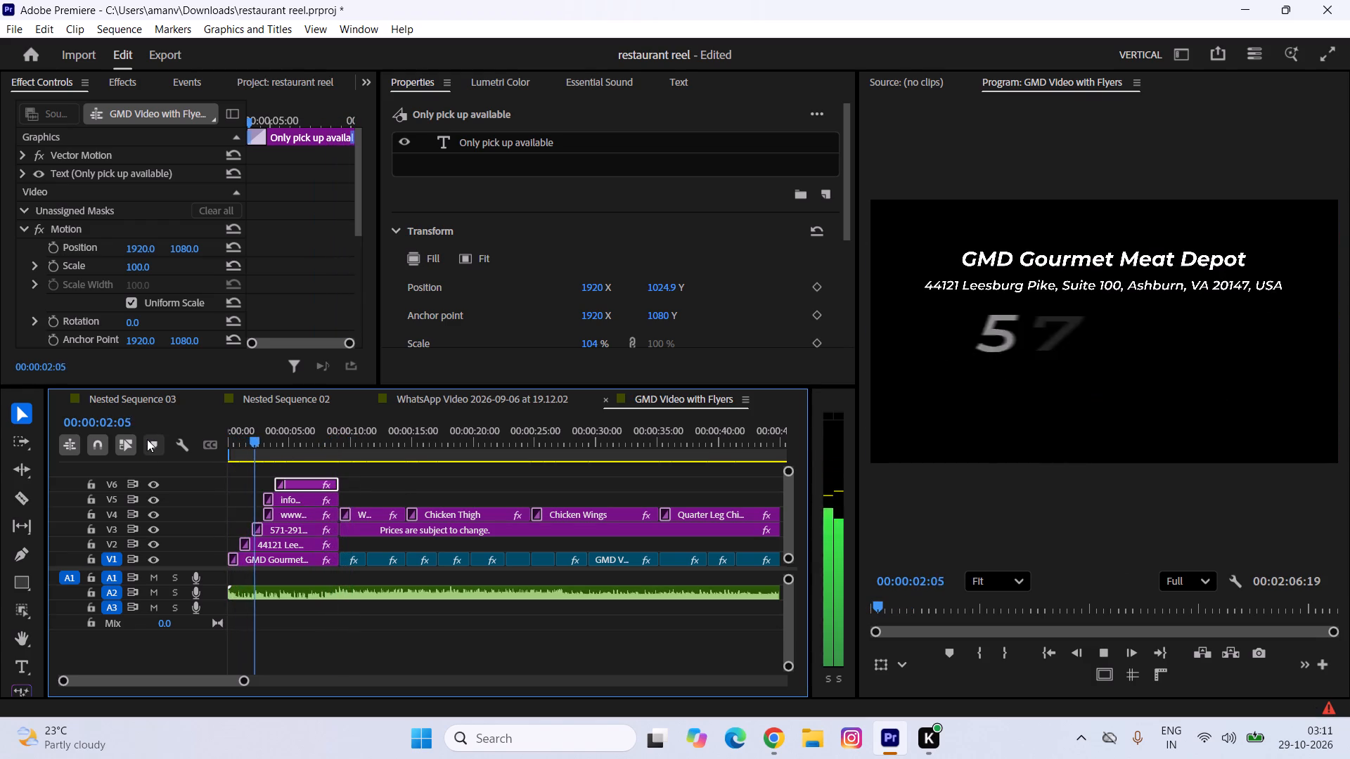
pyautogui.press('space')
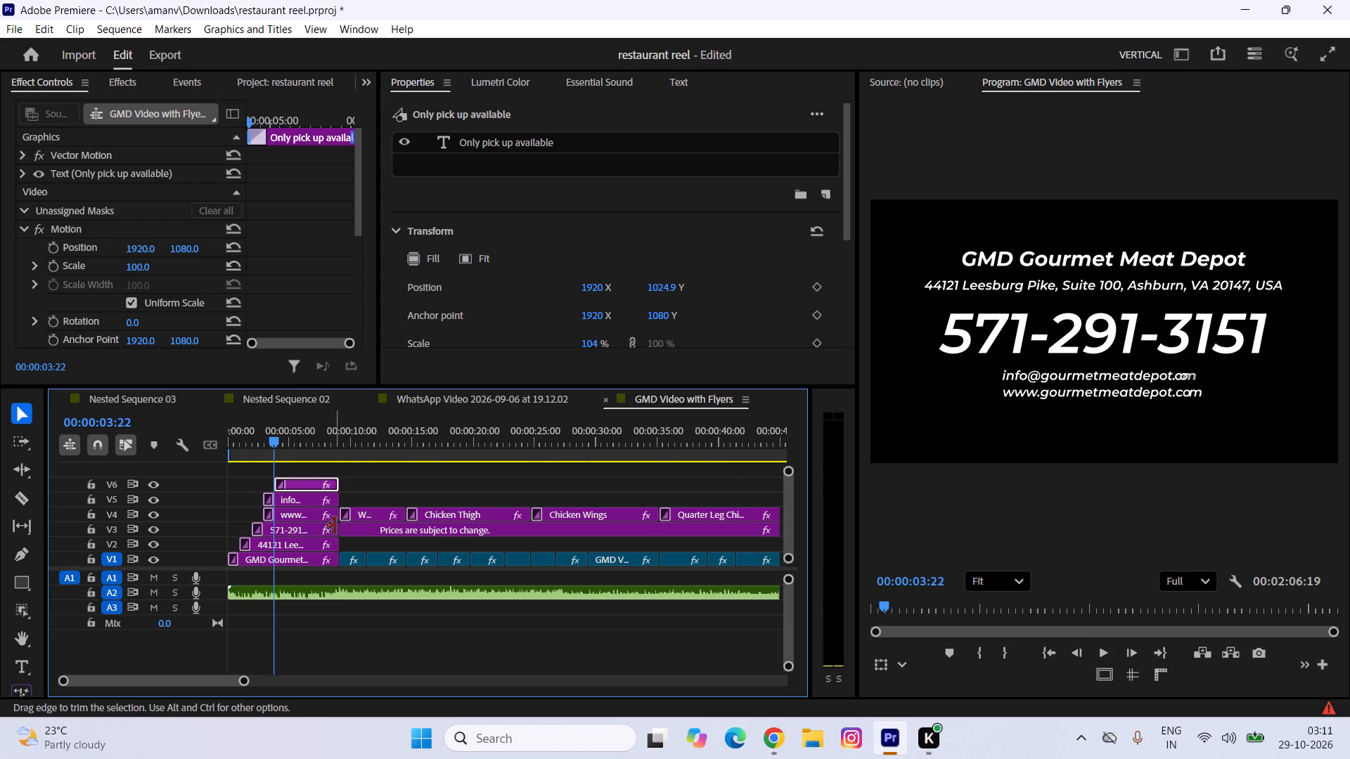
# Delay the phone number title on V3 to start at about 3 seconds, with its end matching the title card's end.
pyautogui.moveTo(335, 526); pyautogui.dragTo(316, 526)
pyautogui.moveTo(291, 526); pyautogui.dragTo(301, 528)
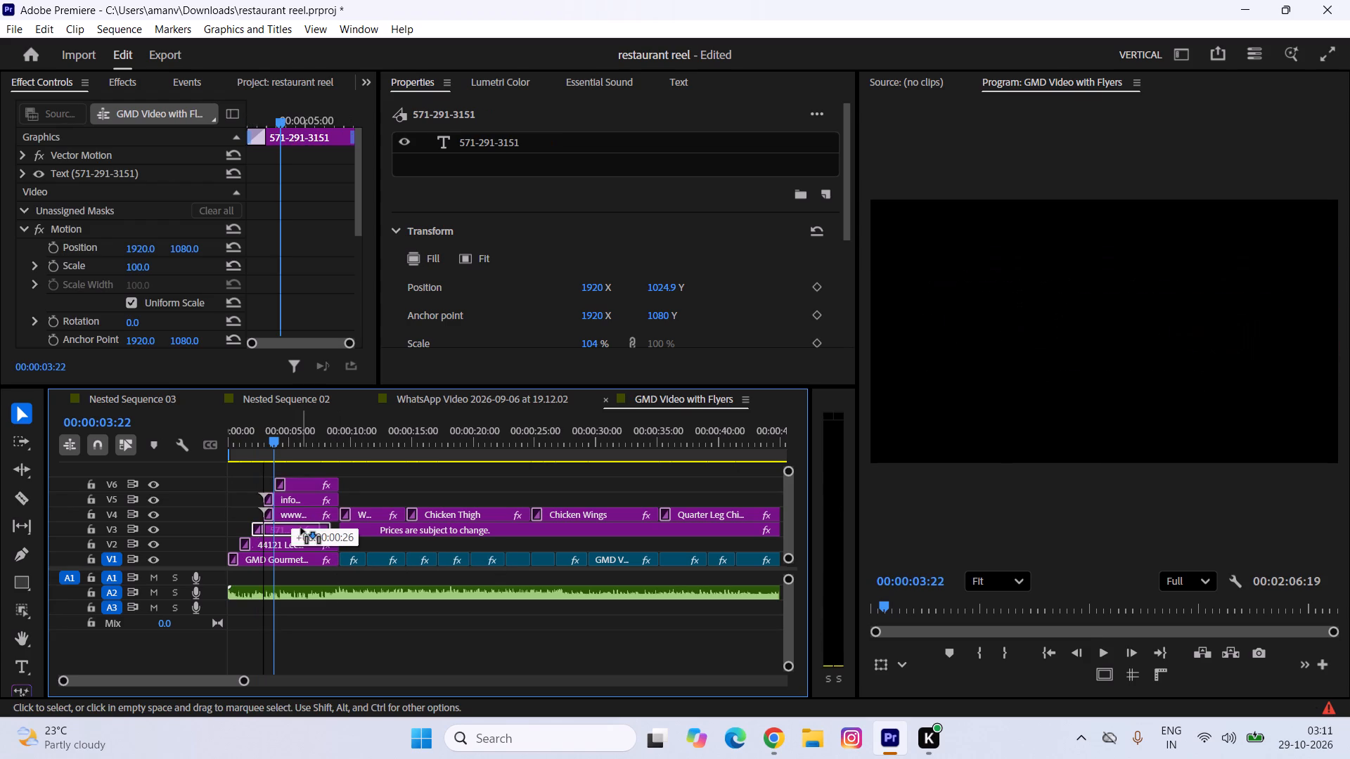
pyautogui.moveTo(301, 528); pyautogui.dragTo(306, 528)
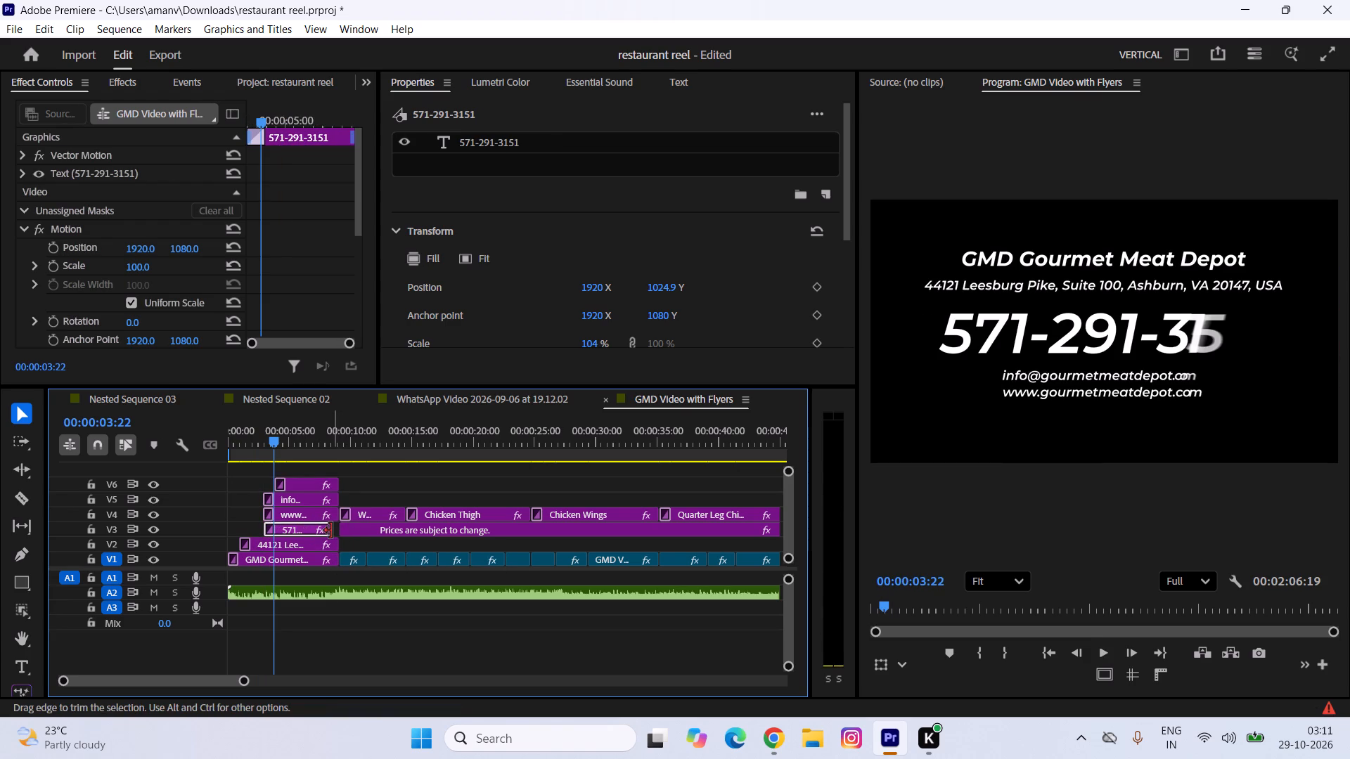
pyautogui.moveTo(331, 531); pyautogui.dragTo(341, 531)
# Delay the pickup note title on V6 to start at about 4.8 seconds and trim its end to the title card's end.
pyautogui.moveTo(315, 486); pyautogui.dragTo(323, 487)
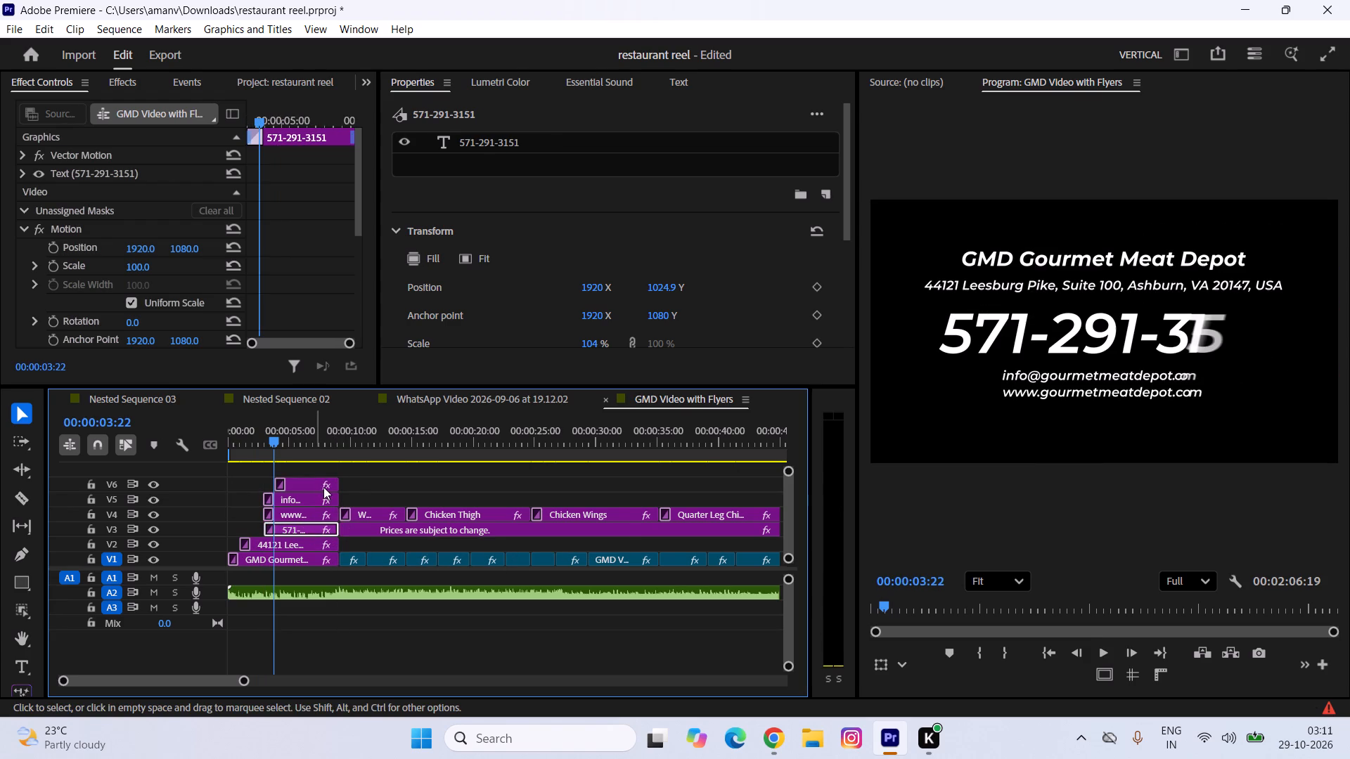
pyautogui.moveTo(323, 487); pyautogui.dragTo(324, 488)
pyautogui.moveTo(352, 484); pyautogui.dragTo(344, 491)
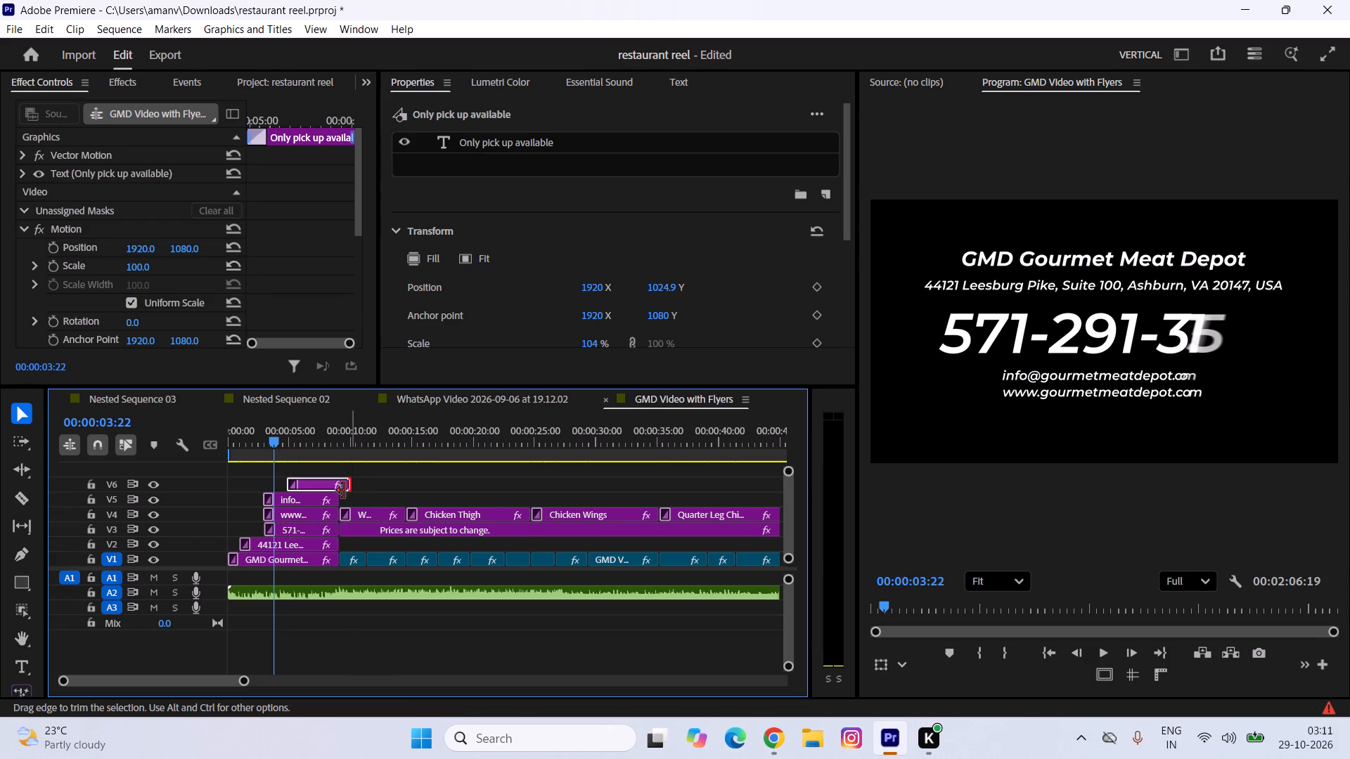
pyautogui.moveTo(344, 491); pyautogui.dragTo(341, 493)
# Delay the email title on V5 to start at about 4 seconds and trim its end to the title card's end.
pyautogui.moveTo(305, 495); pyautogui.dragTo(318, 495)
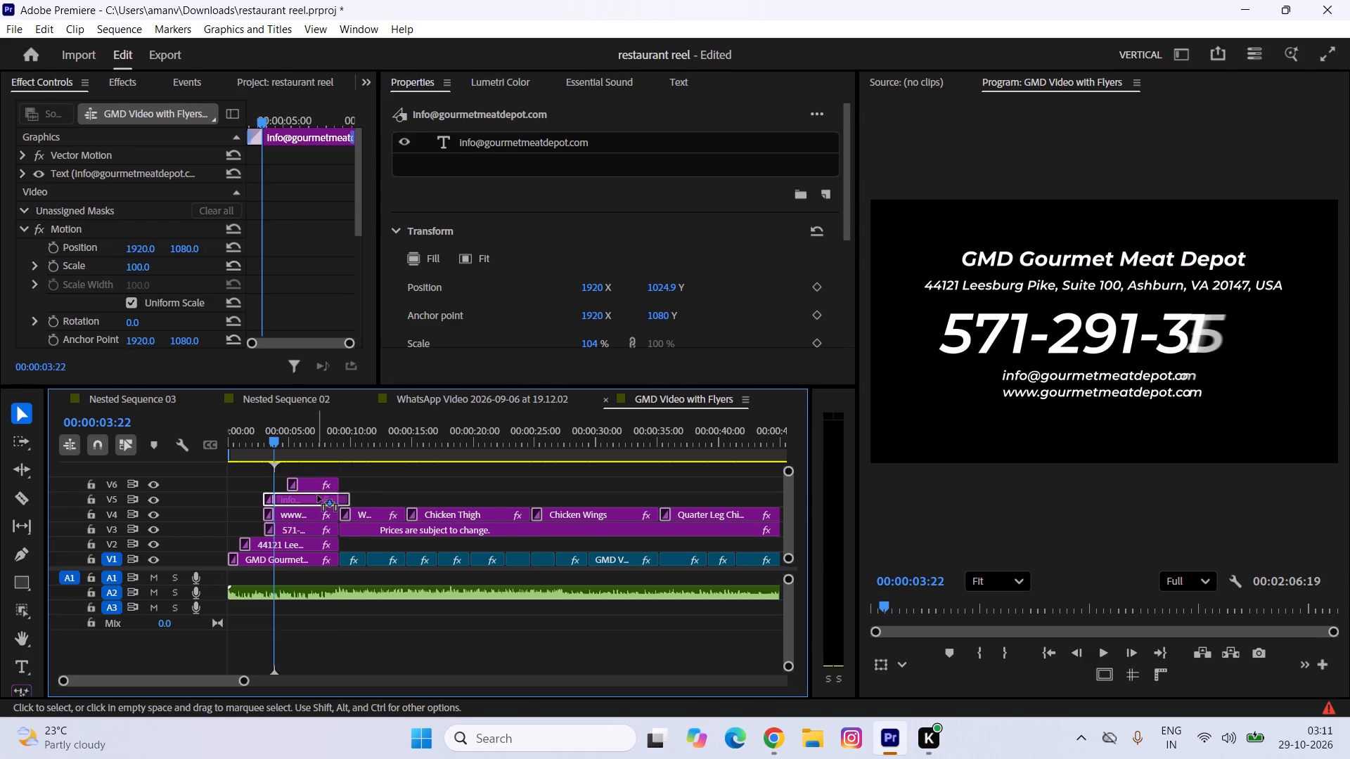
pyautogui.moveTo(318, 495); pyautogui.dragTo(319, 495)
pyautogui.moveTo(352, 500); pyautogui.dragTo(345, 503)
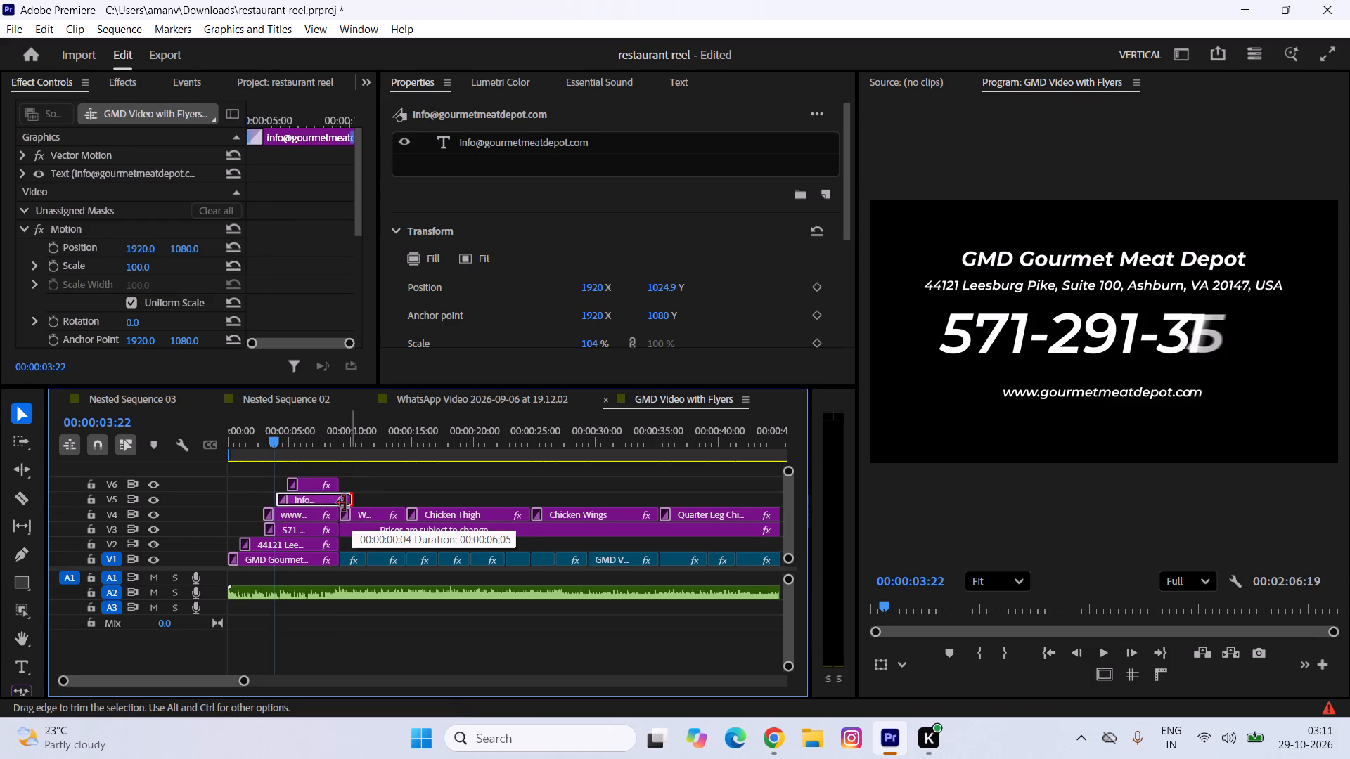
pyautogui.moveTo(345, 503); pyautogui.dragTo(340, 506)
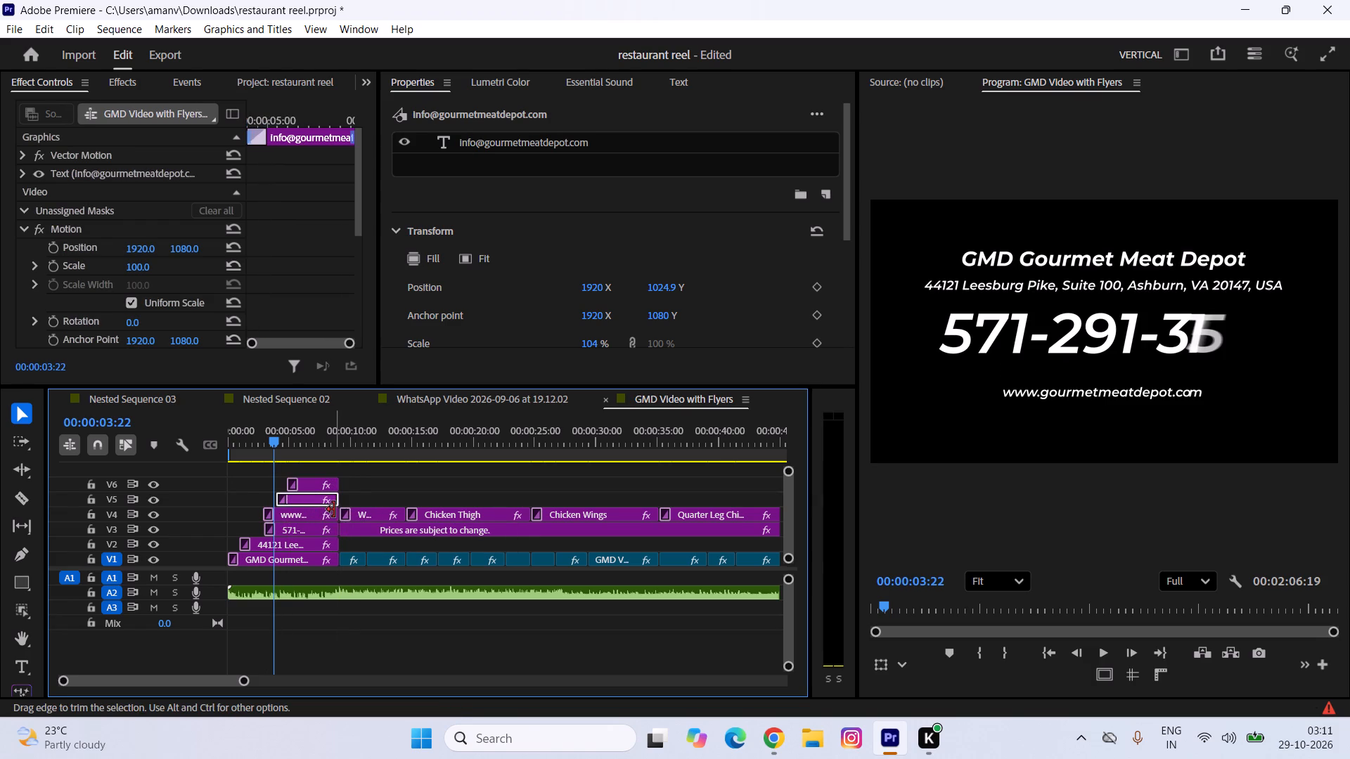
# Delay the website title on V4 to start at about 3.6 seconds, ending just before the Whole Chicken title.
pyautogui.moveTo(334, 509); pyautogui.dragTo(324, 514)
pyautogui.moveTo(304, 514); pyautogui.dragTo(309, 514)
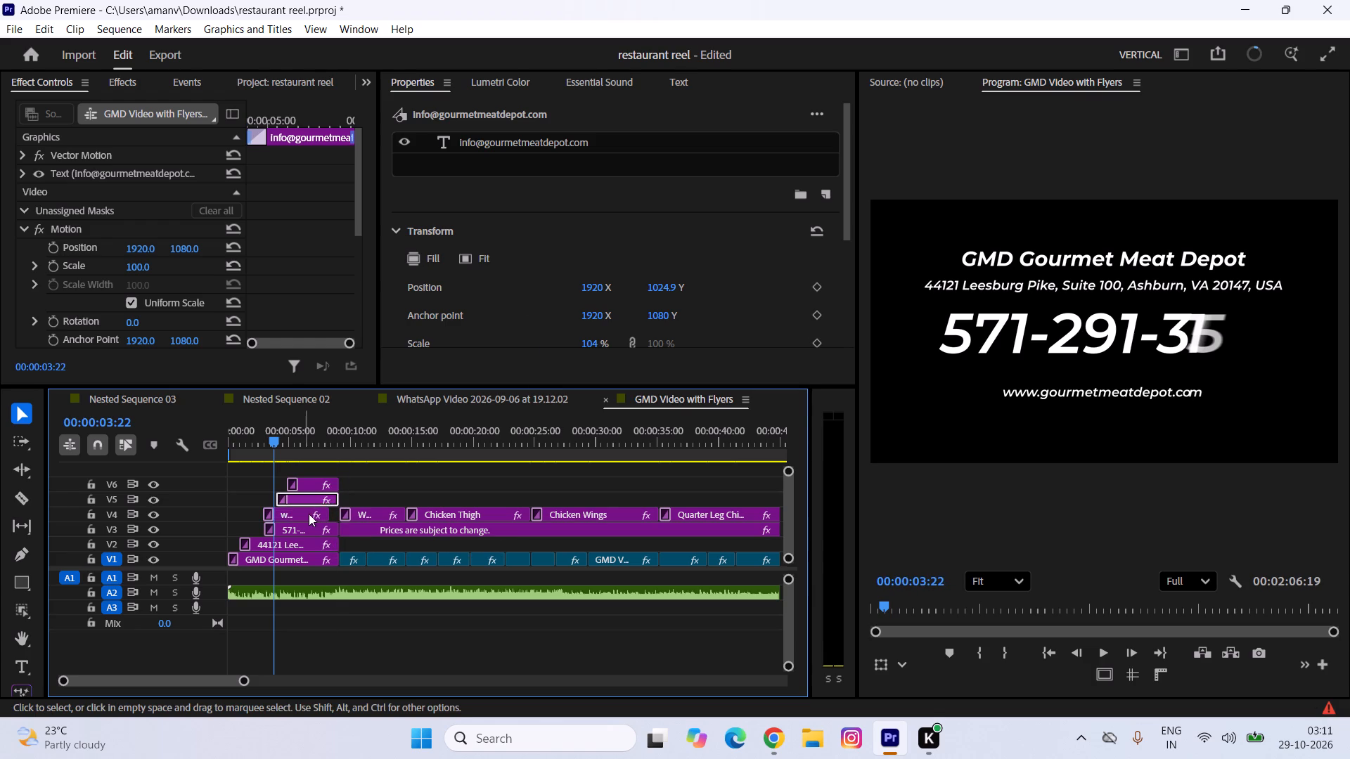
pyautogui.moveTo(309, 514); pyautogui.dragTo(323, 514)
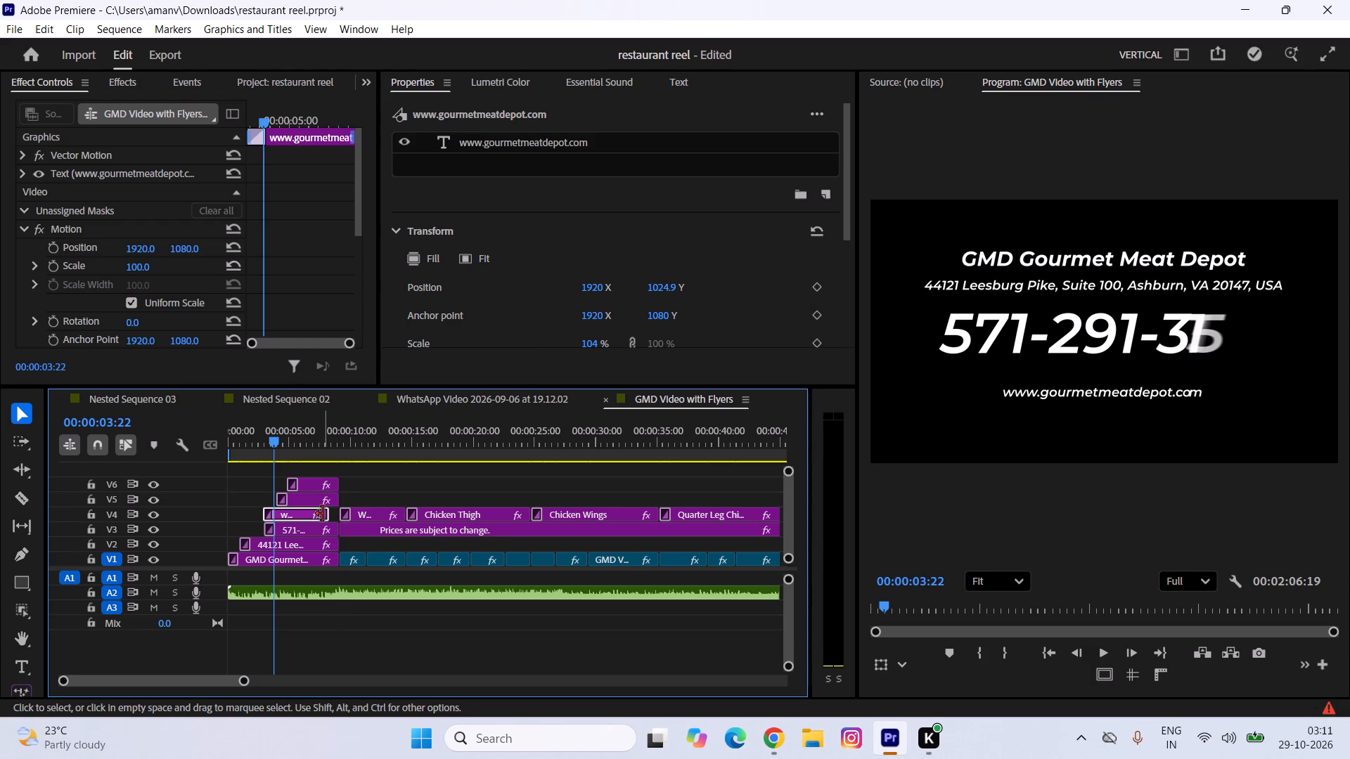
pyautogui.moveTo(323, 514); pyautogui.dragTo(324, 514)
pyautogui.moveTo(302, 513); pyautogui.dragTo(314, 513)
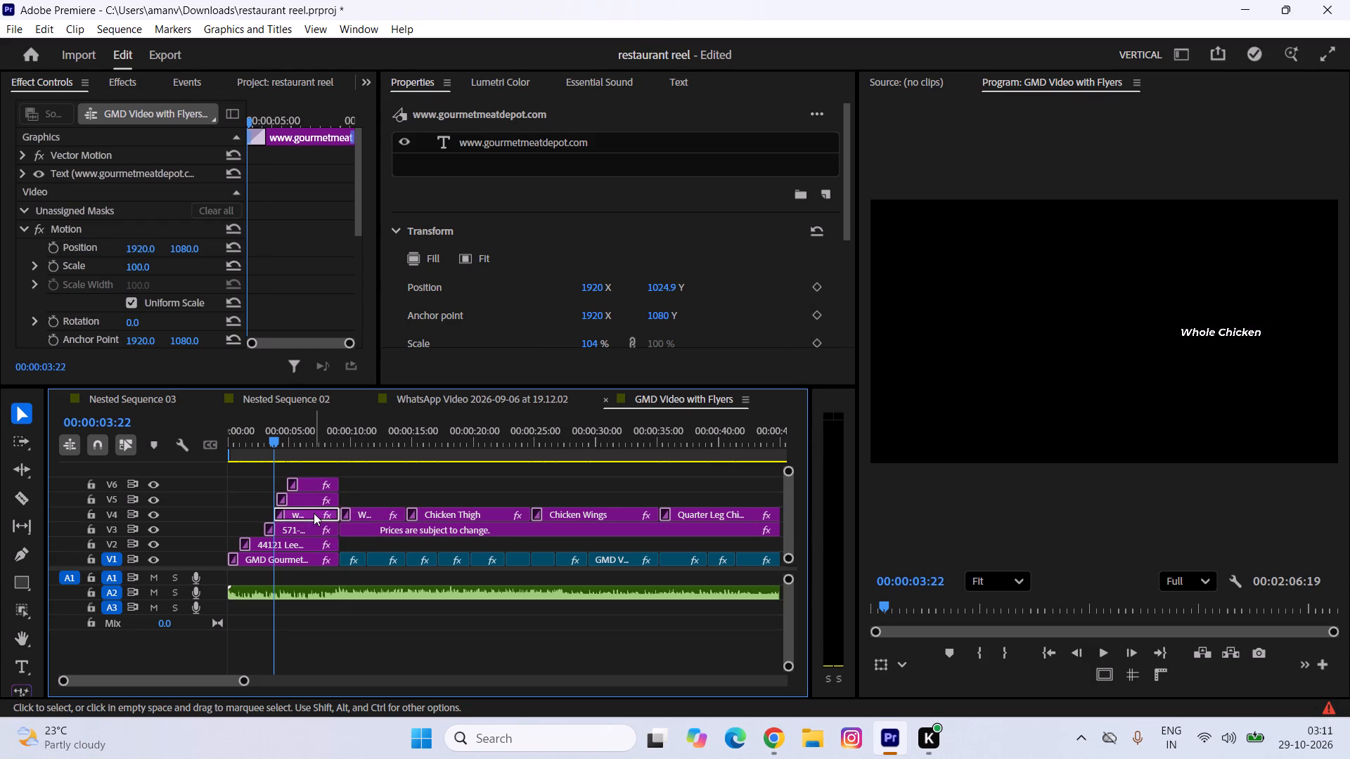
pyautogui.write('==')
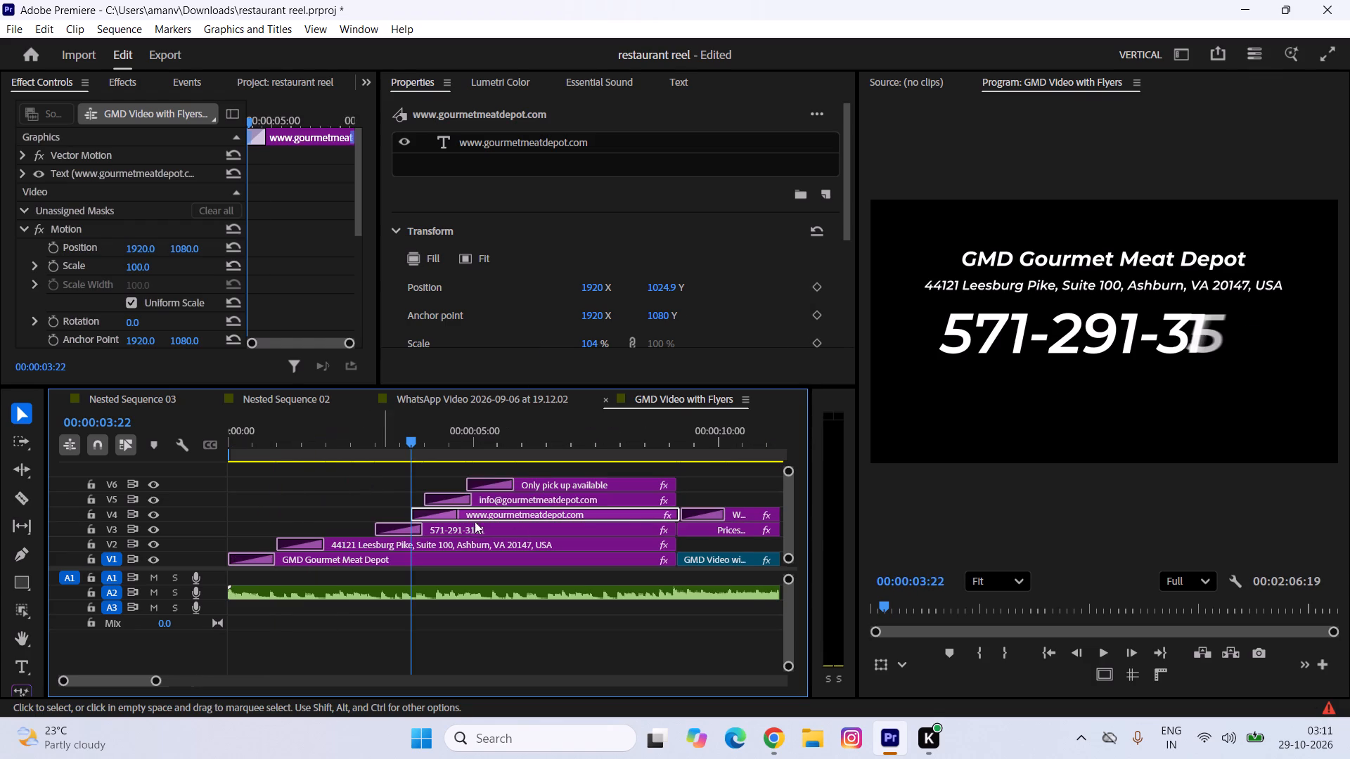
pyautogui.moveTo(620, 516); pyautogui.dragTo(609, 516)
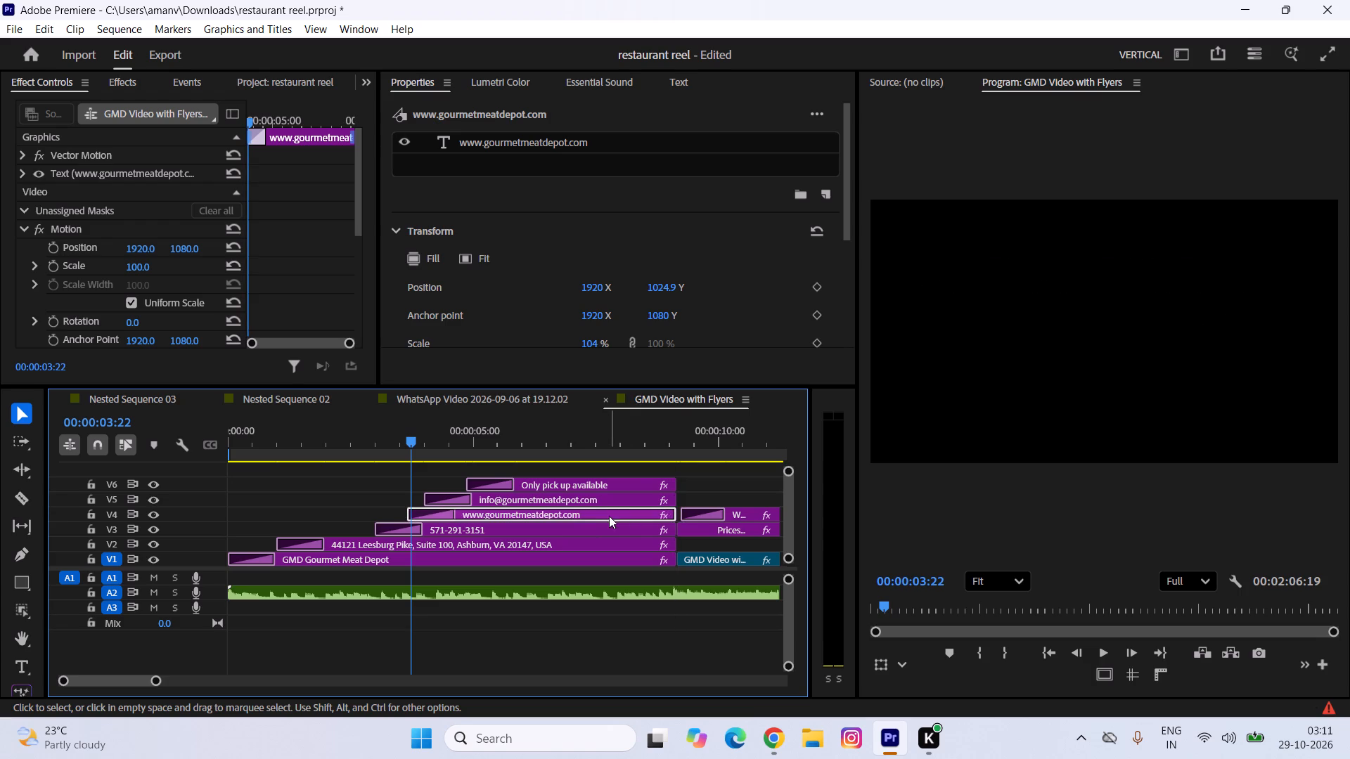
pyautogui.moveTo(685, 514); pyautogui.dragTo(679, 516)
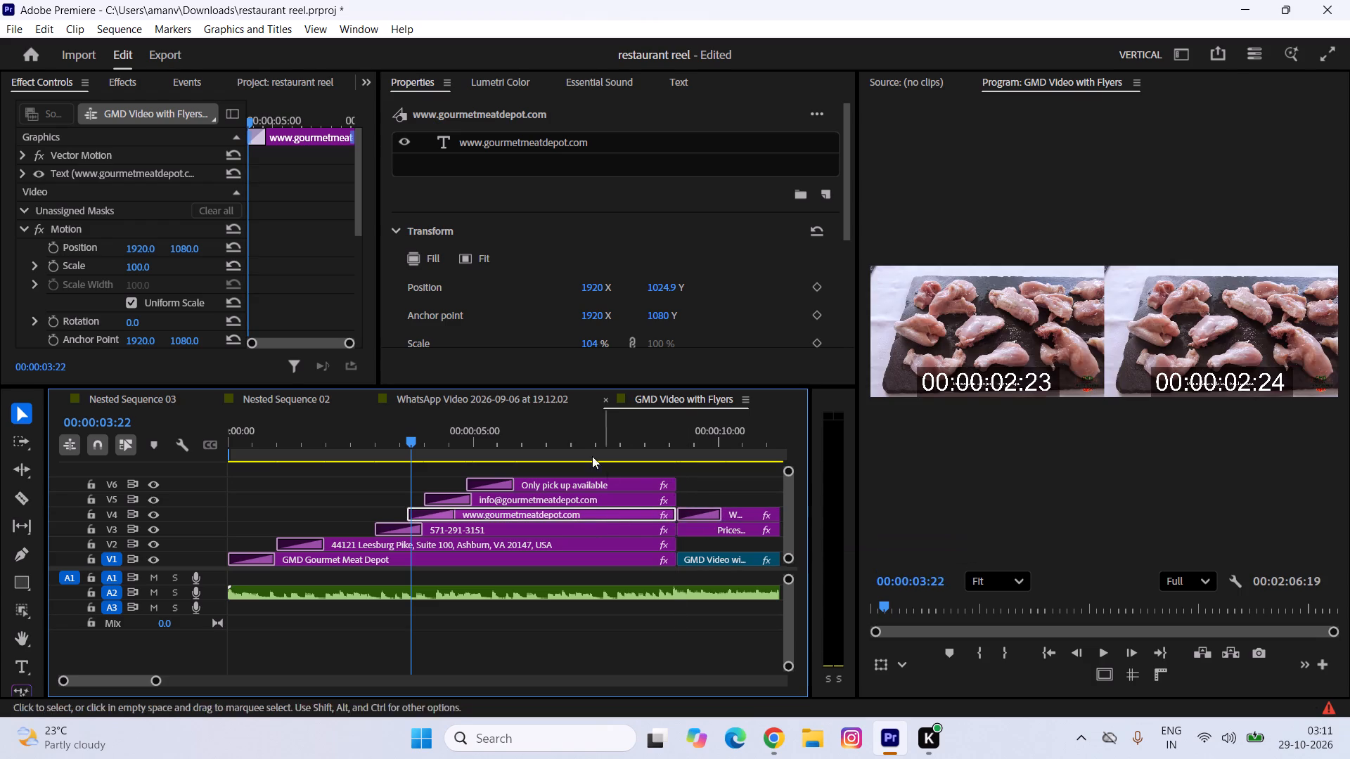
# Play back the opening card, and undo the recent timing changes to the phone, website, email and pickup note titles.
pyautogui.moveTo(420, 443); pyautogui.dragTo(53, 432)
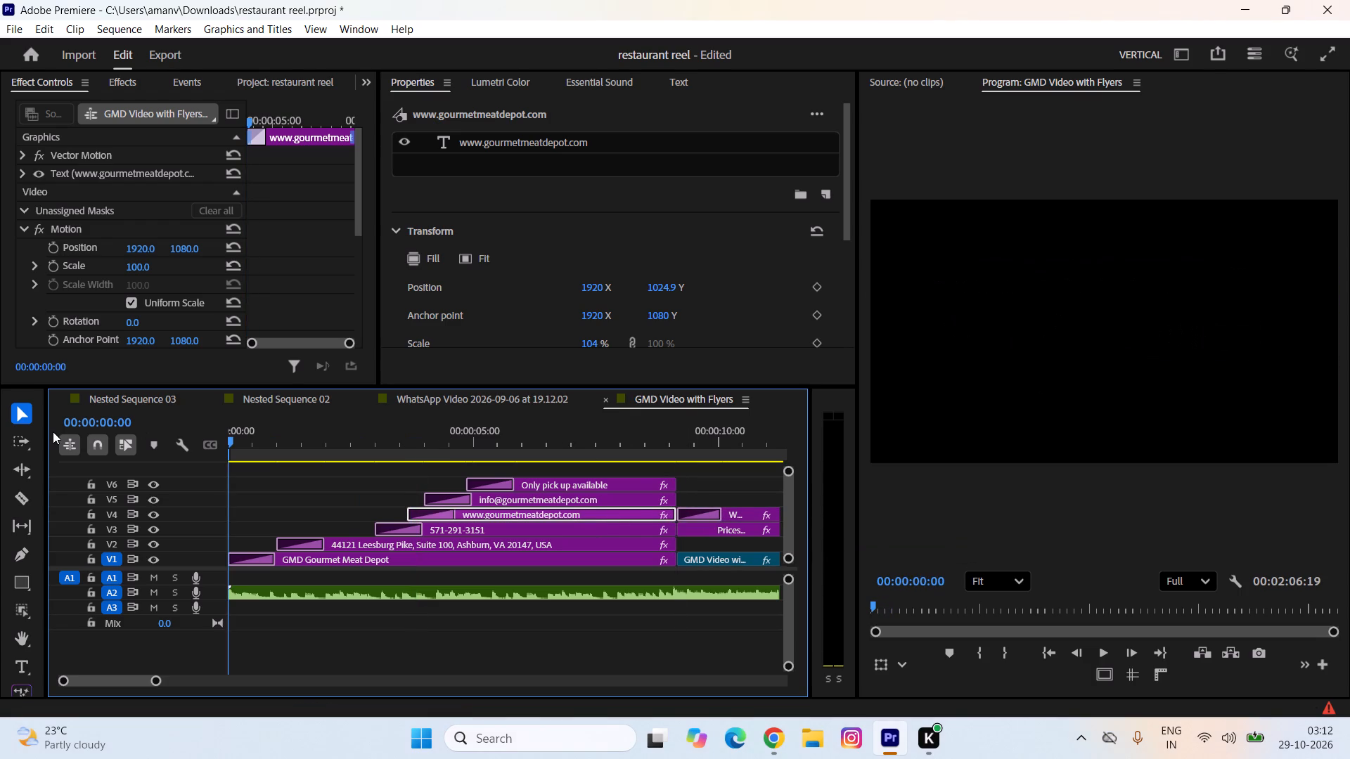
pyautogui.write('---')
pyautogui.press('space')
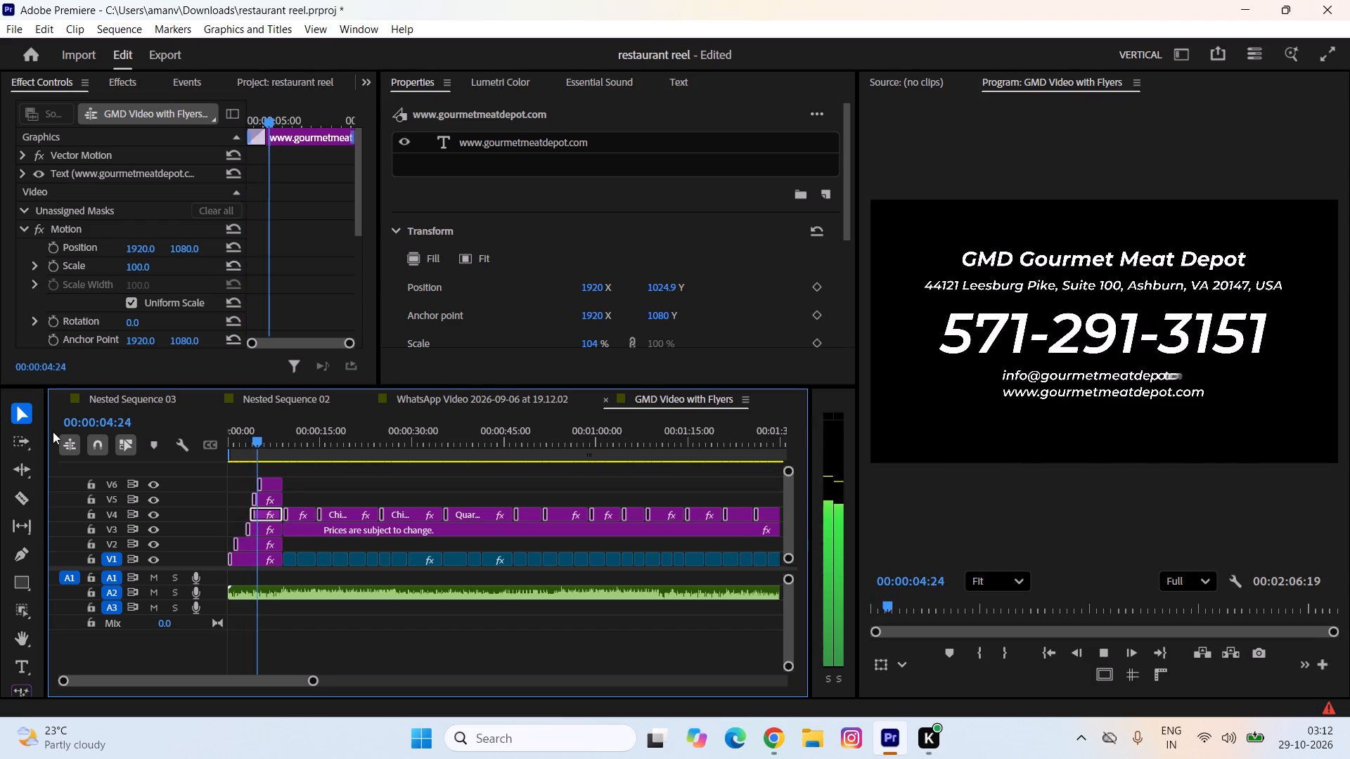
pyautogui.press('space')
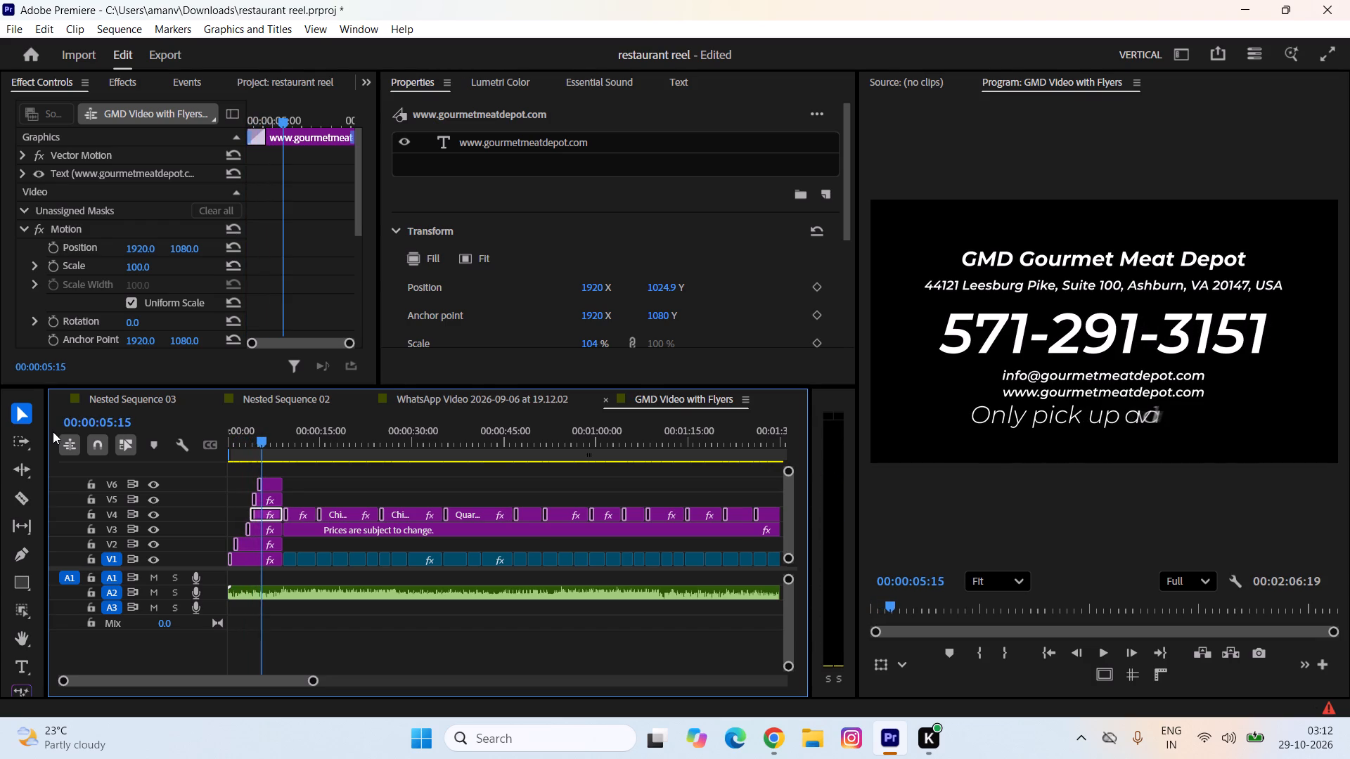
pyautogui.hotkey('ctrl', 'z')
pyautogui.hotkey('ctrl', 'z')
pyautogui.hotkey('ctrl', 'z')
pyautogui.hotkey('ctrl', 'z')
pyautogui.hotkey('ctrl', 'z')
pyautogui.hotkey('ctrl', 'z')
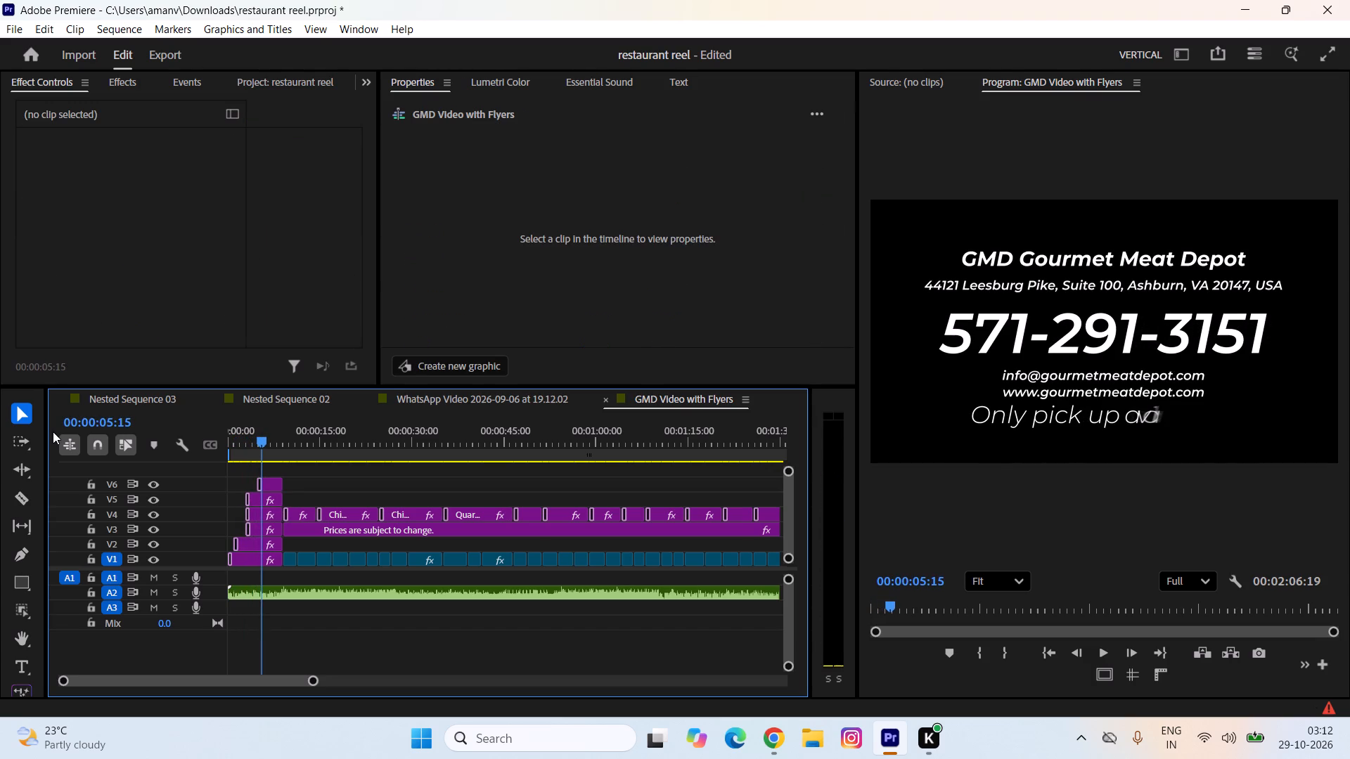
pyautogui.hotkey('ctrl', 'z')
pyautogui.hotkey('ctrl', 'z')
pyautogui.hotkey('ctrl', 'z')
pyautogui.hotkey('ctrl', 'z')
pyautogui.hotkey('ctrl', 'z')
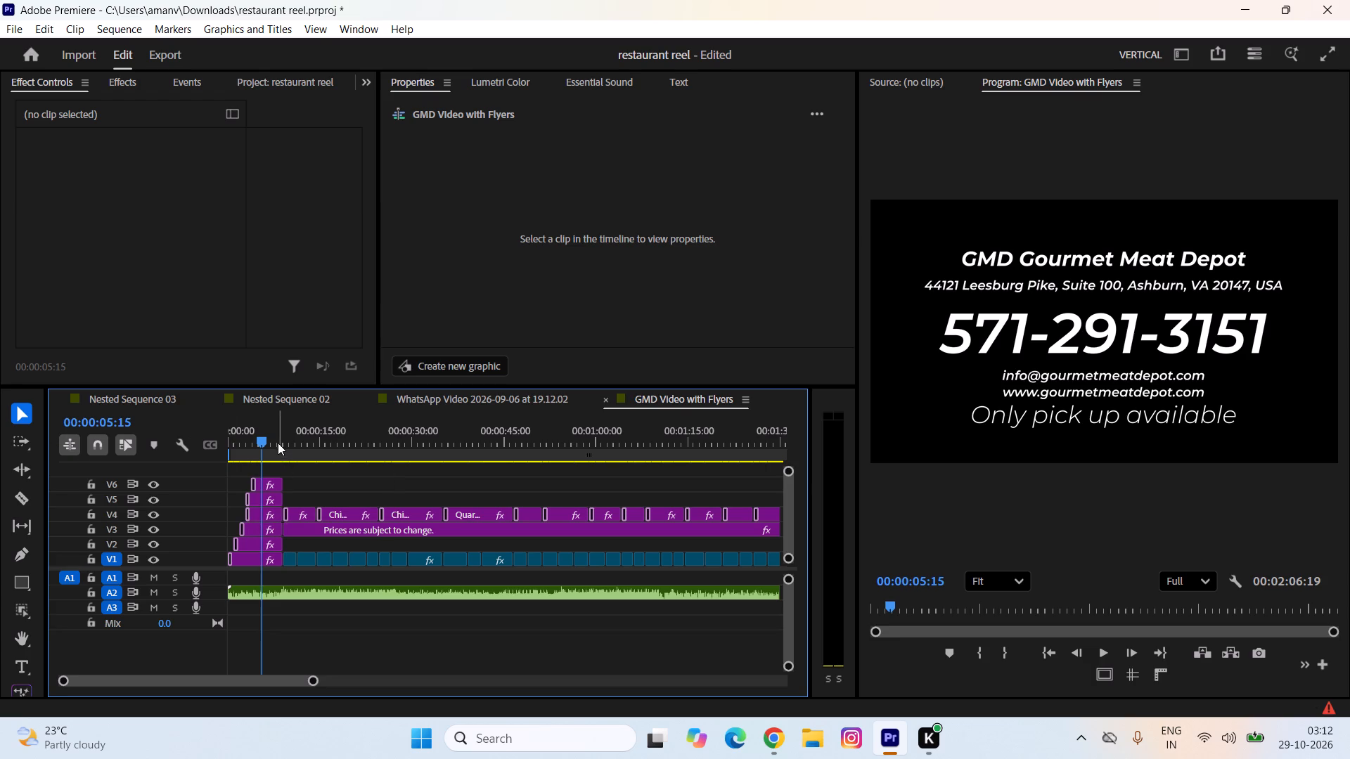
# Replay the opening, delay the email title on V5 by 1 second, and trim its end to the title card's end.
pyautogui.moveTo(277, 442); pyautogui.dragTo(131, 446)
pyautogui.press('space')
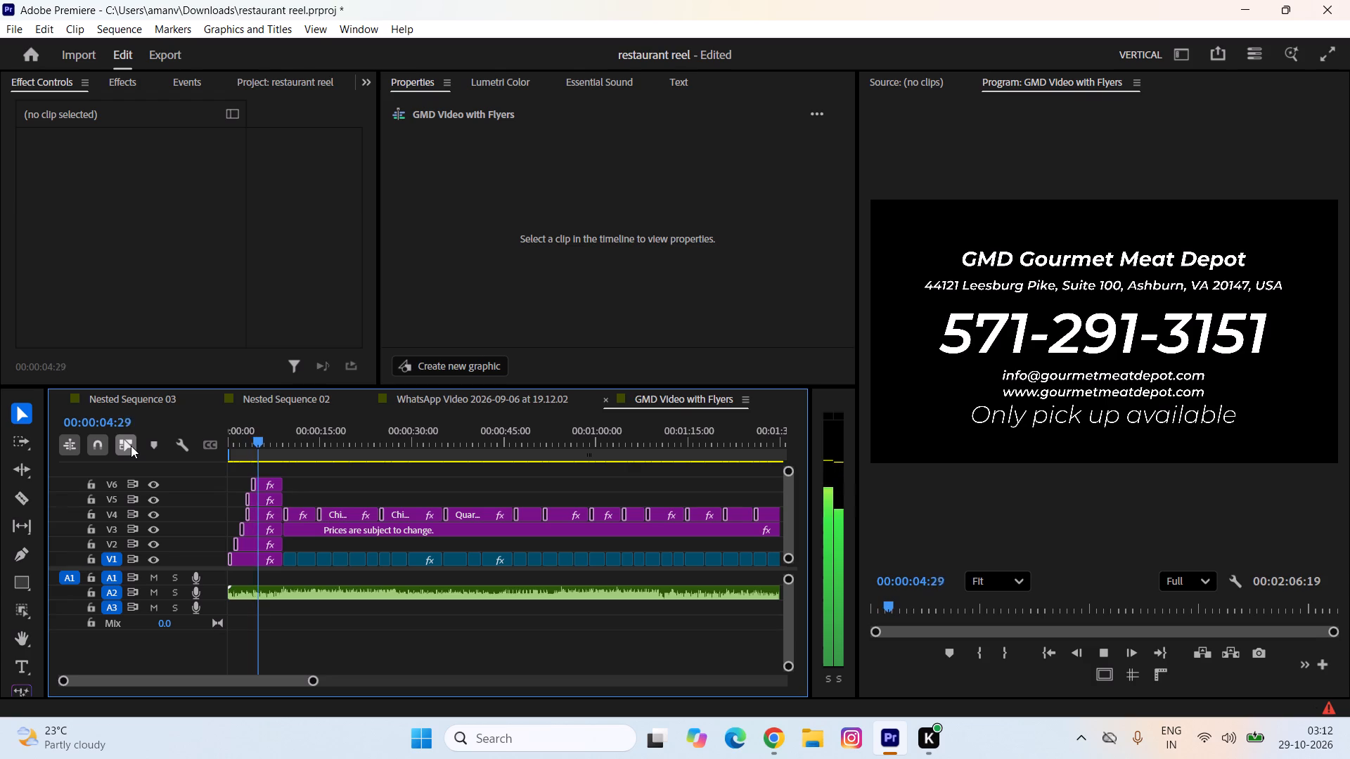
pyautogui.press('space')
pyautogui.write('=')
pyautogui.moveTo(292, 497); pyautogui.dragTo(304, 498)
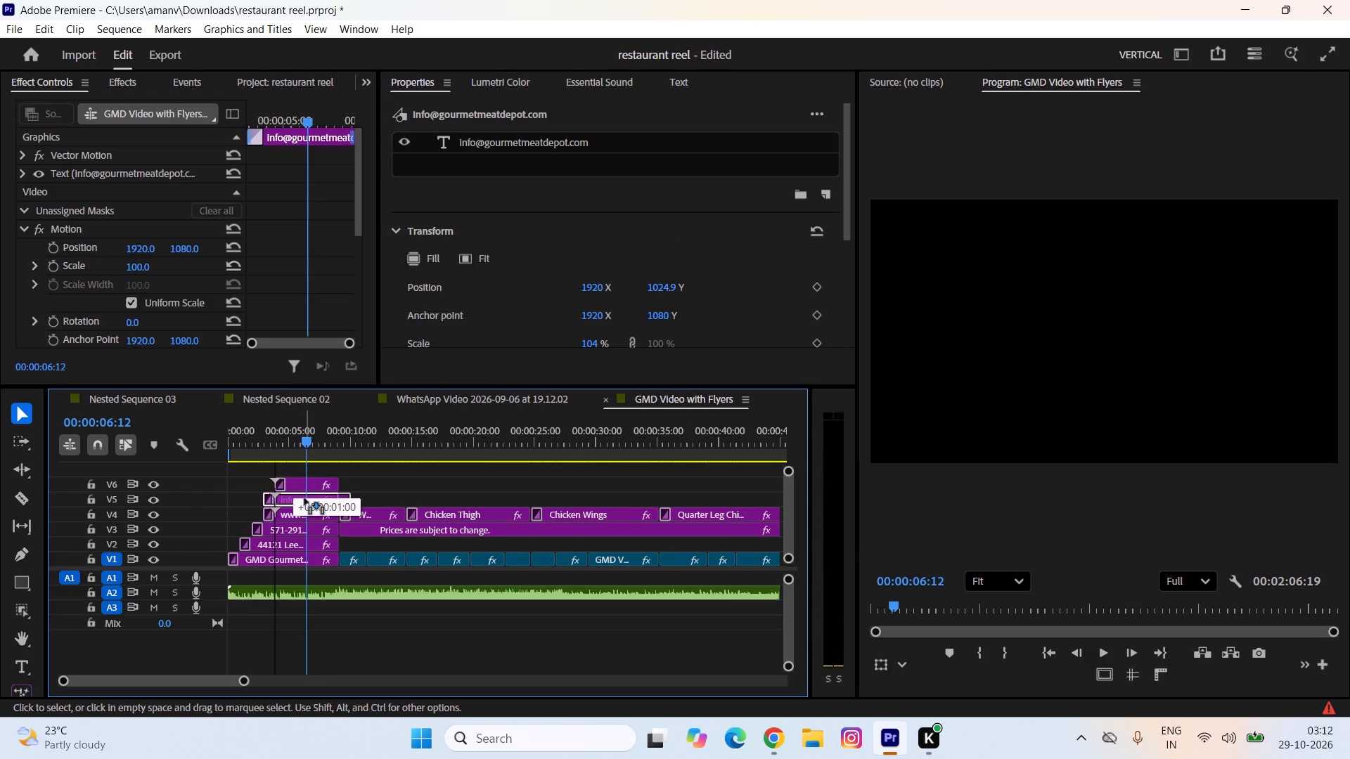
pyautogui.moveTo(304, 498); pyautogui.dragTo(305, 500)
pyautogui.moveTo(352, 498); pyautogui.dragTo(340, 514)
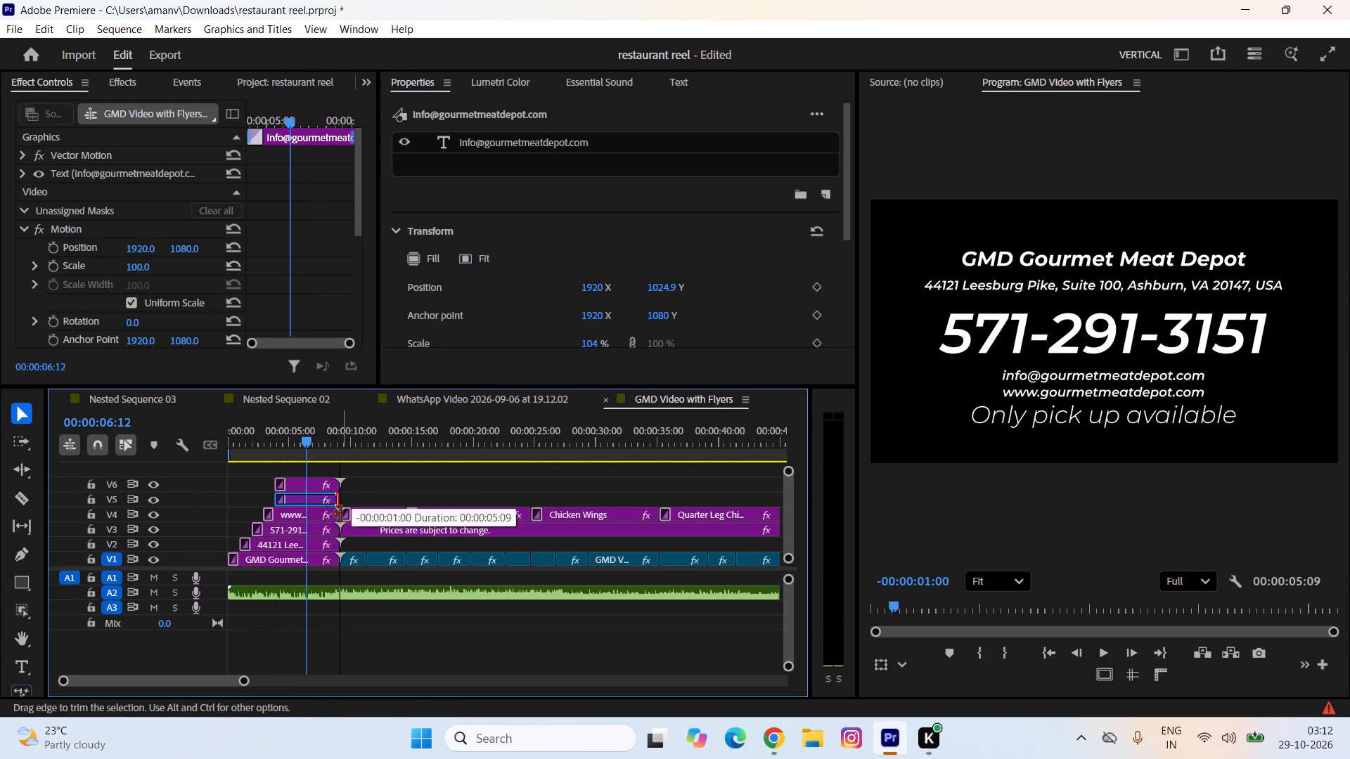
# Delay the pickup note title on V6 to start at about 4.8 seconds, trim its end to the title card's end, and replay the opening.
pyautogui.moveTo(315, 486); pyautogui.dragTo(330, 488)
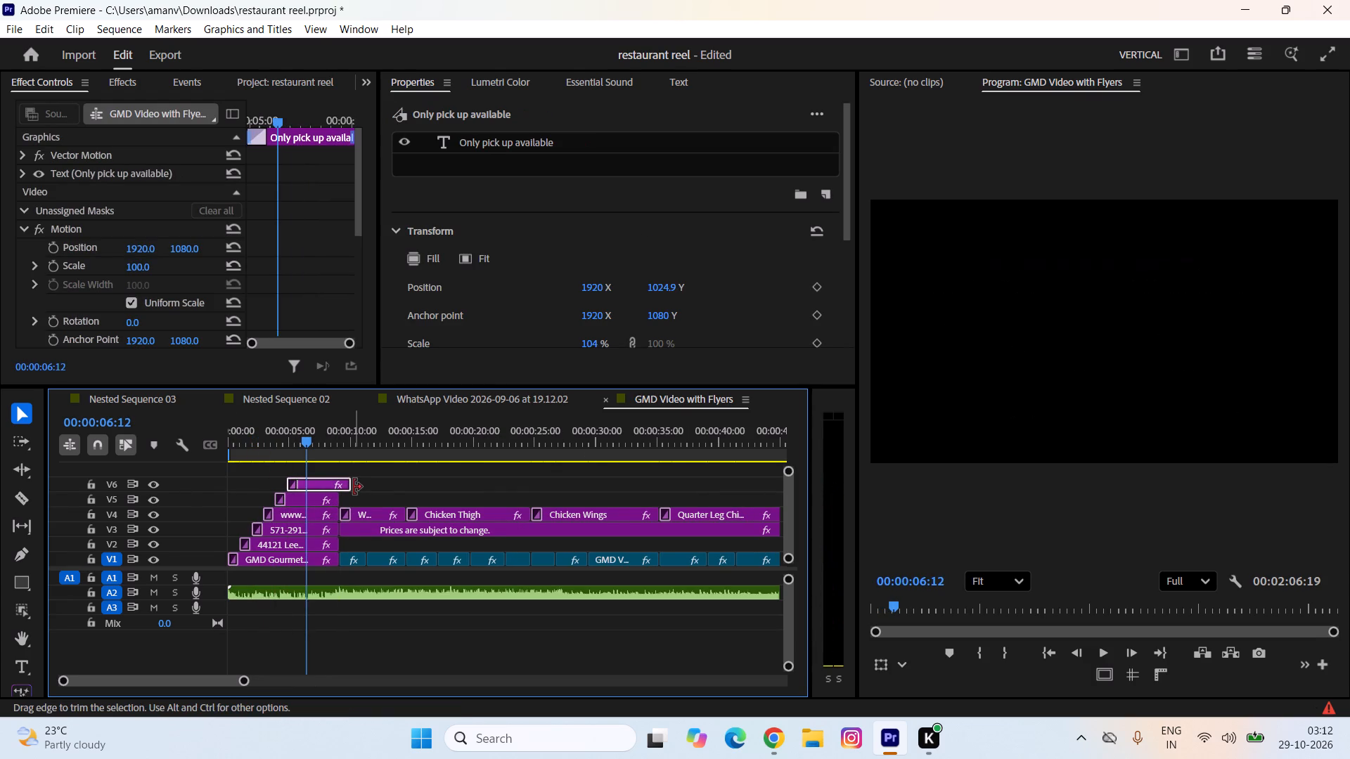
pyautogui.moveTo(354, 487); pyautogui.dragTo(345, 497)
pyautogui.moveTo(308, 434); pyautogui.dragTo(105, 436)
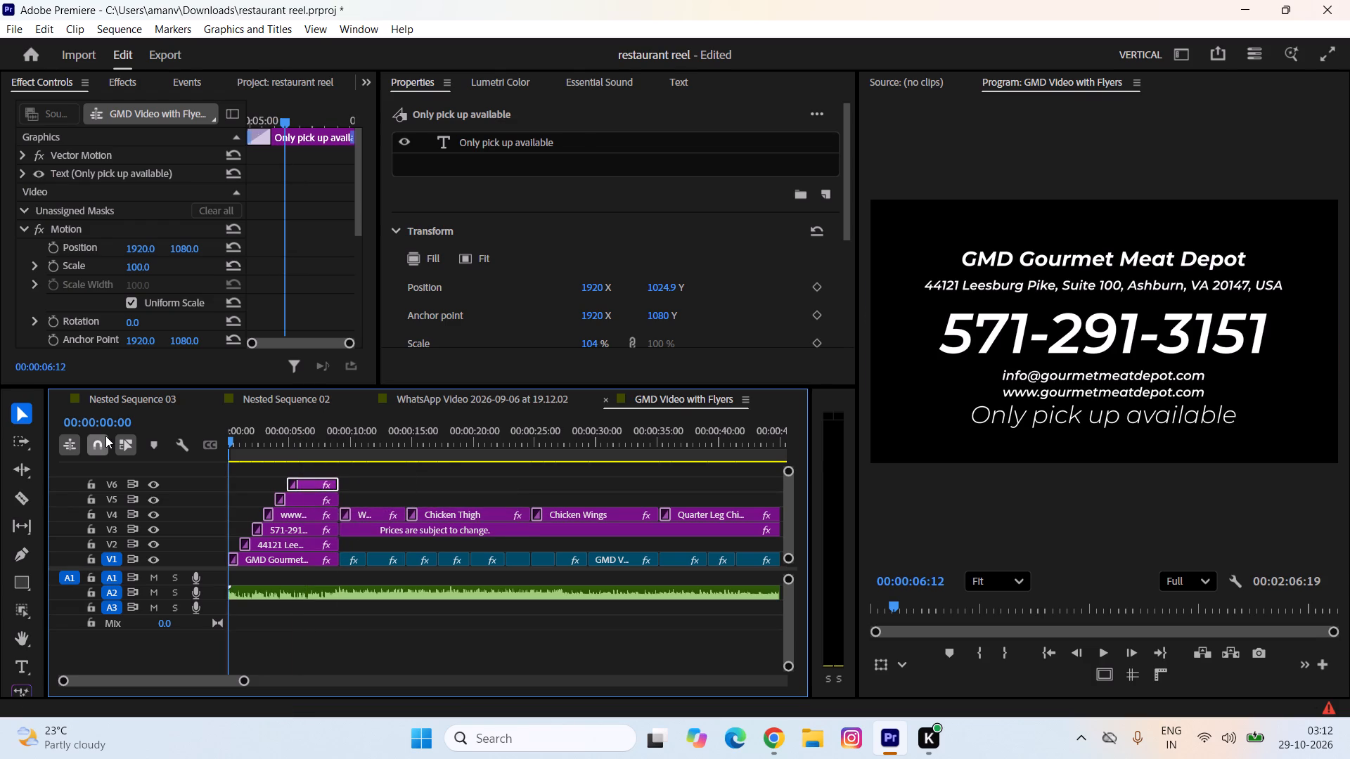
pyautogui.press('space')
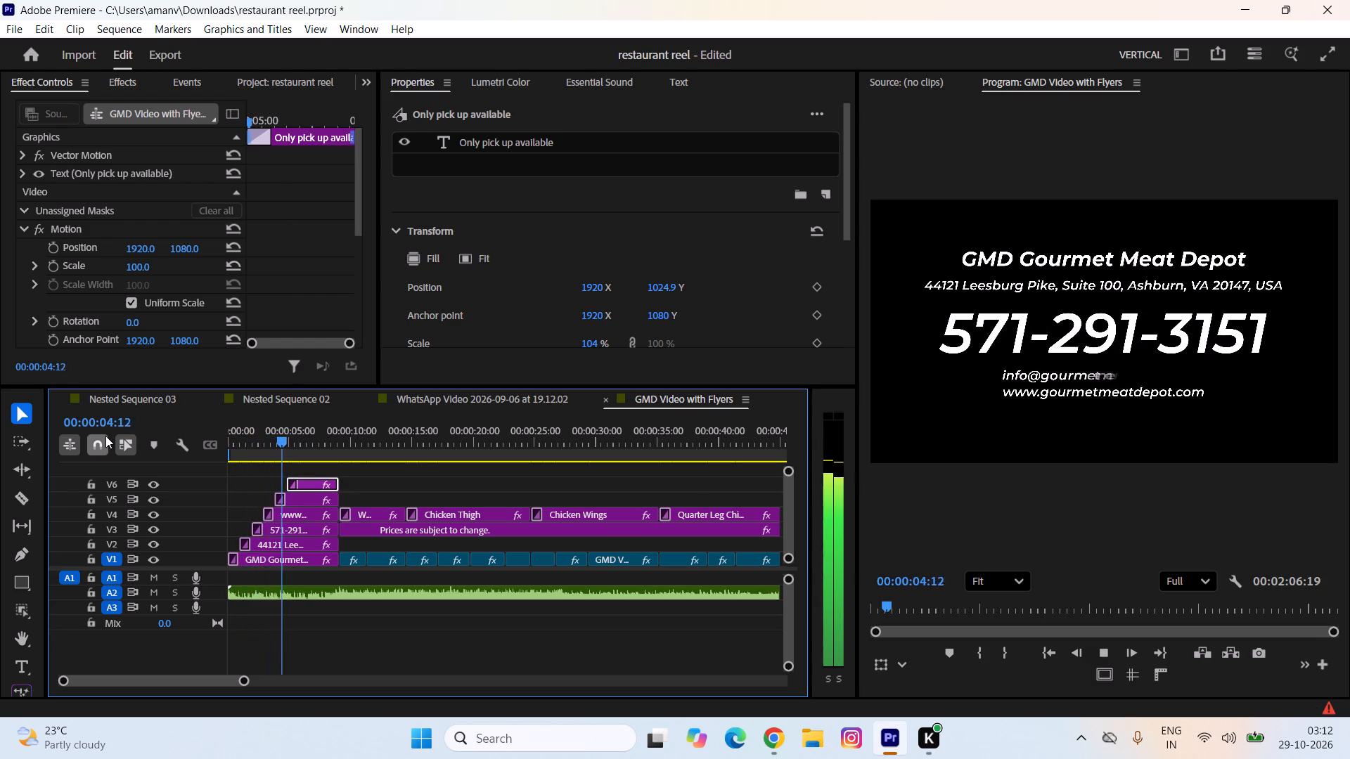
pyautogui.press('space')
# Move the website title above V6 and the email title down to V4, starting at about 3 seconds and extending to the title card's end.
pyautogui.press('=')
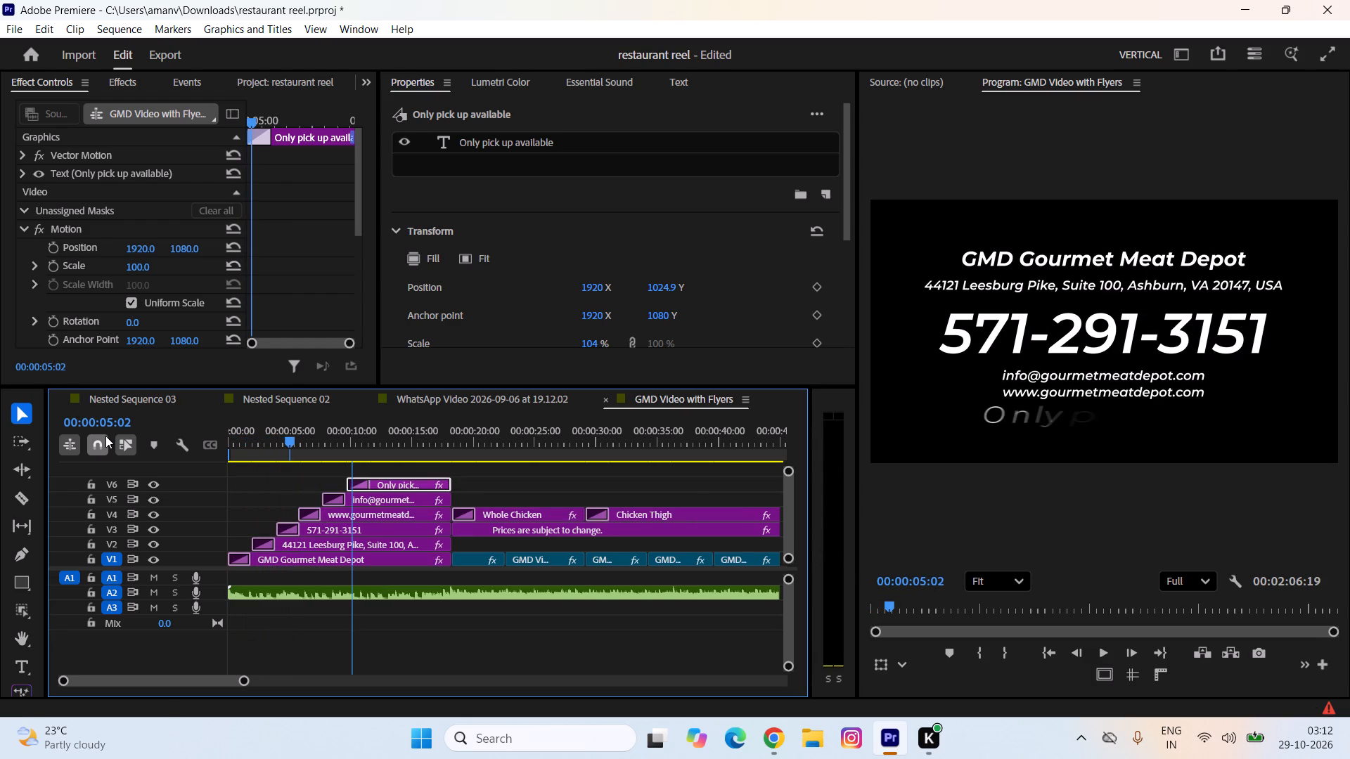
pyautogui.moveTo(371, 500); pyautogui.dragTo(352, 501)
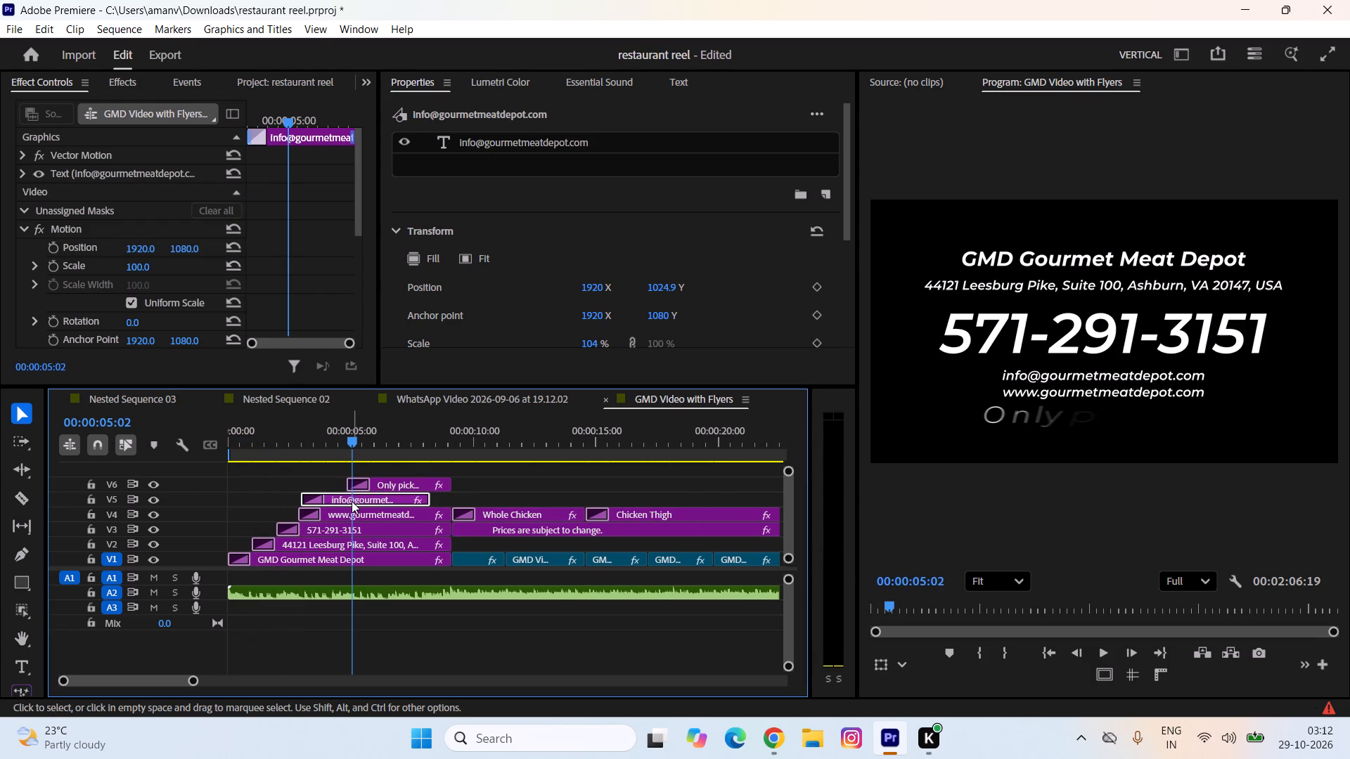
pyautogui.moveTo(352, 501); pyautogui.dragTo(340, 505)
pyautogui.moveTo(338, 512); pyautogui.dragTo(371, 473)
pyautogui.moveTo(335, 498); pyautogui.dragTo(335, 510)
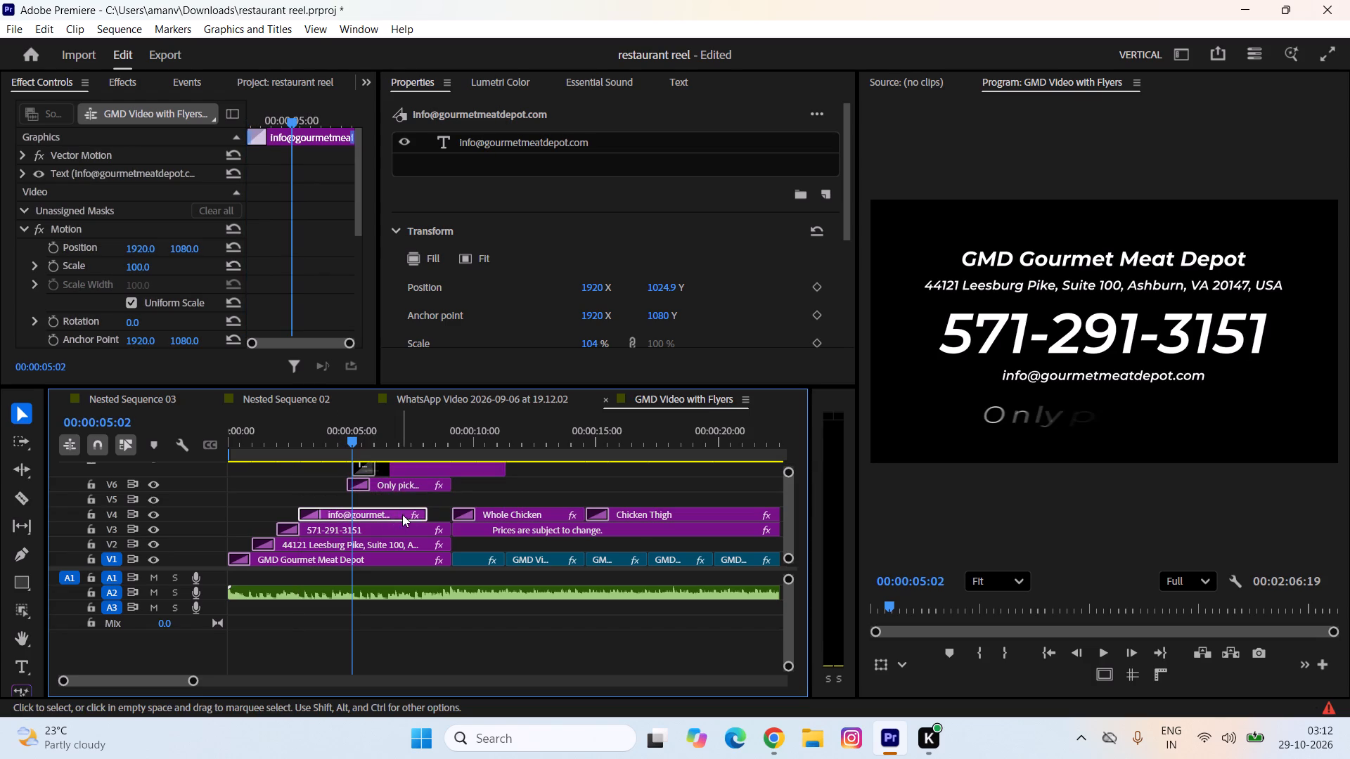
pyautogui.moveTo(423, 514); pyautogui.dragTo(448, 521)
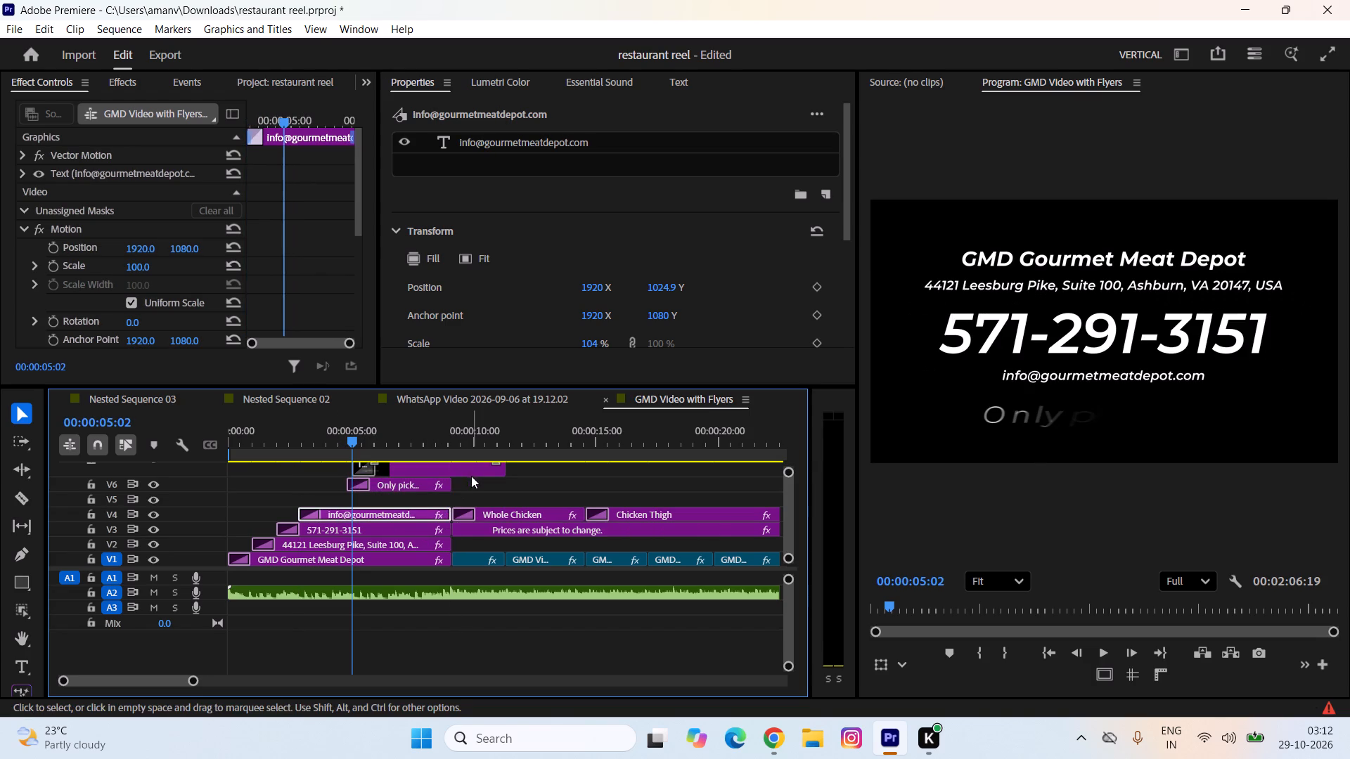
# Move the website title down to V5, starting at about 4 seconds, and trim its end to the title card's end.
pyautogui.moveTo(471, 474); pyautogui.dragTo(471, 493)
pyautogui.moveTo(458, 493); pyautogui.dragTo(430, 497)
pyautogui.moveTo(479, 497); pyautogui.dragTo(462, 504)
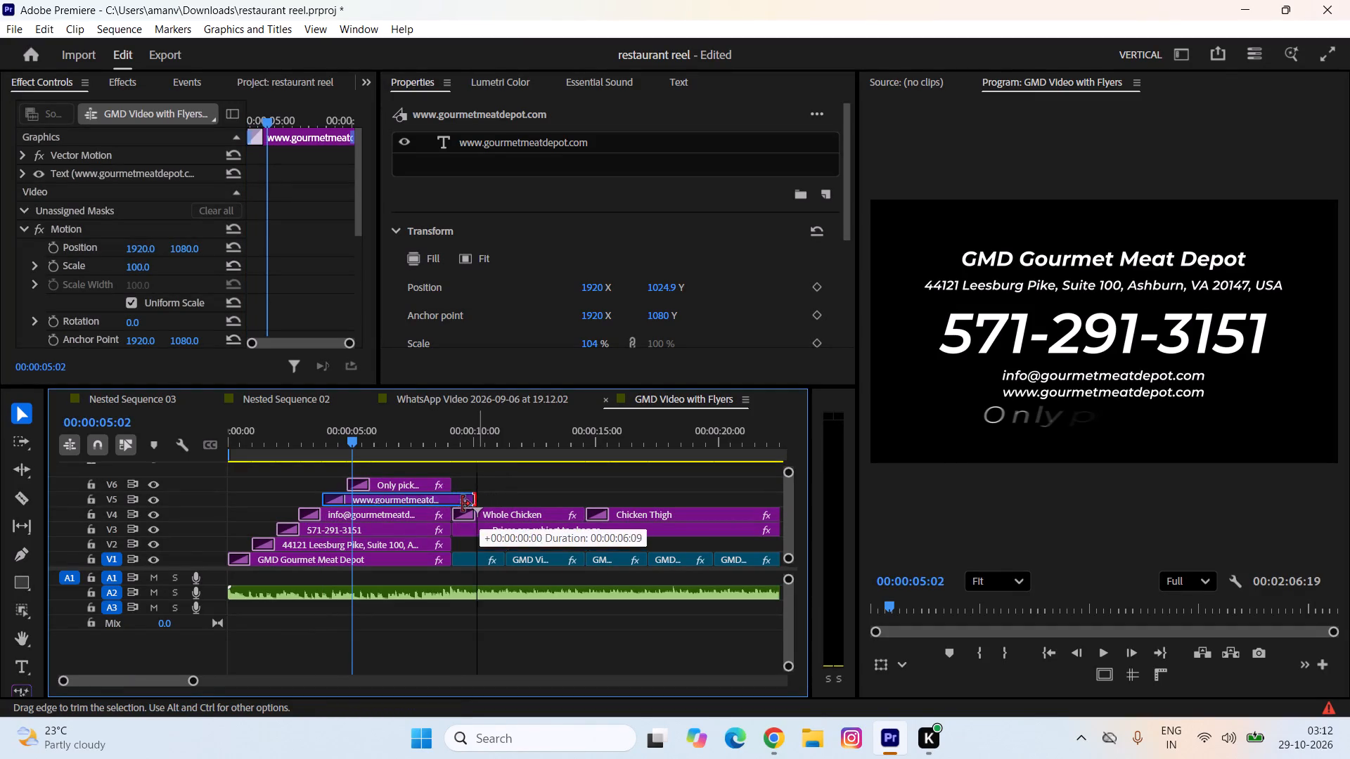
pyautogui.moveTo(462, 504); pyautogui.dragTo(458, 505)
# Play the opening from the sequence start to check the reordered email and website titles.
pyautogui.moveTo(361, 438); pyautogui.dragTo(93, 429)
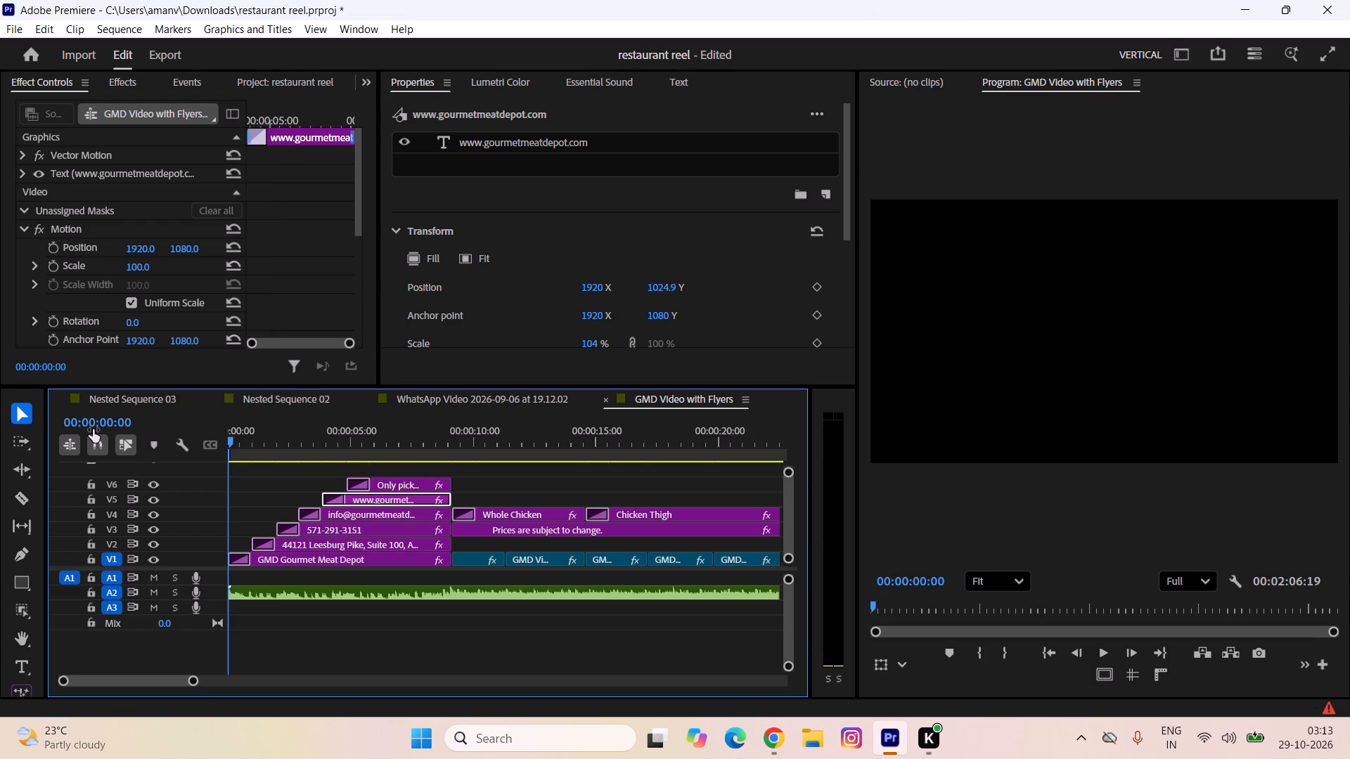
pyautogui.press('space')
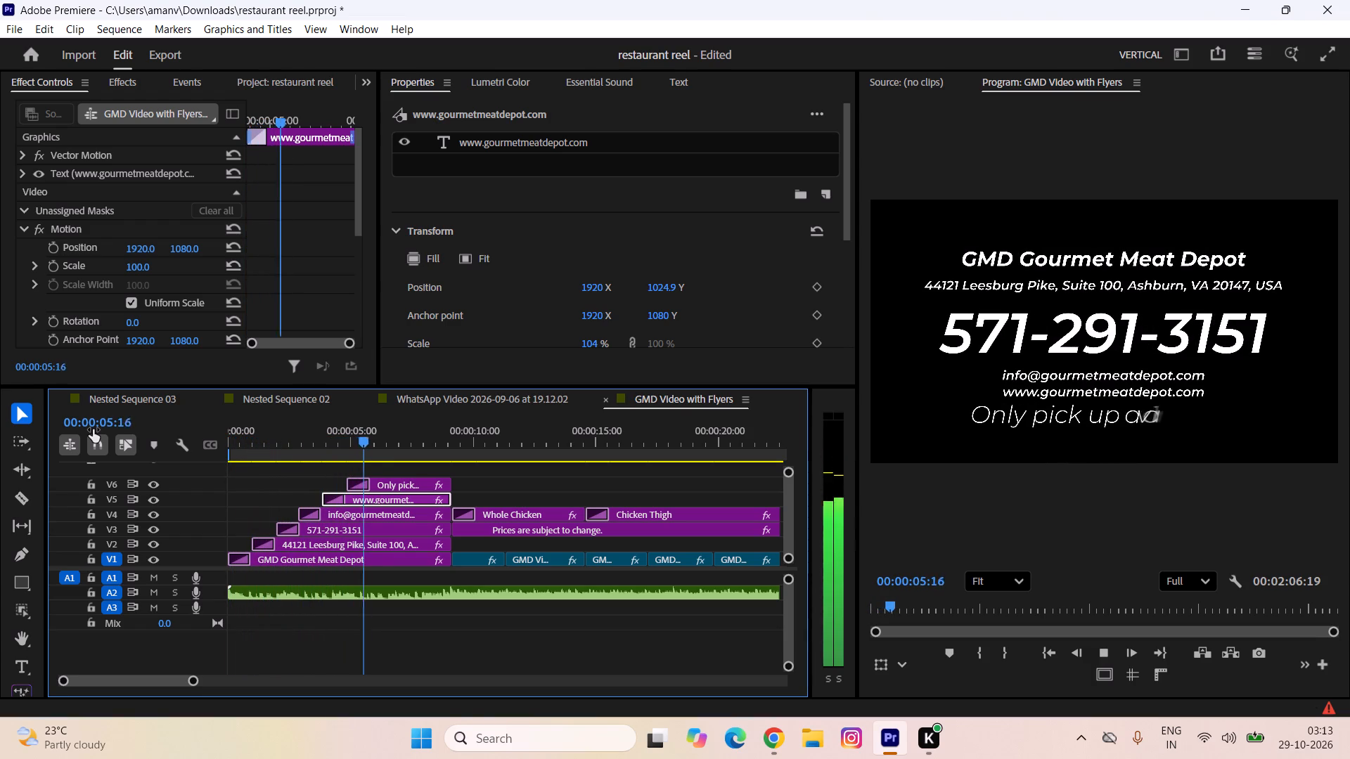
pyautogui.press('space')
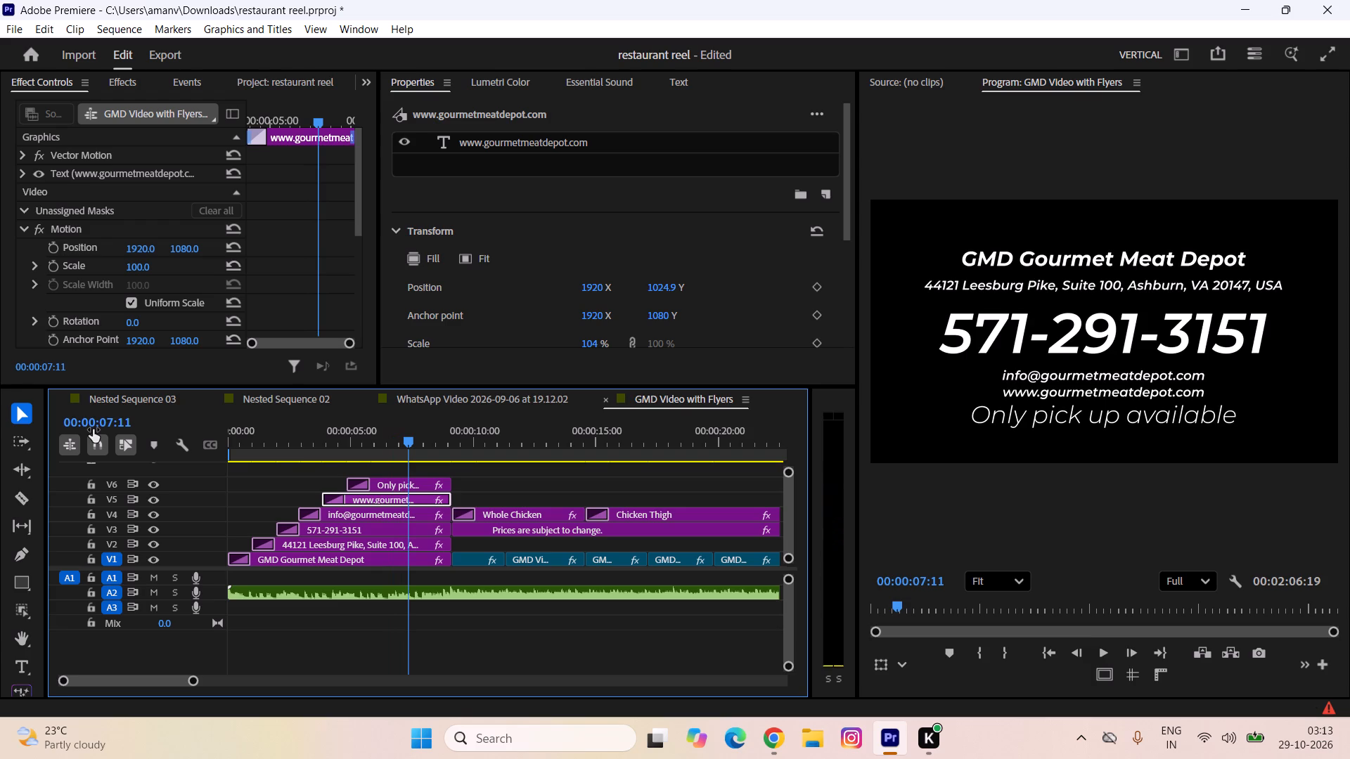
# Nudge the "Only pick up available" text on V6 up to a vertical position of 1846.
pyautogui.click(379, 478)
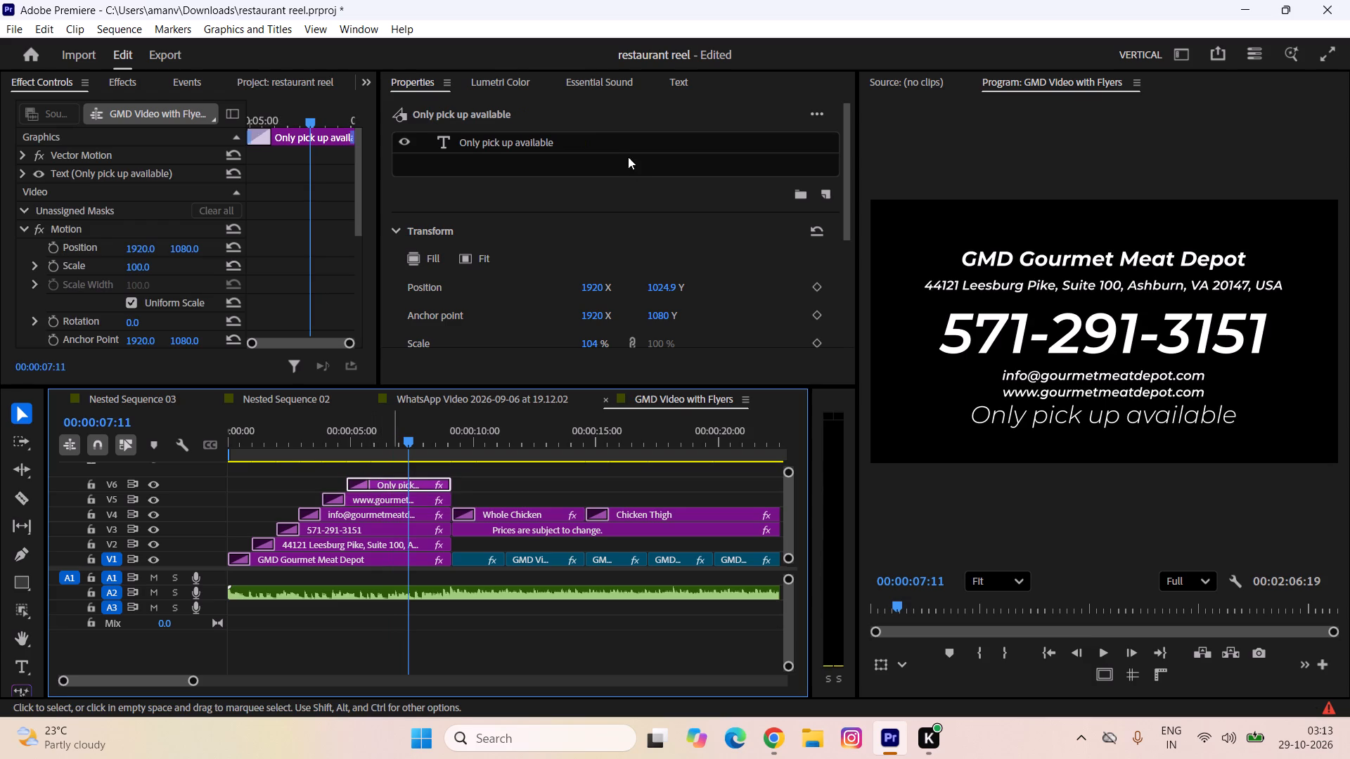
pyautogui.click(622, 152)
pyautogui.scroll(-1, 683, 208)
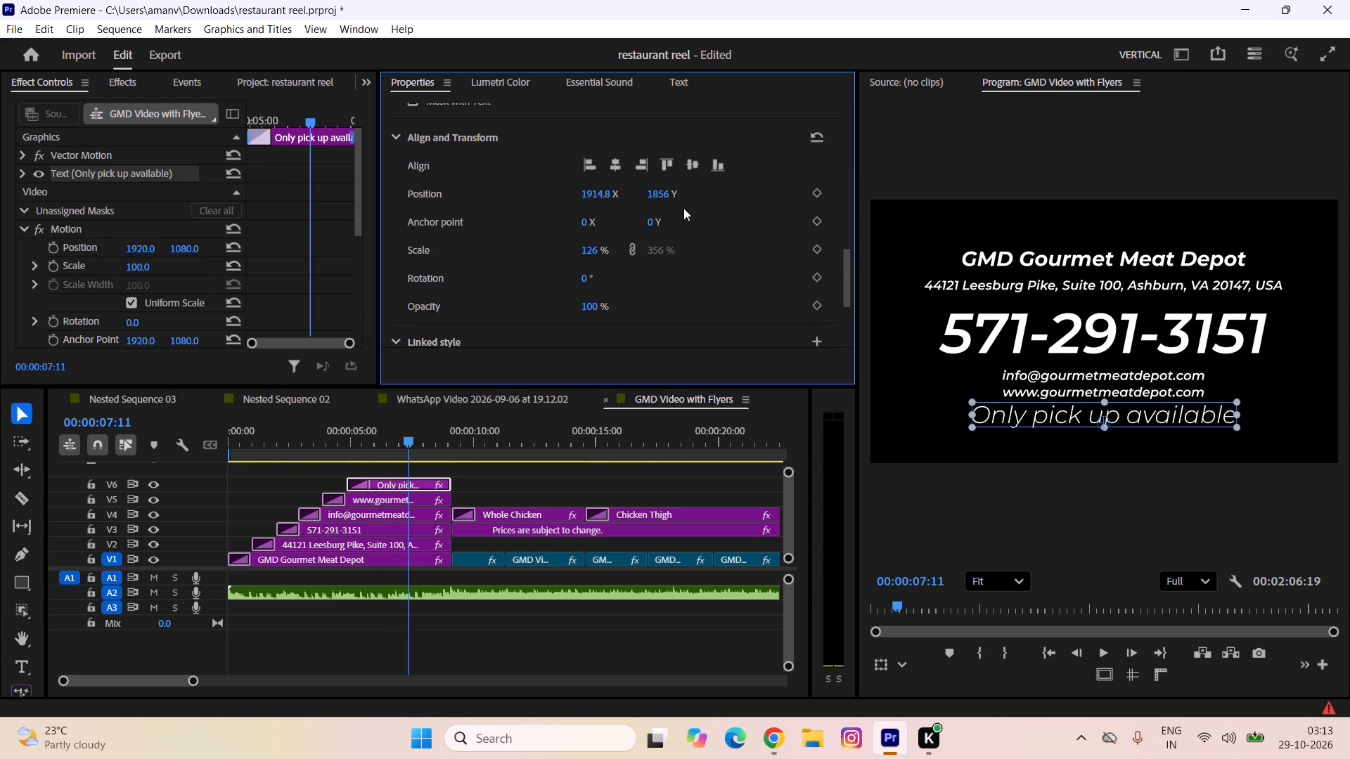
pyautogui.scroll(-1, 683, 208)
pyautogui.moveTo(660, 200); pyautogui.dragTo(662, 212)
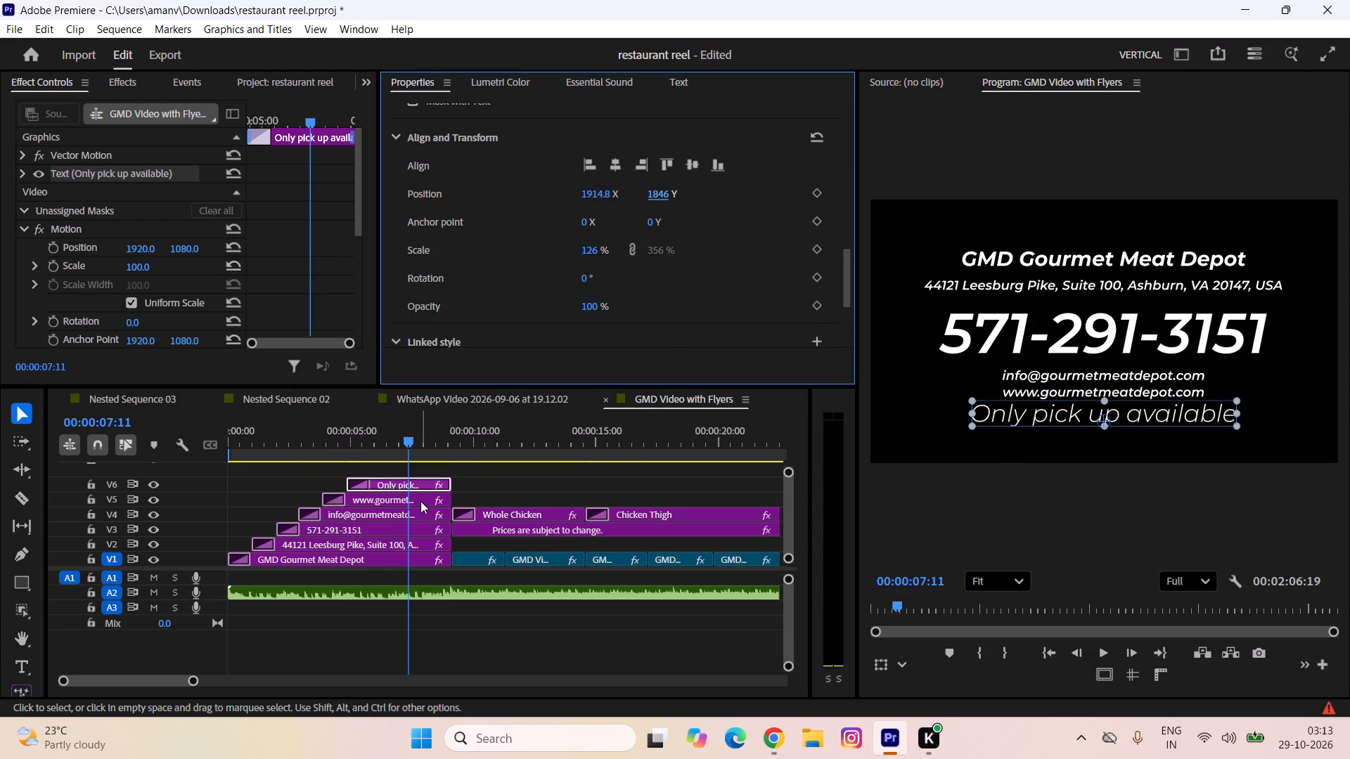
# Move the website text on V5 up to a vertical position of 1624.
pyautogui.click(420, 501)
pyautogui.click(617, 147)
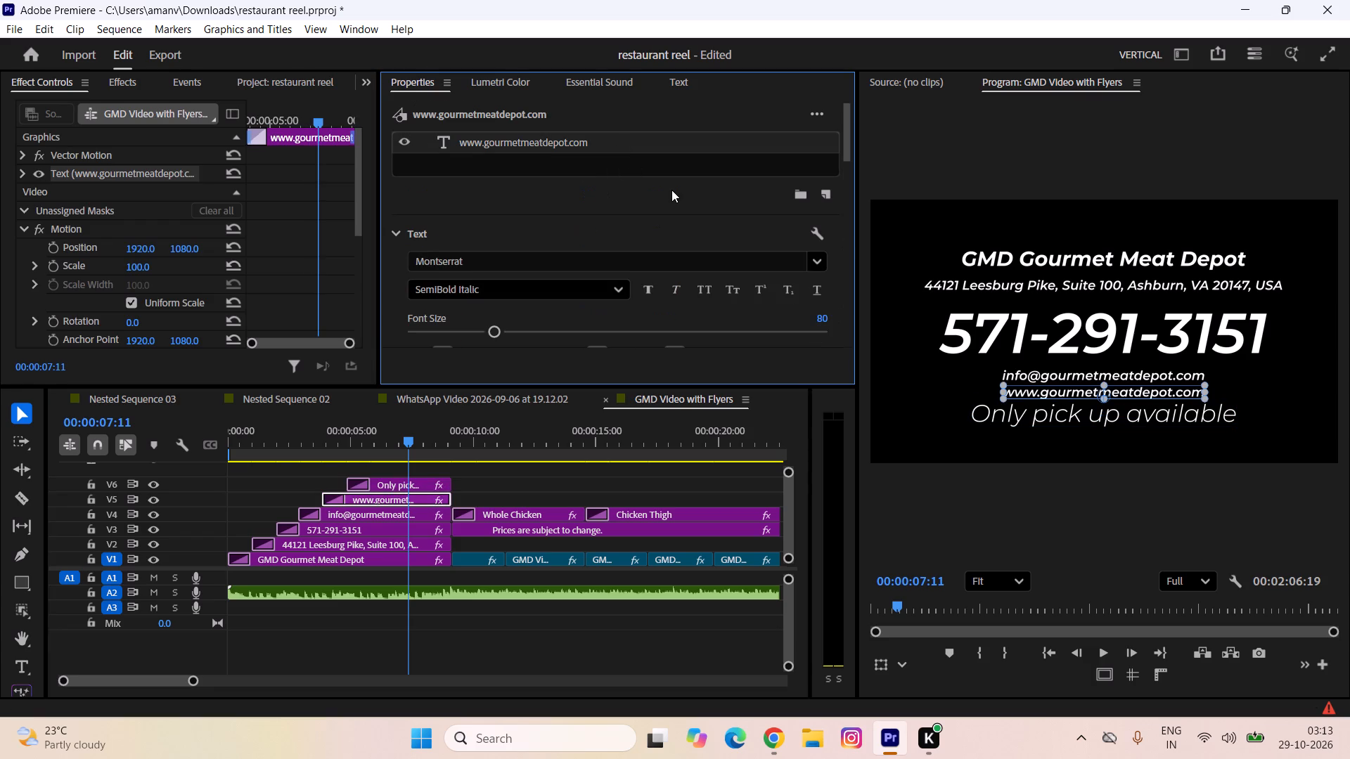
pyautogui.scroll(-1, 671, 190)
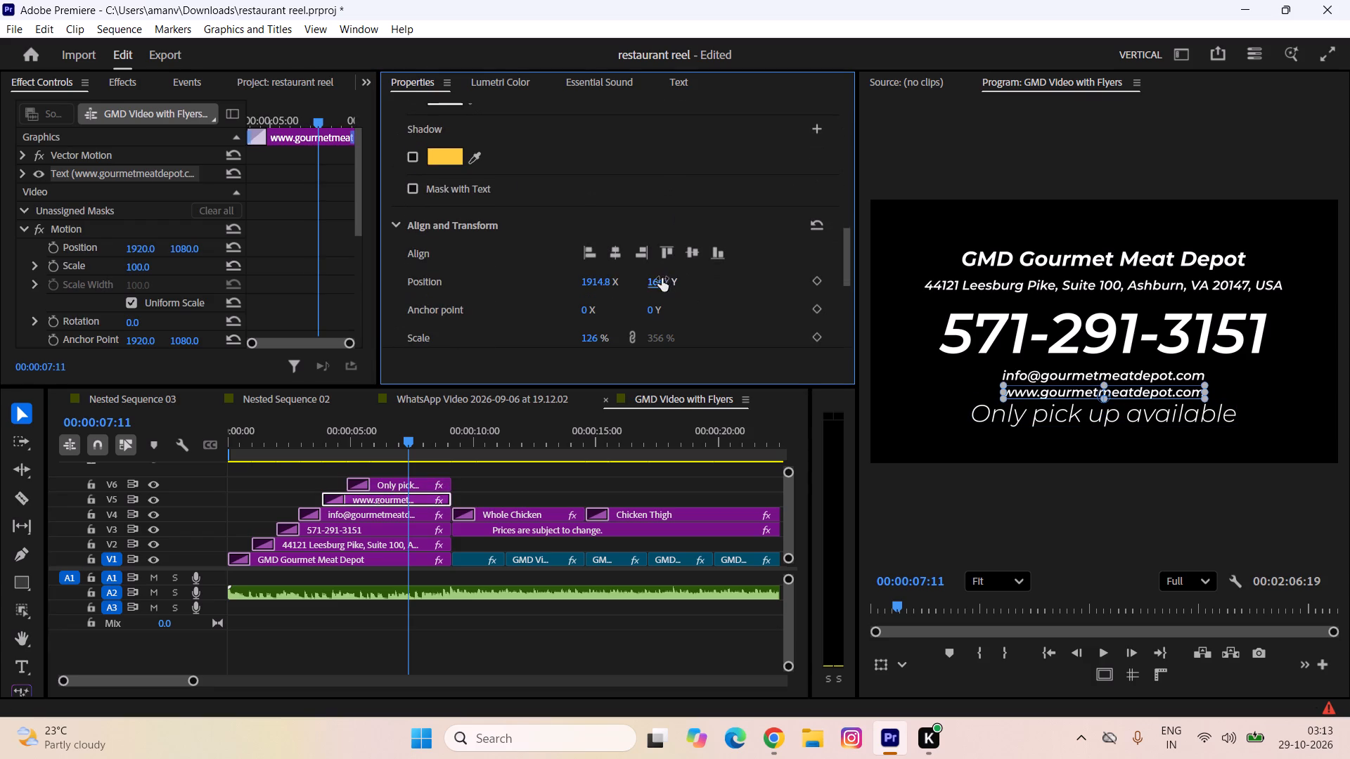
pyautogui.moveTo(662, 278); pyautogui.dragTo(662, 296)
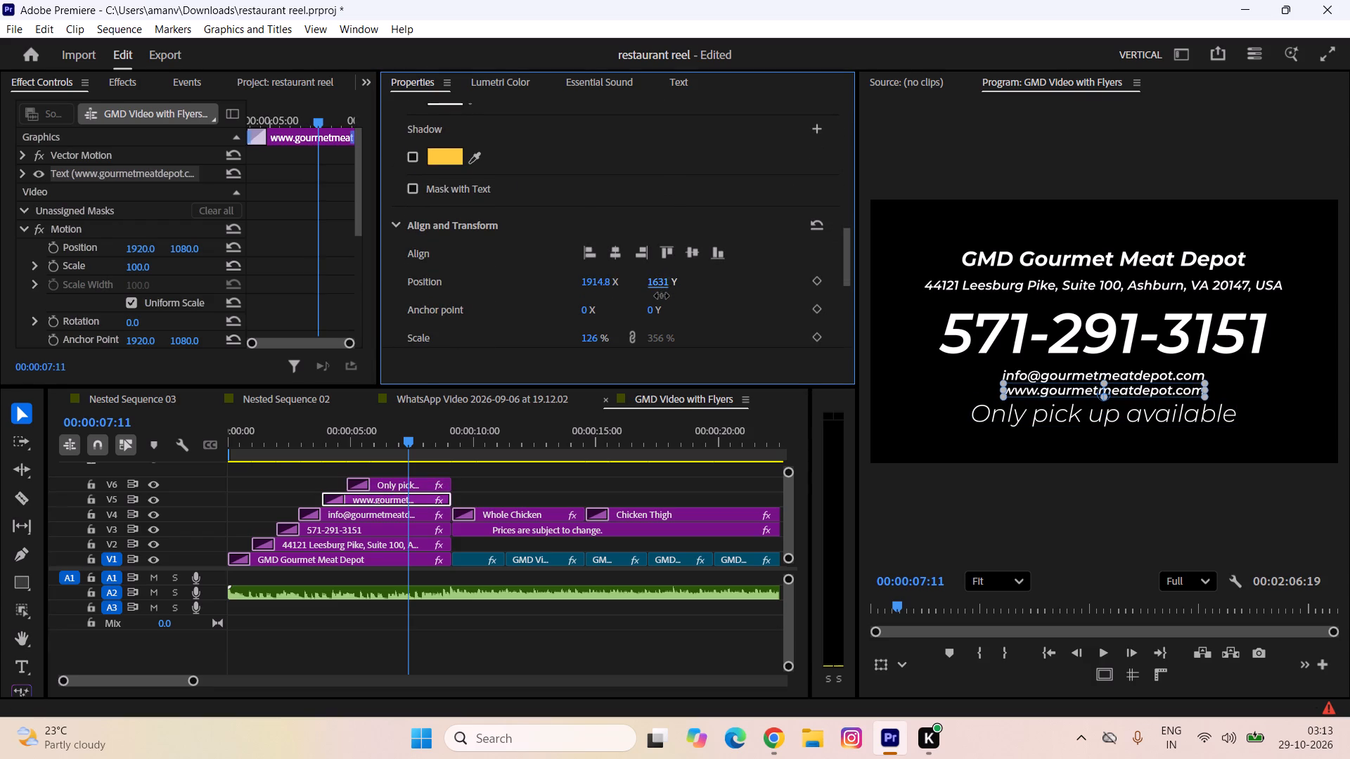
pyautogui.moveTo(662, 296); pyautogui.dragTo(660, 301)
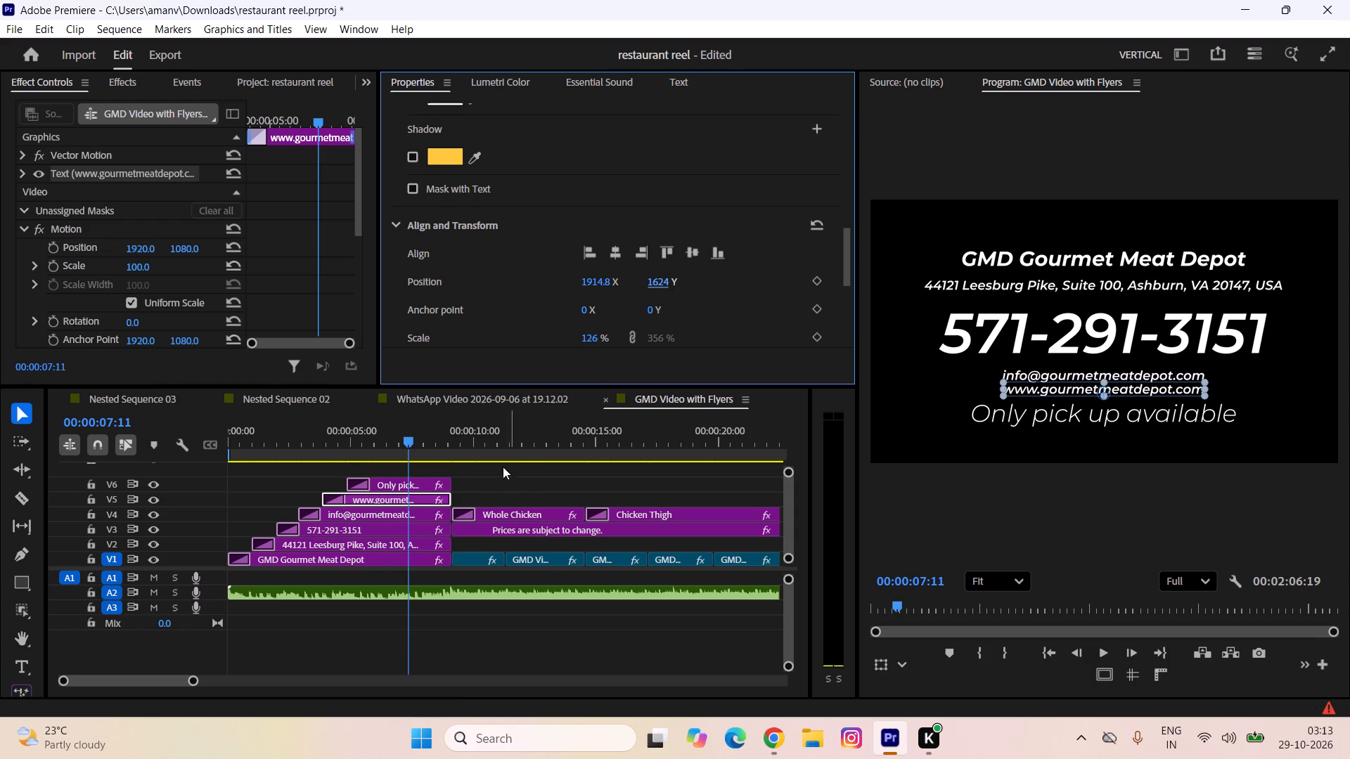
# Nudge the email text on V4 up to a vertical position of 1508.
pyautogui.click(413, 517)
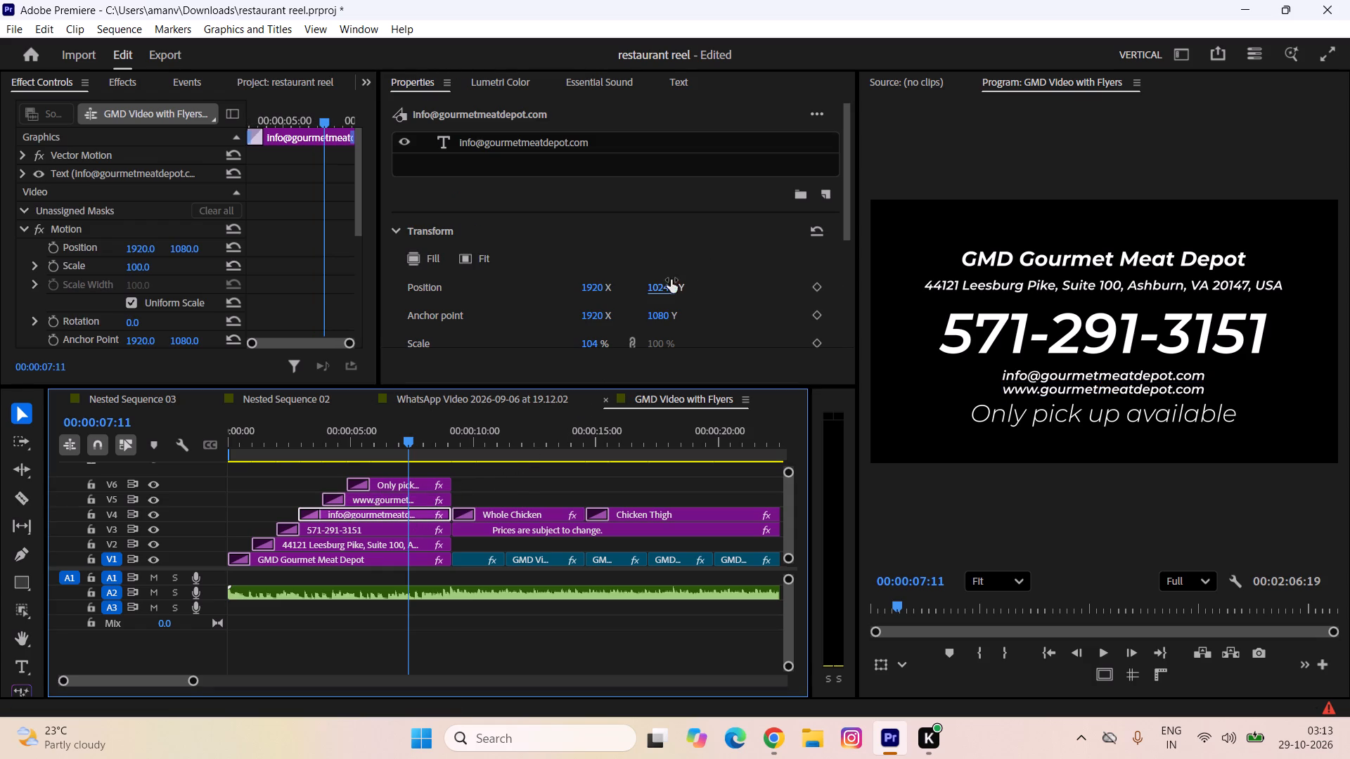
pyautogui.click(634, 136)
pyautogui.scroll(-1, 672, 198)
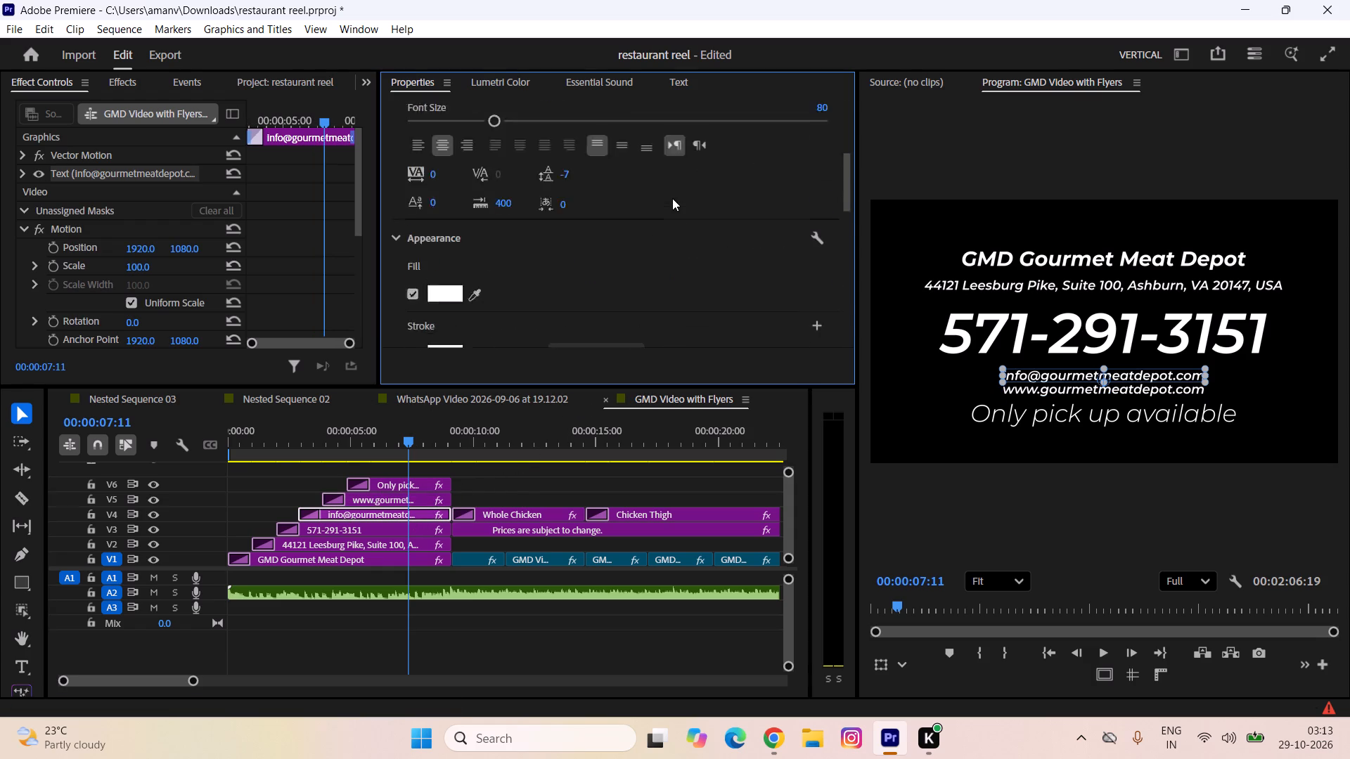
pyautogui.scroll(-1, 672, 198)
pyautogui.moveTo(657, 199); pyautogui.dragTo(657, 207)
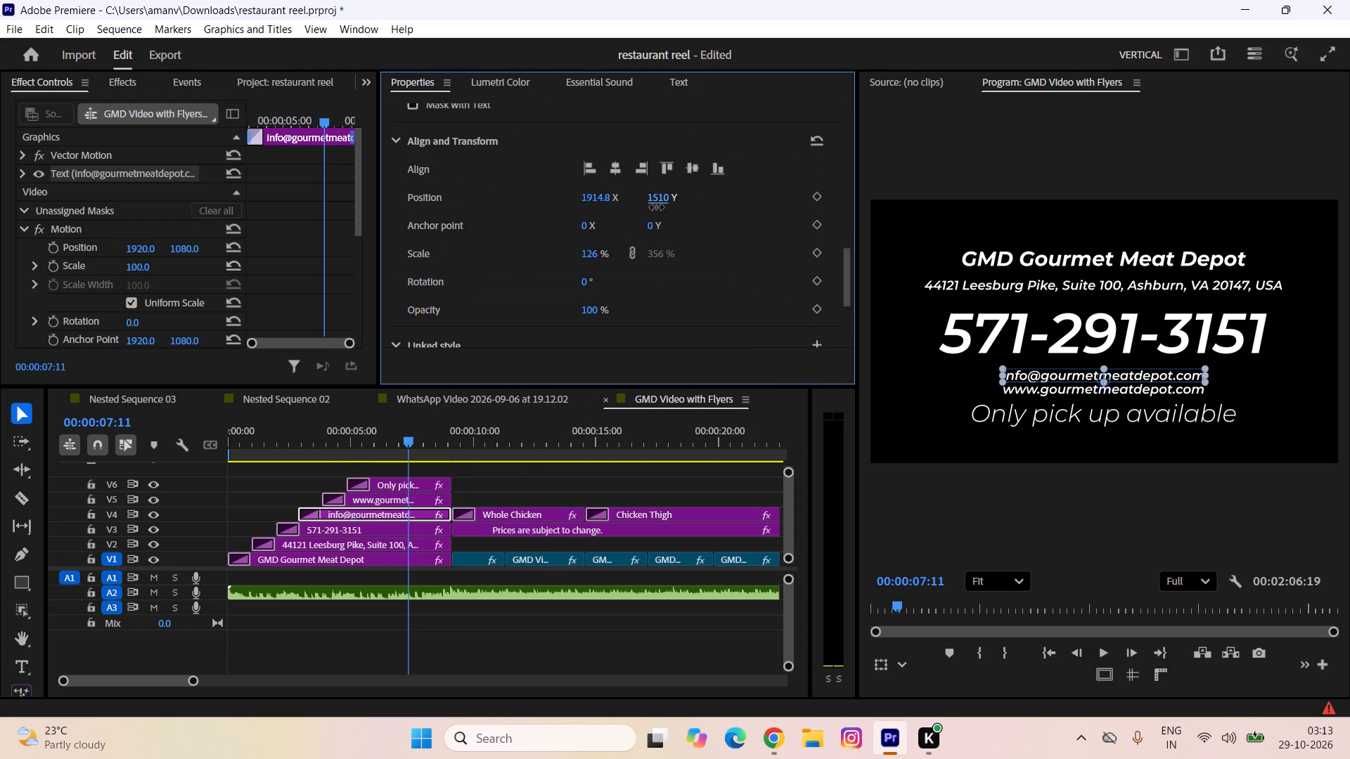
pyautogui.moveTo(657, 207); pyautogui.dragTo(657, 209)
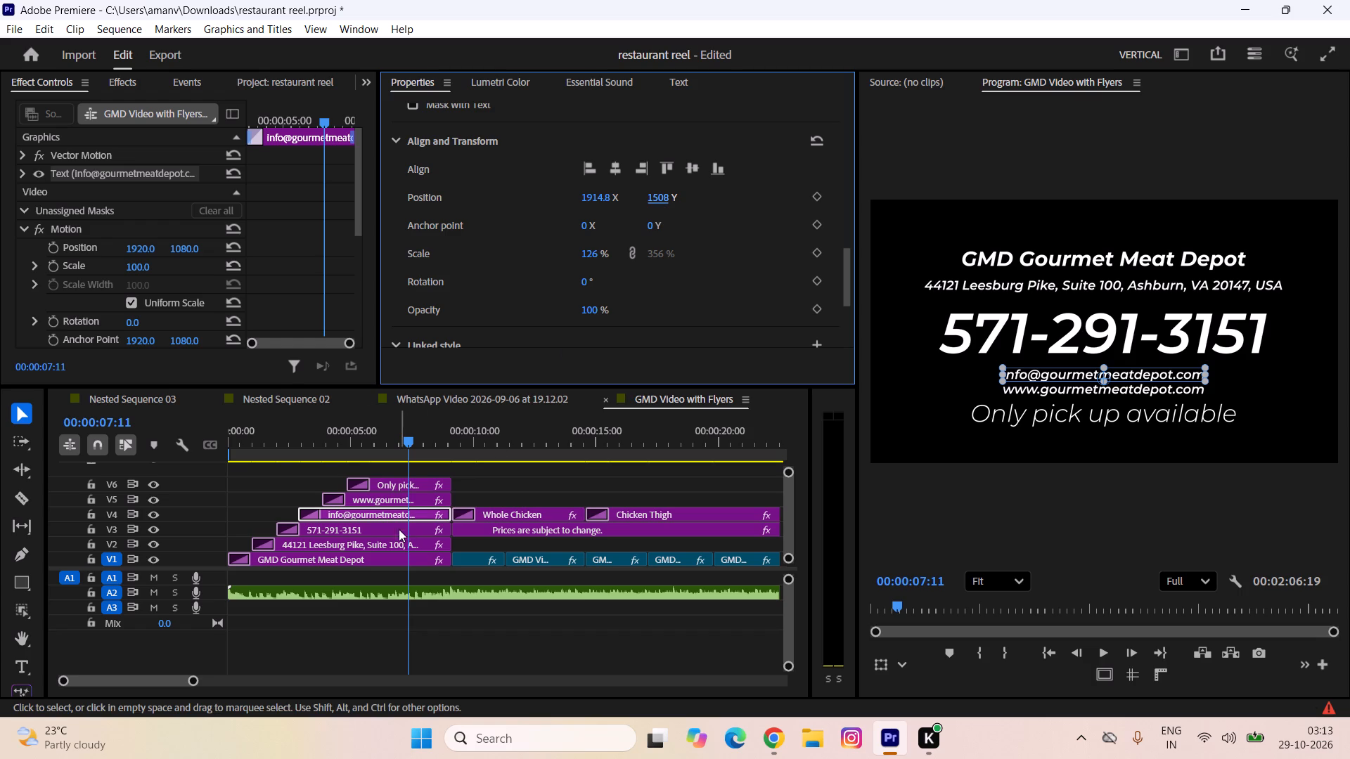
# Move the large phone number text on V3 slightly up to a vertical position of about 1293.
pyautogui.click(401, 524)
pyautogui.click(652, 143)
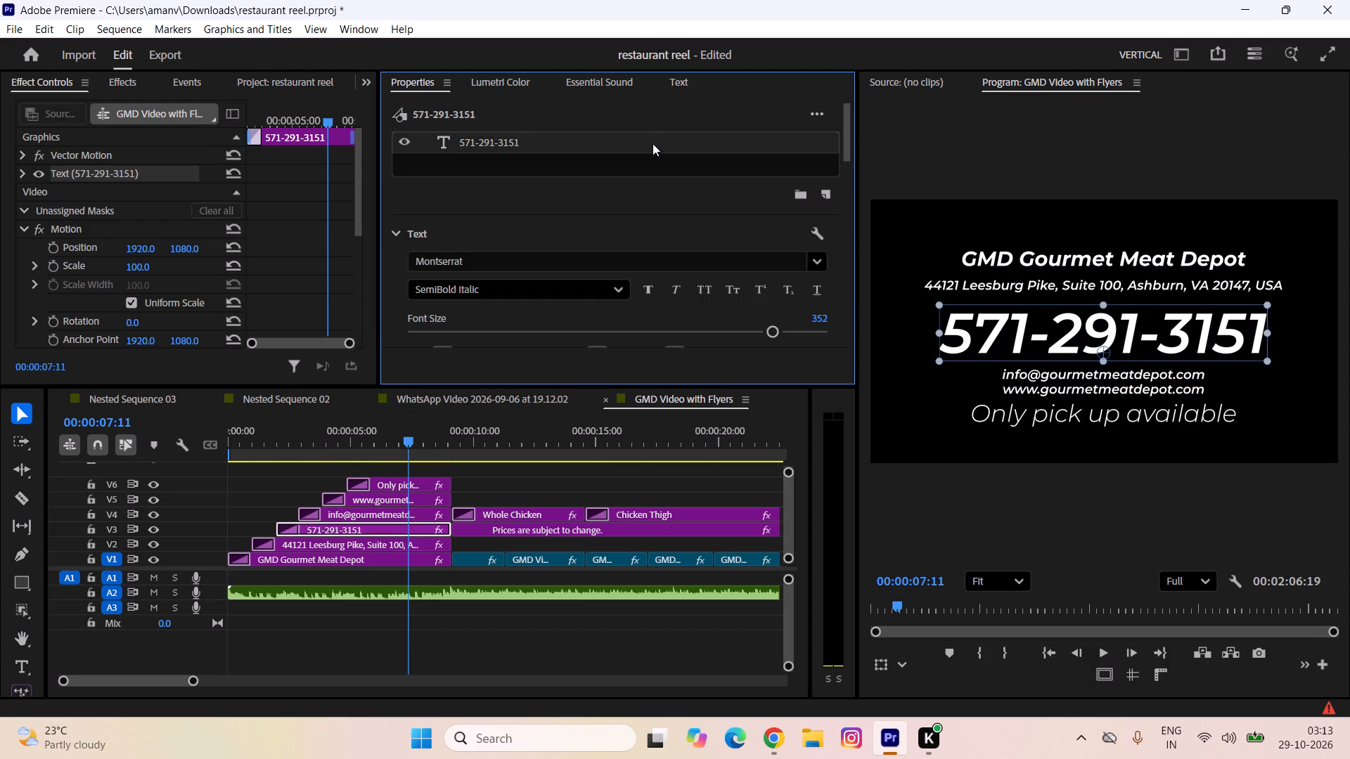
pyautogui.scroll(-1, 684, 186)
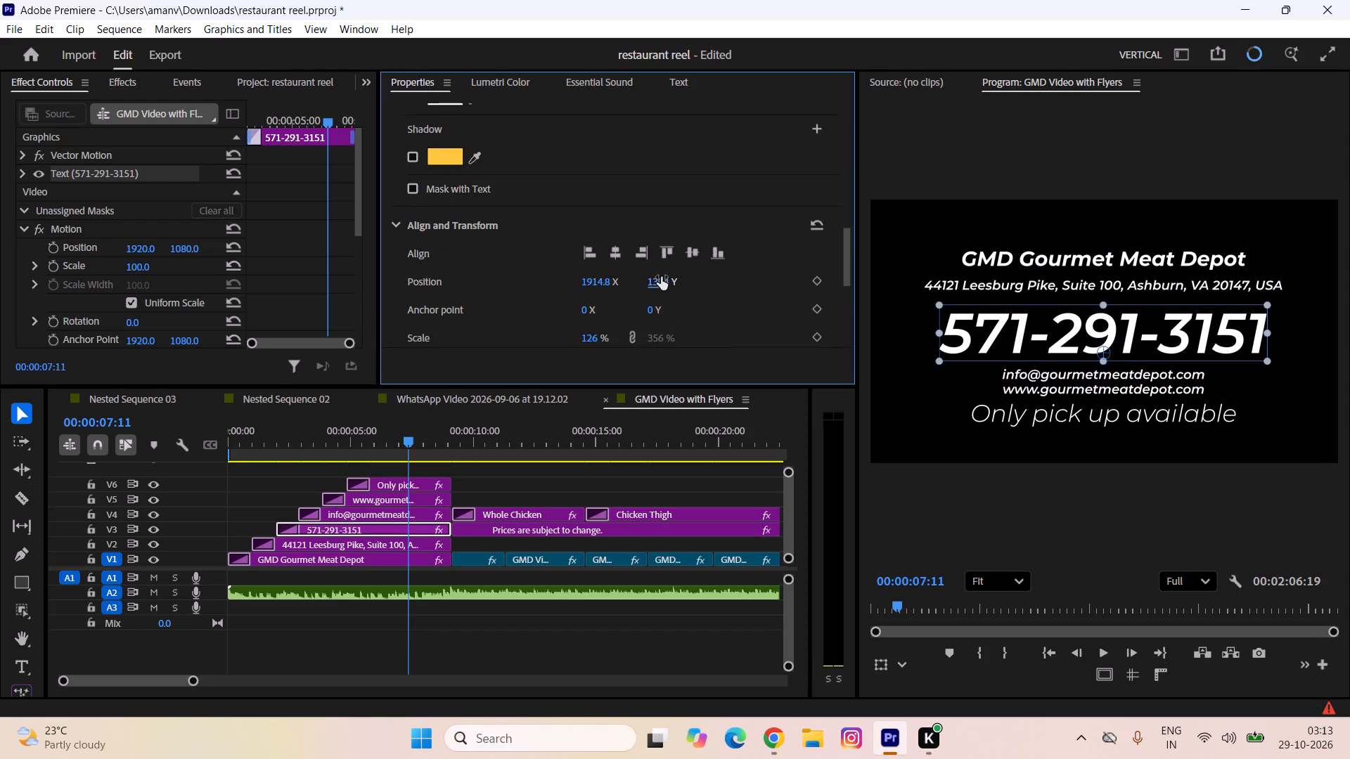
pyautogui.click(661, 277)
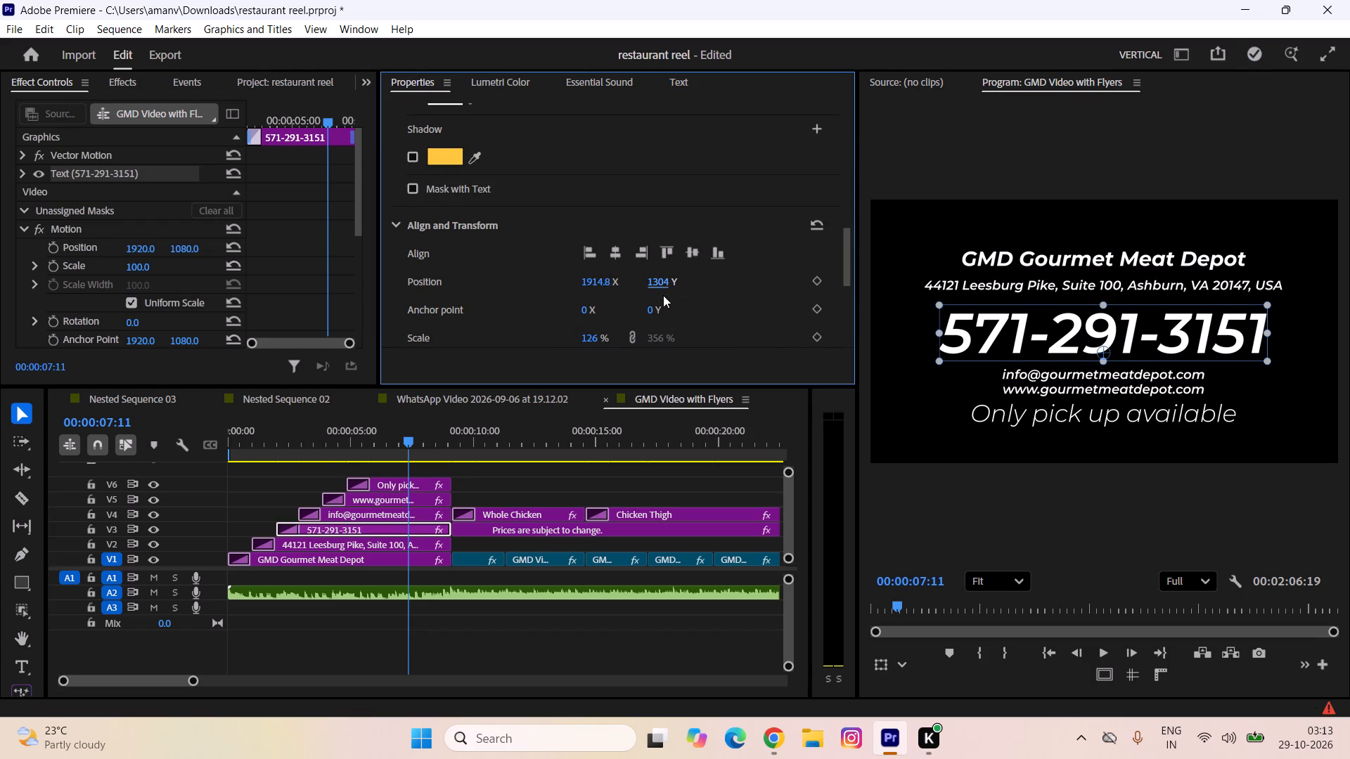
pyautogui.moveTo(656, 283); pyautogui.dragTo(656, 301)
pyautogui.moveTo(656, 301); pyautogui.dragTo(661, 300)
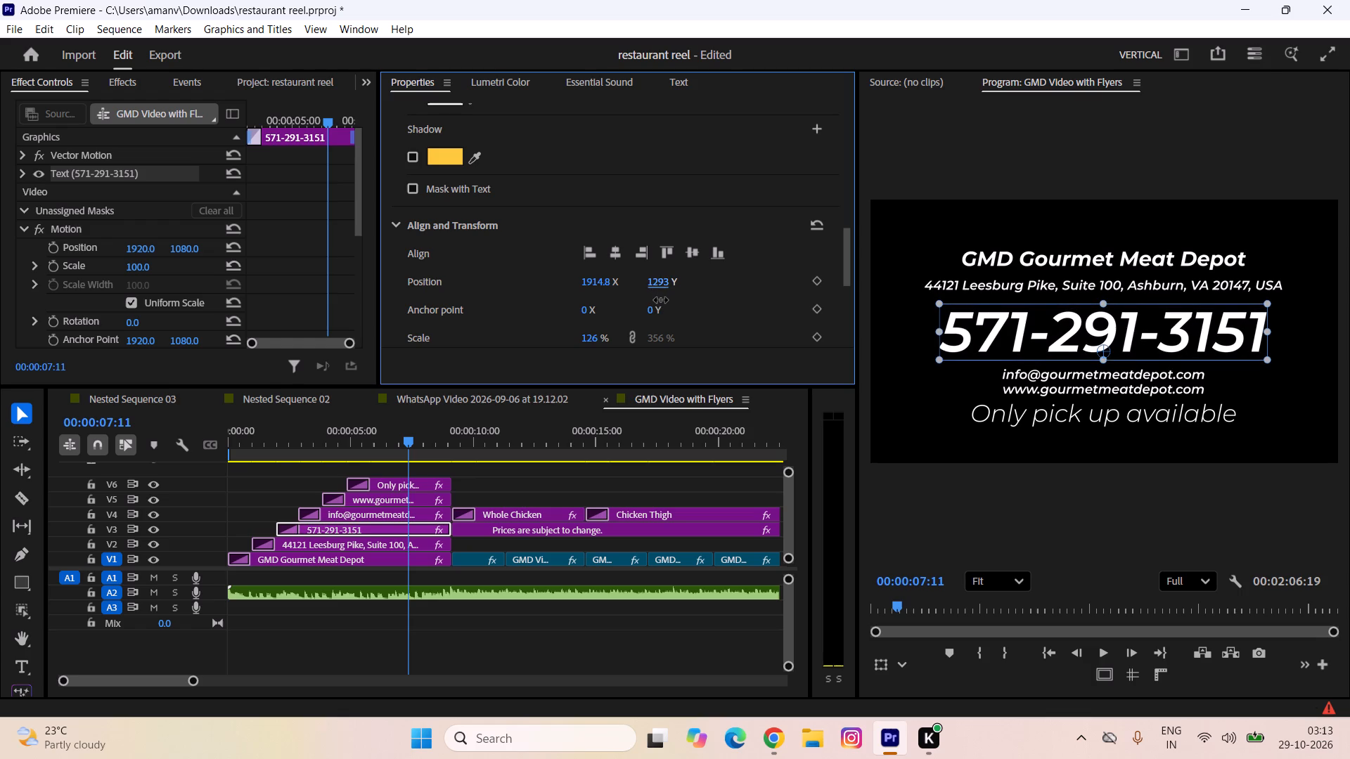
pyautogui.moveTo(661, 300); pyautogui.dragTo(661, 299)
# Raise the address text on V2 to a vertical position of 778 and enlarge its scale to 133%.
pyautogui.click(390, 545)
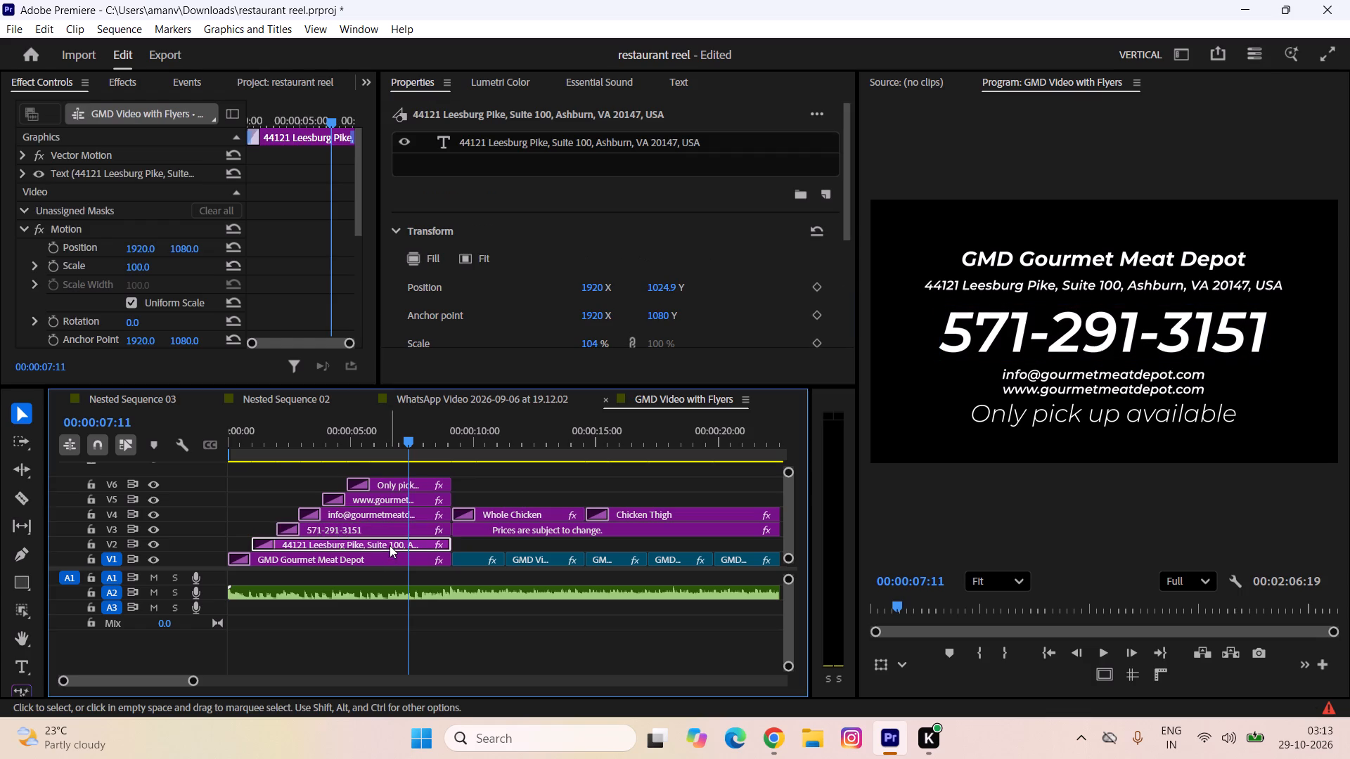
pyautogui.click(659, 143)
pyautogui.scroll(-1, 671, 228)
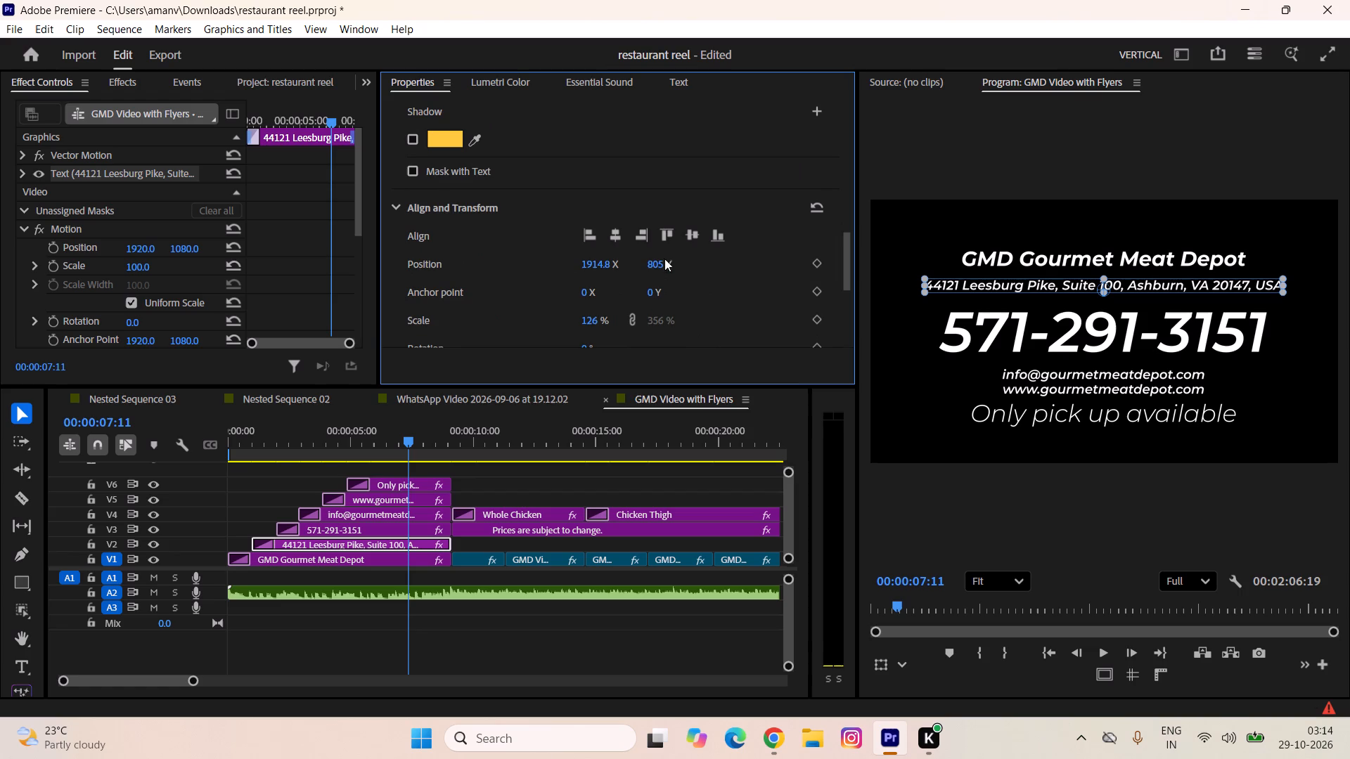
pyautogui.moveTo(660, 264); pyautogui.dragTo(660, 285)
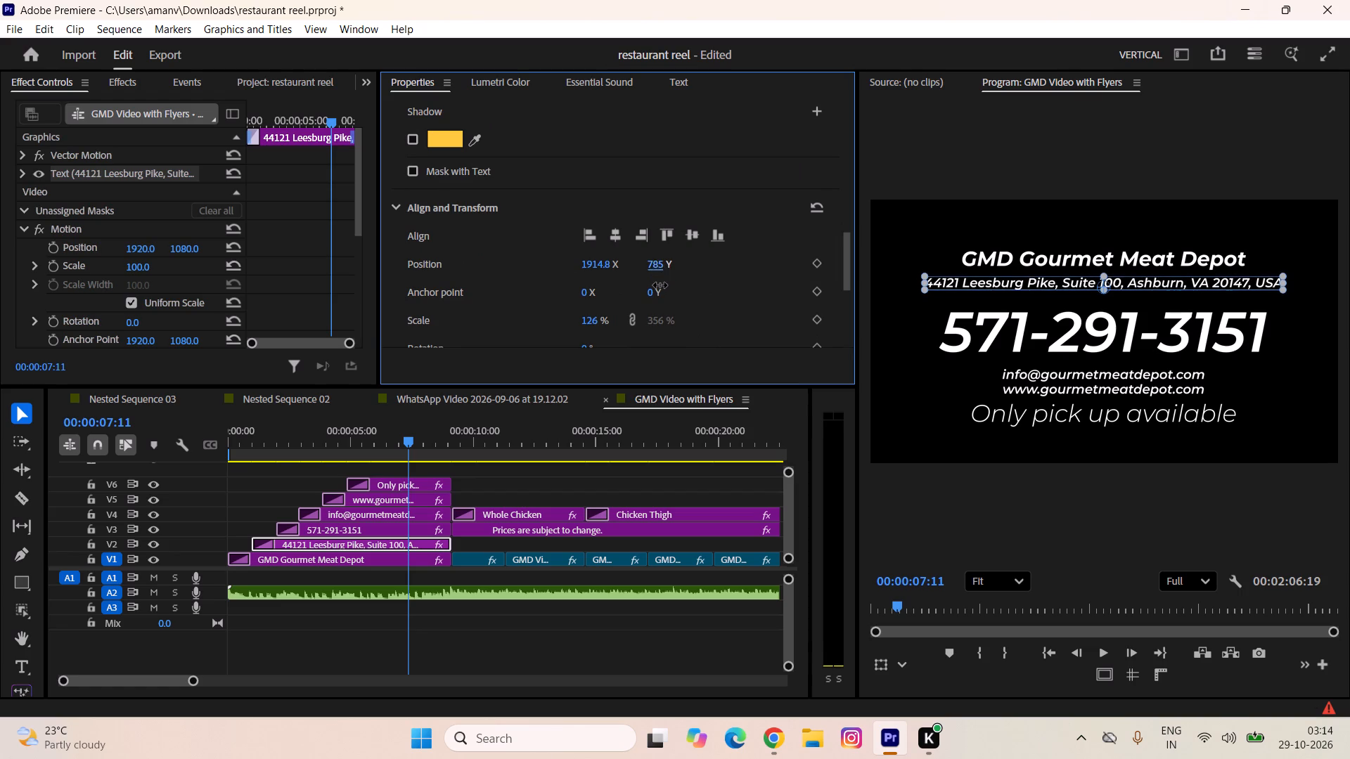
pyautogui.moveTo(660, 285); pyautogui.dragTo(660, 292)
pyautogui.click(596, 320)
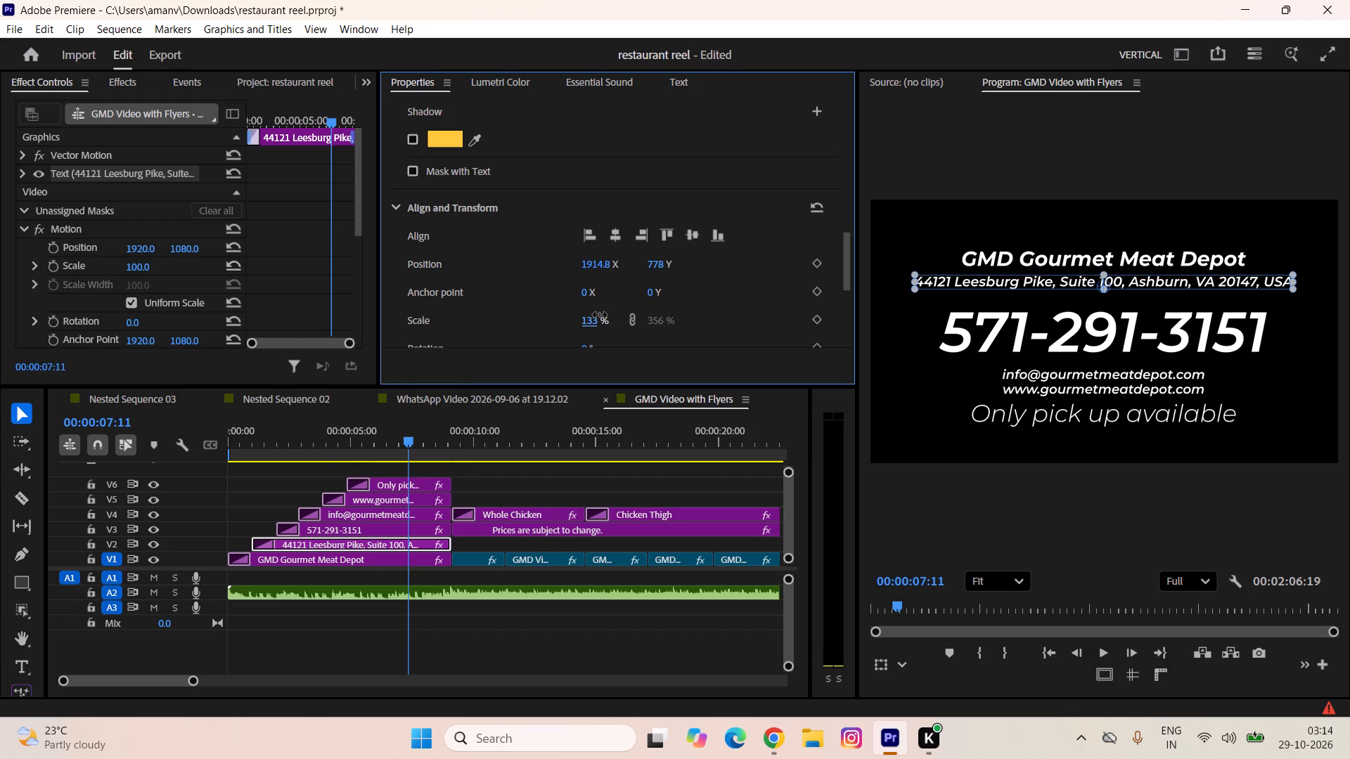
# Enlarge the GMD Gourmet Meat Depot text on V1 to a font size of 154.
pyautogui.click(383, 558)
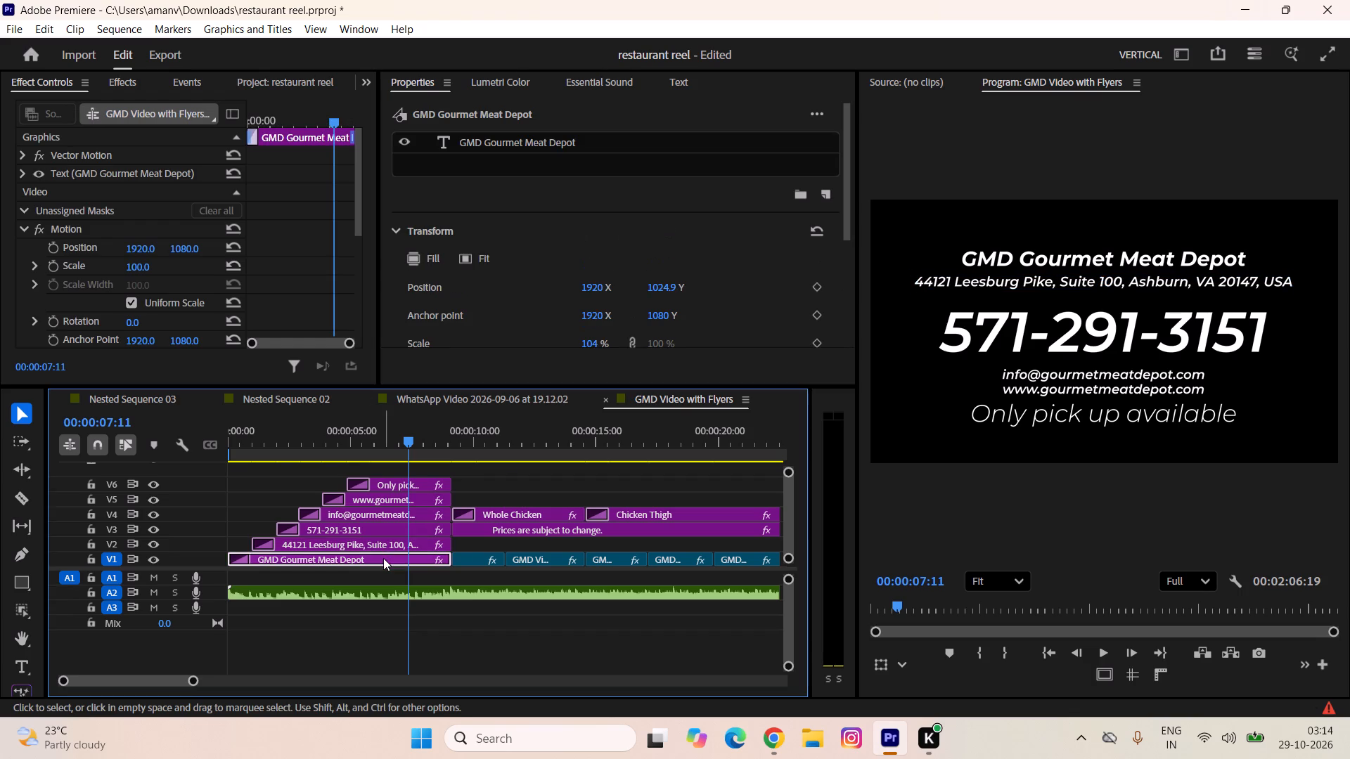
pyautogui.click(599, 143)
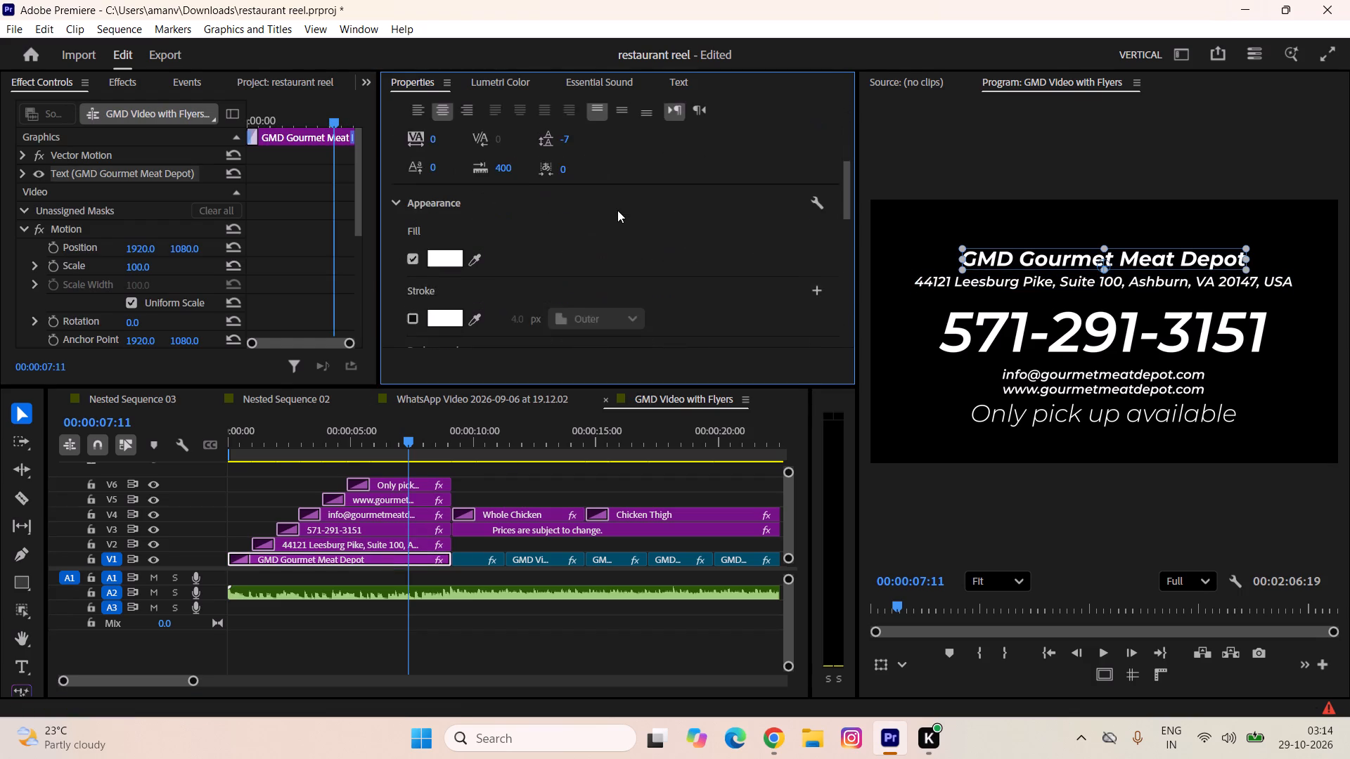
pyautogui.moveTo(543, 188); pyautogui.dragTo(558, 188)
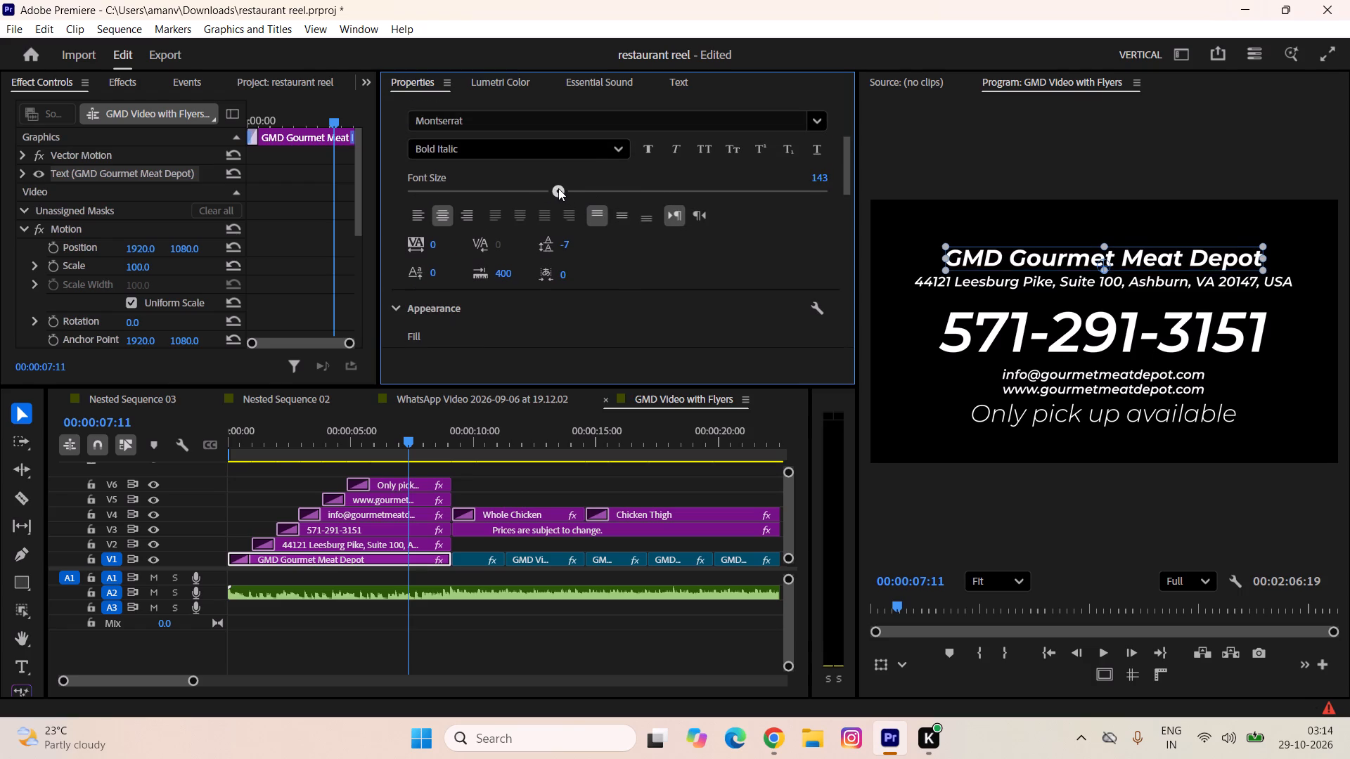
pyautogui.moveTo(558, 188); pyautogui.dragTo(572, 195)
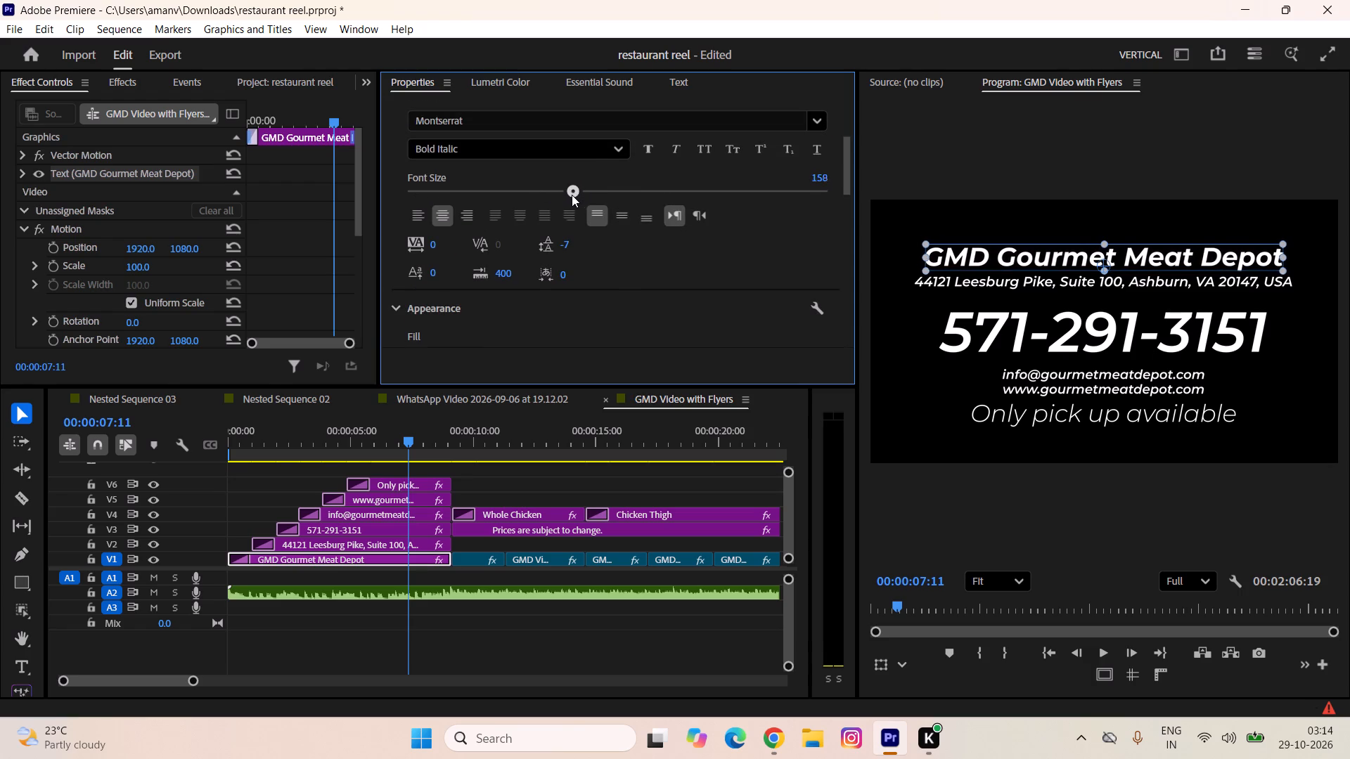
pyautogui.moveTo(572, 195); pyautogui.dragTo(618, 191)
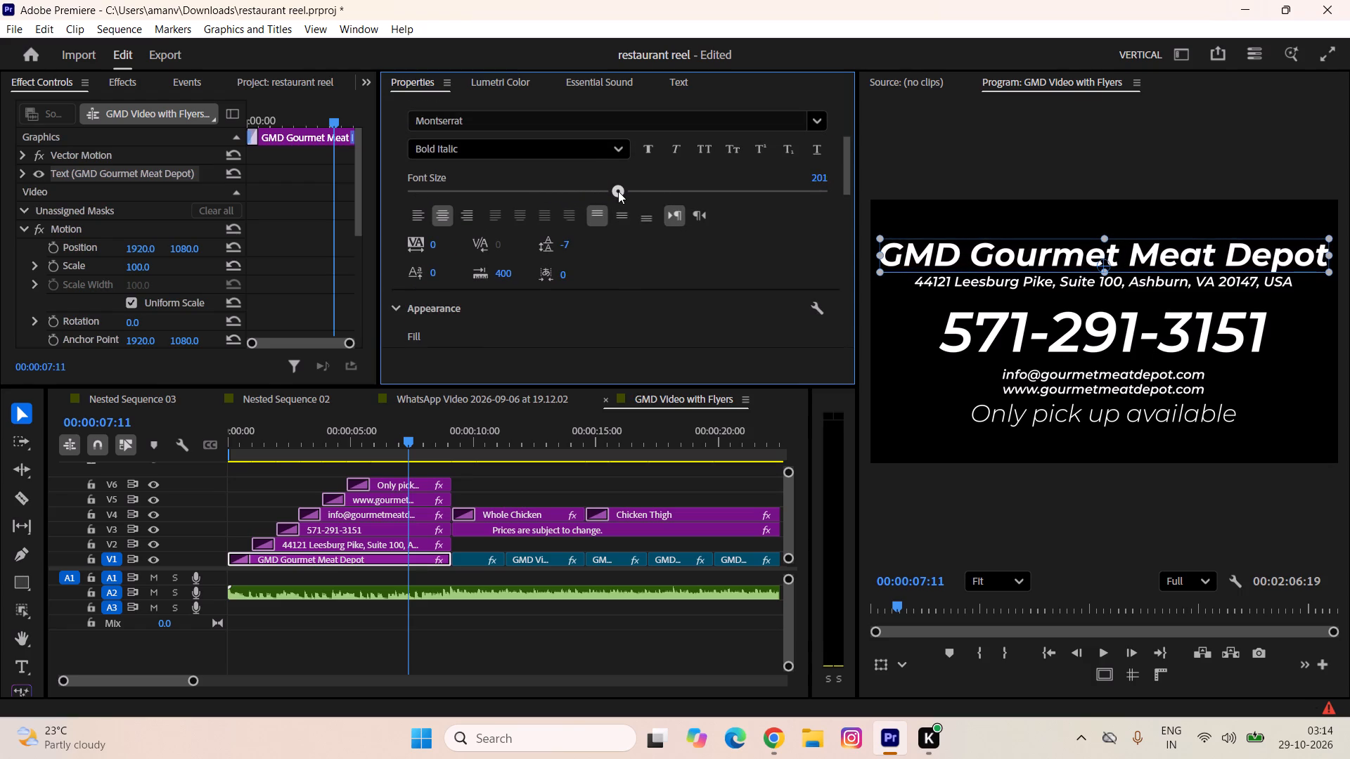
pyautogui.moveTo(618, 191); pyautogui.dragTo(570, 200)
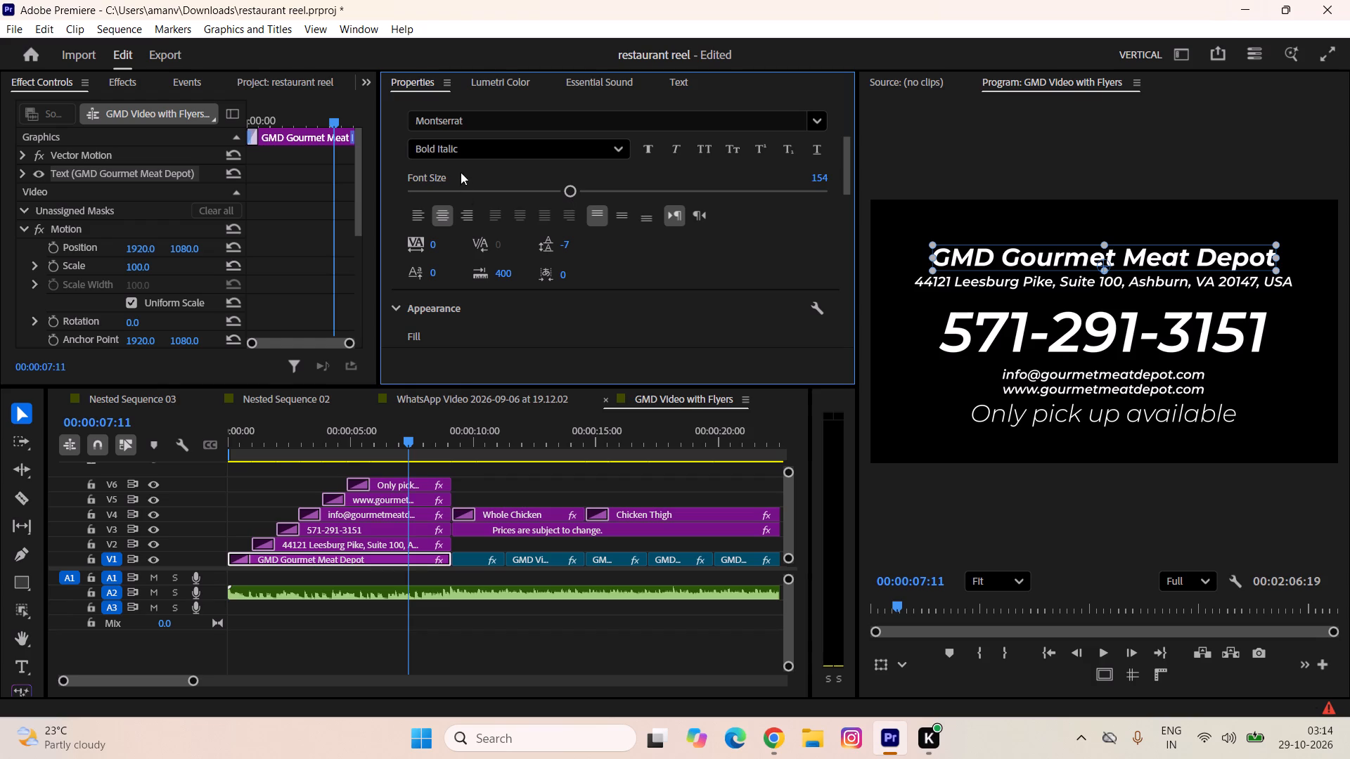
# Try the ExtraBold Italic and Black font styles on the business name text and set it to Montserrat Black Italic.
pyautogui.click(468, 153)
pyautogui.click(468, 450)
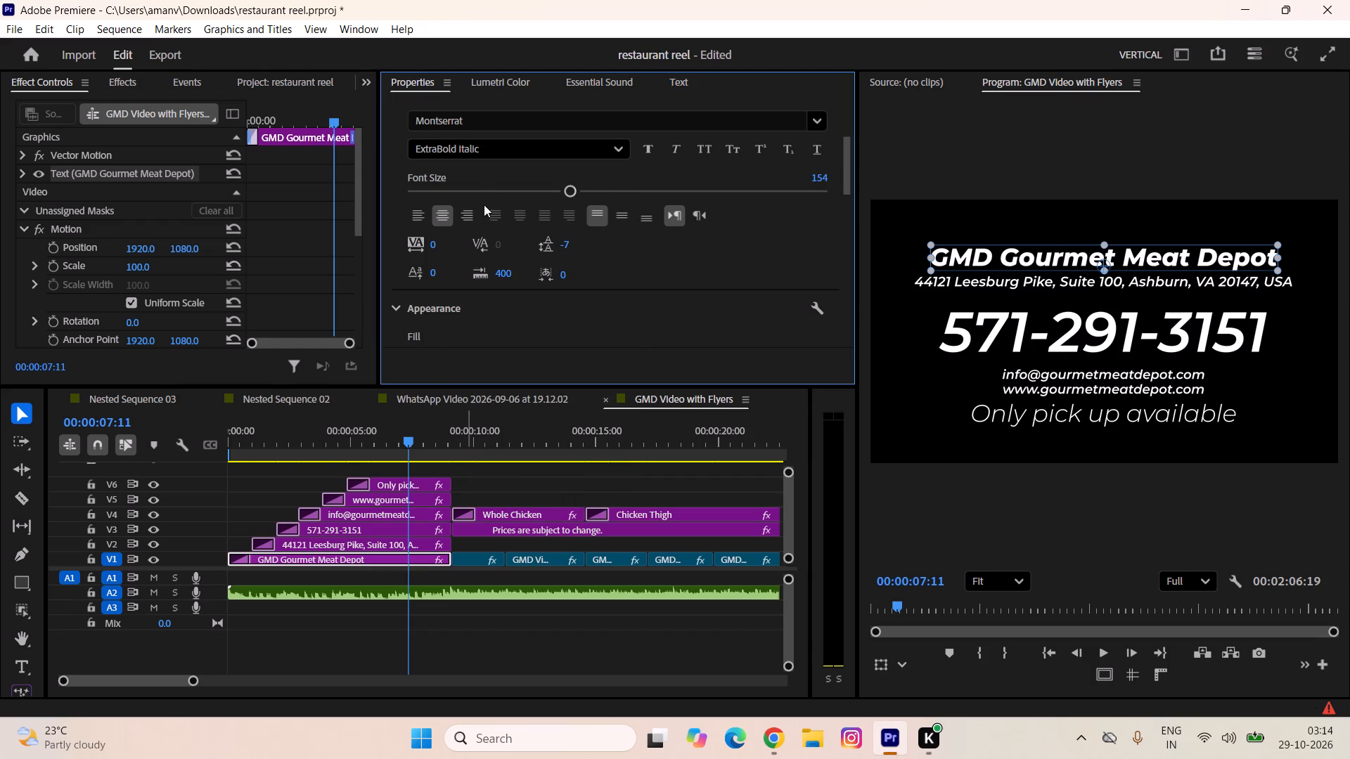
pyautogui.click(476, 155)
pyautogui.click(454, 493)
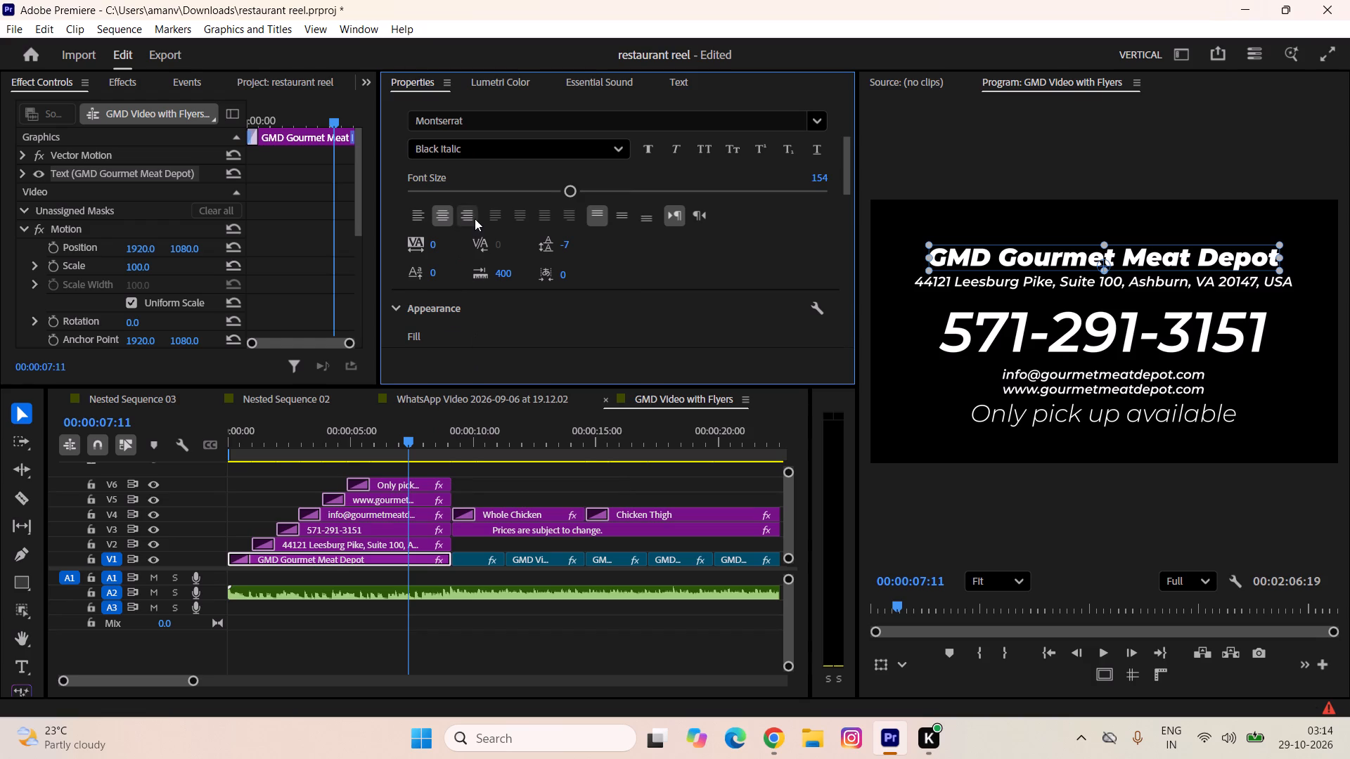
pyautogui.click(467, 148)
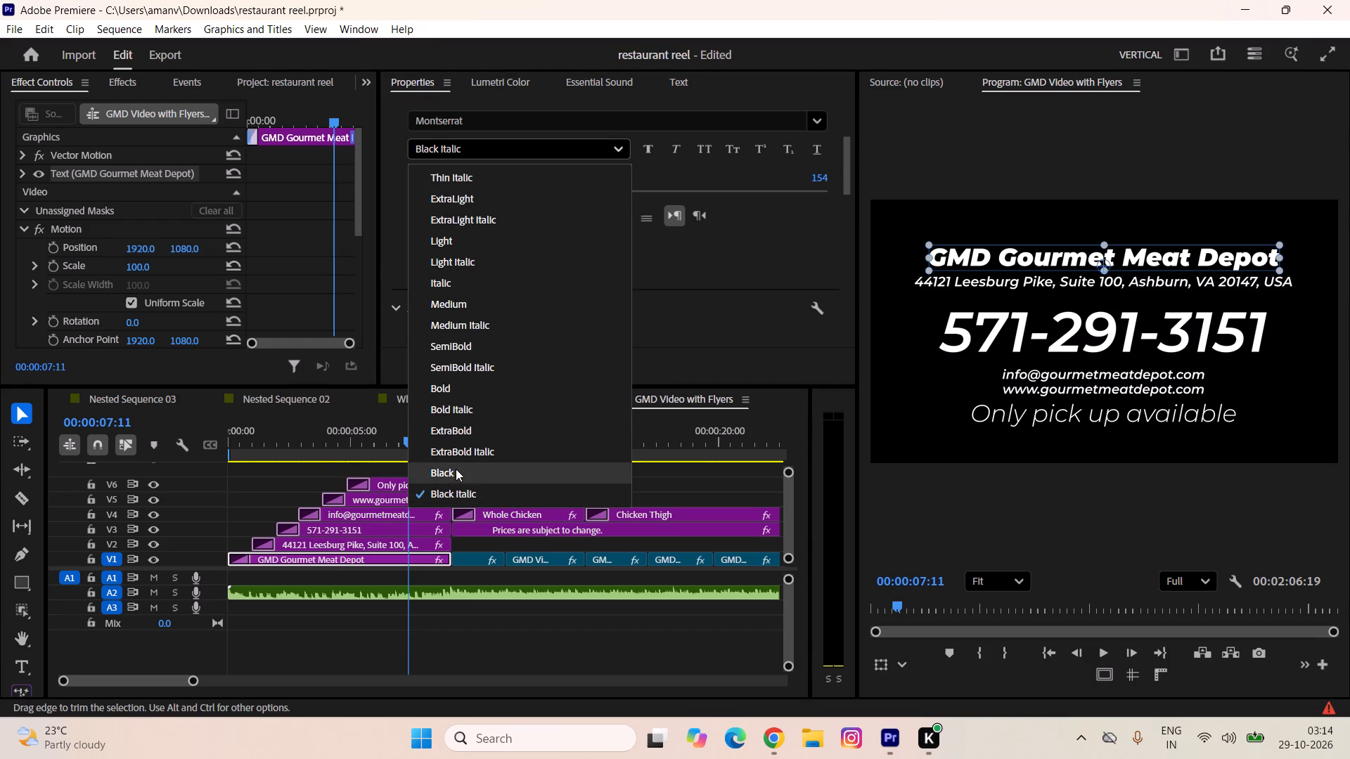
pyautogui.click(455, 468)
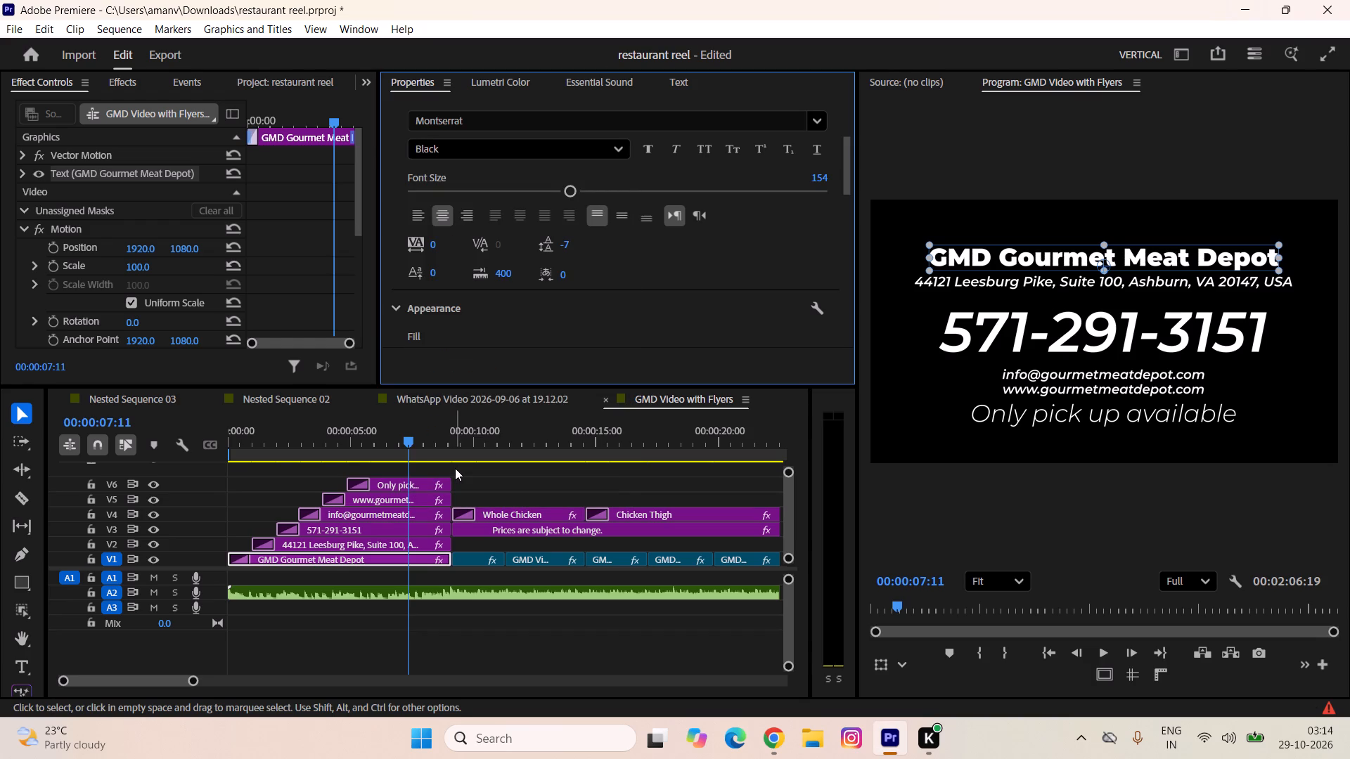
pyautogui.click(468, 141)
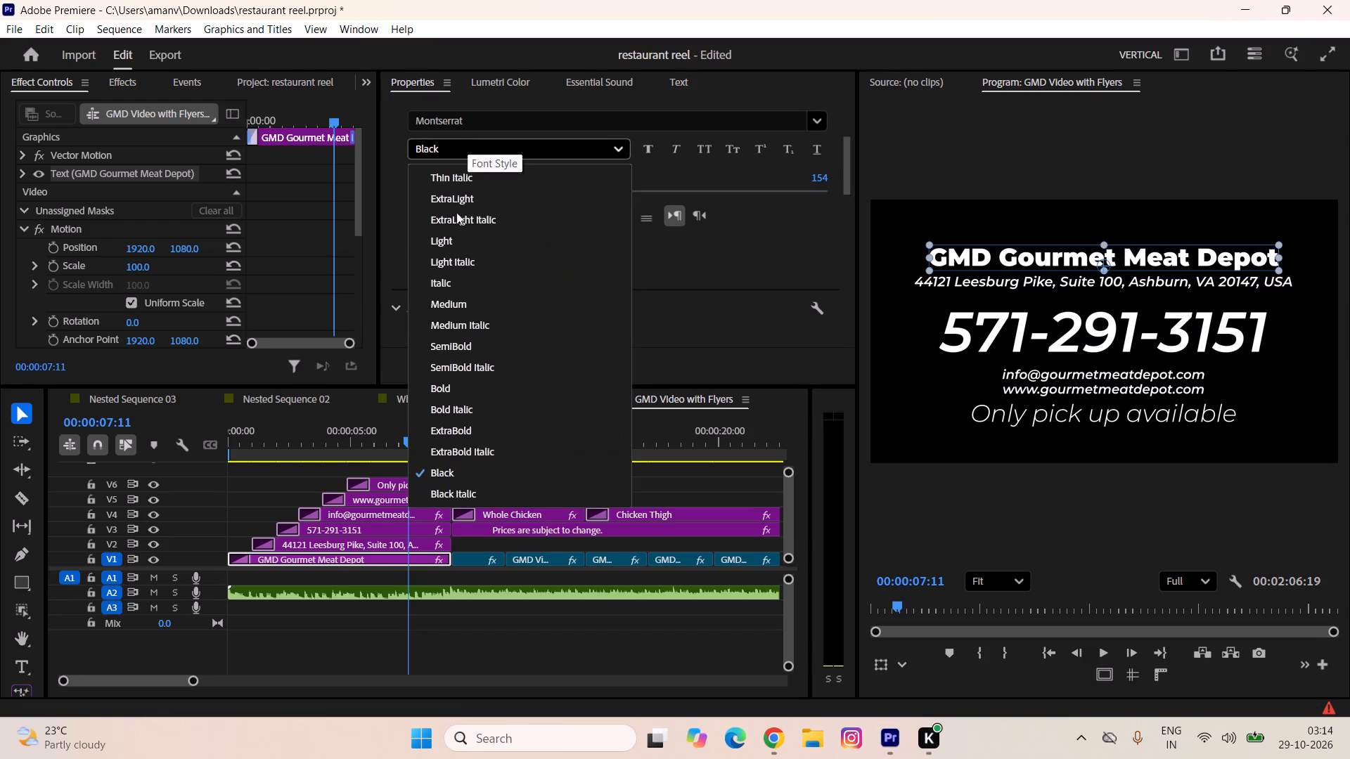
pyautogui.click(446, 491)
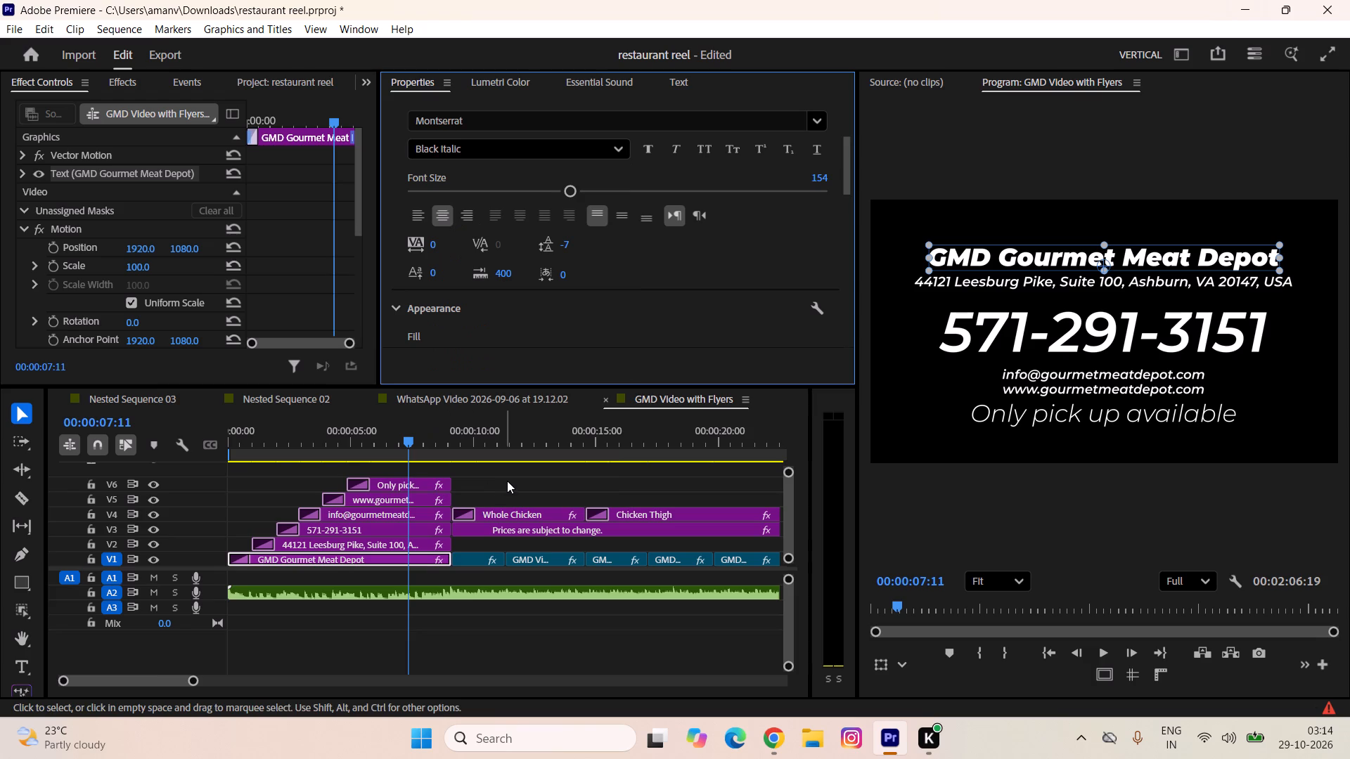
pyautogui.click(507, 481)
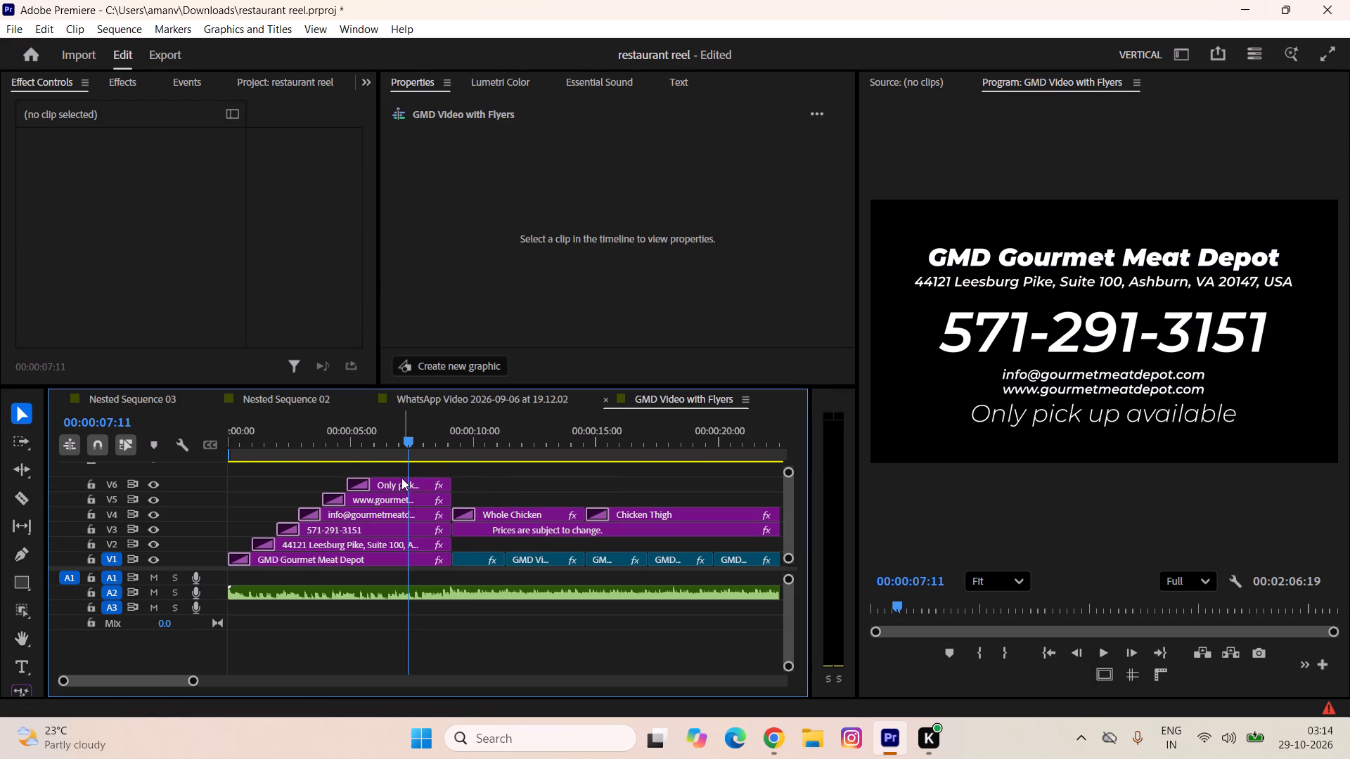
# Play the opening card from the sequence start to check the restyled and respaced titles.
pyautogui.moveTo(399, 446); pyautogui.dragTo(49, 450)
pyautogui.press('space')
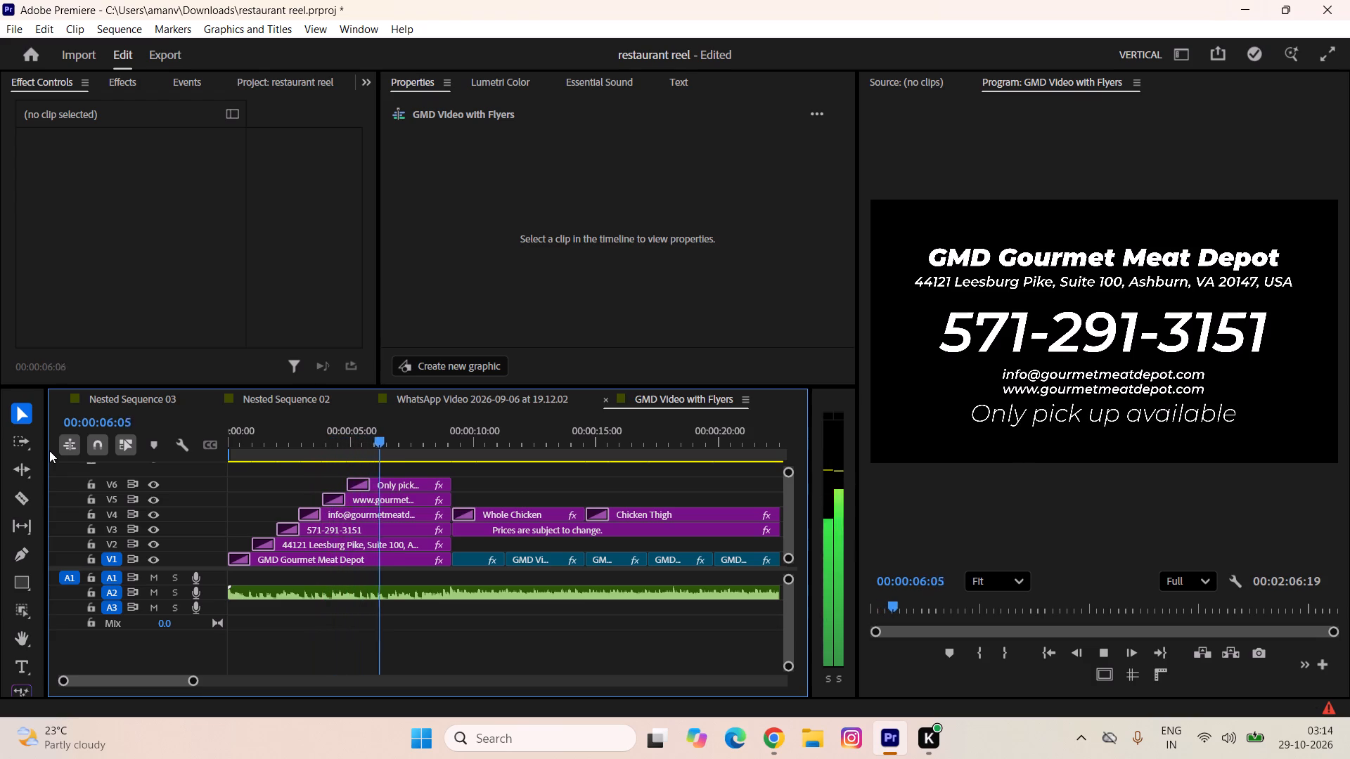
pyautogui.press('space')
# Try Medium Italic on the V2 address text and set its font style to Montserrat Light Italic.
pyautogui.click(313, 541)
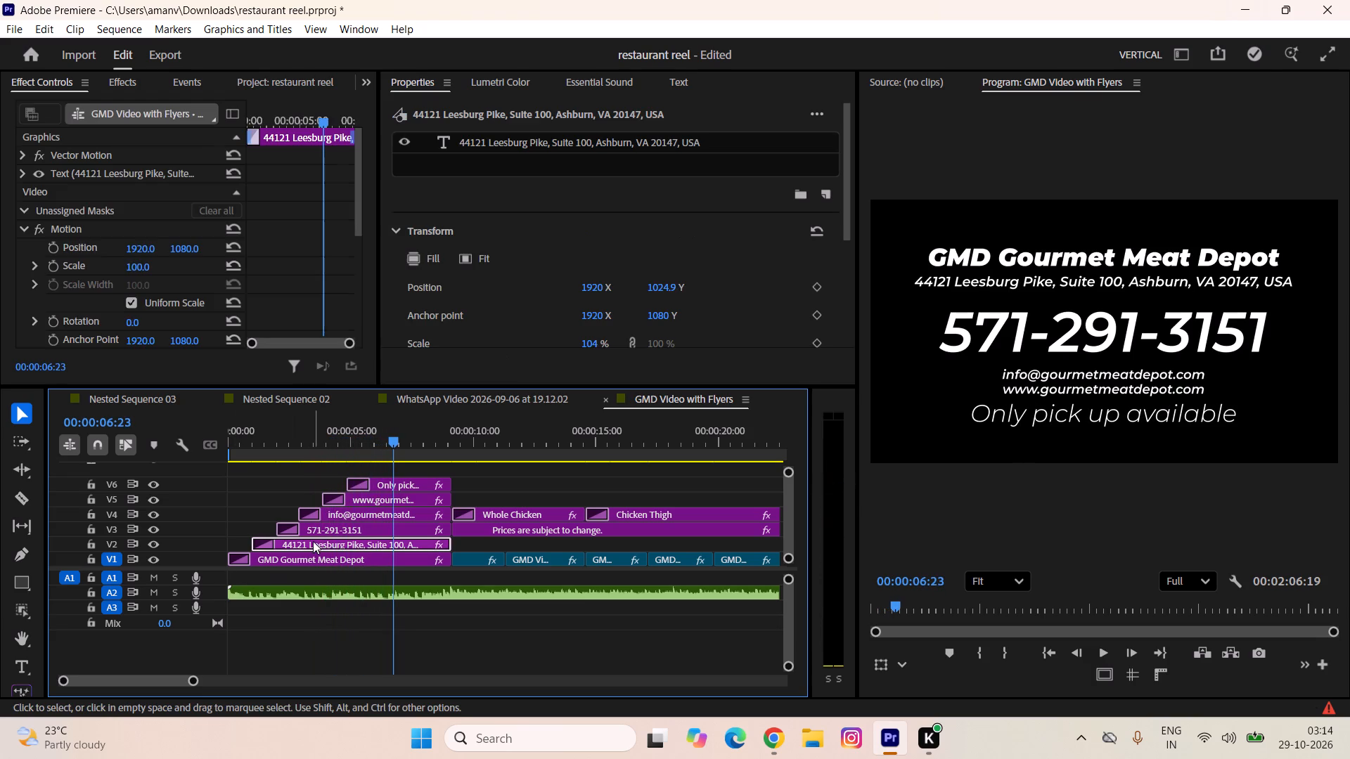
pyautogui.click(532, 138)
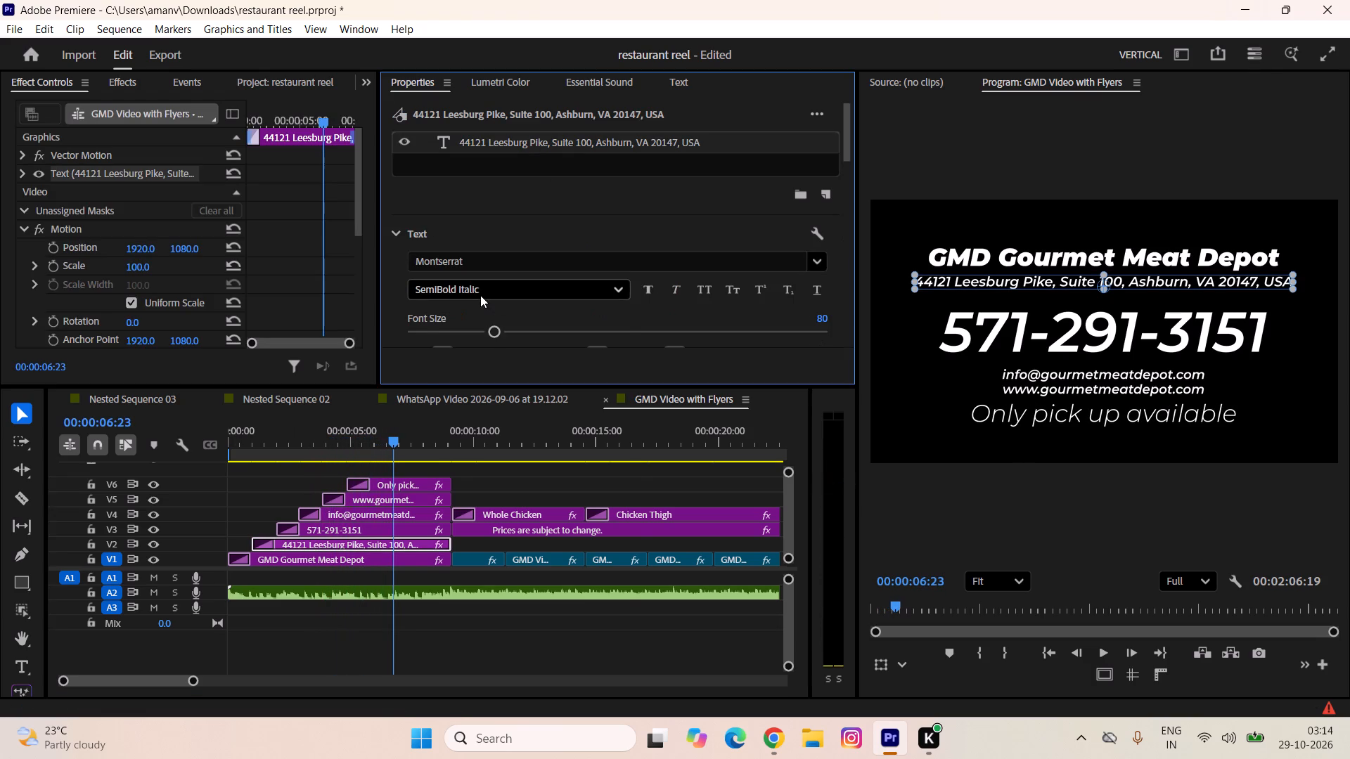
pyautogui.click(480, 294)
pyautogui.click(466, 464)
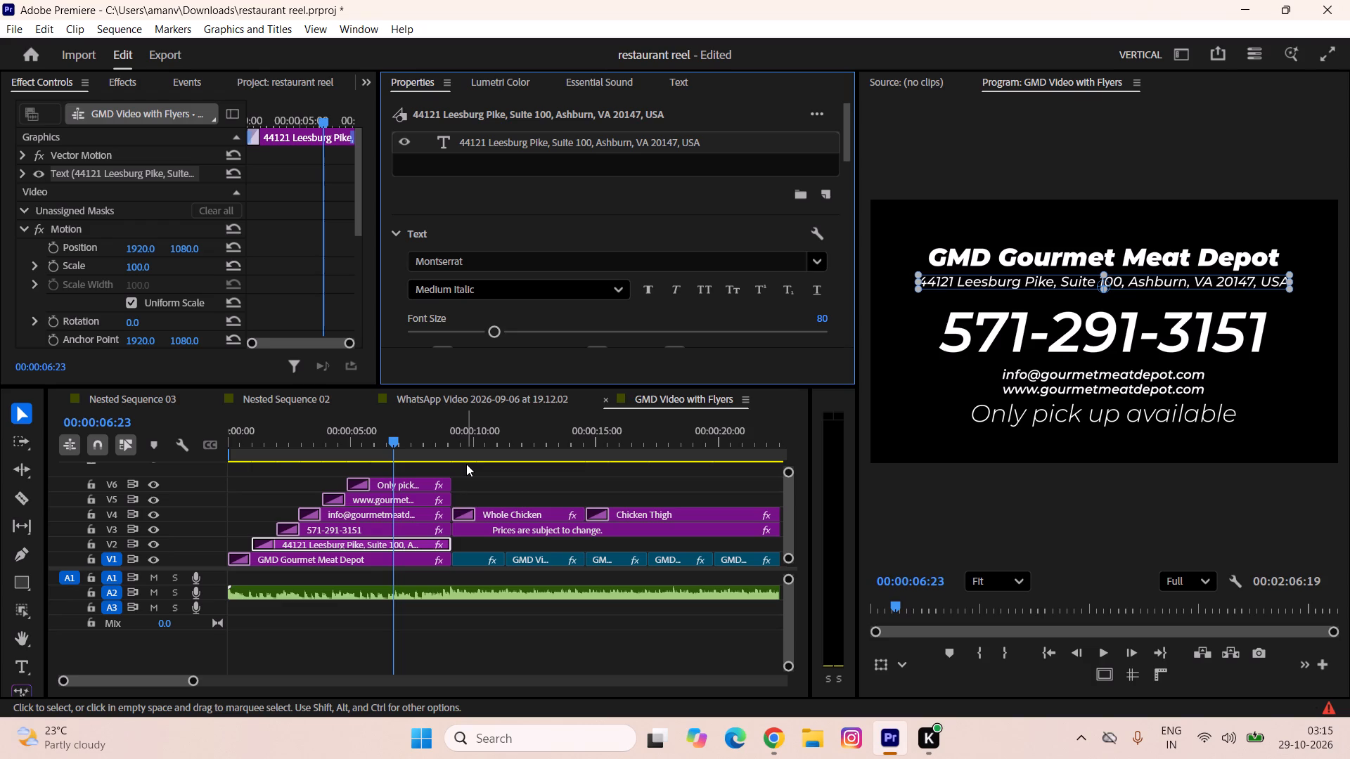
pyautogui.click(487, 290)
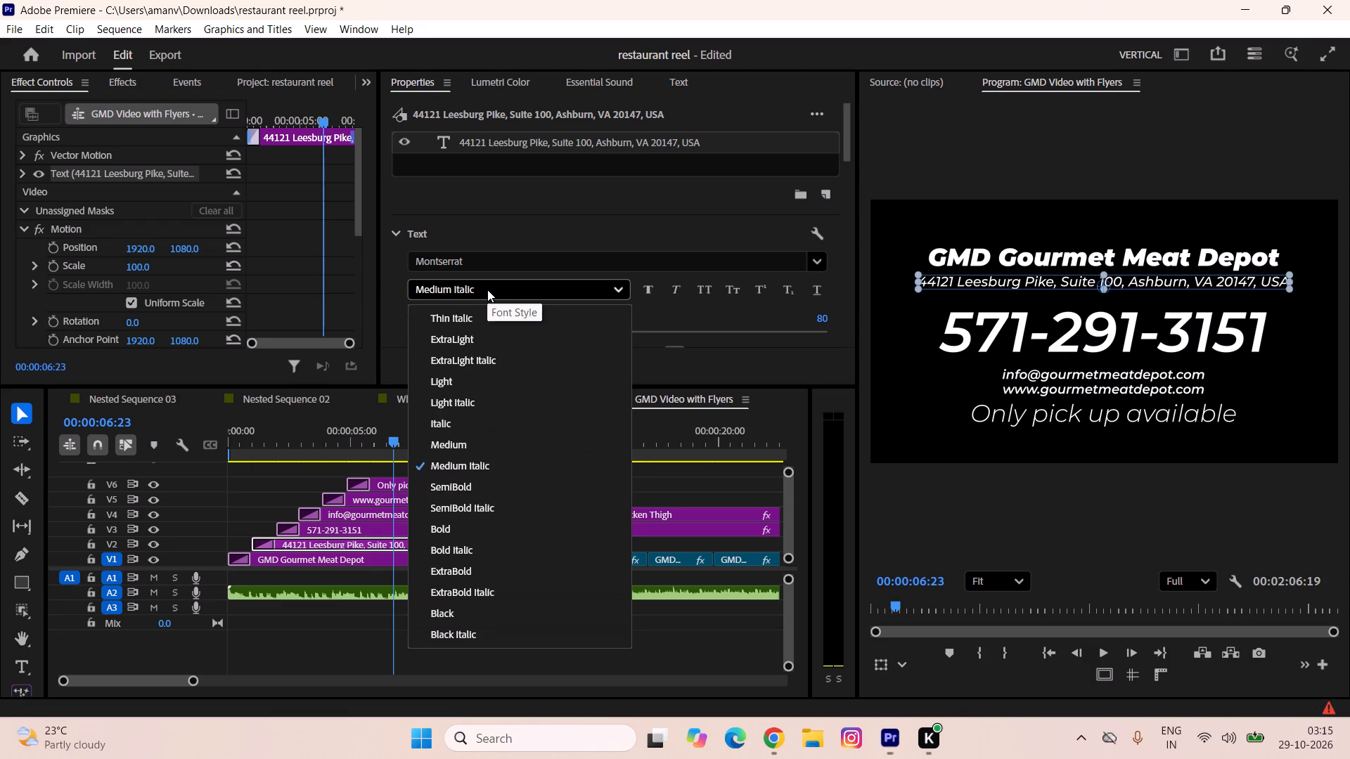
pyautogui.click(467, 411)
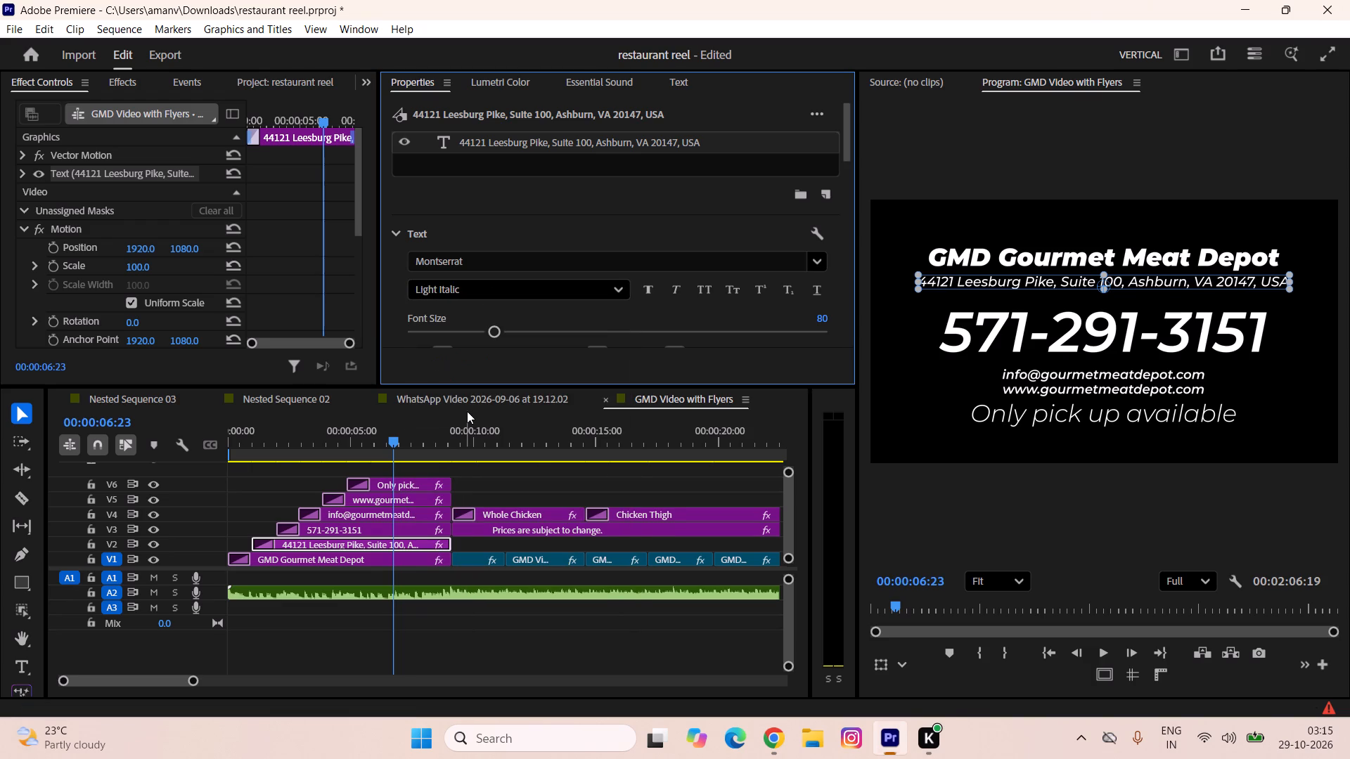
pyautogui.click(497, 479)
# Play the opening card from the sequence start to check the lighter address line among the sequential titles.
pyautogui.moveTo(390, 434); pyautogui.dragTo(250, 410)
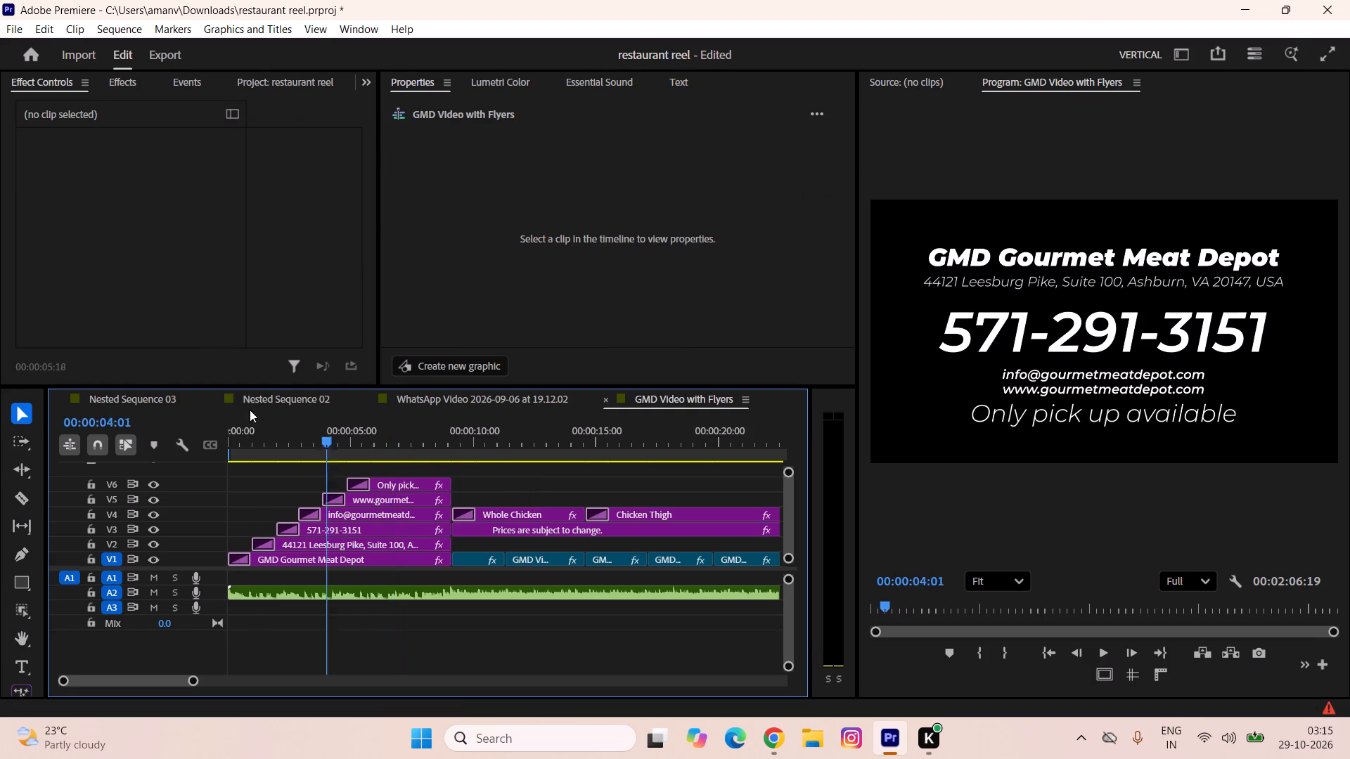
pyautogui.moveTo(250, 410); pyautogui.dragTo(157, 388)
pyautogui.press('space')
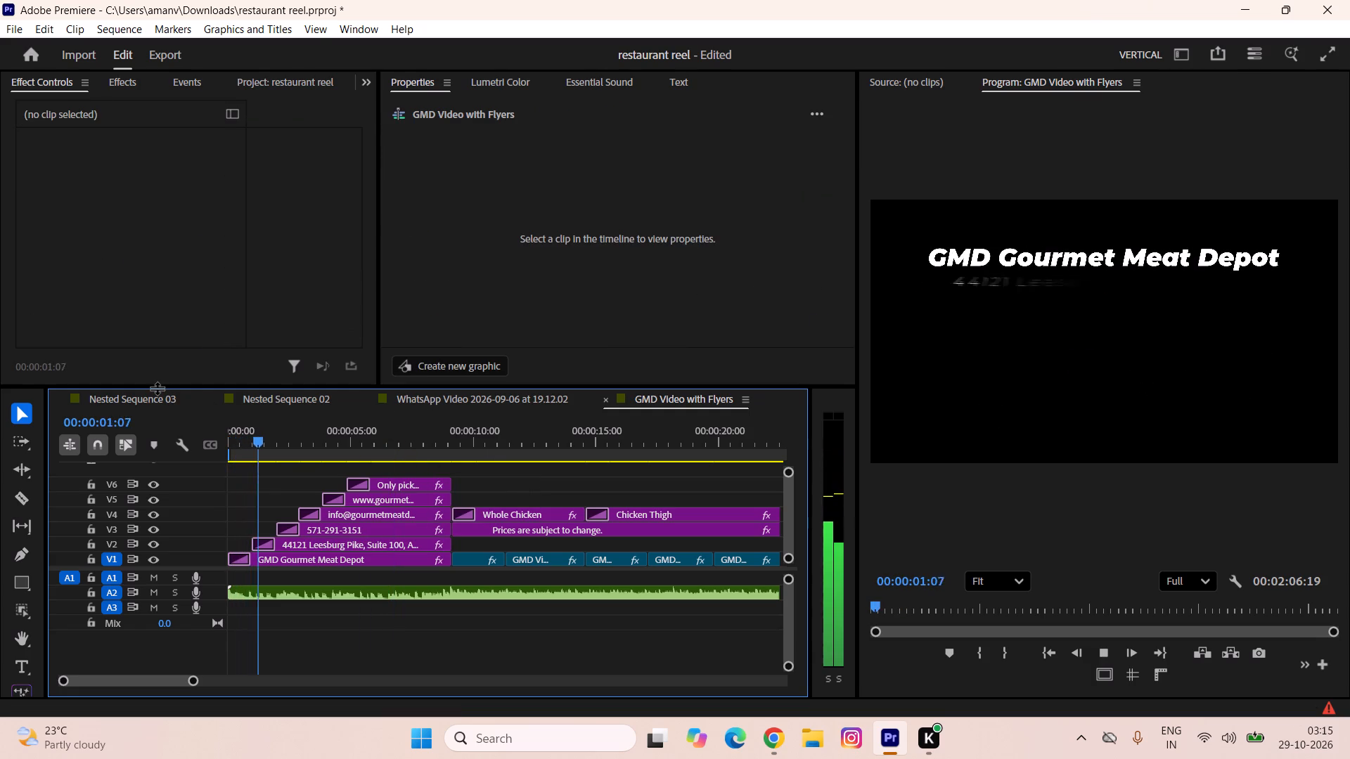
pyautogui.press('space')
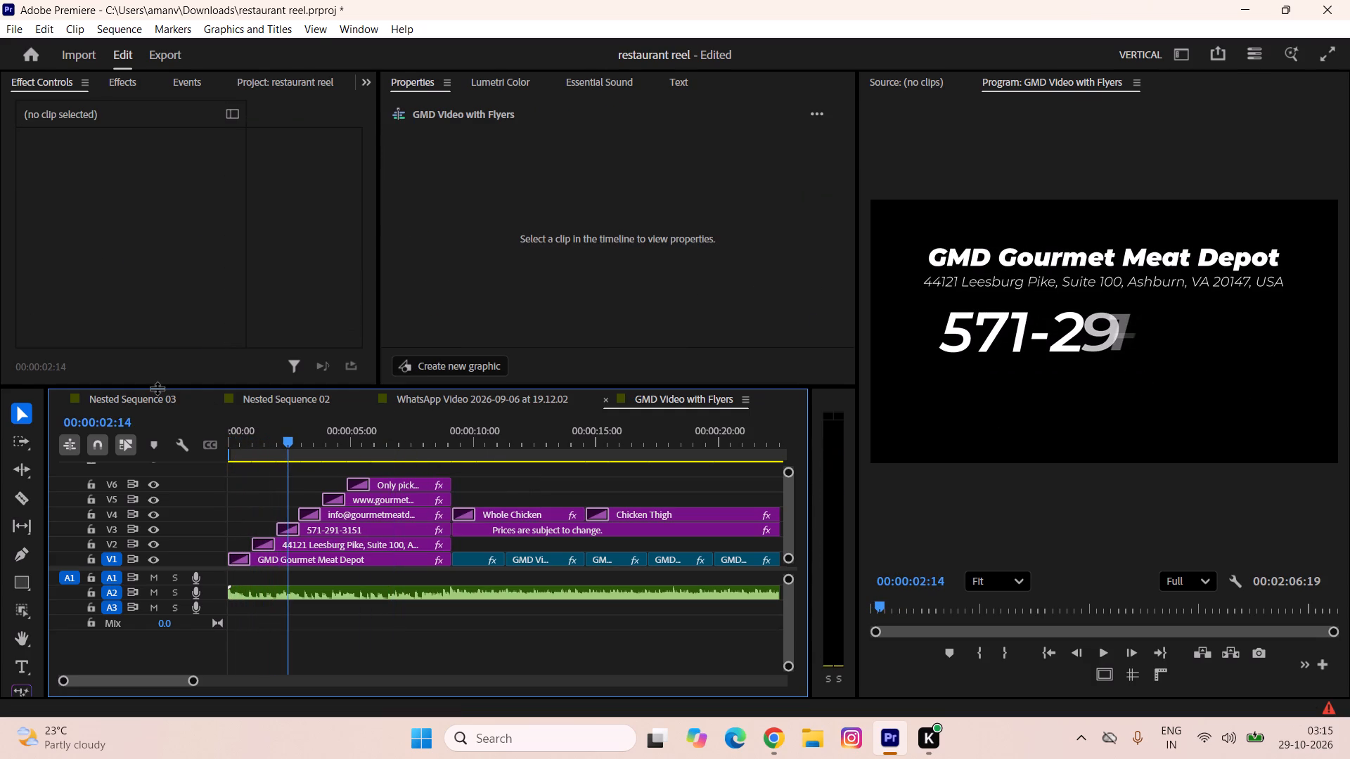
pyautogui.press('space')
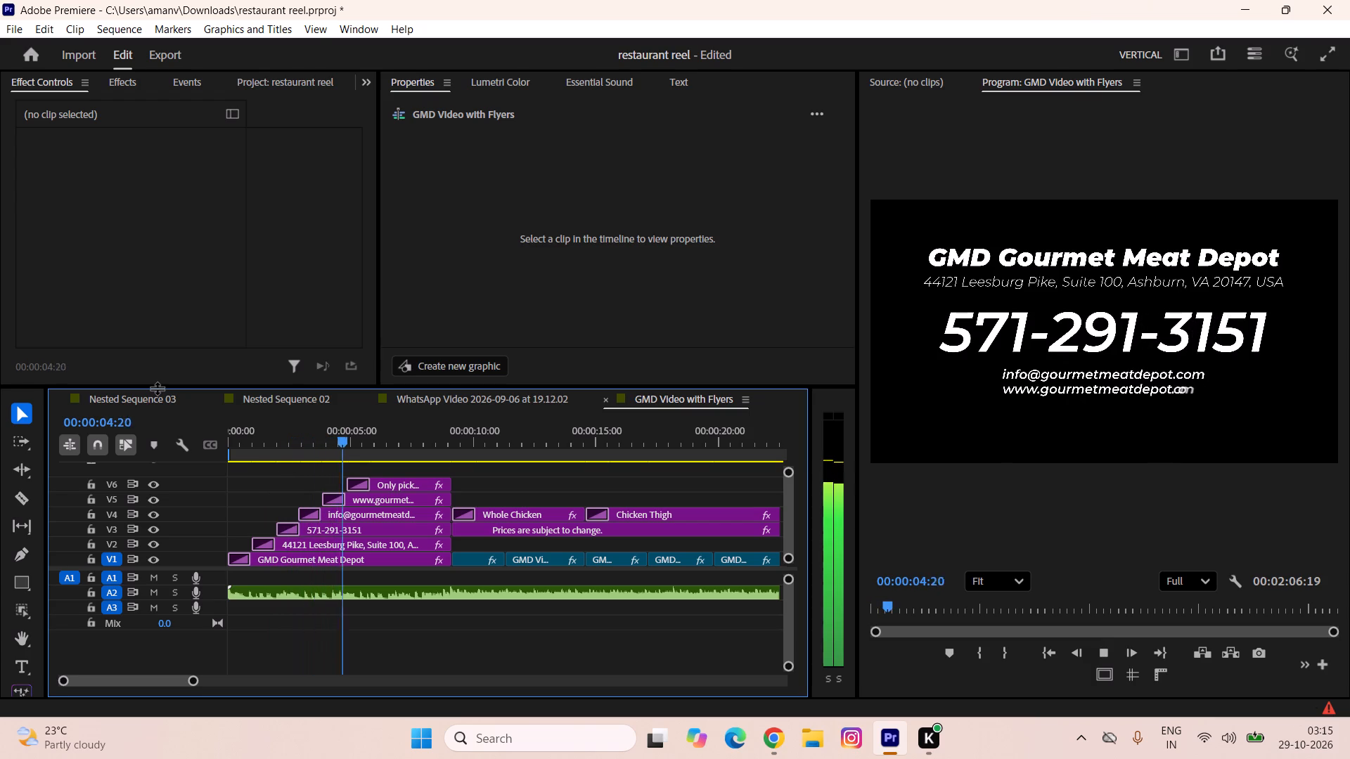
pyautogui.press('space')
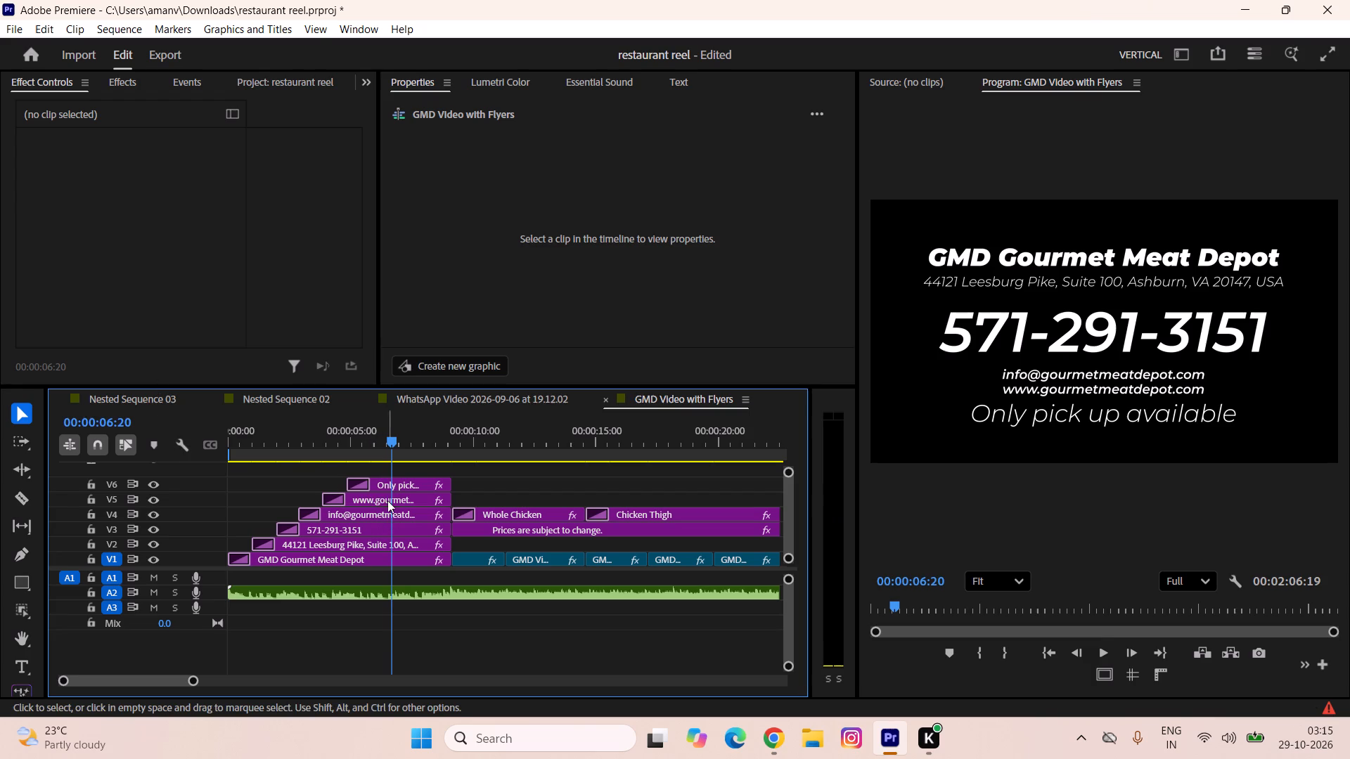
# Try Bold Italic, SemiBold Italic and Black Italic on the Only pick up available text and set it to Thin Italic.
pyautogui.click(399, 481)
pyautogui.click(555, 144)
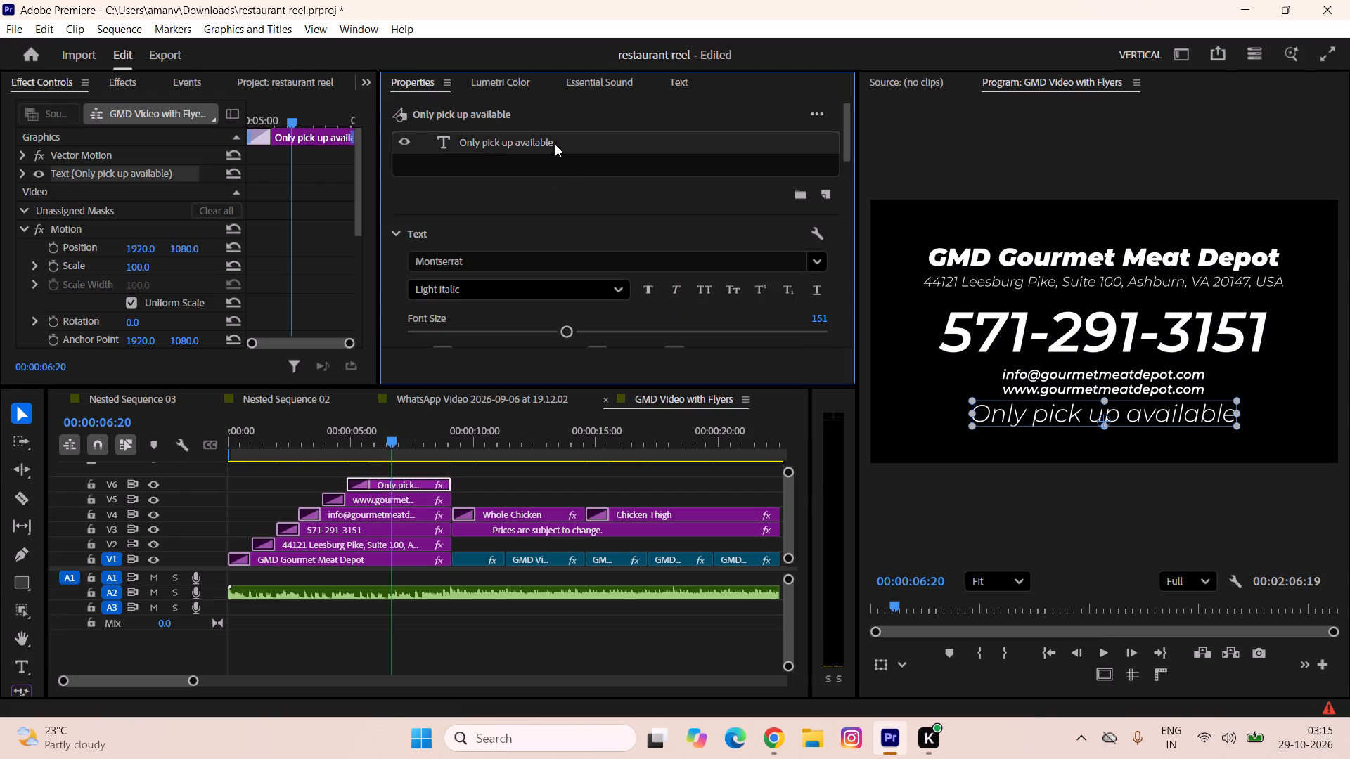
pyautogui.click(553, 292)
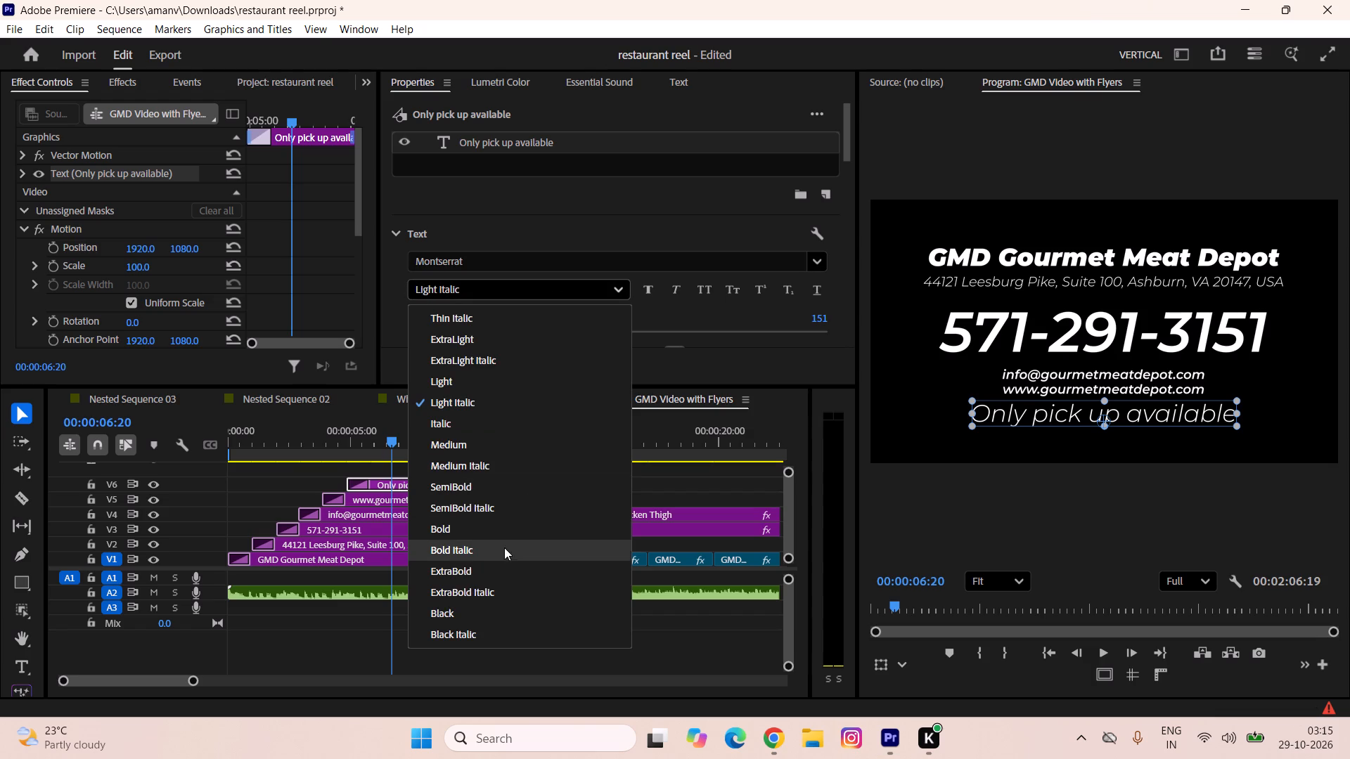
pyautogui.click(491, 555)
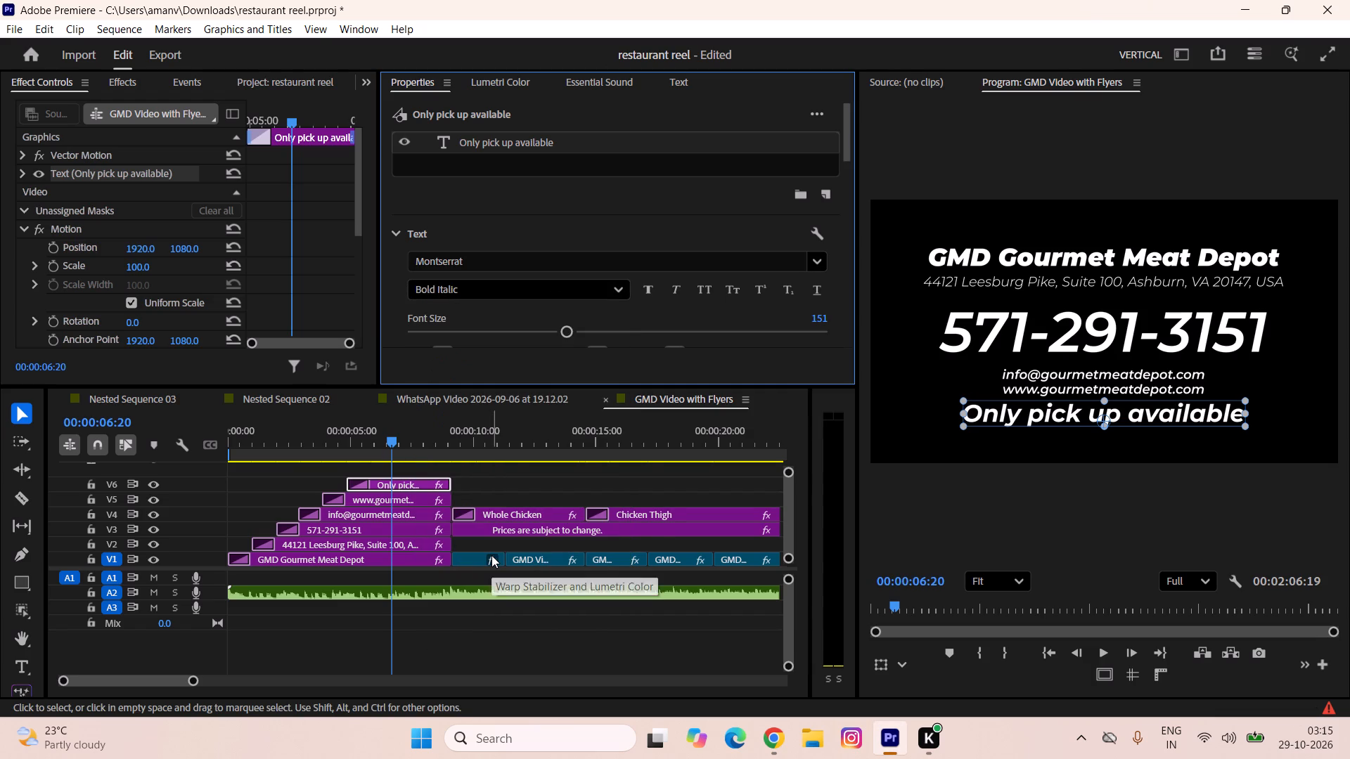
pyautogui.click(490, 290)
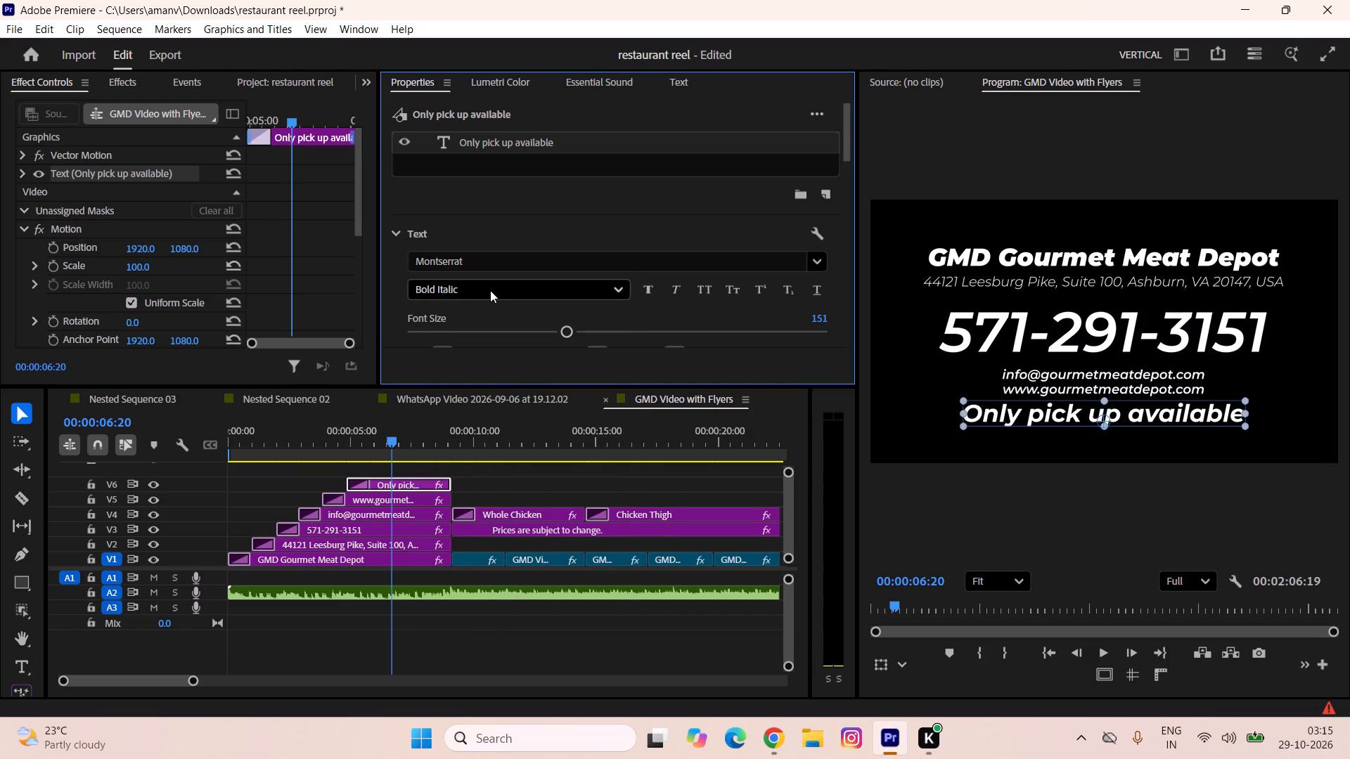
pyautogui.click(468, 505)
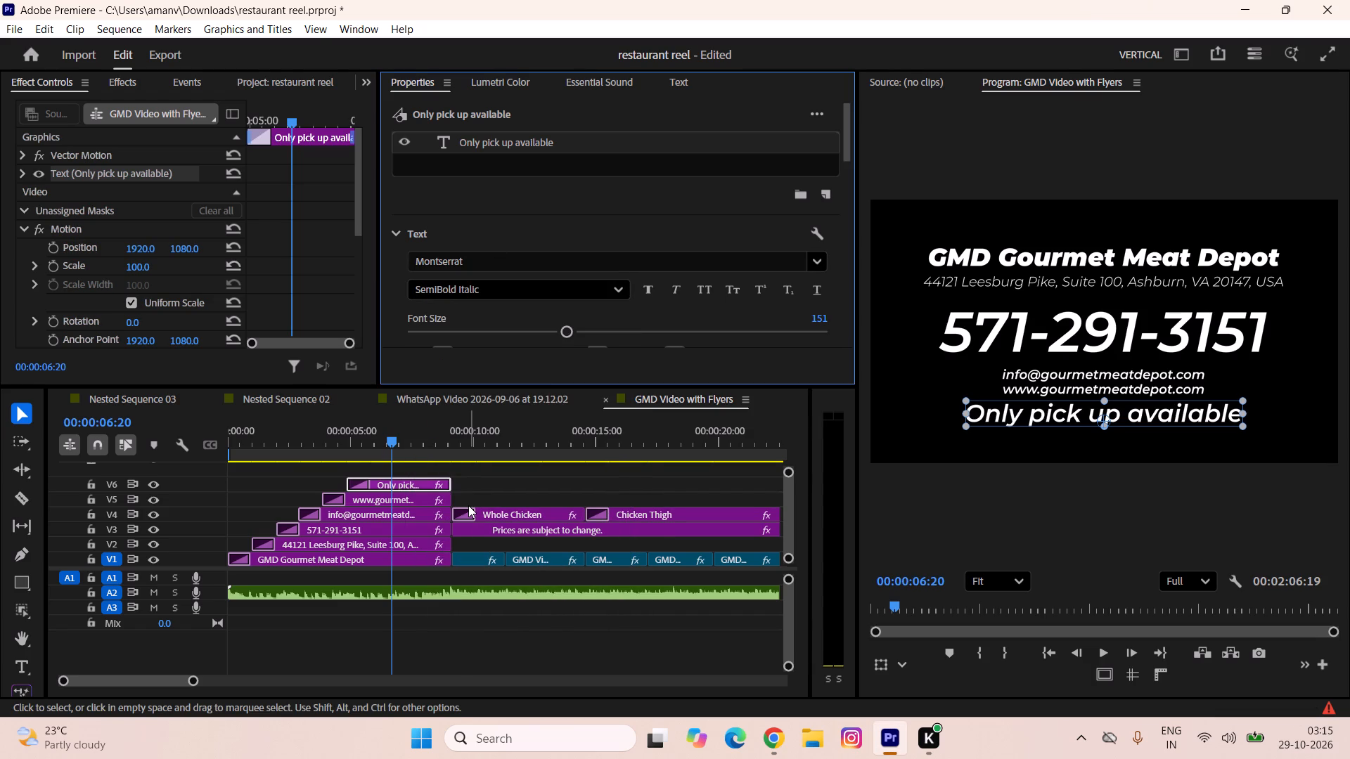
pyautogui.click(480, 285)
pyautogui.click(477, 627)
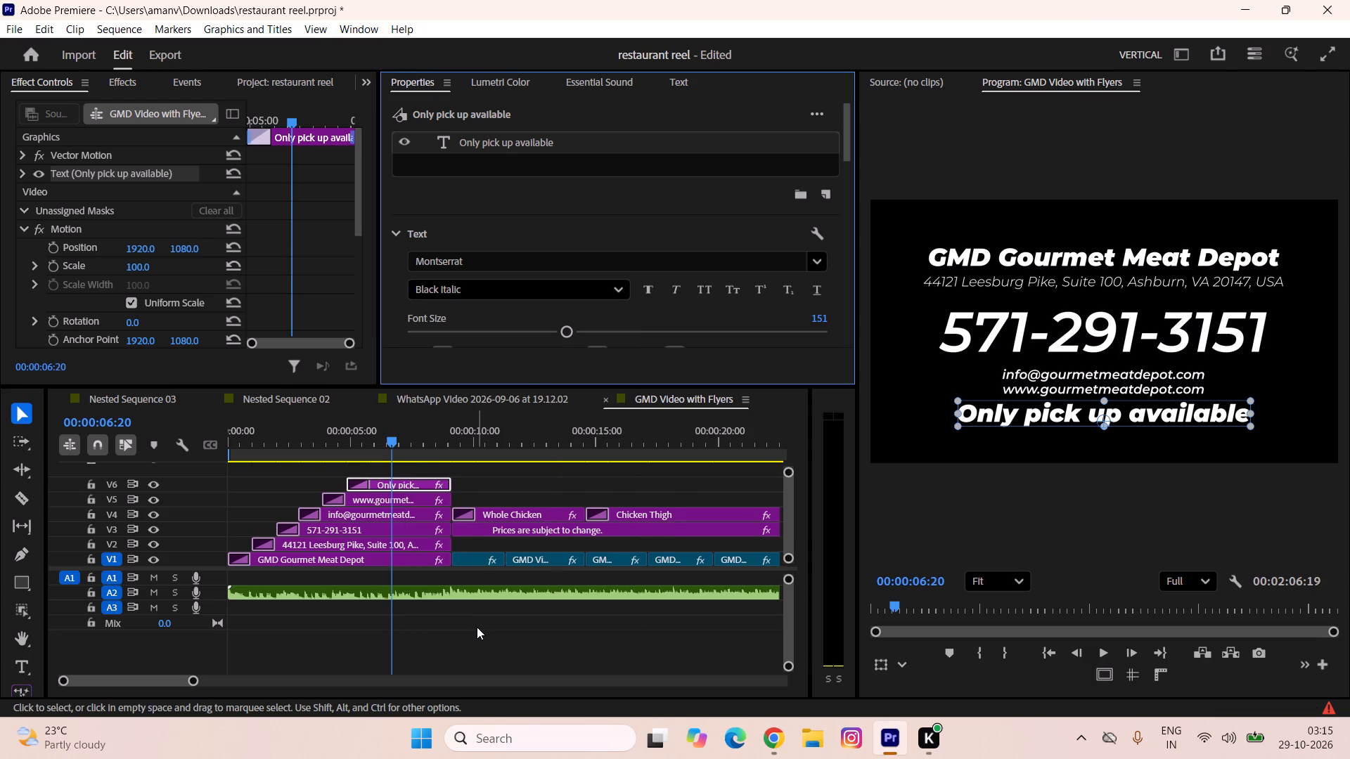
pyautogui.click(505, 292)
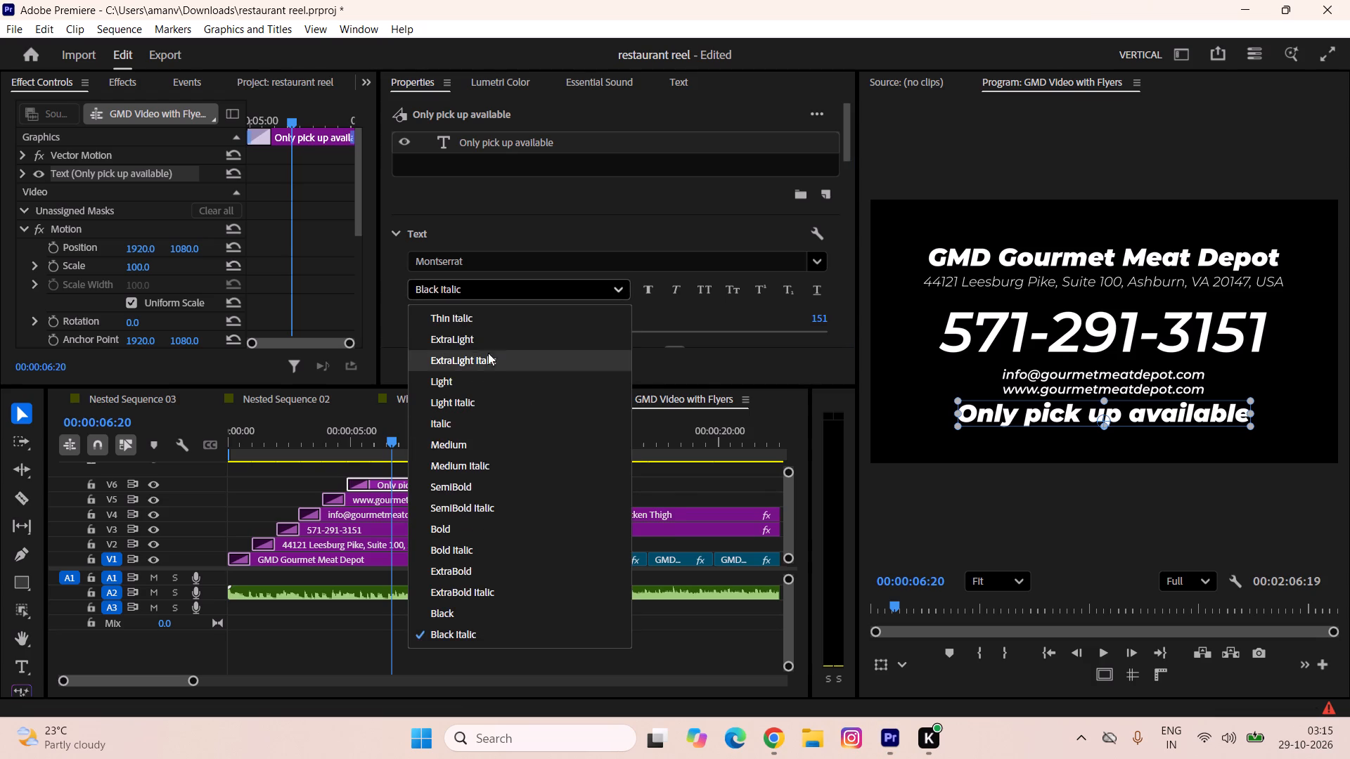
pyautogui.click(485, 323)
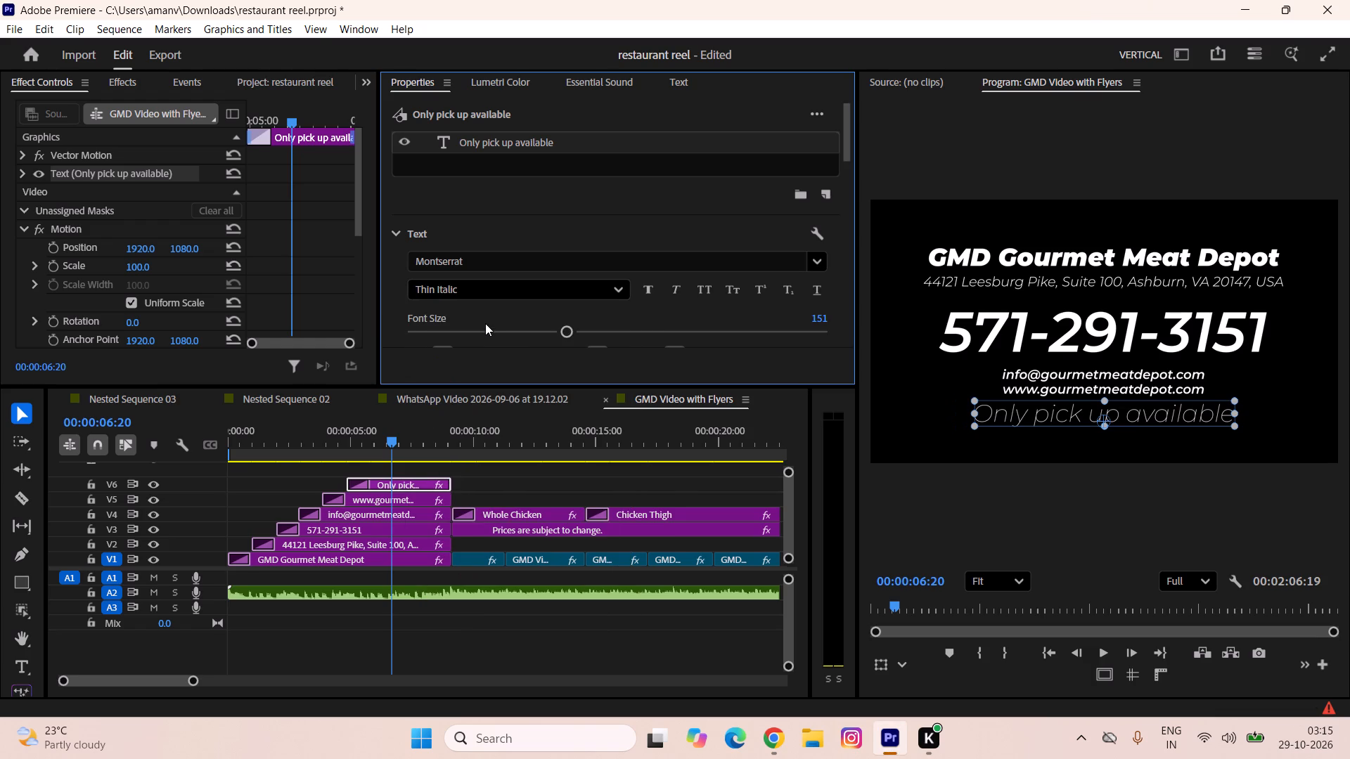
# Reduce the font size of the Only pick up available text so it is narrower than the website line above.
pyautogui.moveTo(558, 330); pyautogui.dragTo(537, 330)
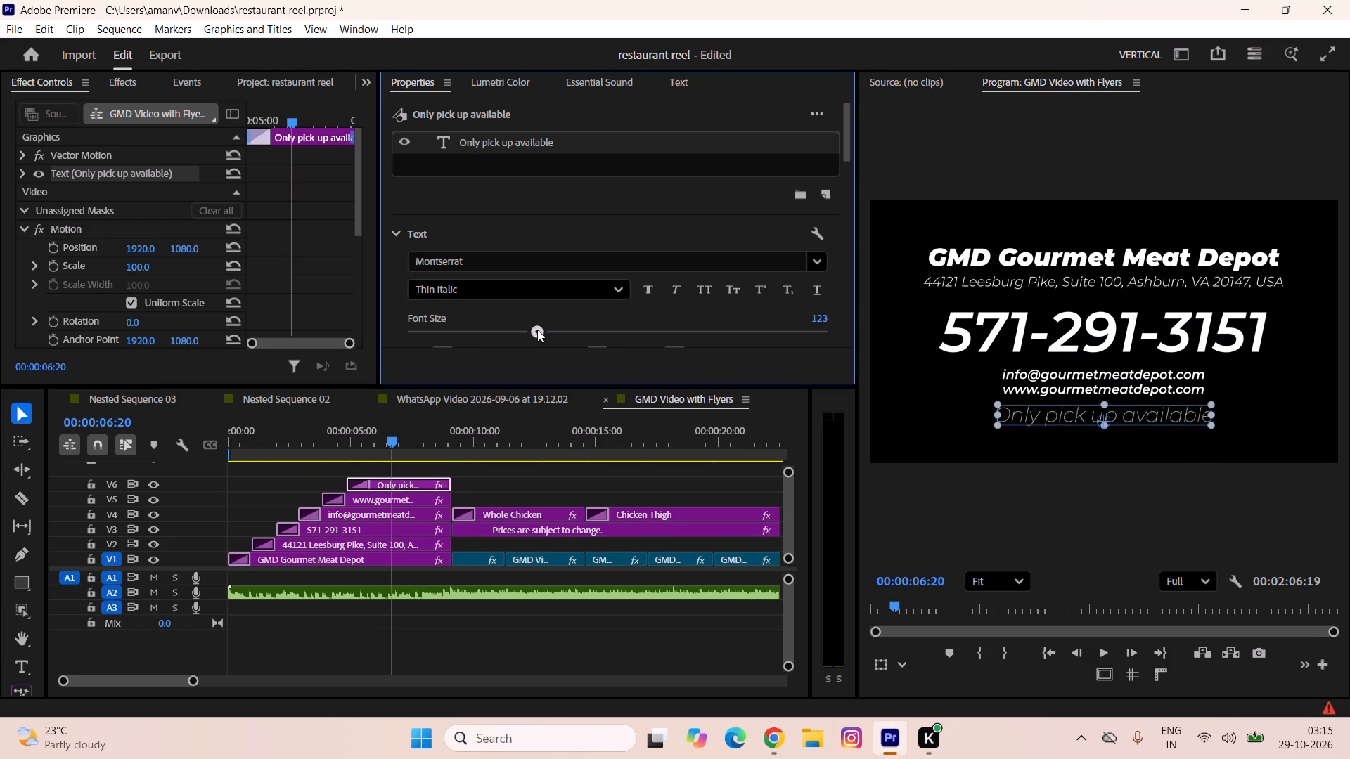
pyautogui.moveTo(537, 330); pyautogui.dragTo(527, 330)
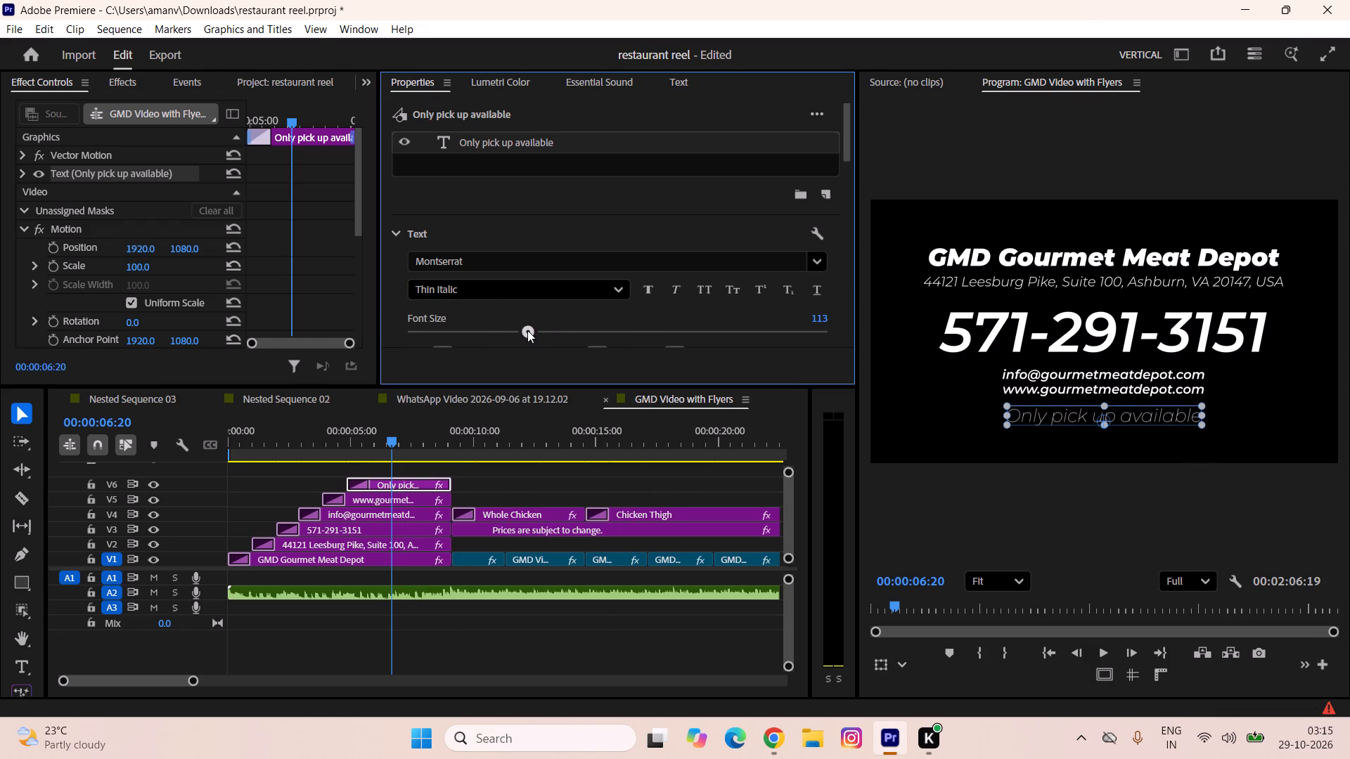
pyautogui.moveTo(527, 330); pyautogui.dragTo(631, 322)
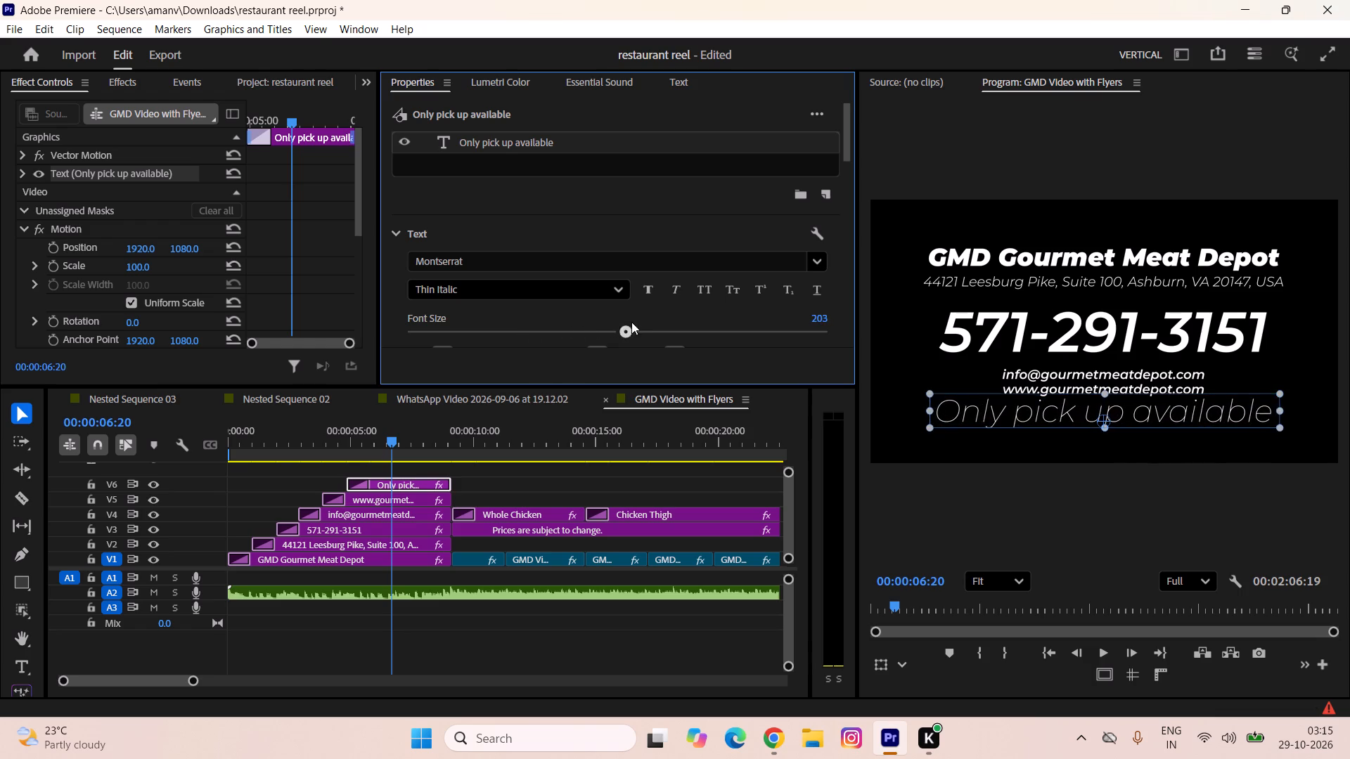
pyautogui.moveTo(631, 322); pyautogui.dragTo(549, 331)
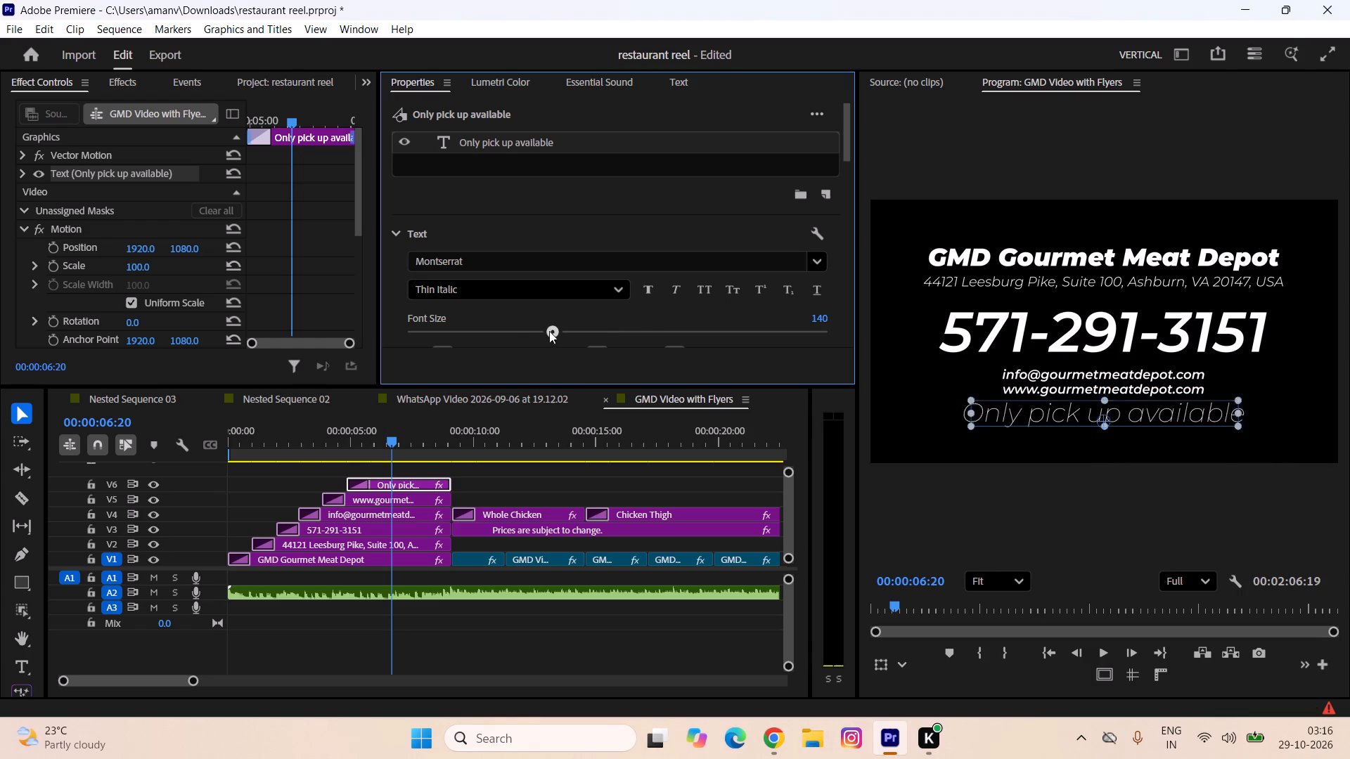
pyautogui.moveTo(549, 331); pyautogui.dragTo(521, 334)
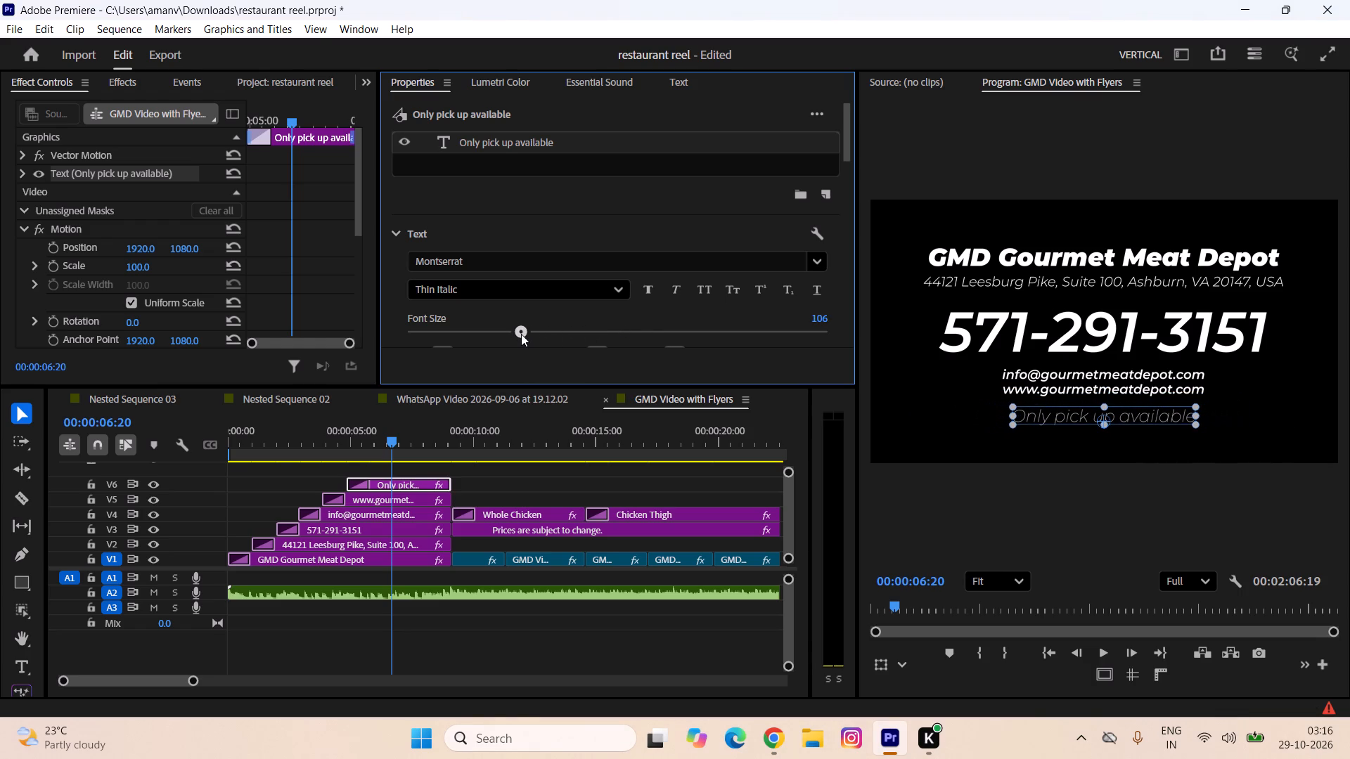
pyautogui.moveTo(521, 334); pyautogui.dragTo(501, 341)
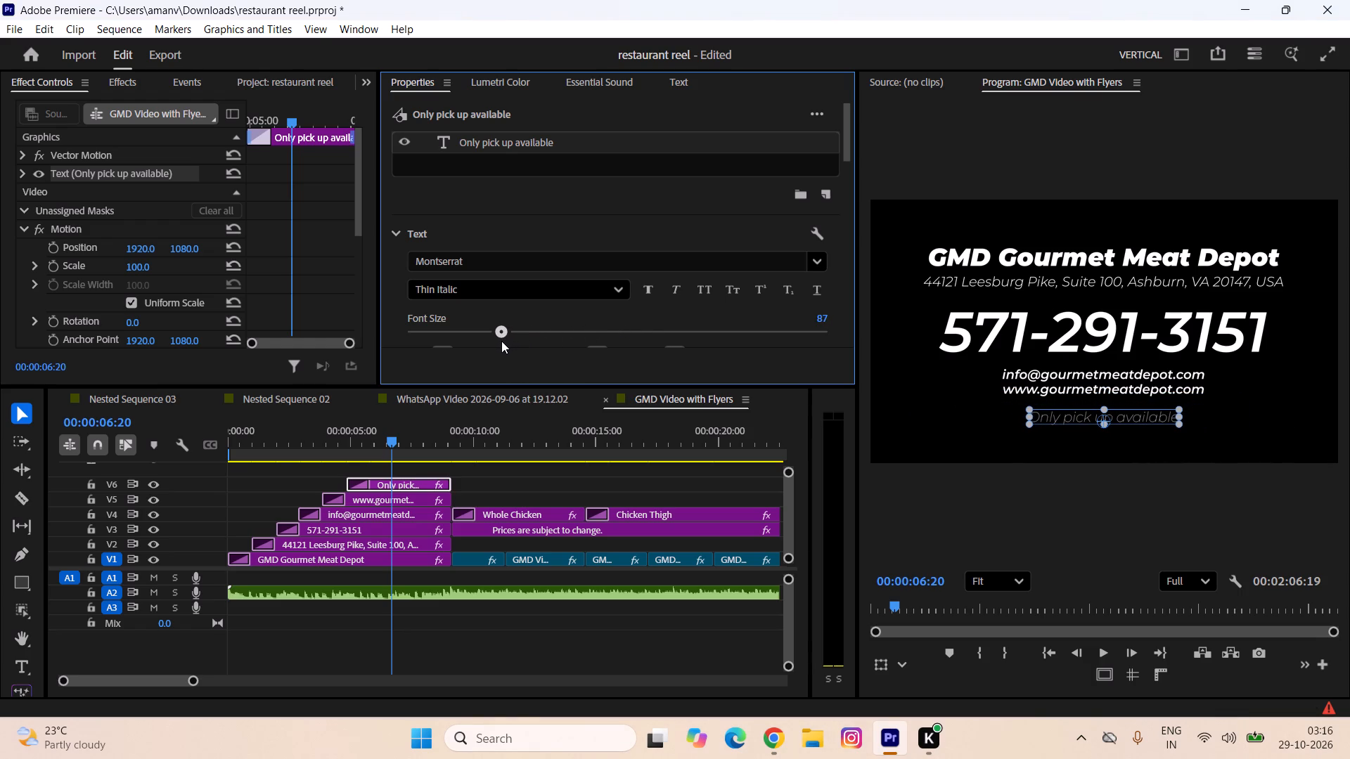
pyautogui.moveTo(501, 341); pyautogui.dragTo(508, 341)
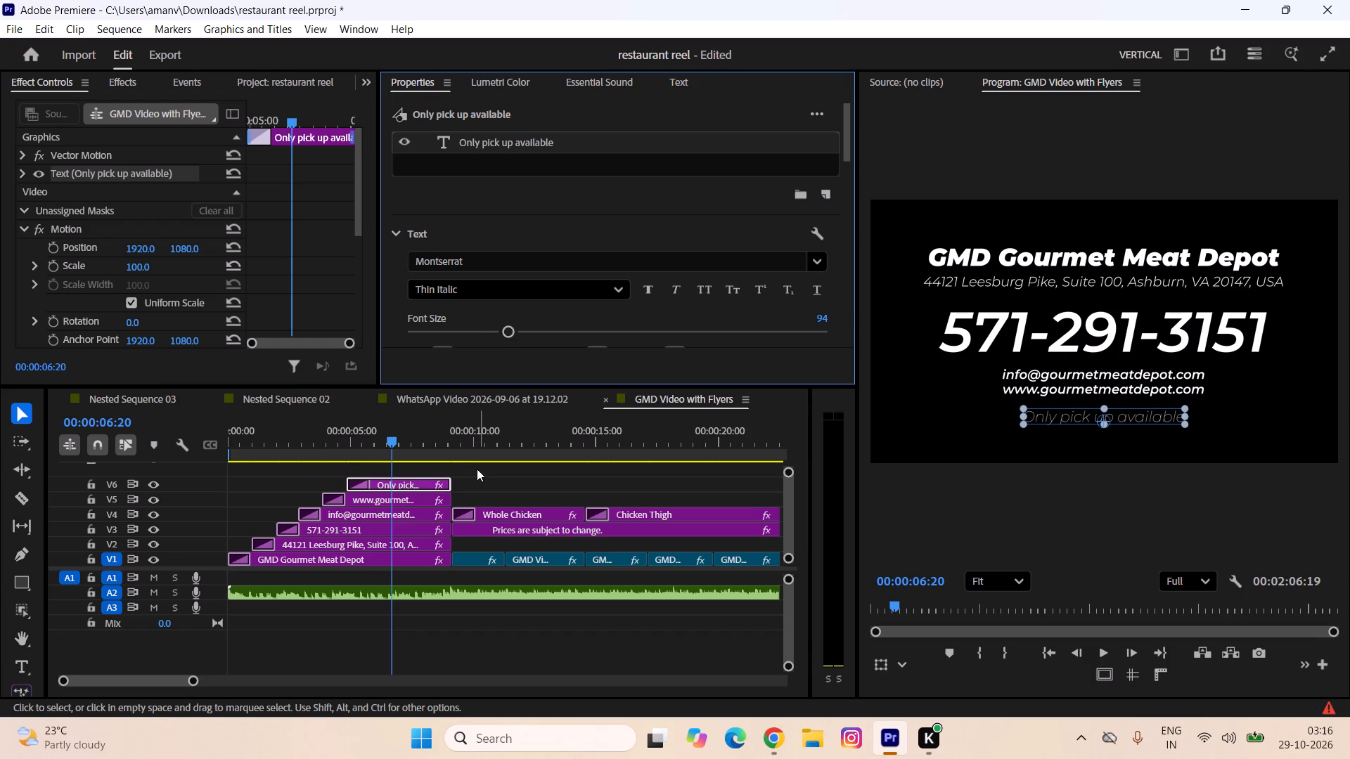
pyautogui.click(482, 471)
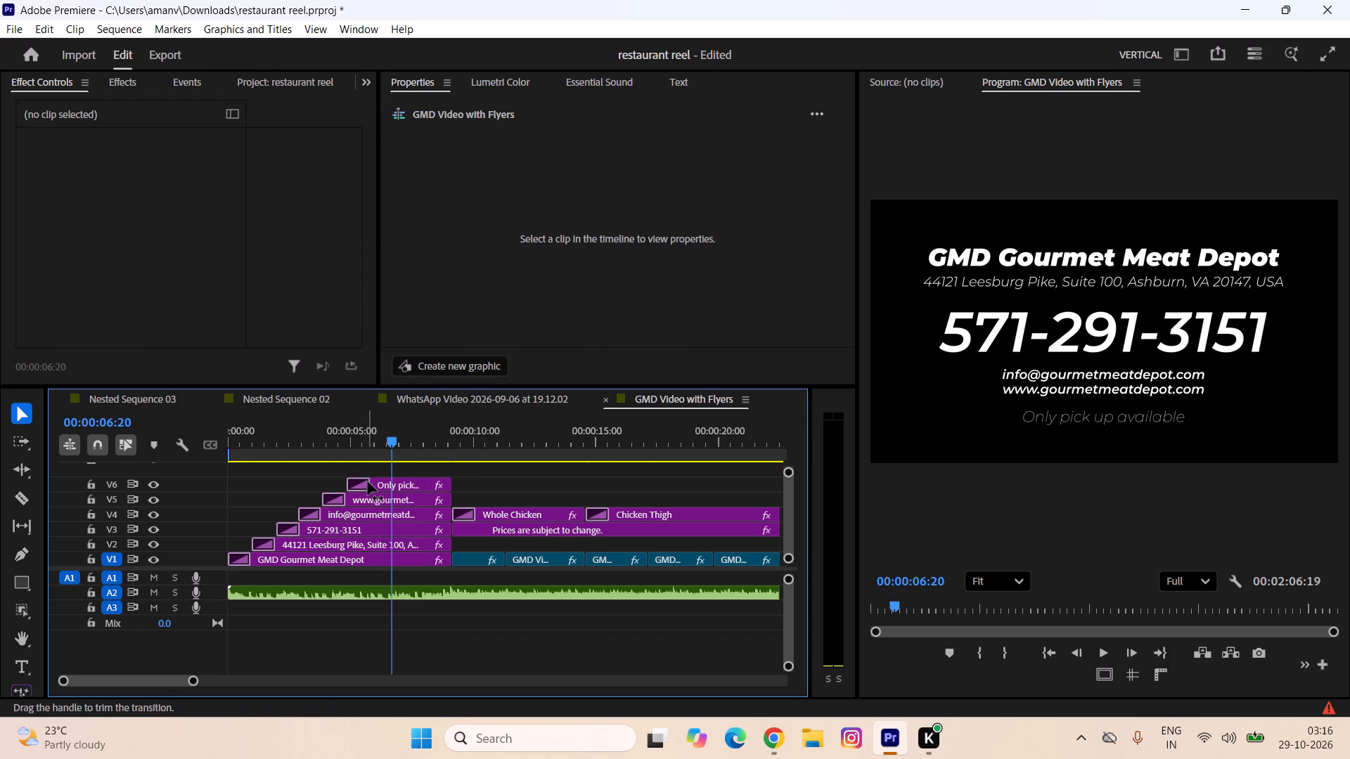
pyautogui.click(379, 499)
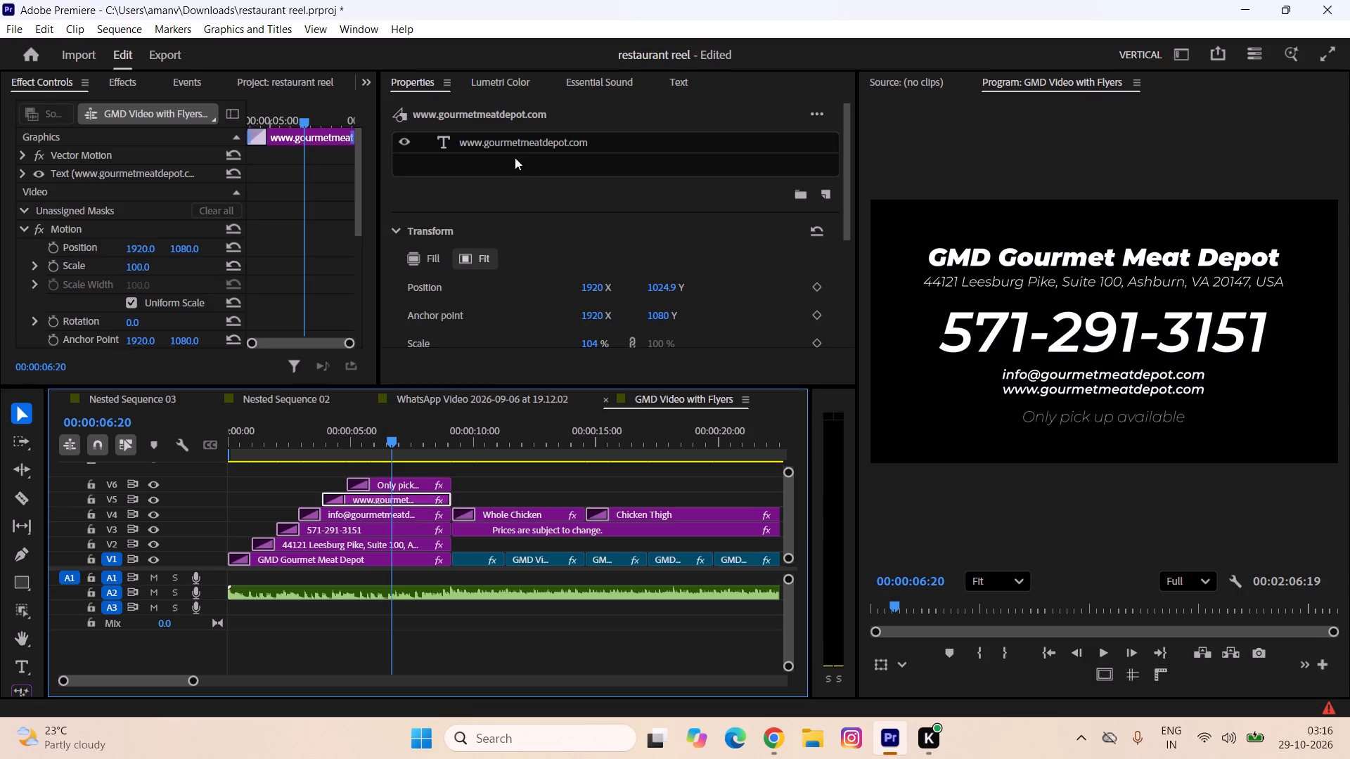
pyautogui.click(515, 143)
pyautogui.click(489, 294)
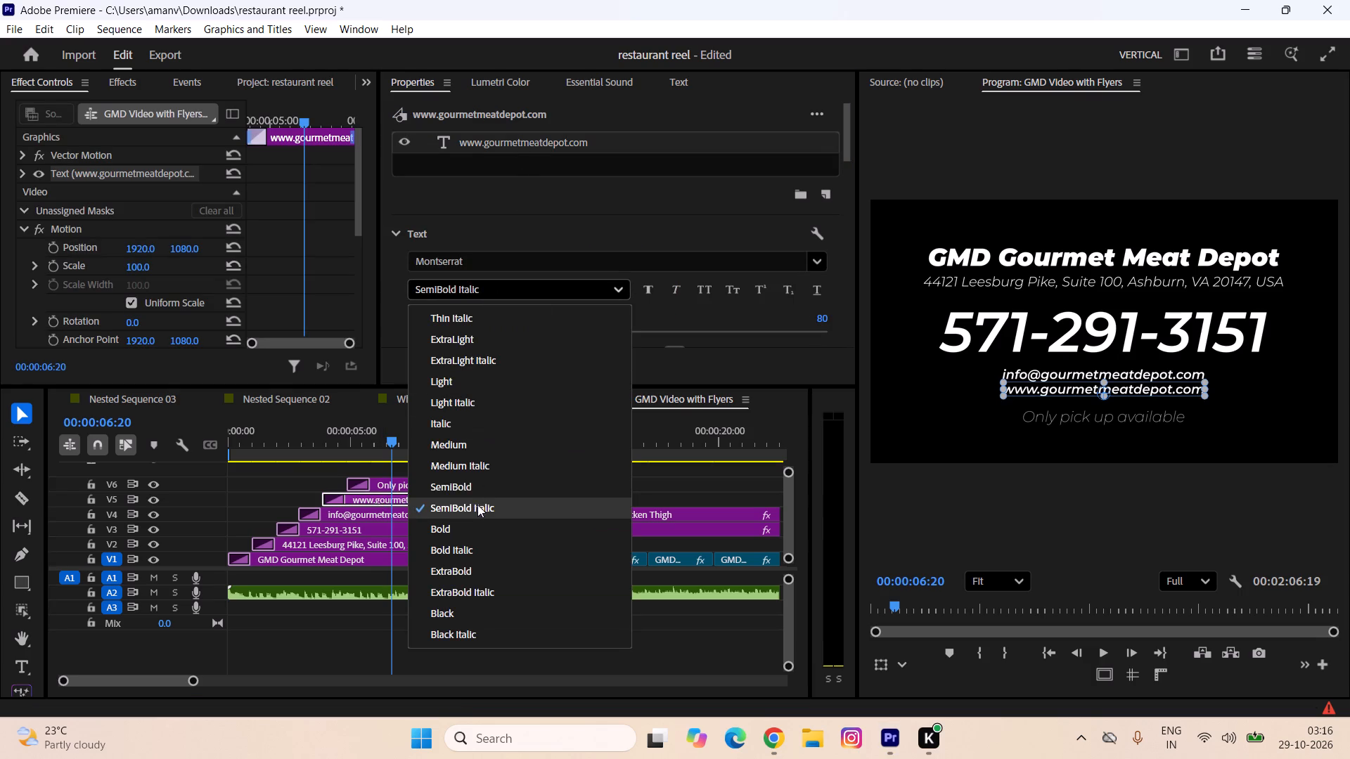
pyautogui.click(480, 466)
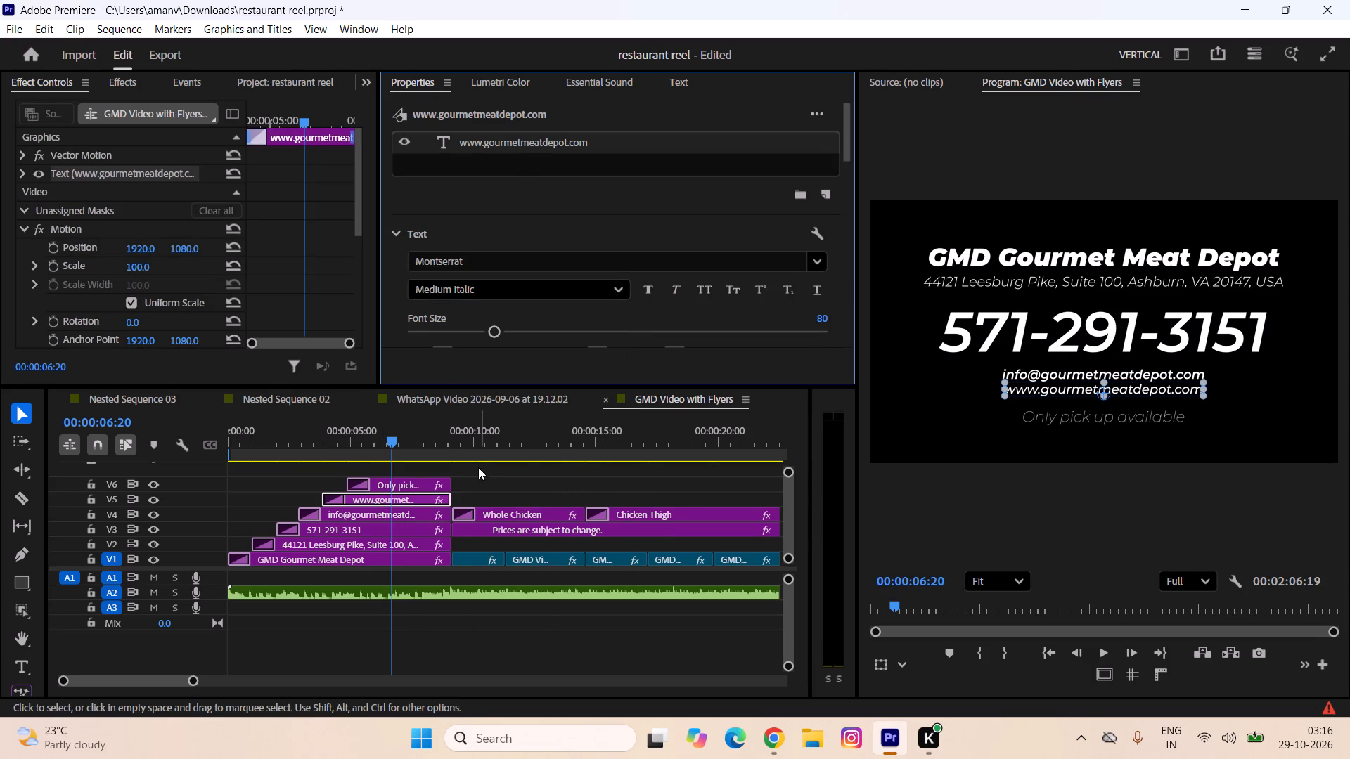
# Set the font style of the email address text on V4 to Montserrat Medium Italic, matching the website line.
pyautogui.click(423, 512)
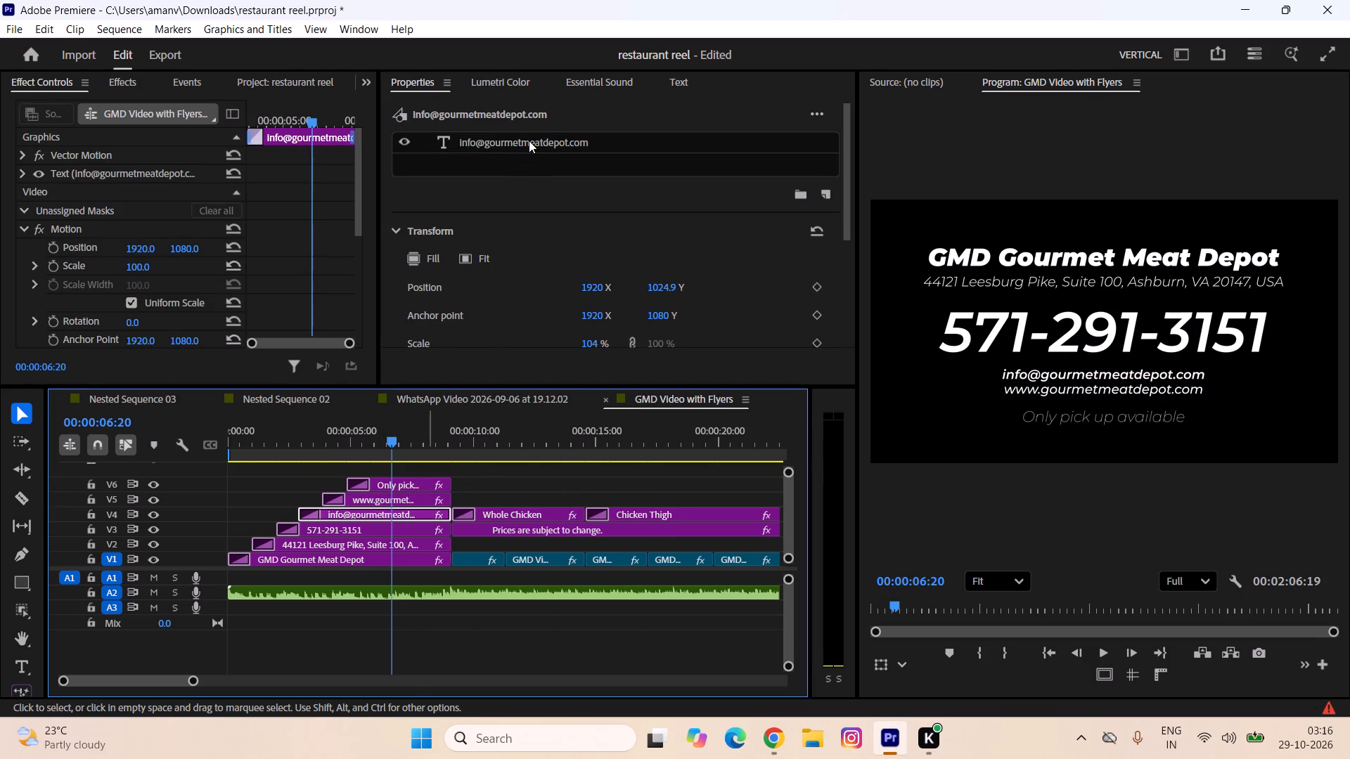
pyautogui.click(529, 141)
pyautogui.click(514, 291)
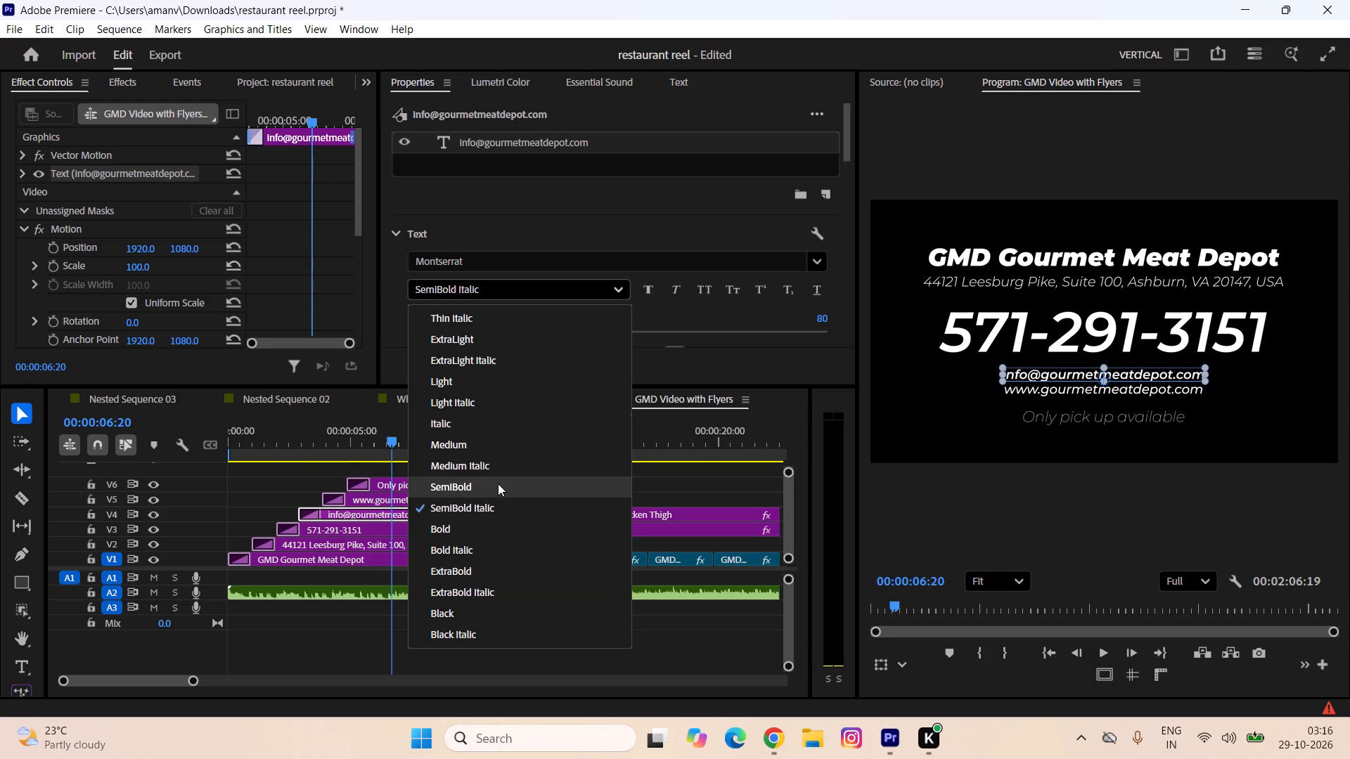
pyautogui.click(483, 462)
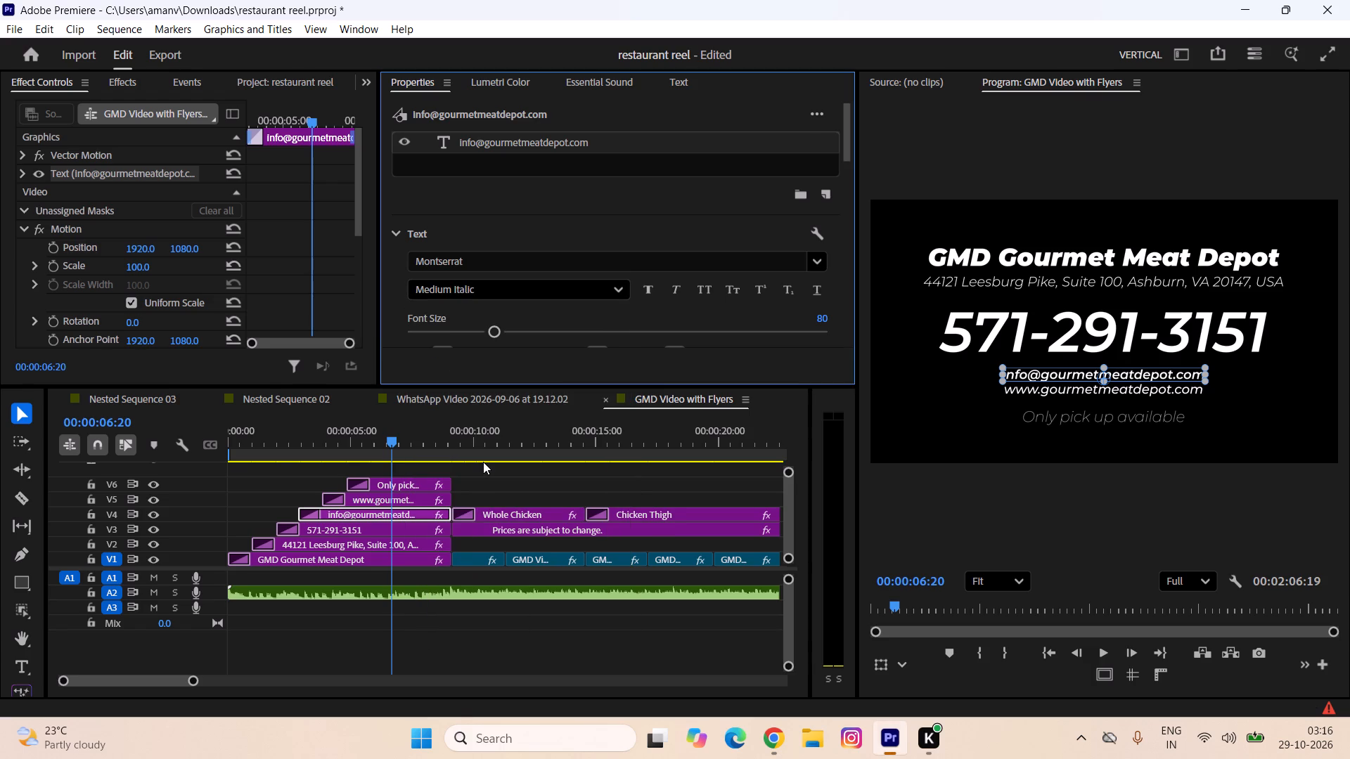
pyautogui.click(506, 472)
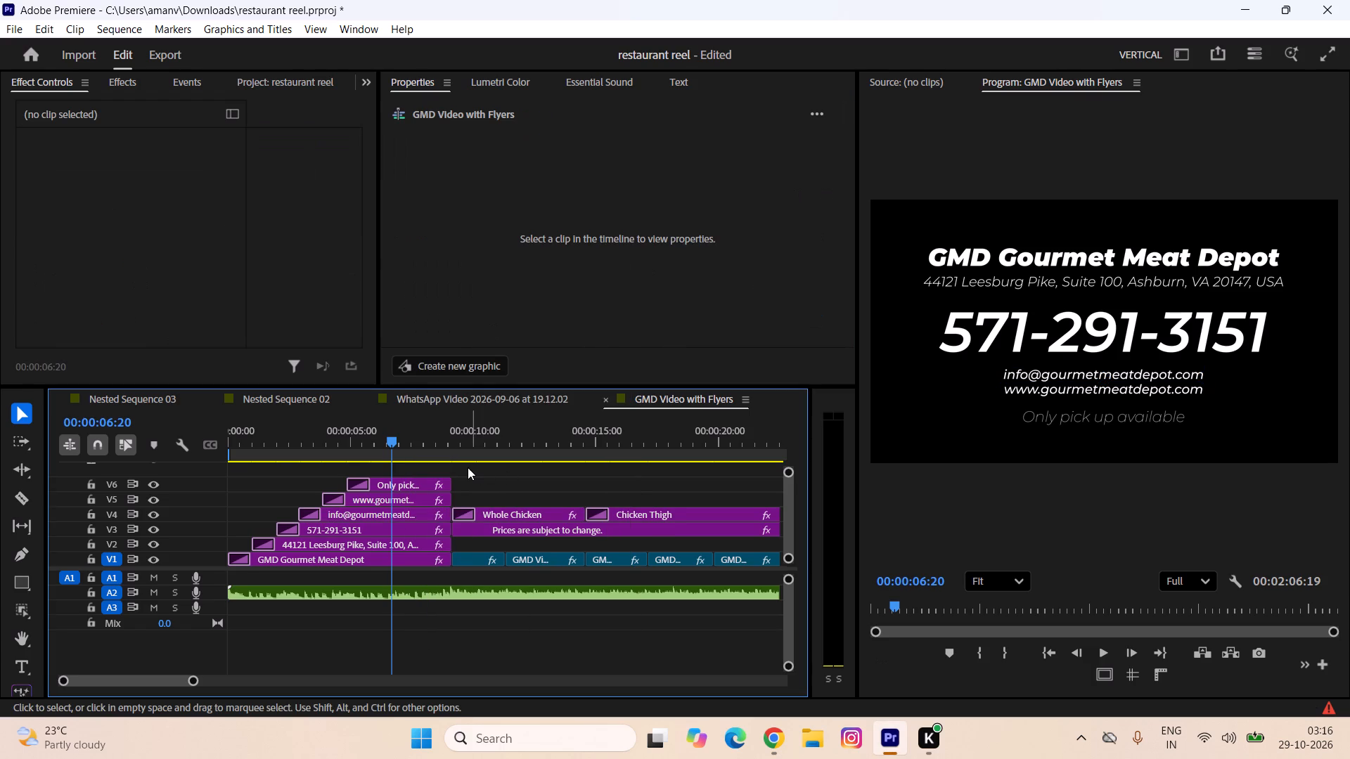
# Play the sequence from the start to check the restyled contact lines and the change into the Whole Chicken footage.
pyautogui.moveTo(396, 446); pyautogui.dragTo(172, 419)
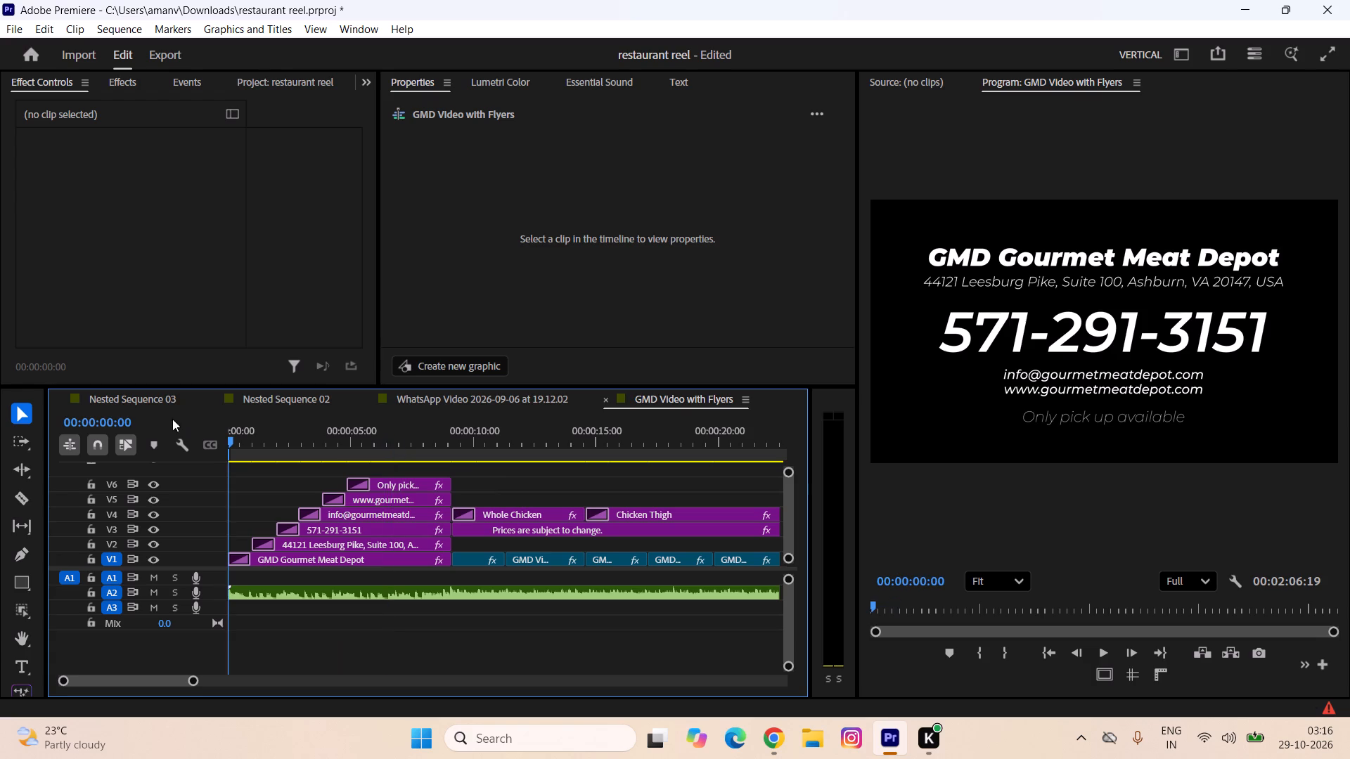
pyautogui.moveTo(172, 419); pyautogui.dragTo(169, 416)
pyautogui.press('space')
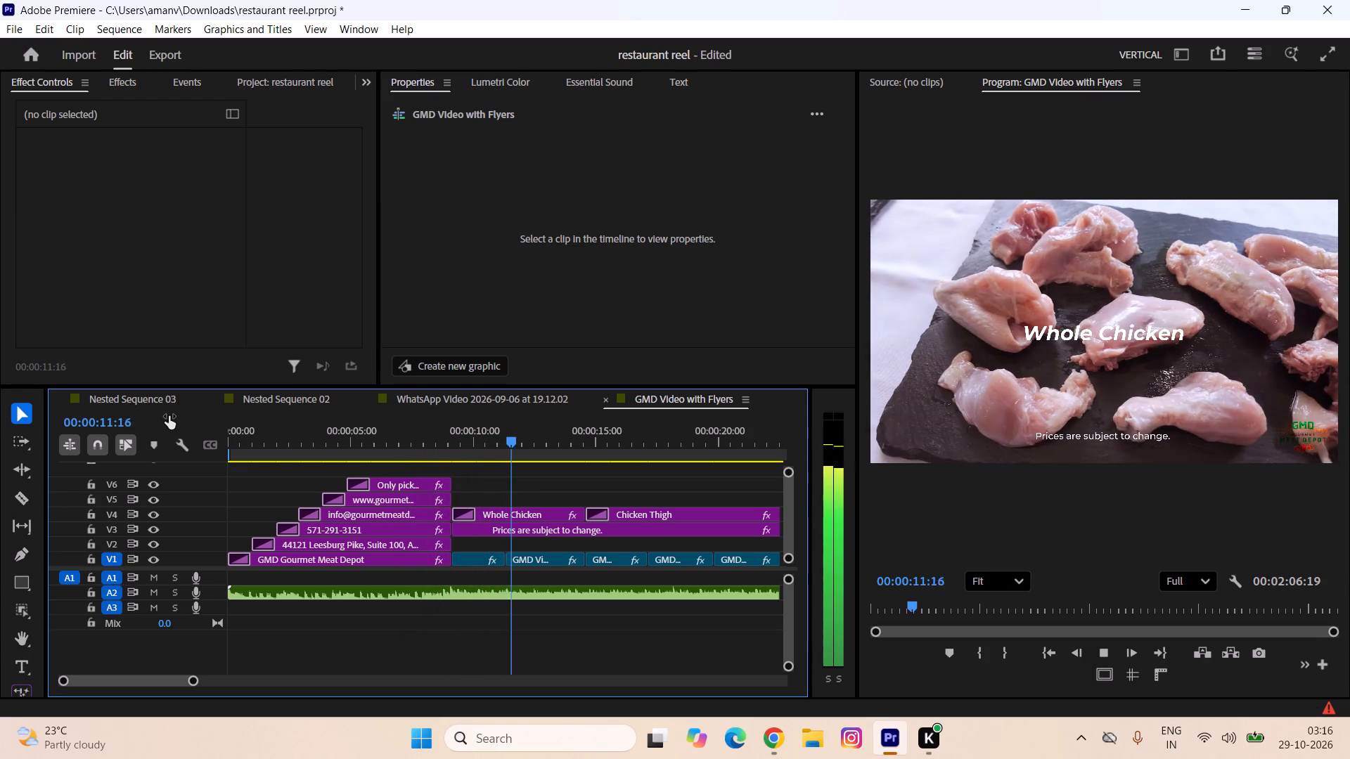
# Replay the opening card's final seconds to check the pickup title and stop the playhead at 00:00:07:28.
pyautogui.press('space')
pyautogui.click(373, 438)
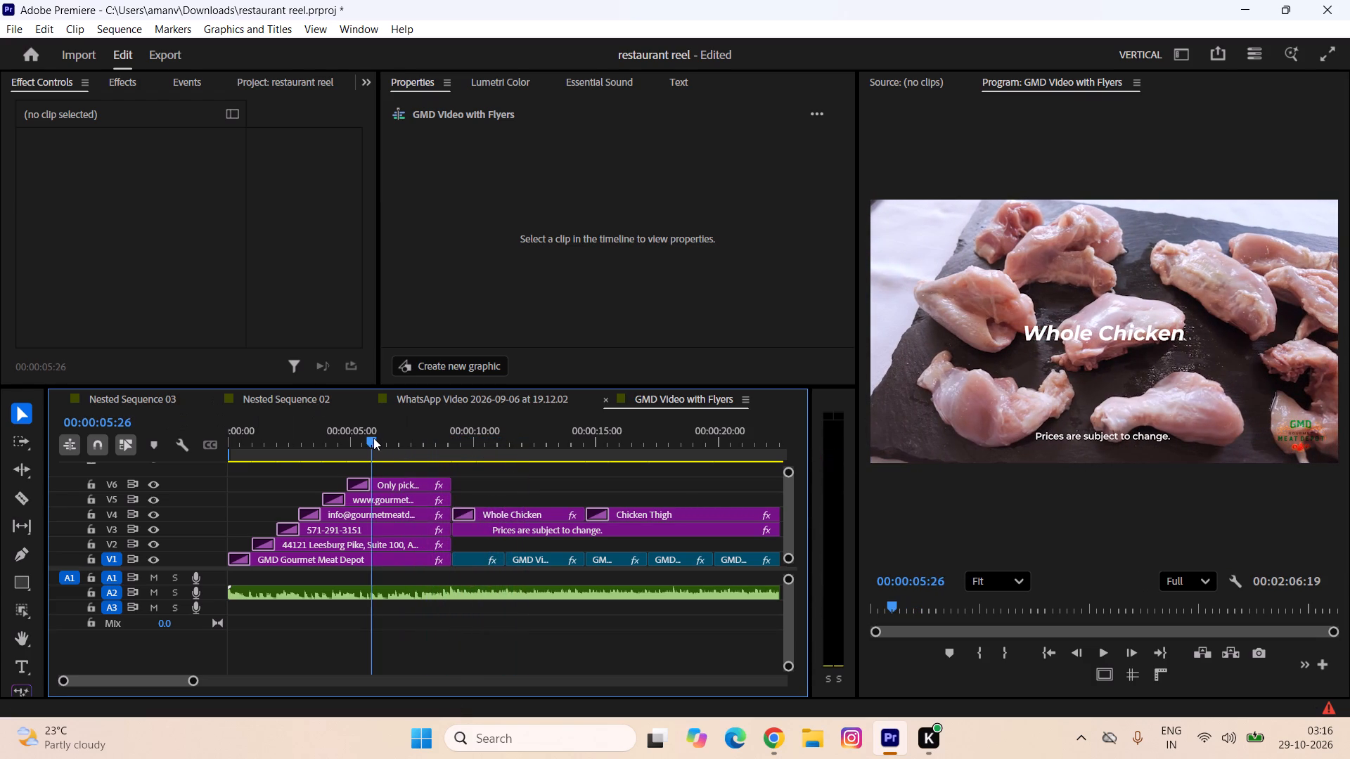
pyautogui.press('space')
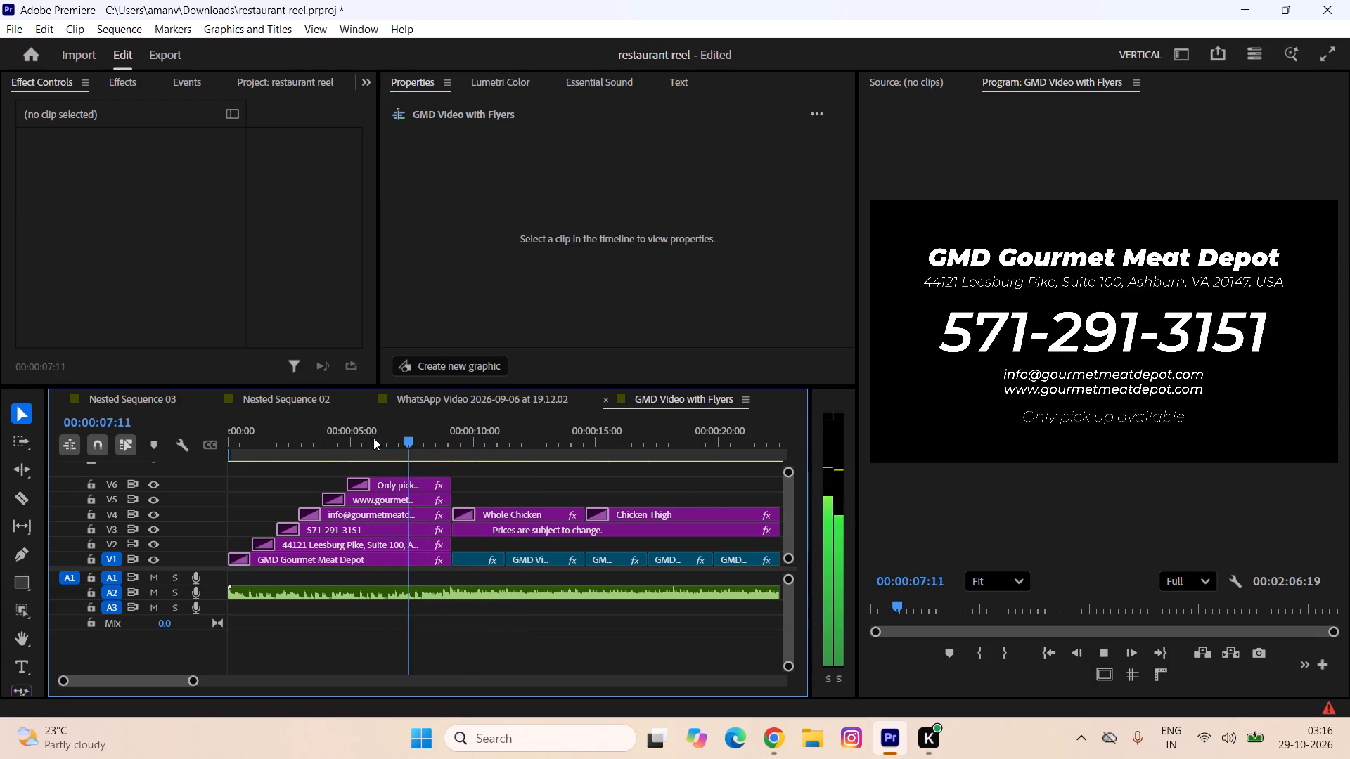
pyautogui.press('space')
pyautogui.press('=')
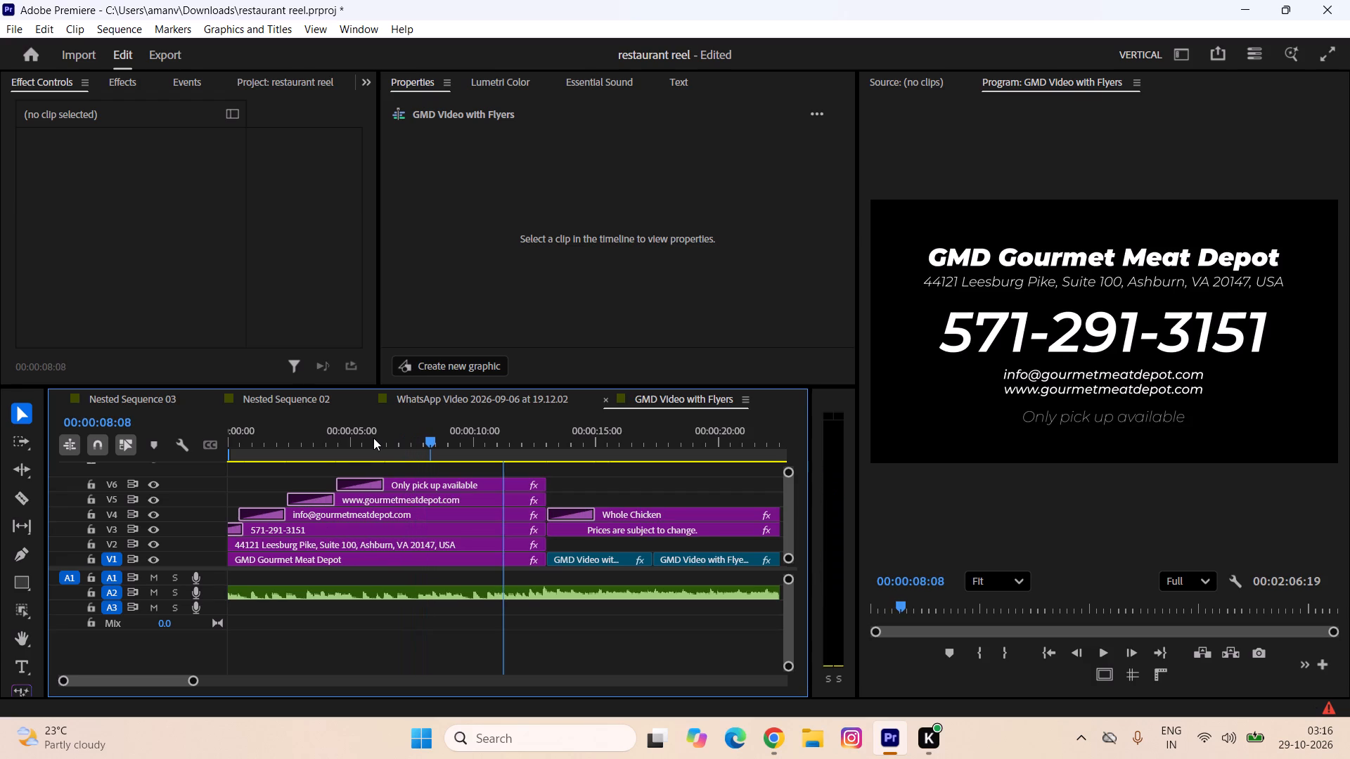
pyautogui.click(468, 436)
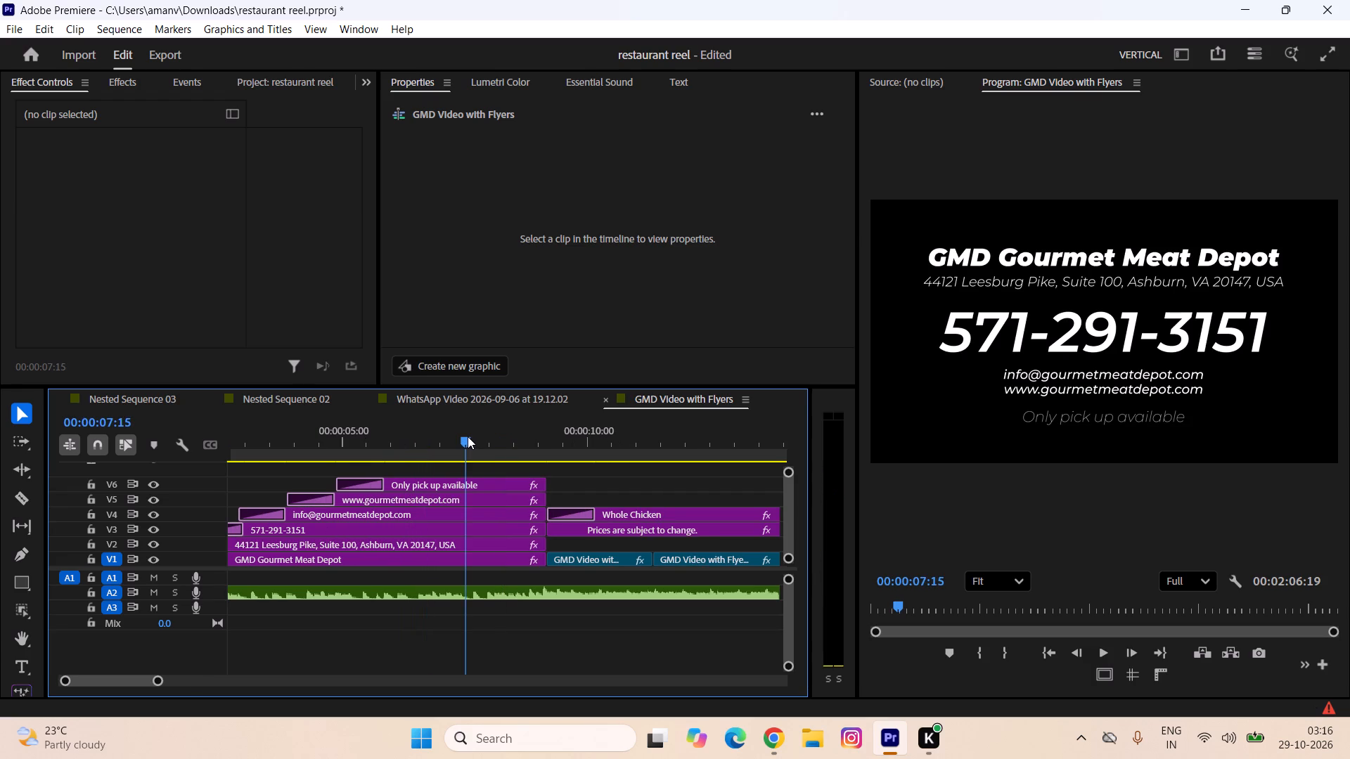
pyautogui.press('space')
pyautogui.press('space')
pyautogui.press('Right')
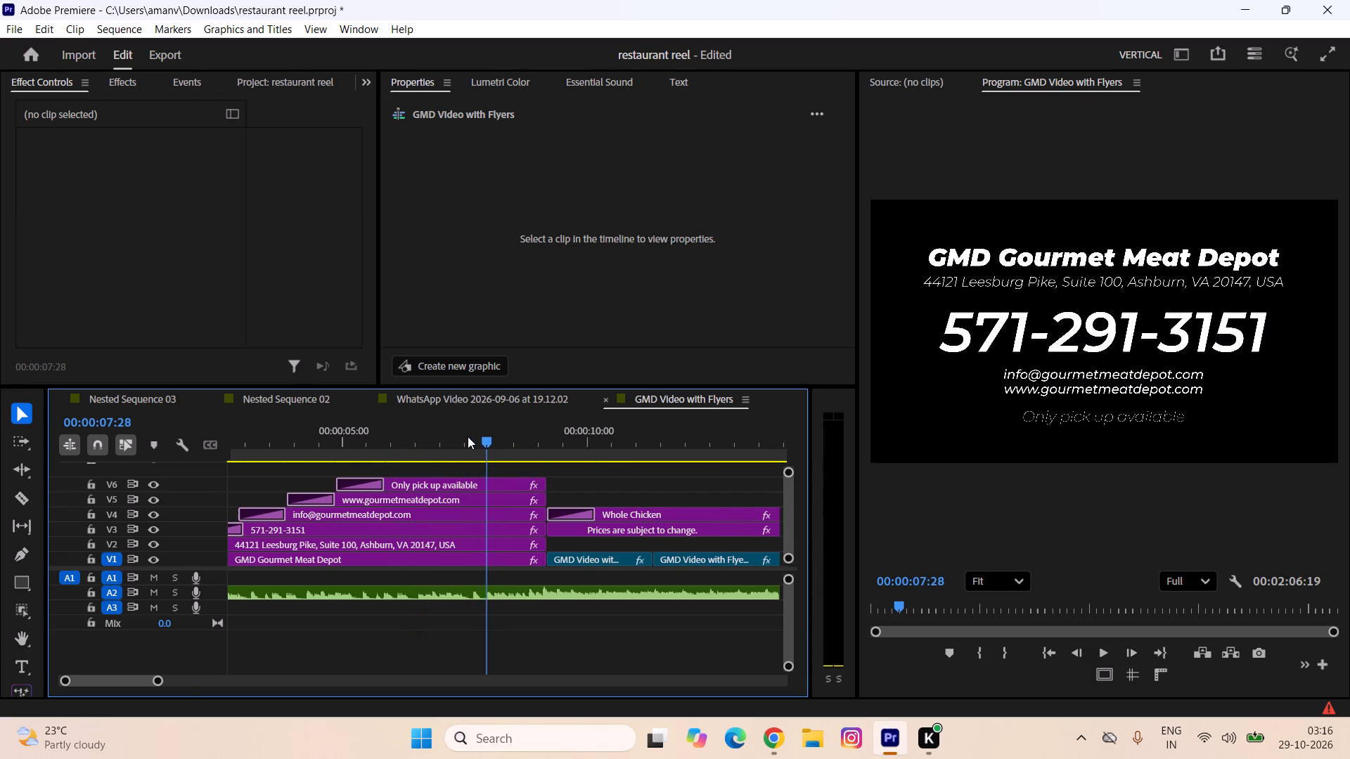
pyautogui.press('=')
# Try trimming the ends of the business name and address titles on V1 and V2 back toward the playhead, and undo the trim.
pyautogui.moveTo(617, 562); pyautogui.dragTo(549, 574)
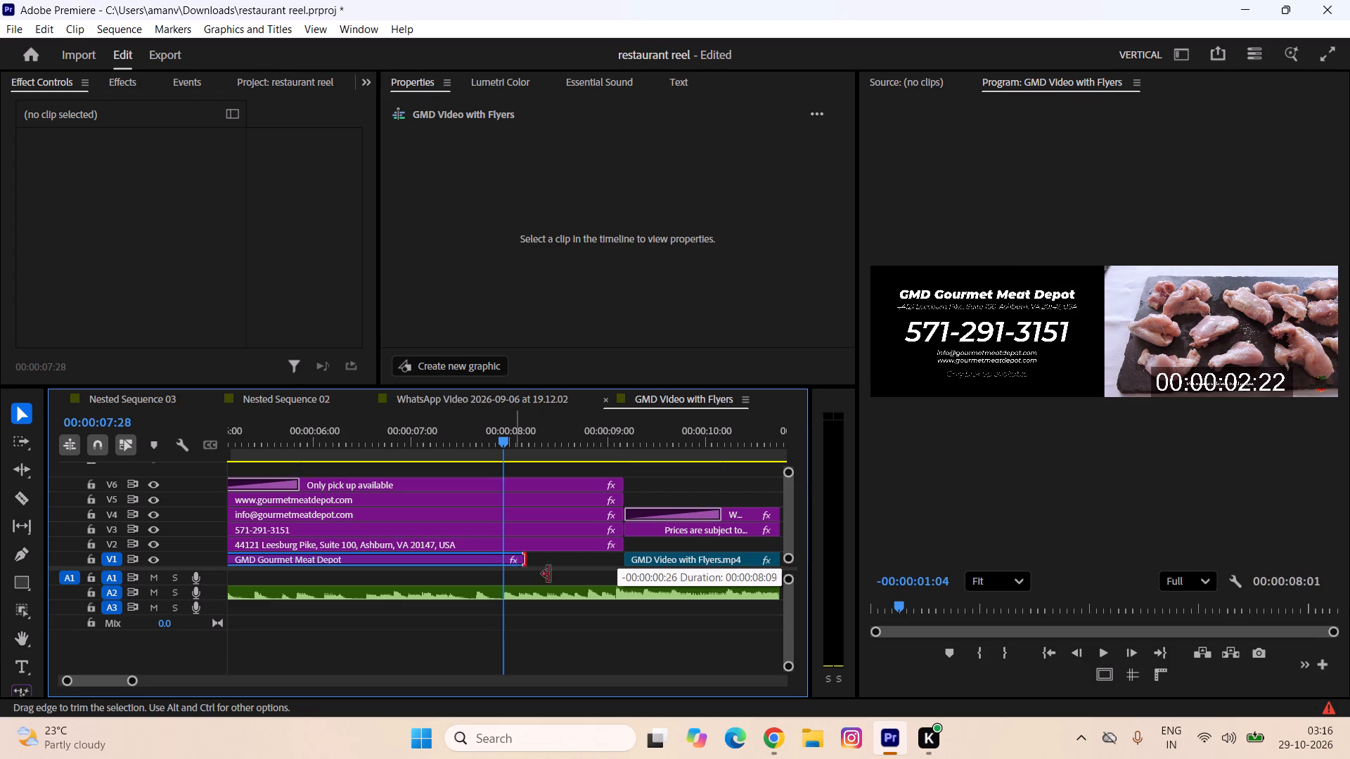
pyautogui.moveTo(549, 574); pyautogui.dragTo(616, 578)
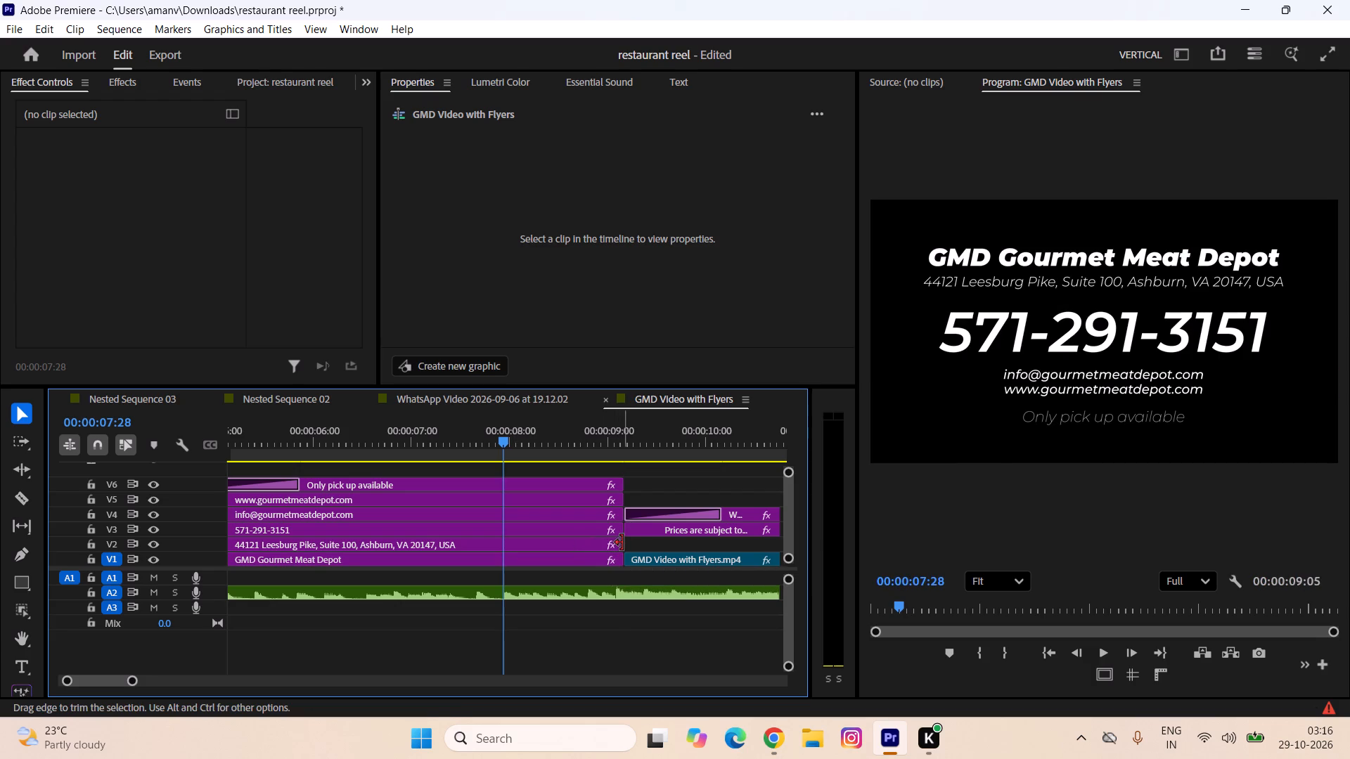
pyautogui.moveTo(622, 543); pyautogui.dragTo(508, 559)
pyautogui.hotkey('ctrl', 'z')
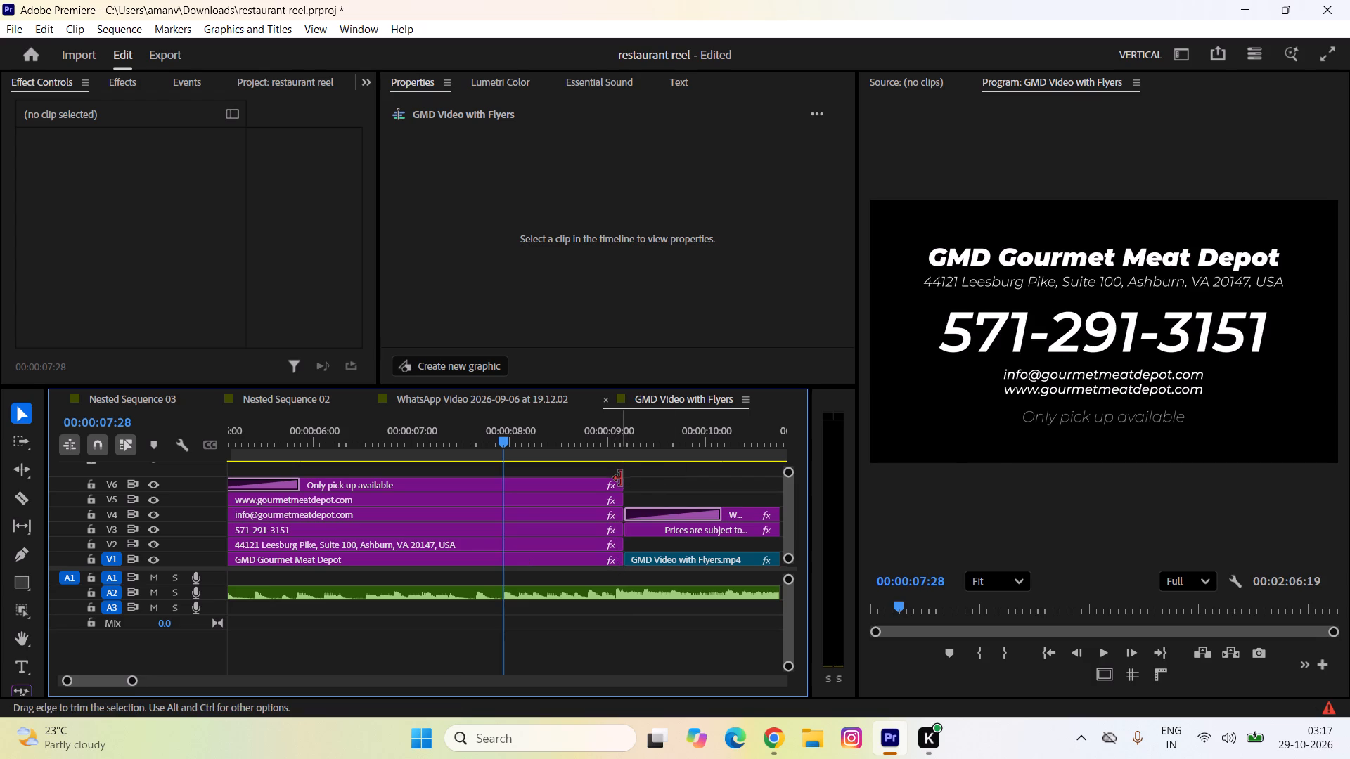
# Trim the end of the Only pick up available title on V6 back to the playhead at 00:00:07:28.
pyautogui.moveTo(621, 479); pyautogui.dragTo(501, 510)
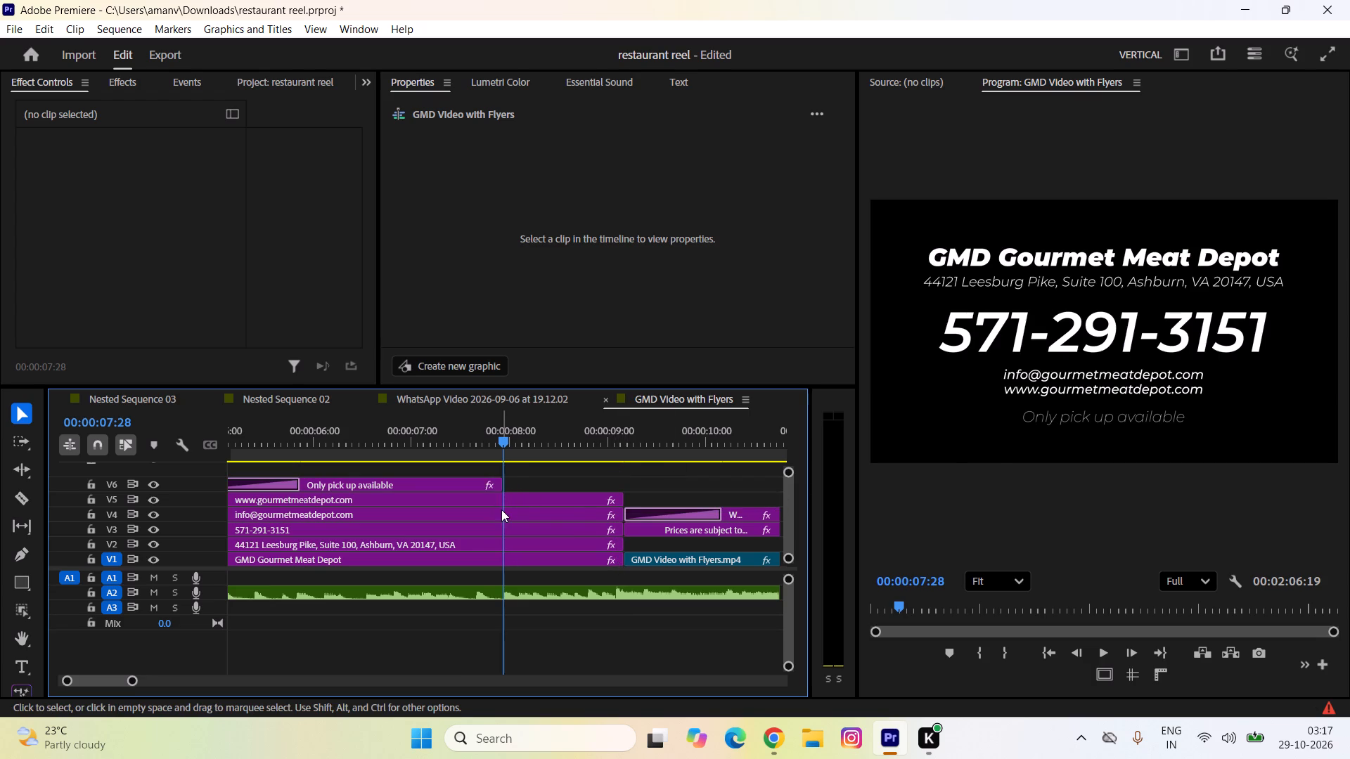
pyautogui.press('space')
pyautogui.press('space')
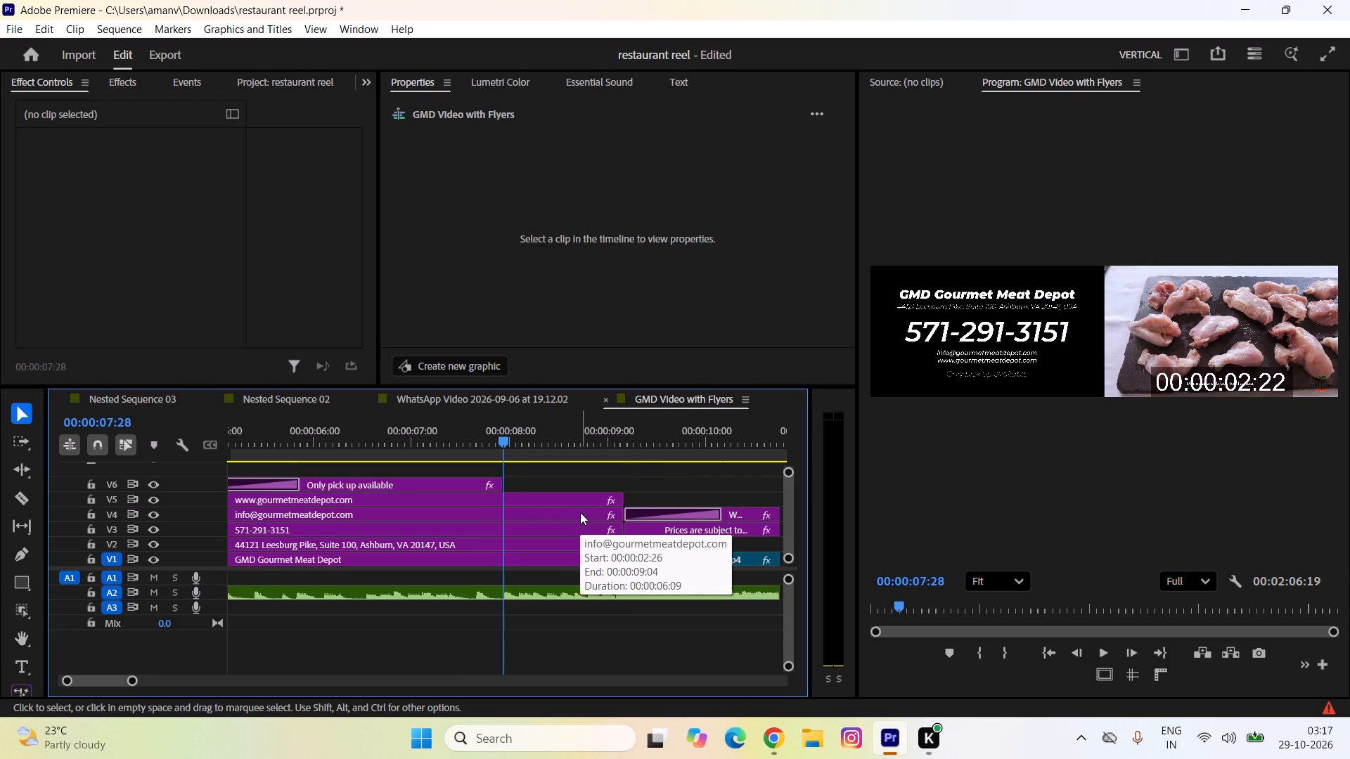
# Replay the card's ending to find the cut point, and trim the website title on V5 and the email title on V4 back to 00:00:08:07.
pyautogui.press('space')
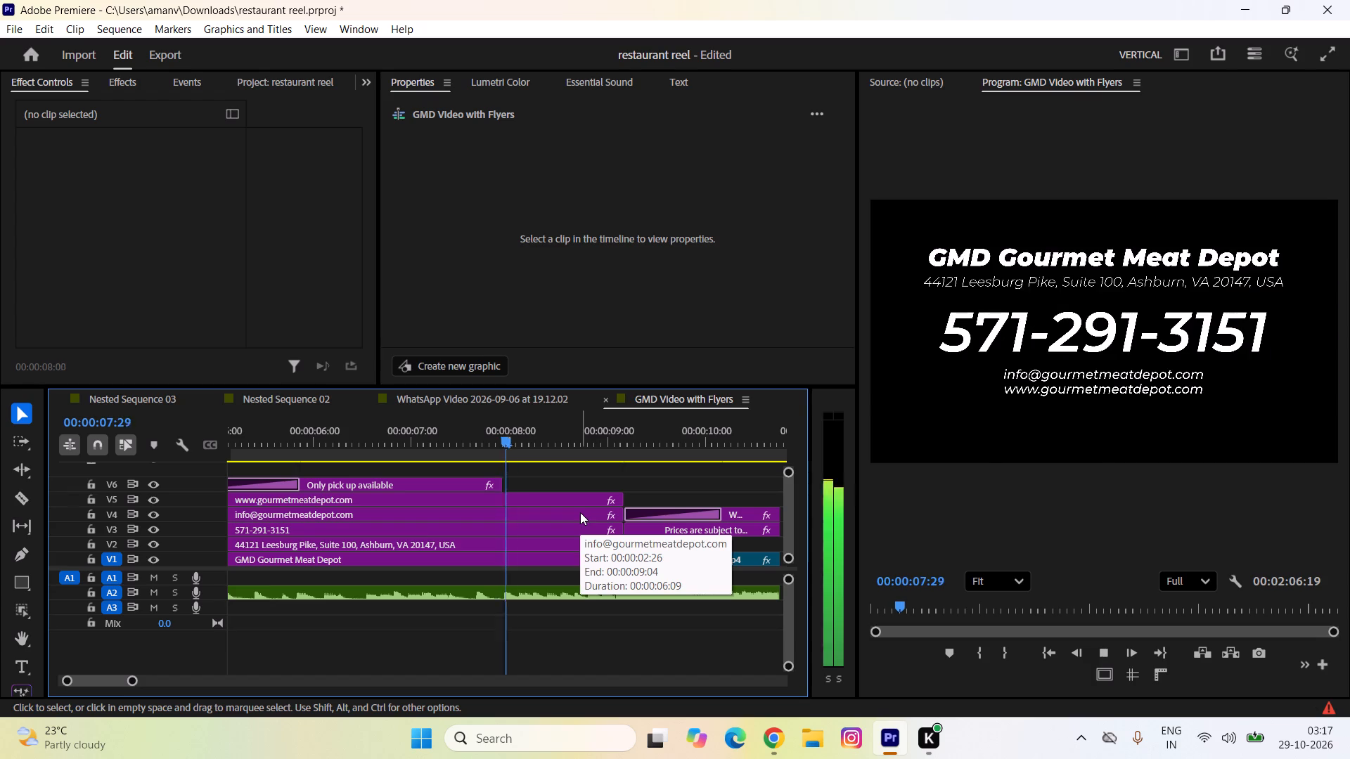
pyautogui.press('space')
pyautogui.click(468, 436)
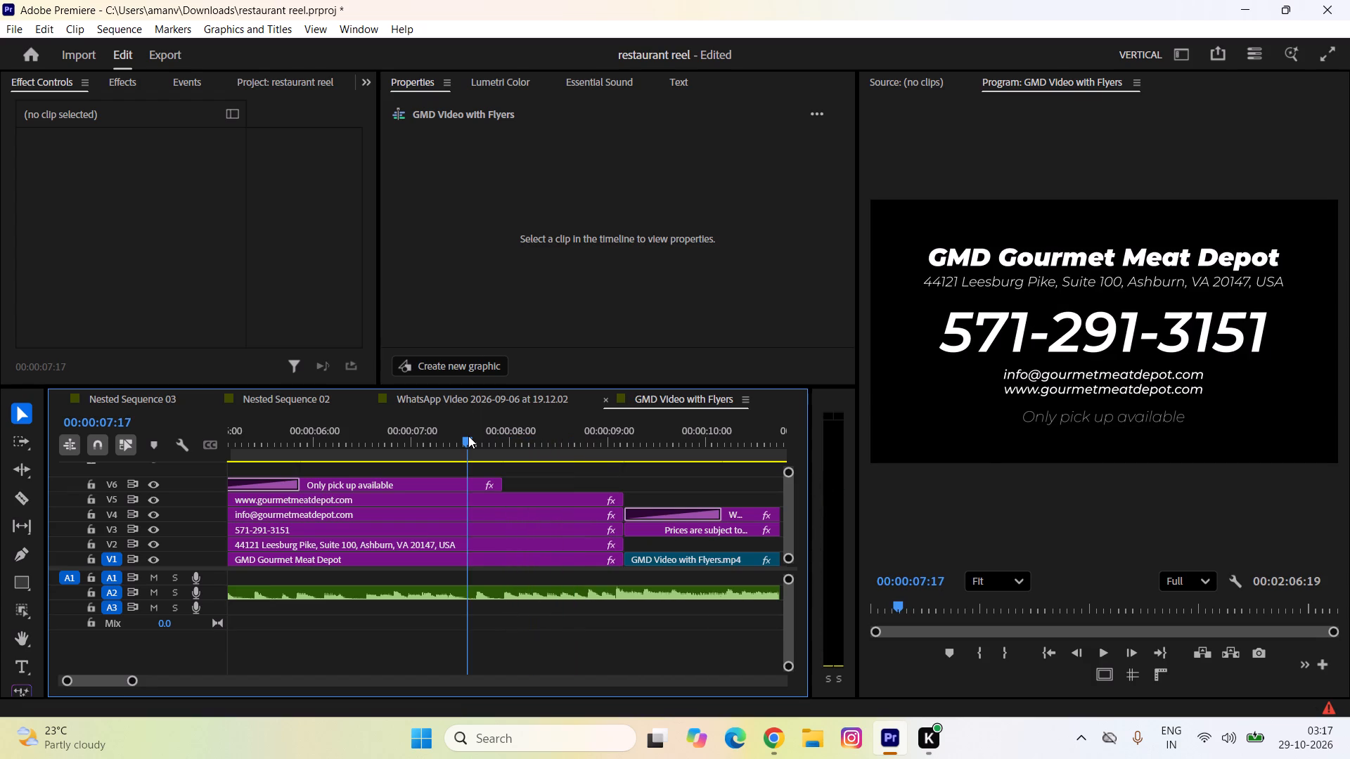
pyautogui.press('space')
pyautogui.press('space')
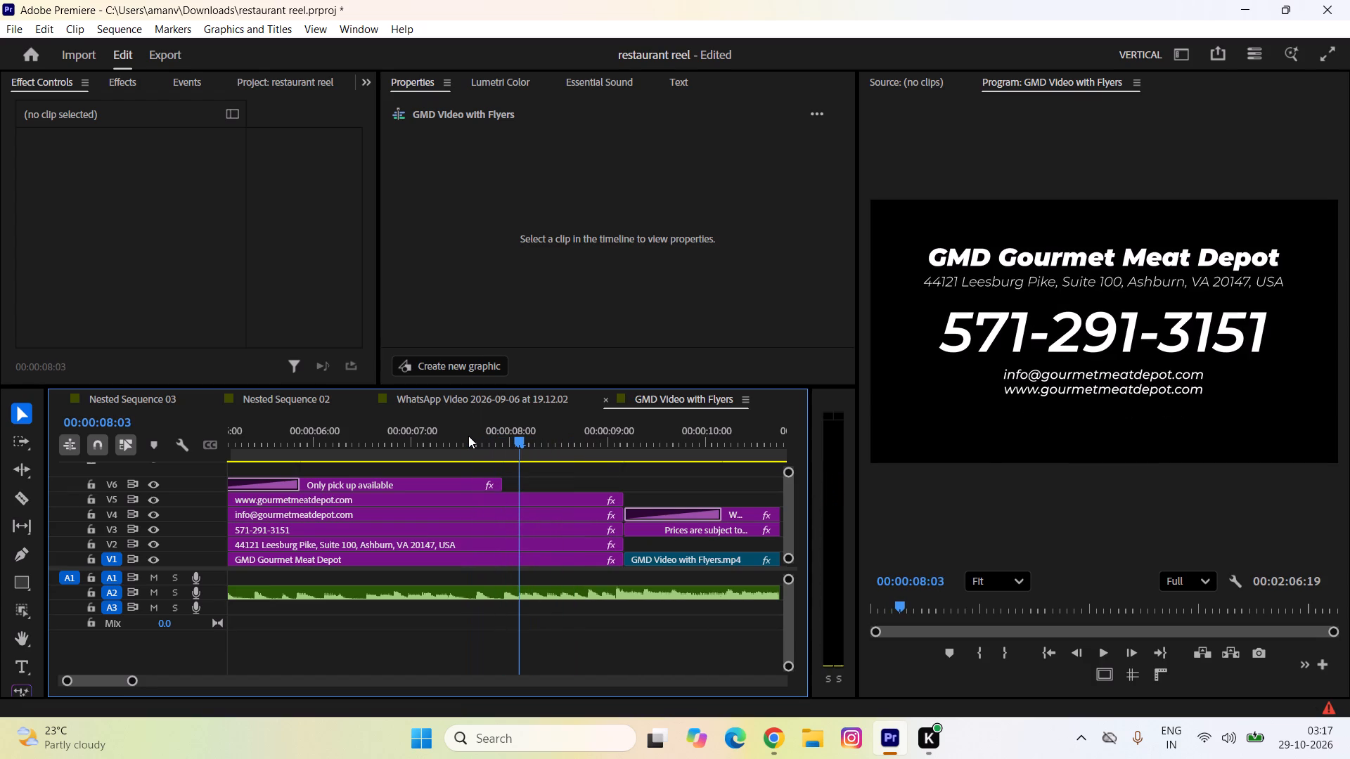
pyautogui.click(487, 437)
pyautogui.press('space')
pyautogui.press('space')
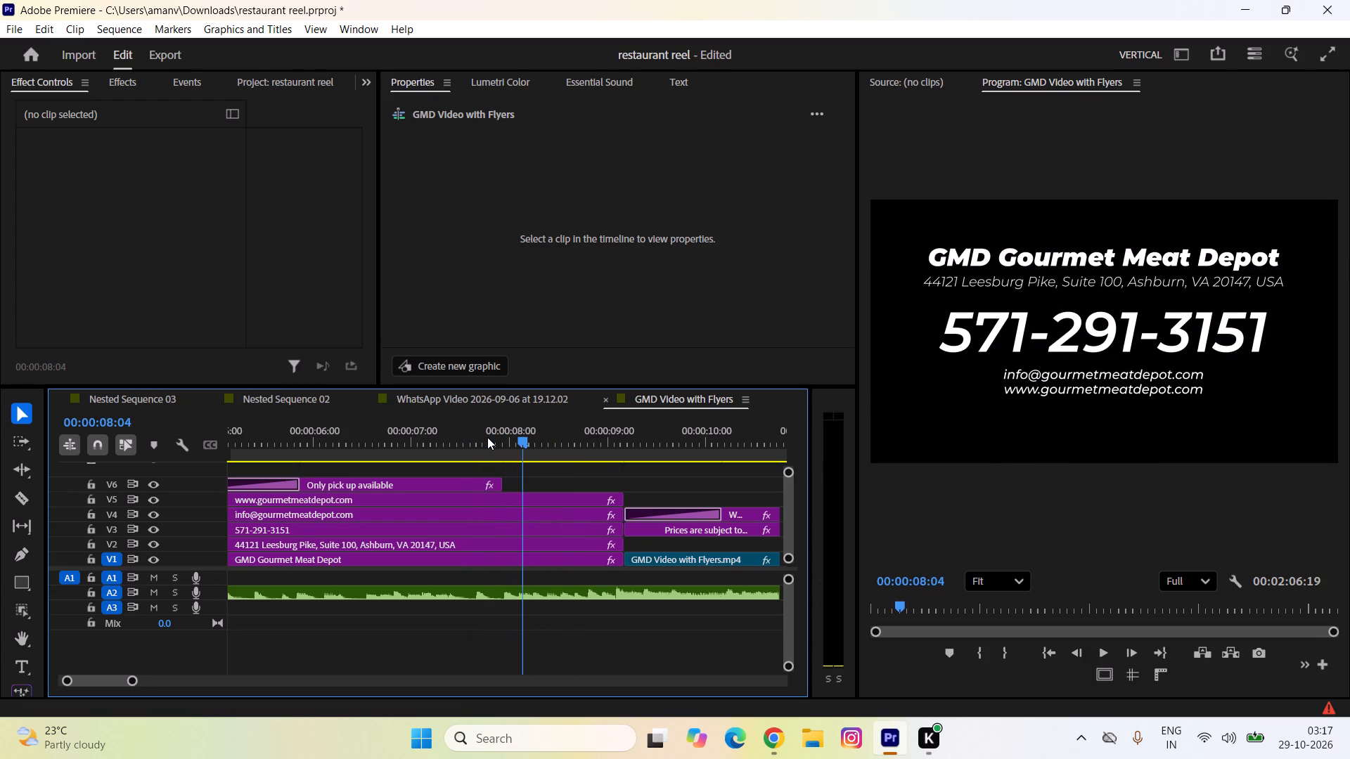
pyautogui.press('space')
pyautogui.press('space')
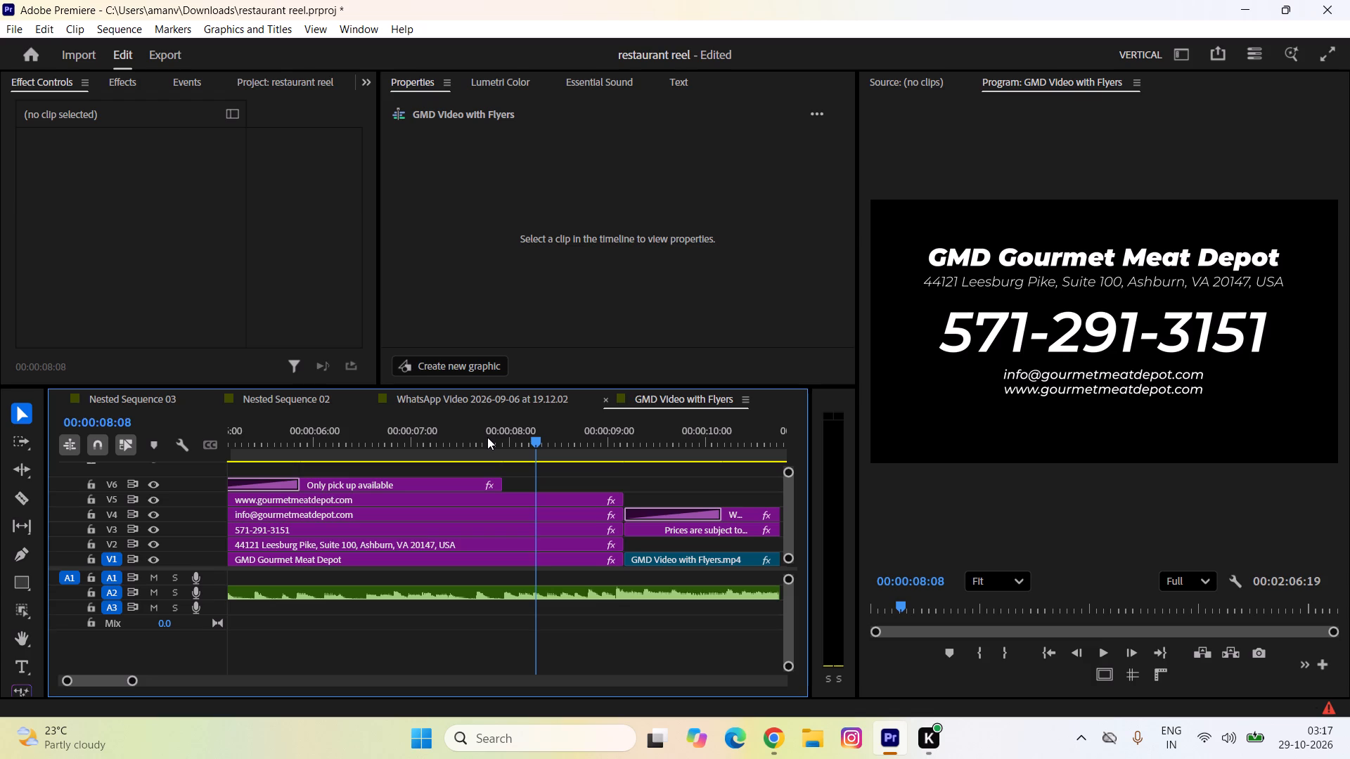
pyautogui.press('Left')
pyautogui.moveTo(623, 494); pyautogui.dragTo(534, 508)
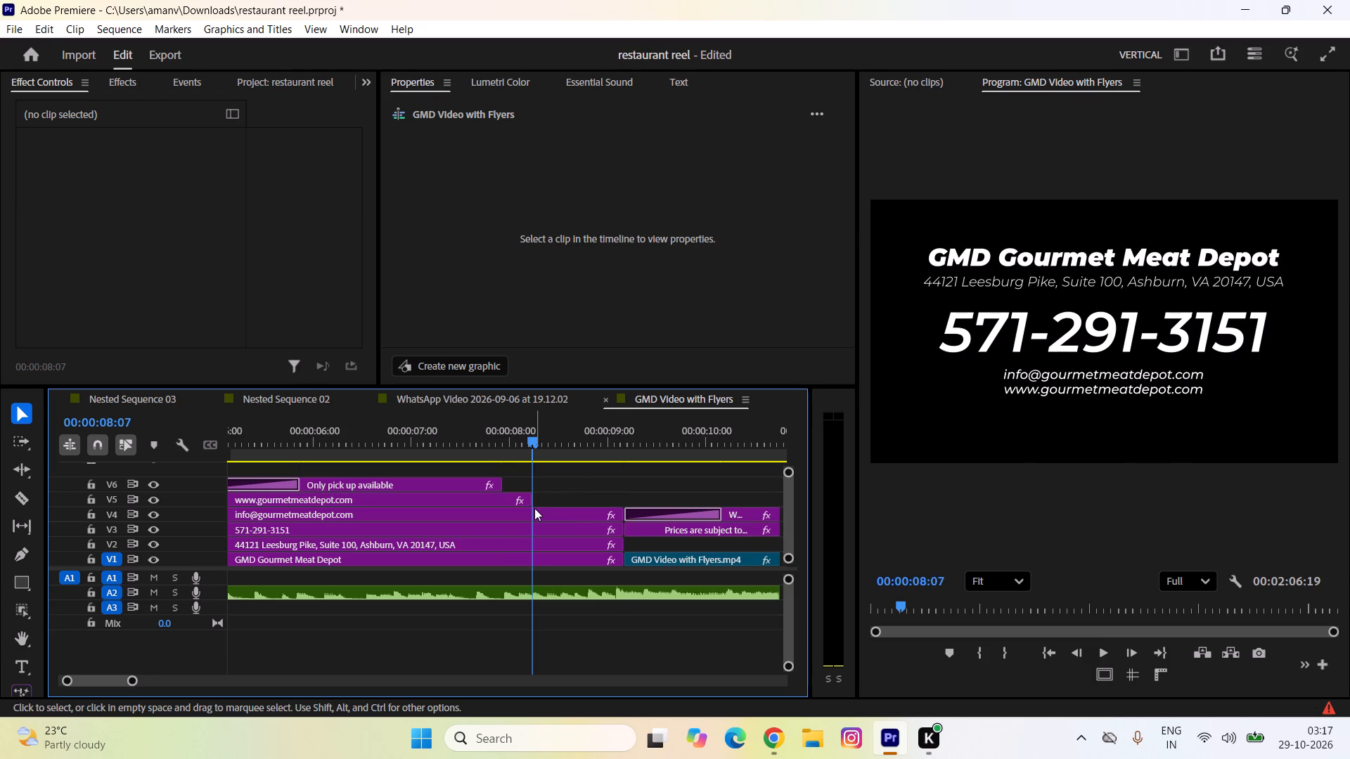
pyautogui.moveTo(622, 513); pyautogui.dragTo(577, 519)
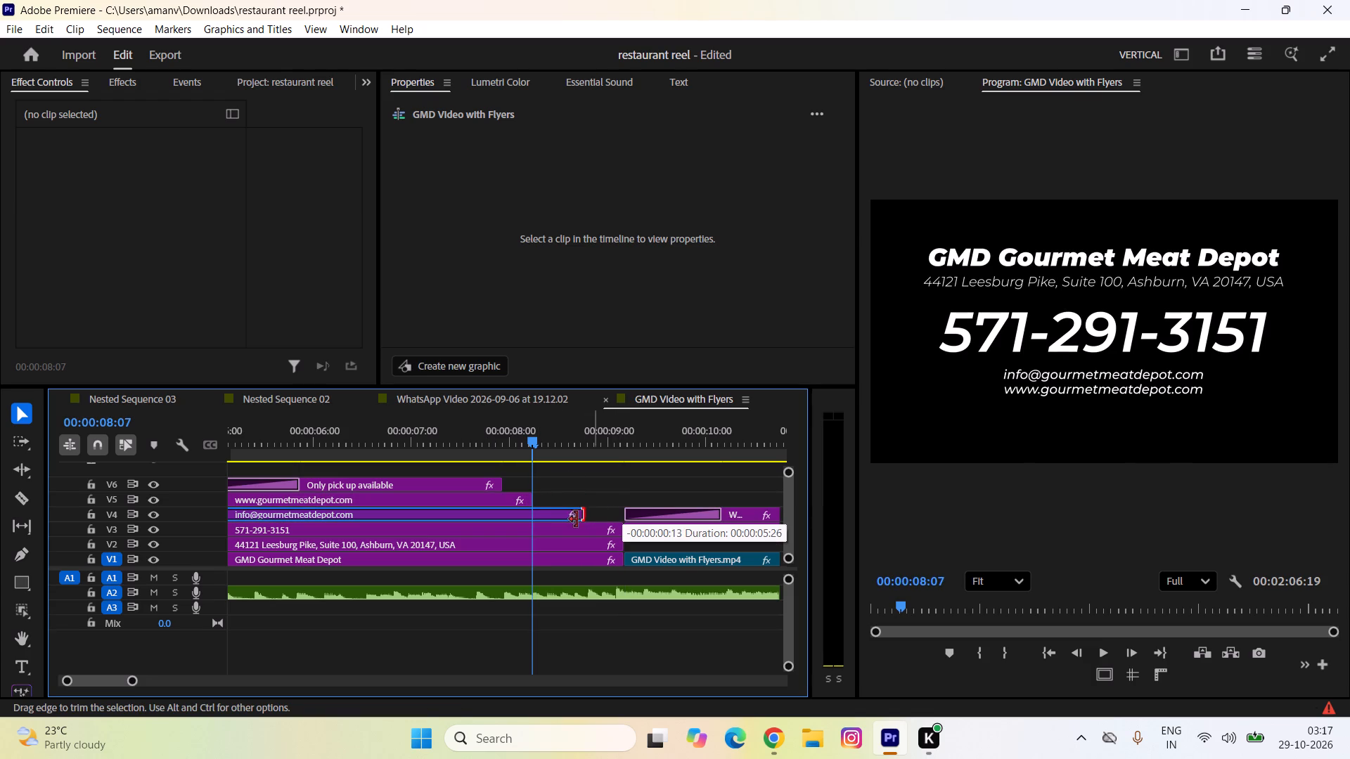
pyautogui.moveTo(577, 519); pyautogui.dragTo(537, 525)
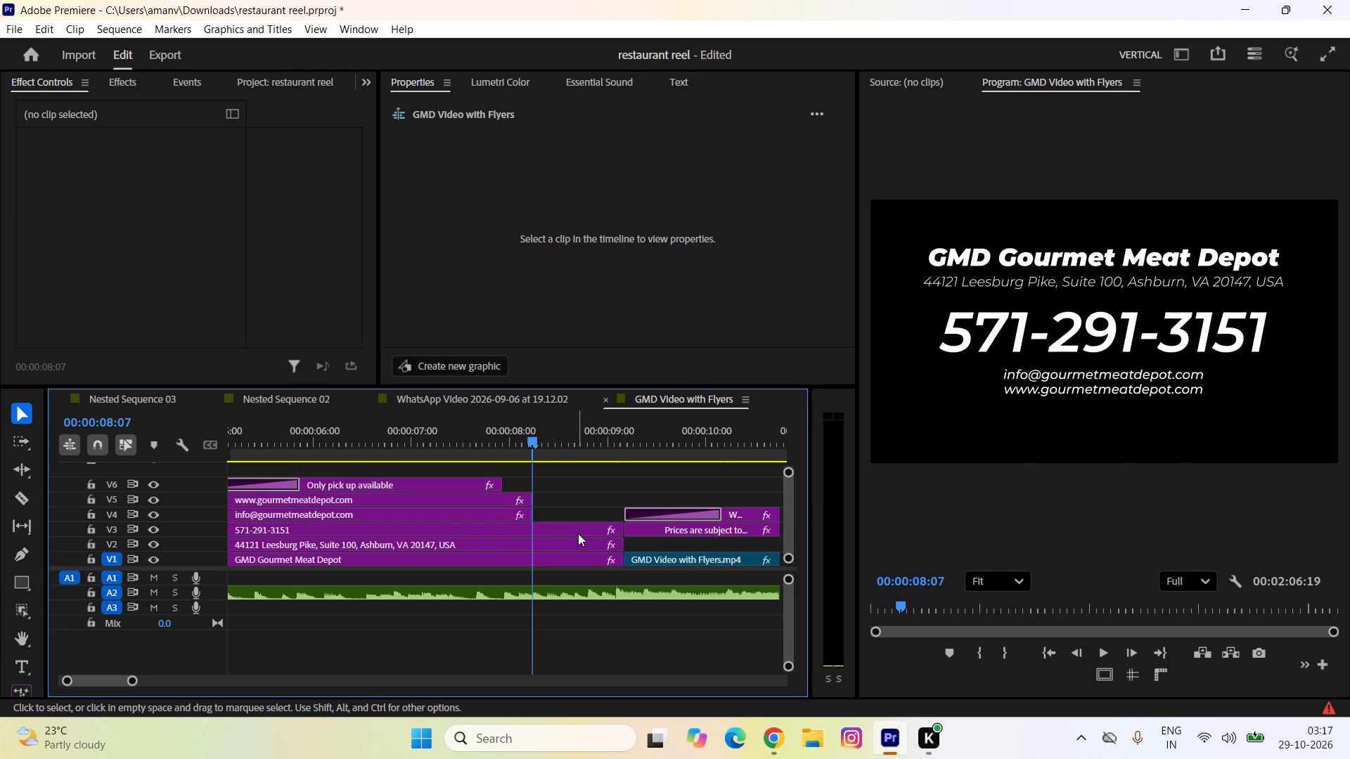
# Trim the end of the phone number title on V3 back to the playhead at 00:00:08:15.
pyautogui.press('space')
pyautogui.press('space')
pyautogui.press('Left')
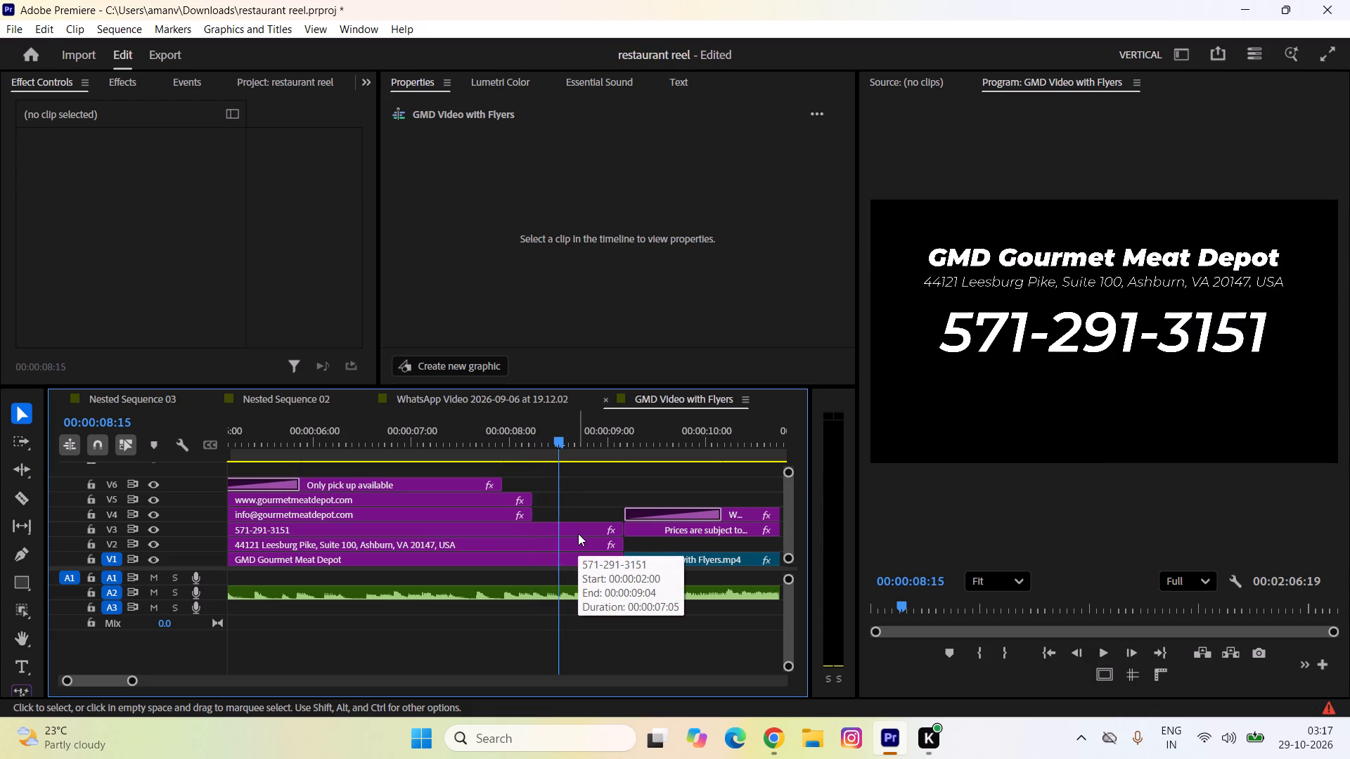
pyautogui.moveTo(620, 528); pyautogui.dragTo(558, 542)
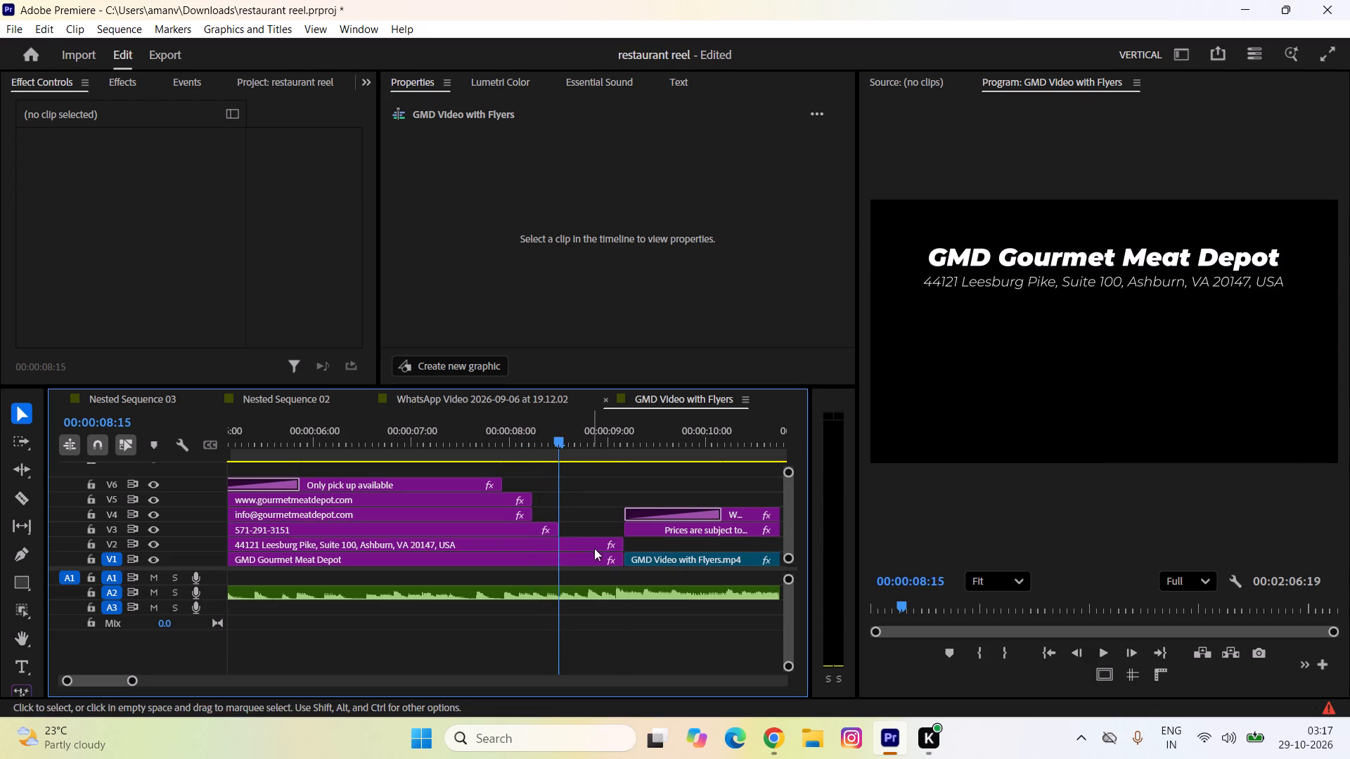
# Trim the ends of the address title on V2 and business name title on V1 so each ends slightly after the title on the track above.
pyautogui.moveTo(620, 545); pyautogui.dragTo(582, 558)
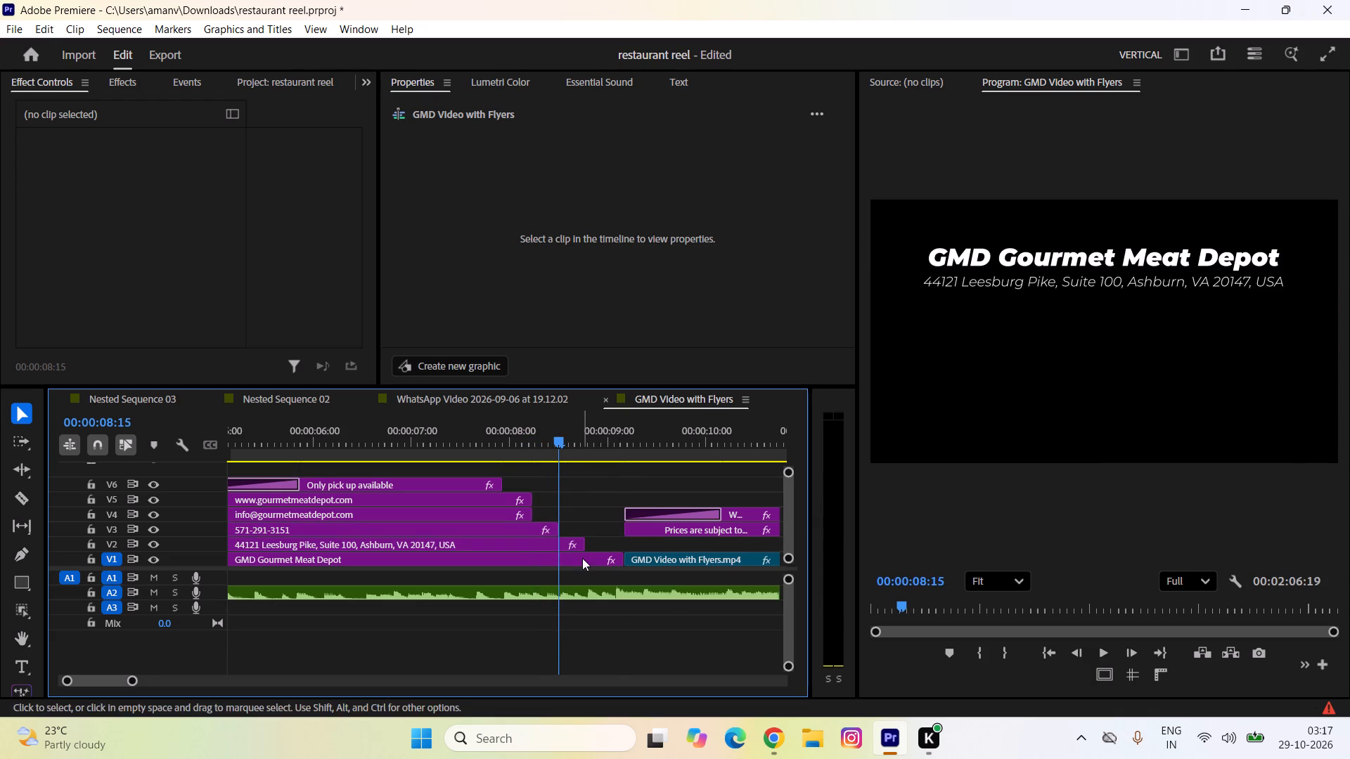
pyautogui.click(461, 441)
pyautogui.press('space')
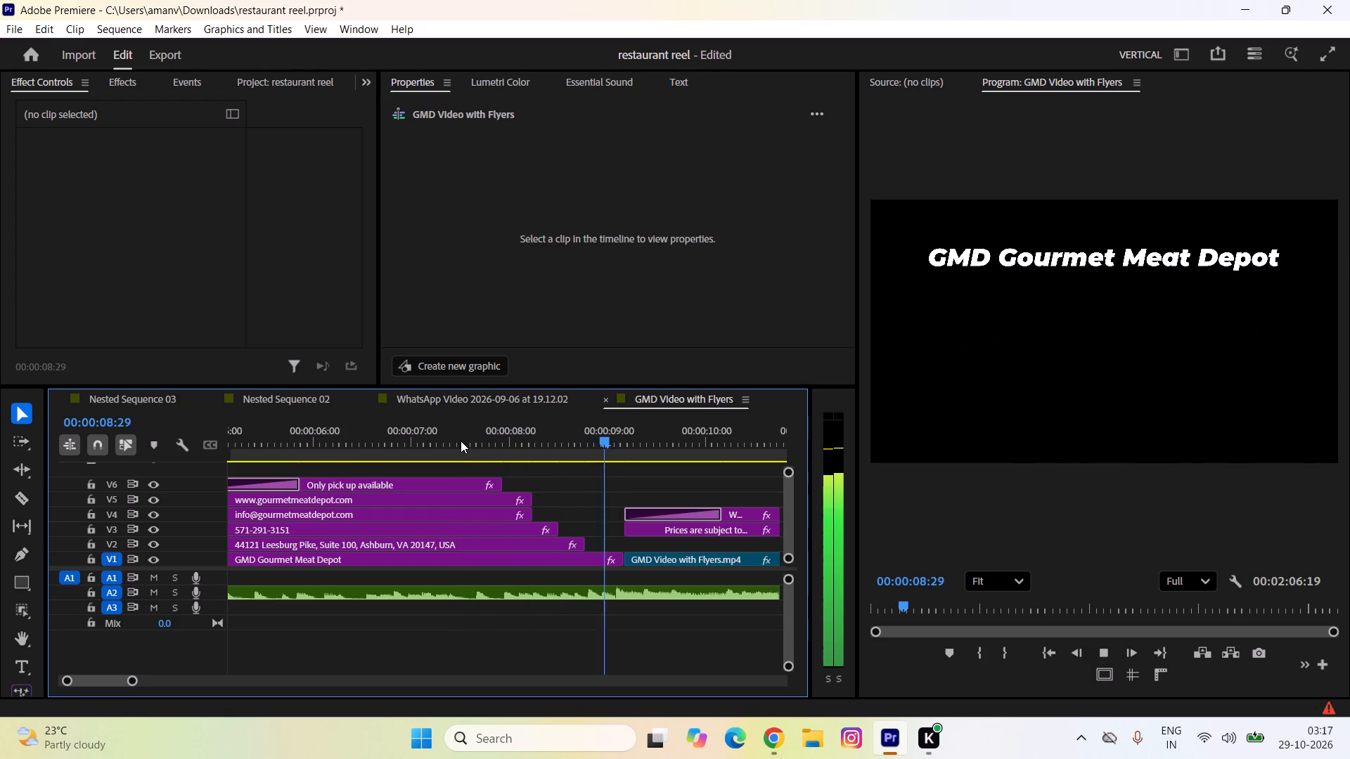
pyautogui.press('space')
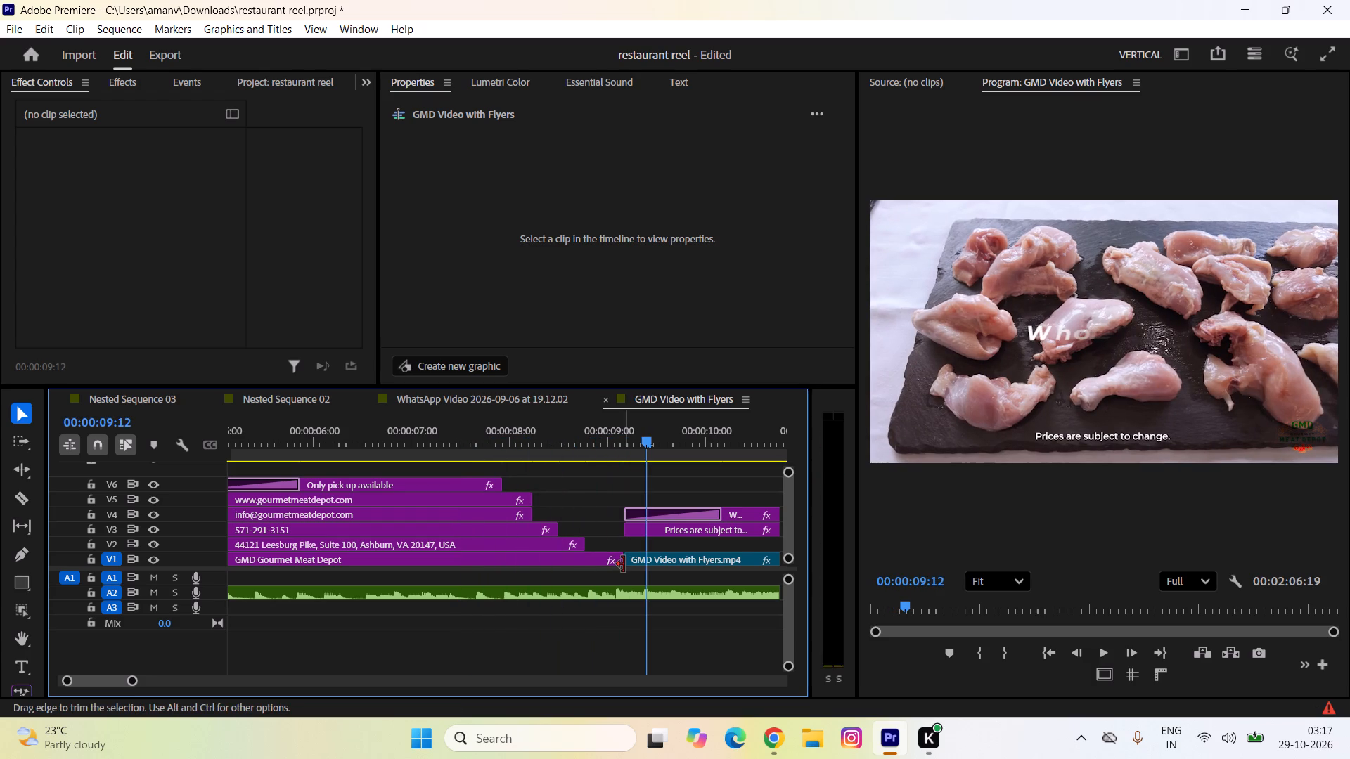
pyautogui.moveTo(624, 564); pyautogui.dragTo(598, 572)
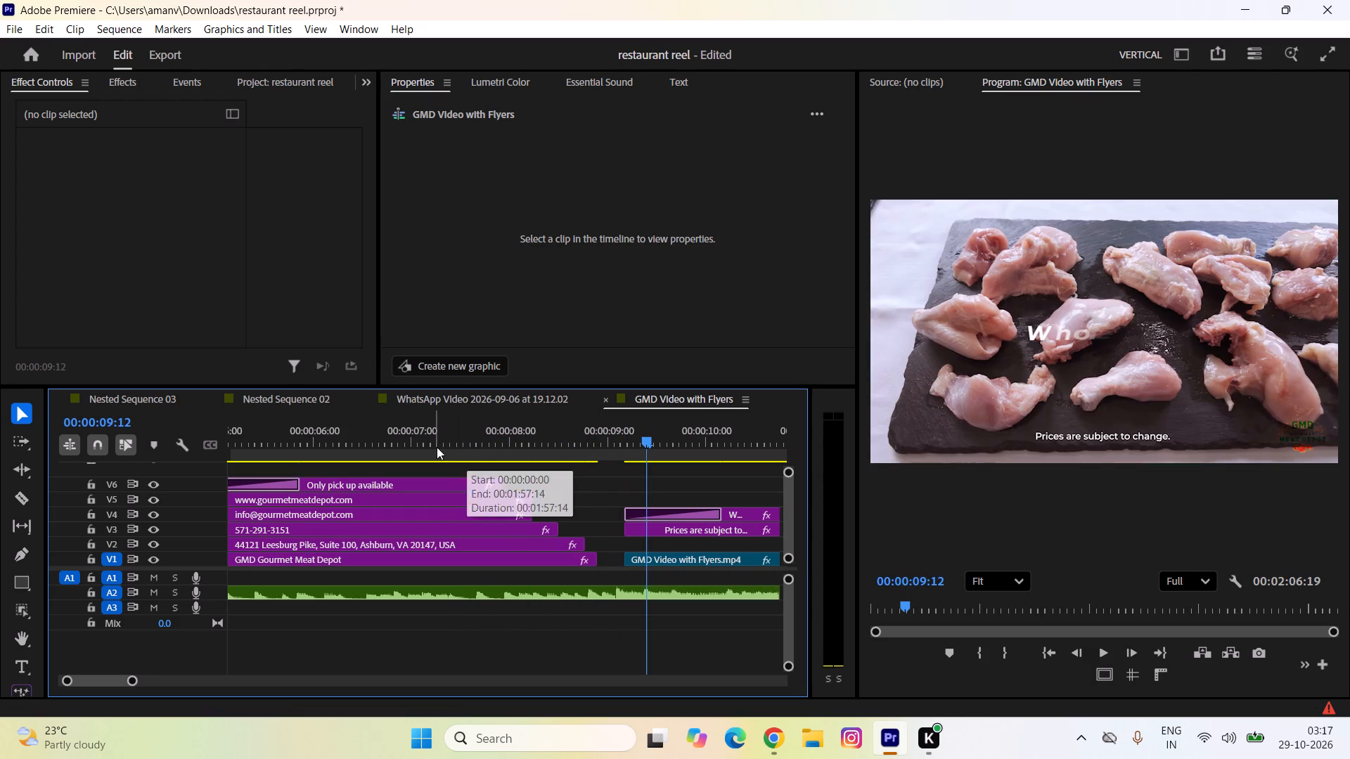
# Replay the opening card's final seconds into the first chicken clip to check the staggered disappearance of the titles.
pyautogui.click(437, 447)
pyautogui.press('space')
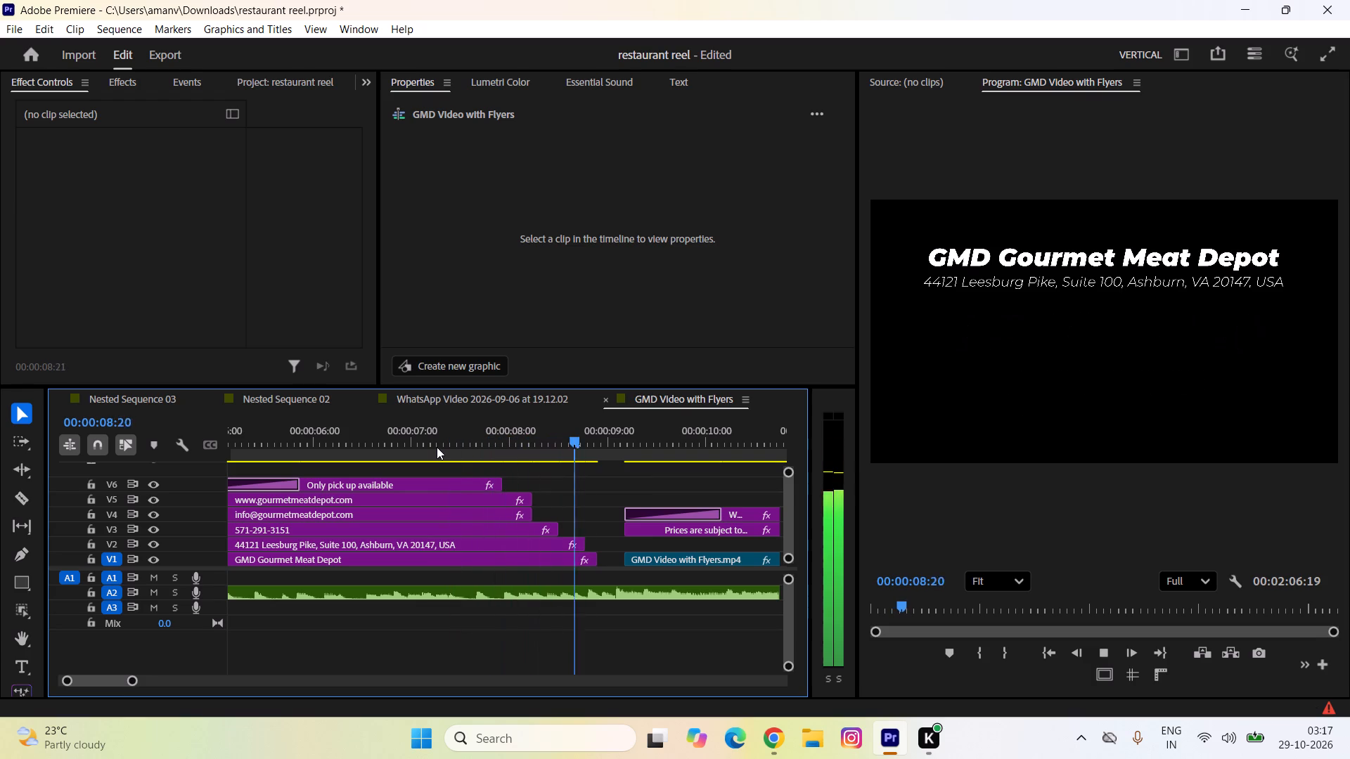
pyautogui.press('space')
pyautogui.click(418, 448)
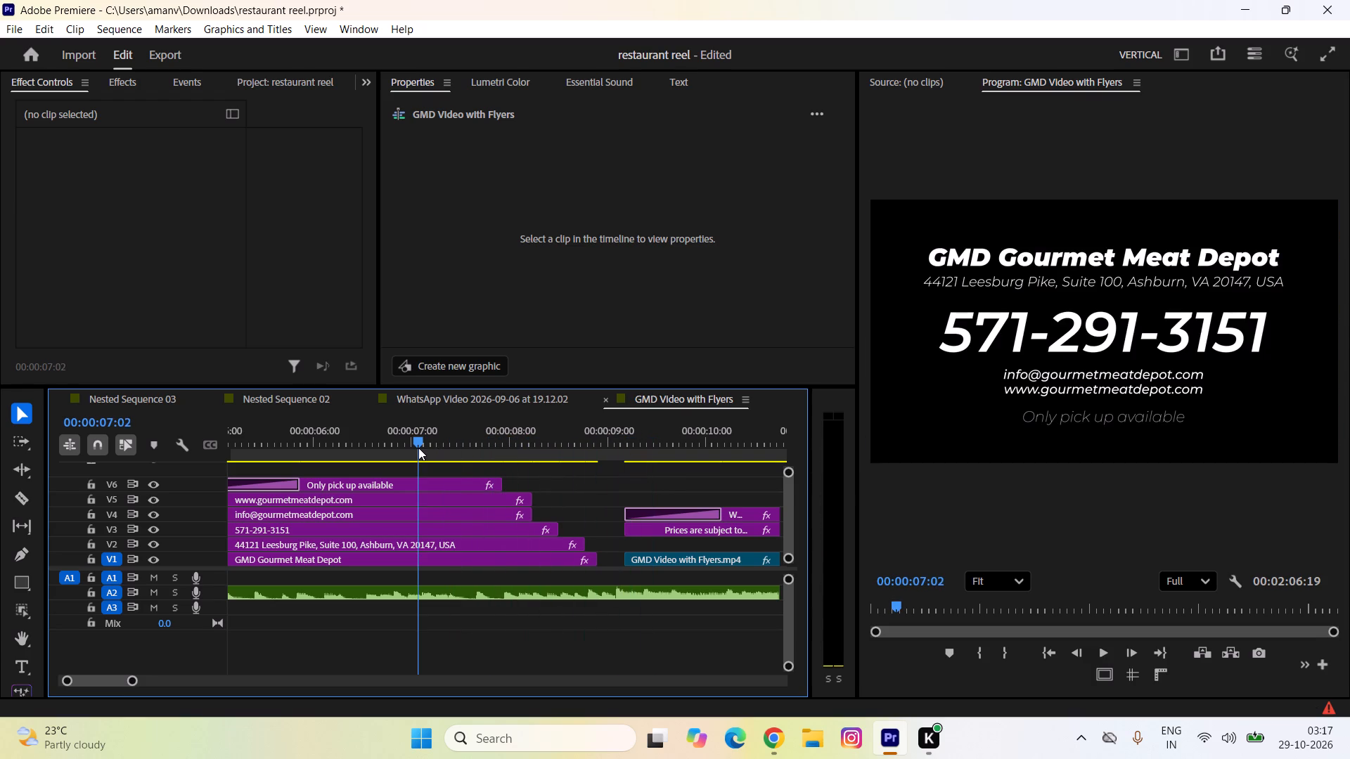
pyautogui.press('space')
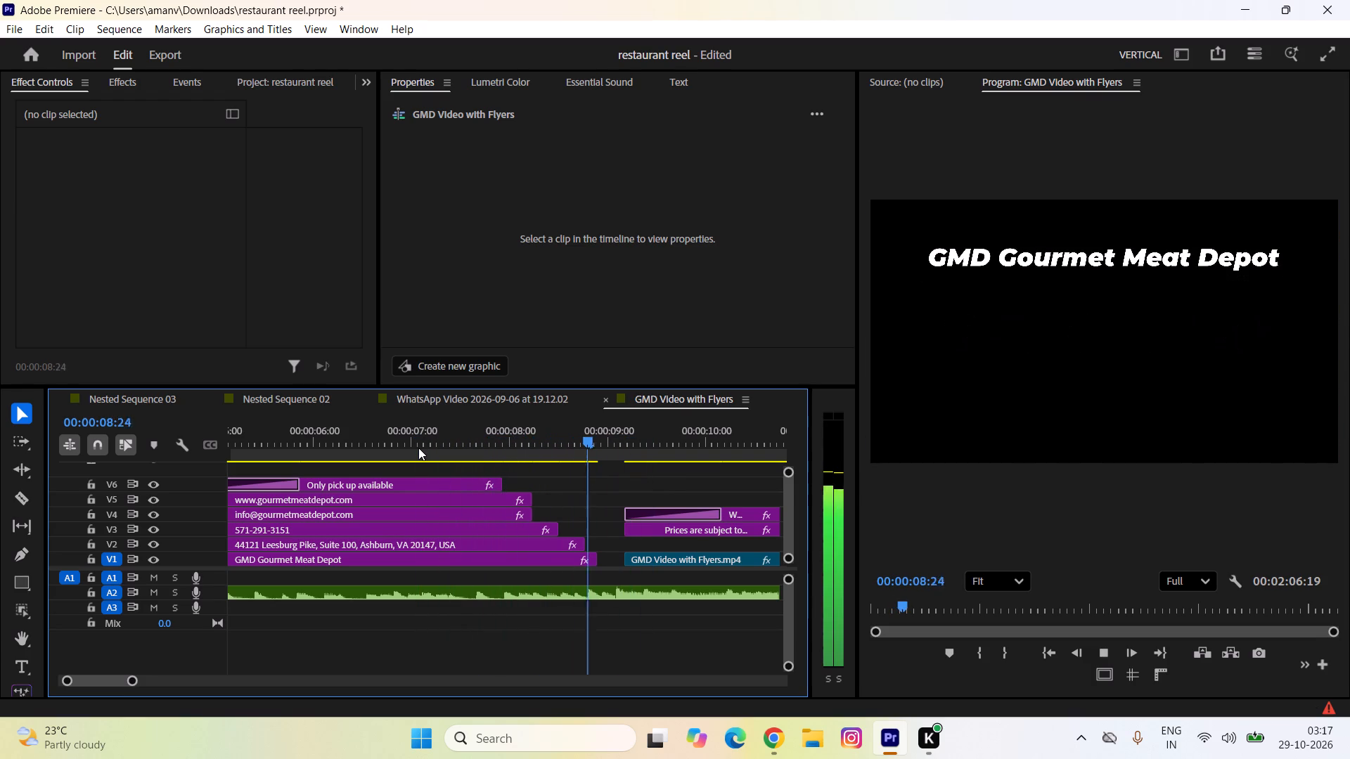
pyautogui.press('space')
pyautogui.write('-')
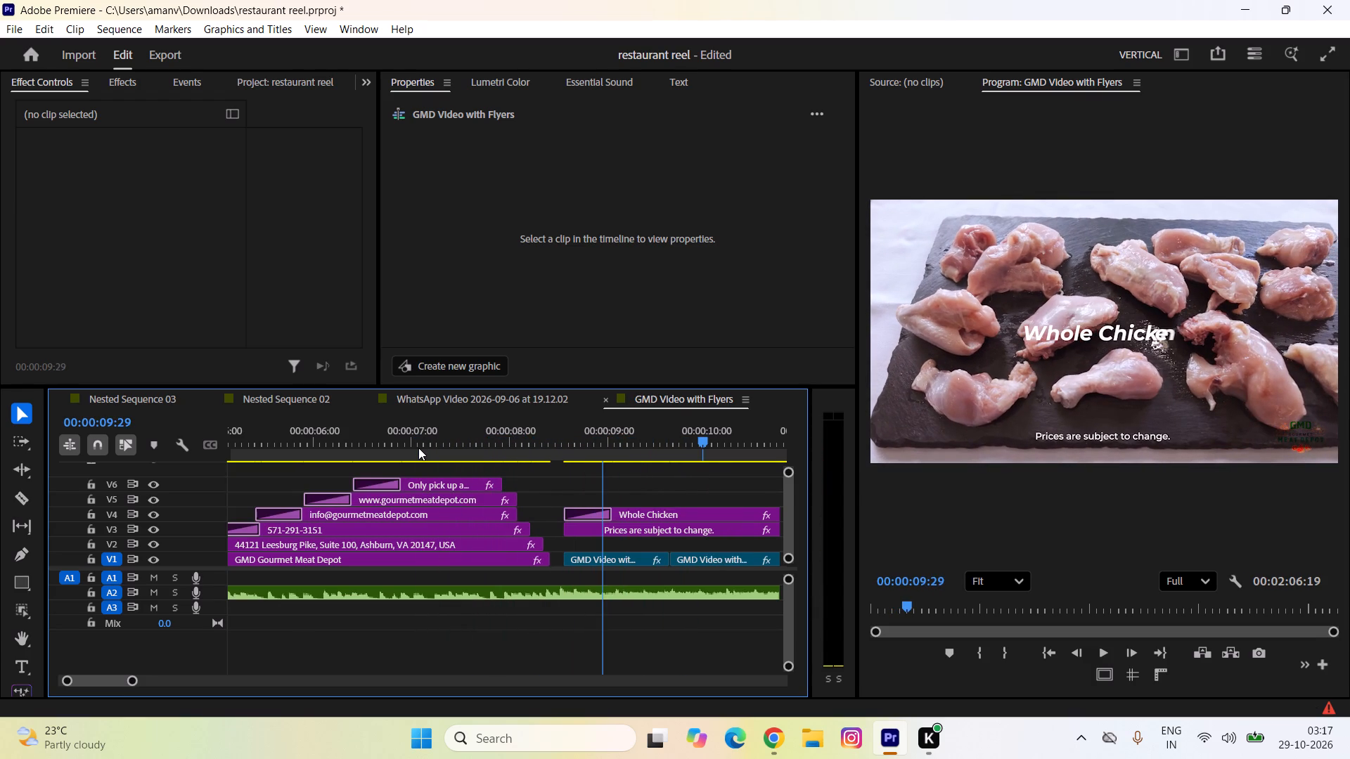
pyautogui.click(493, 441)
pyautogui.press('space')
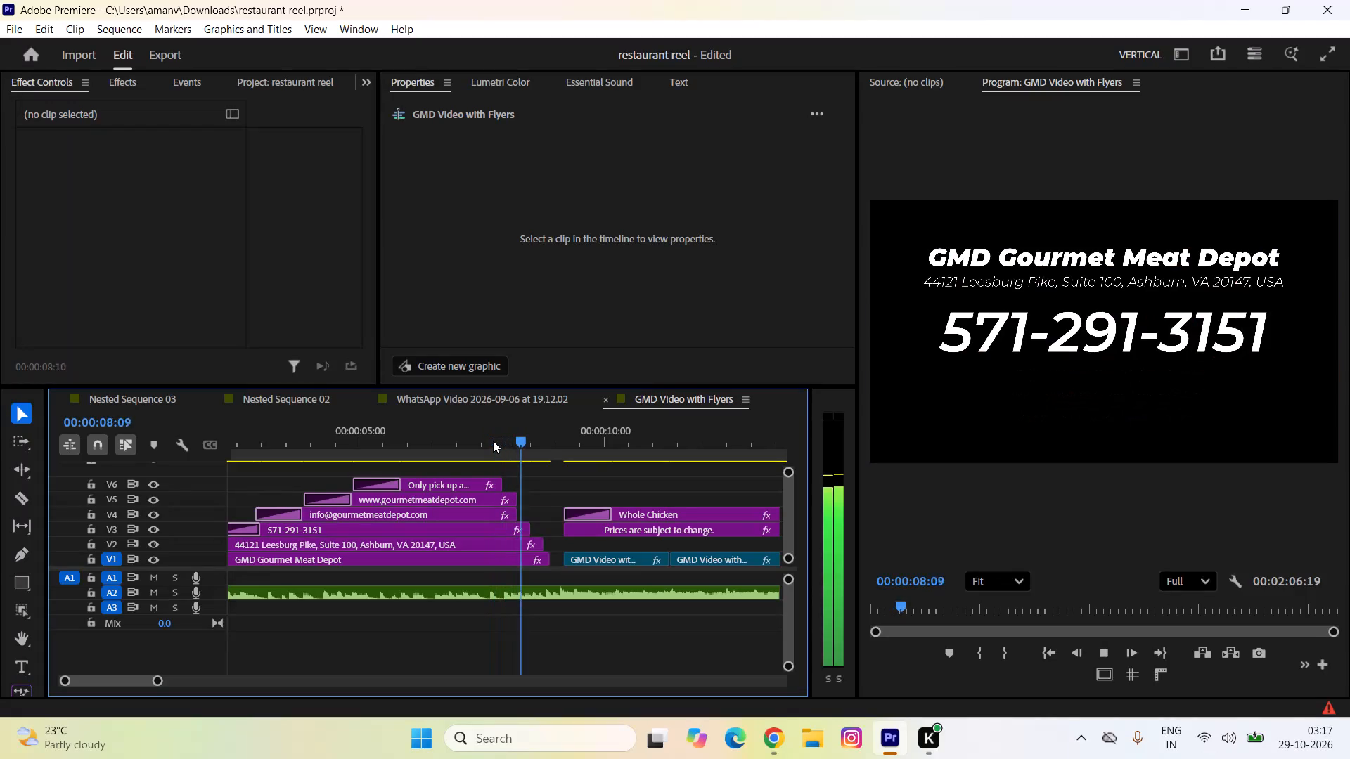
pyautogui.press('space')
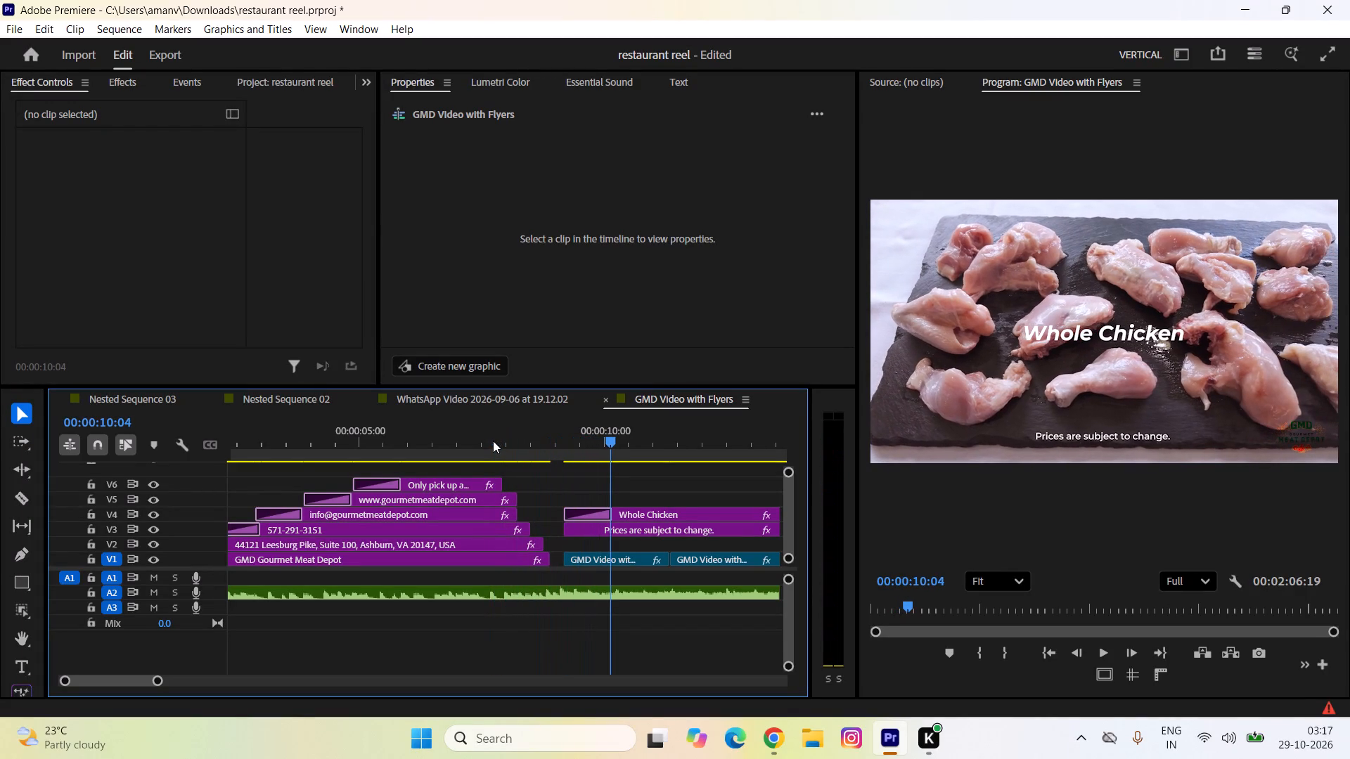
# Play the GMD Video with Flyers sequence from its beginning to review the whole opening card.
pyautogui.write('--')
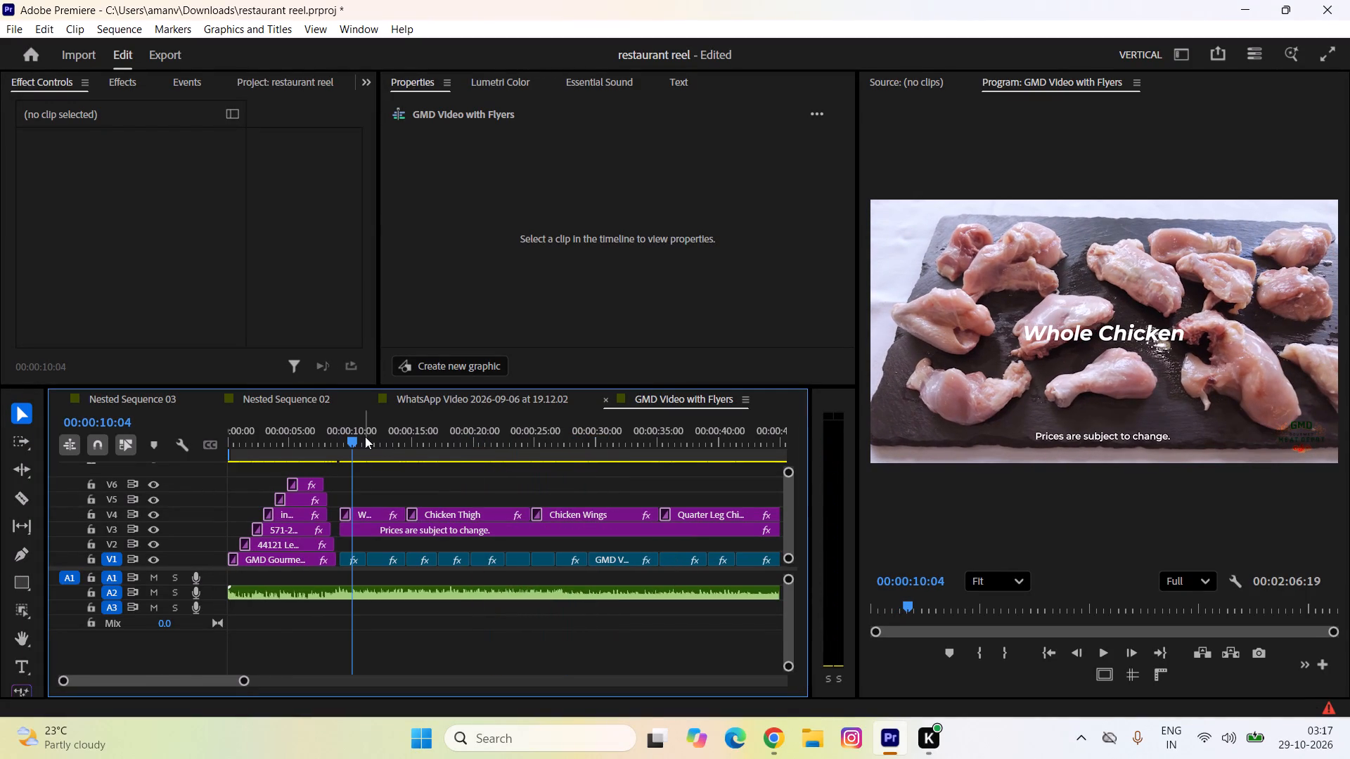
pyautogui.moveTo(365, 436); pyautogui.dragTo(145, 436)
pyautogui.press('space')
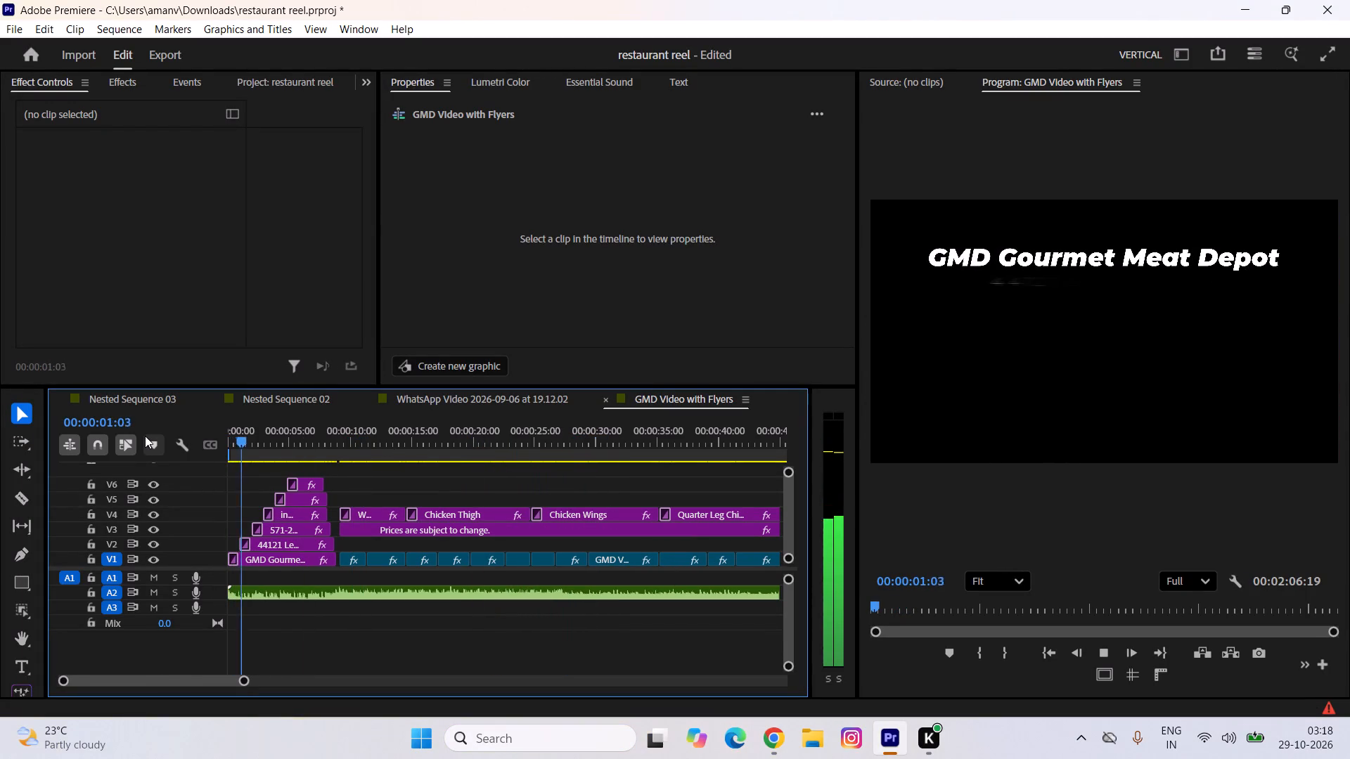
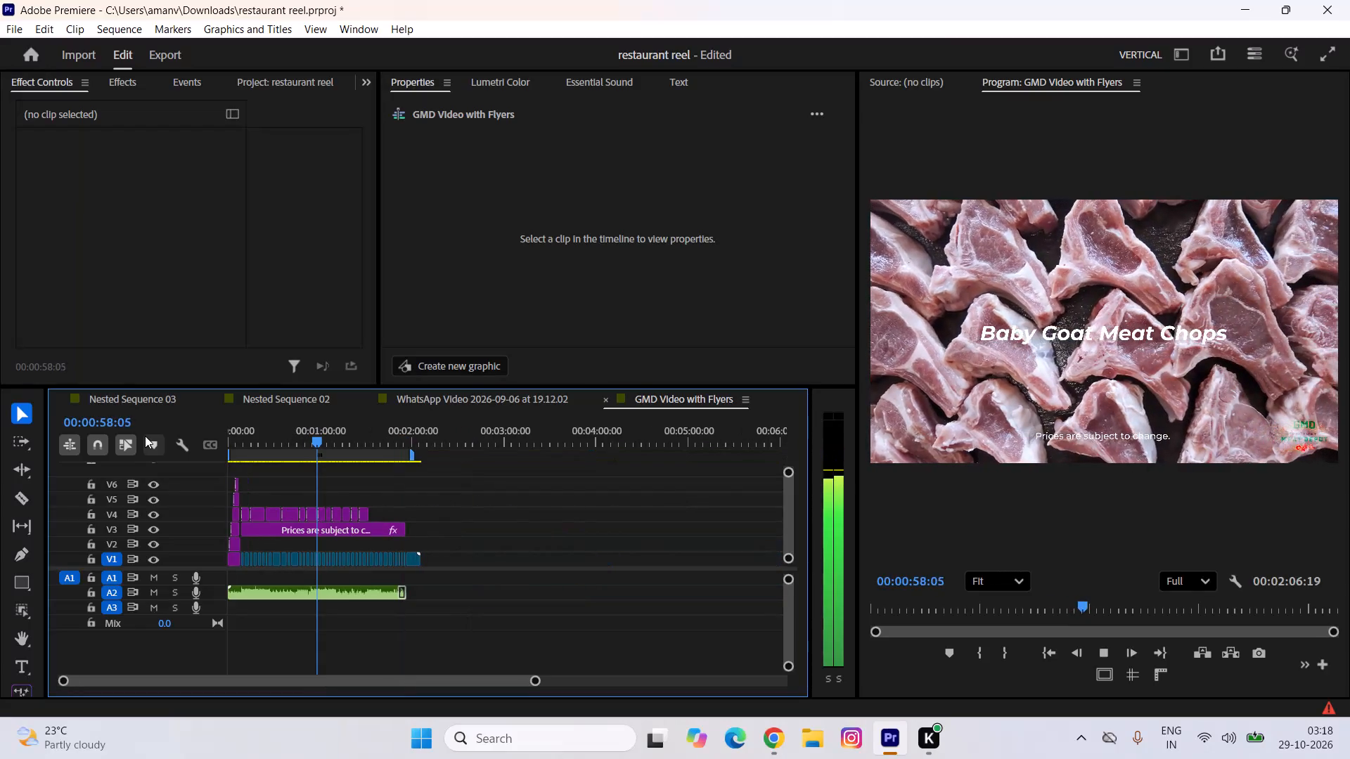
# Extend the end of the A2 audio clip to the end of the V1 video, for a duration of 00:02:06:19.
pyautogui.press('space')
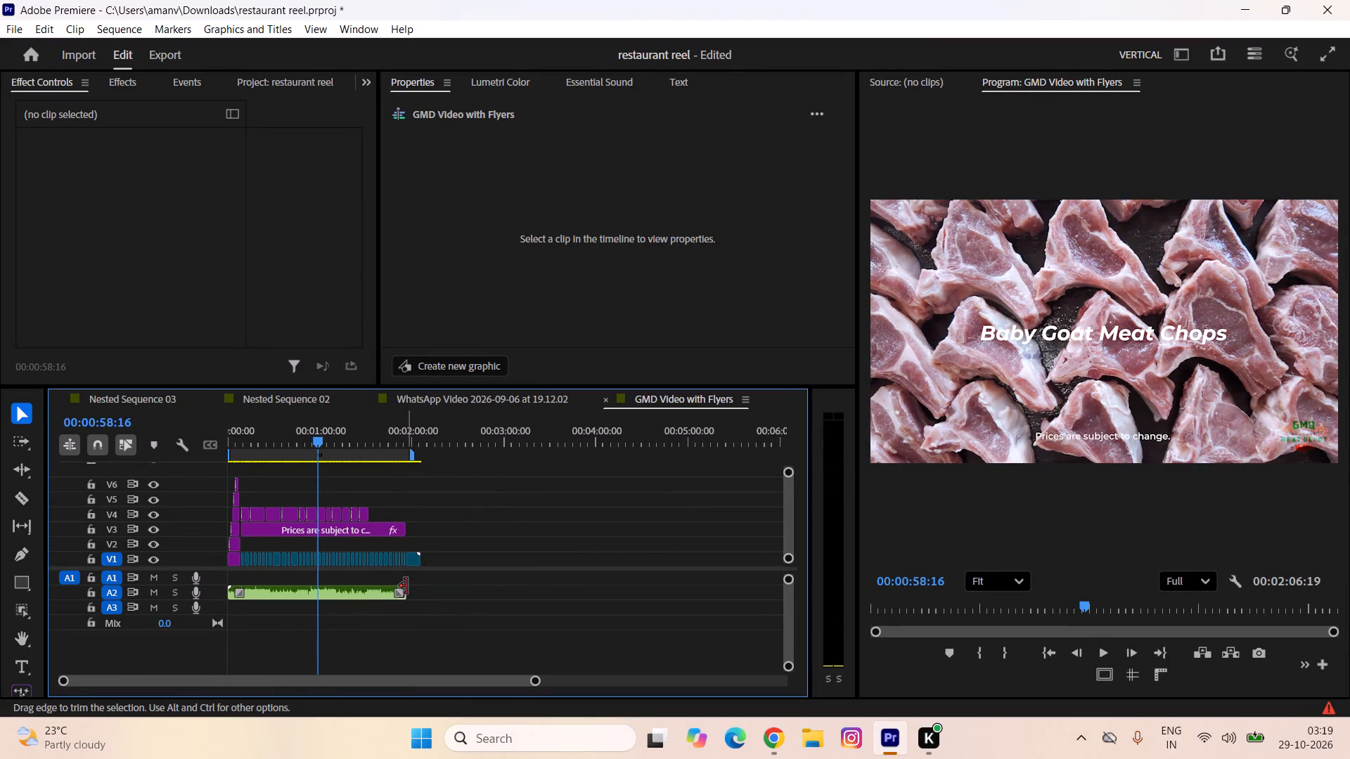
pyautogui.moveTo(406, 586); pyautogui.dragTo(423, 590)
pyautogui.click(421, 589)
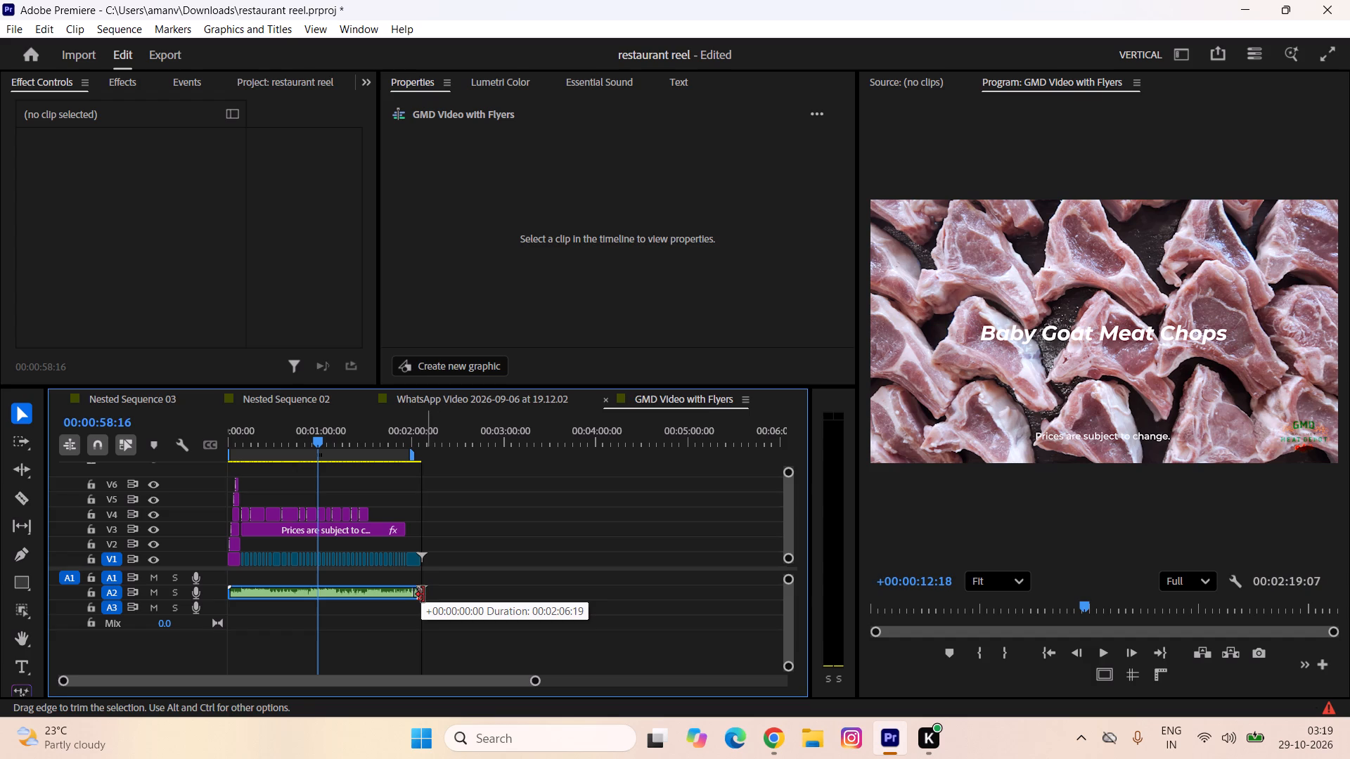
# Extend the end of the timeline's work area to cover the last clips of the sequence.
pyautogui.moveTo(410, 449); pyautogui.dragTo(420, 453)
# Play back the sequence's ending from about 00:01:50 and its opening titles from the start to review them.
pyautogui.click(398, 442)
pyautogui.press('space')
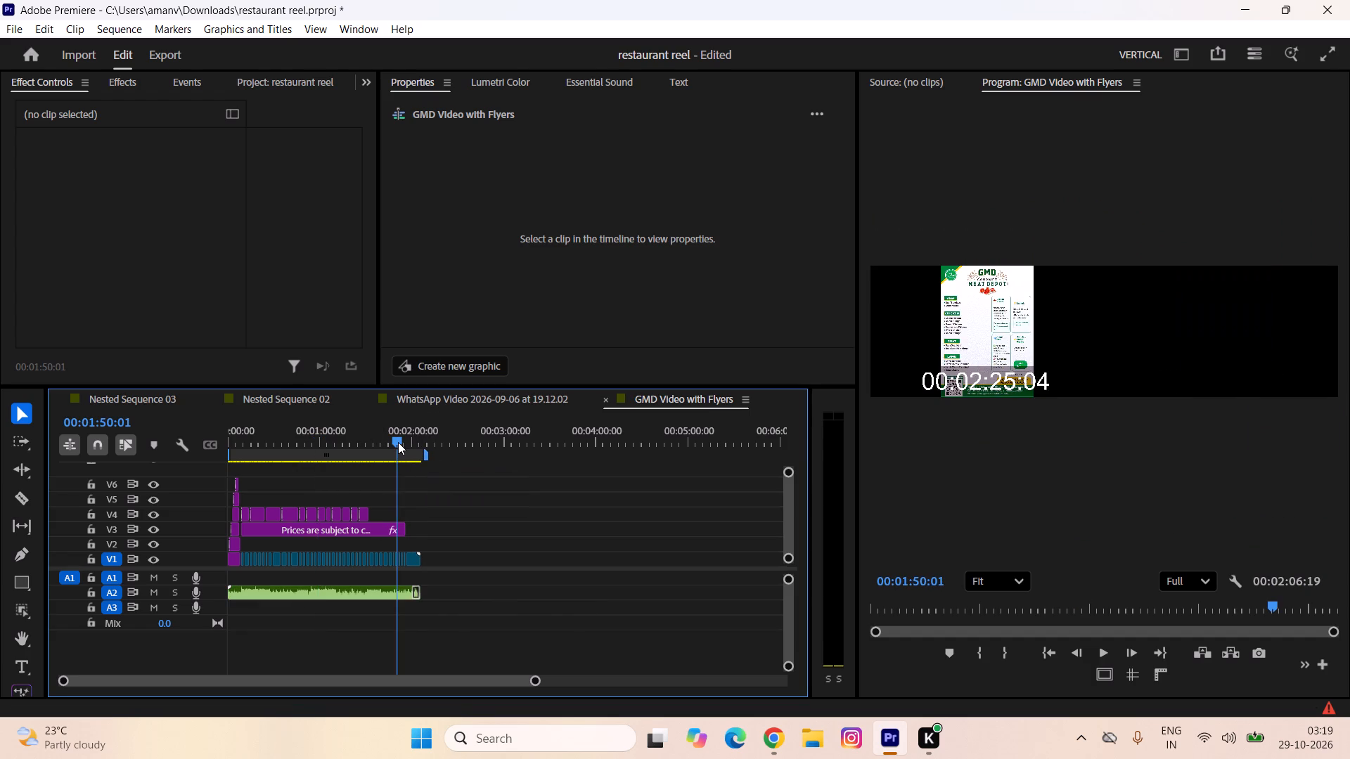
pyautogui.write('==')
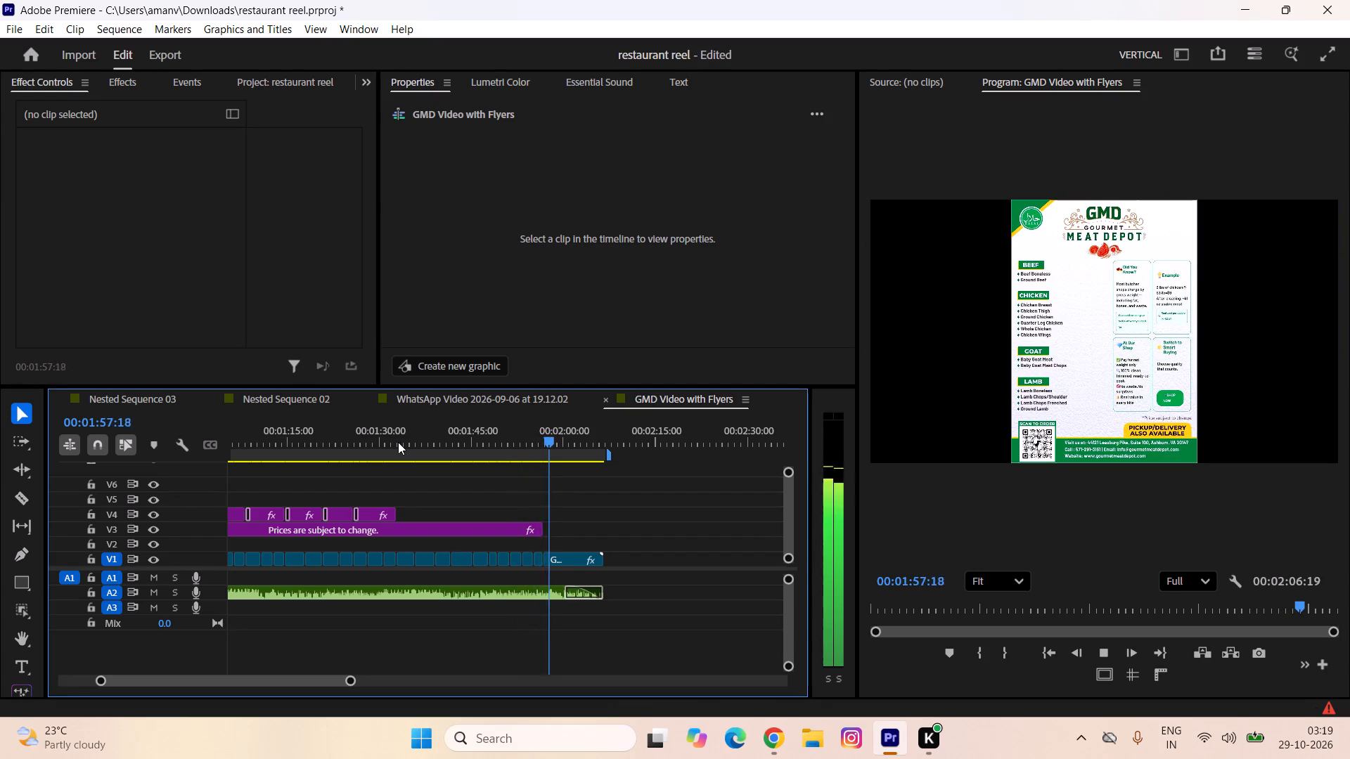
pyautogui.press('space')
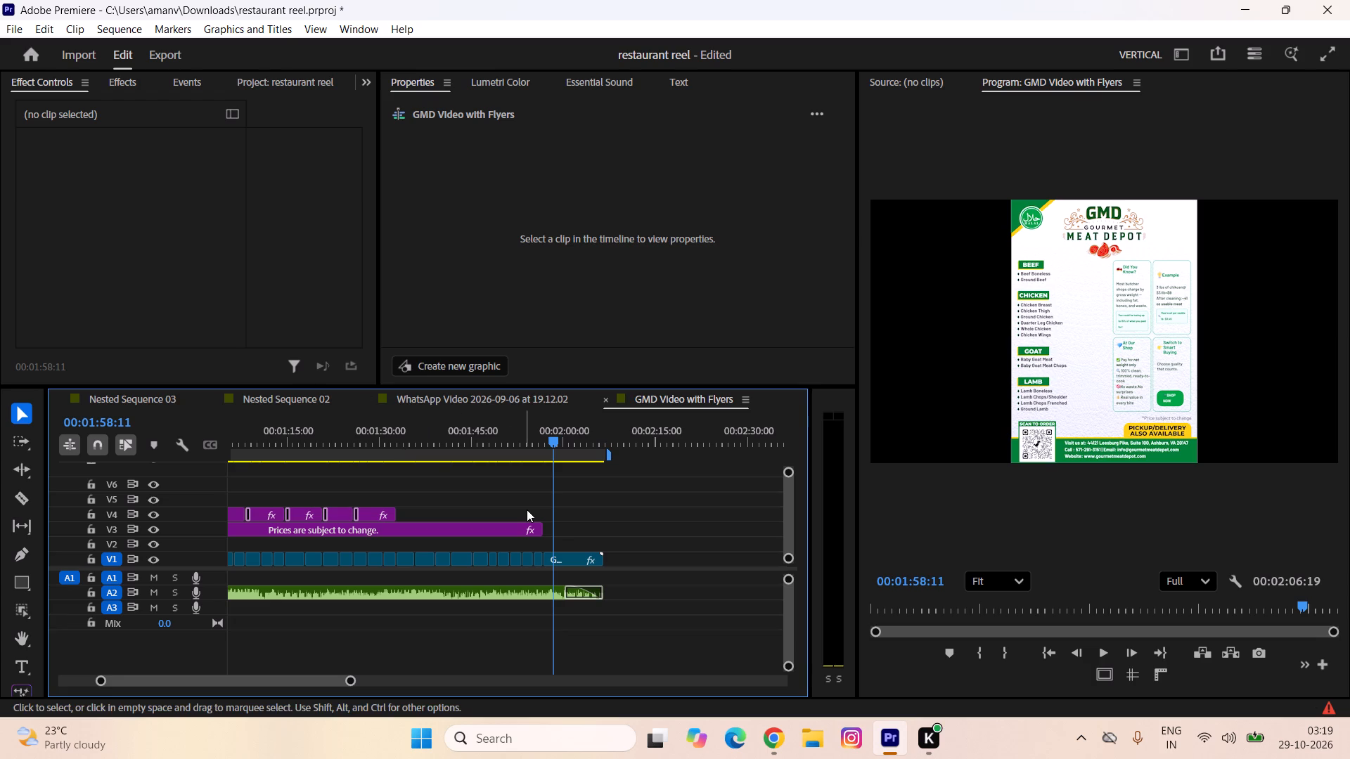
pyautogui.click(543, 443)
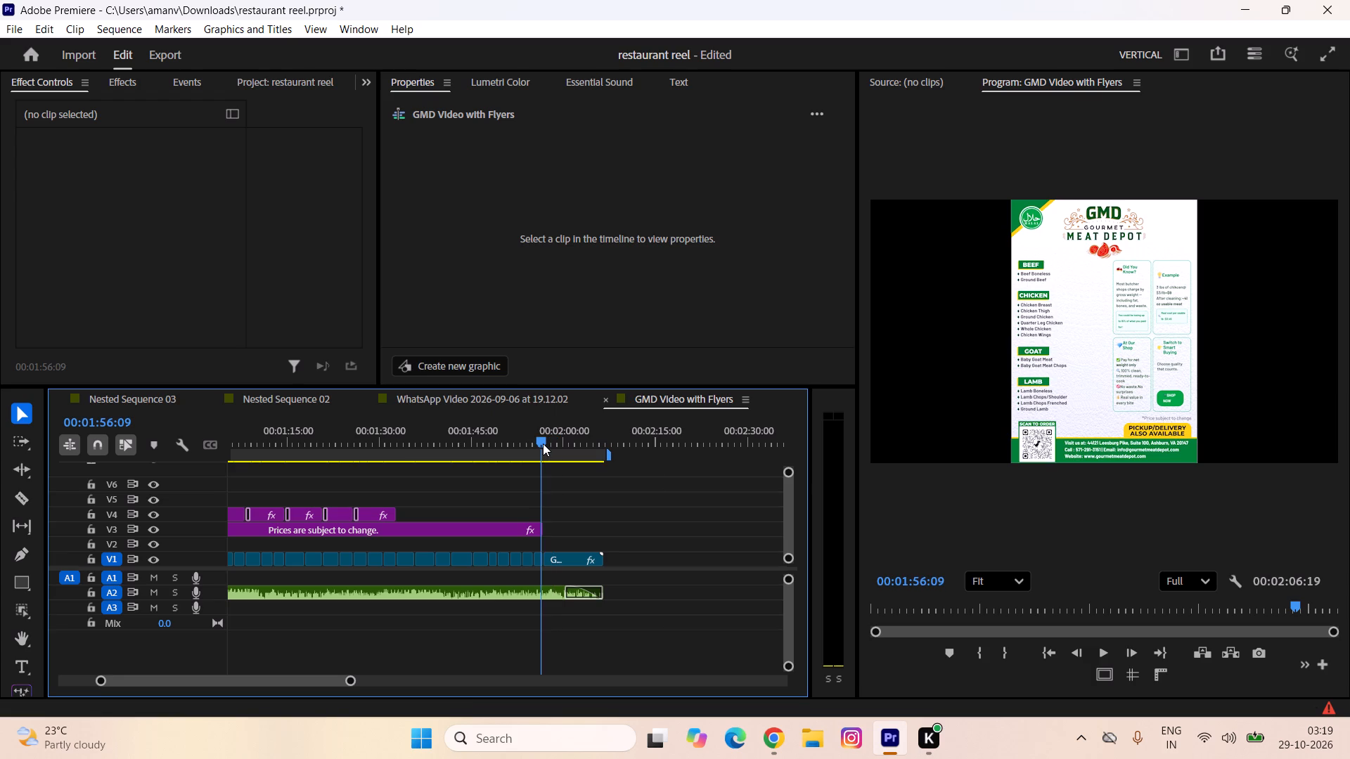
pyautogui.write('---')
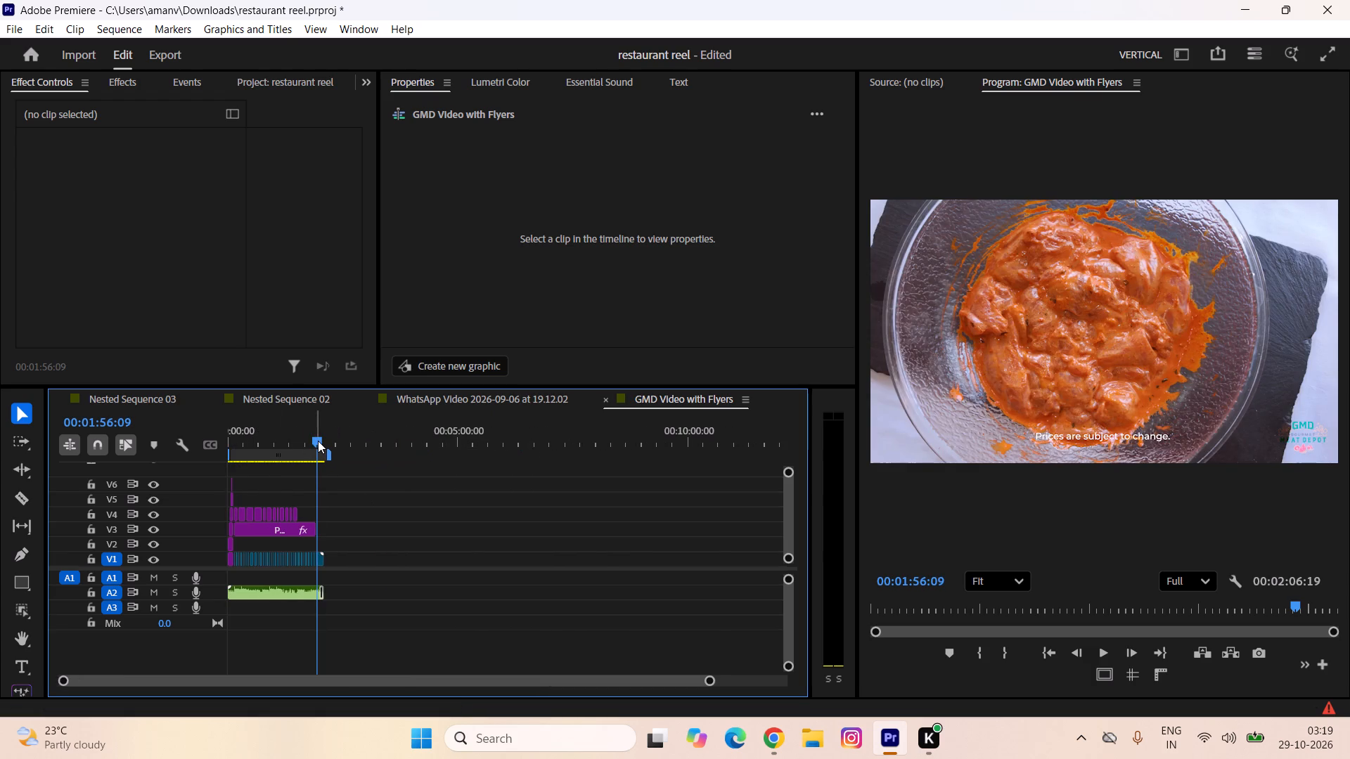
pyautogui.moveTo(318, 441); pyautogui.dragTo(68, 432)
pyautogui.write('====')
pyautogui.press('space')
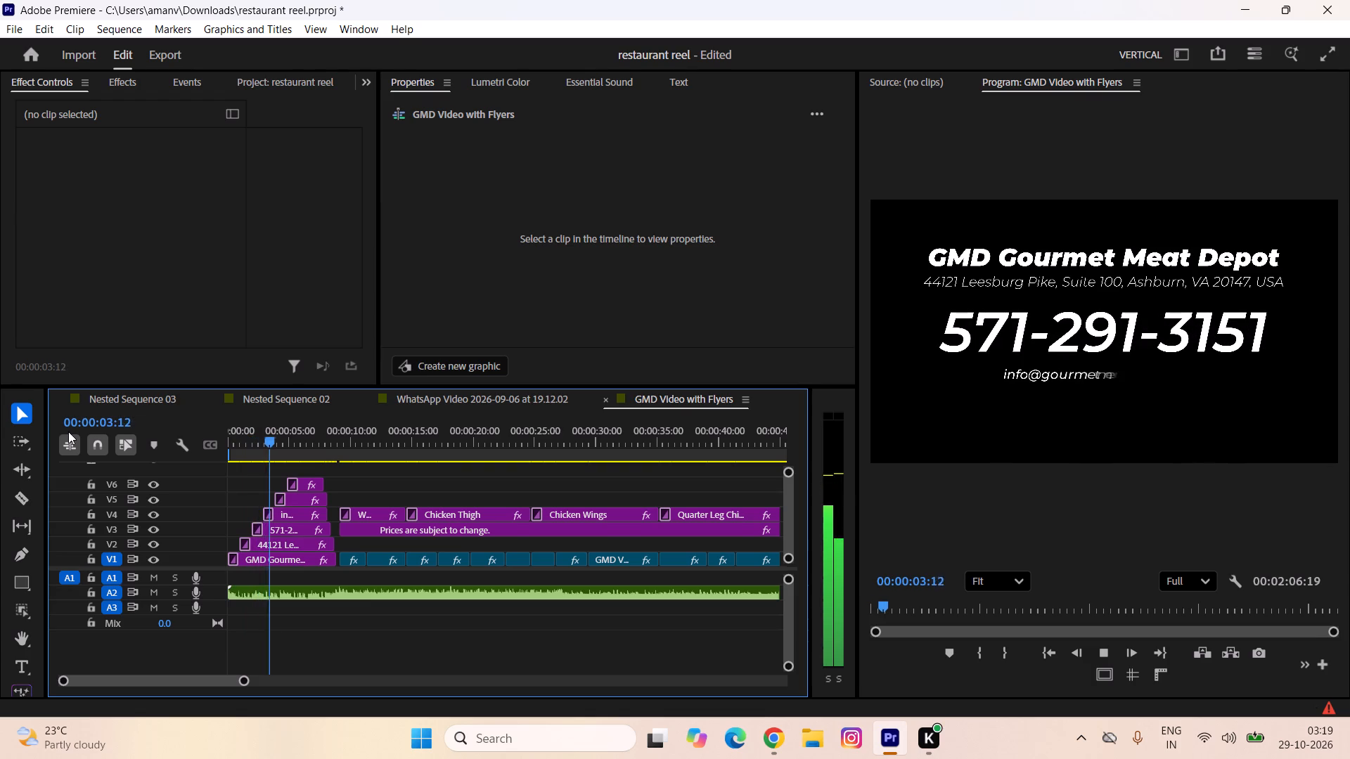
pyautogui.press('space')
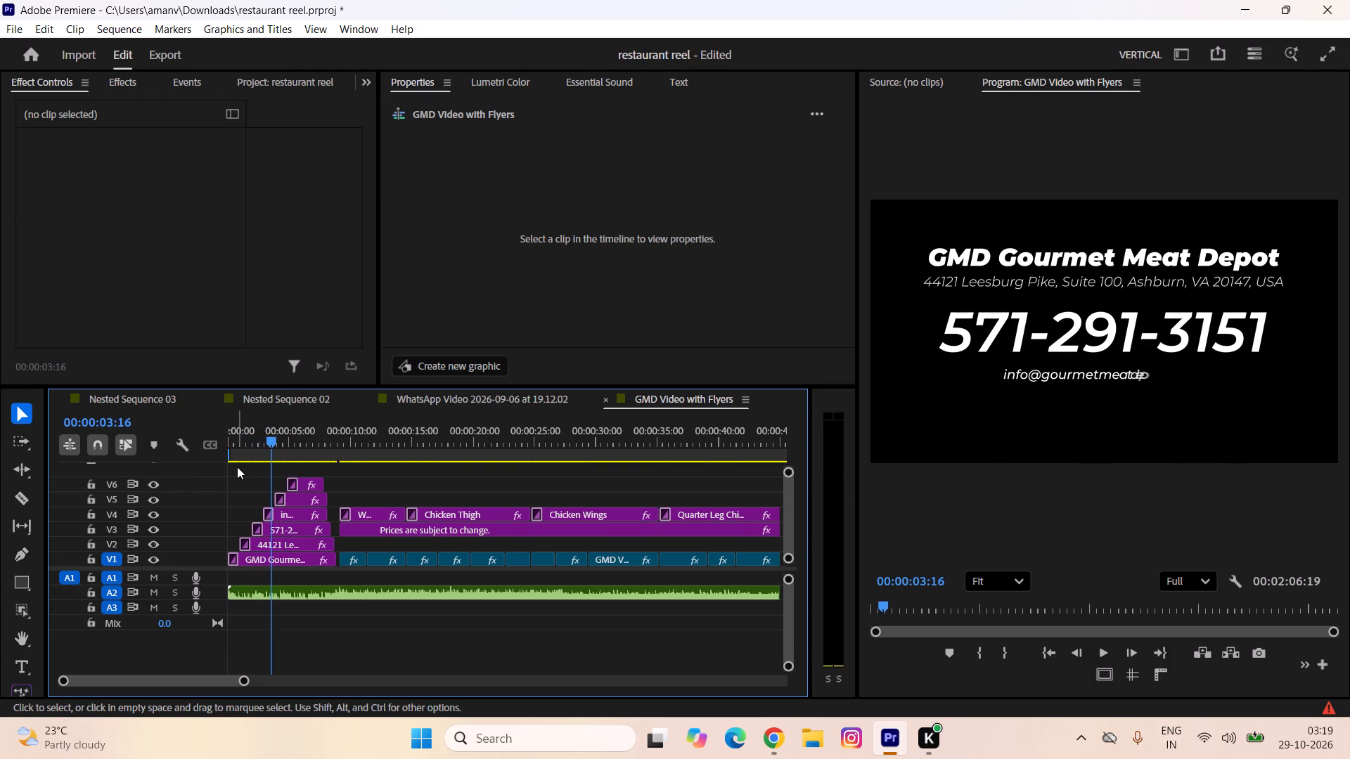
# Move all six opening title clips up one track, leaving V1 empty beneath them, and play back the opening.
pyautogui.moveTo(243, 475); pyautogui.dragTo(297, 580)
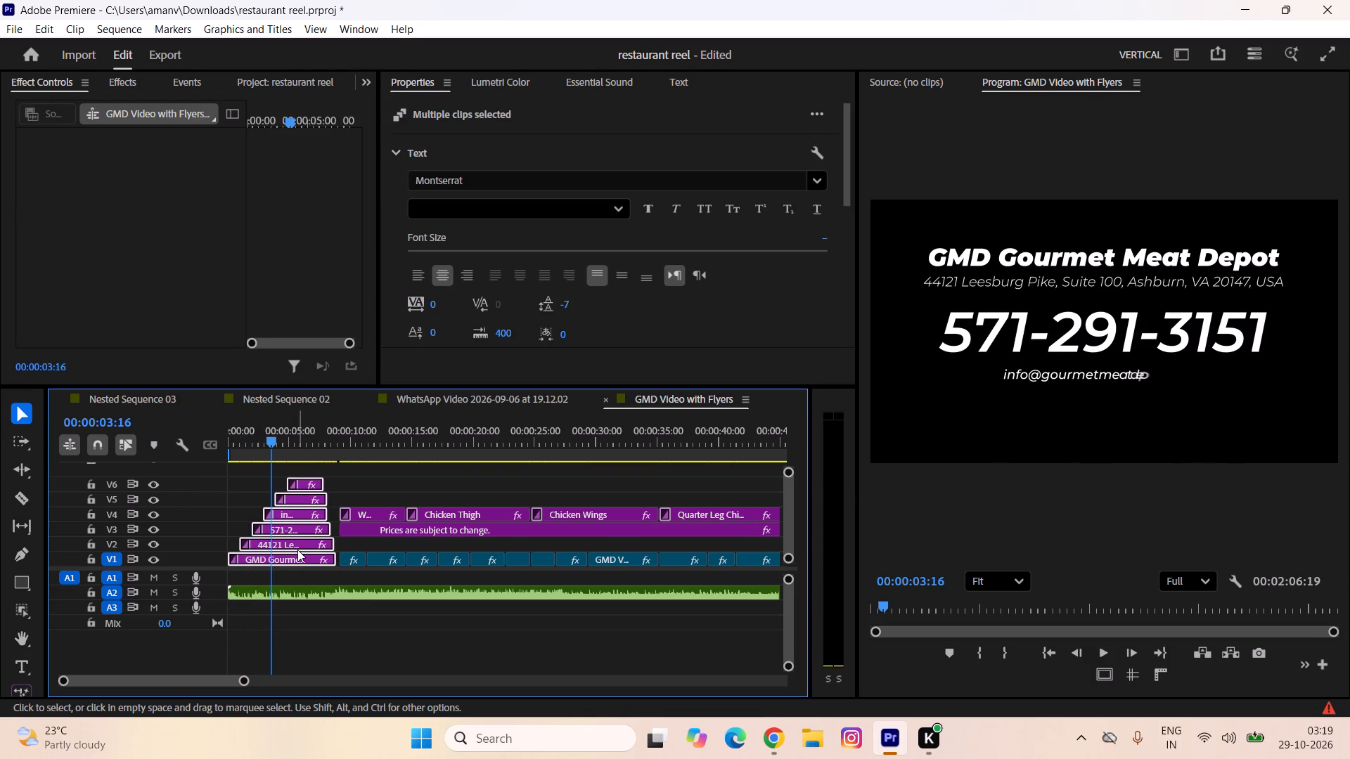
pyautogui.moveTo(297, 549); pyautogui.dragTo(294, 530)
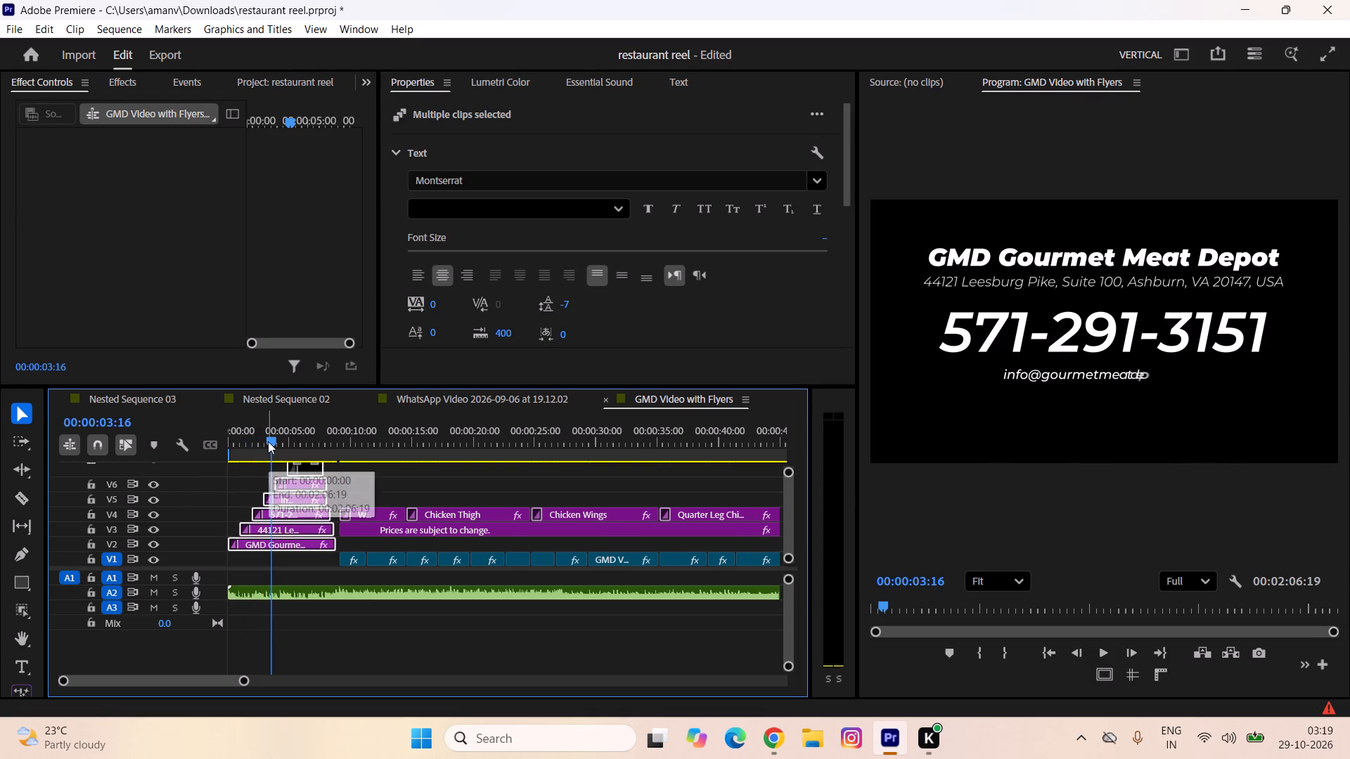
pyautogui.moveTo(268, 441); pyautogui.dragTo(170, 443)
pyautogui.write('_')
pyautogui.press('space')
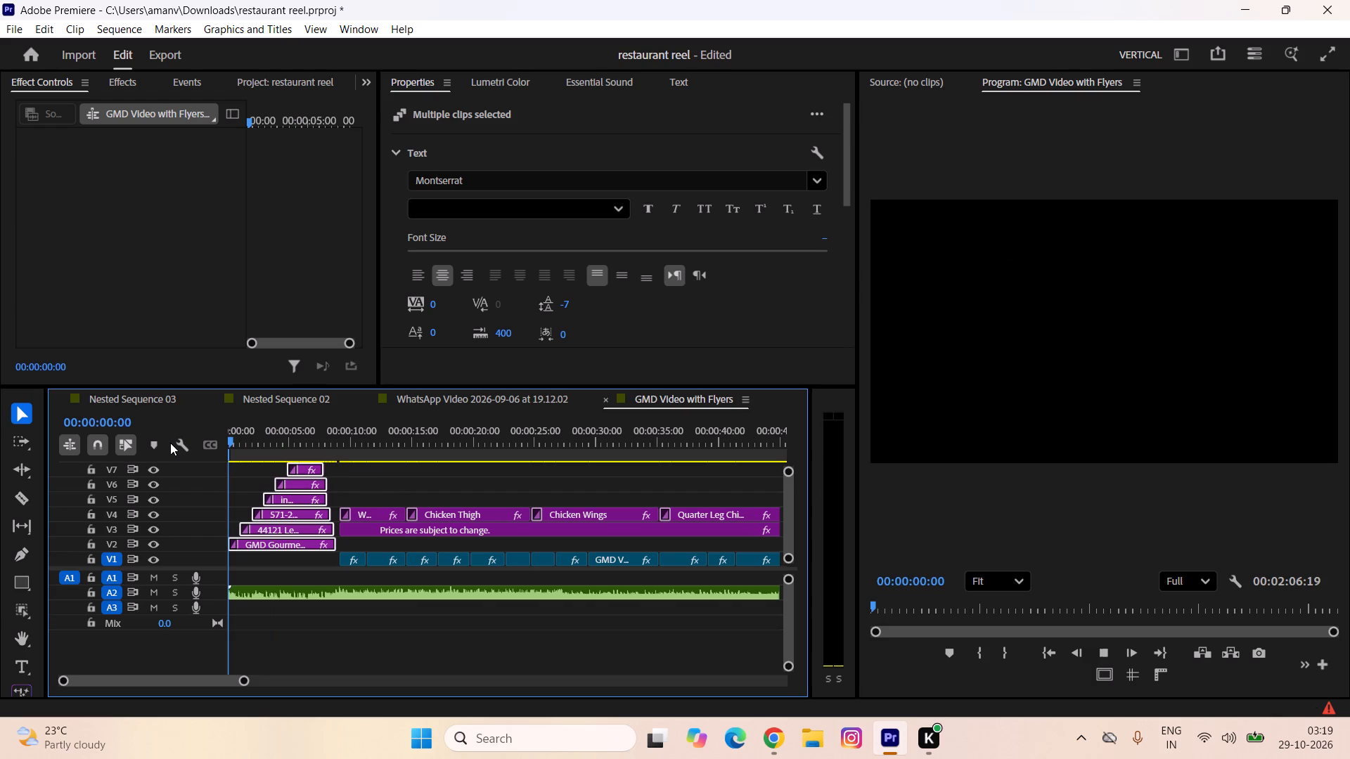
pyautogui.press('space')
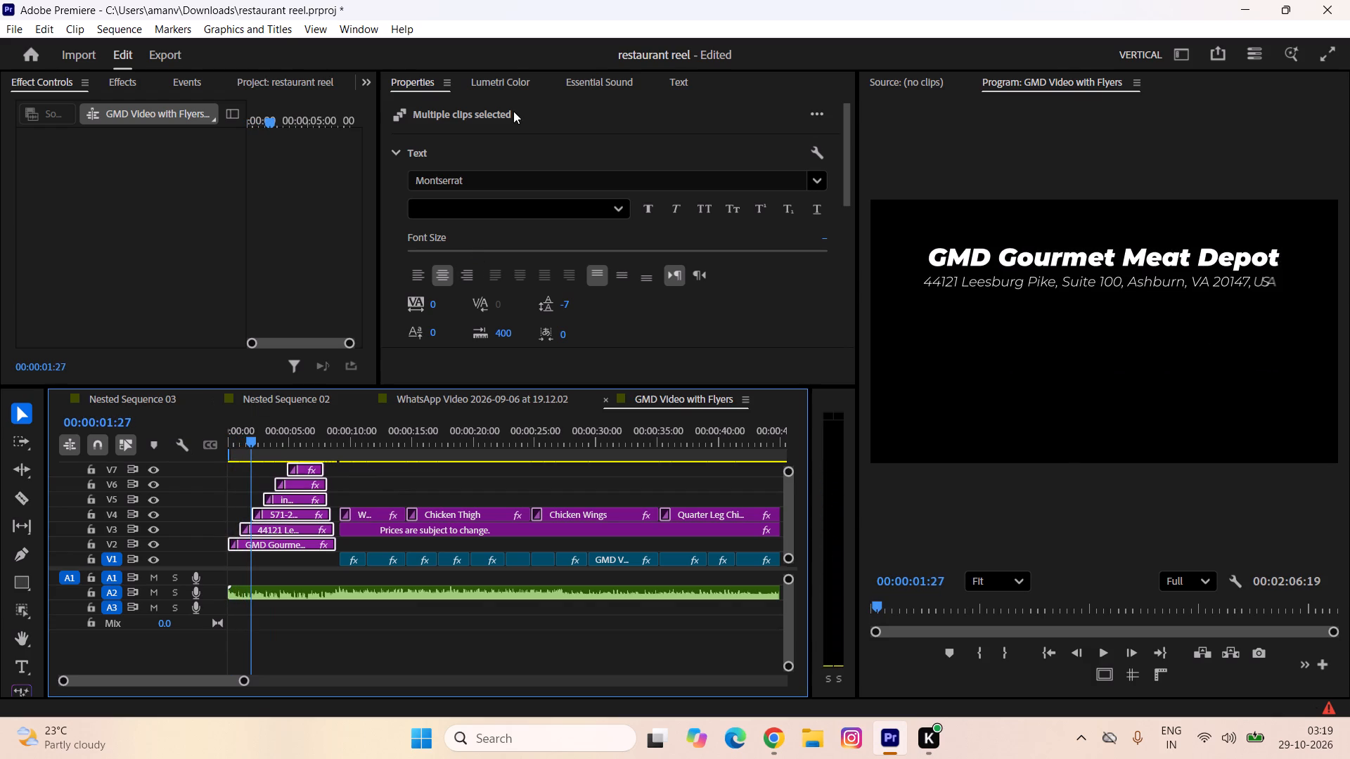
# Add the flyer image WhatsApp Image 2026-10-27 at 18.20.05.jpeg on V1 beneath the opening titles, cropping its bottom by 75%.
pyautogui.click(363, 82)
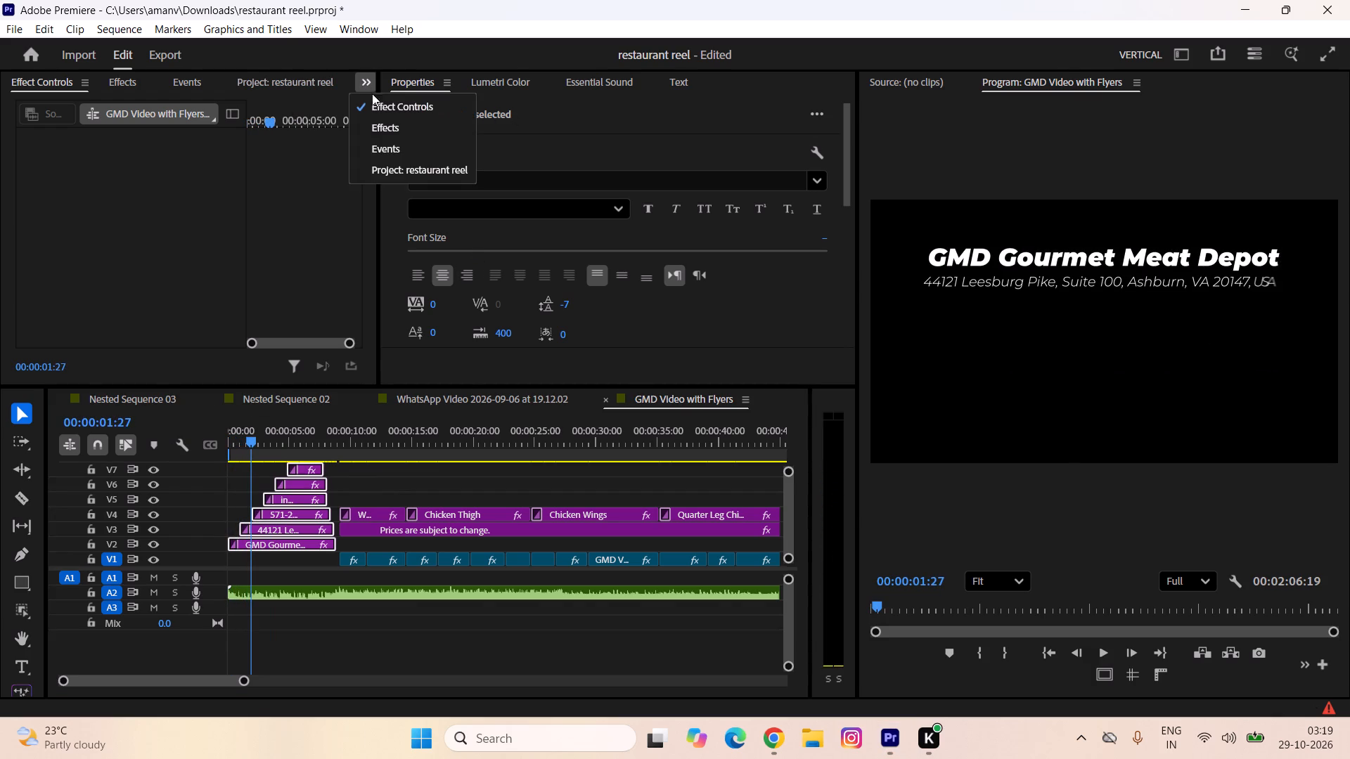
# Import the flyer image WhatsApp Image 2026-10-27 at 18.20.05.jpeg from the Downloads folder into the project.
pyautogui.click(391, 169)
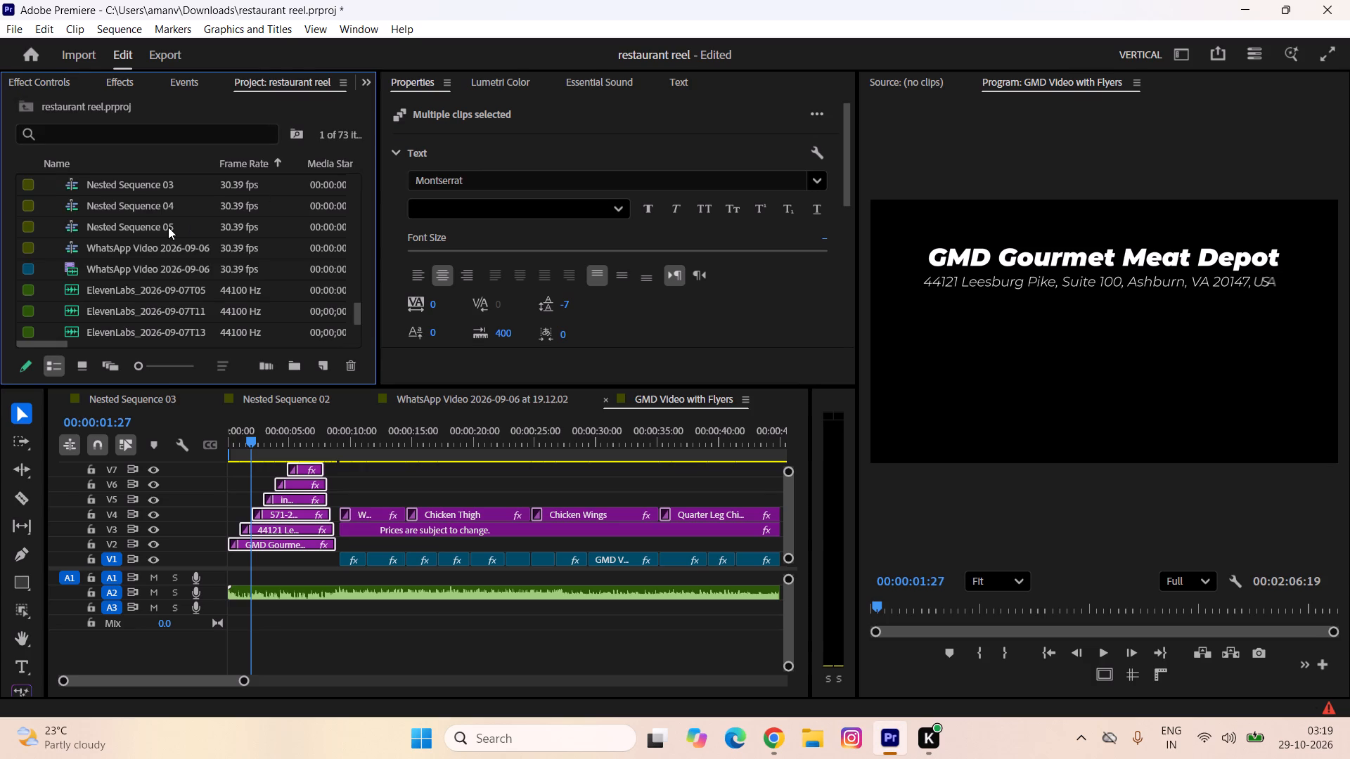
pyautogui.scroll(-4, 168, 227)
pyautogui.doubleClick(46, 242)
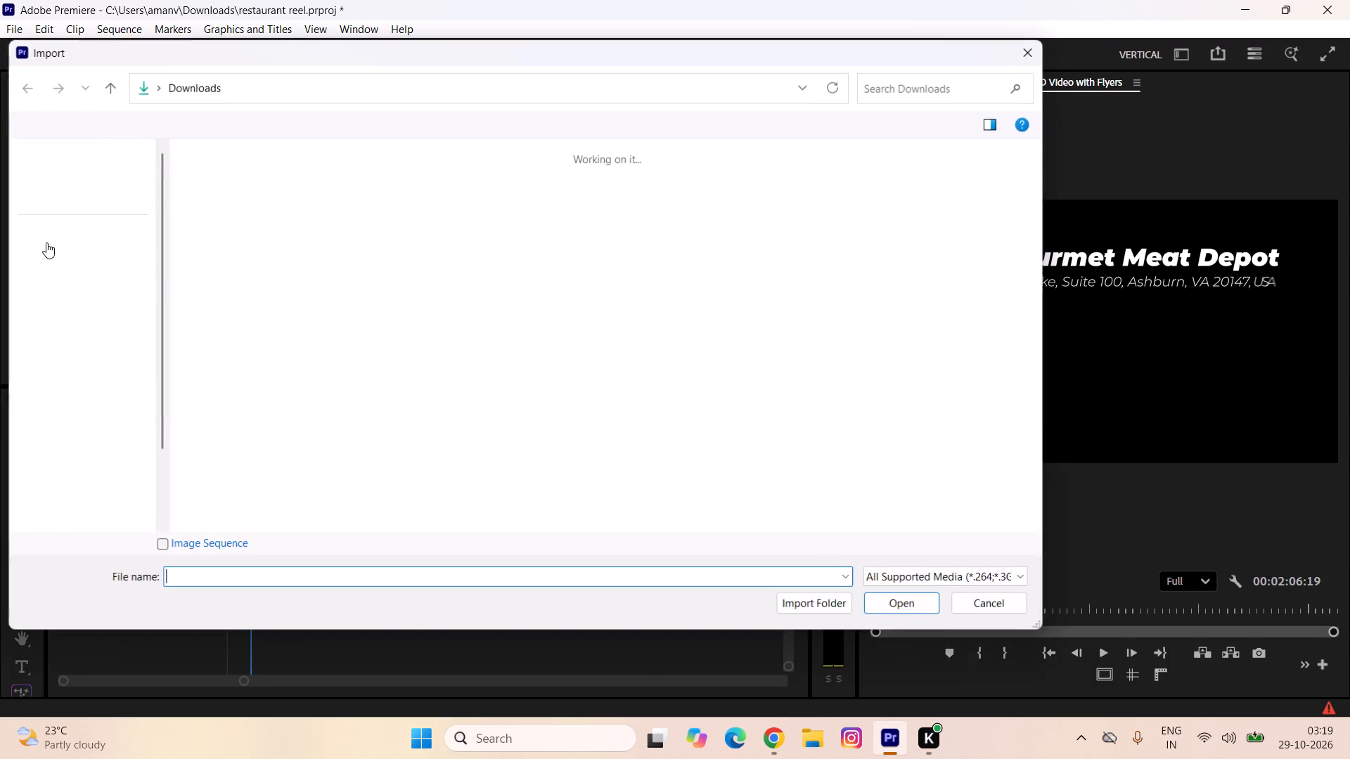
pyautogui.click(230, 211)
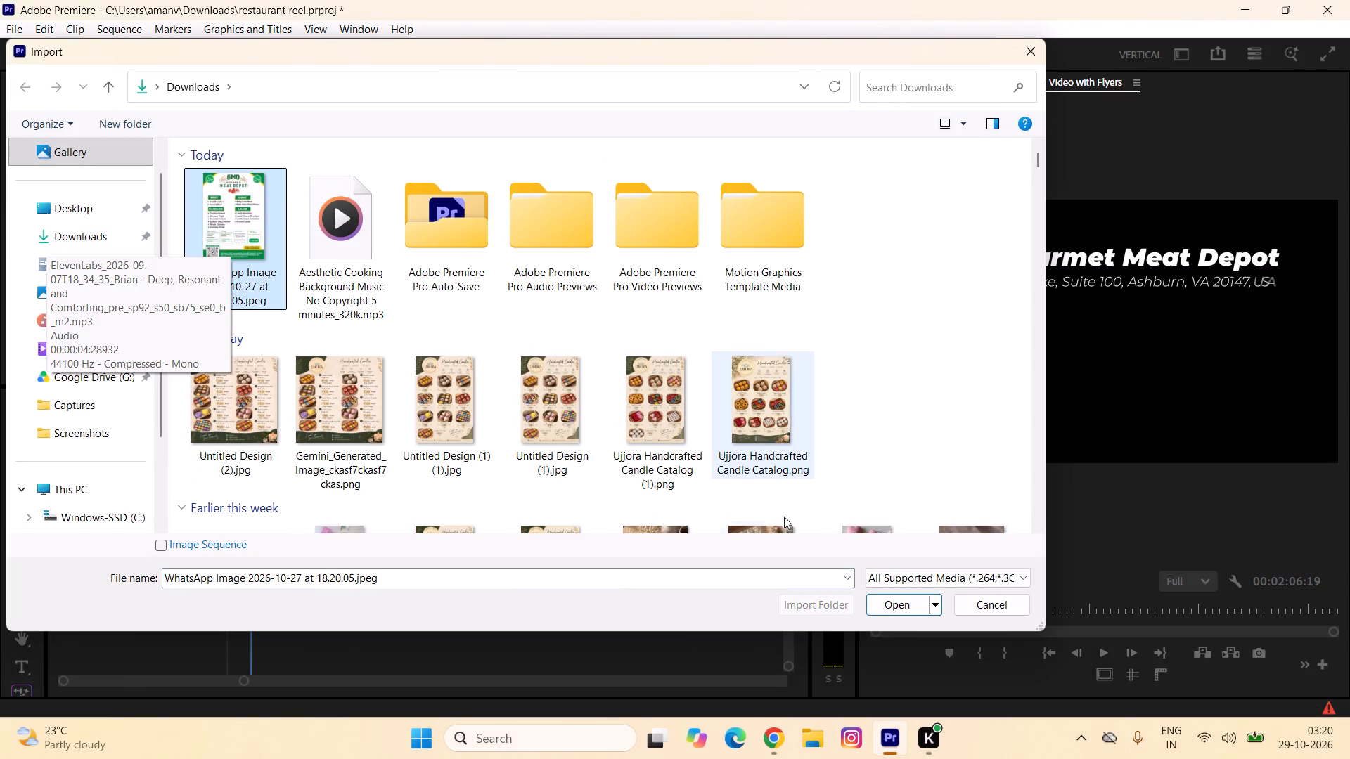
pyautogui.click(908, 607)
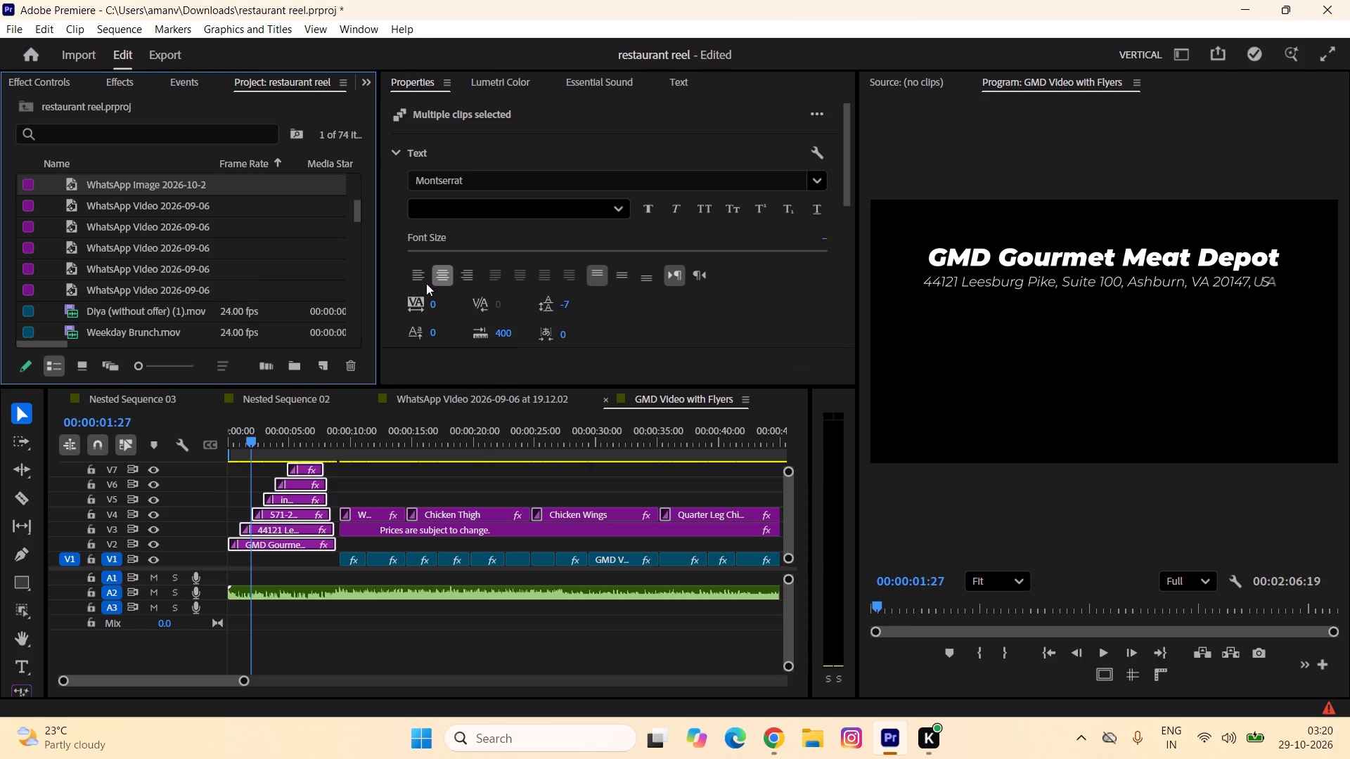
# Import the same WhatsApp Image 2026-10-27 at 18.20.05.jpeg flyer from Downloads into the project a second time.
pyautogui.scroll(-4, 136, 186)
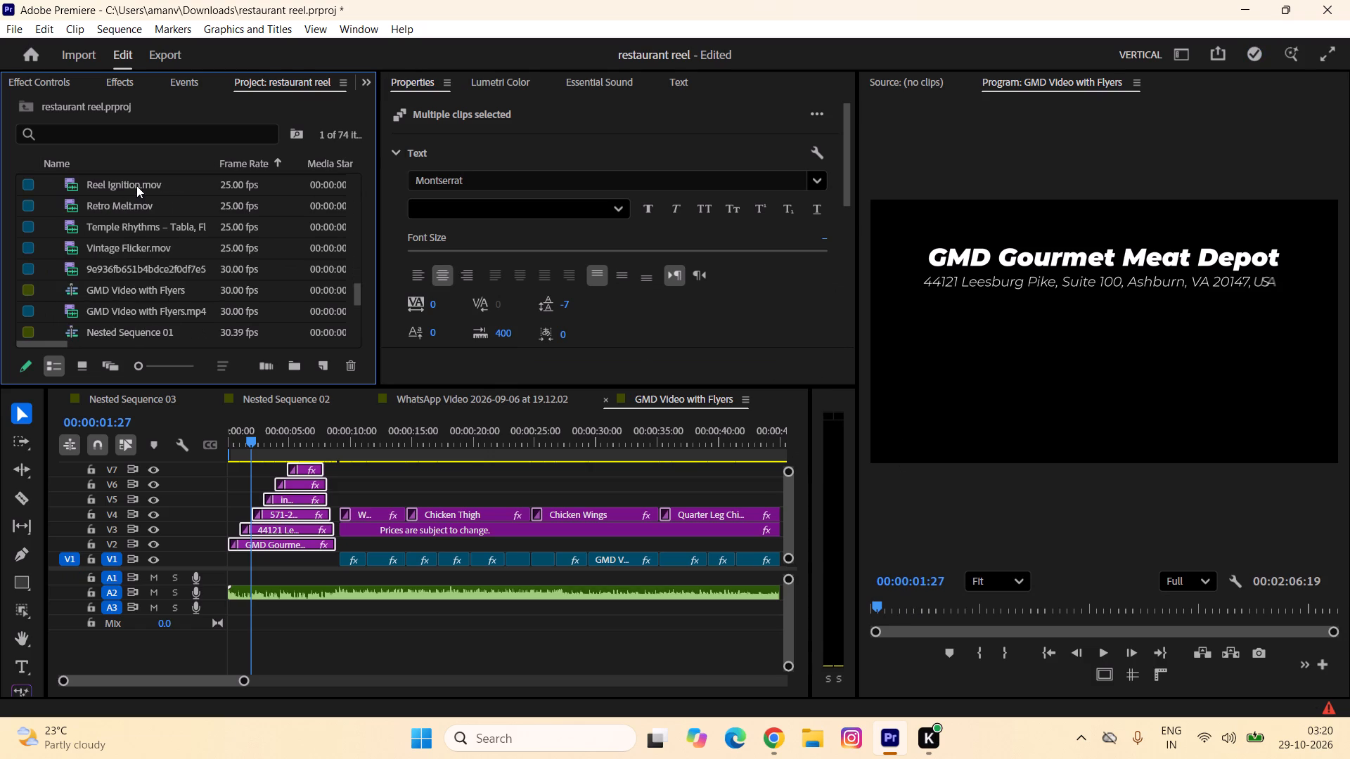
pyautogui.doubleClick(46, 259)
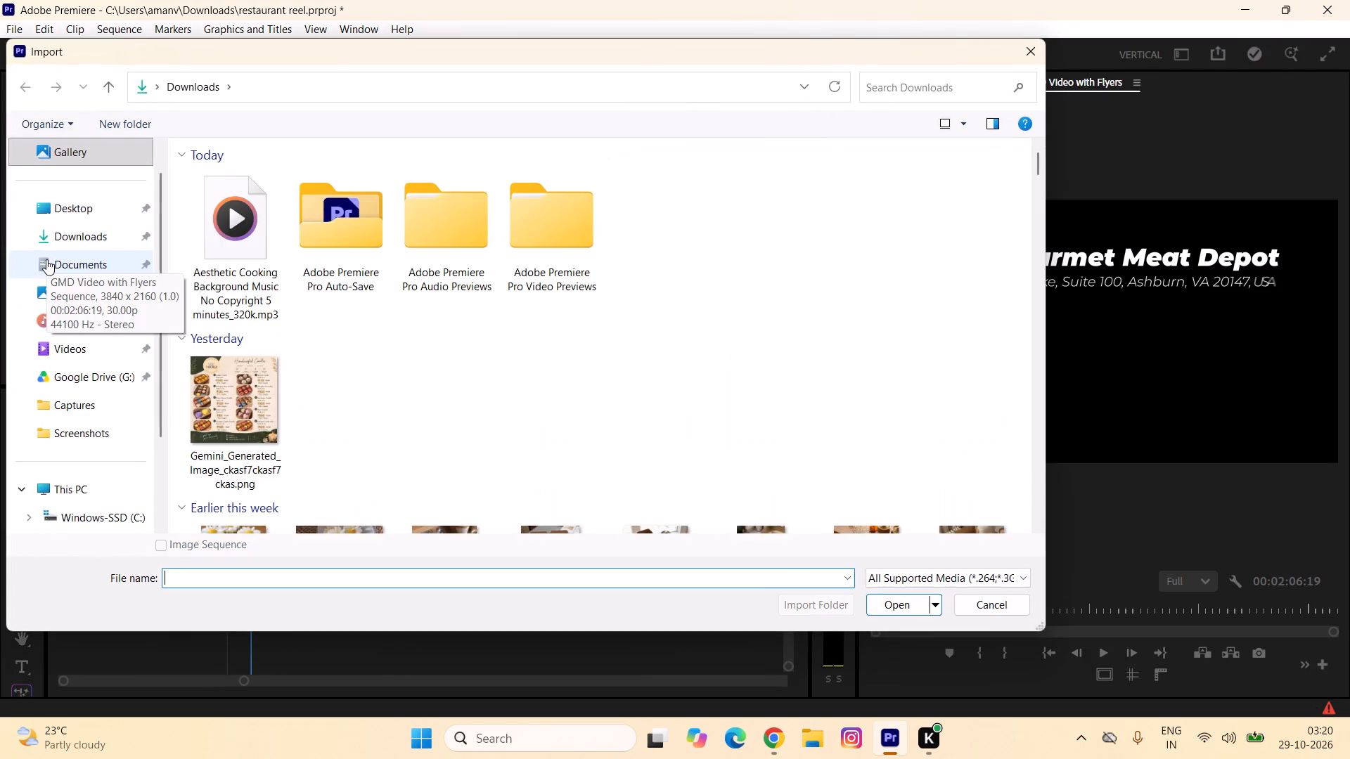
pyautogui.click(223, 251)
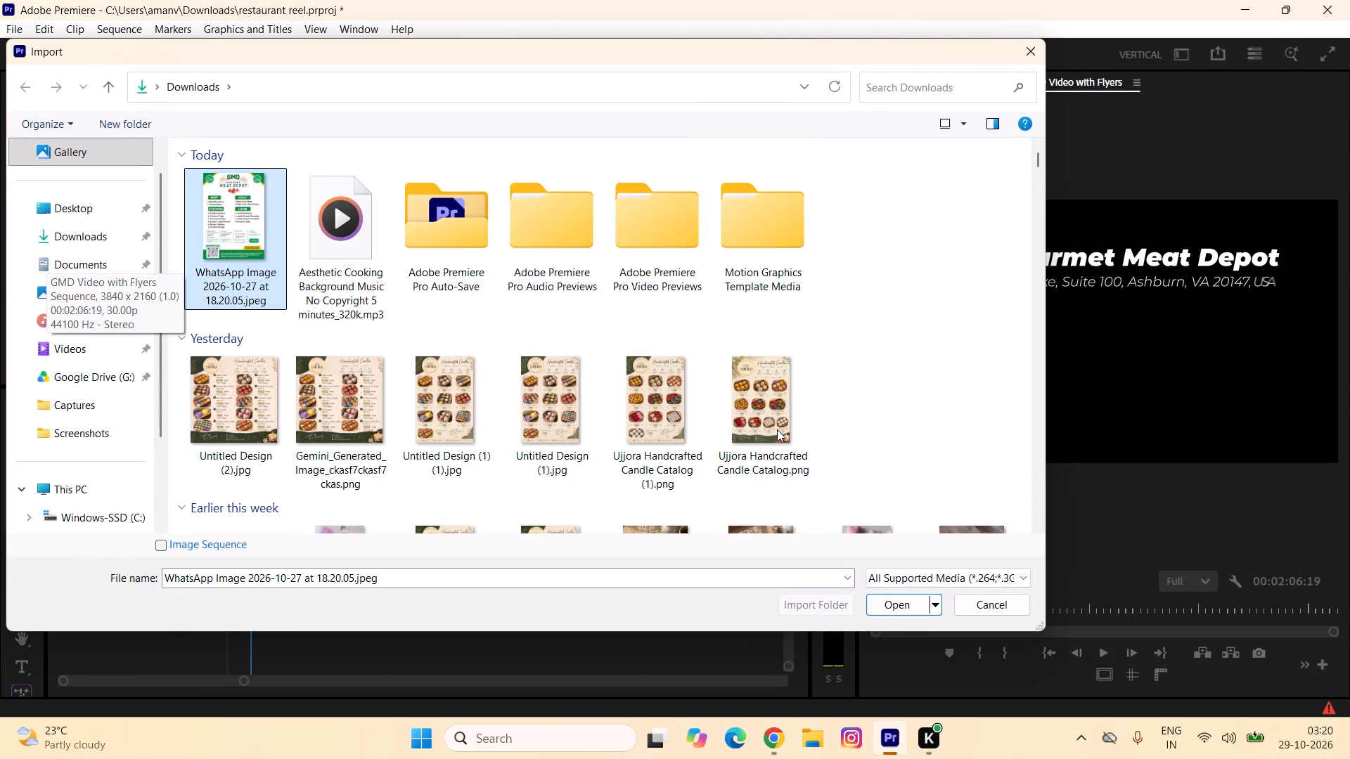
pyautogui.click(899, 603)
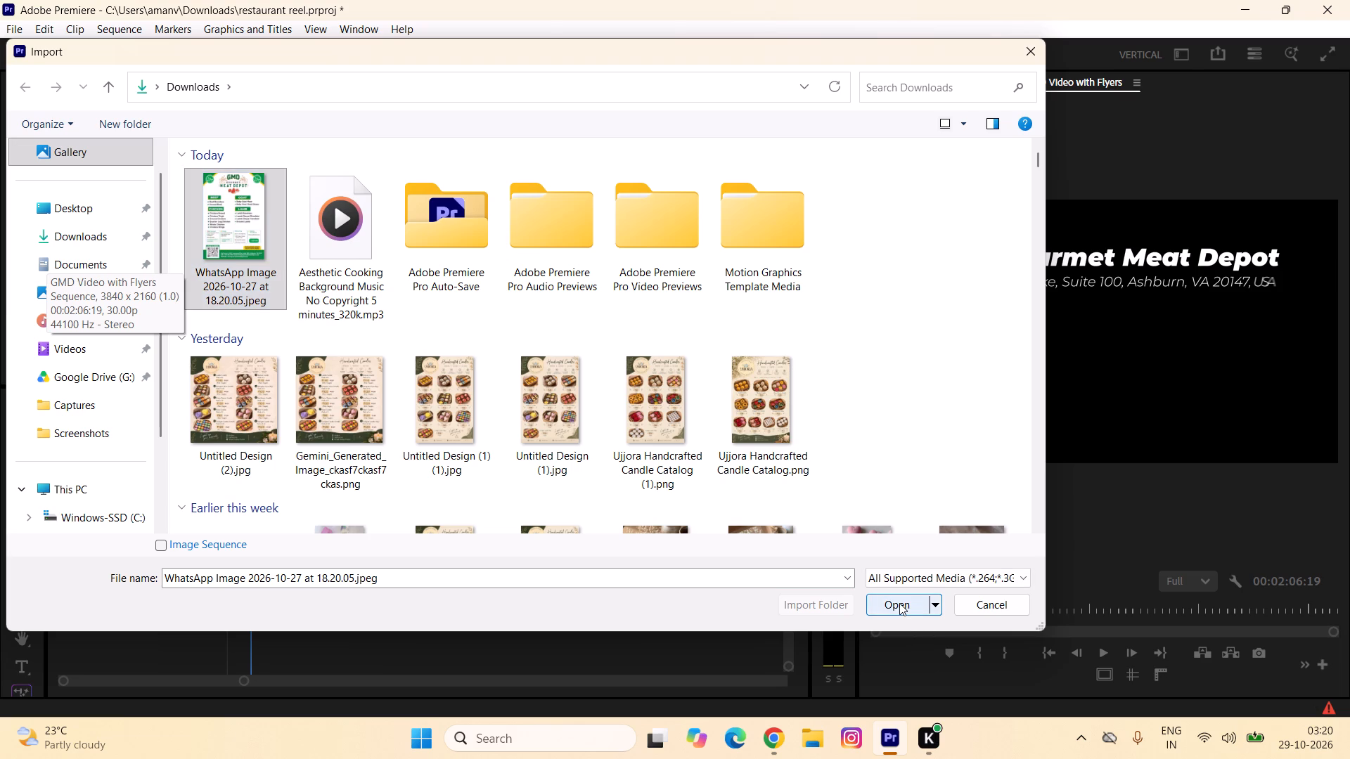
# Place the flyer image on V1 at the start of the sequence and extend its end to the first product video clip.
pyautogui.moveTo(117, 180); pyautogui.dragTo(287, 499)
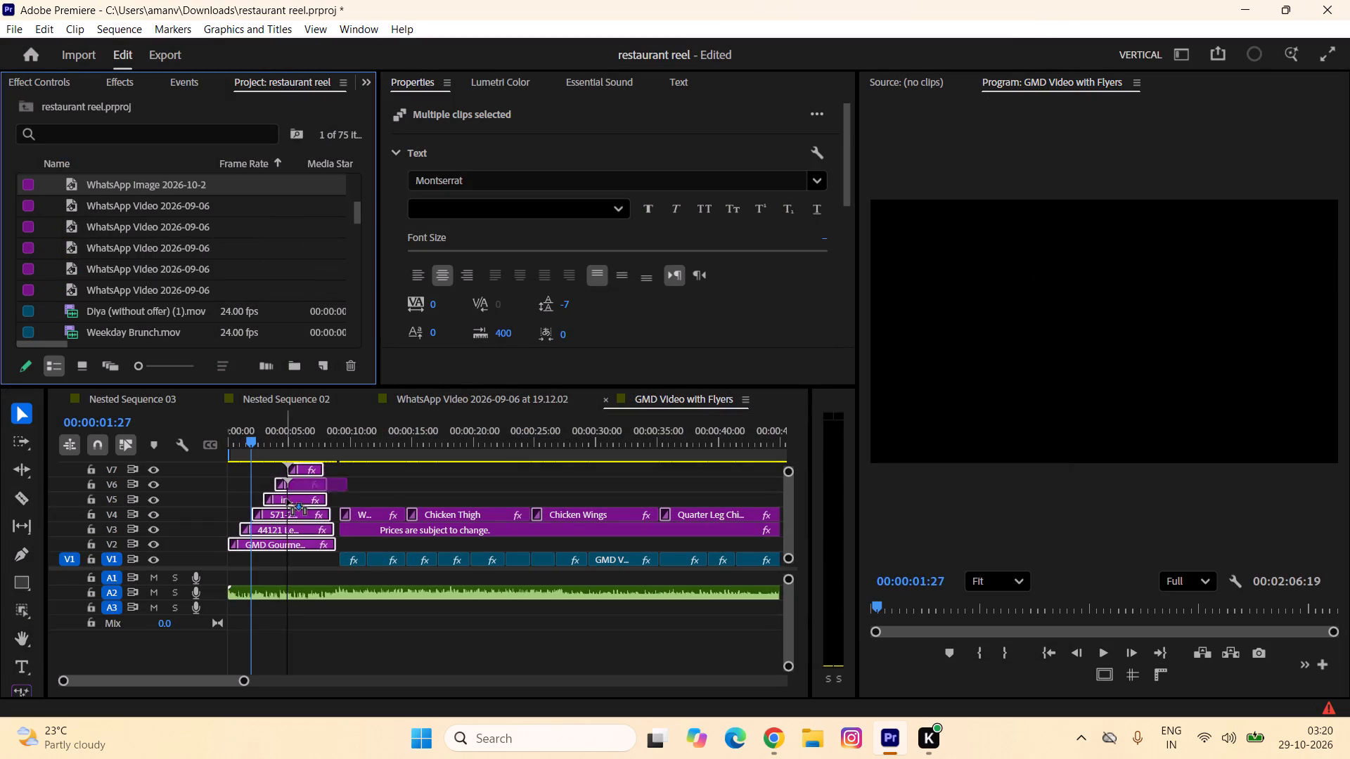
pyautogui.moveTo(287, 499); pyautogui.dragTo(230, 557)
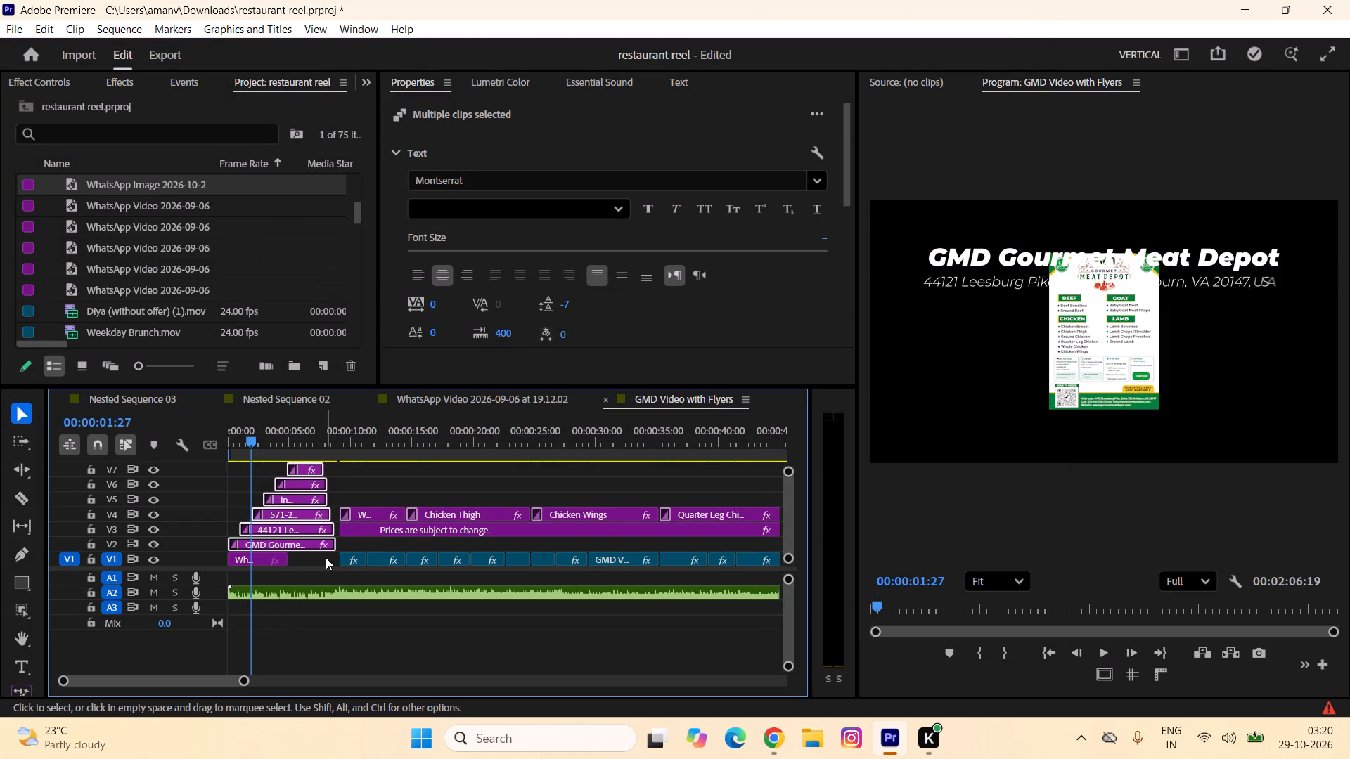
pyautogui.moveTo(287, 557); pyautogui.dragTo(326, 568)
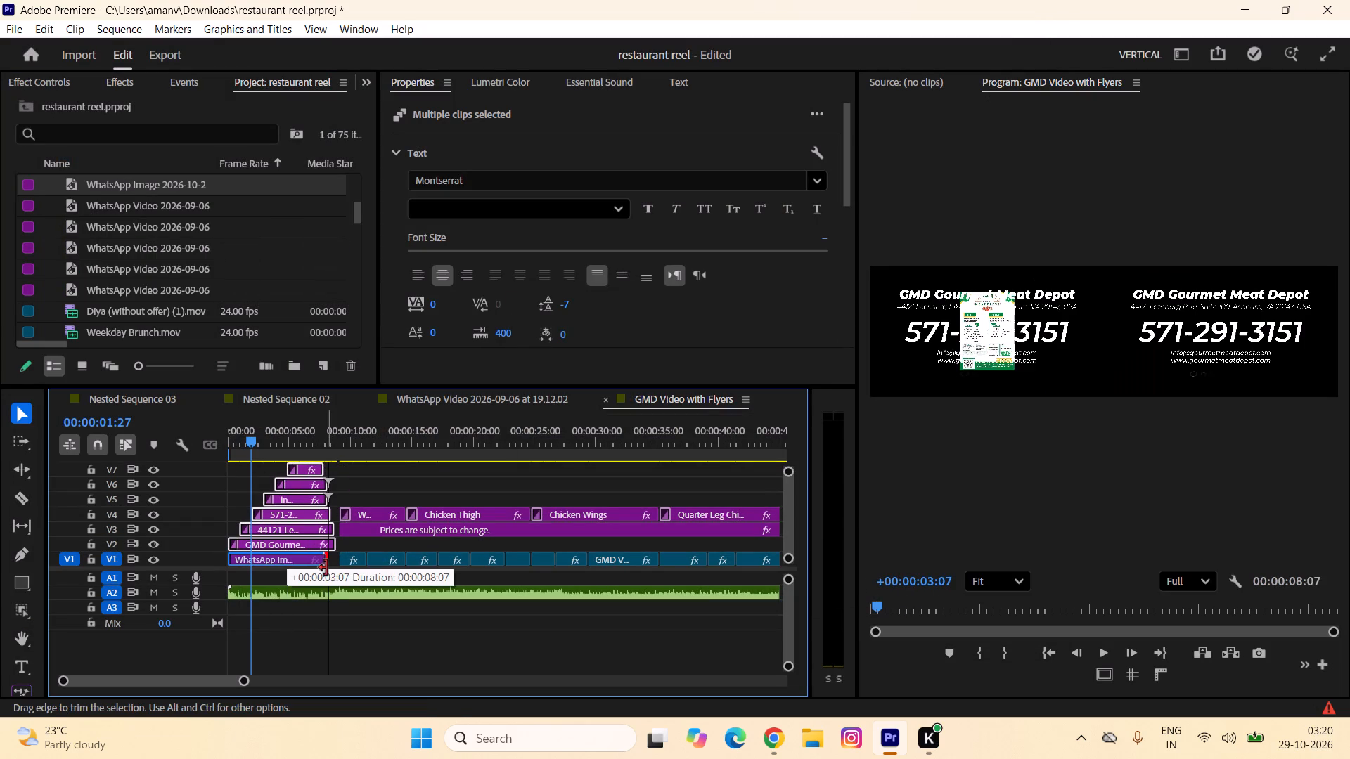
pyautogui.moveTo(326, 568); pyautogui.dragTo(340, 571)
# Scale the flyer image on V1 up to 426% so it spans the full frame width.
pyautogui.click(310, 562)
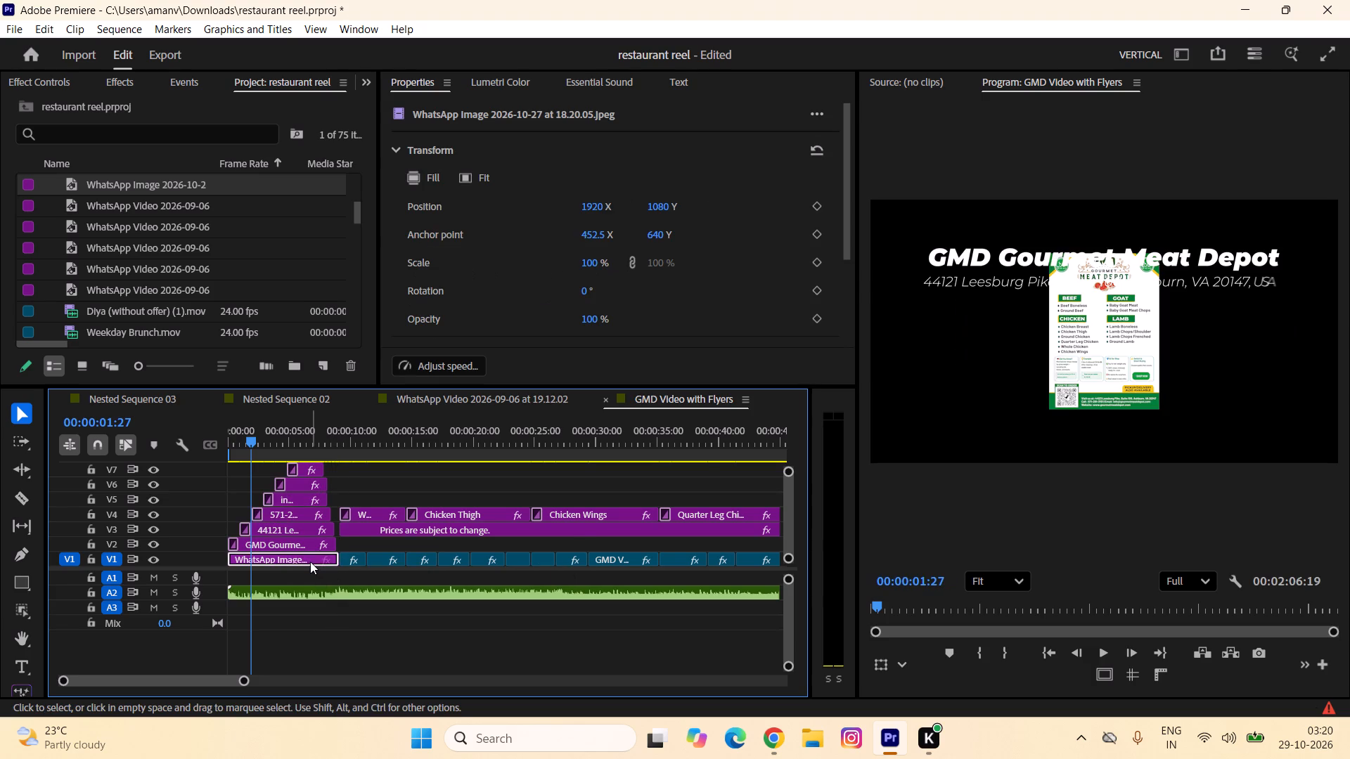
pyautogui.moveTo(589, 259); pyautogui.dragTo(594, 205)
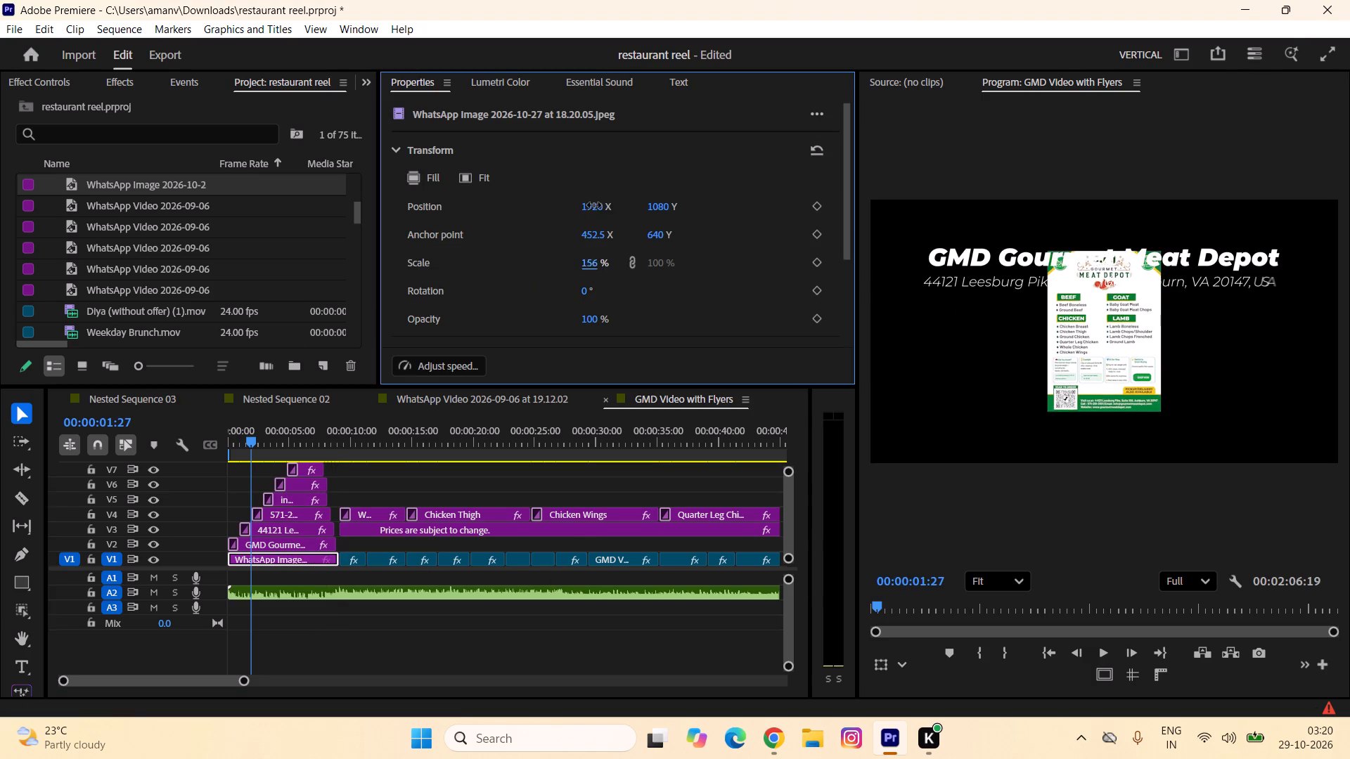
pyautogui.moveTo(594, 205); pyautogui.dragTo(667, 87)
pyautogui.scroll(-1, 643, 128)
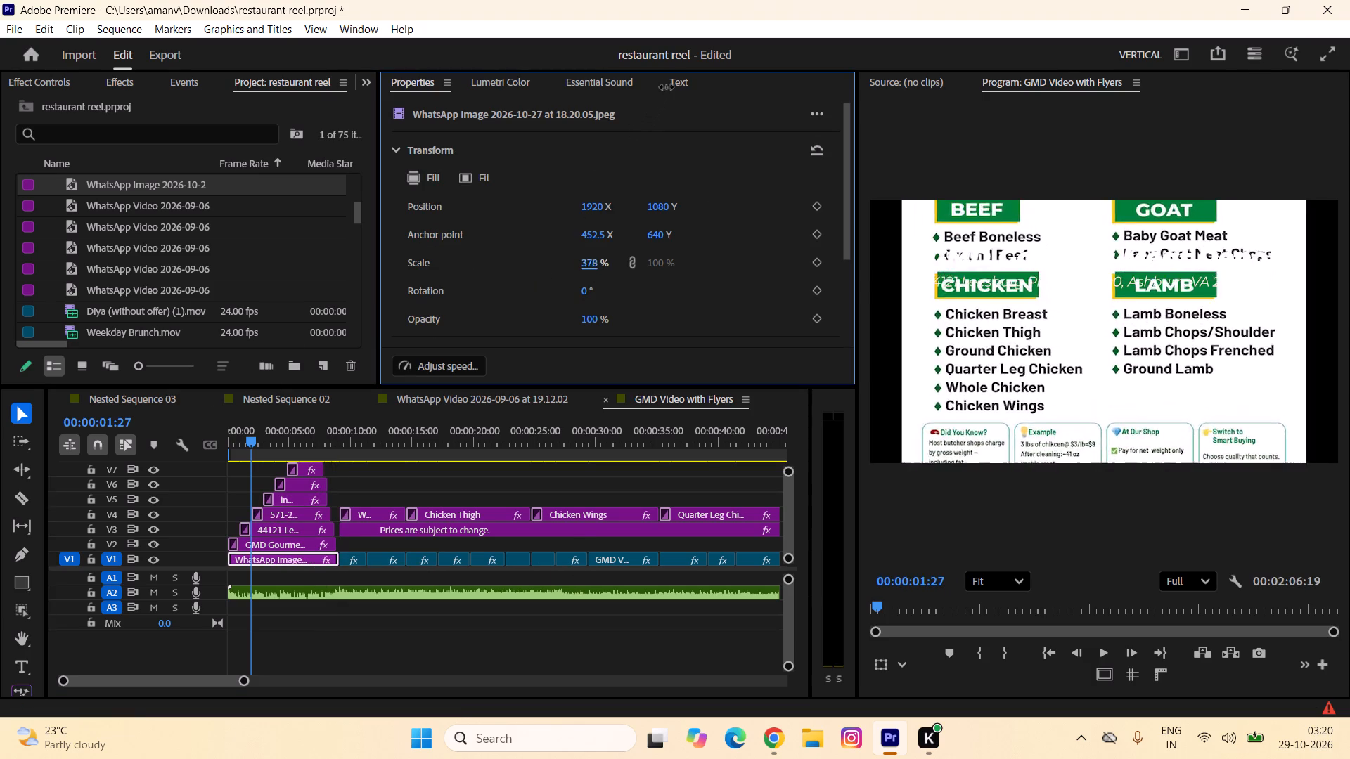
pyautogui.moveTo(667, 87); pyautogui.dragTo(681, 63)
pyautogui.scroll(-1, 667, 87)
# Set the flyer image's vertical position to 2727, aligning its top edge with the top of the frame and keeping the scale at 426%.
pyautogui.moveTo(656, 207); pyautogui.dragTo(662, 142)
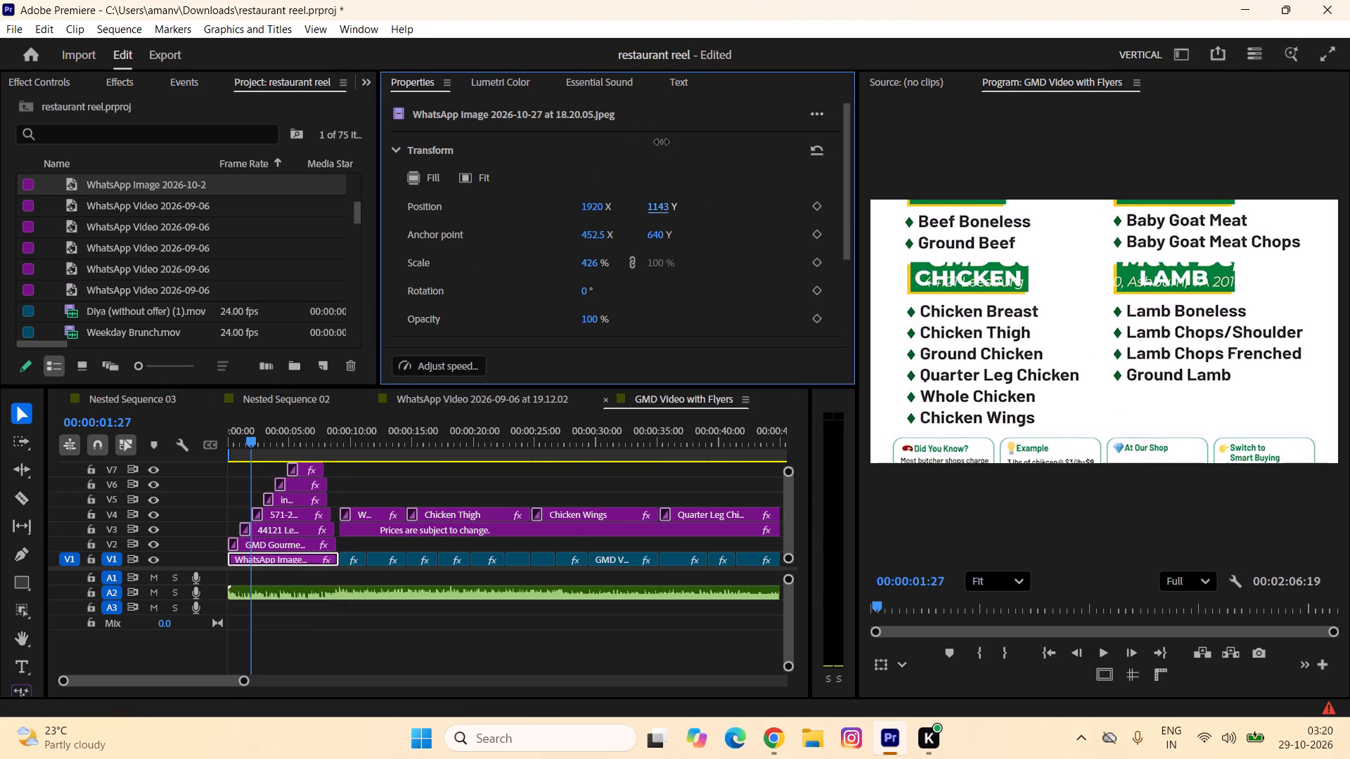
pyautogui.moveTo(662, 142); pyautogui.dragTo(1020, 0)
pyautogui.scroll(-1, 693, 10)
pyautogui.scroll(-1, 894, 0)
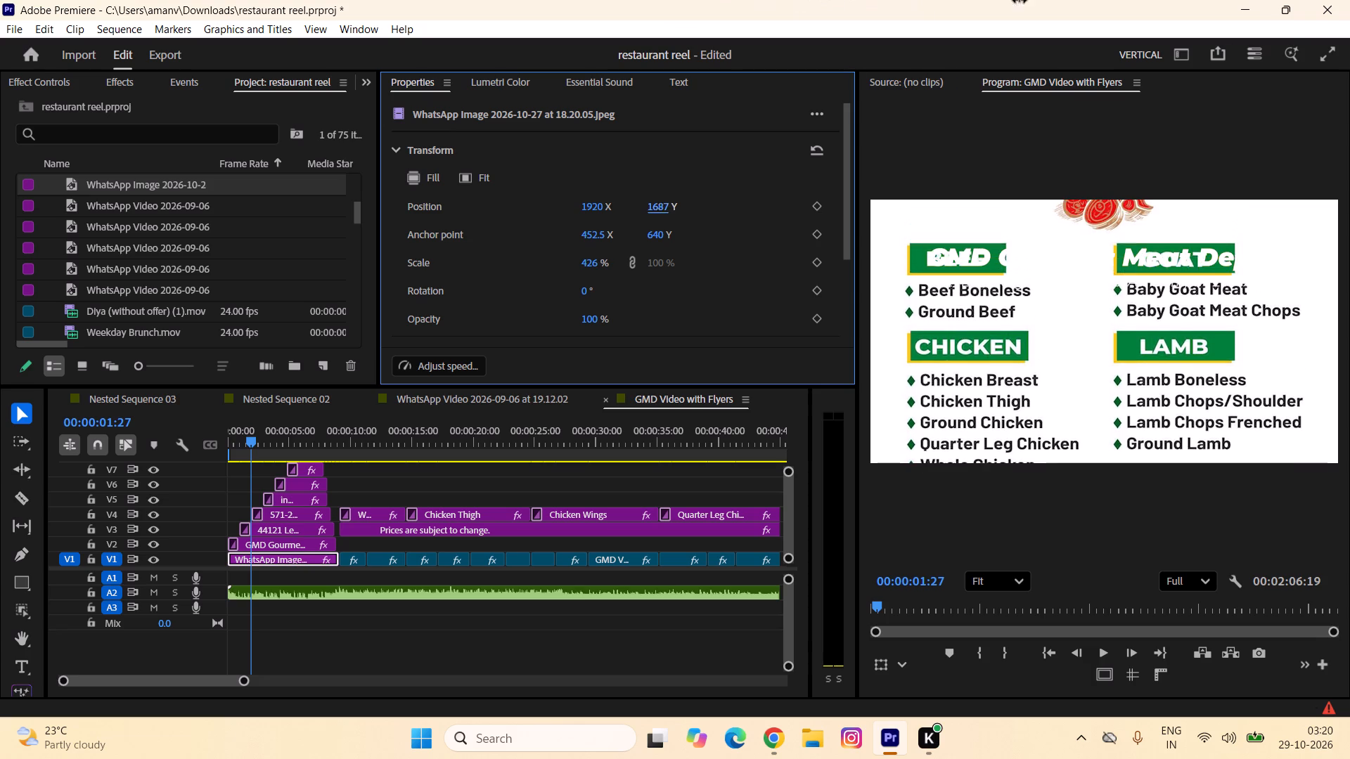
pyautogui.scroll(-1, 1020, 0)
pyautogui.moveTo(1020, 0); pyautogui.dragTo(1349, 0)
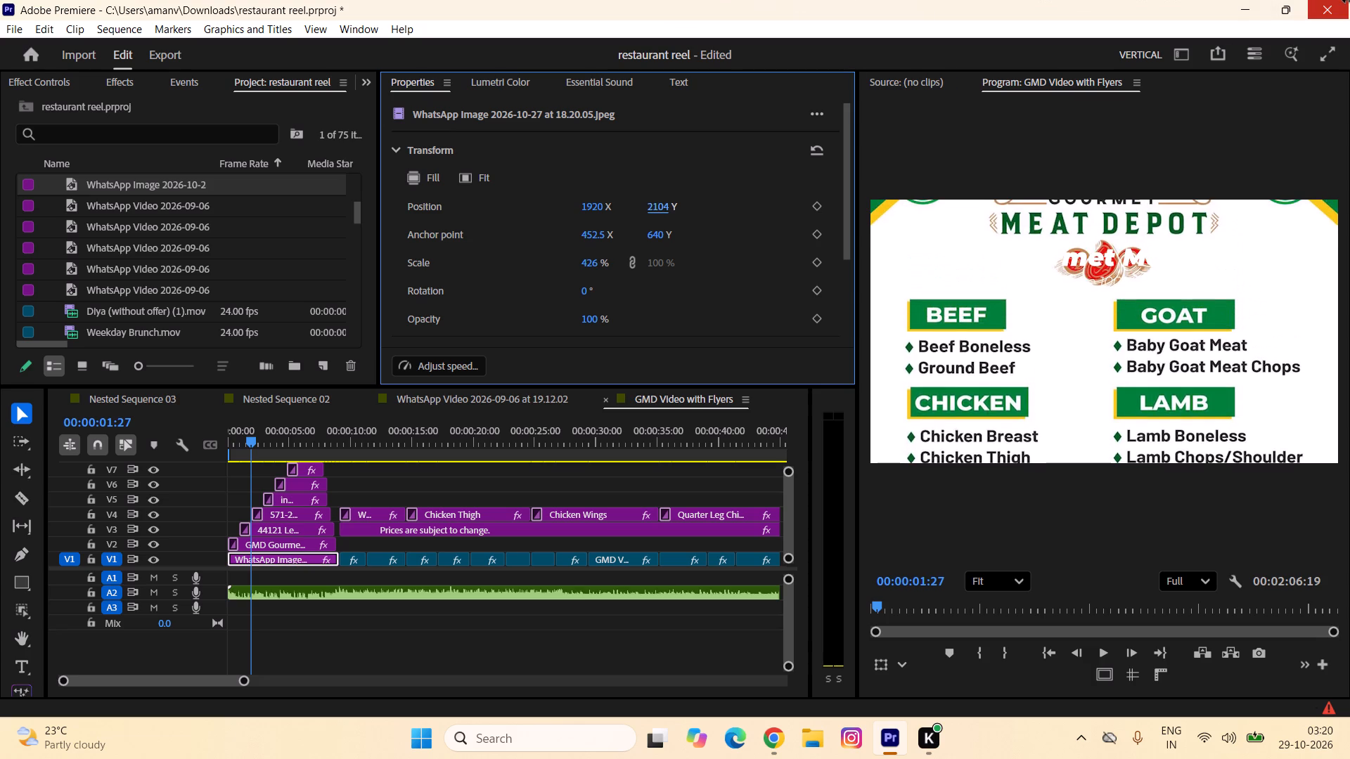
pyautogui.moveTo(1349, 0); pyautogui.dragTo(1268, 60)
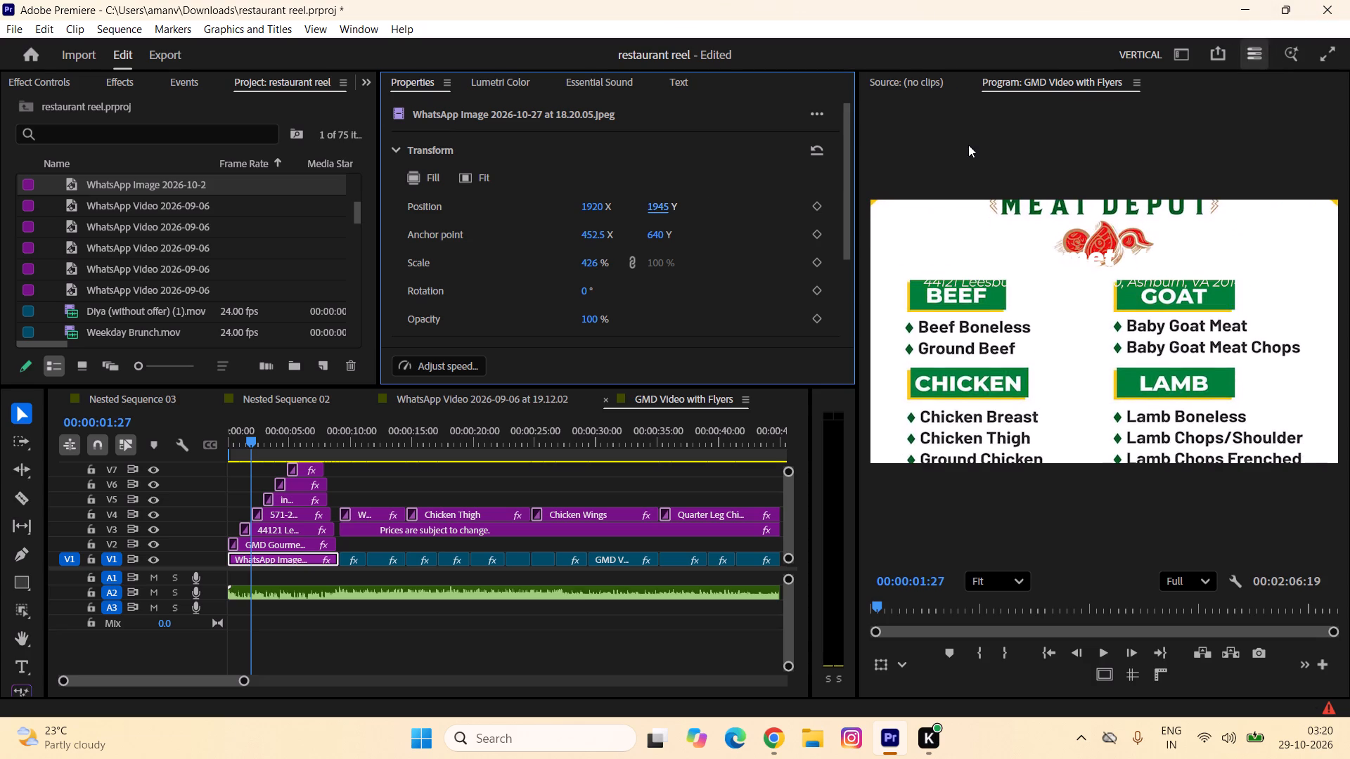
pyautogui.moveTo(662, 205); pyautogui.dragTo(752, 0)
pyautogui.scroll(-1, 691, 84)
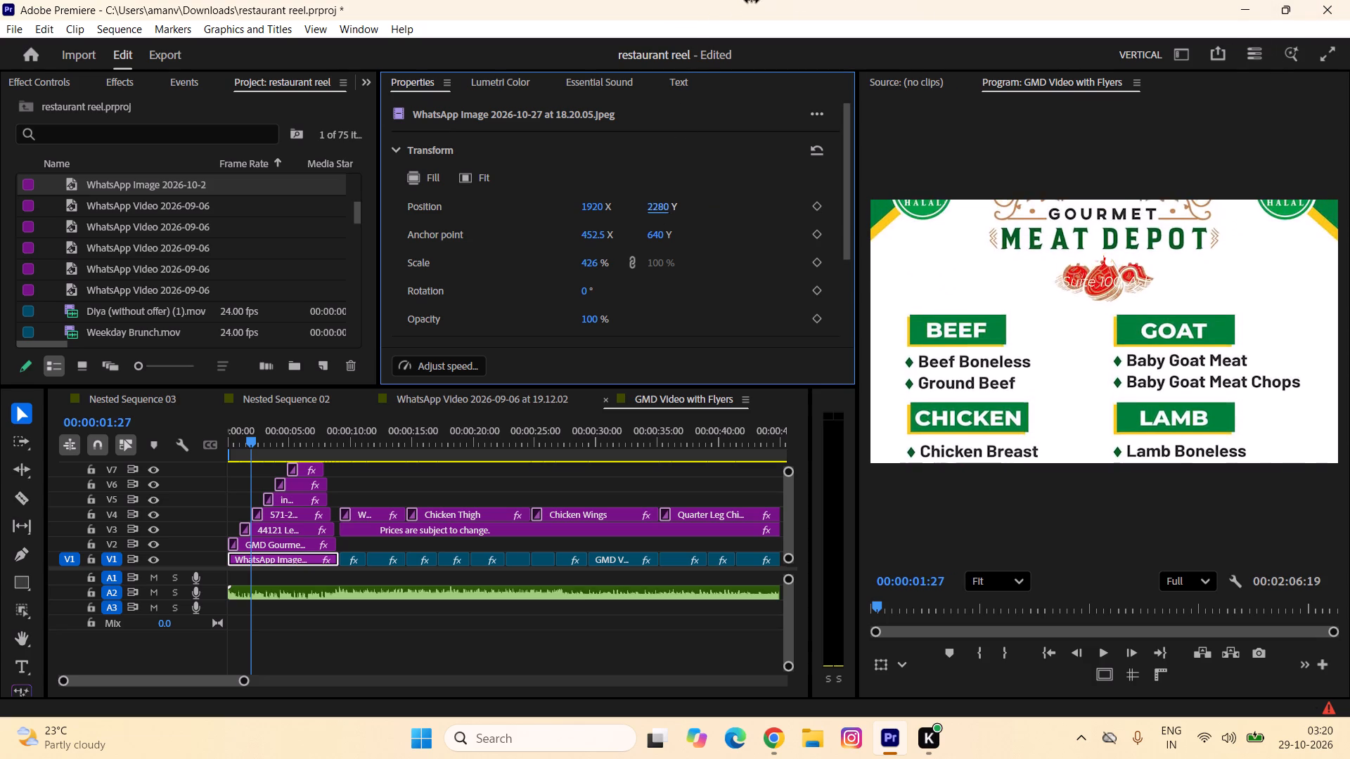
pyautogui.moveTo(752, 0); pyautogui.dragTo(841, 0)
pyautogui.scroll(-1, 752, 0)
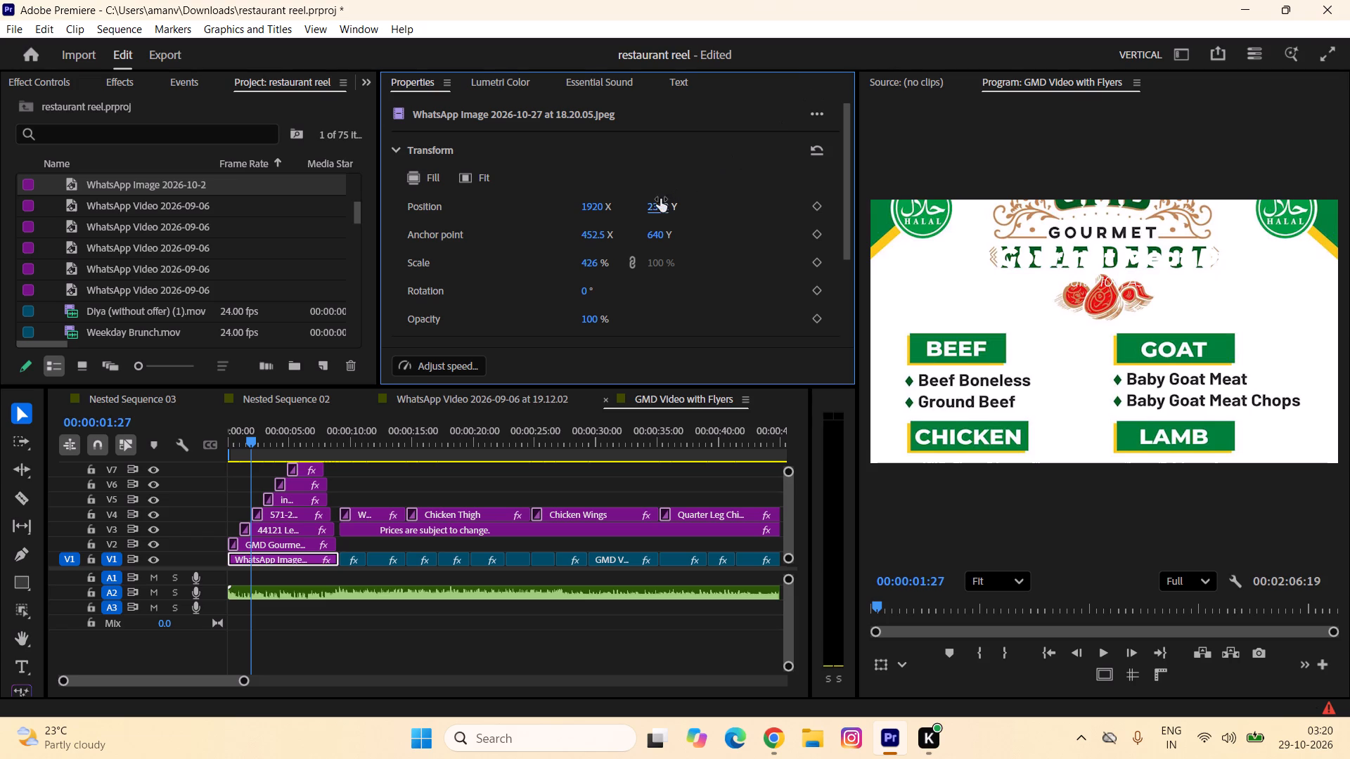
pyautogui.moveTo(660, 199); pyautogui.dragTo(705, 1)
pyautogui.scroll(-1, 672, 104)
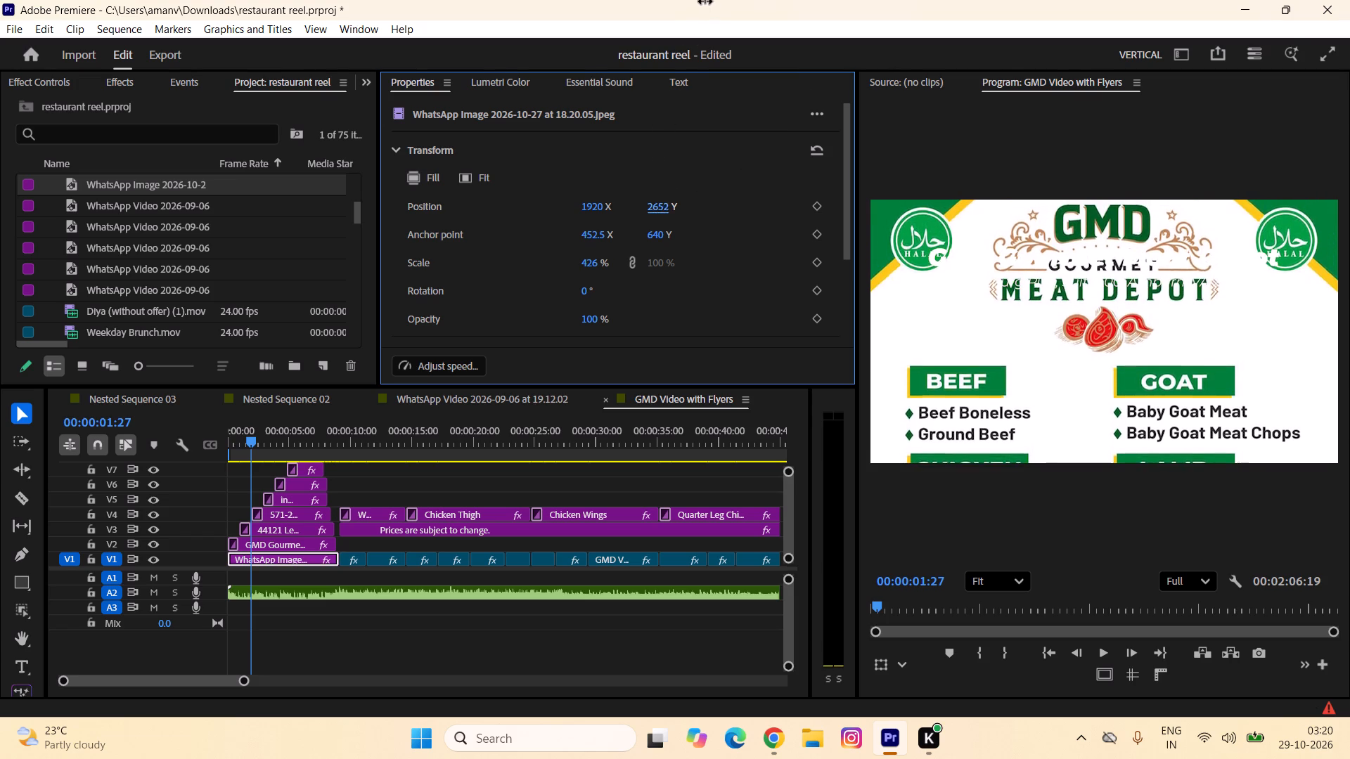
pyautogui.moveTo(705, 1); pyautogui.dragTo(787, 0)
pyautogui.scroll(-1, 705, 1)
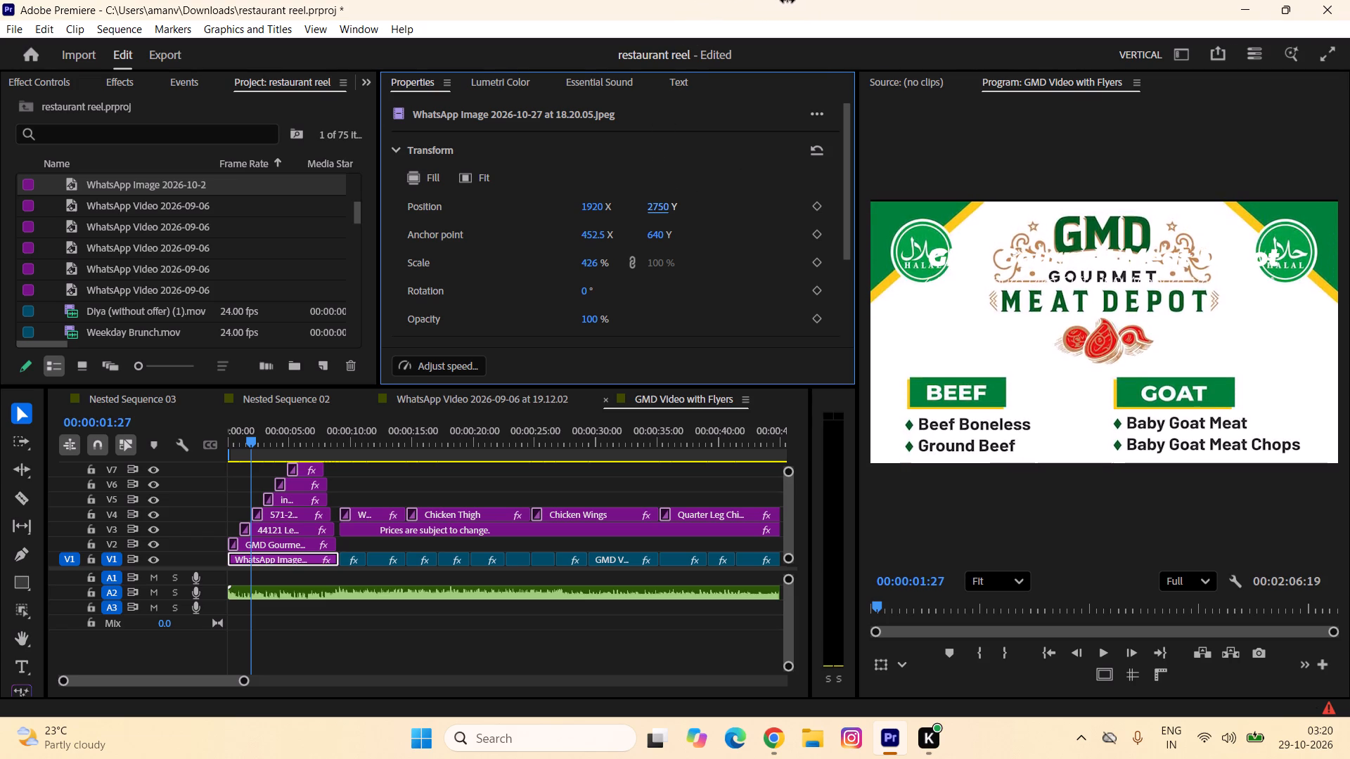
pyautogui.scroll(-1, 787, 0)
pyautogui.moveTo(787, 0); pyautogui.dragTo(807, 0)
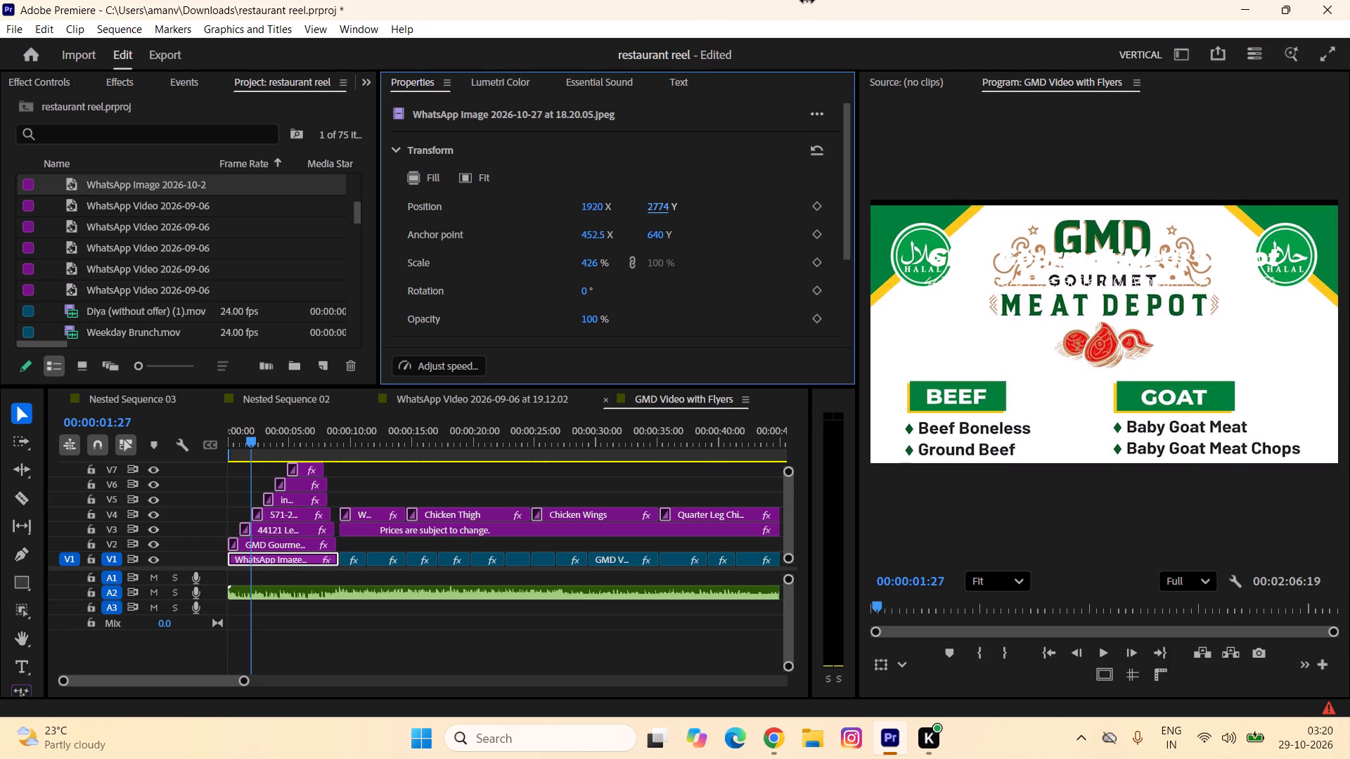
pyautogui.moveTo(807, 0); pyautogui.dragTo(809, 17)
pyautogui.scroll(-2, 807, 0)
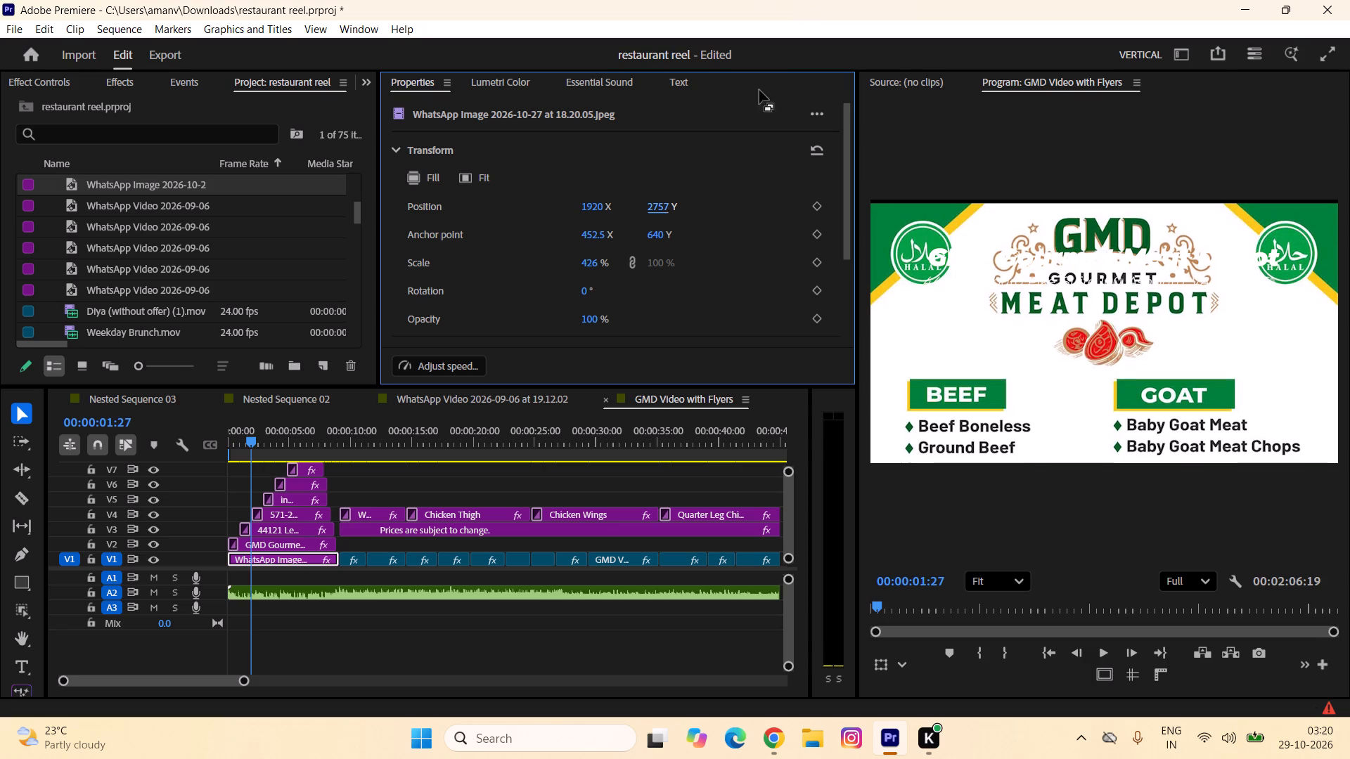
pyautogui.moveTo(593, 266); pyautogui.dragTo(596, 284)
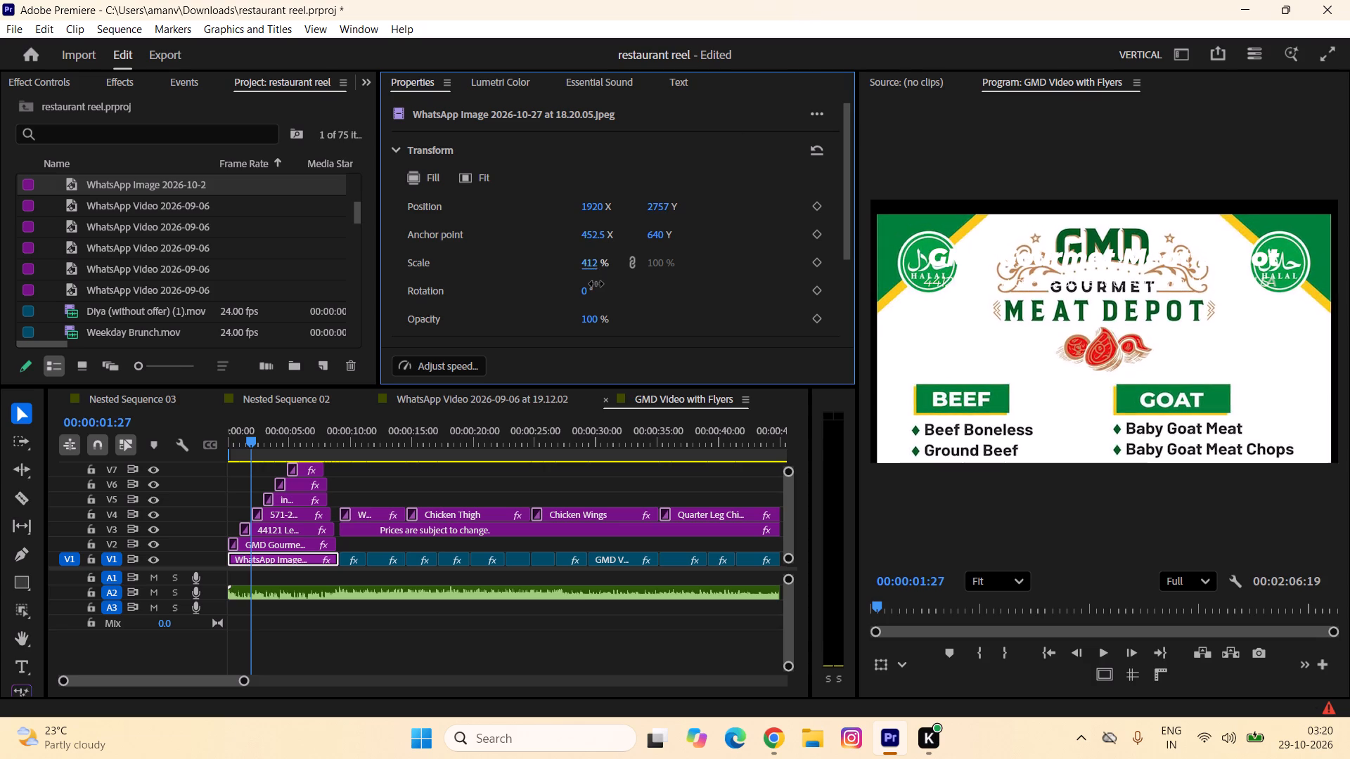
pyautogui.moveTo(596, 284); pyautogui.dragTo(598, 274)
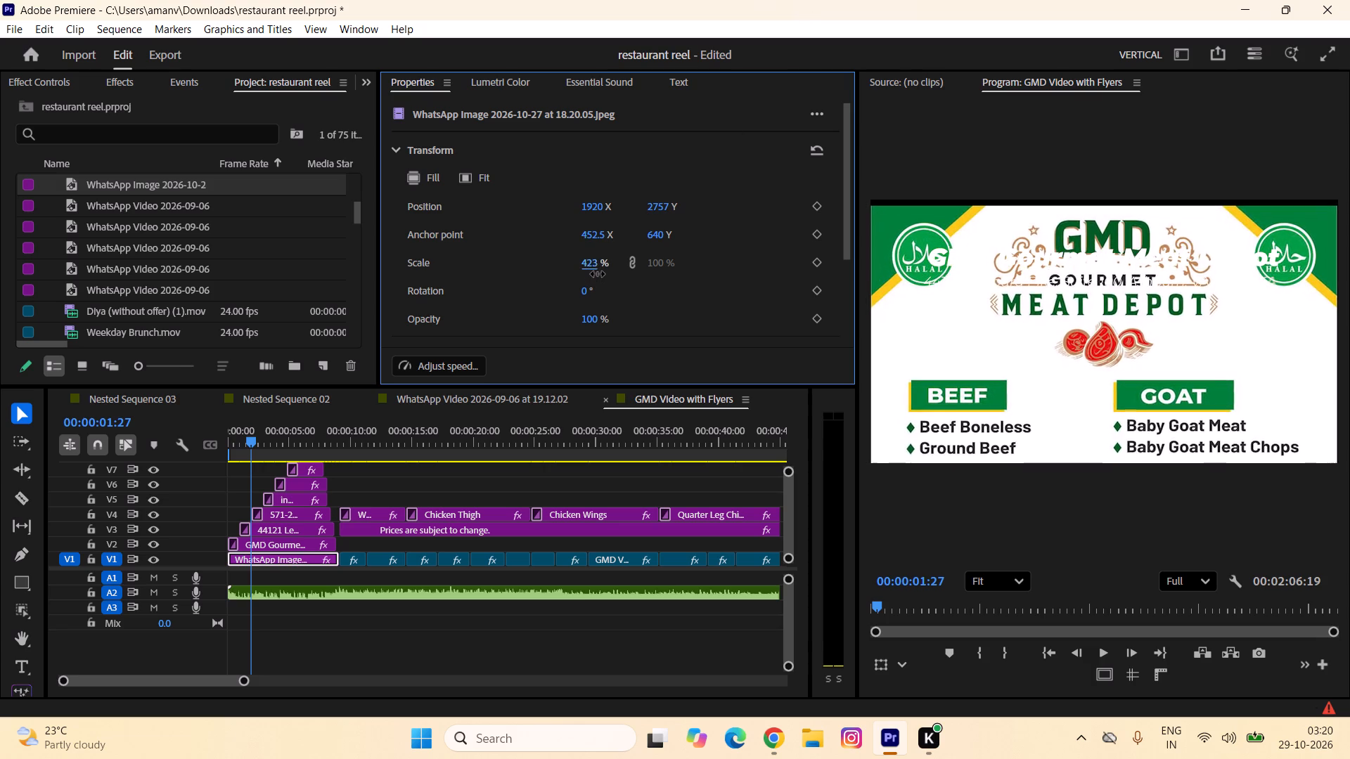
pyautogui.moveTo(598, 274); pyautogui.dragTo(598, 273)
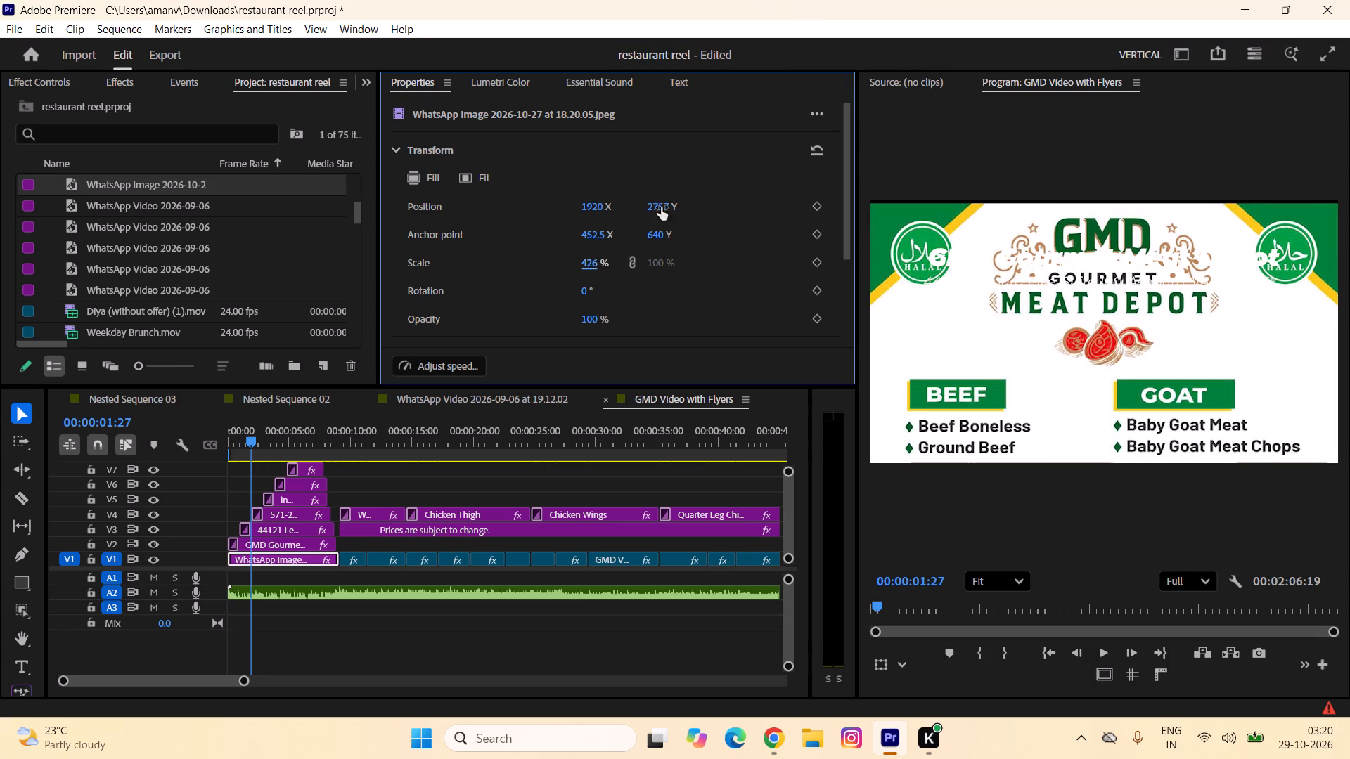
pyautogui.moveTo(662, 202); pyautogui.dragTo(663, 327)
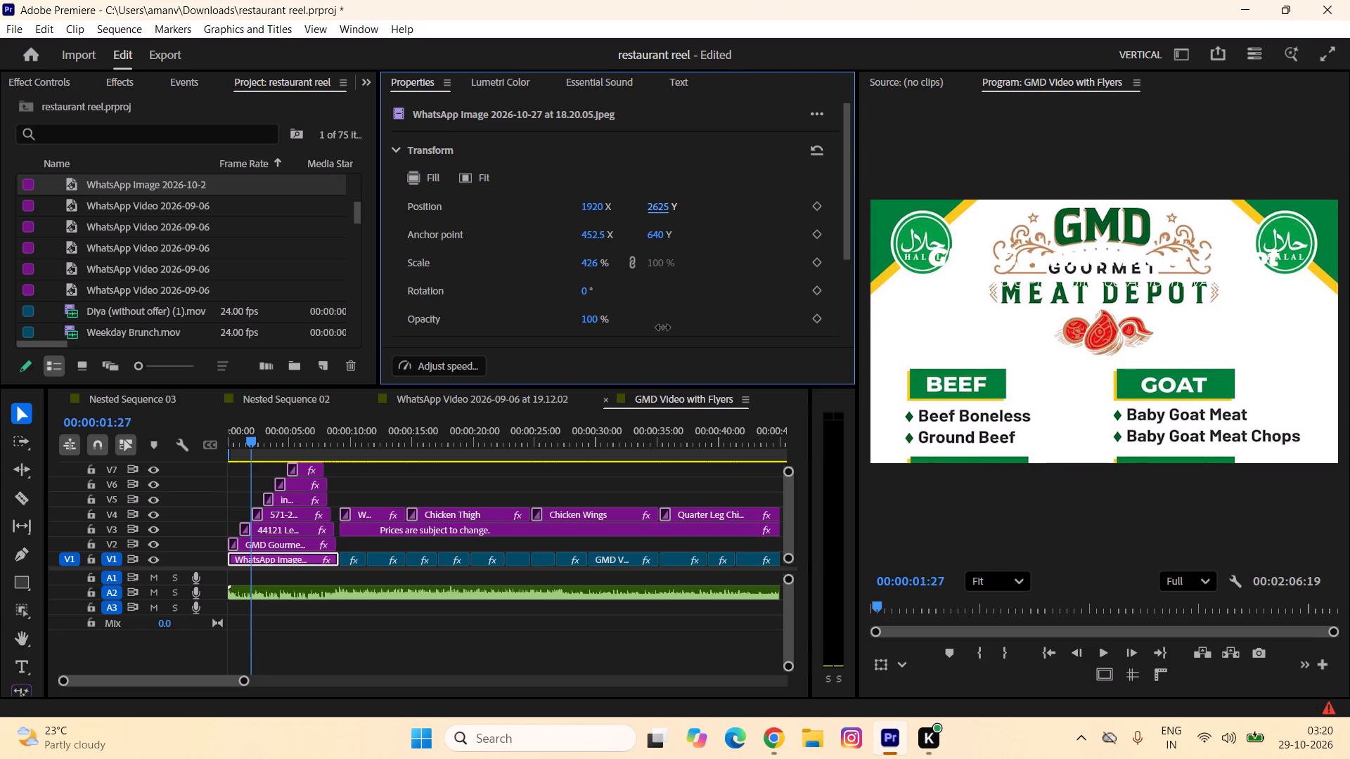
pyautogui.moveTo(663, 327); pyautogui.dragTo(681, 237)
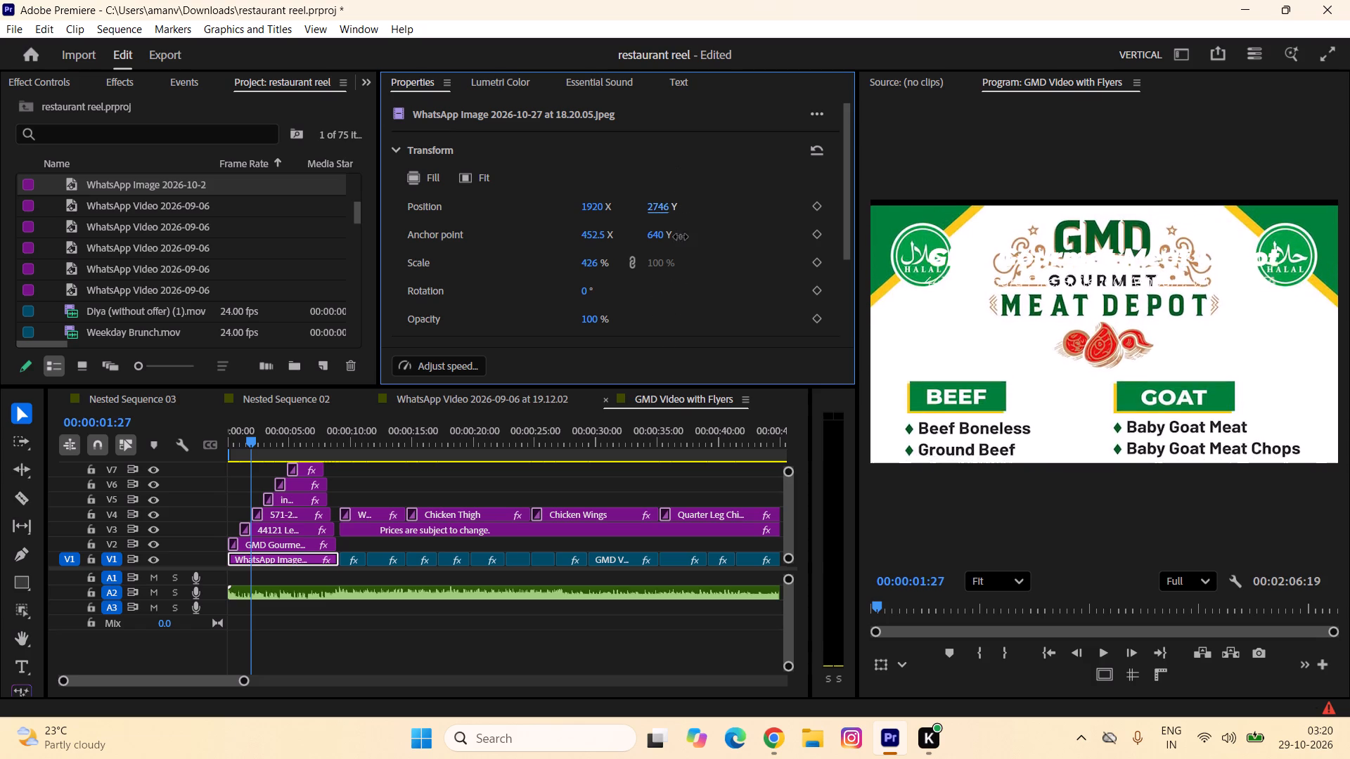
pyautogui.moveTo(681, 237); pyautogui.dragTo(693, 261)
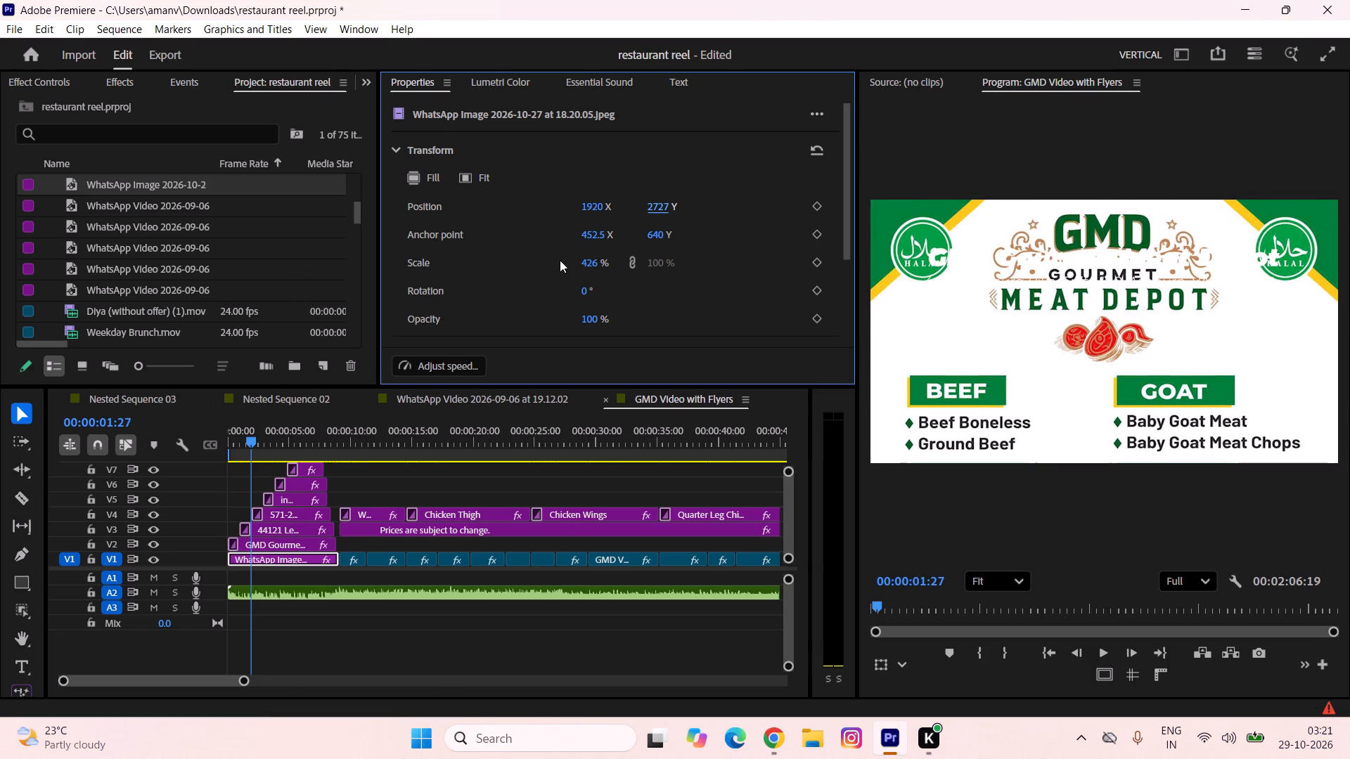
# Crop the bottom of the flyer image by 75% to keep only its logo header.
pyautogui.click(76, 89)
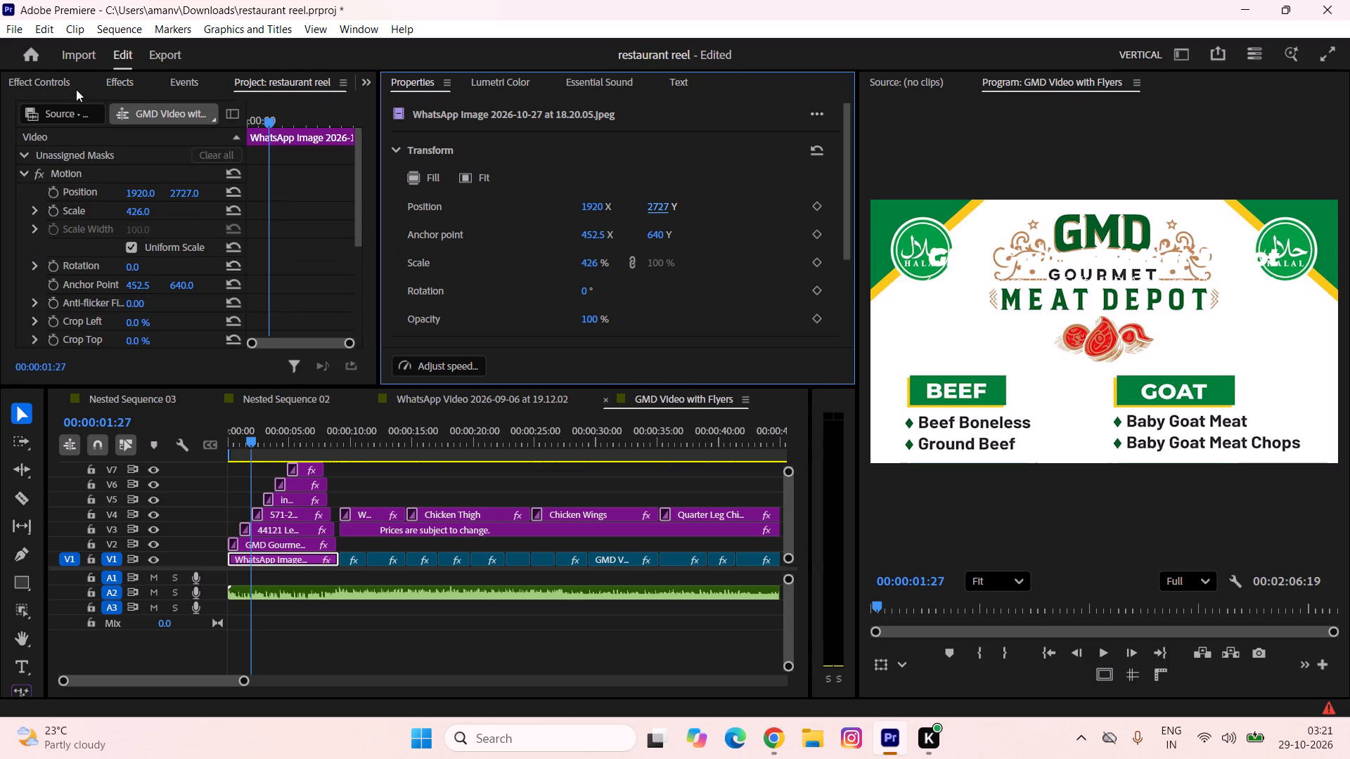
pyautogui.scroll(-1, 136, 261)
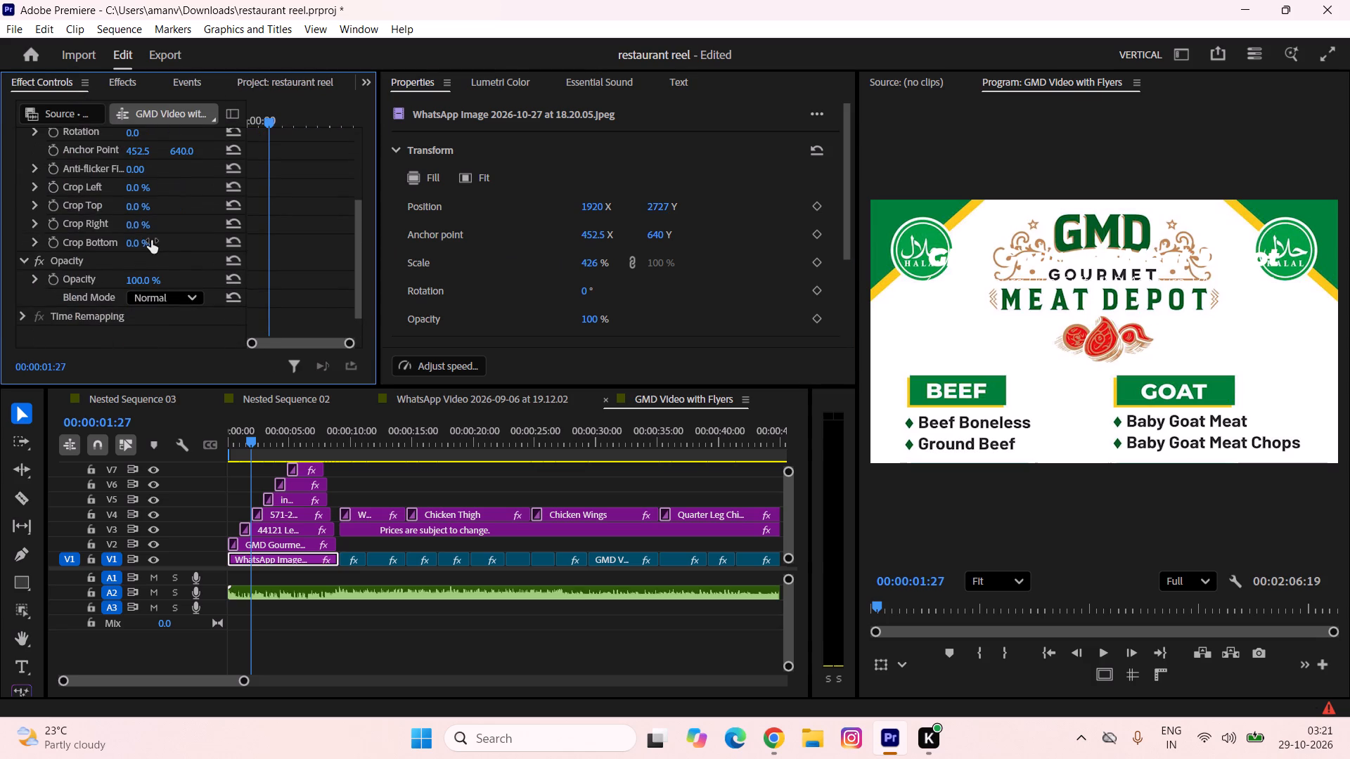
pyautogui.moveTo(149, 240); pyautogui.dragTo(178, 166)
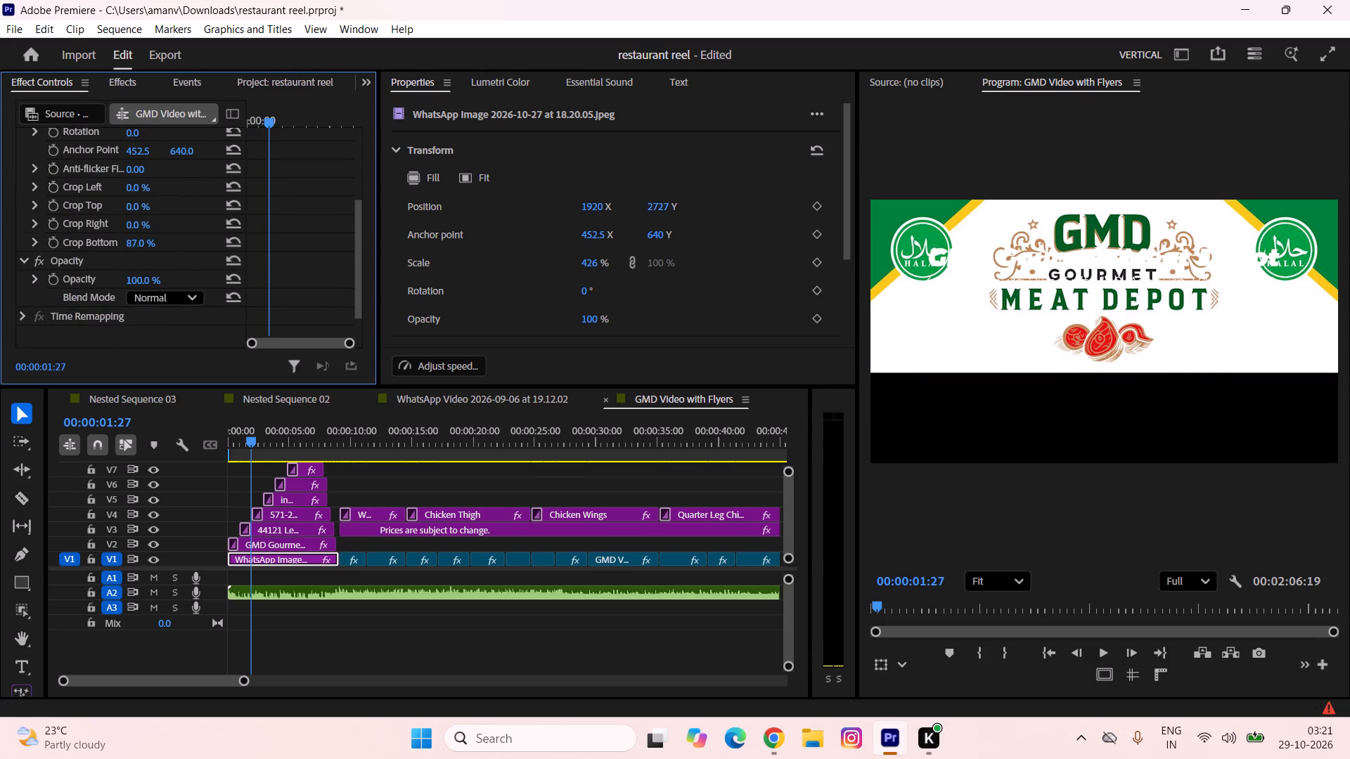
pyautogui.moveTo(178, 166); pyautogui.dragTo(183, 171)
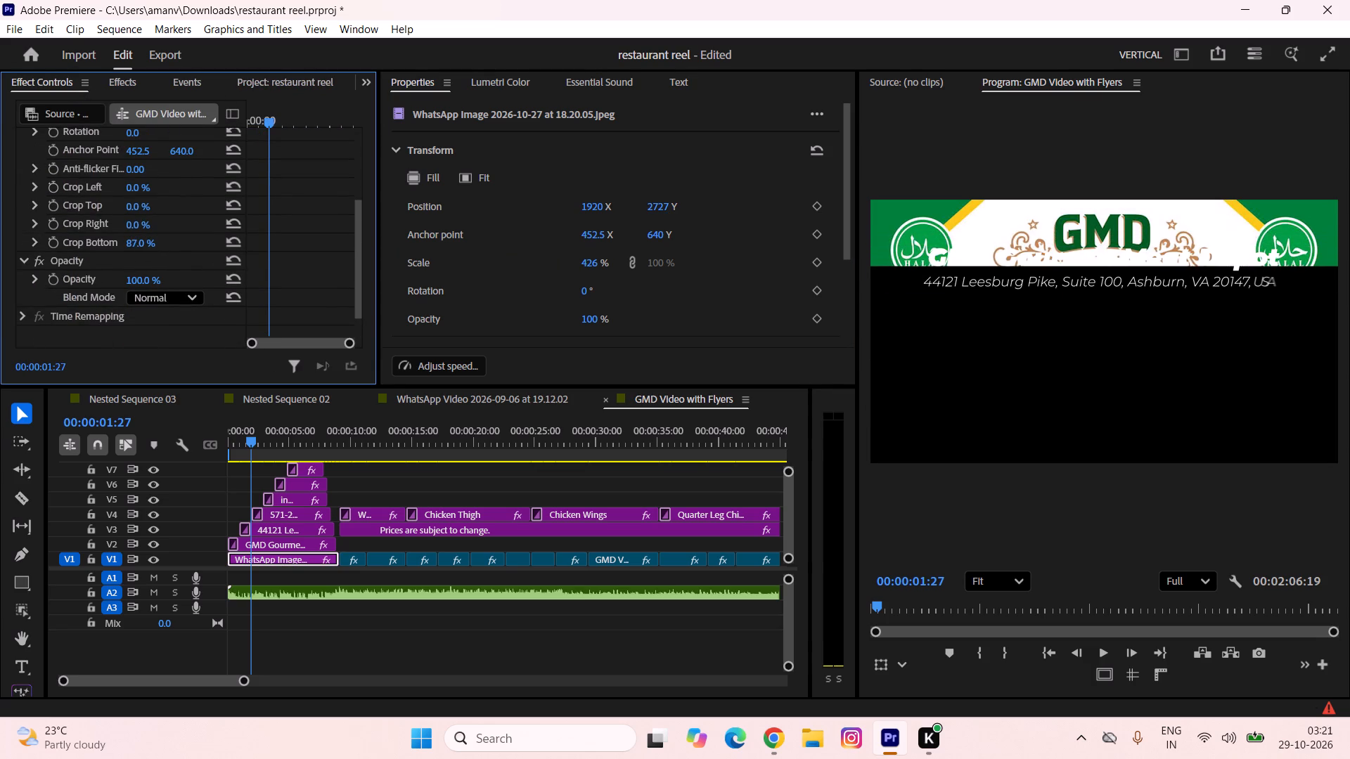
pyautogui.moveTo(183, 171); pyautogui.dragTo(185, 186)
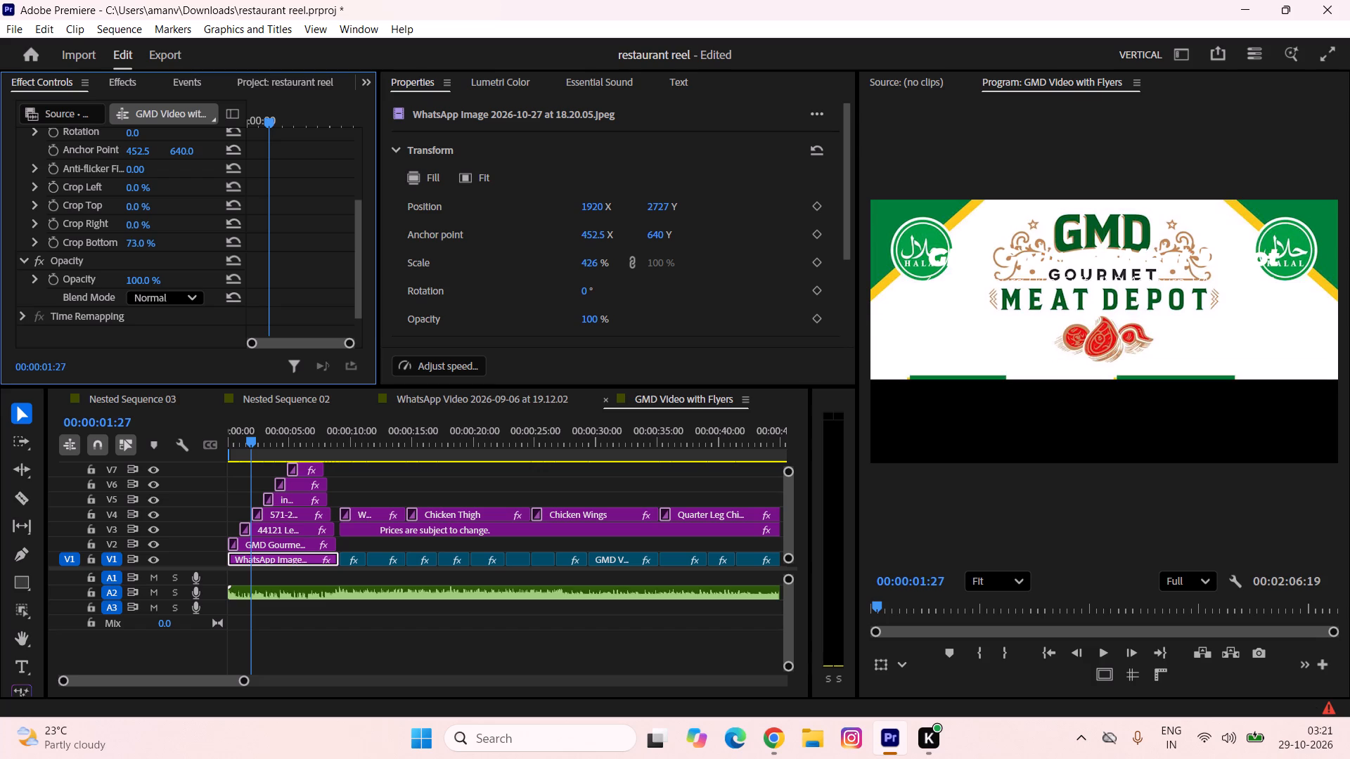
pyautogui.moveTo(185, 186); pyautogui.dragTo(186, 184)
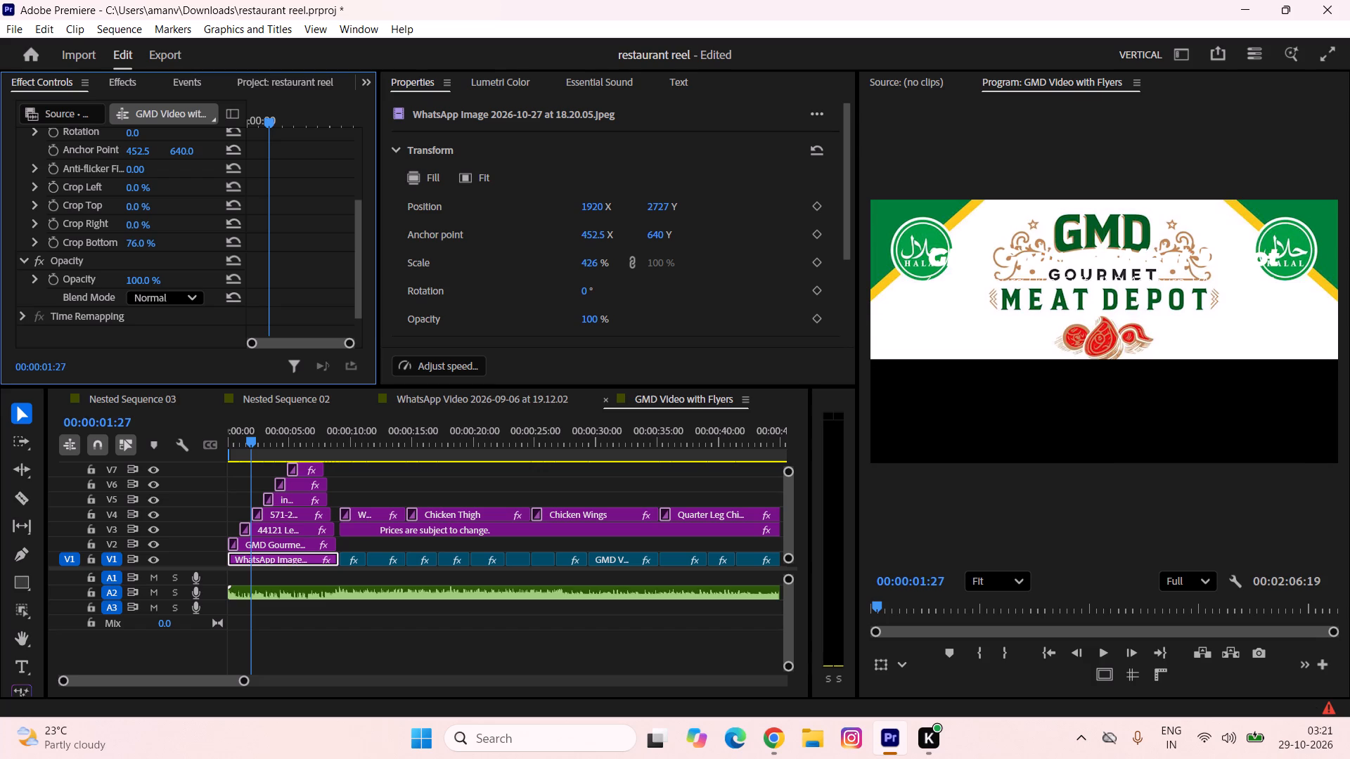
pyautogui.moveTo(186, 184); pyautogui.dragTo(186, 185)
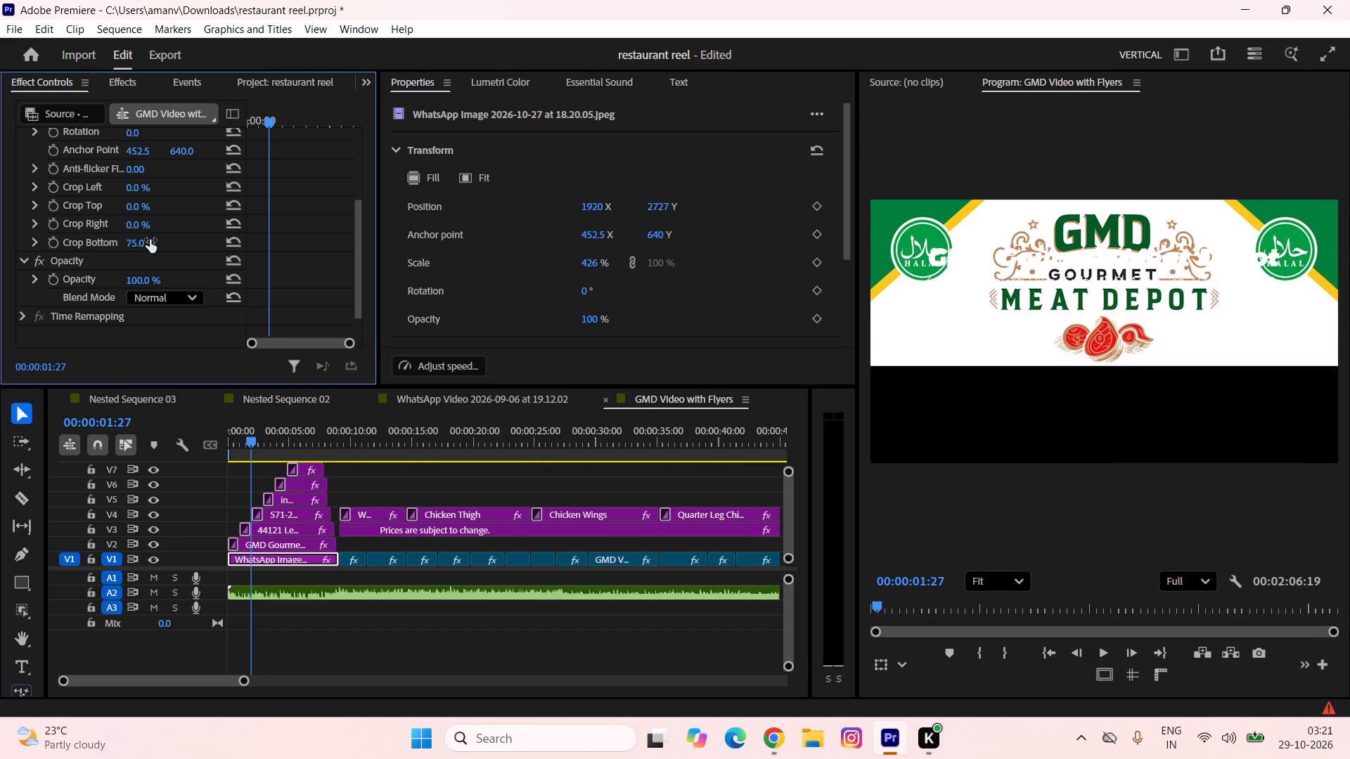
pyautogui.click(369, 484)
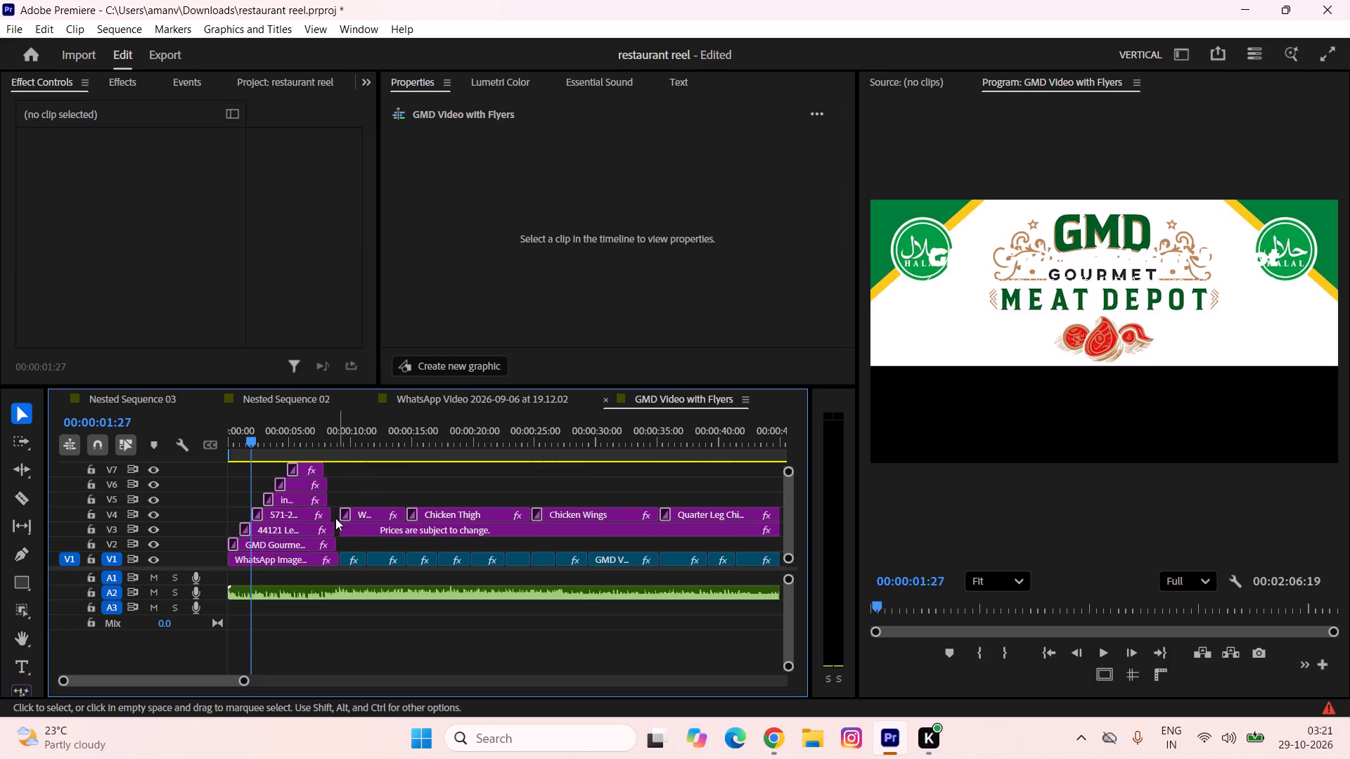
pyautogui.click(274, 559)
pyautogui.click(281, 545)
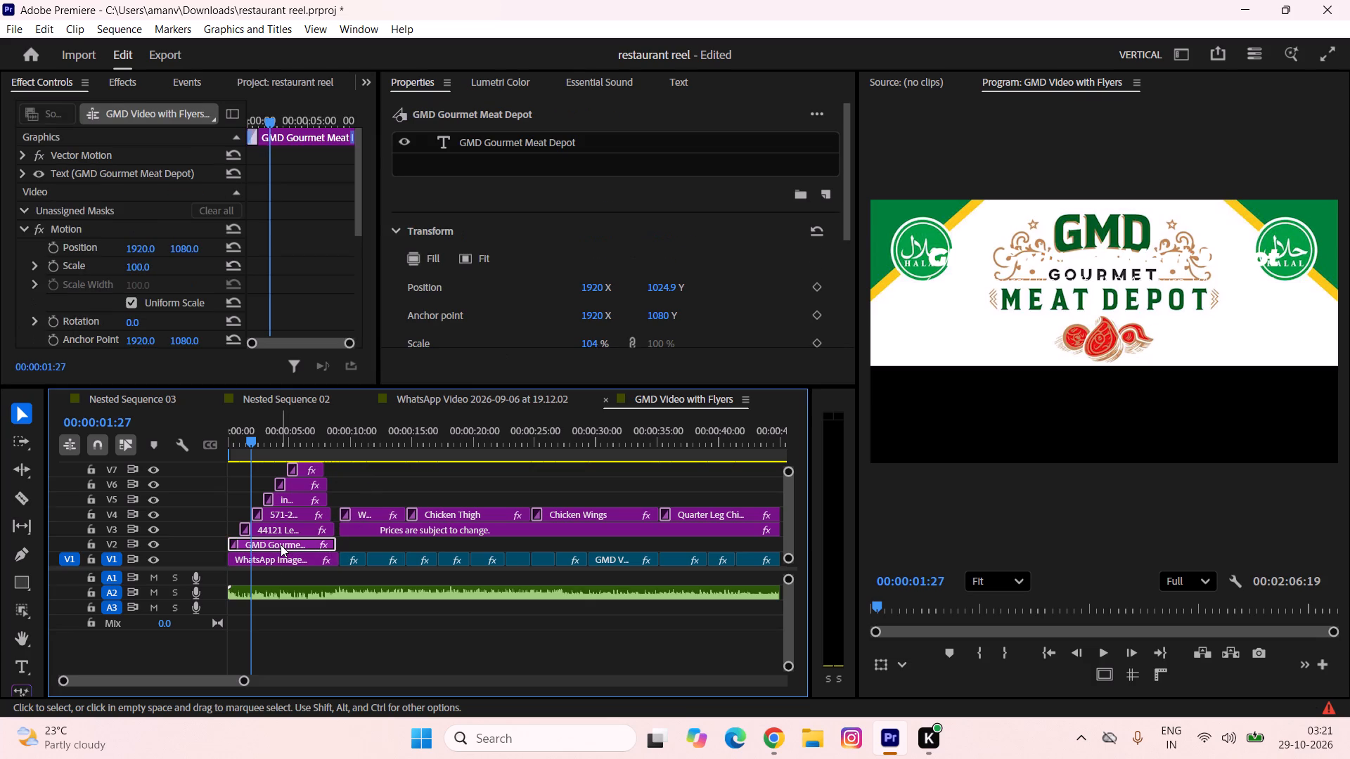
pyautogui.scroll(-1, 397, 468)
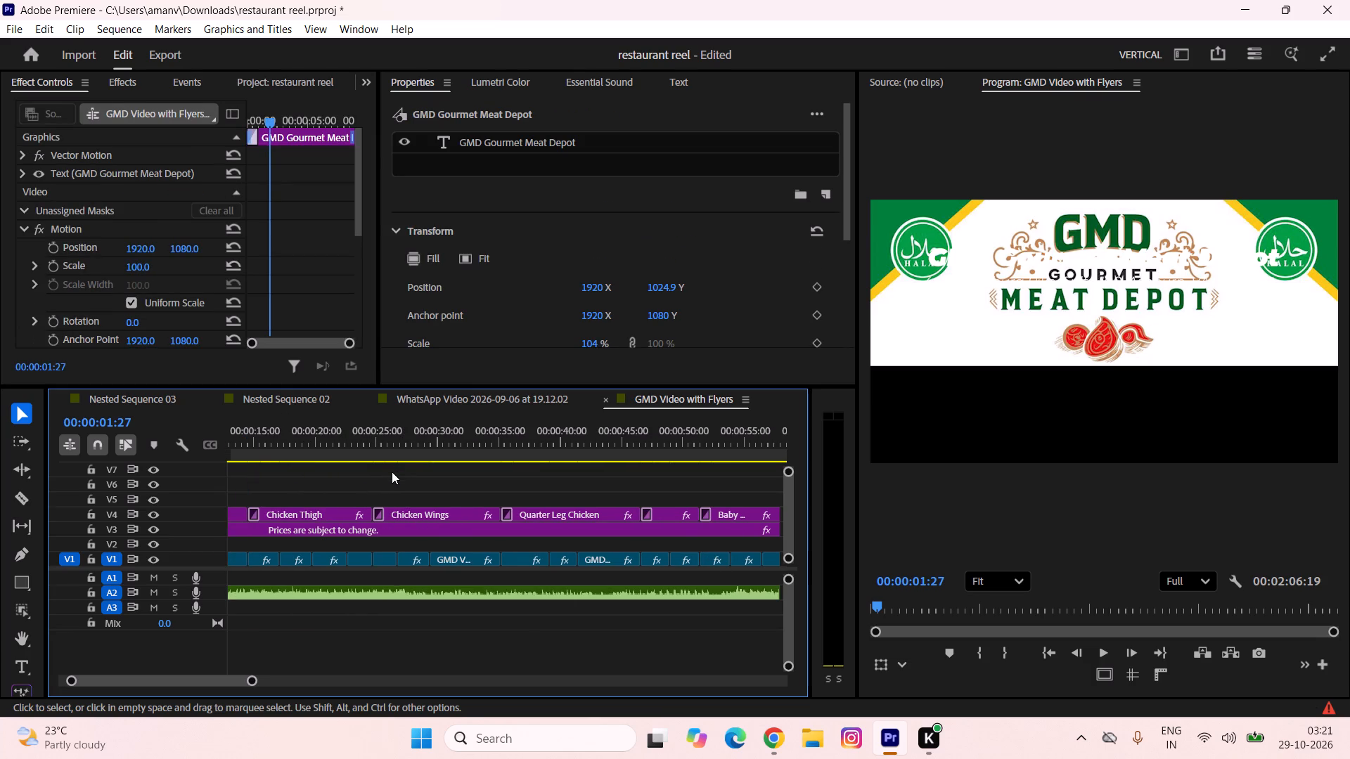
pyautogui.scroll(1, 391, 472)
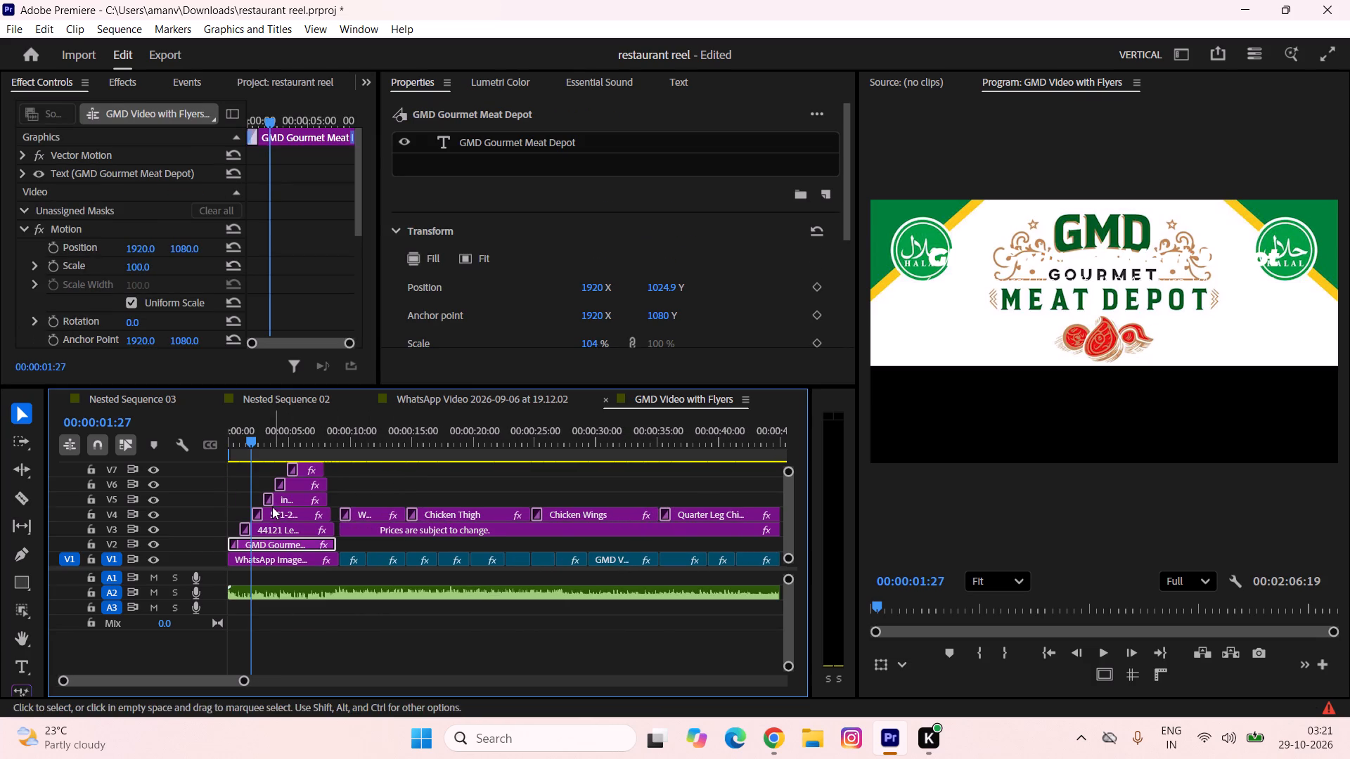
# Enlarge the timeline area and move all six opening title clips up two tracks, so the lowest one sits on V4.
pyautogui.moveTo(318, 387); pyautogui.dragTo(332, 301)
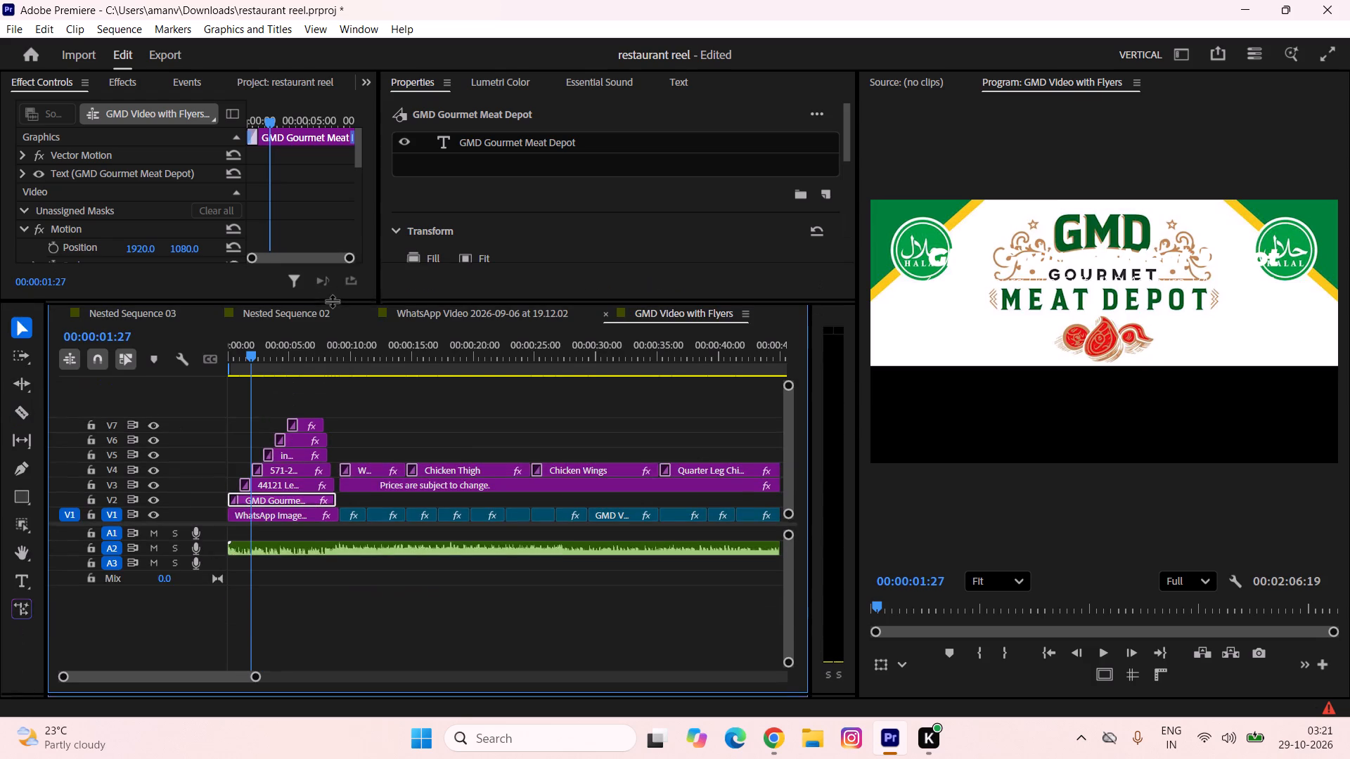
pyautogui.moveTo(255, 422); pyautogui.dragTo(270, 450)
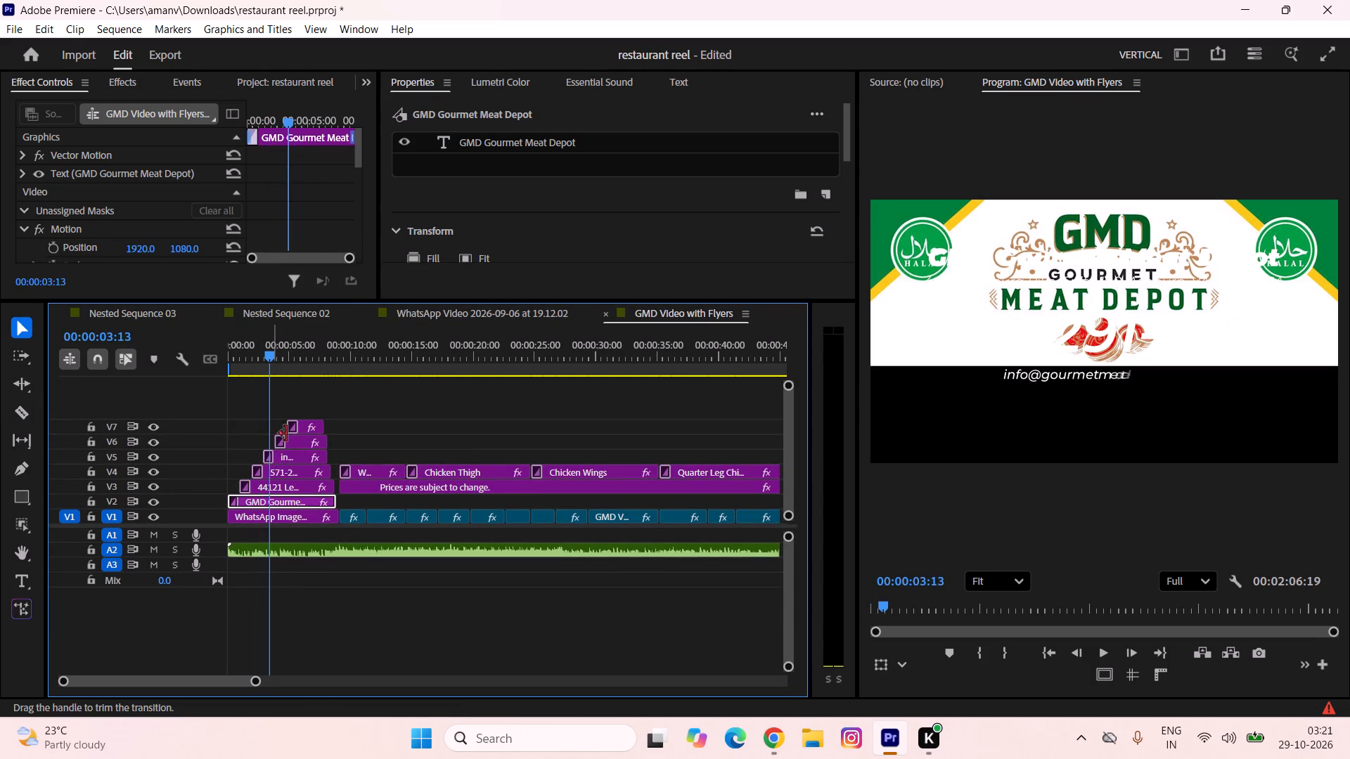
pyautogui.moveTo(315, 403); pyautogui.dragTo(281, 489)
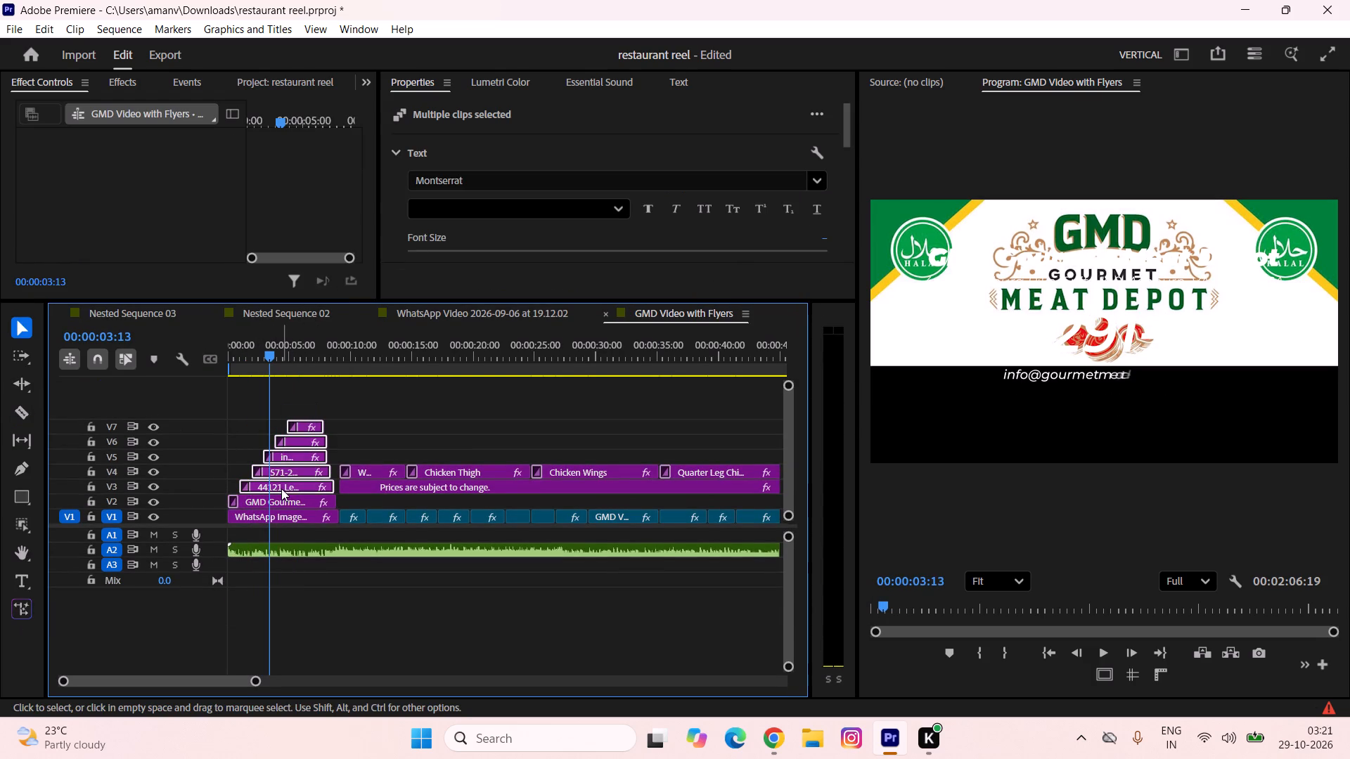
pyautogui.moveTo(316, 411); pyautogui.dragTo(290, 498)
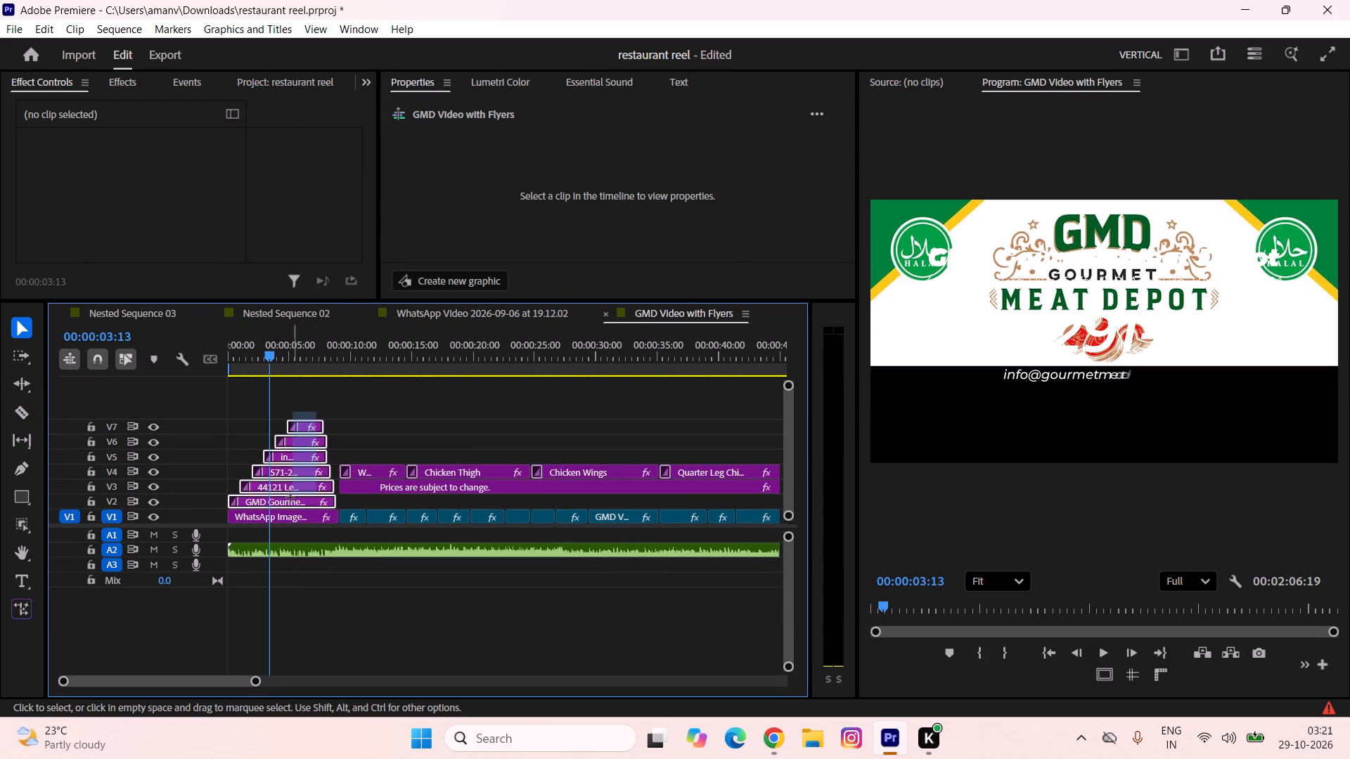
pyautogui.moveTo(290, 498); pyautogui.dragTo(287, 503)
pyautogui.moveTo(288, 490); pyautogui.dragTo(269, 462)
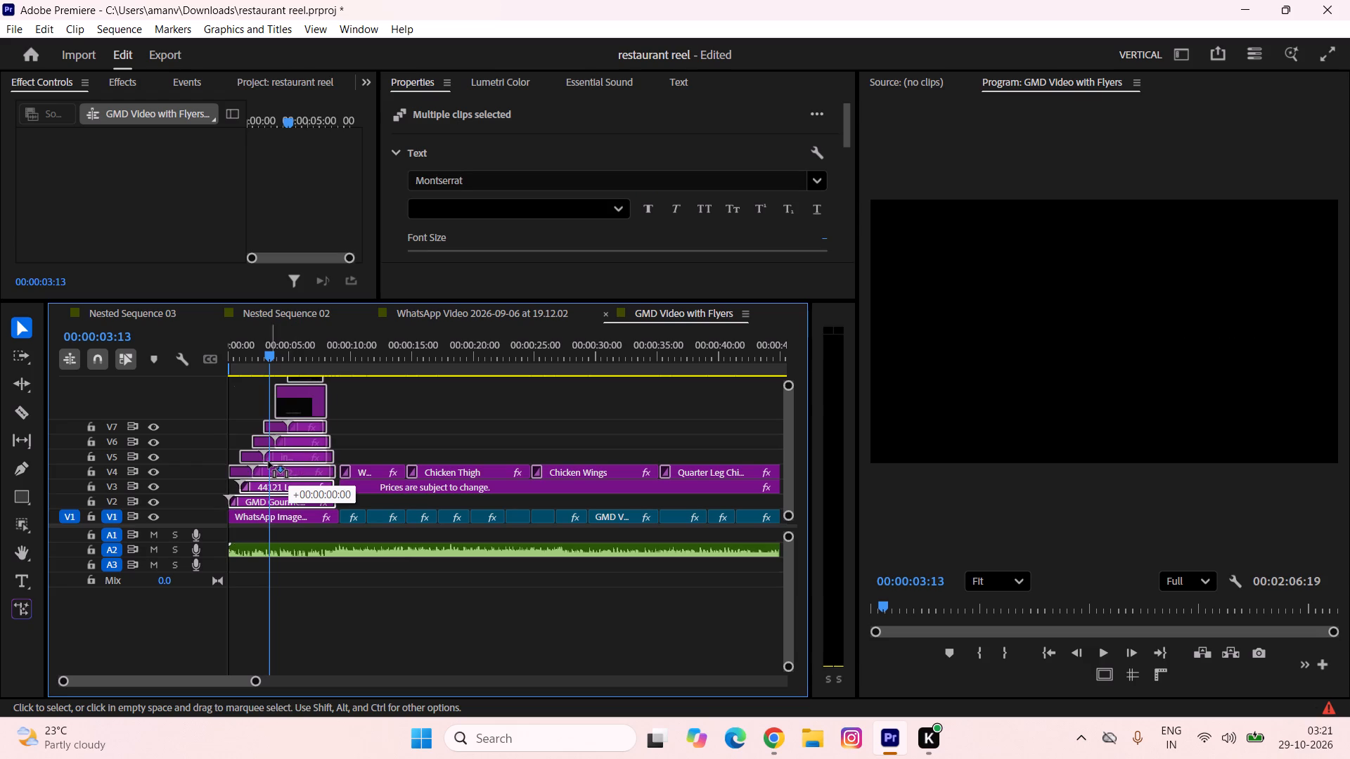
pyautogui.moveTo(269, 462); pyautogui.dragTo(266, 462)
pyautogui.click(345, 445)
# Duplicate the opening flyer image clip from V1 onto V2, aligned at the same start time.
pyautogui.click(278, 522)
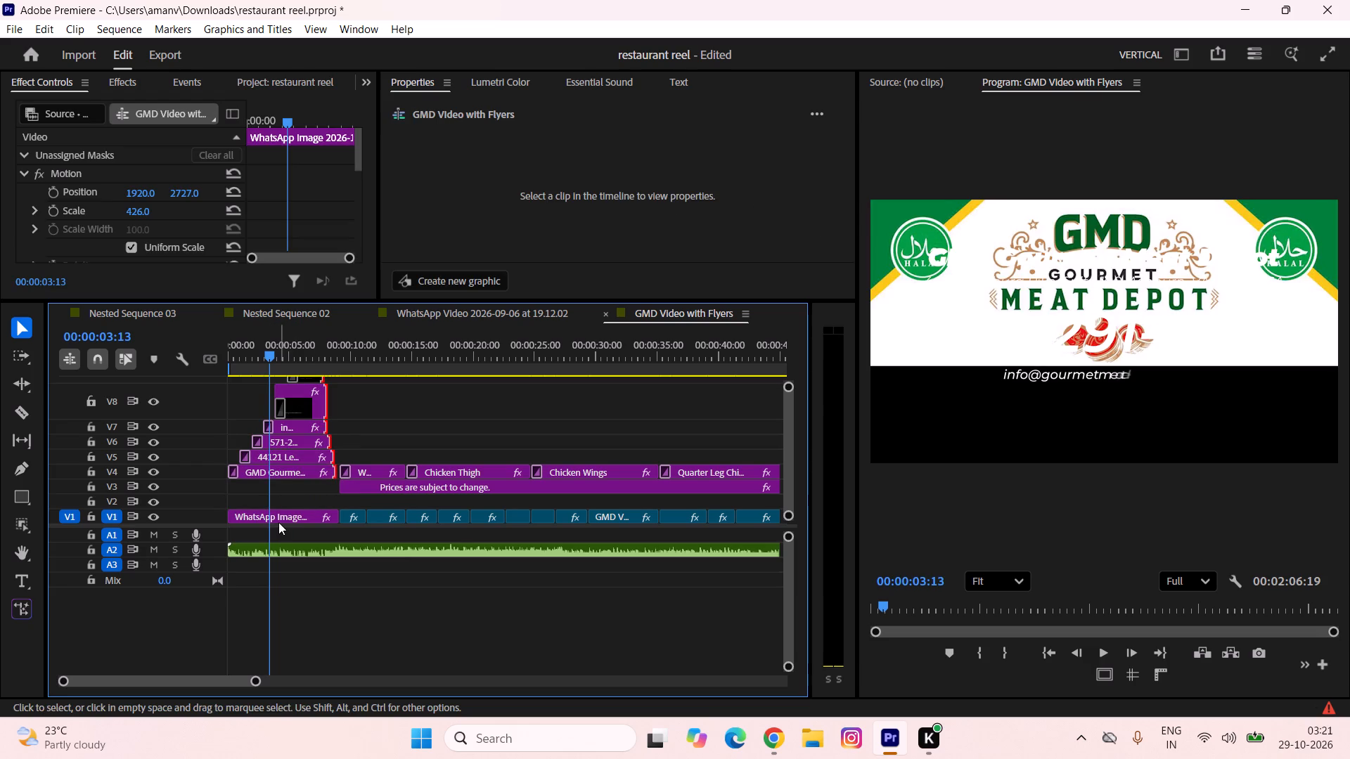
pyautogui.keyDown('alt'); pyautogui.moveTo(278, 522); pyautogui.dragTo(281, 493); pyautogui.keyUp('alt')
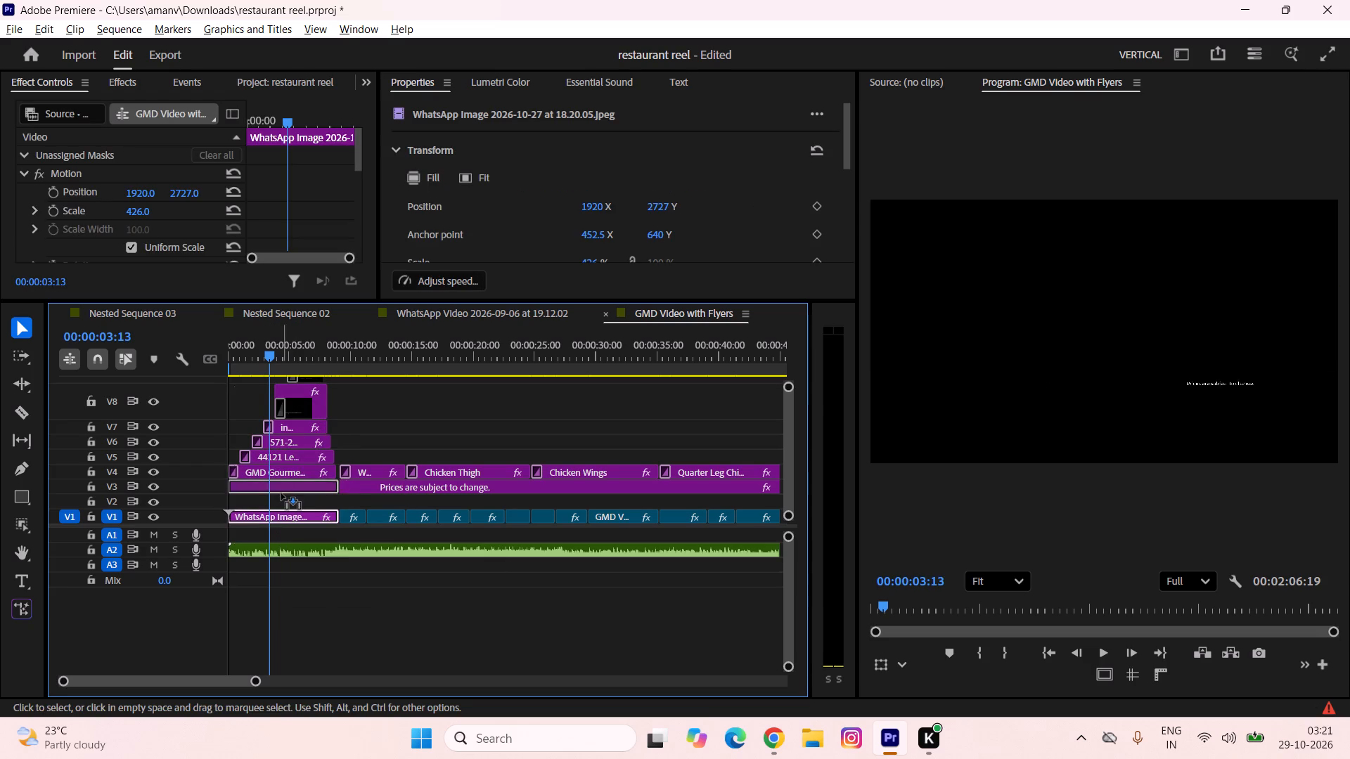
pyautogui.keyDown('alt'); pyautogui.moveTo(281, 493); pyautogui.dragTo(280, 505); pyautogui.keyUp('alt')
pyautogui.click(280, 505)
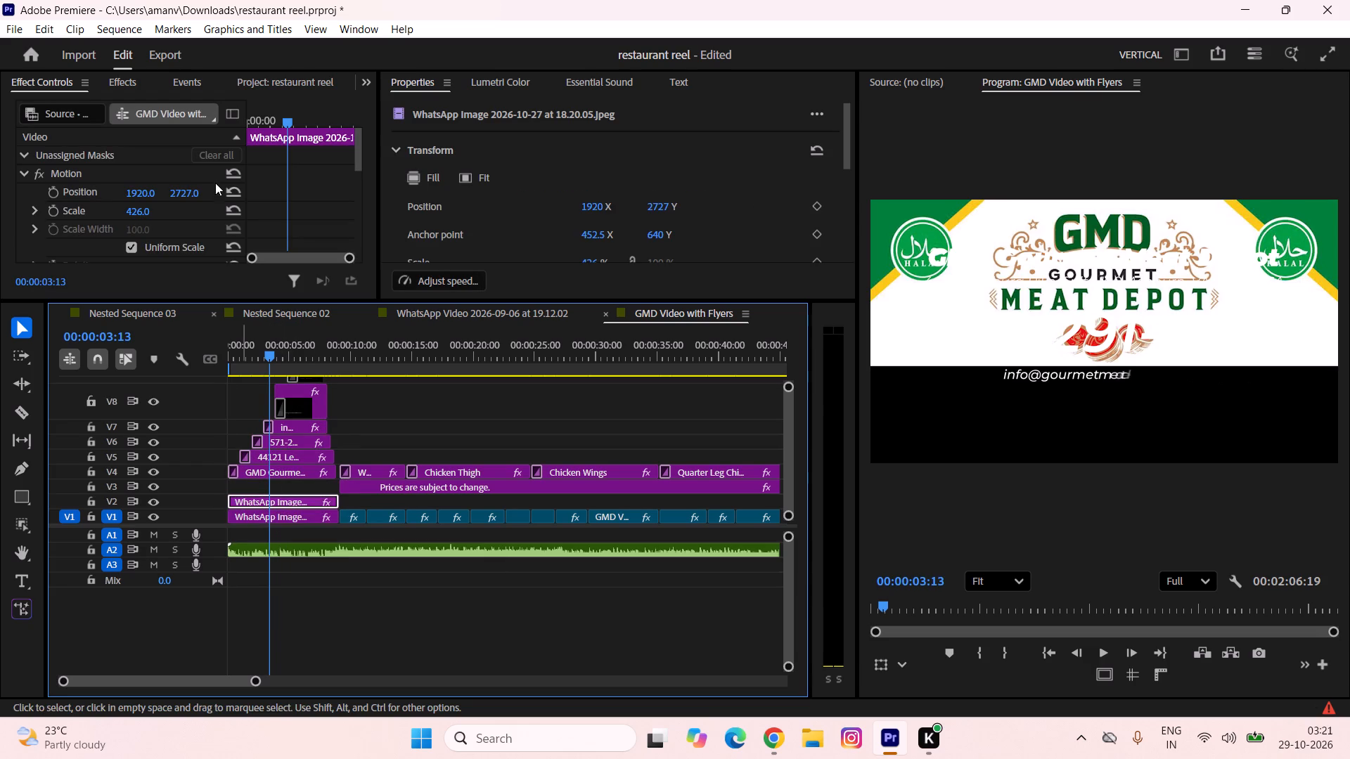
# Set the bottom crop of the flyer copy on V2 to 0%.
pyautogui.scroll(-1, 168, 181)
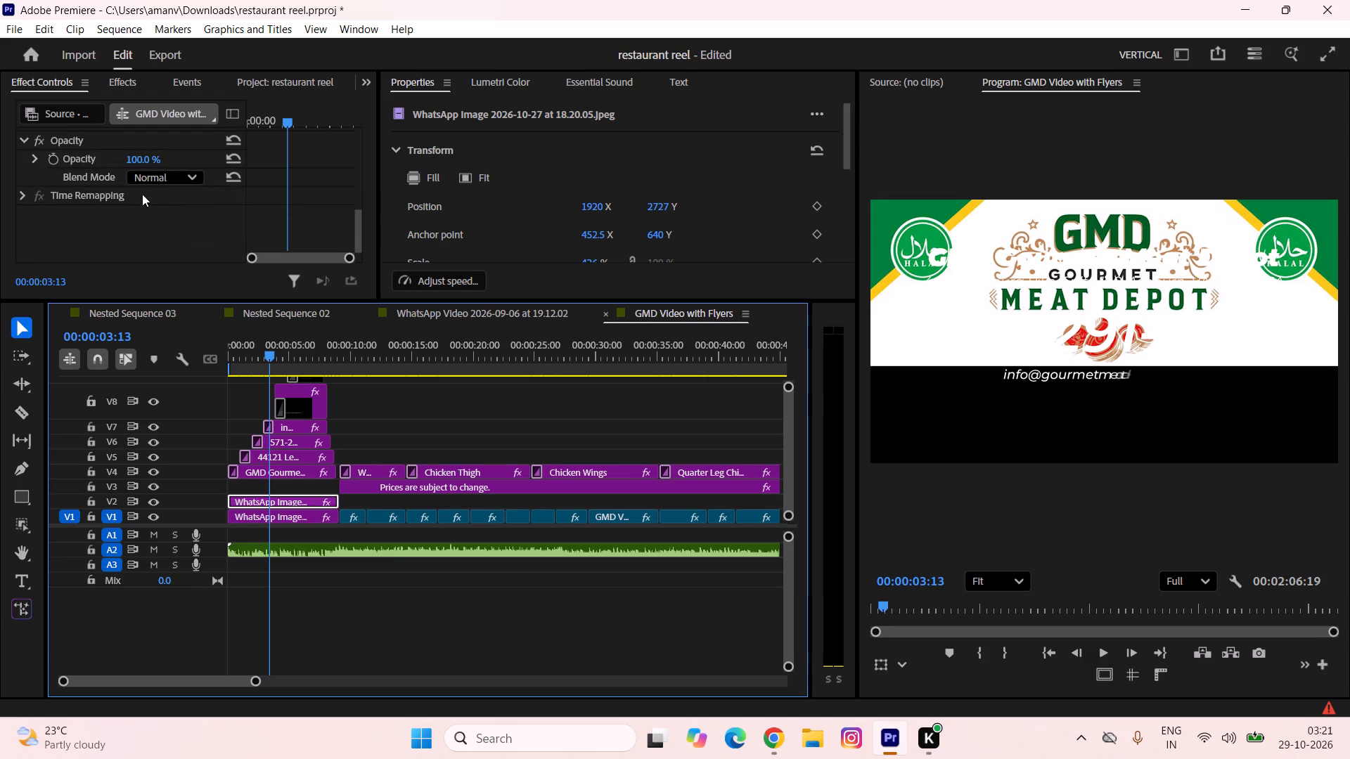
pyautogui.moveTo(157, 223); pyautogui.dragTo(101, 486)
# Shift the V2 flyer copy vertically to a Y position of about -560, so its green contact footer sits at the frame's bottom edge.
pyautogui.scroll(1, 179, 200)
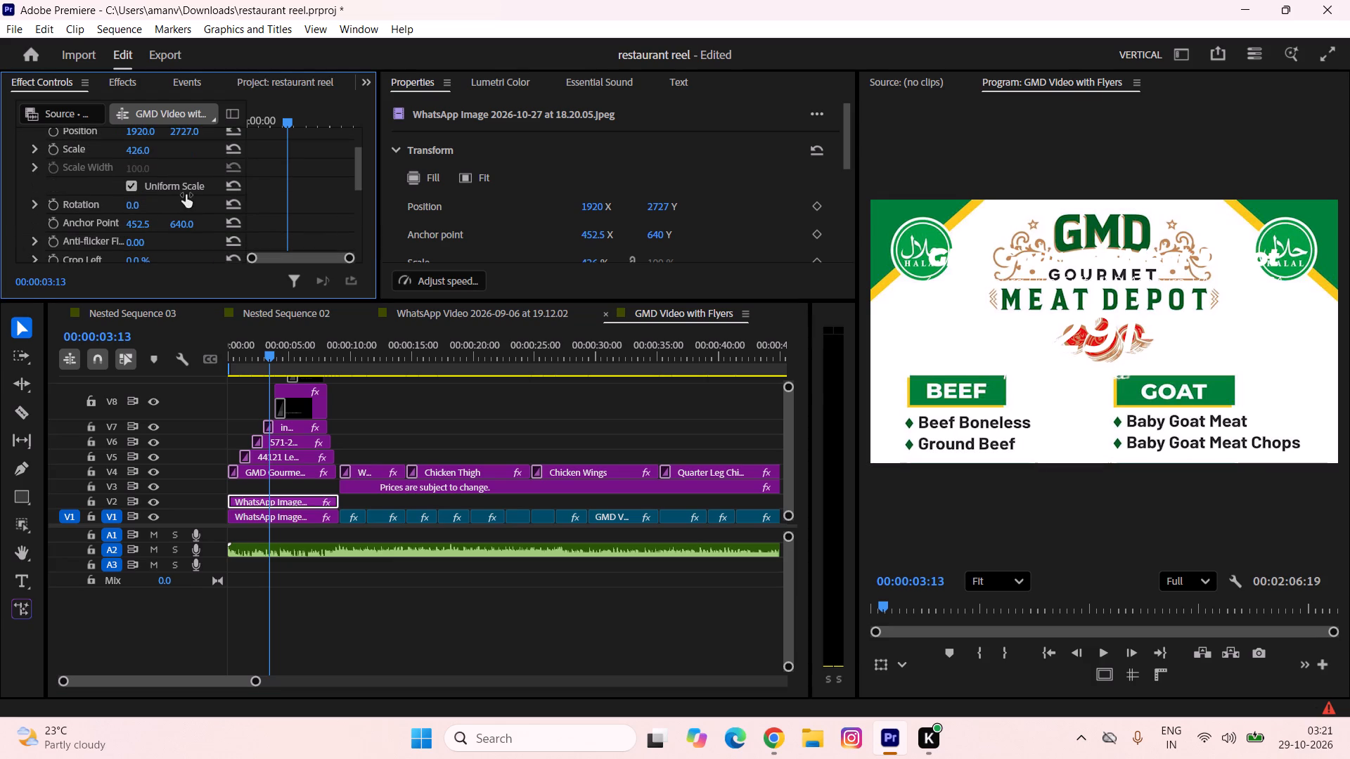
pyautogui.moveTo(186, 195); pyautogui.dragTo(75, 467)
pyautogui.scroll(1, 167, 273)
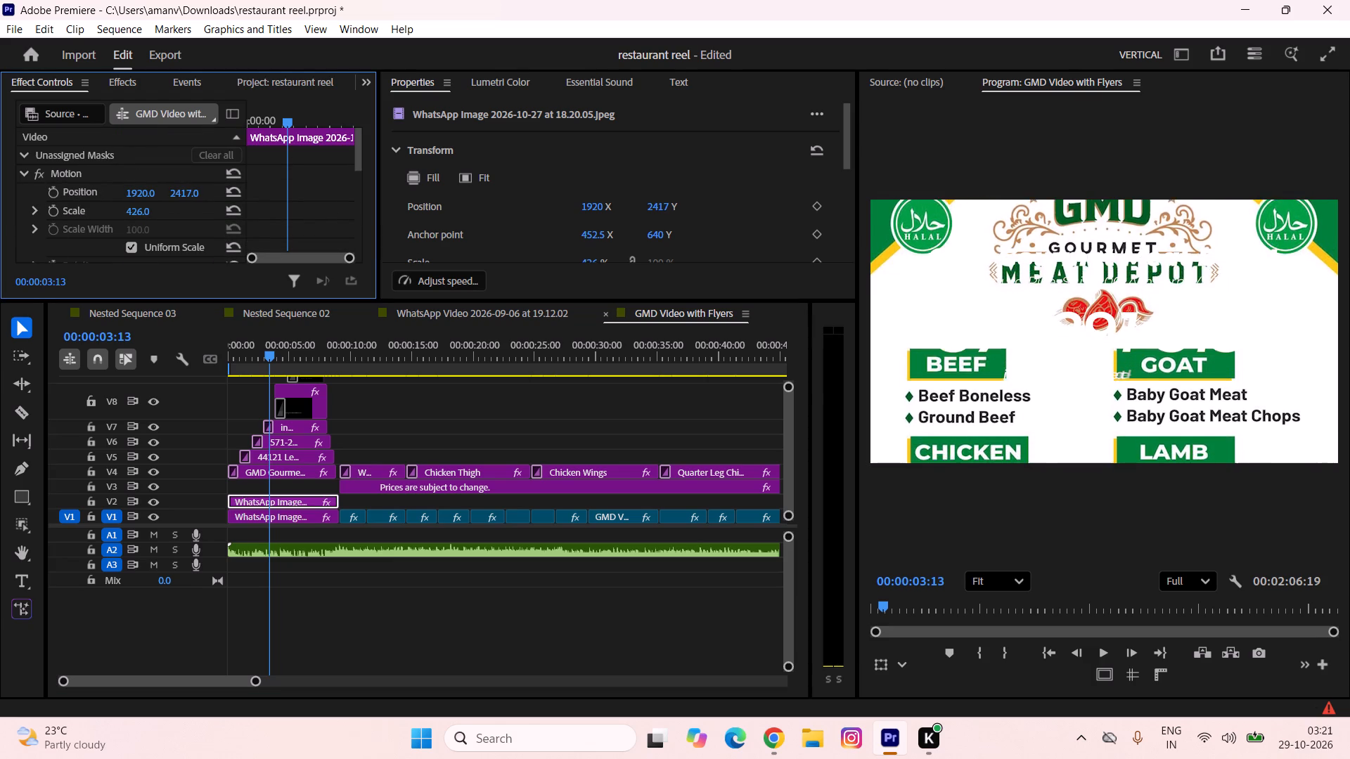
pyautogui.moveTo(75, 467); pyautogui.dragTo(134, 287)
pyautogui.scroll(1, 179, 209)
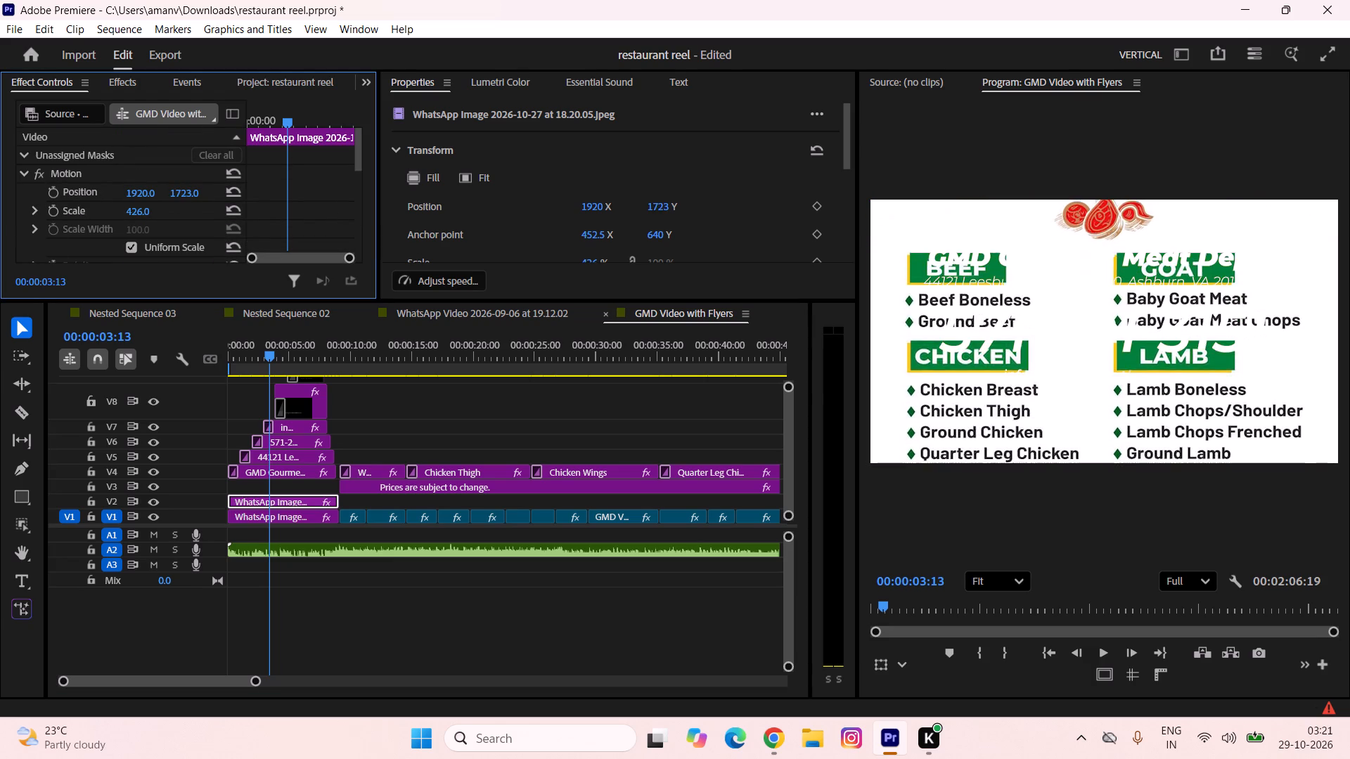
pyautogui.moveTo(134, 287); pyautogui.dragTo(117, 318)
pyautogui.scroll(2, 134, 287)
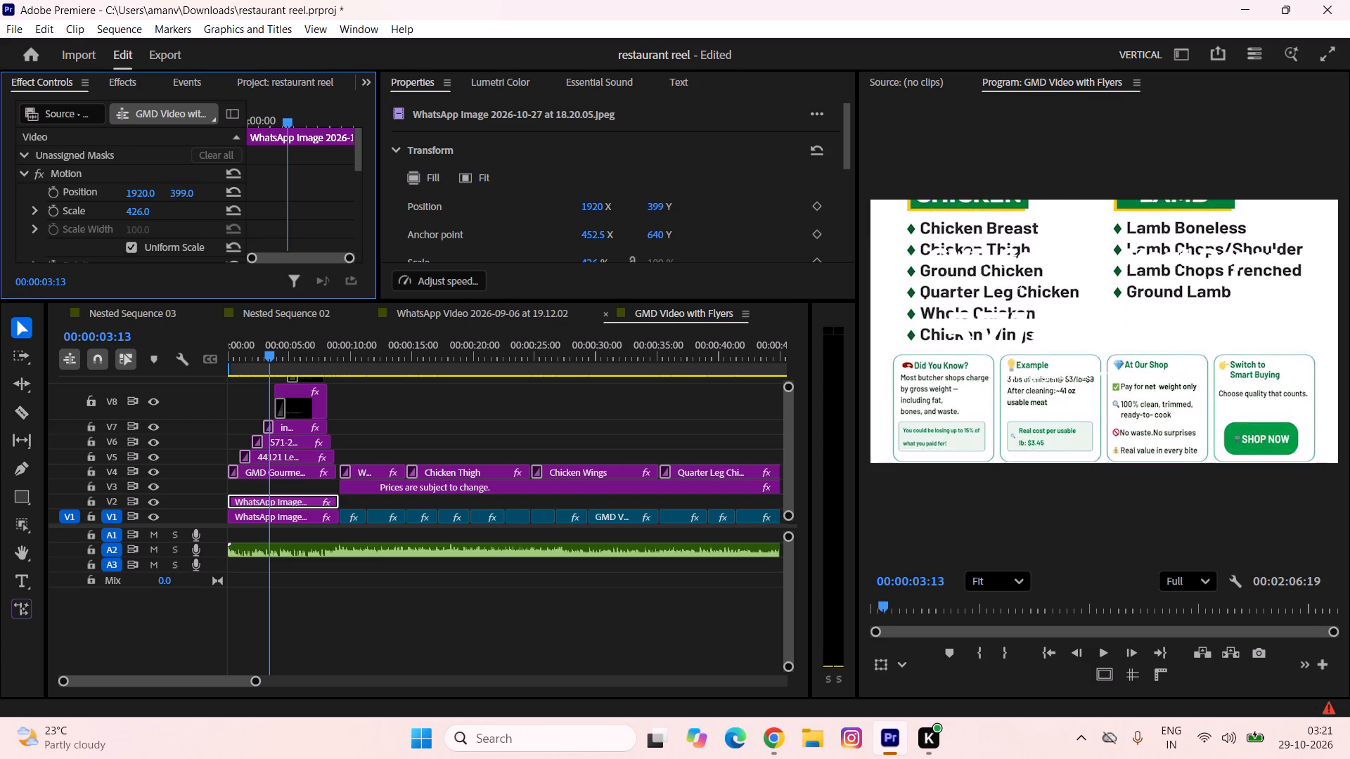
pyautogui.moveTo(117, 318); pyautogui.dragTo(111, 338)
pyautogui.scroll(1, 117, 318)
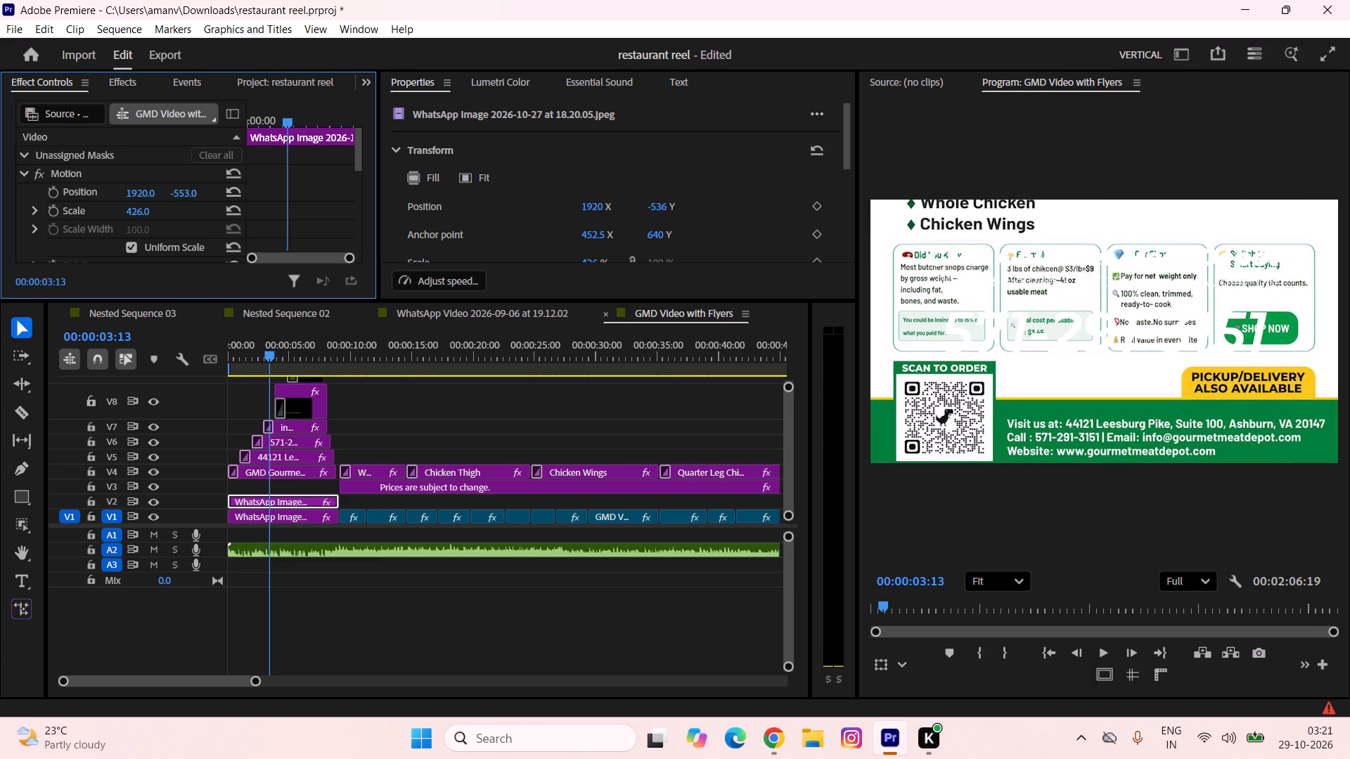
pyautogui.scroll(1, 111, 338)
pyautogui.moveTo(111, 338); pyautogui.dragTo(65, 523)
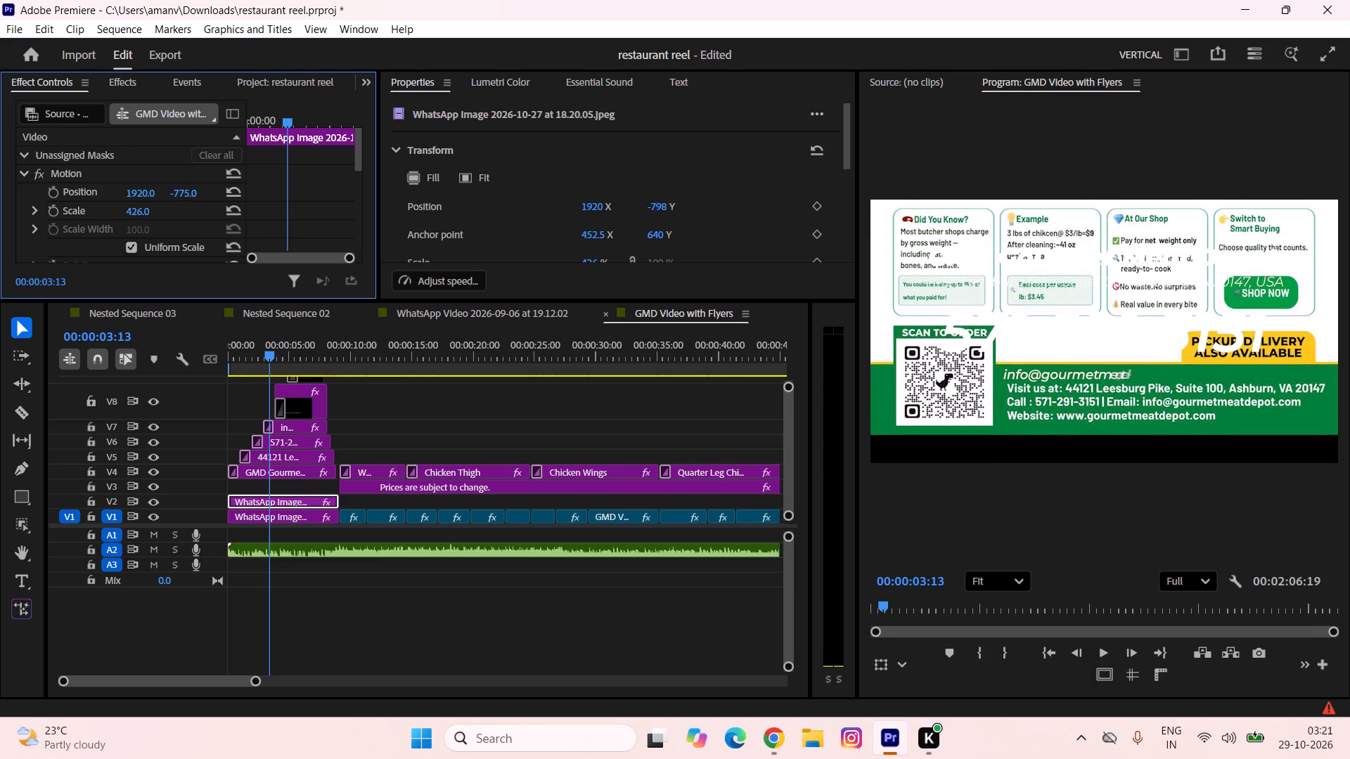
pyautogui.moveTo(65, 523); pyautogui.dragTo(146, 396)
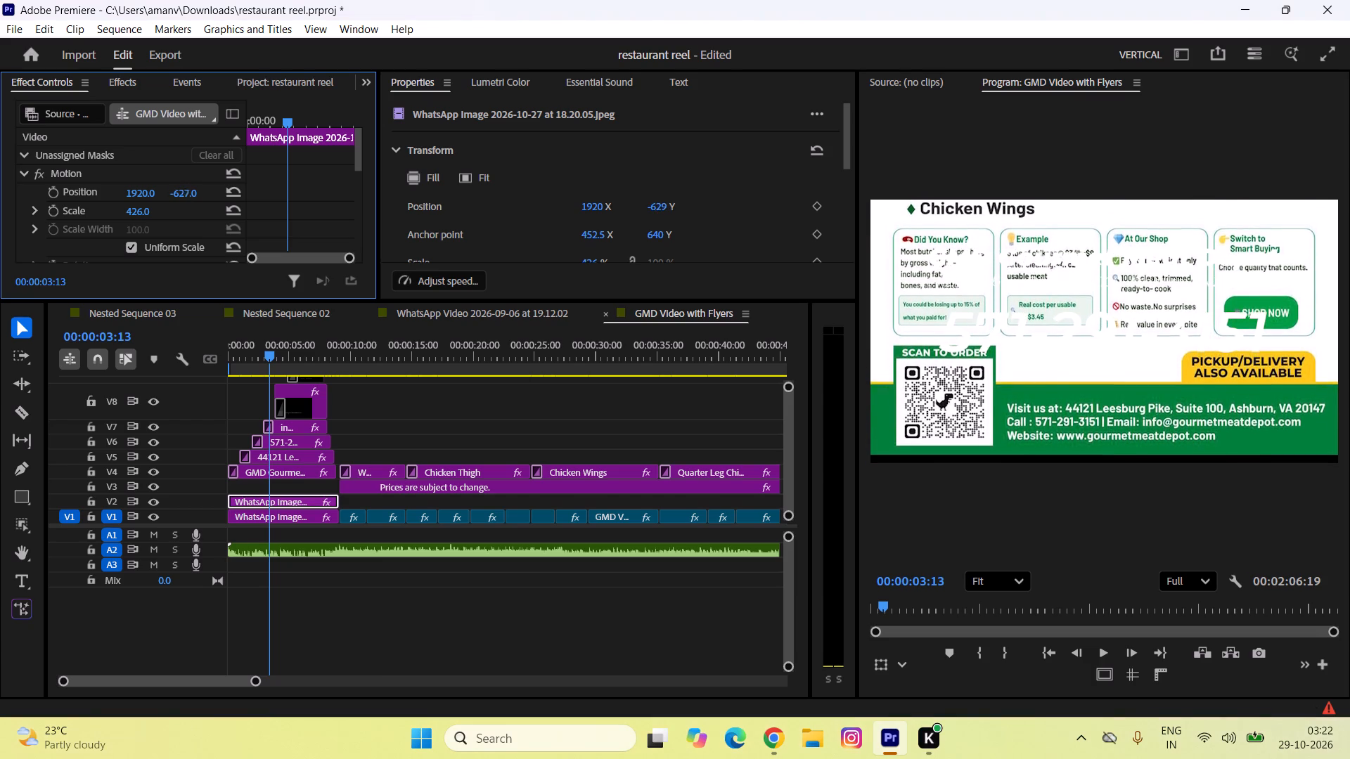
pyautogui.moveTo(146, 396); pyautogui.dragTo(153, 388)
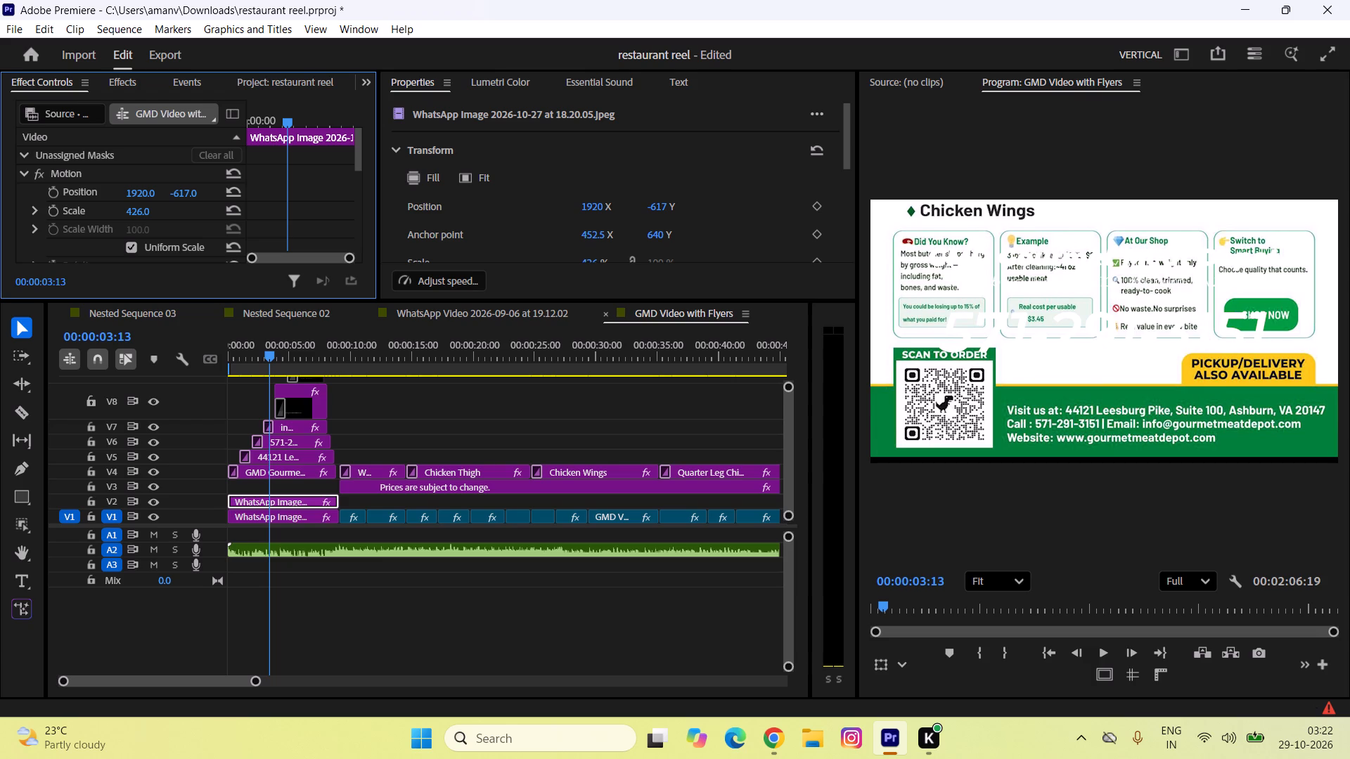
pyautogui.moveTo(153, 388); pyautogui.dragTo(164, 380)
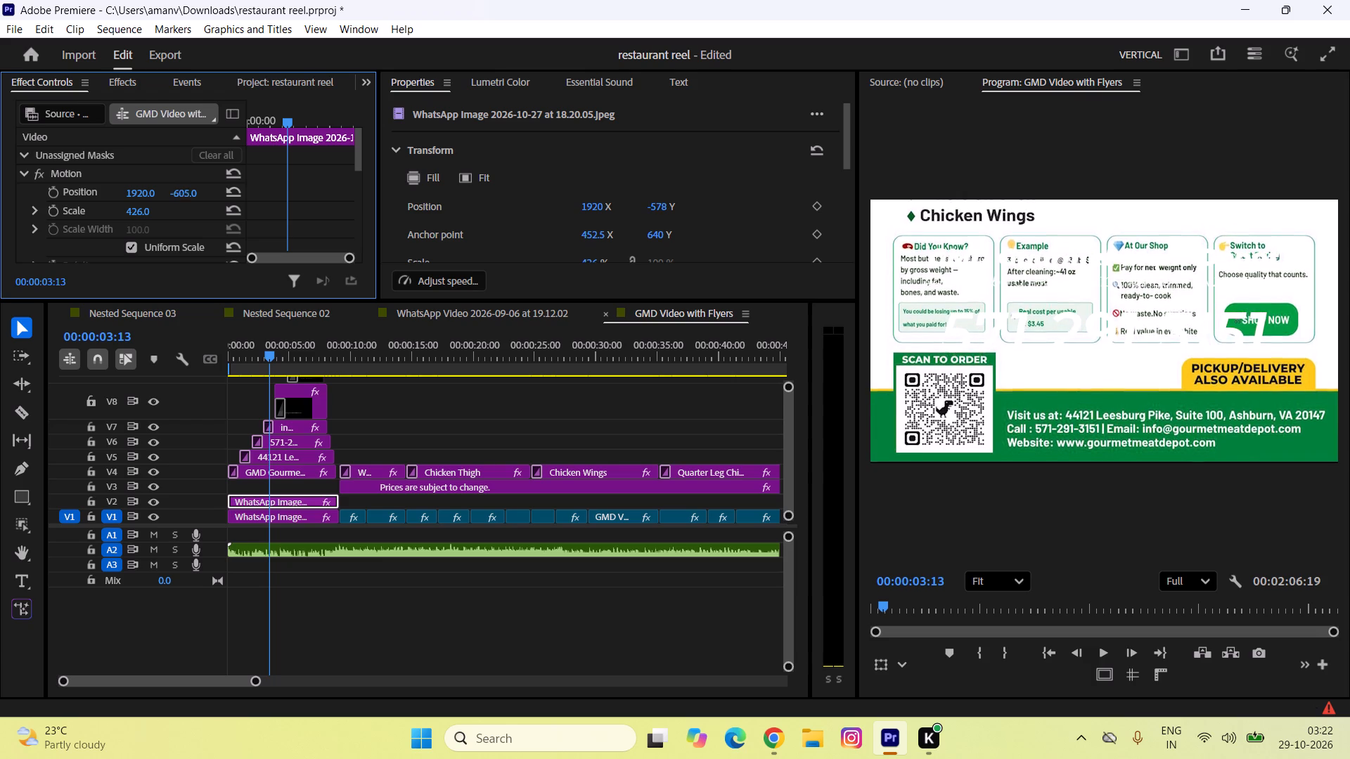
pyautogui.moveTo(164, 380); pyautogui.dragTo(167, 405)
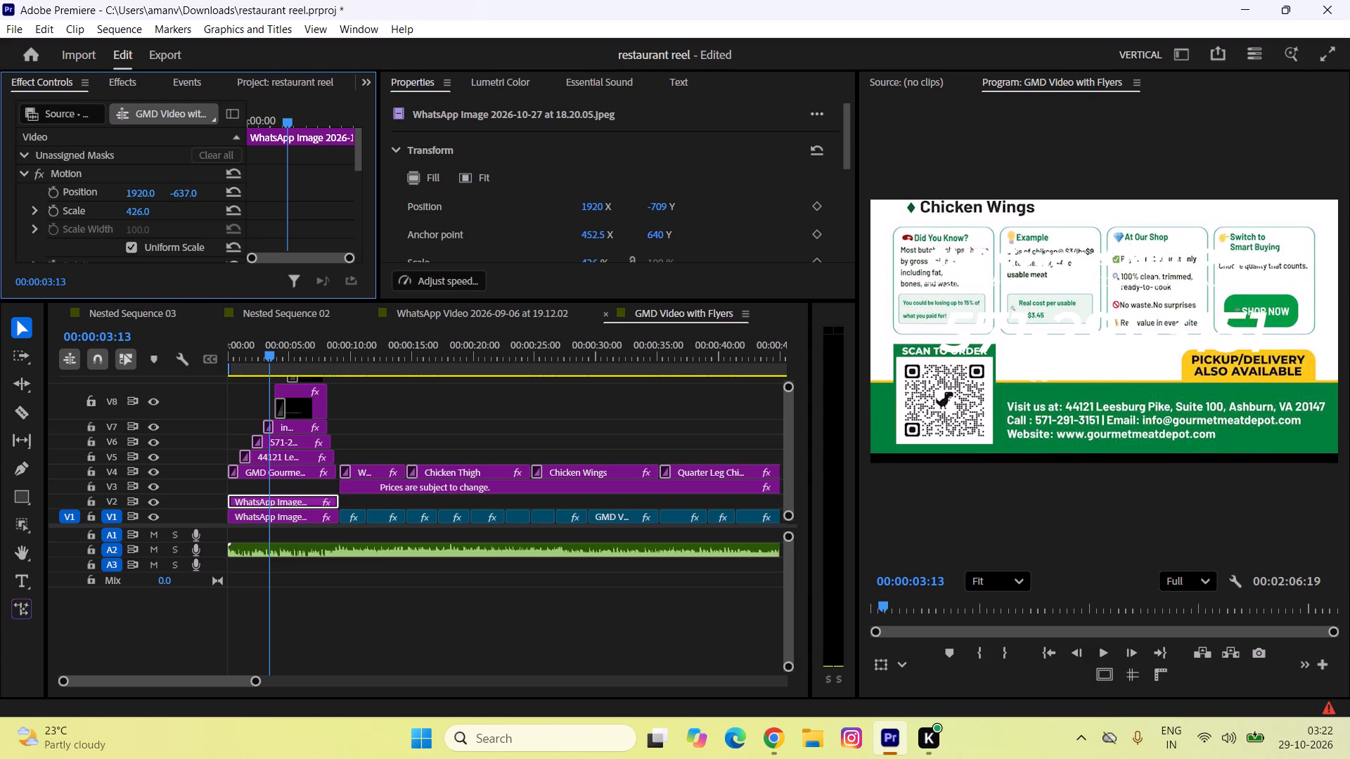
pyautogui.moveTo(167, 405); pyautogui.dragTo(188, 362)
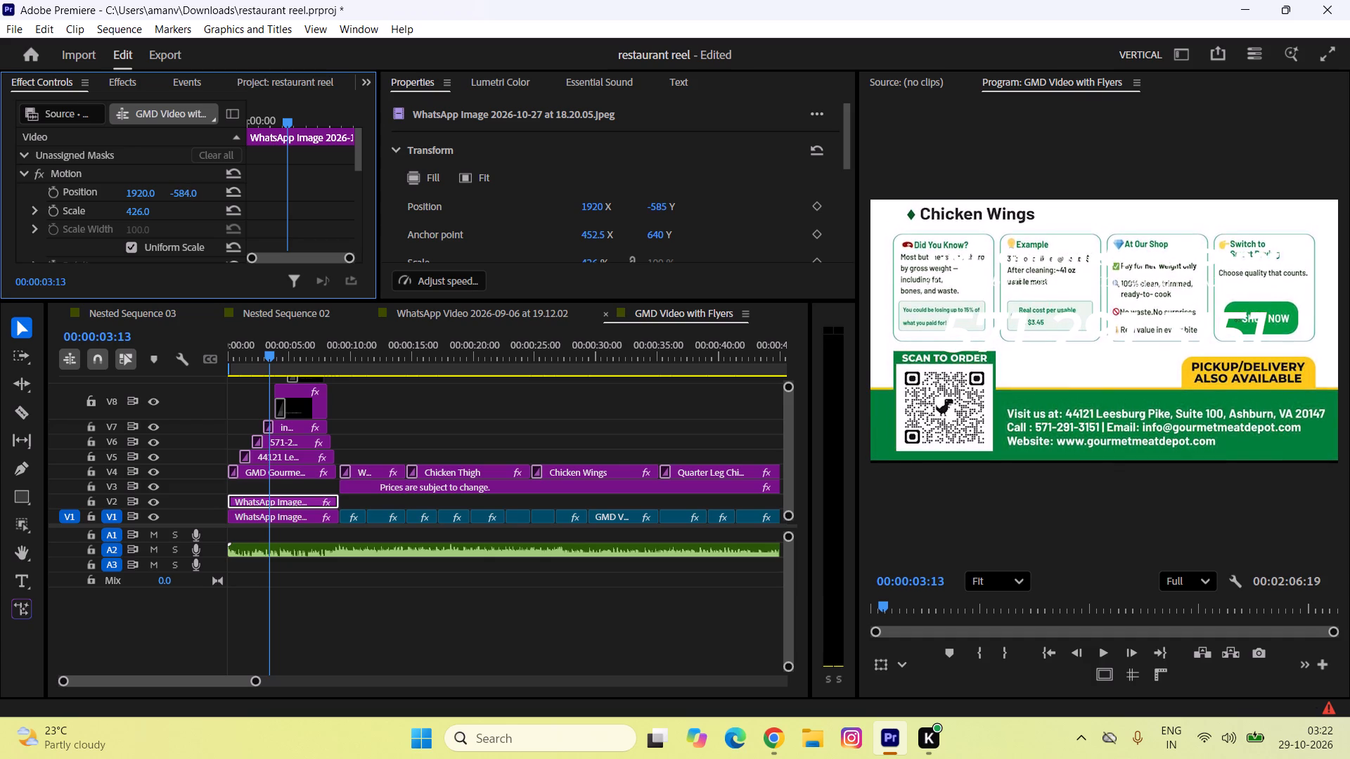
pyautogui.moveTo(188, 362); pyautogui.dragTo(203, 335)
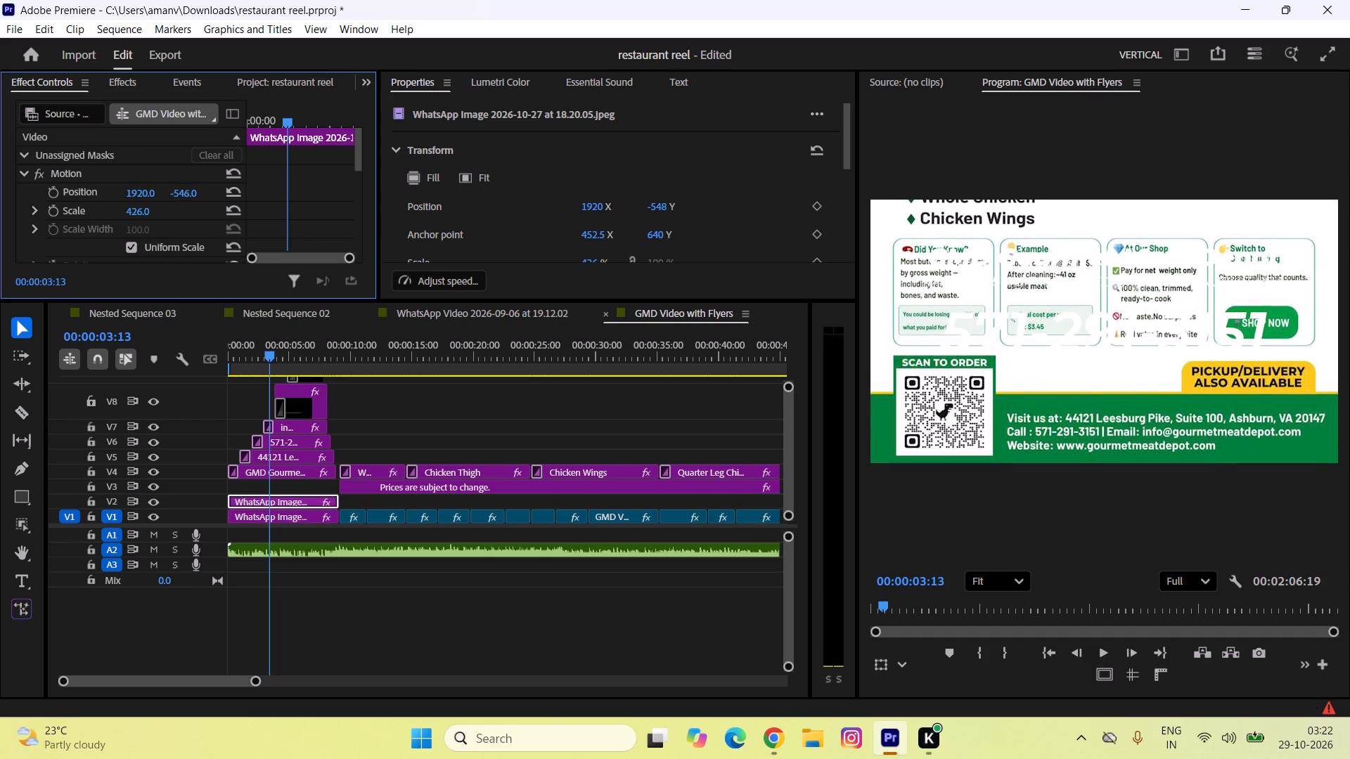
pyautogui.moveTo(203, 335); pyautogui.dragTo(207, 357)
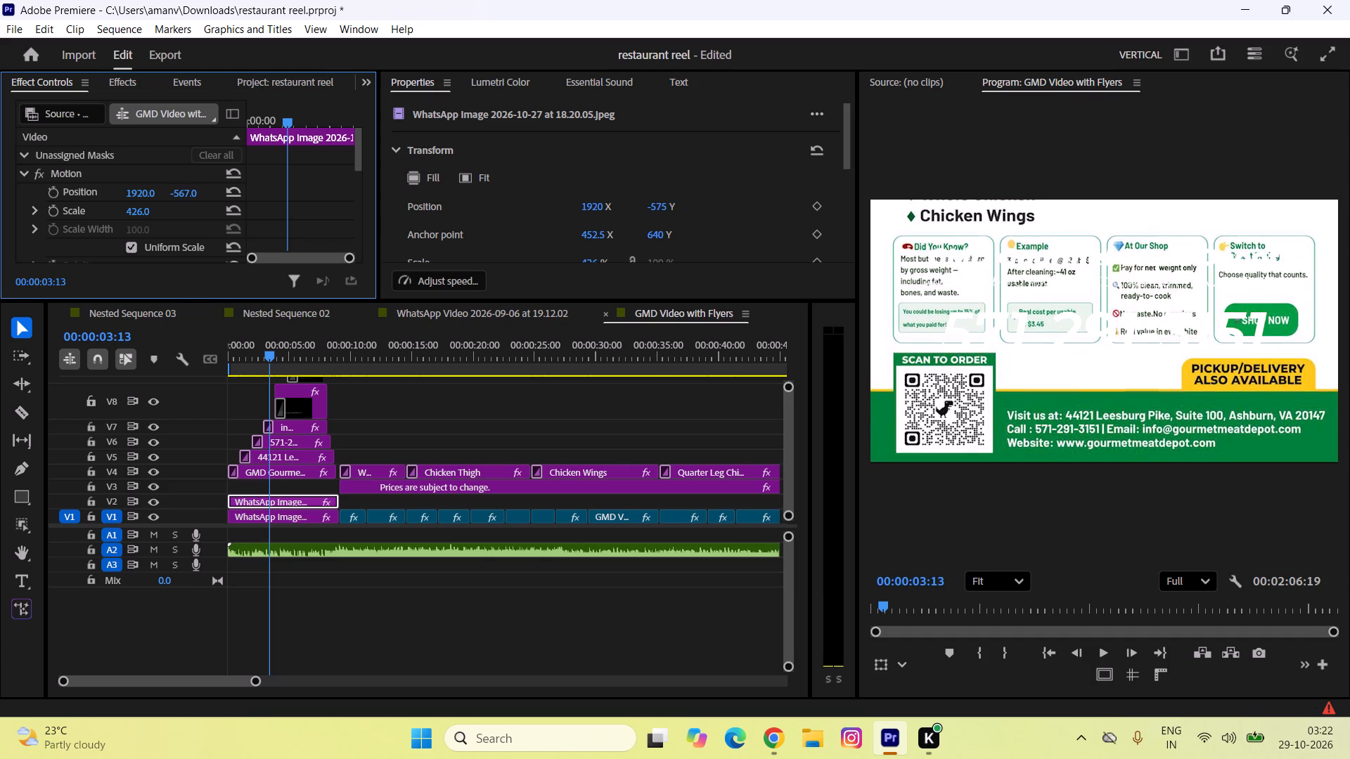
pyautogui.moveTo(207, 357); pyautogui.dragTo(211, 351)
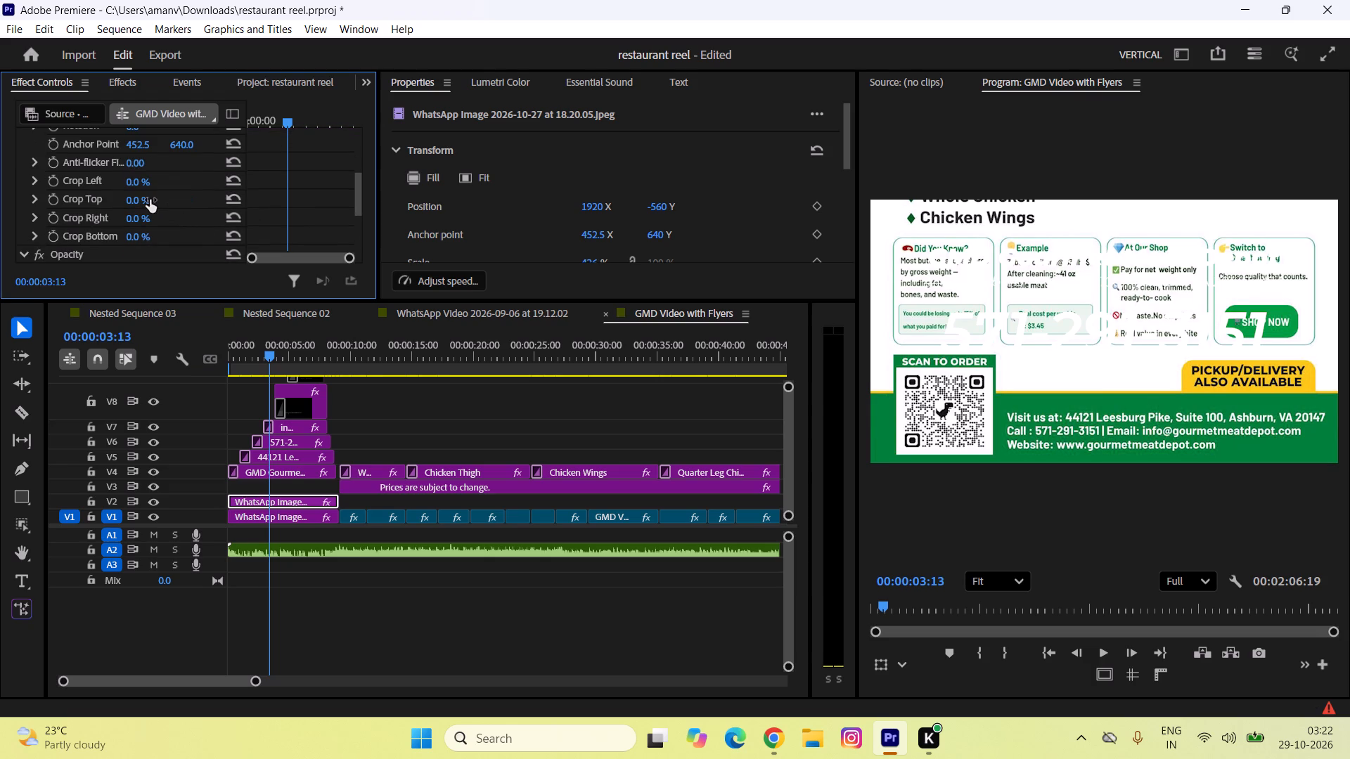
# Crop the top of the V2 flyer image by 85% so only its contact and QR code section remains.
pyautogui.moveTo(150, 200); pyautogui.dragTo(160, 161)
pyautogui.moveTo(160, 161); pyautogui.dragTo(173, 131)
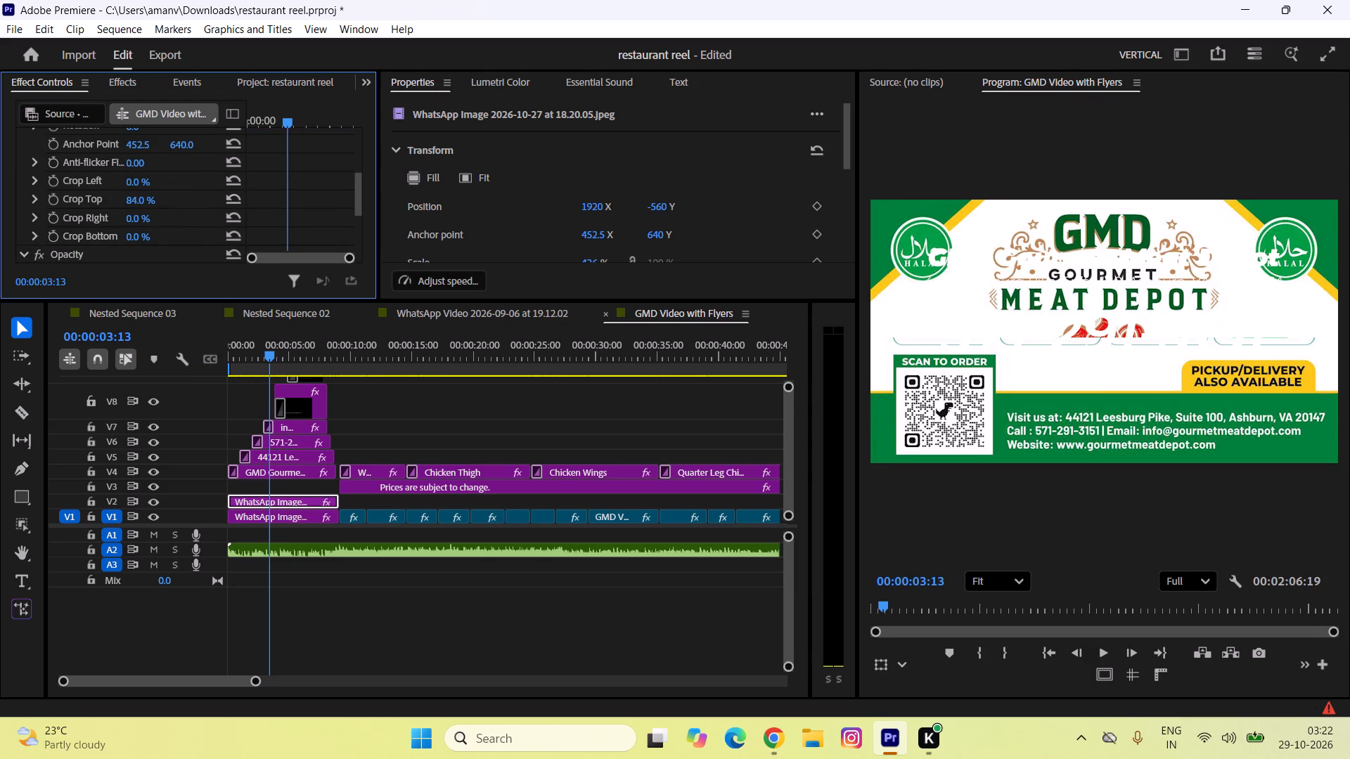
pyautogui.moveTo(173, 131); pyautogui.dragTo(174, 129)
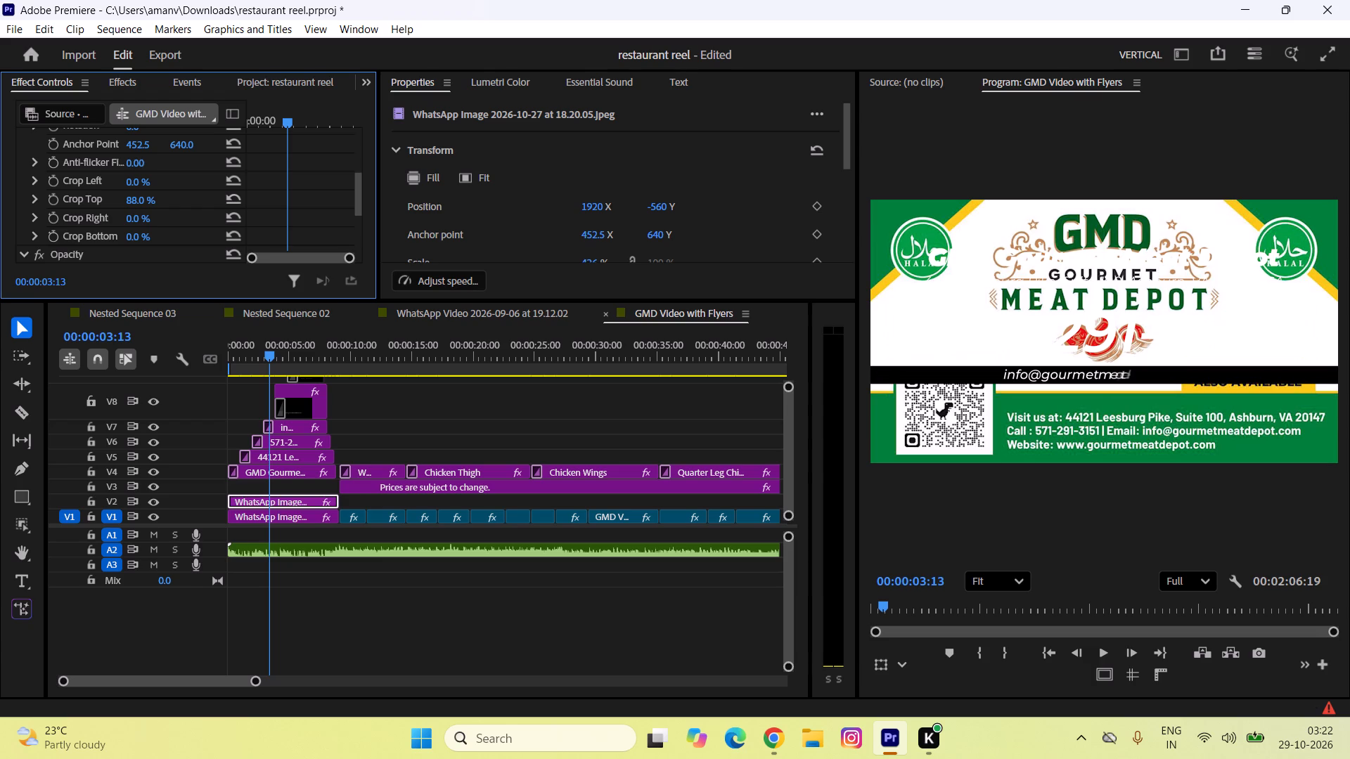
pyautogui.moveTo(174, 129); pyautogui.dragTo(178, 134)
pyautogui.moveTo(178, 134); pyautogui.dragTo(179, 137)
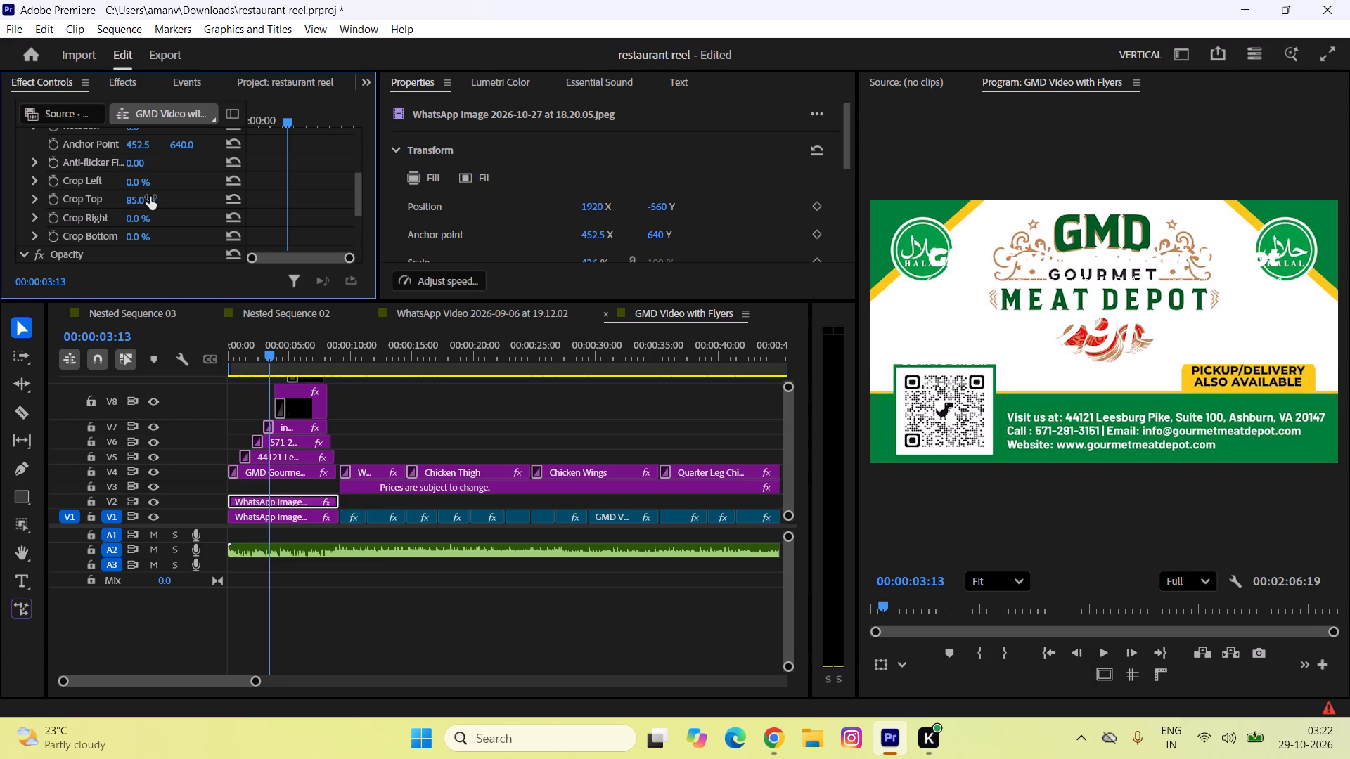
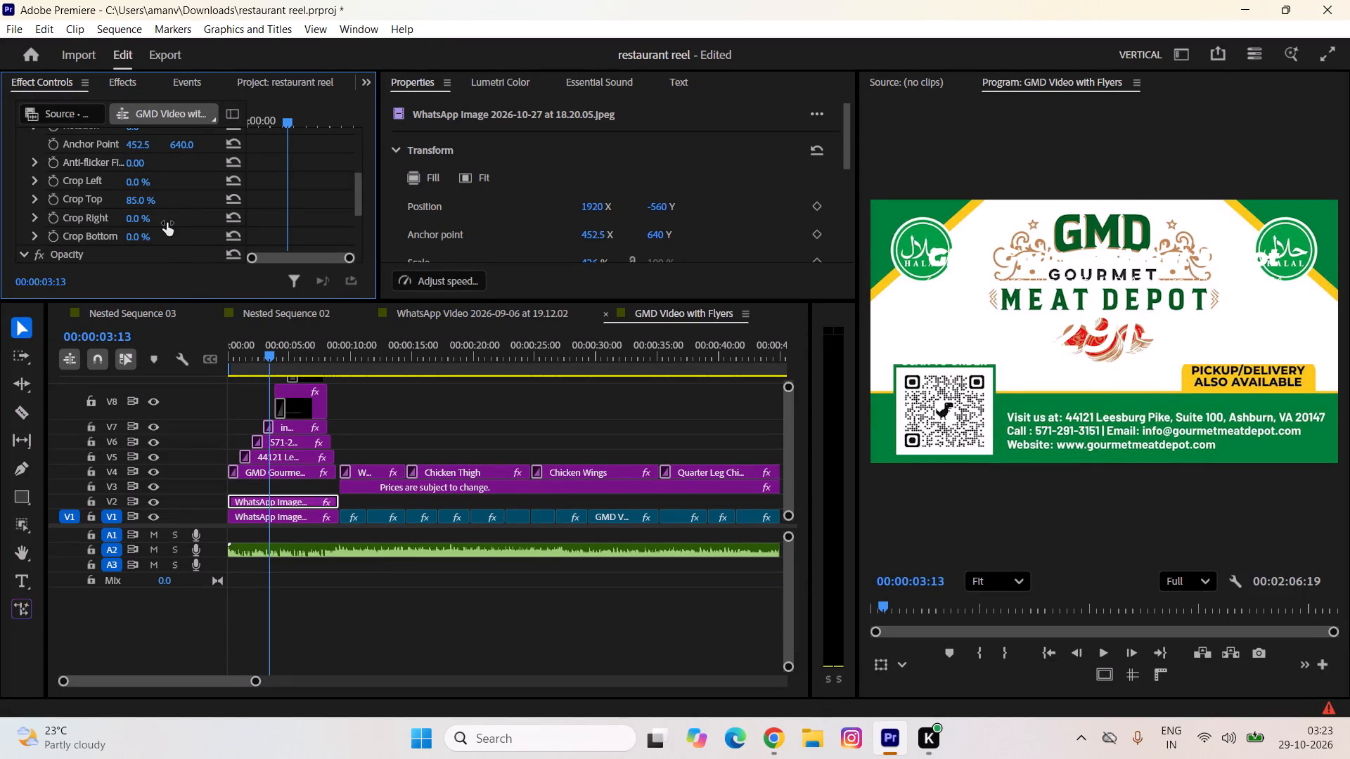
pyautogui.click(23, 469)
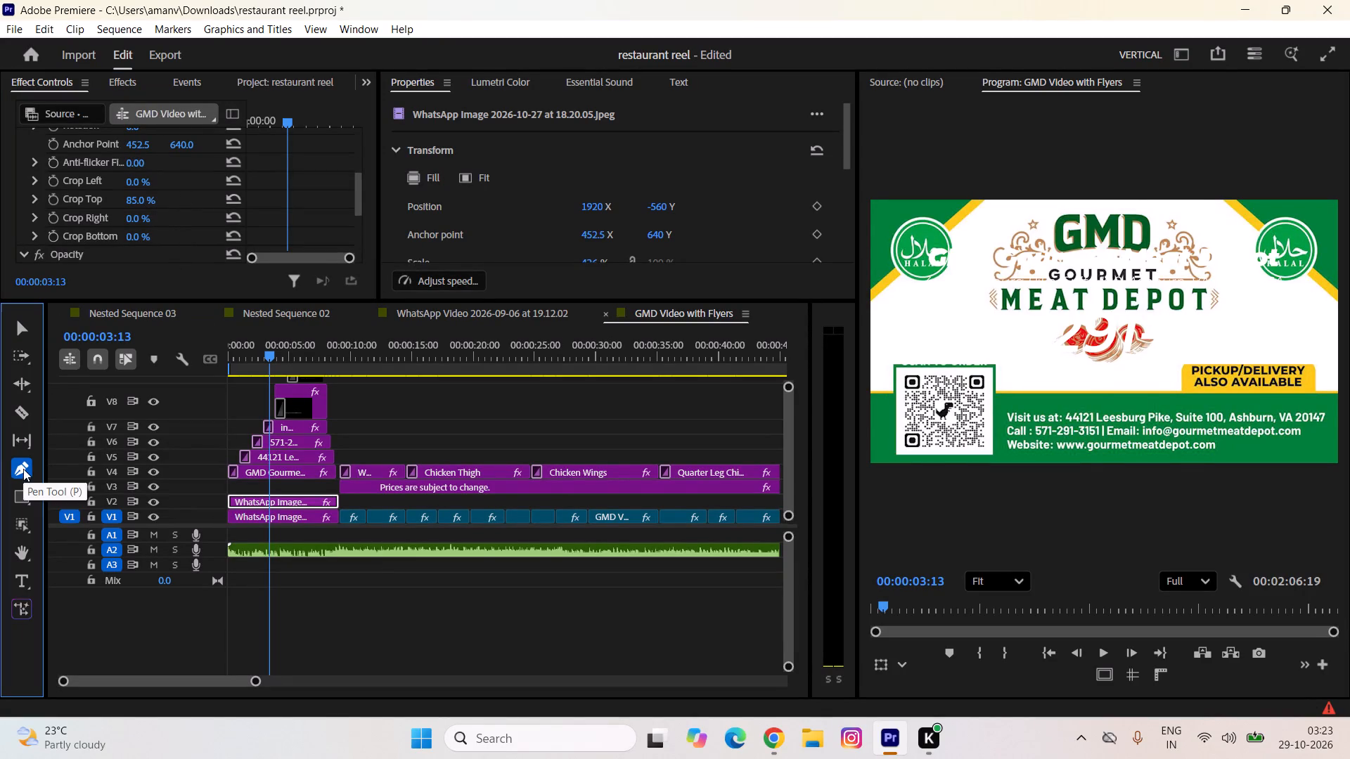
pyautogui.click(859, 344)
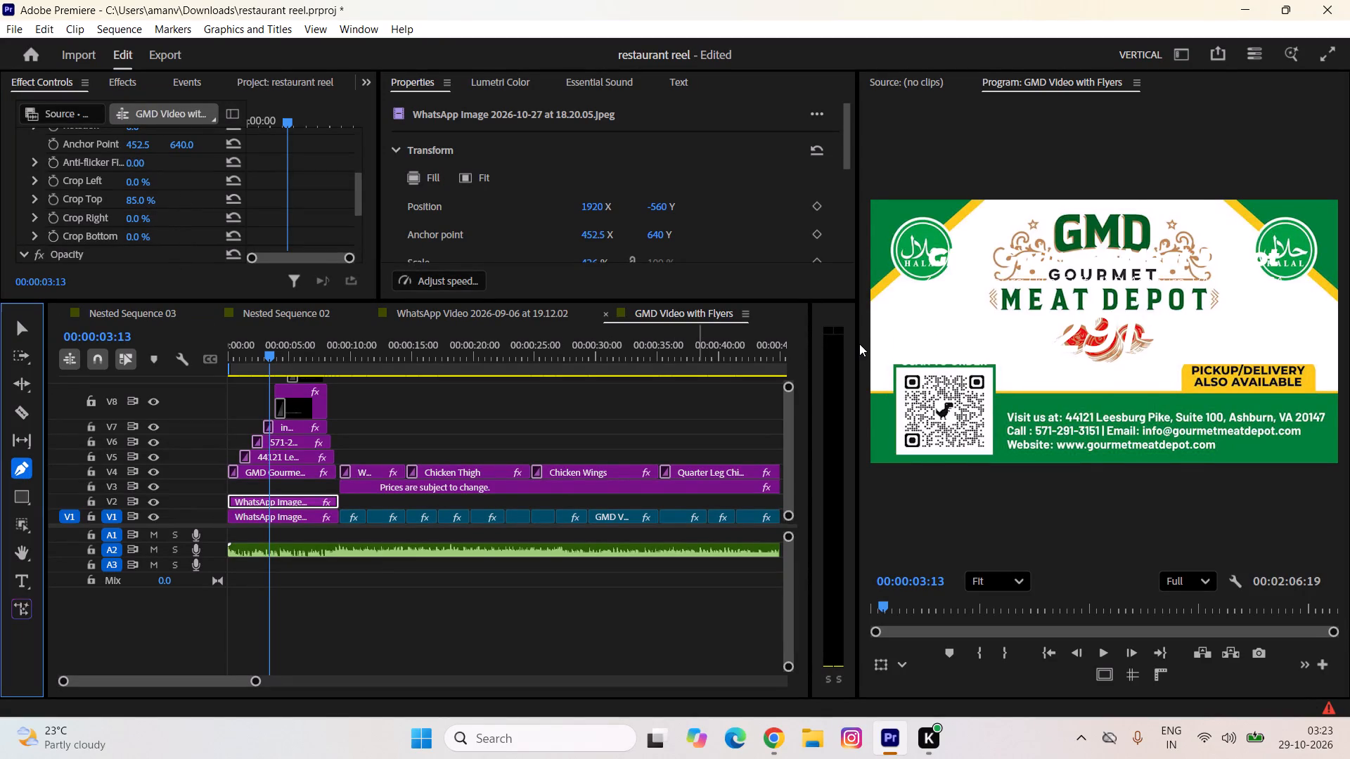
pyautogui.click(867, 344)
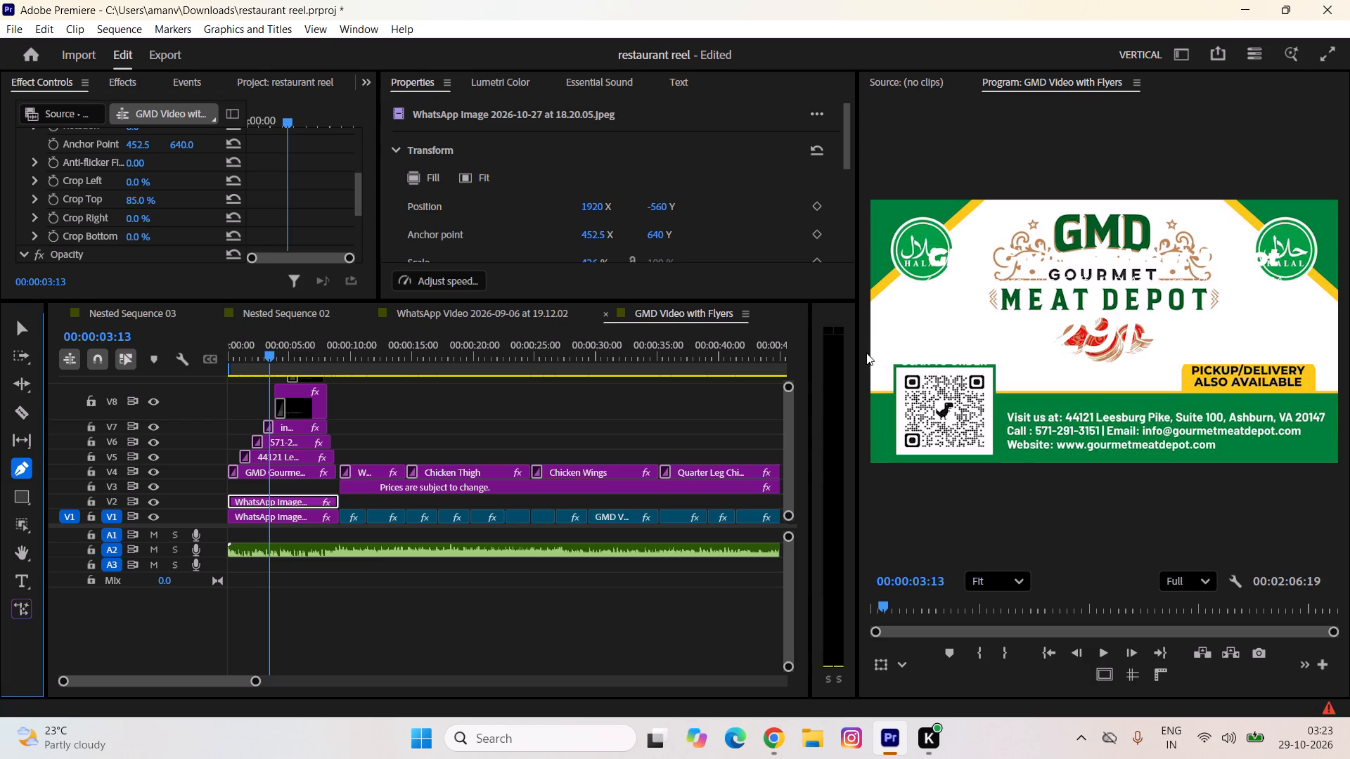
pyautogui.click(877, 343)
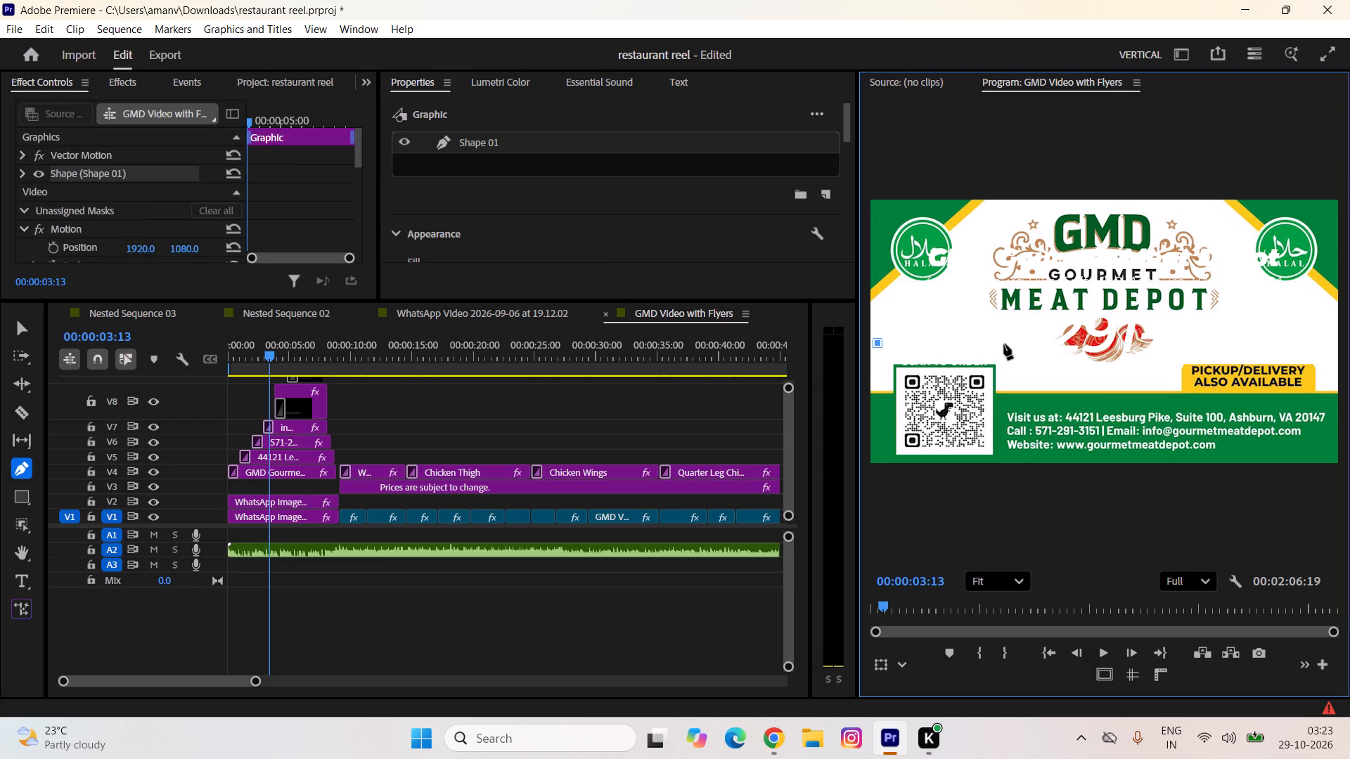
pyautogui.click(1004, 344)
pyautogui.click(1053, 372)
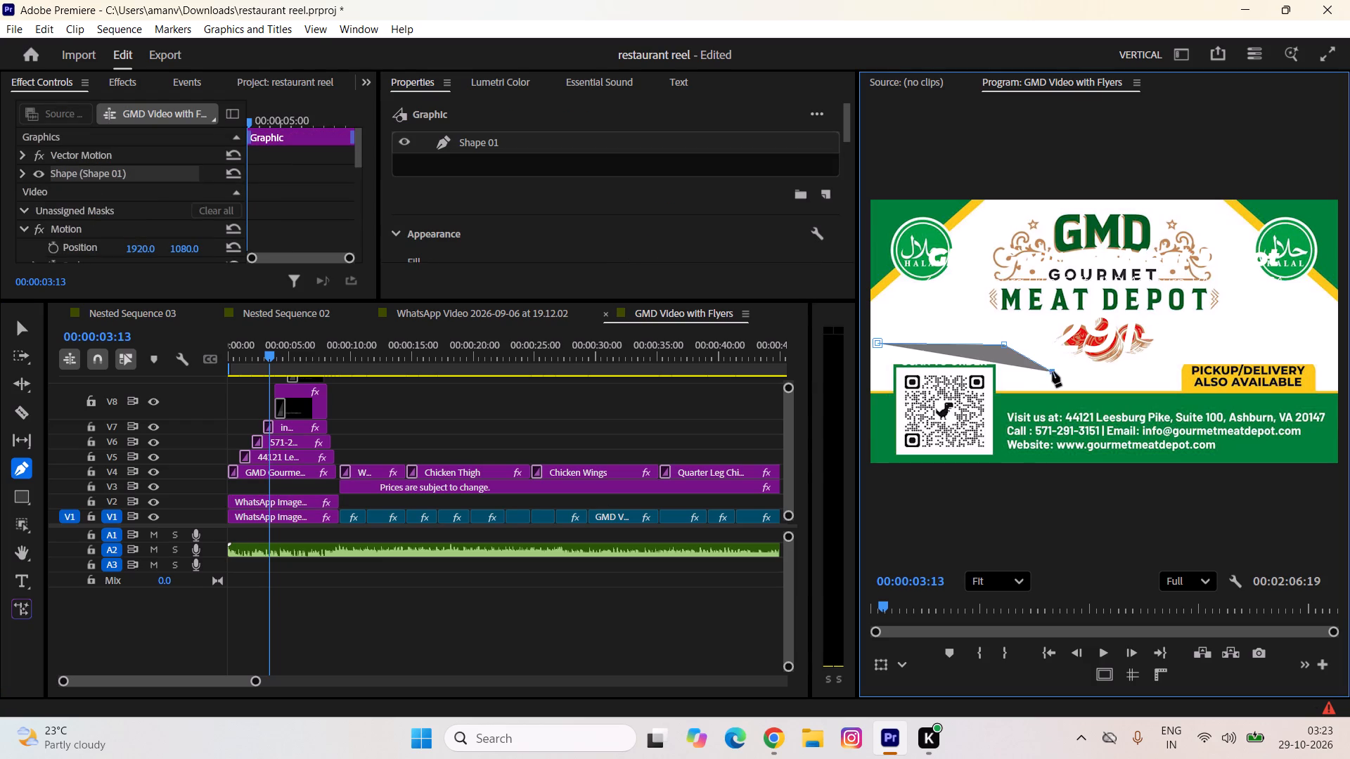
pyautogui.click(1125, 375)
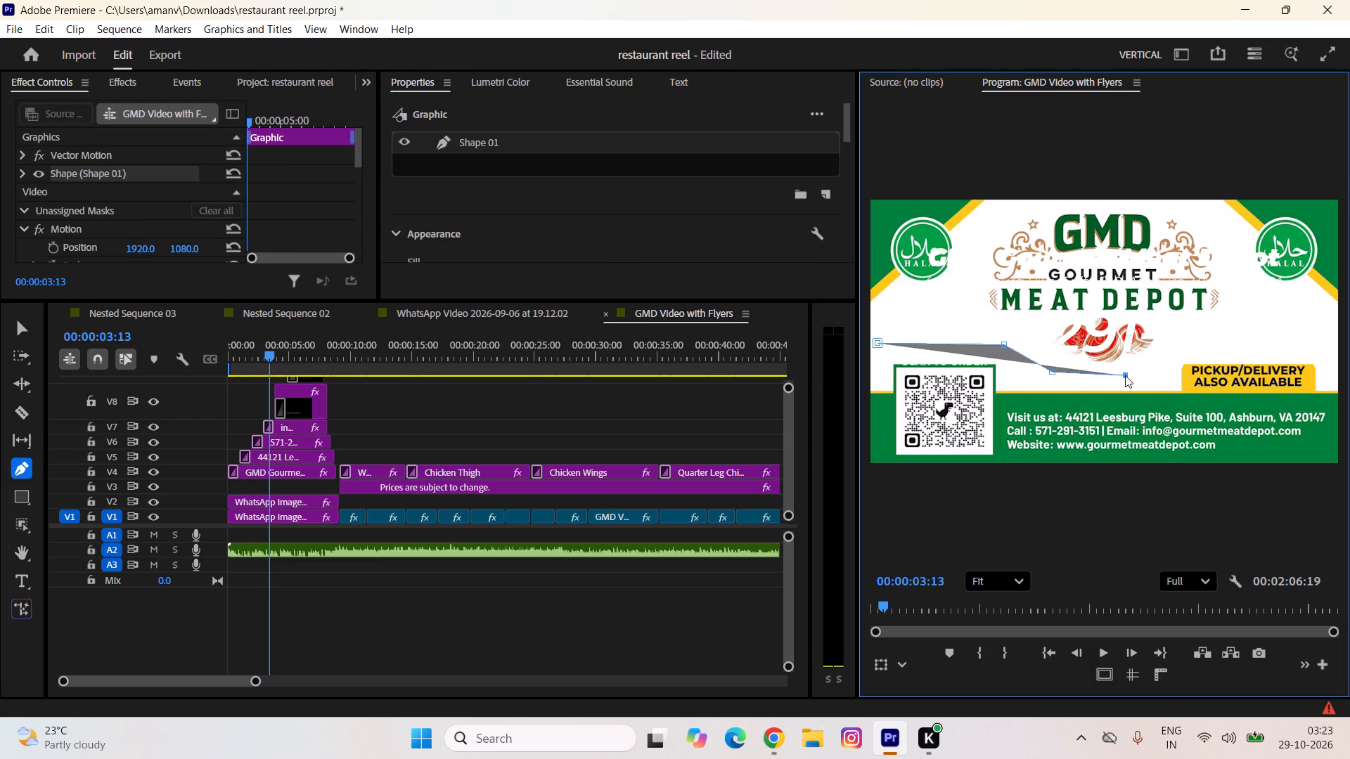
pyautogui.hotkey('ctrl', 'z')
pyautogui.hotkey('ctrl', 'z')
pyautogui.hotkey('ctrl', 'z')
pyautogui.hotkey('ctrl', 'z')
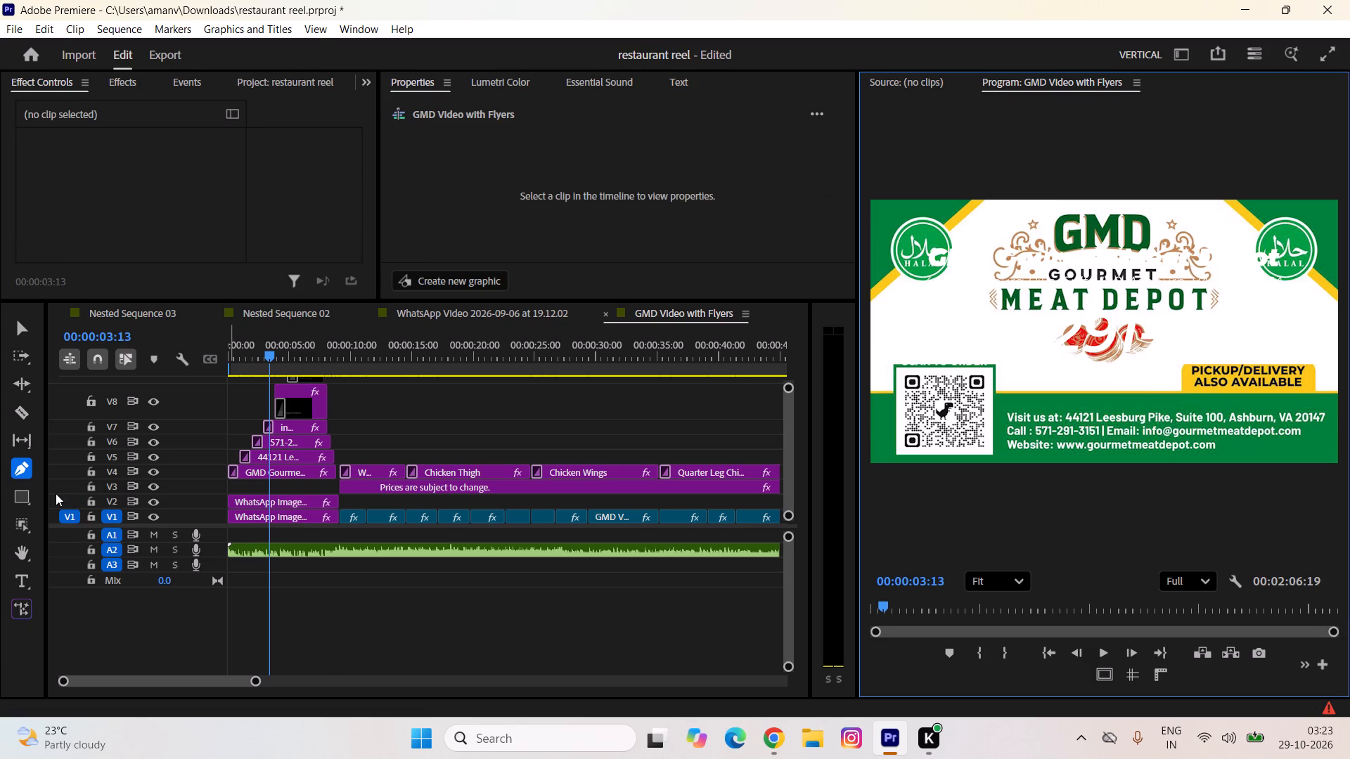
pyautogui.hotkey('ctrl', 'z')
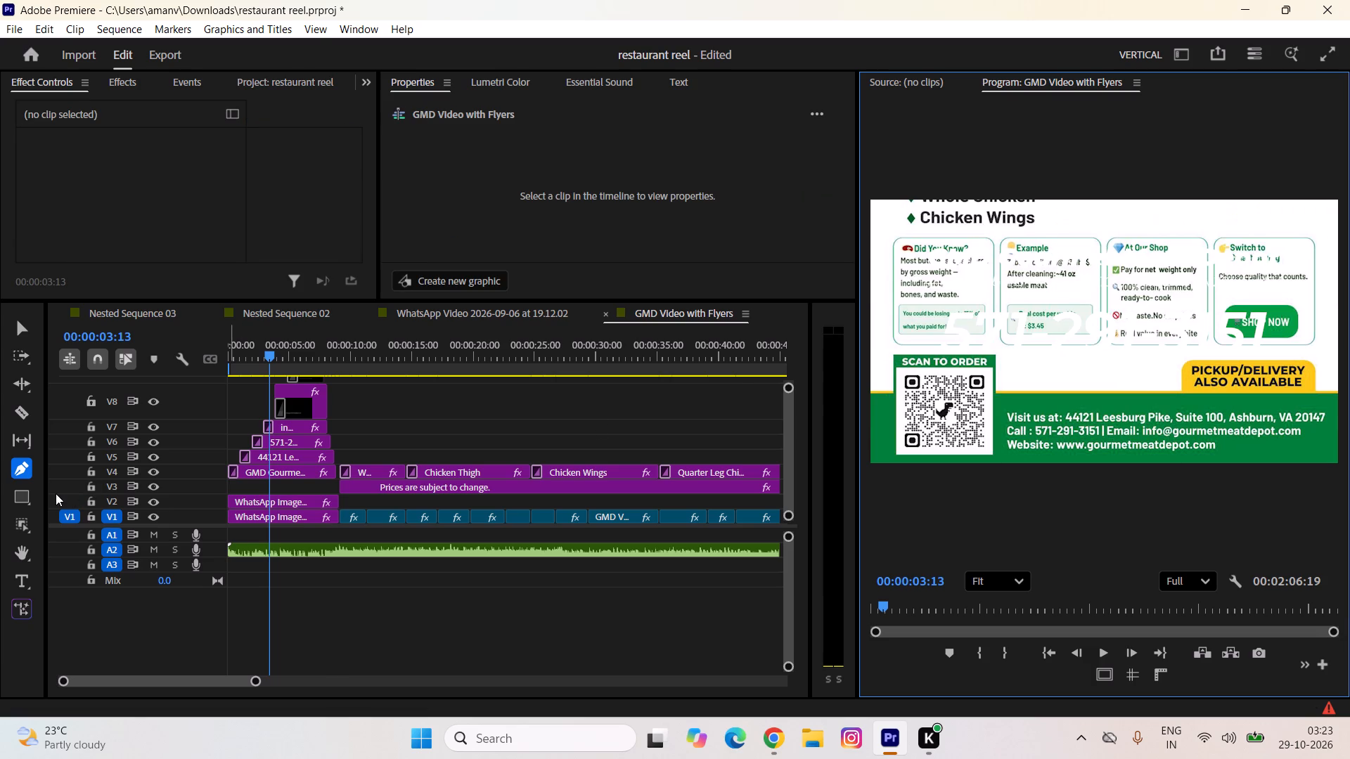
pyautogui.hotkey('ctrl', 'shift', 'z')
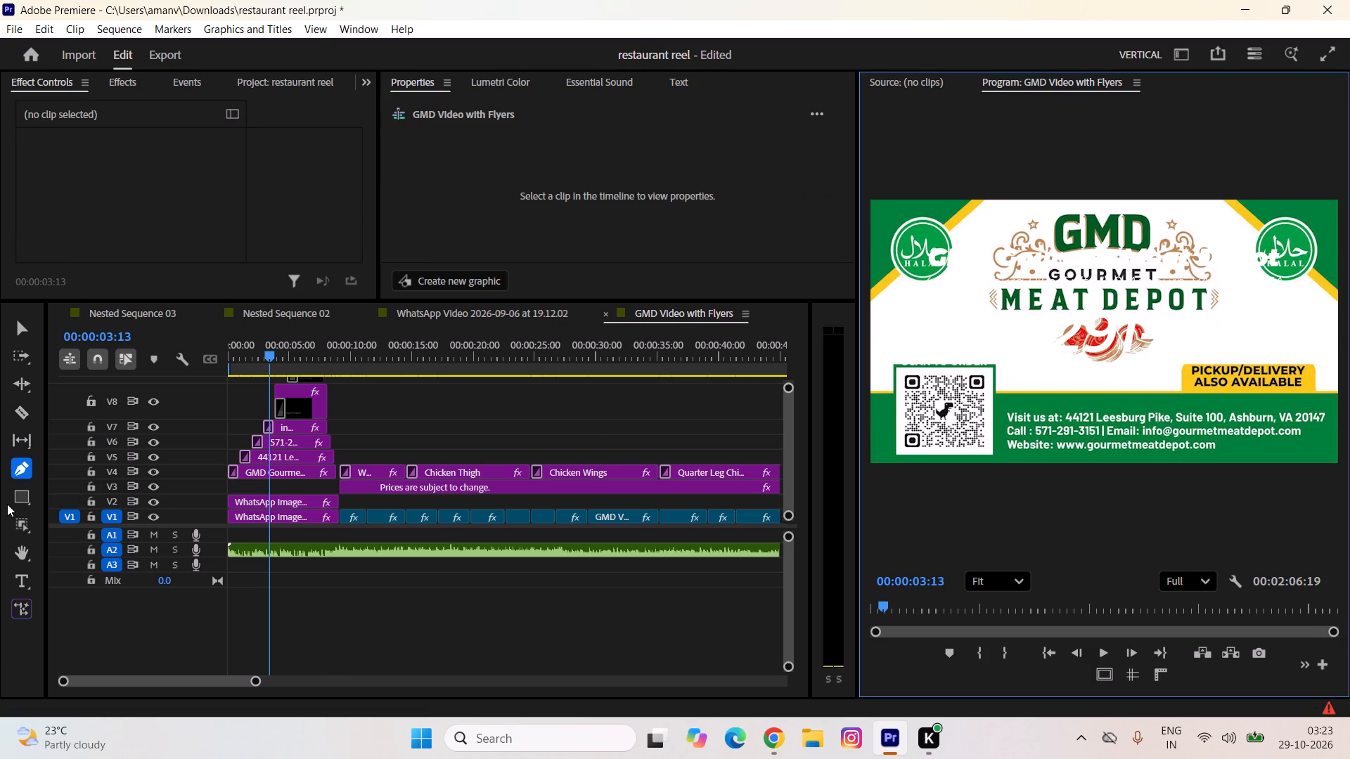
# Set the V2 flyer image's top crop to 83% to bring back the SCAN TO ORDER label above the QR code.
pyautogui.click(277, 498)
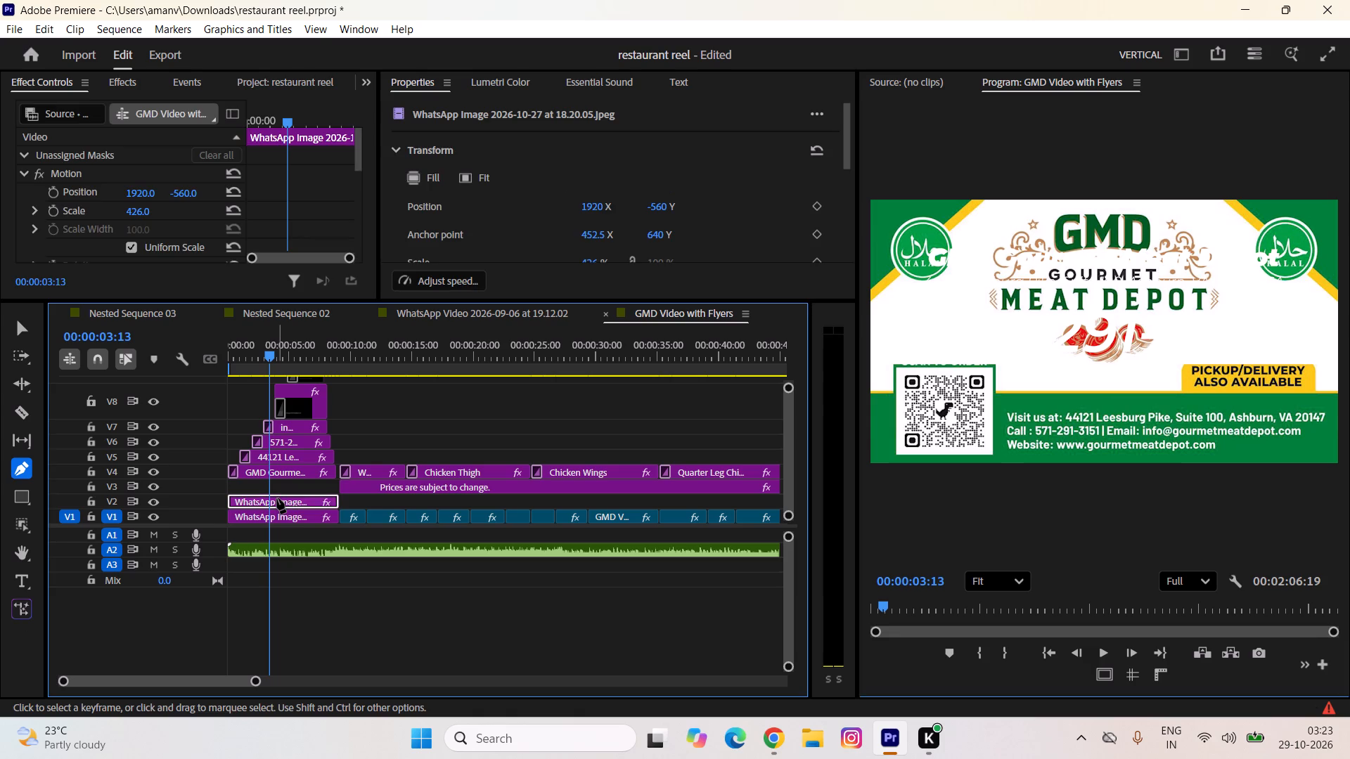
pyautogui.click(17, 328)
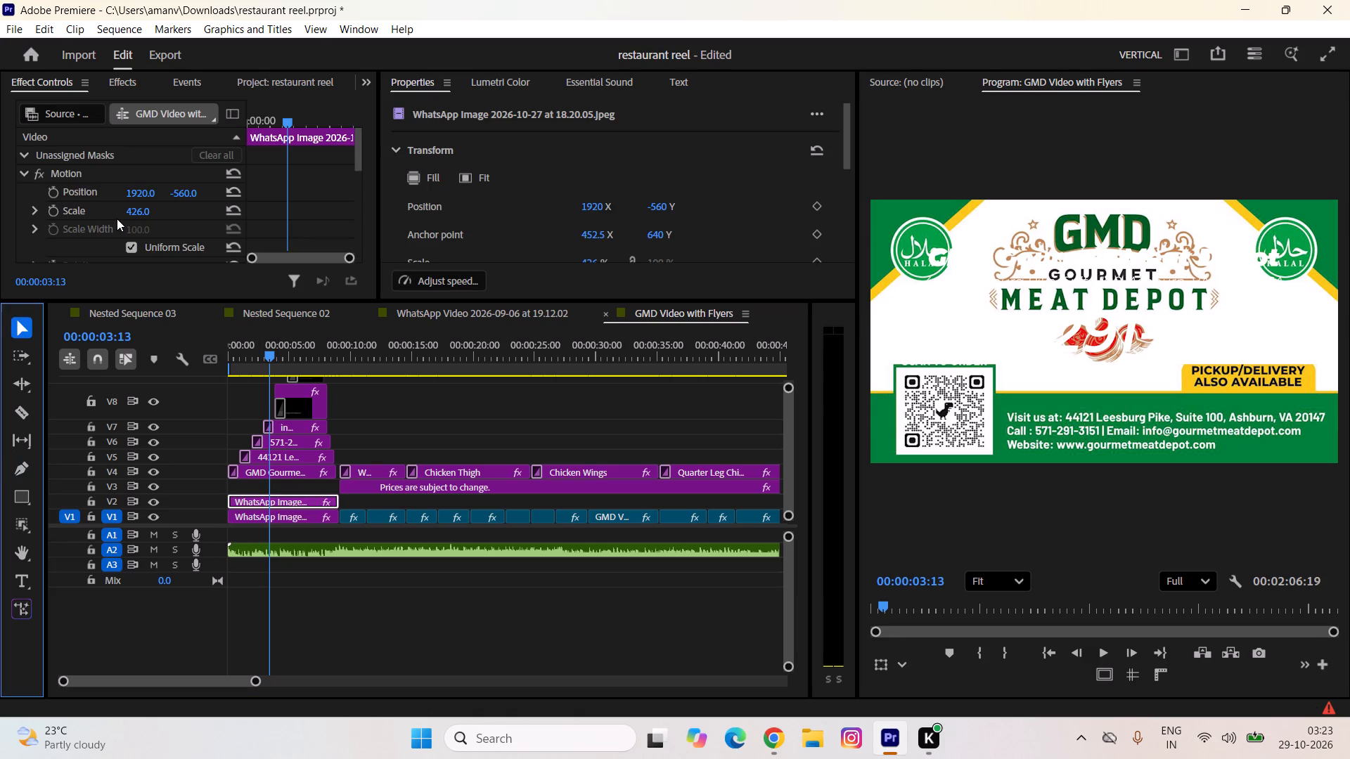
pyautogui.scroll(-1, 117, 219)
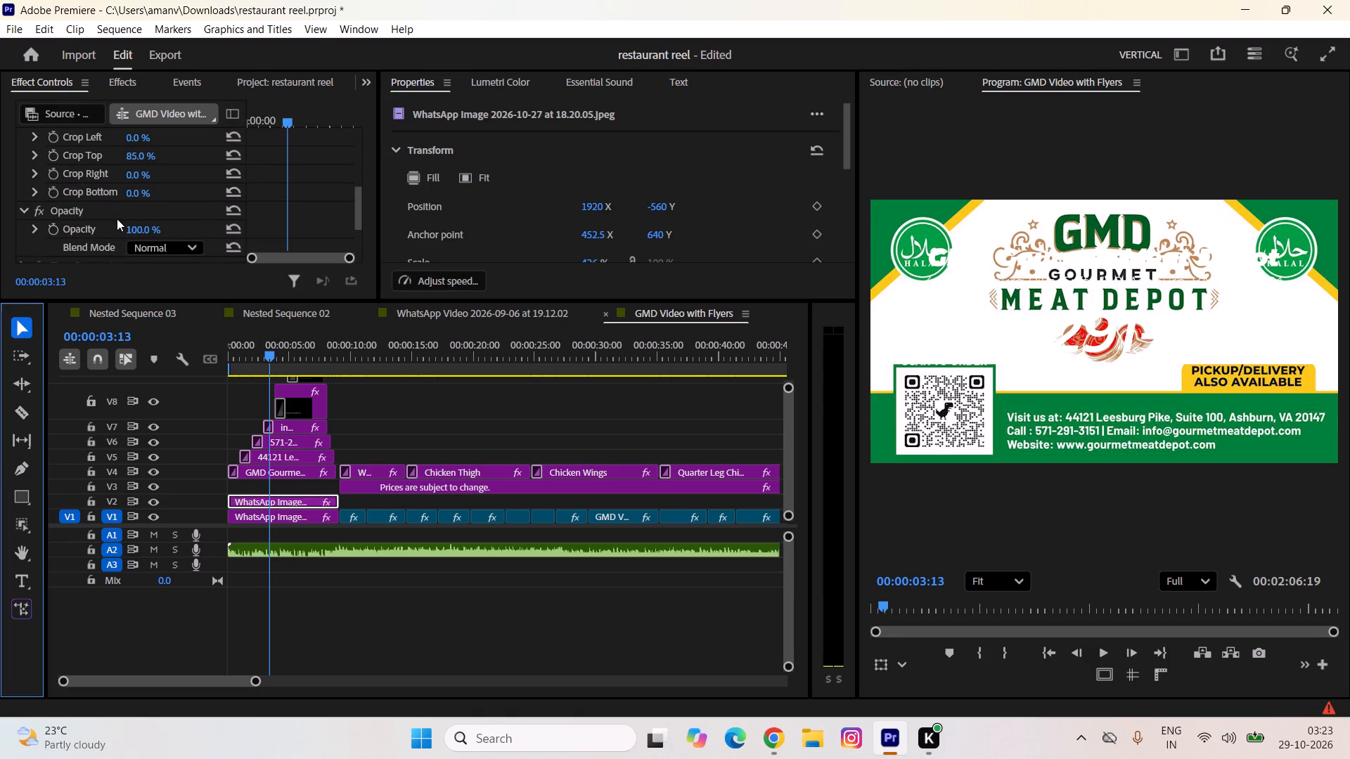
pyautogui.click(143, 155)
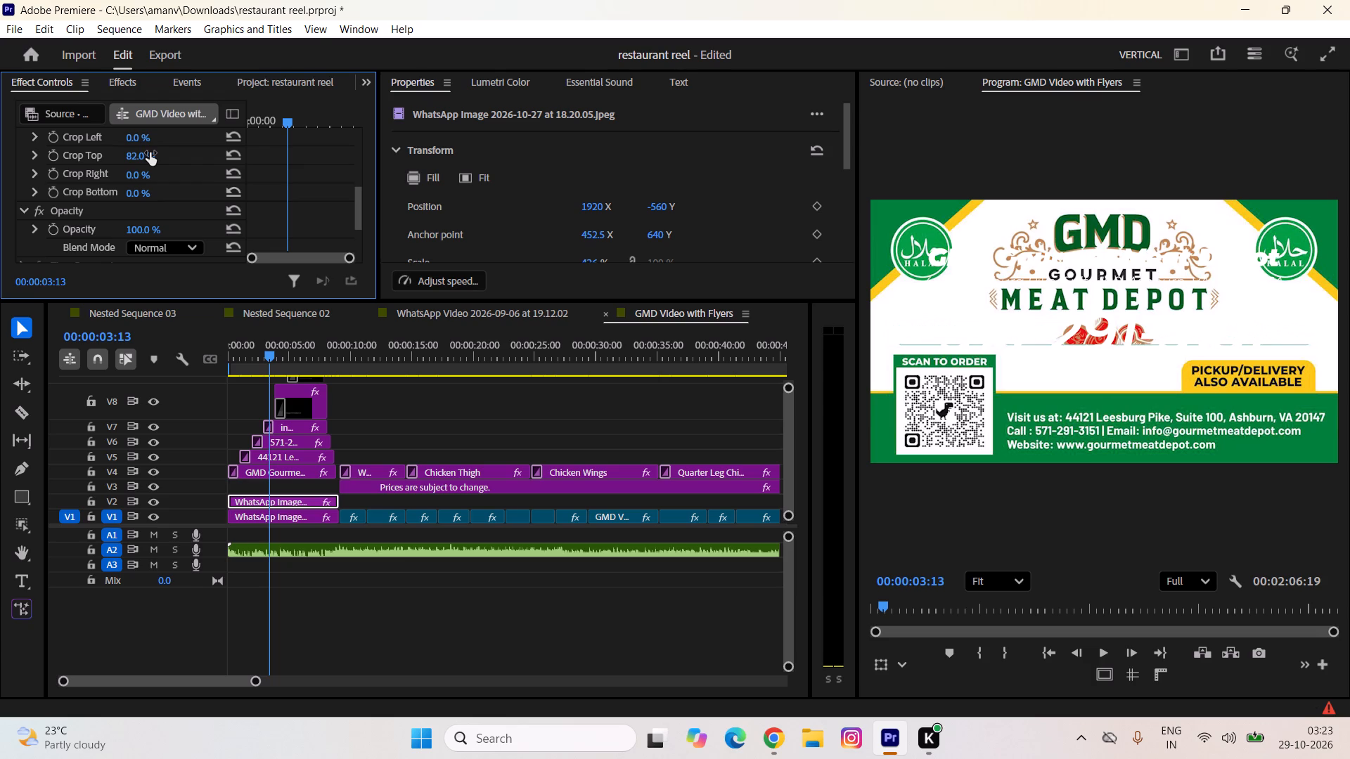
pyautogui.click(151, 153)
pyautogui.press('Up')
pyautogui.press('pagedown')
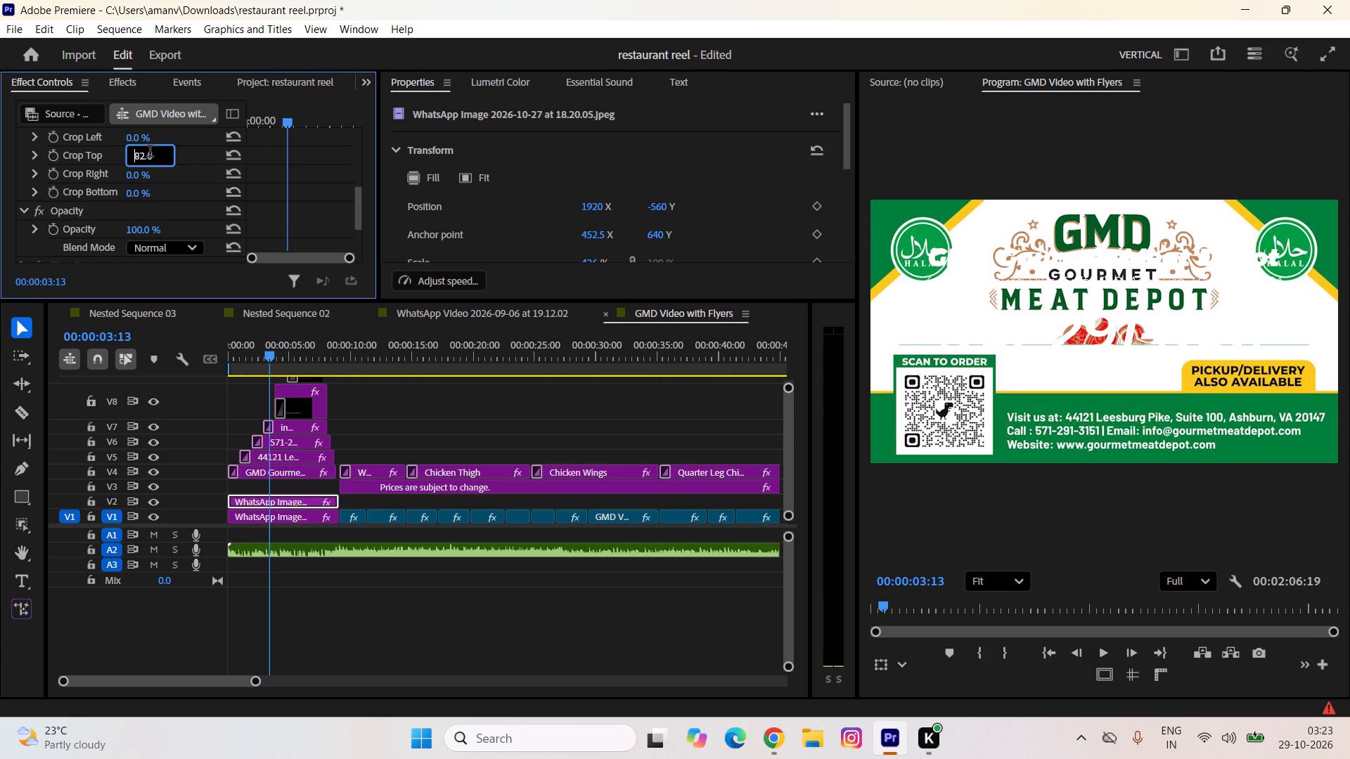
pyautogui.press('Return')
pyautogui.click(152, 157)
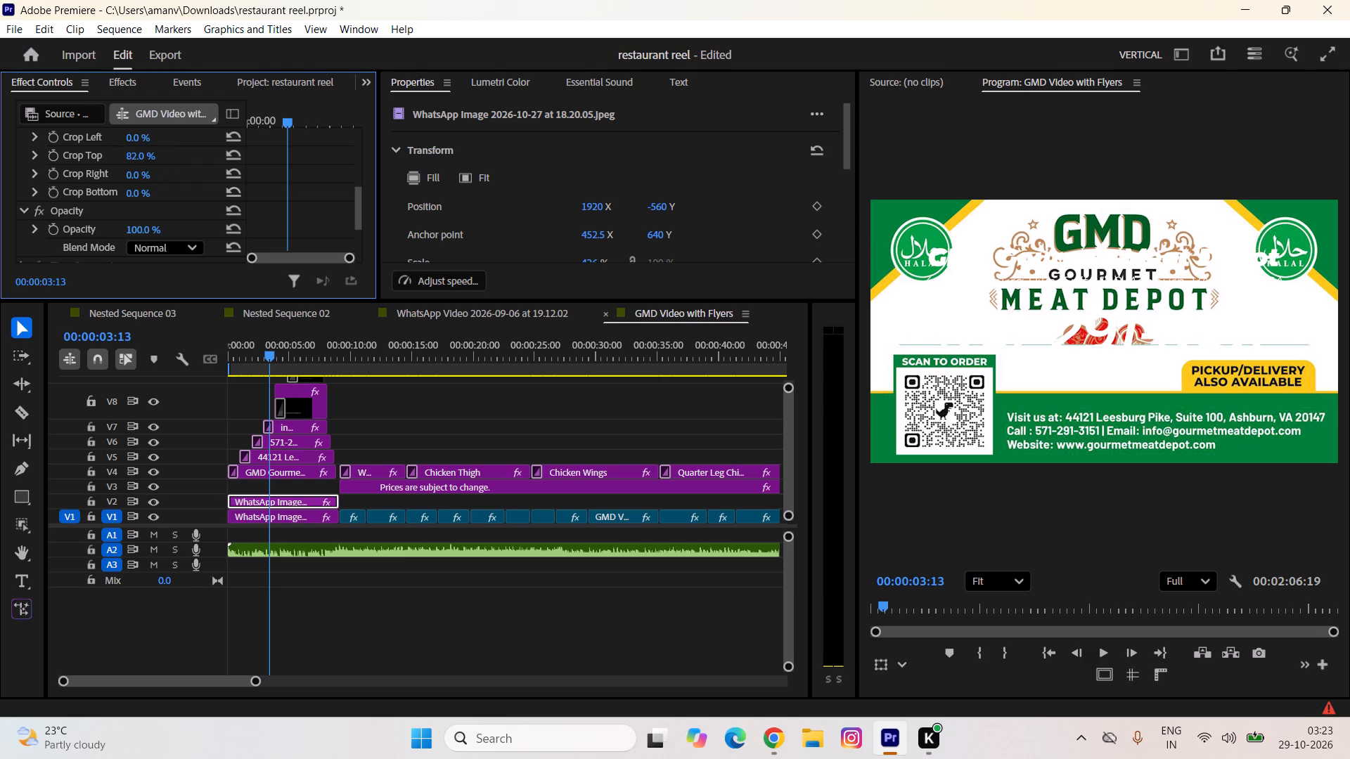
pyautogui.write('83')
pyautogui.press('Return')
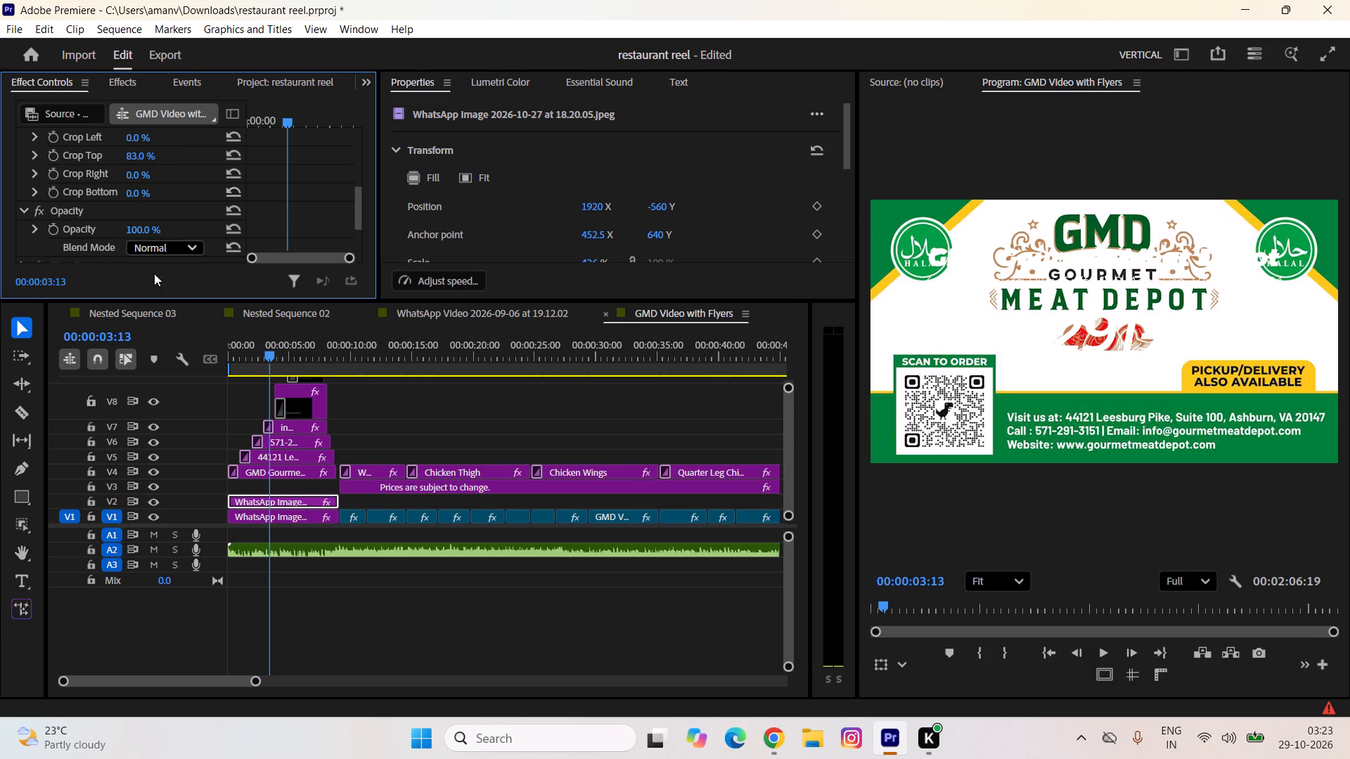
# Draw a closed pen mask on the V2 flyer image around the QR code, pickup/delivery badge and contact footer, dipping below the meat logo.
pyautogui.click(24, 500)
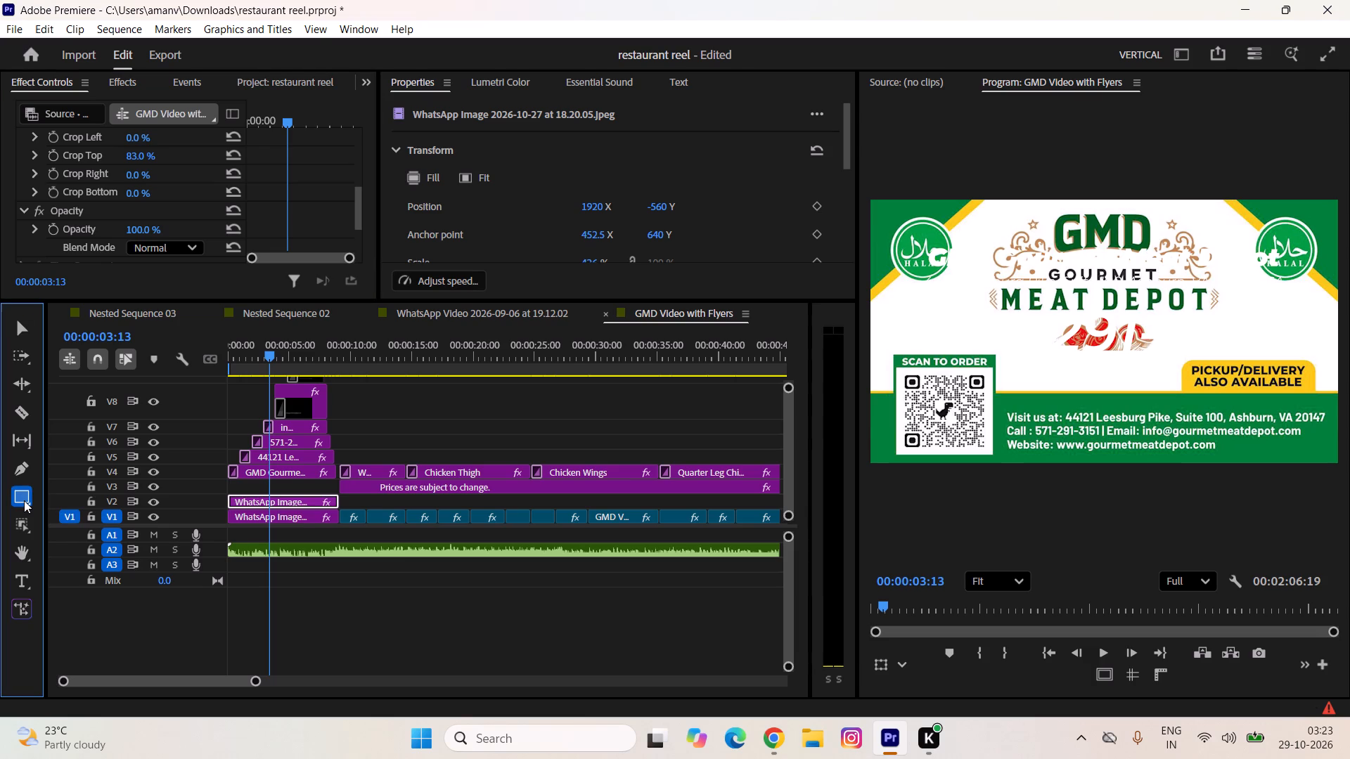
pyautogui.click(24, 500)
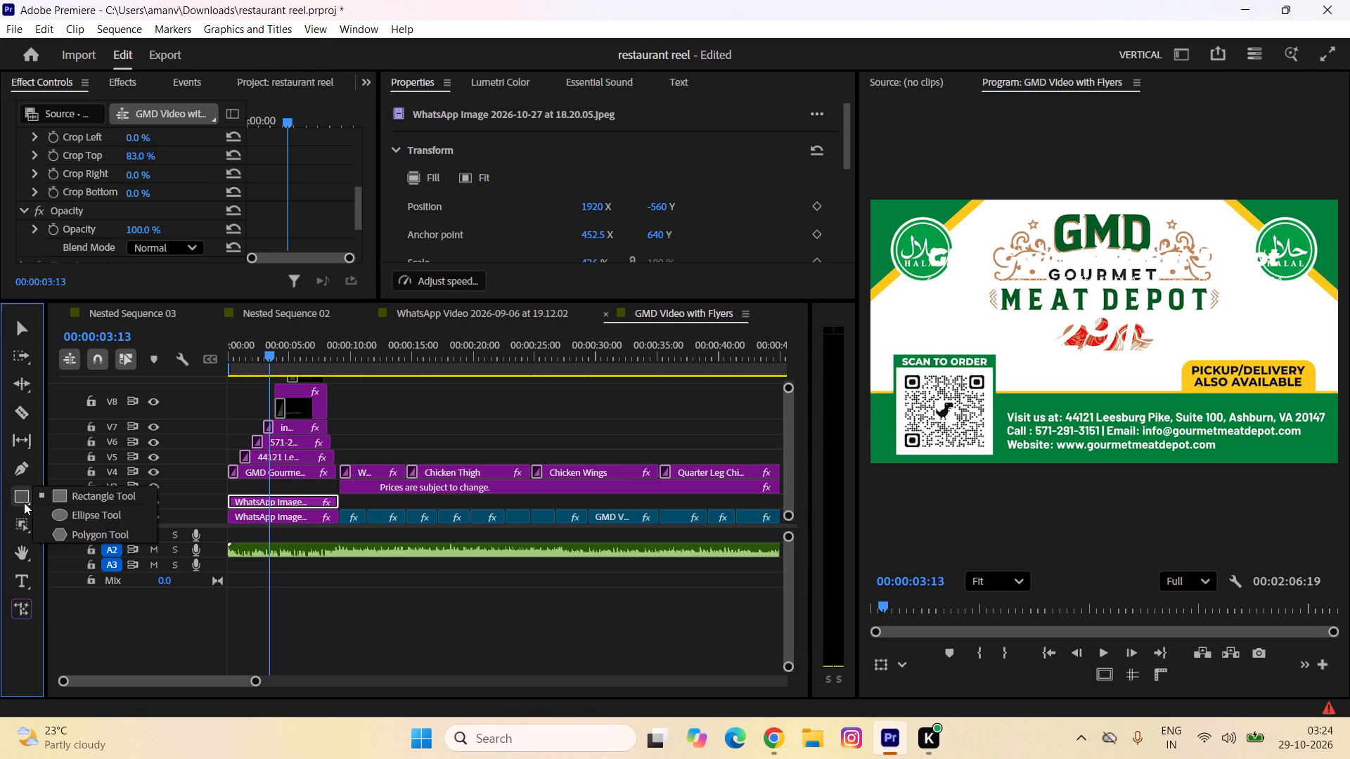
pyautogui.click(31, 526)
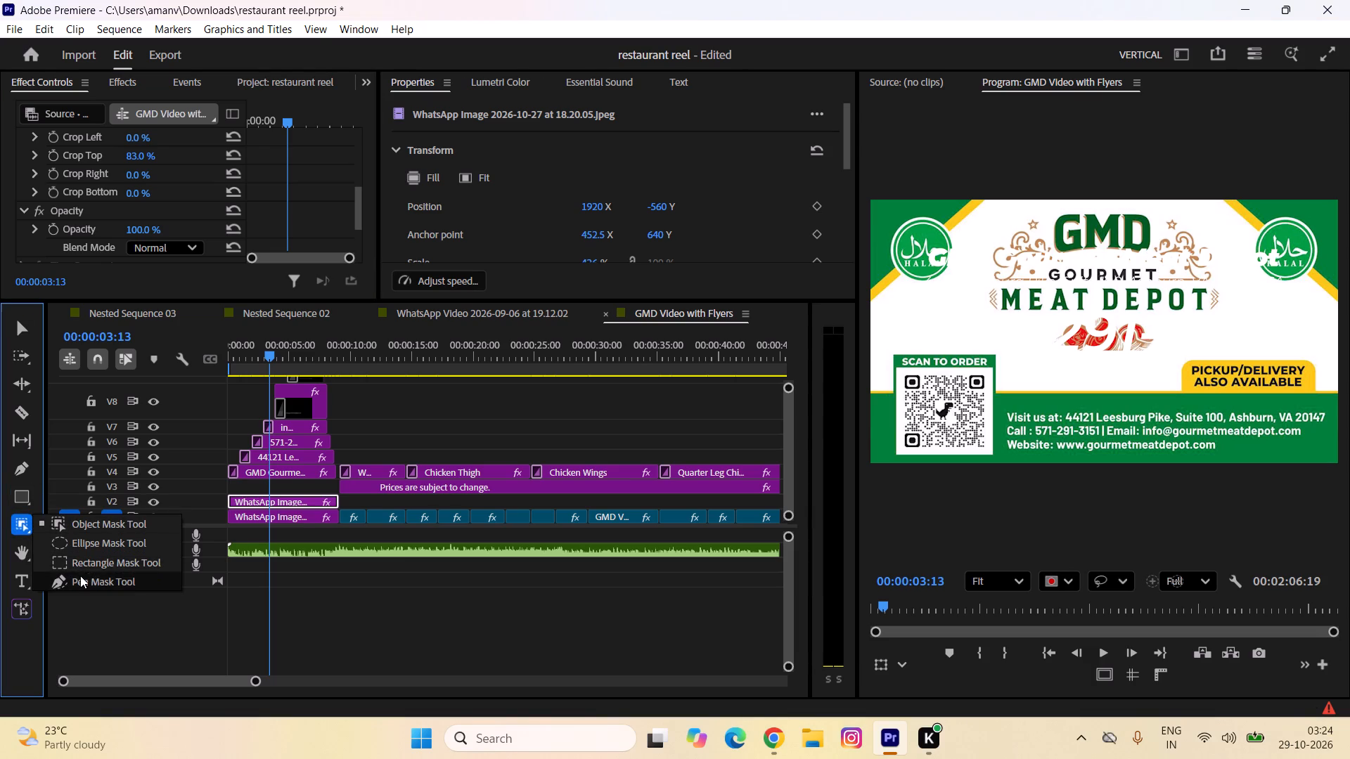
pyautogui.click(80, 576)
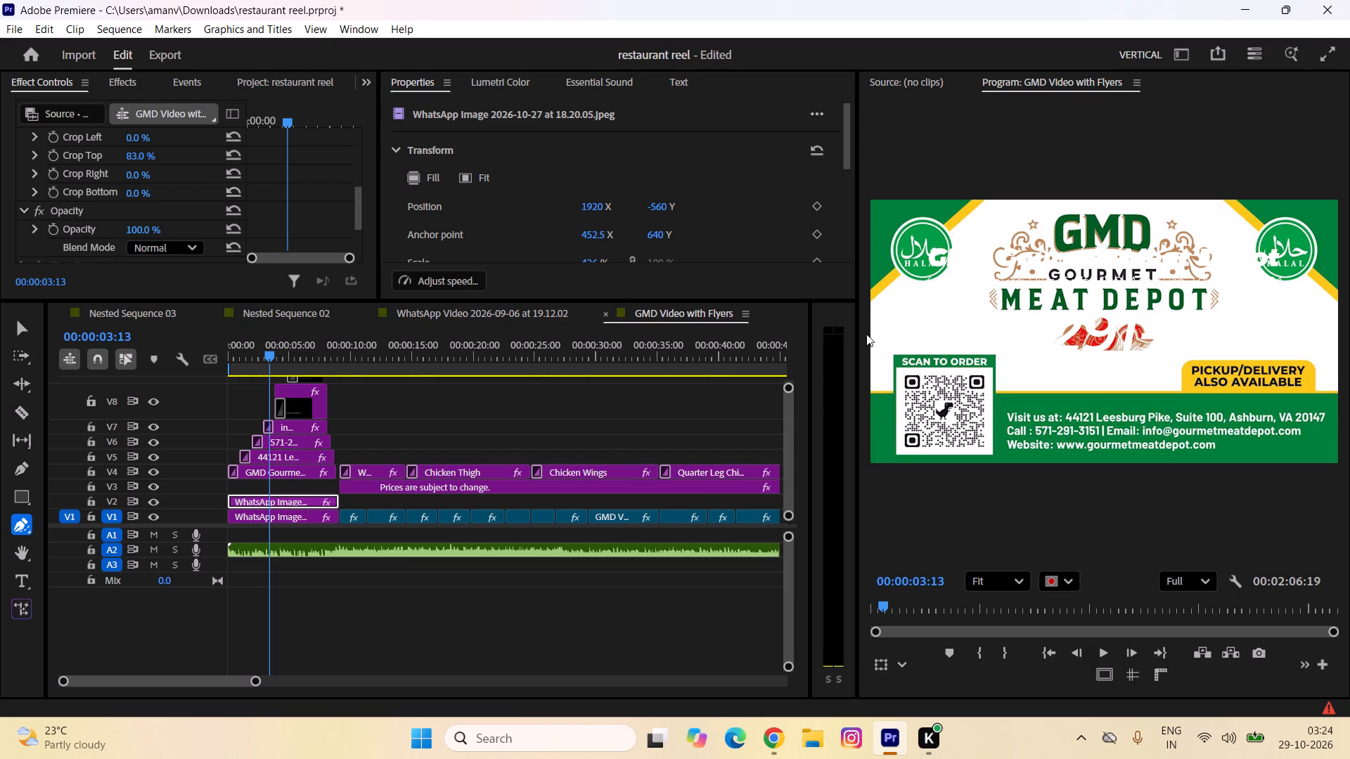
pyautogui.click(866, 334)
pyautogui.click(871, 344)
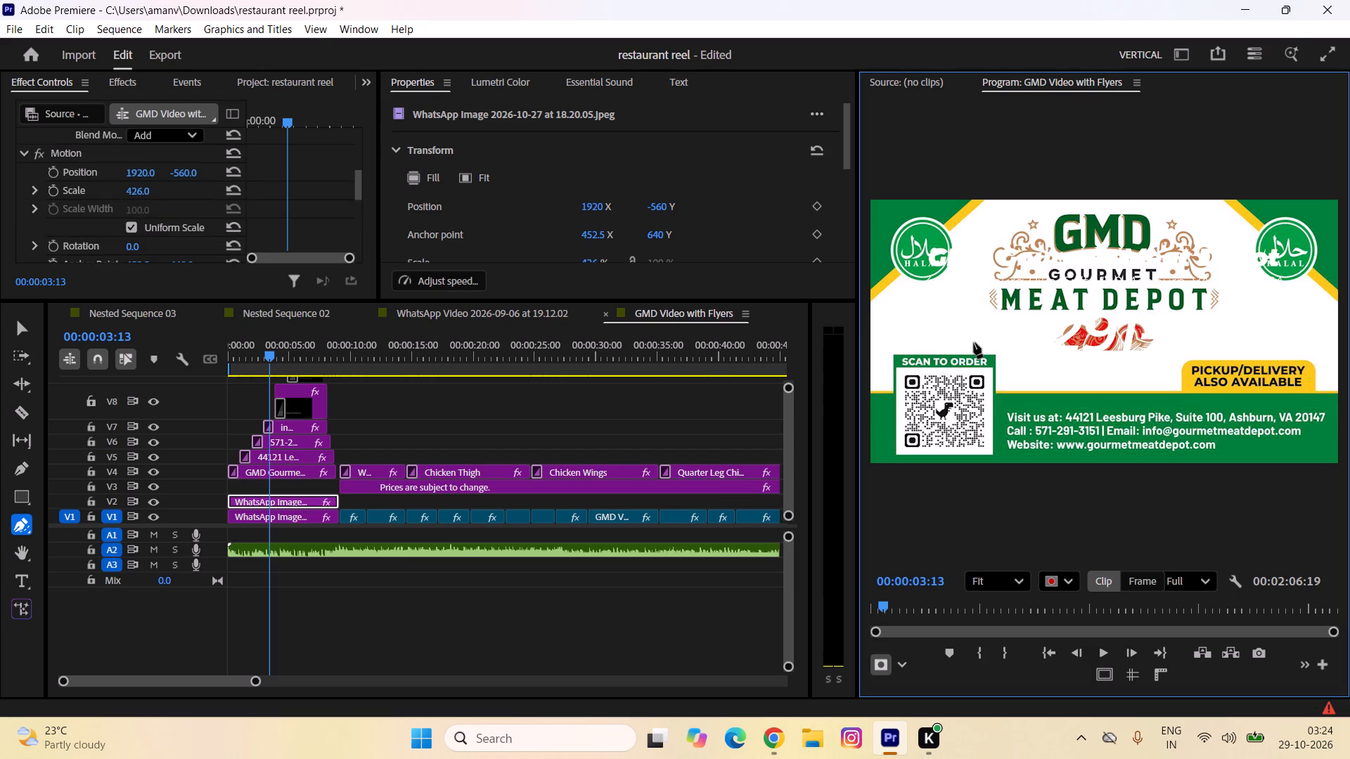
pyautogui.click(1013, 344)
pyautogui.click(1021, 372)
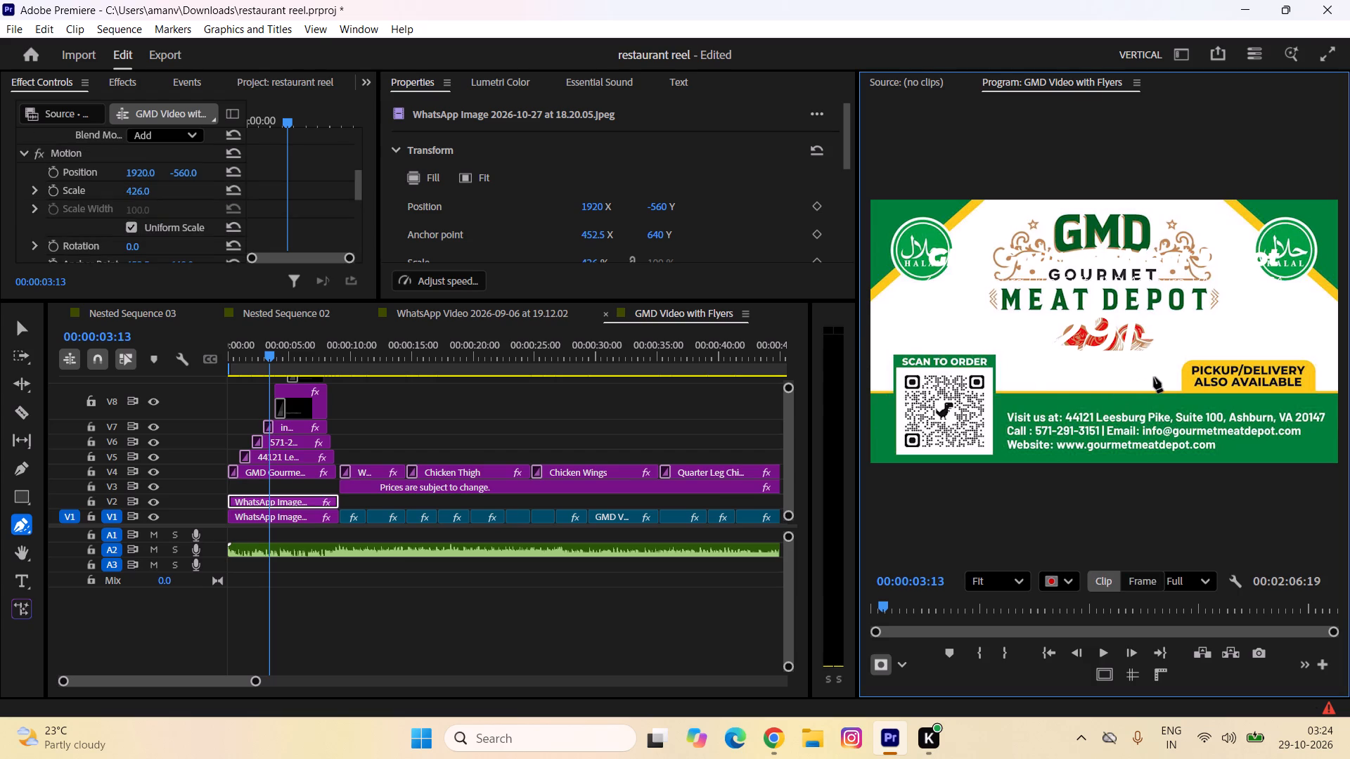
pyautogui.click(1155, 377)
pyautogui.click(1185, 325)
pyautogui.click(1335, 321)
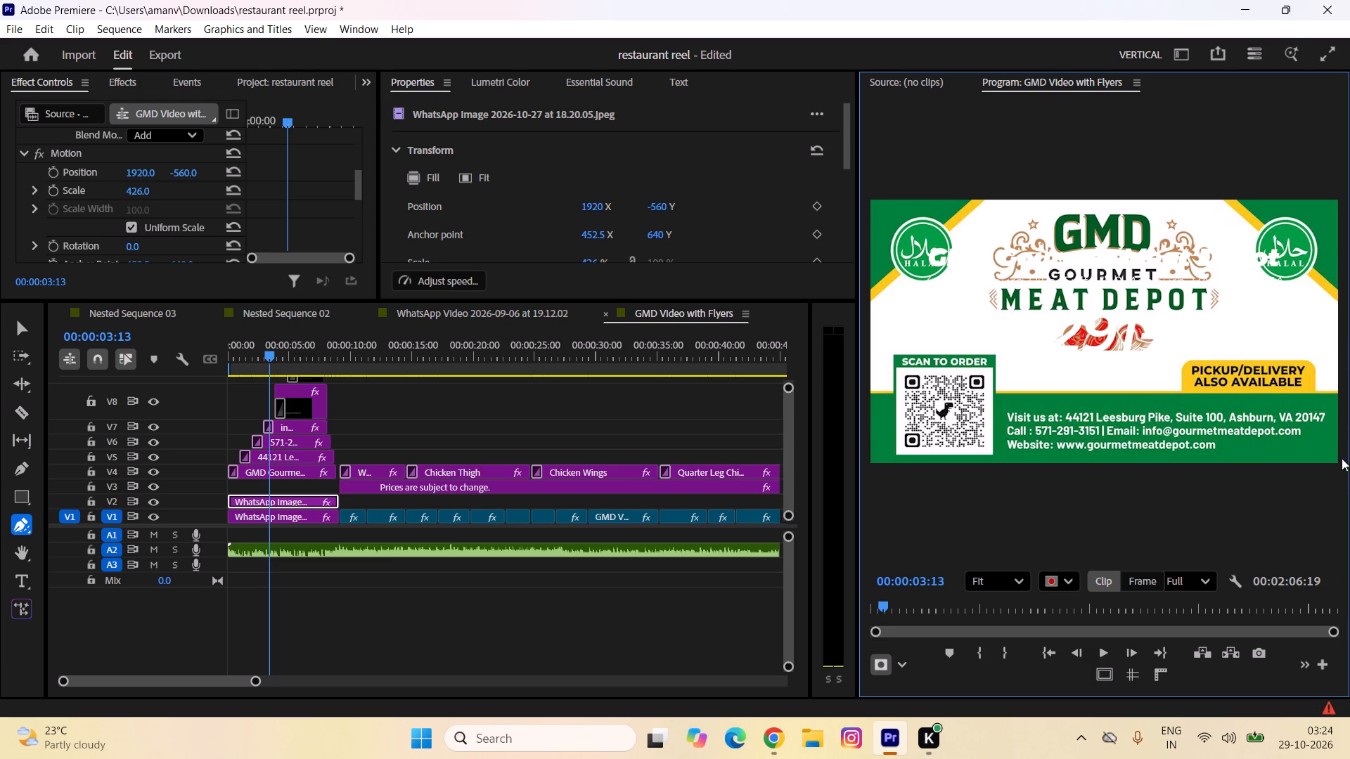
pyautogui.click(1339, 476)
pyautogui.click(1330, 453)
pyautogui.click(879, 457)
pyautogui.click(879, 347)
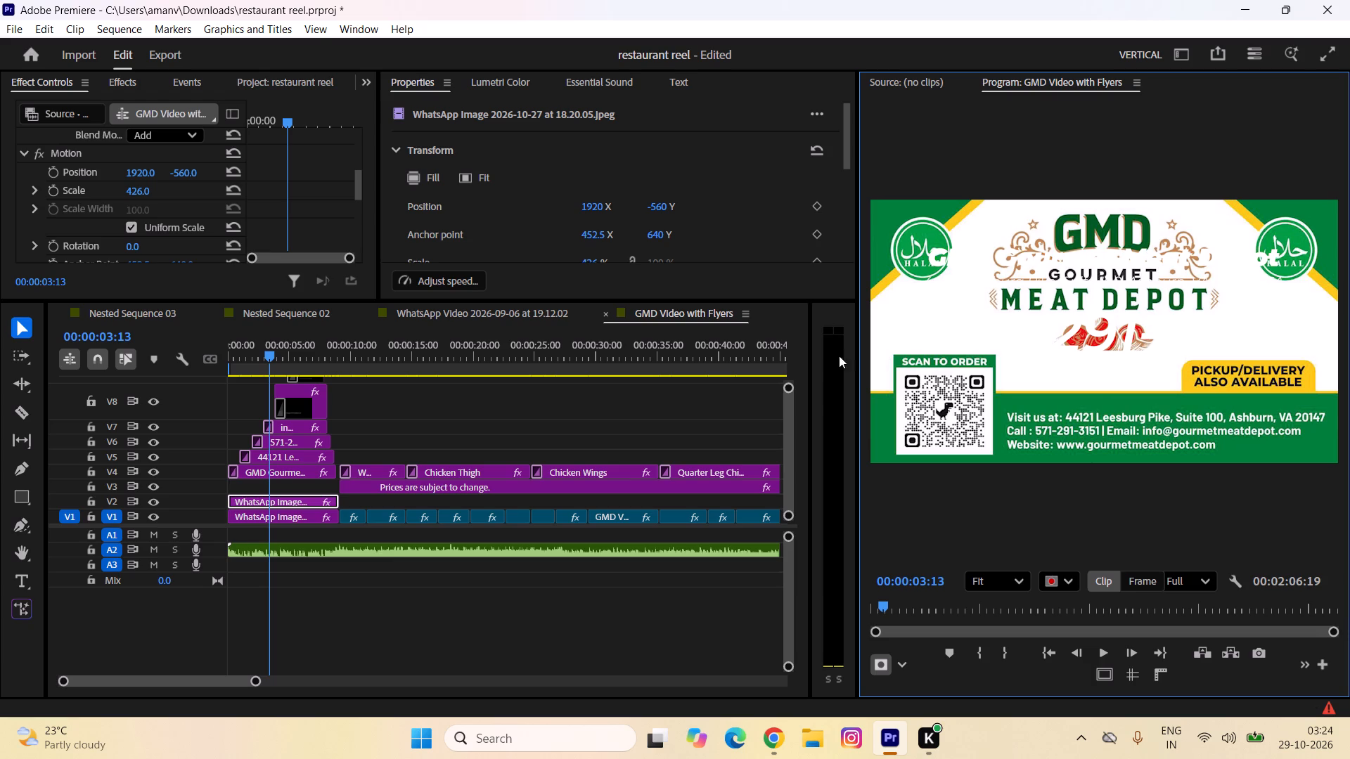
# Assign the unassigned pen mask to the V2 flyer image's Opacity effect.
pyautogui.scroll(1, 134, 206)
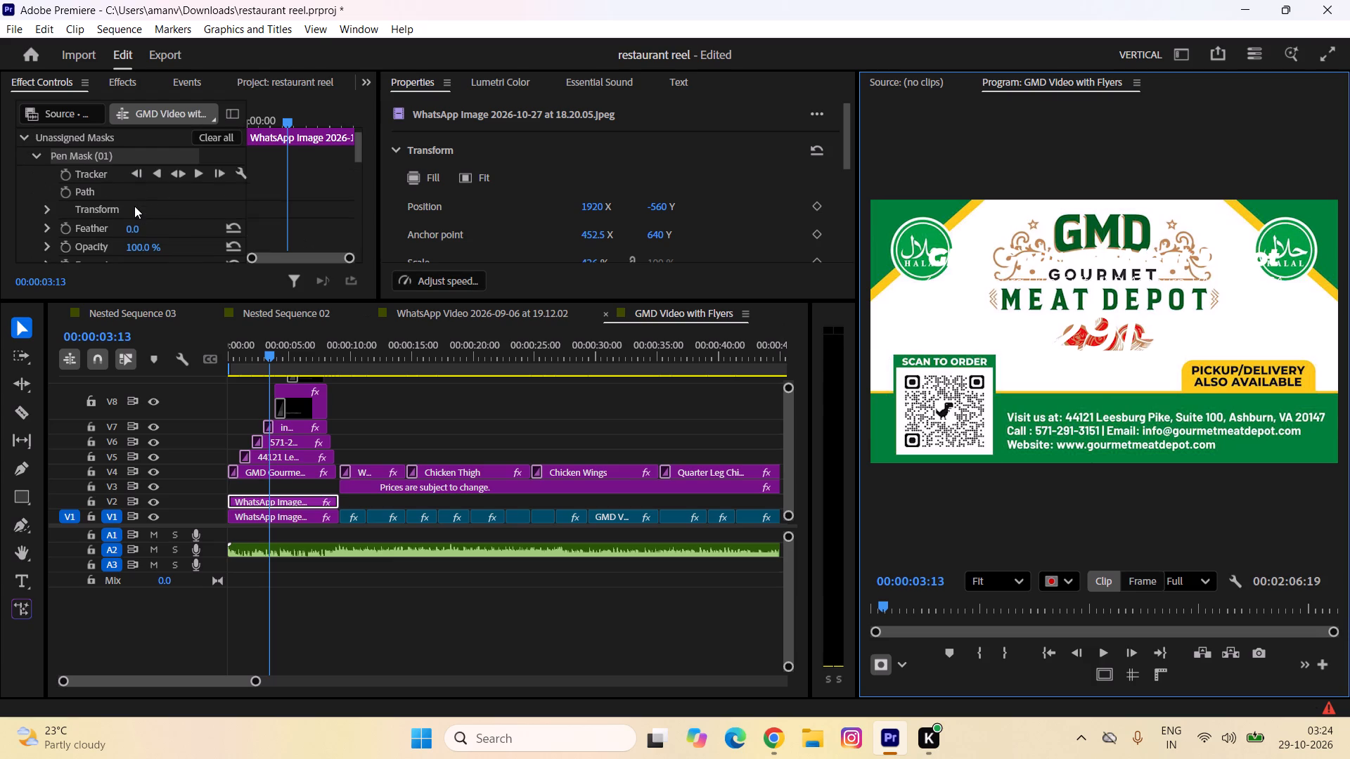
pyautogui.moveTo(112, 150); pyautogui.dragTo(112, 207)
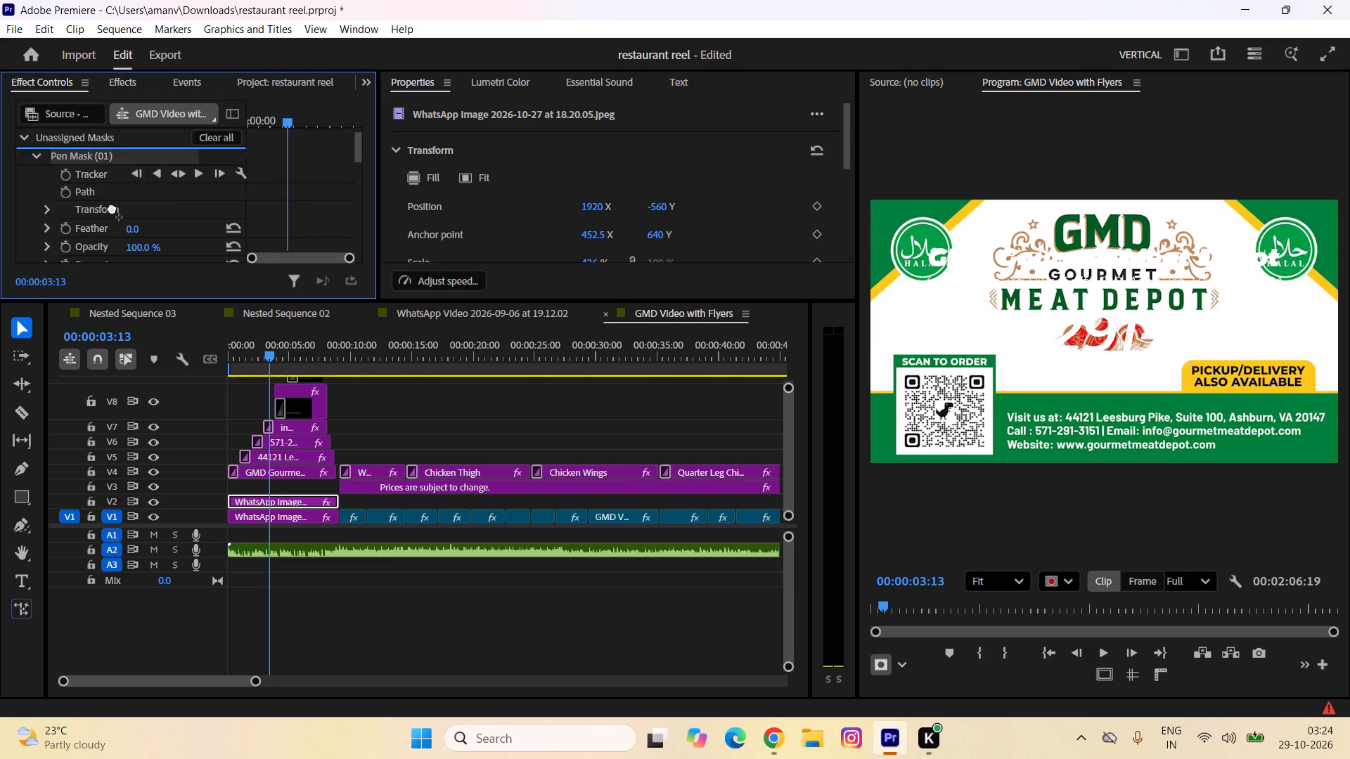
pyautogui.moveTo(112, 207); pyautogui.dragTo(107, 201)
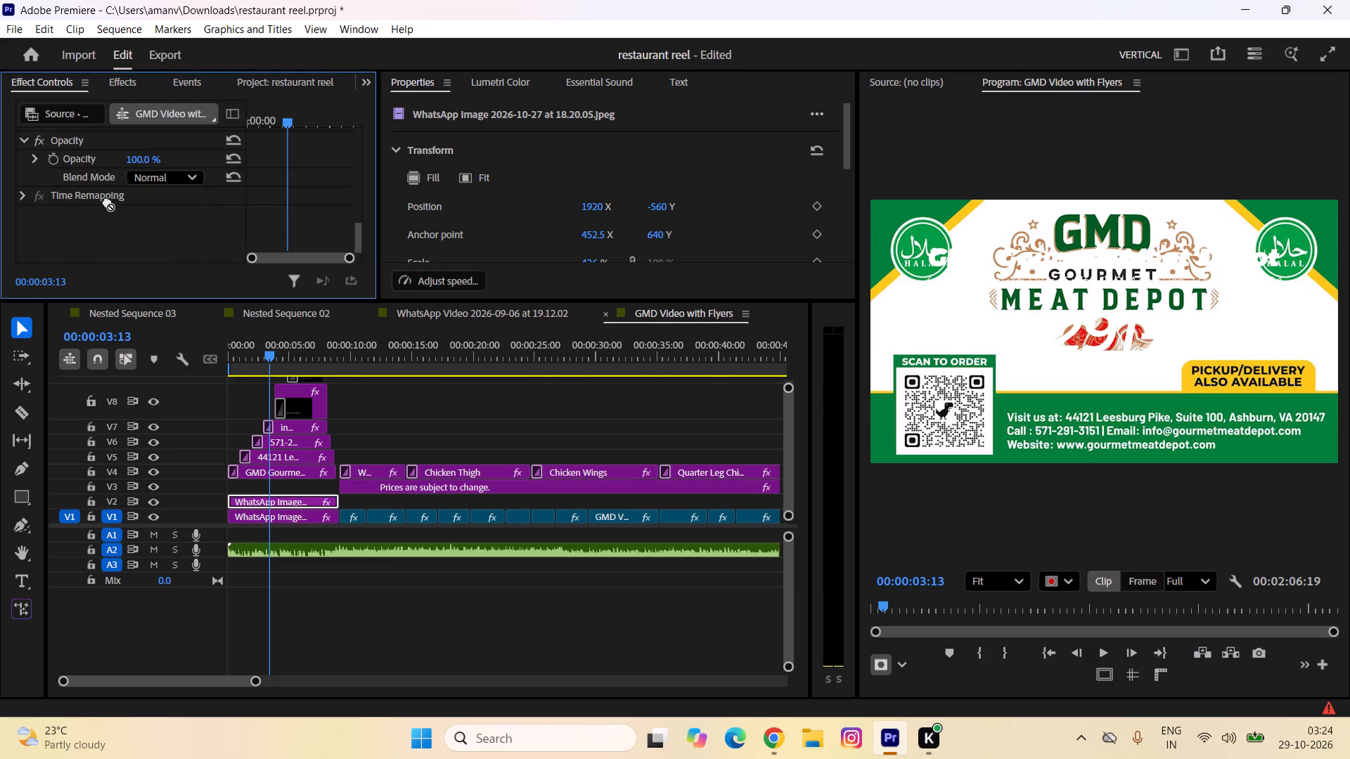
pyautogui.moveTo(107, 201); pyautogui.dragTo(108, 160)
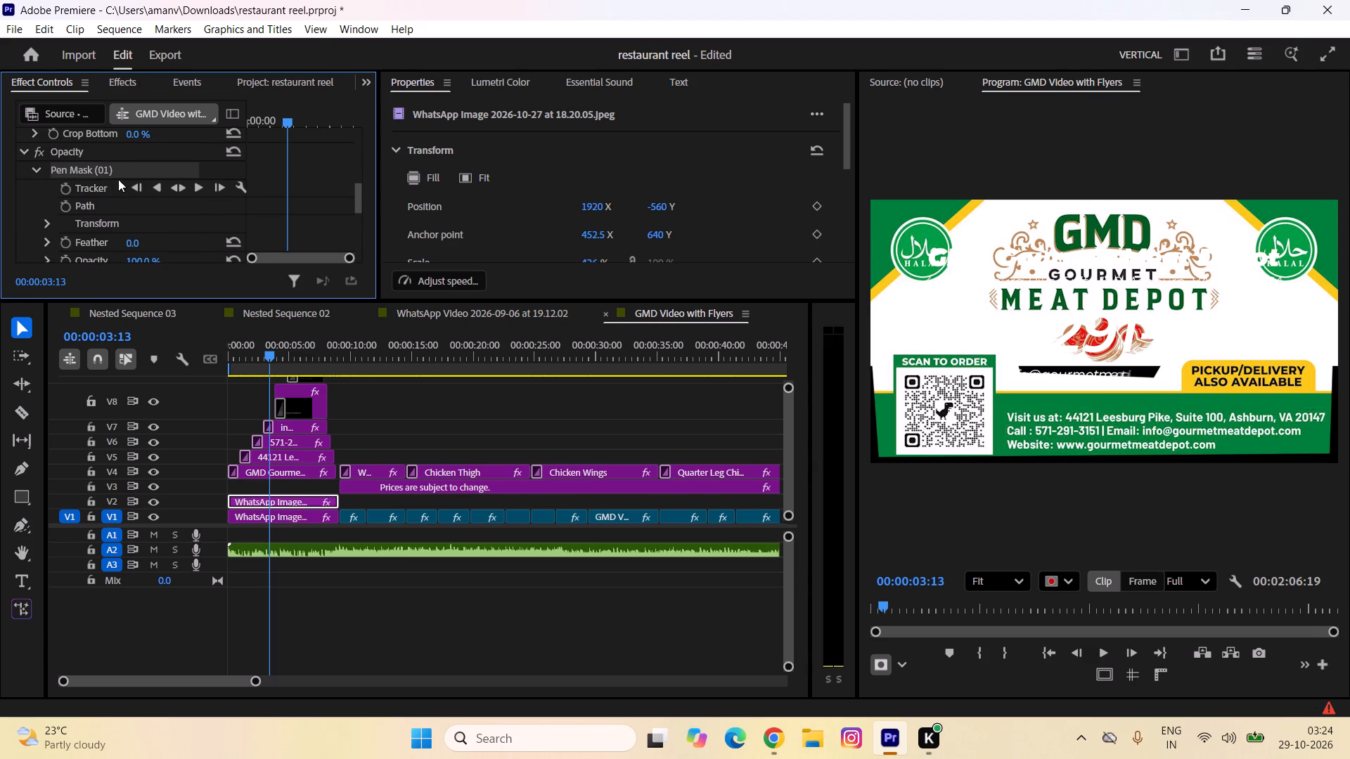
# Reshape the pen mask so it covers the full contact band out to the frame edges and excludes the black social-handle strip above it.
pyautogui.click(122, 174)
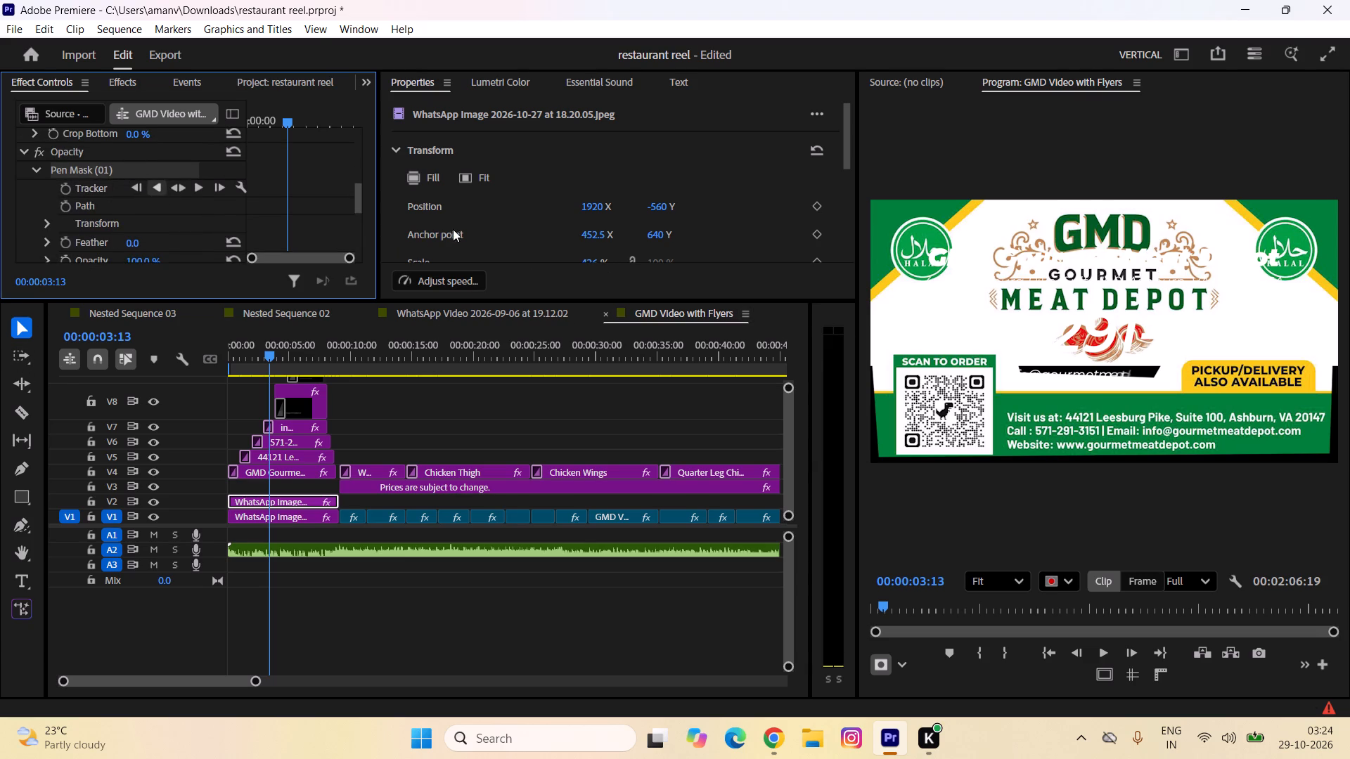
pyautogui.click(877, 370)
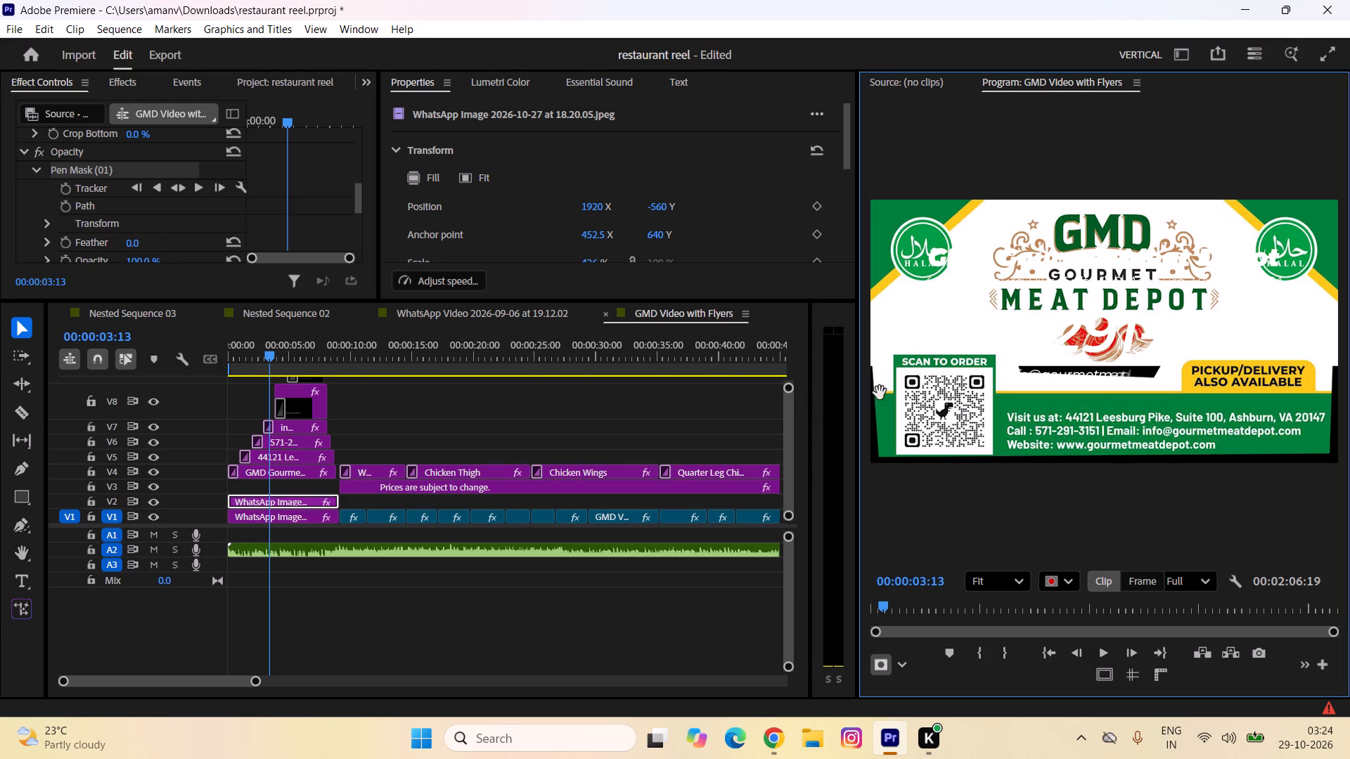
pyautogui.moveTo(885, 458); pyautogui.dragTo(858, 473)
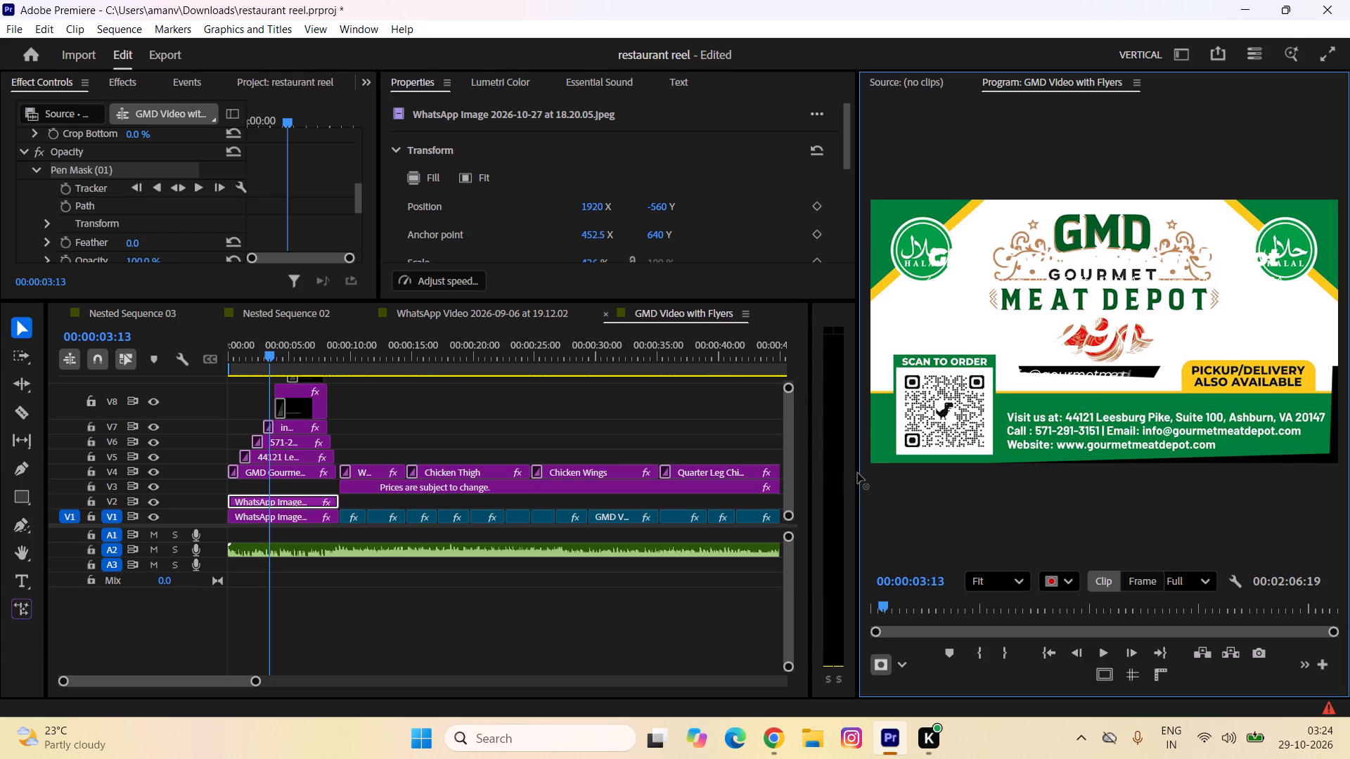
pyautogui.moveTo(858, 473); pyautogui.dragTo(838, 479)
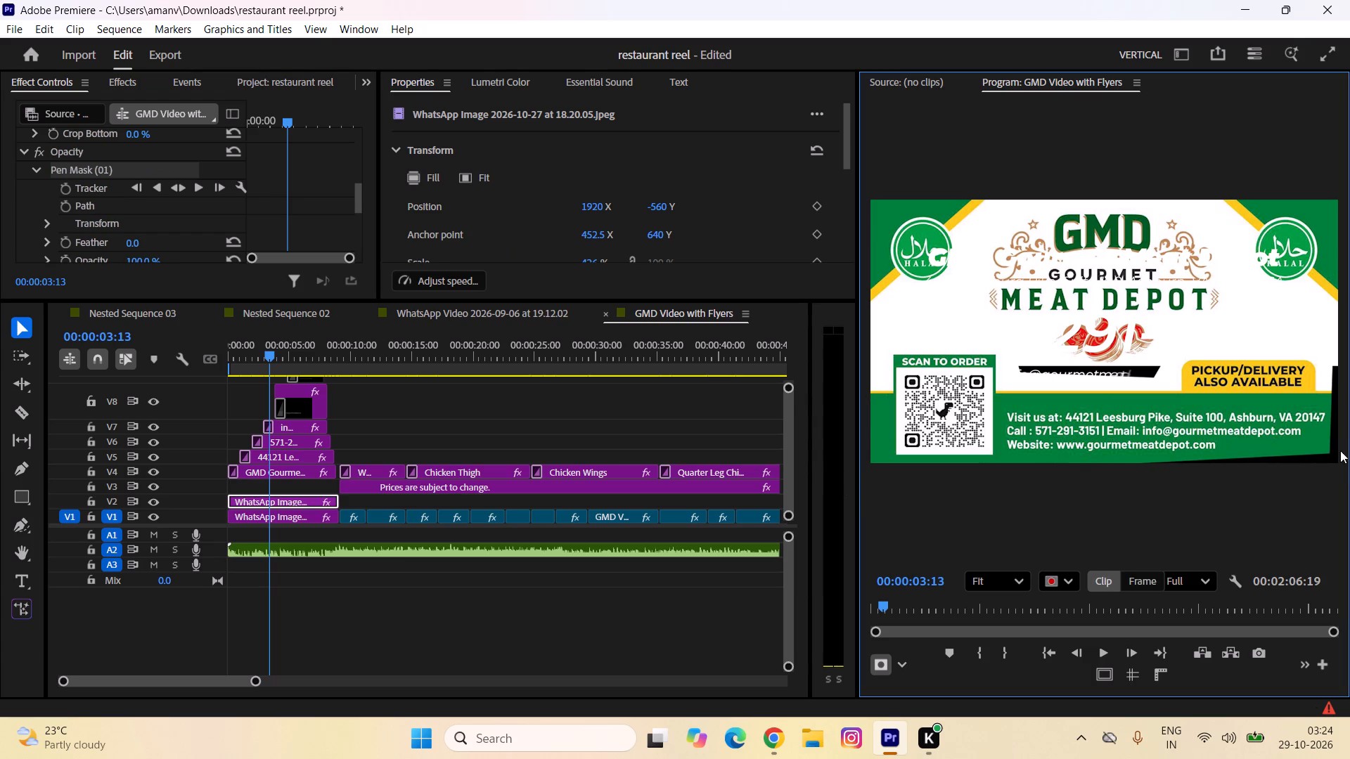
pyautogui.moveTo(1328, 448); pyautogui.dragTo(1349, 495)
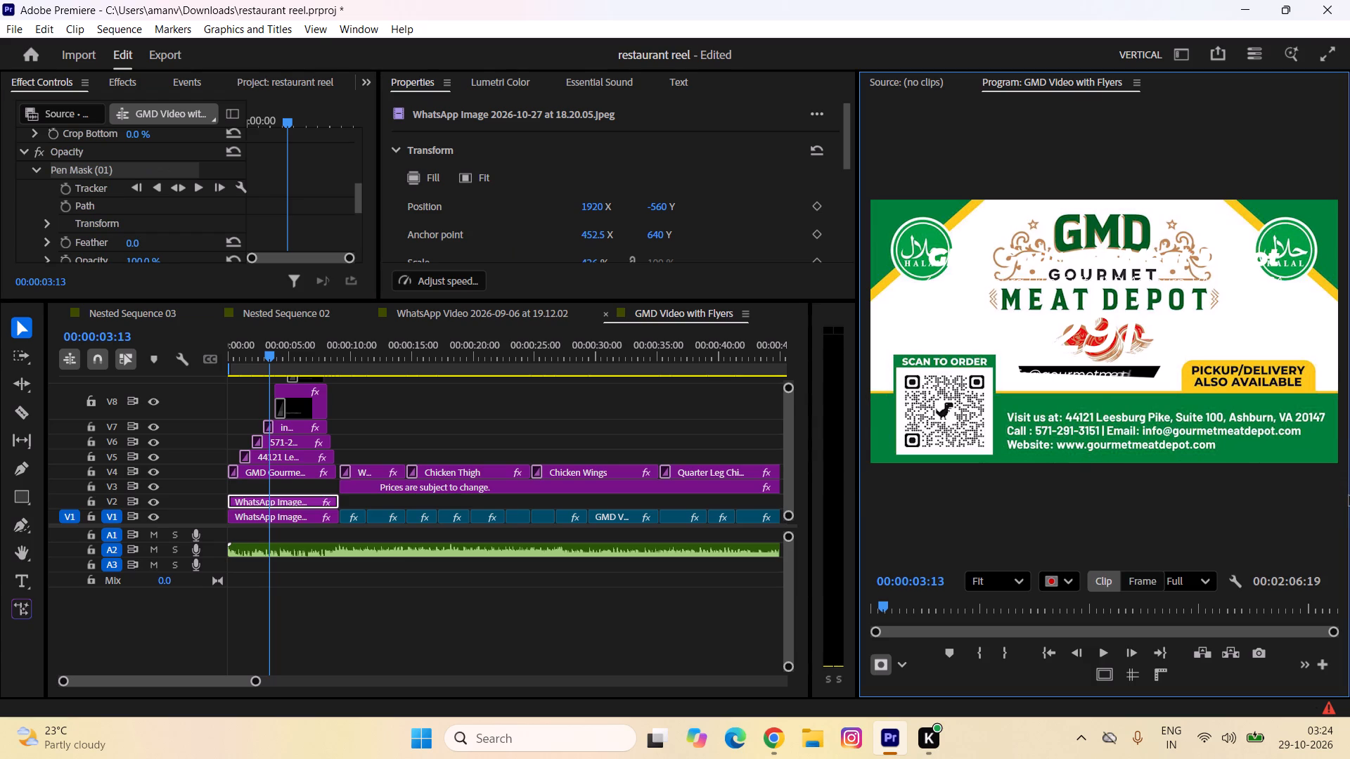
pyautogui.moveTo(1349, 495); pyautogui.dragTo(1349, 507)
pyautogui.moveTo(1155, 380); pyautogui.dragTo(1154, 379)
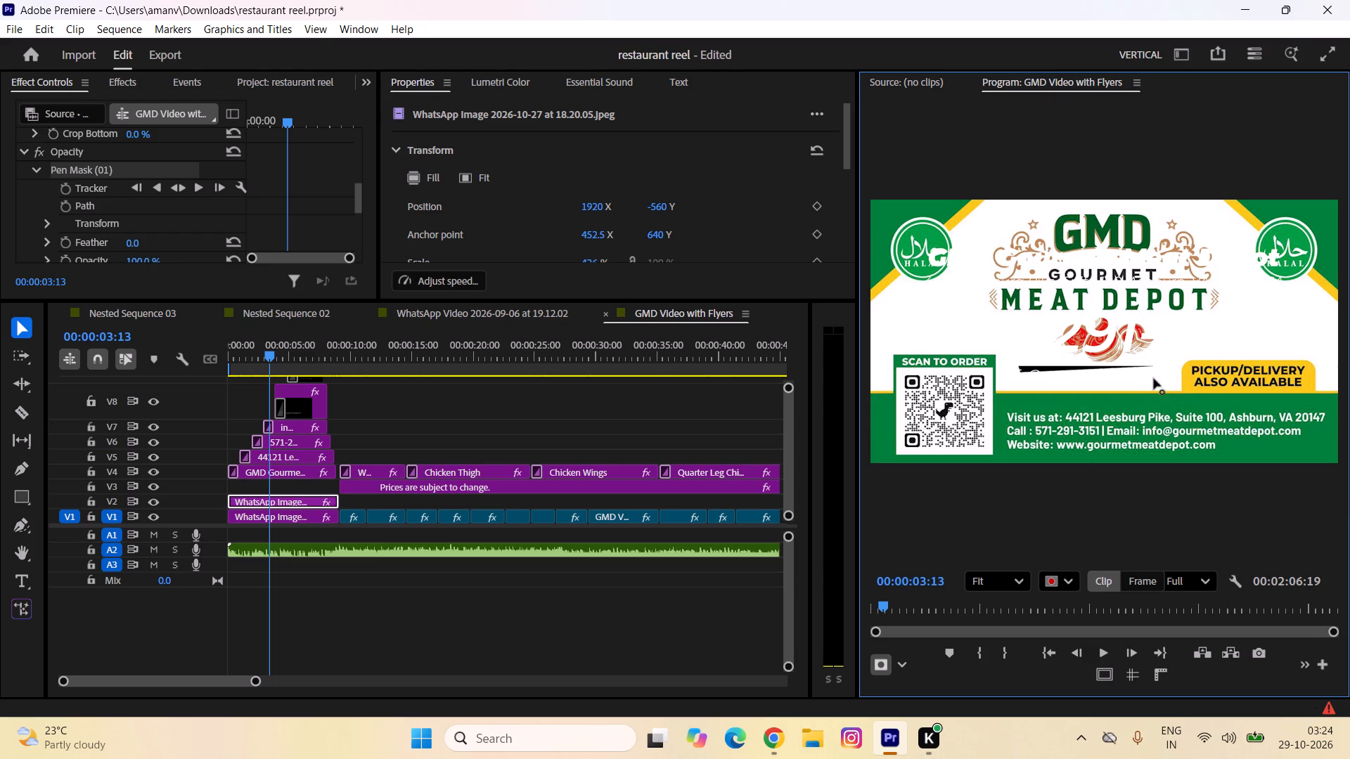
pyautogui.moveTo(1154, 379); pyautogui.dragTo(1154, 396)
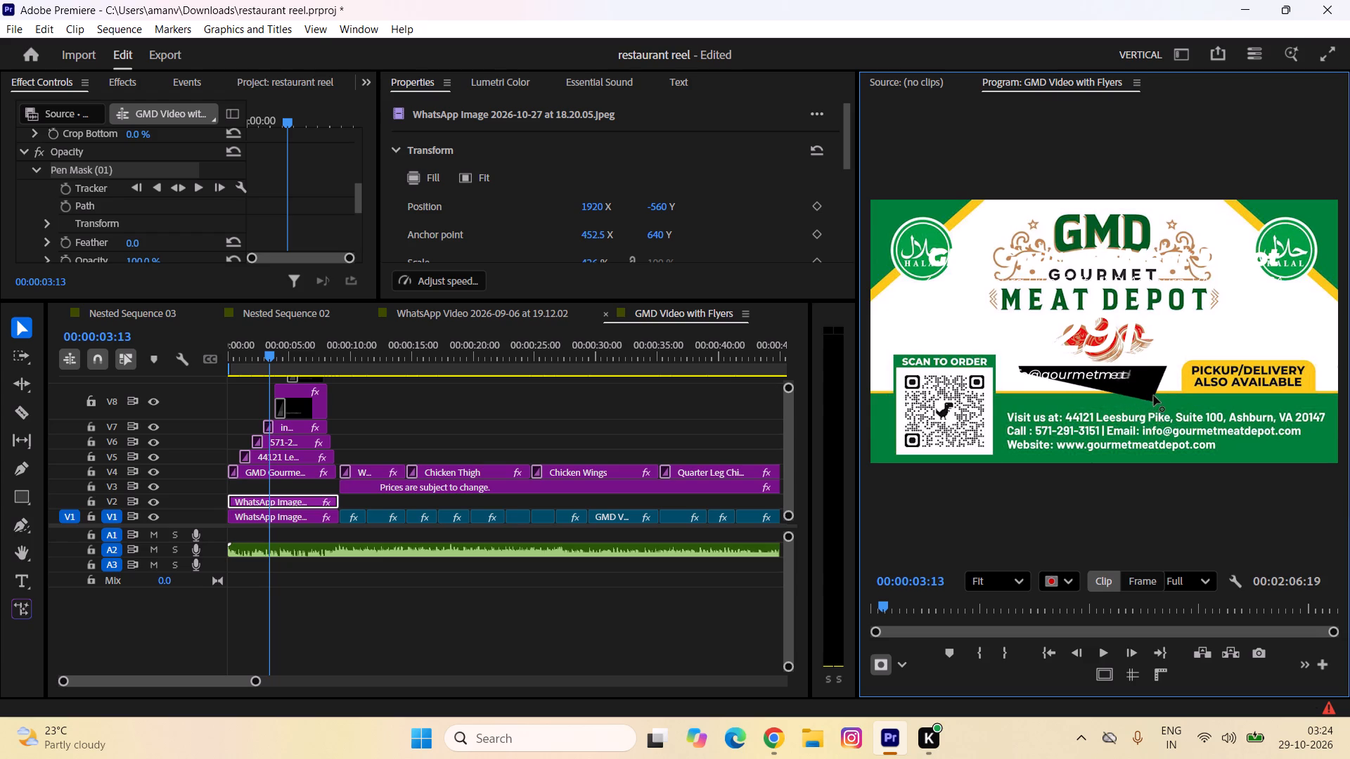
pyautogui.moveTo(1154, 396); pyautogui.dragTo(1165, 369)
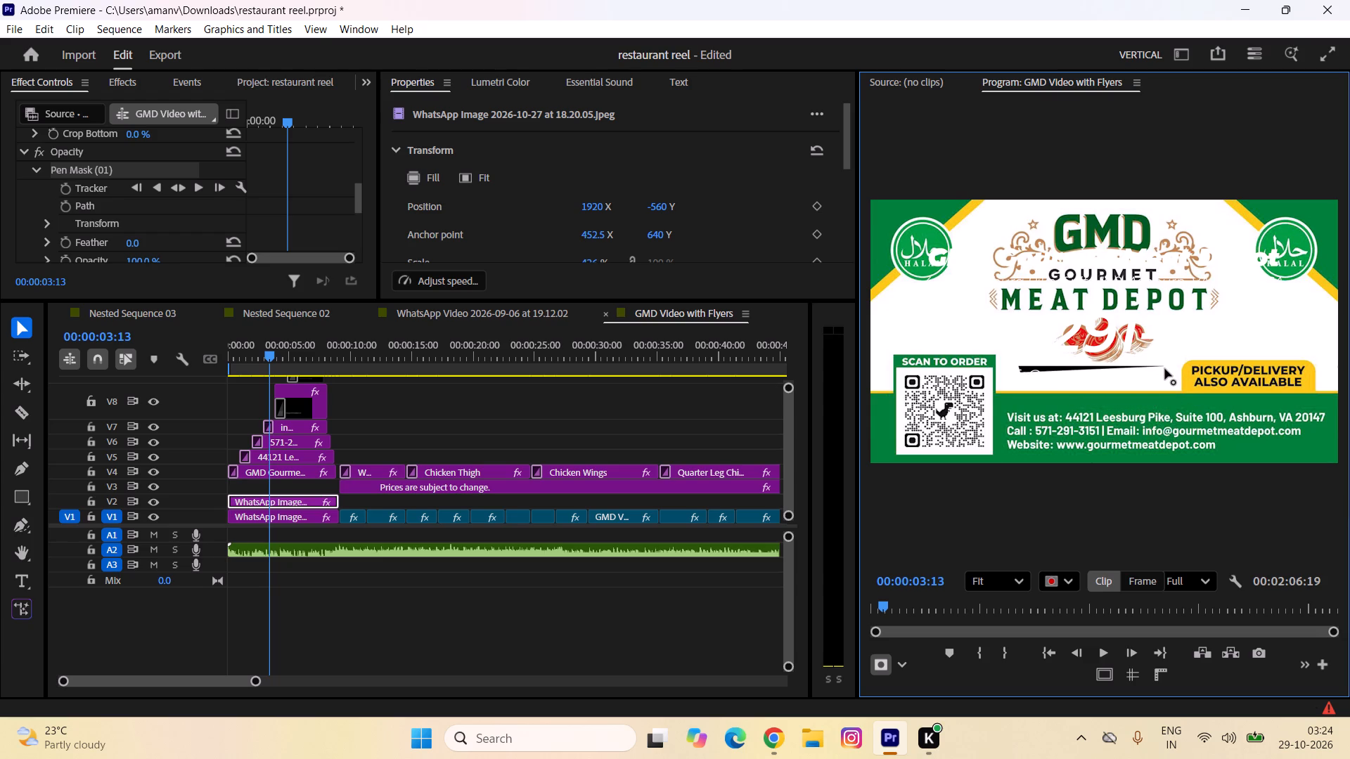
pyautogui.moveTo(1165, 369); pyautogui.dragTo(1164, 366)
pyautogui.moveTo(1020, 372); pyautogui.dragTo(1020, 368)
pyautogui.moveTo(1020, 368); pyautogui.dragTo(1017, 363)
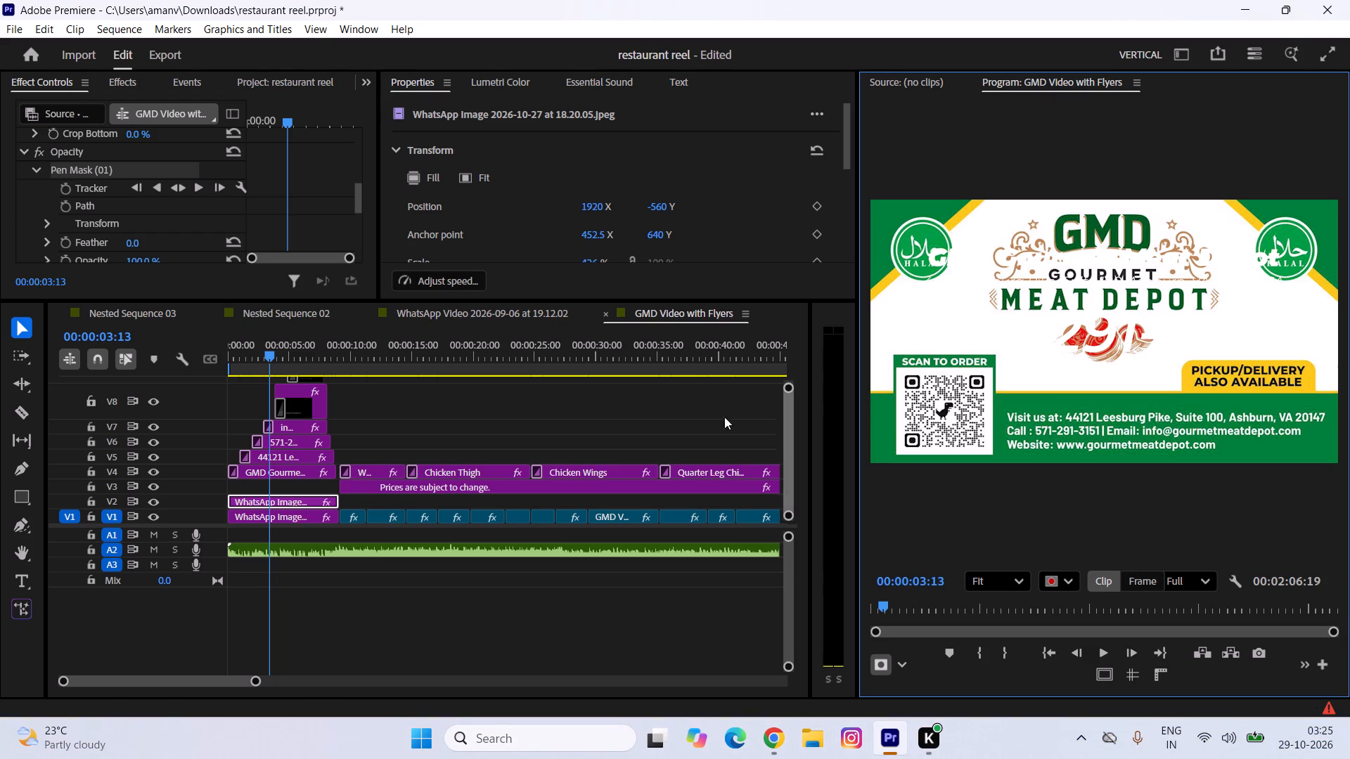
# Play back the opening from the start to check the masked flyer background behind the titles.
pyautogui.click(510, 413)
pyautogui.moveTo(275, 353); pyautogui.dragTo(210, 349)
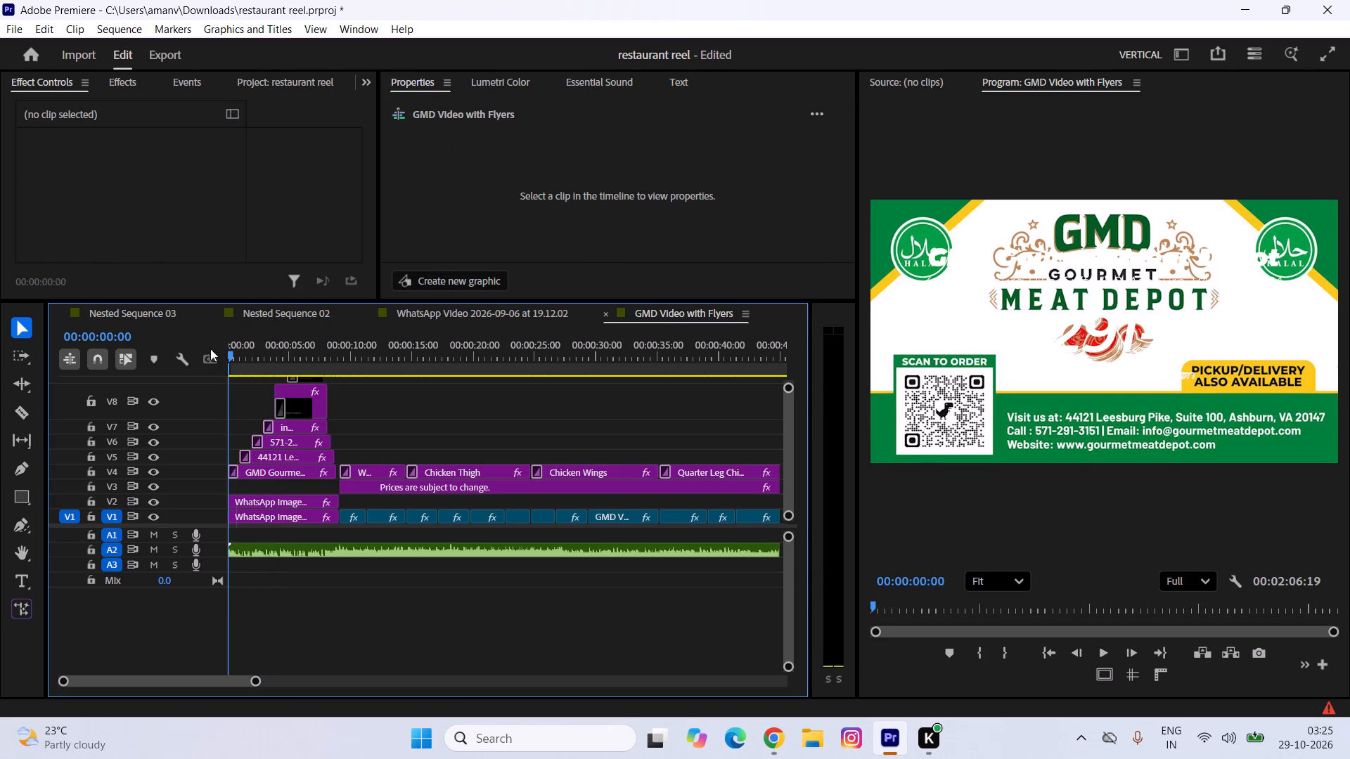
pyautogui.moveTo(210, 349); pyautogui.dragTo(187, 343)
pyautogui.press('space')
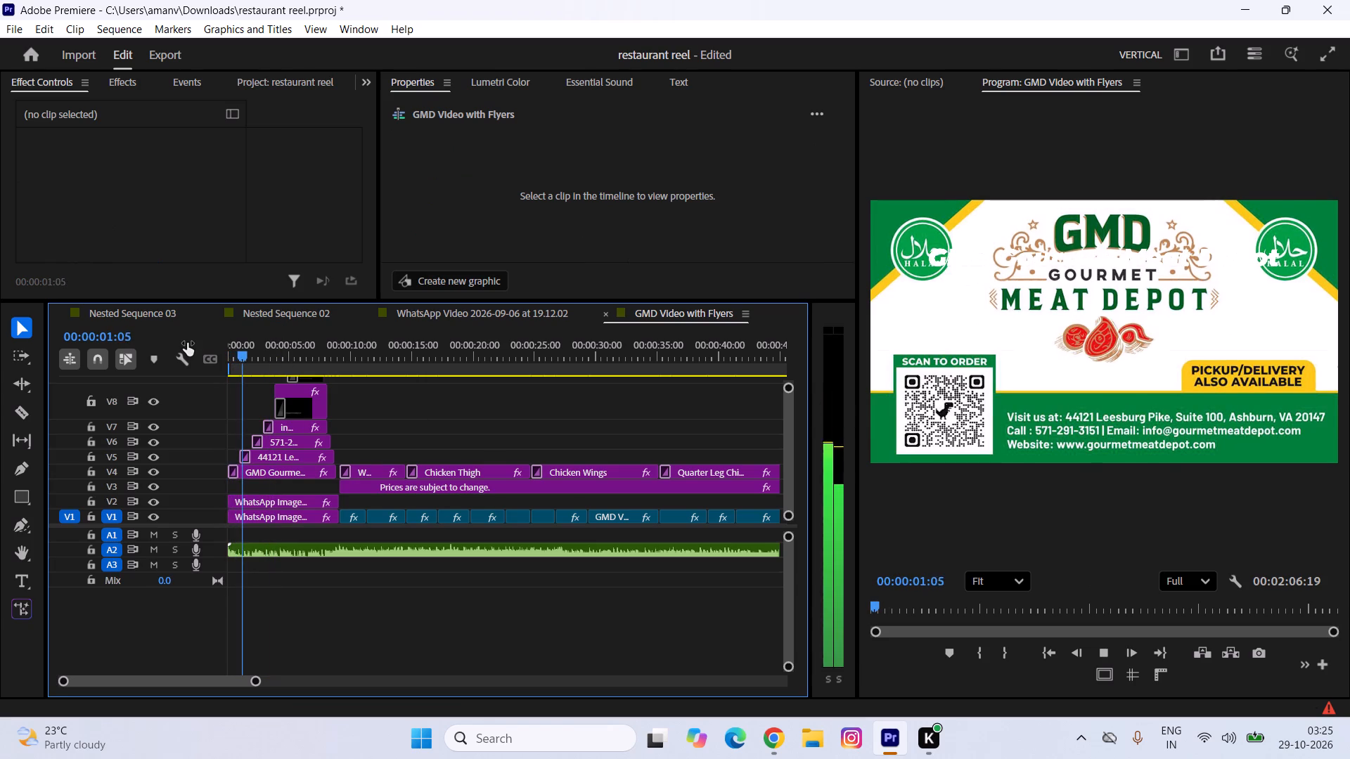
pyautogui.press('space')
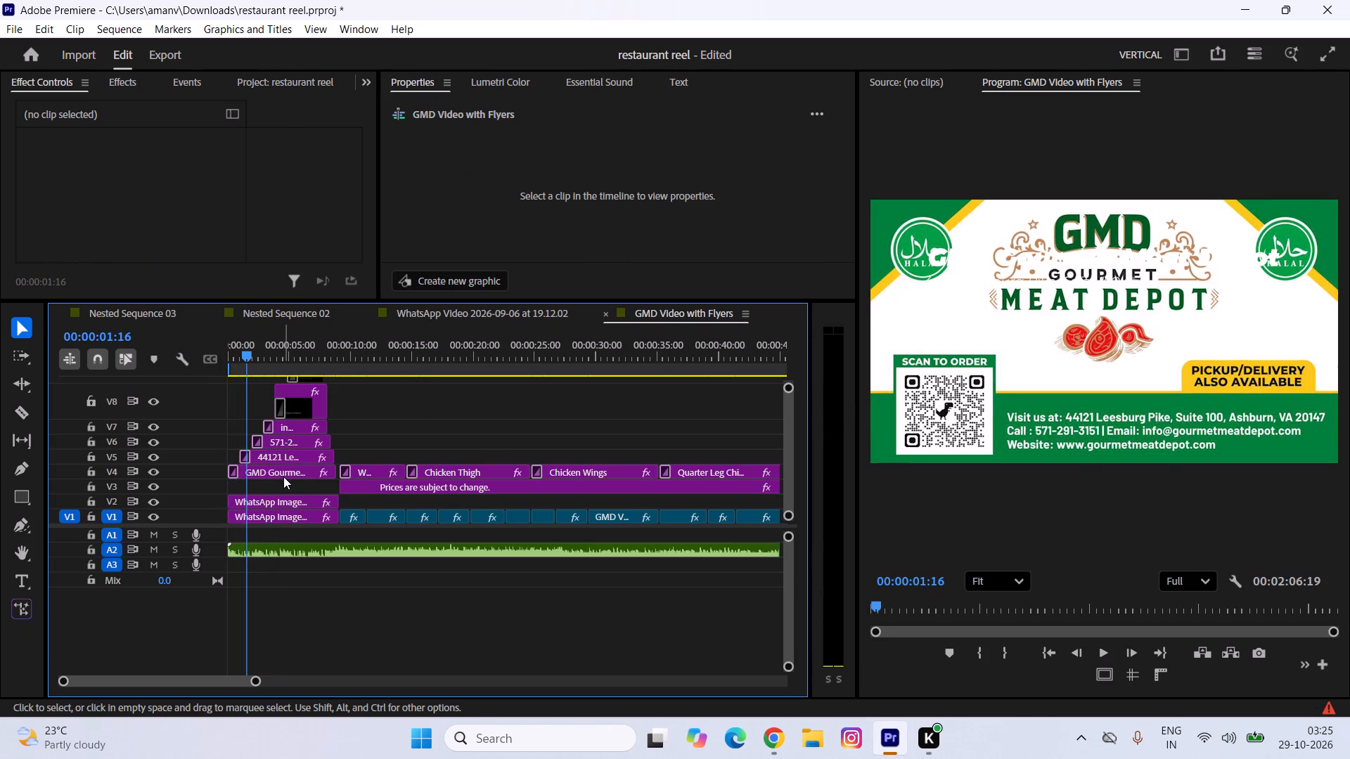
# Move all six opening title clips off the flyer background to beyond the sequence's end, ending near 00:03:00 and stacked from V1 upward.
pyautogui.moveTo(283, 476); pyautogui.dragTo(300, 371)
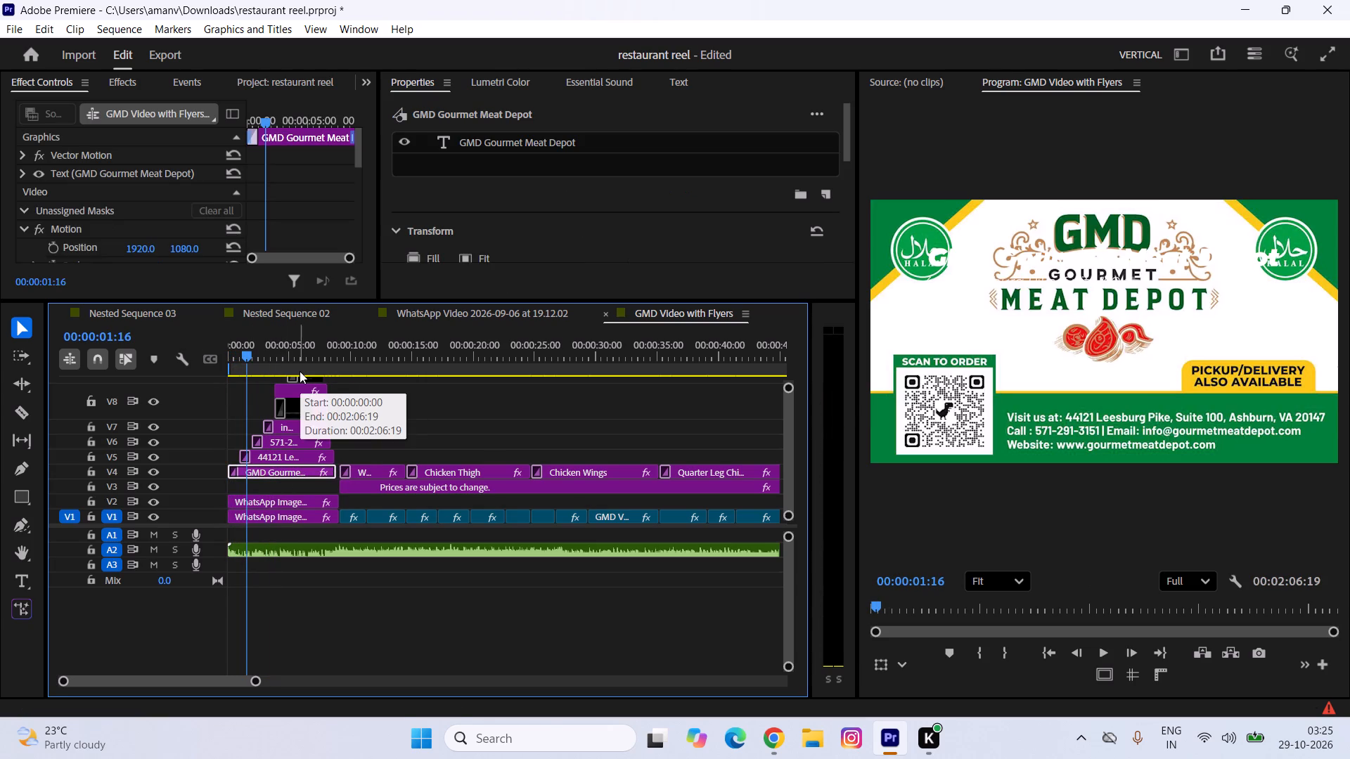
pyautogui.click(380, 404)
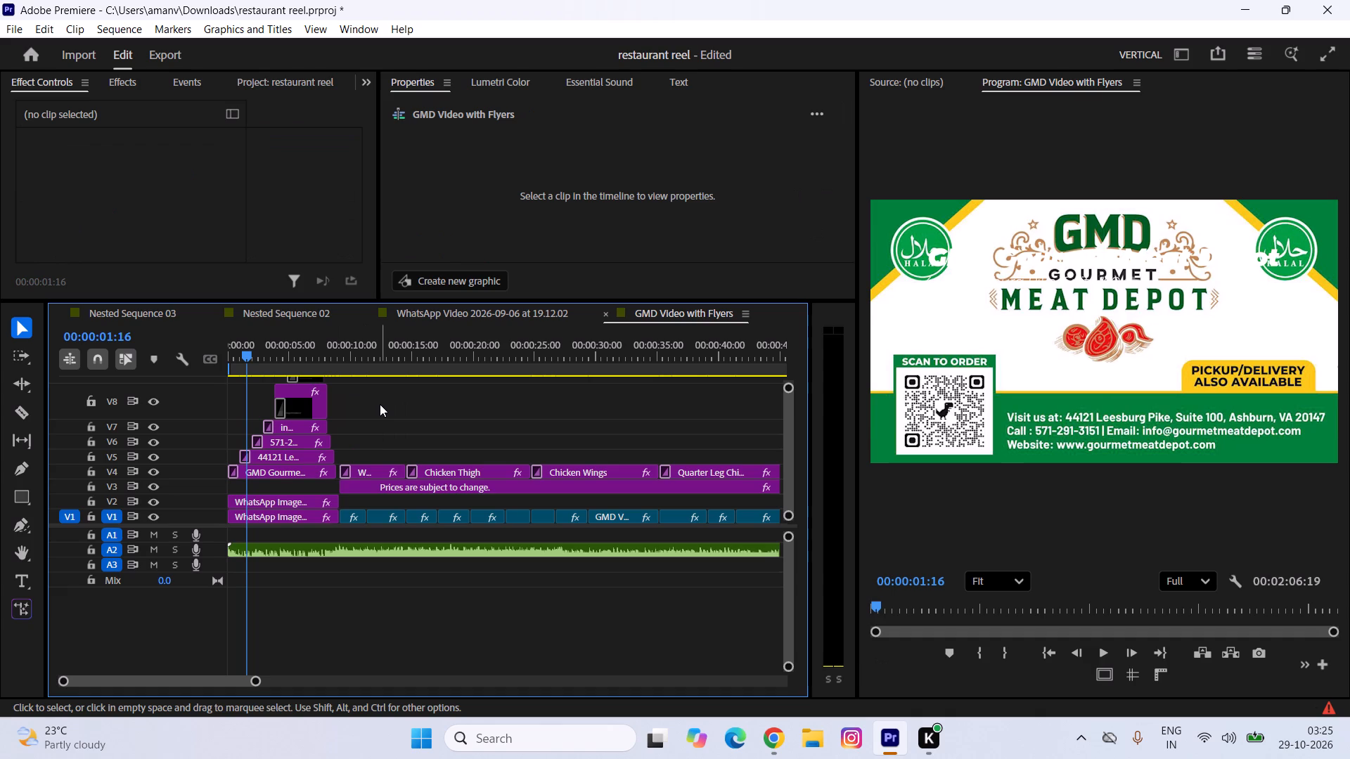
pyautogui.hotkey('ctrl', 'z')
pyautogui.hotkey('ctrl', 'shift', 'z')
pyautogui.click(277, 479)
pyautogui.hotkey('shift', '_')
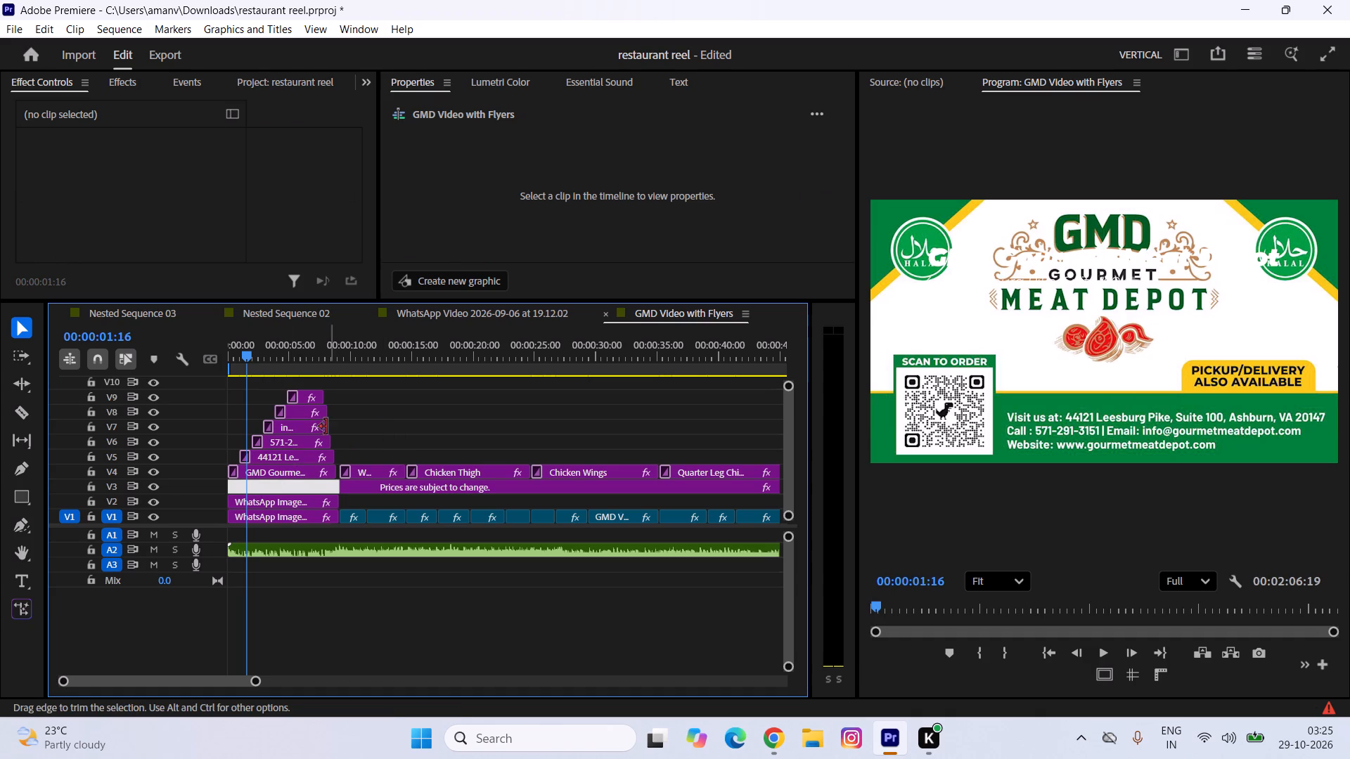
pyautogui.moveTo(311, 382); pyautogui.dragTo(281, 467)
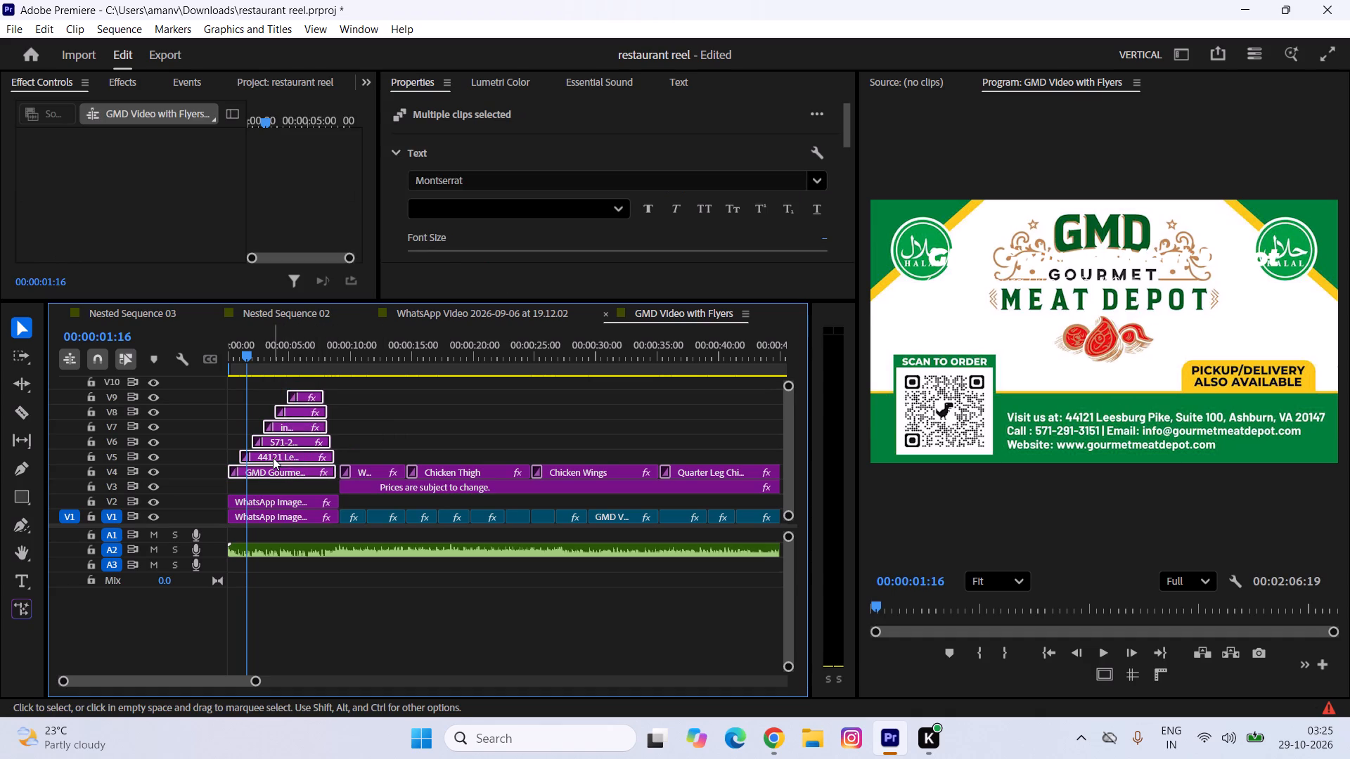
pyautogui.moveTo(273, 458); pyautogui.dragTo(509, 446)
pyautogui.write('----')
pyautogui.moveTo(509, 446); pyautogui.dragTo(362, 502)
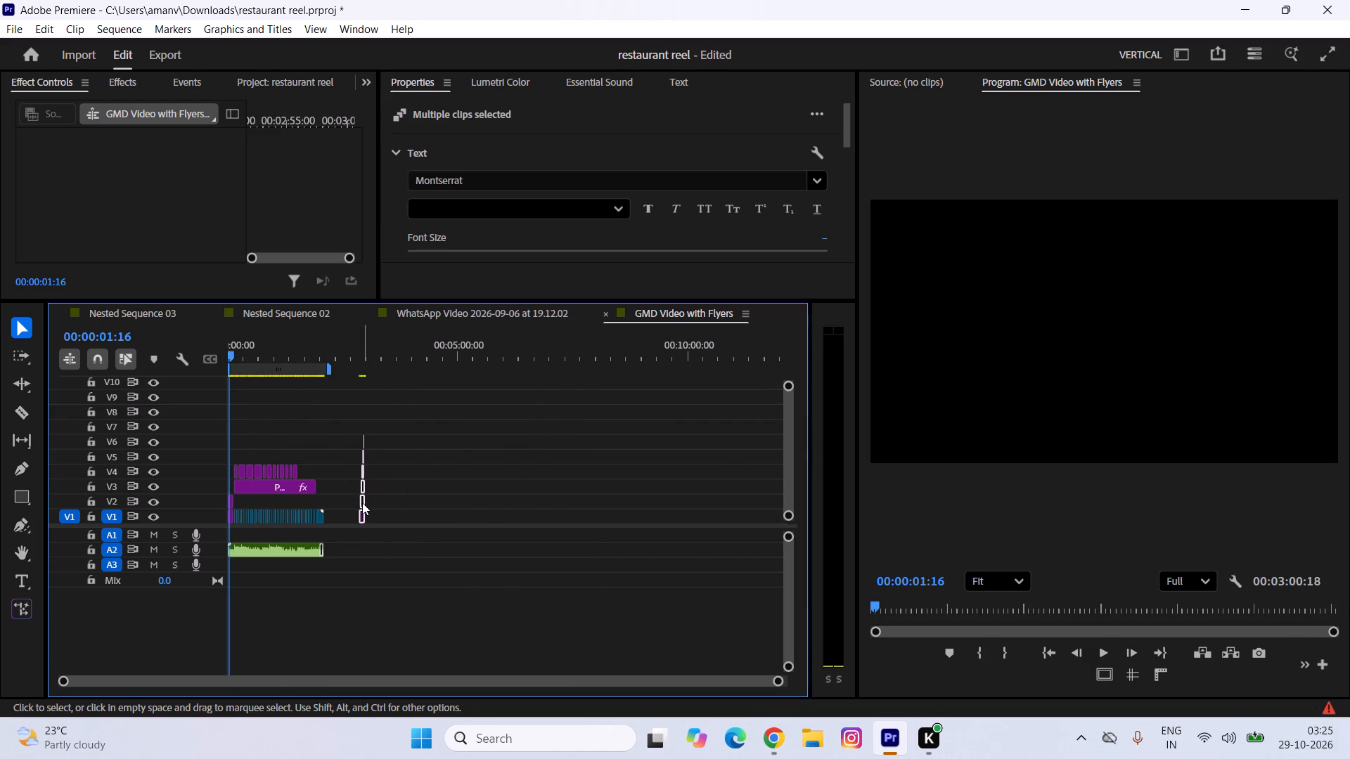
# Play back the opening from the start several times to review the flyer background without the title clips.
pyautogui.moveTo(233, 349); pyautogui.dragTo(67, 342)
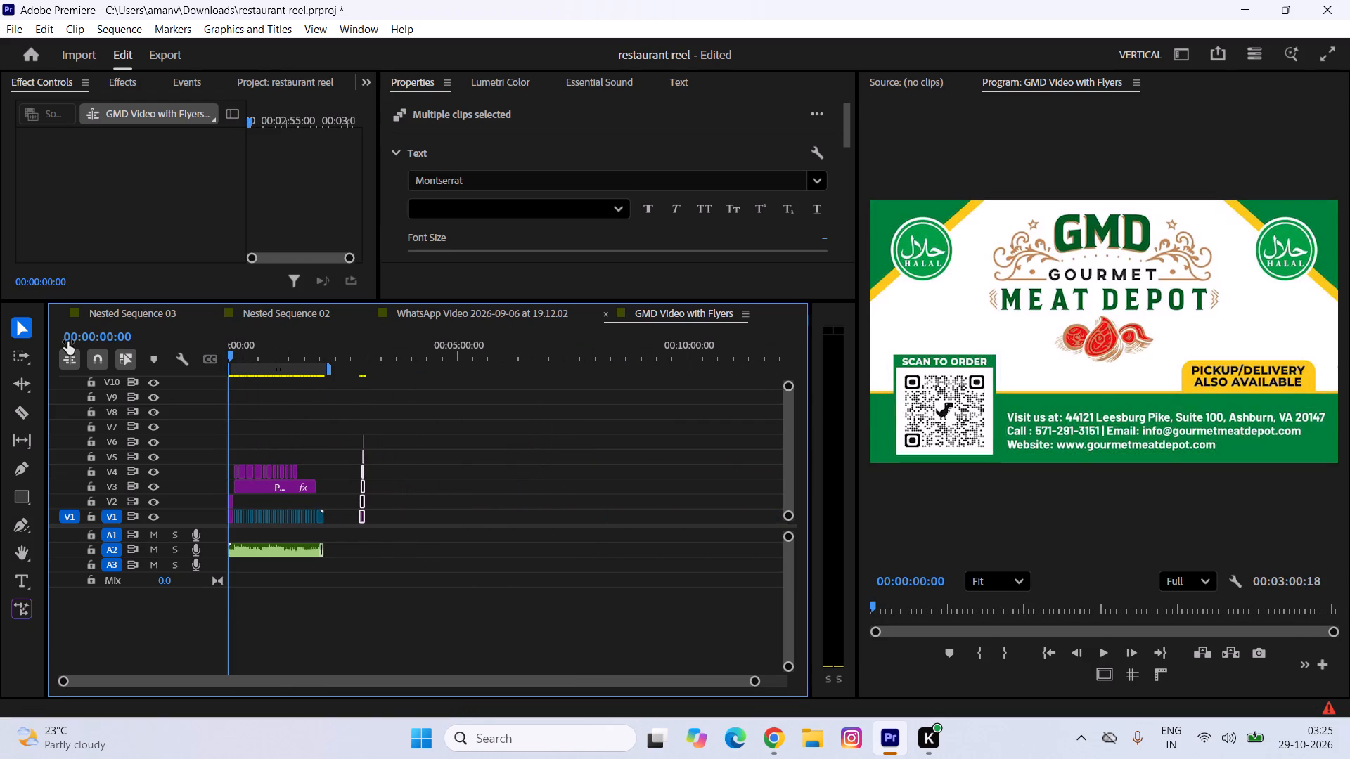
pyautogui.write('====')
pyautogui.press('space')
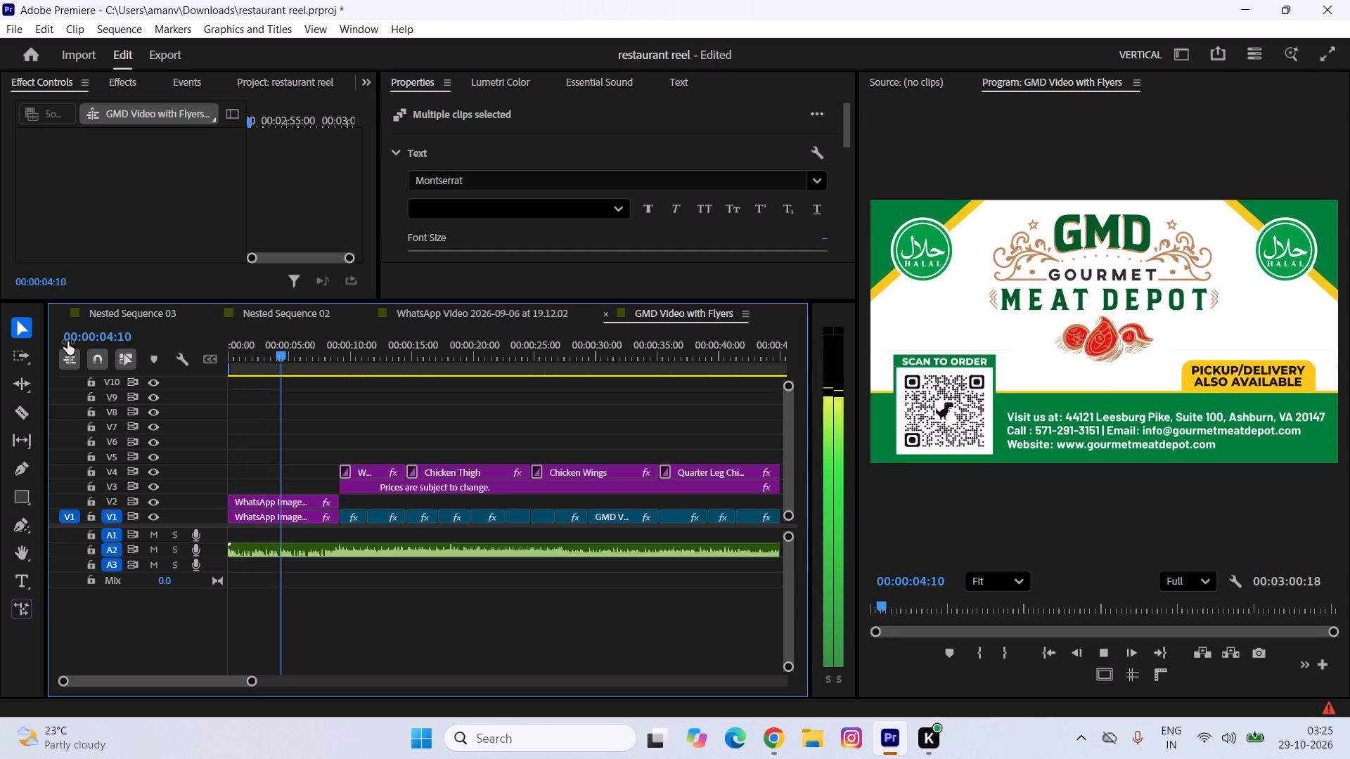
pyautogui.moveTo(301, 359); pyautogui.dragTo(115, 330)
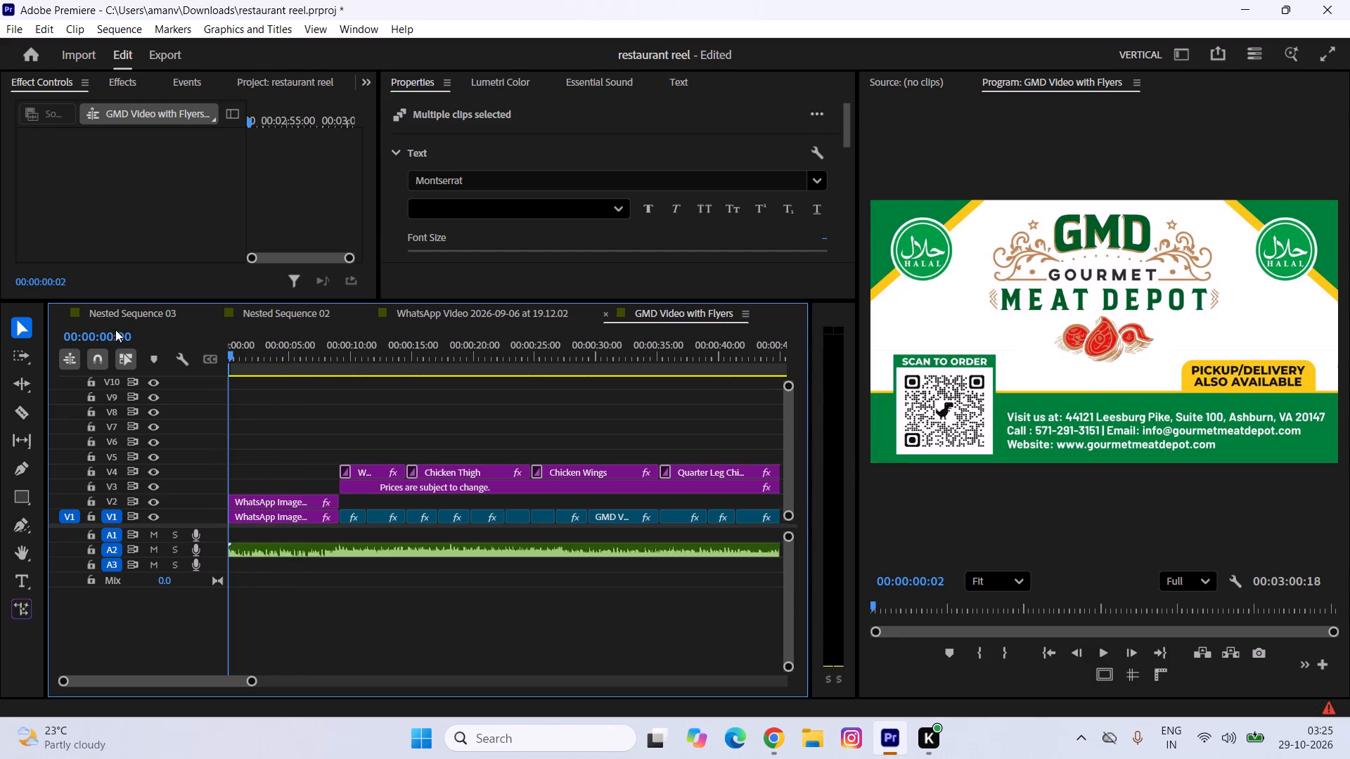
pyautogui.moveTo(115, 330); pyautogui.dragTo(24, 326)
pyautogui.press('space')
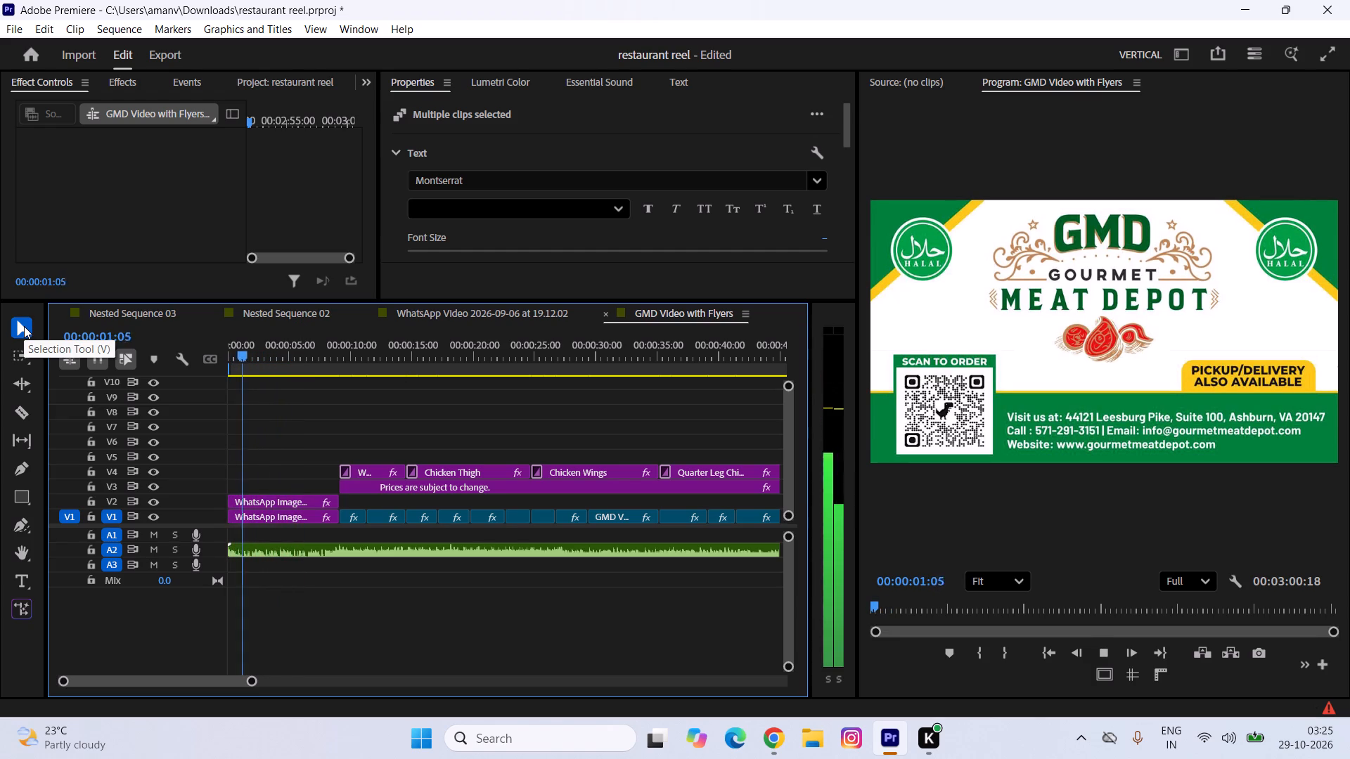
pyautogui.press('space')
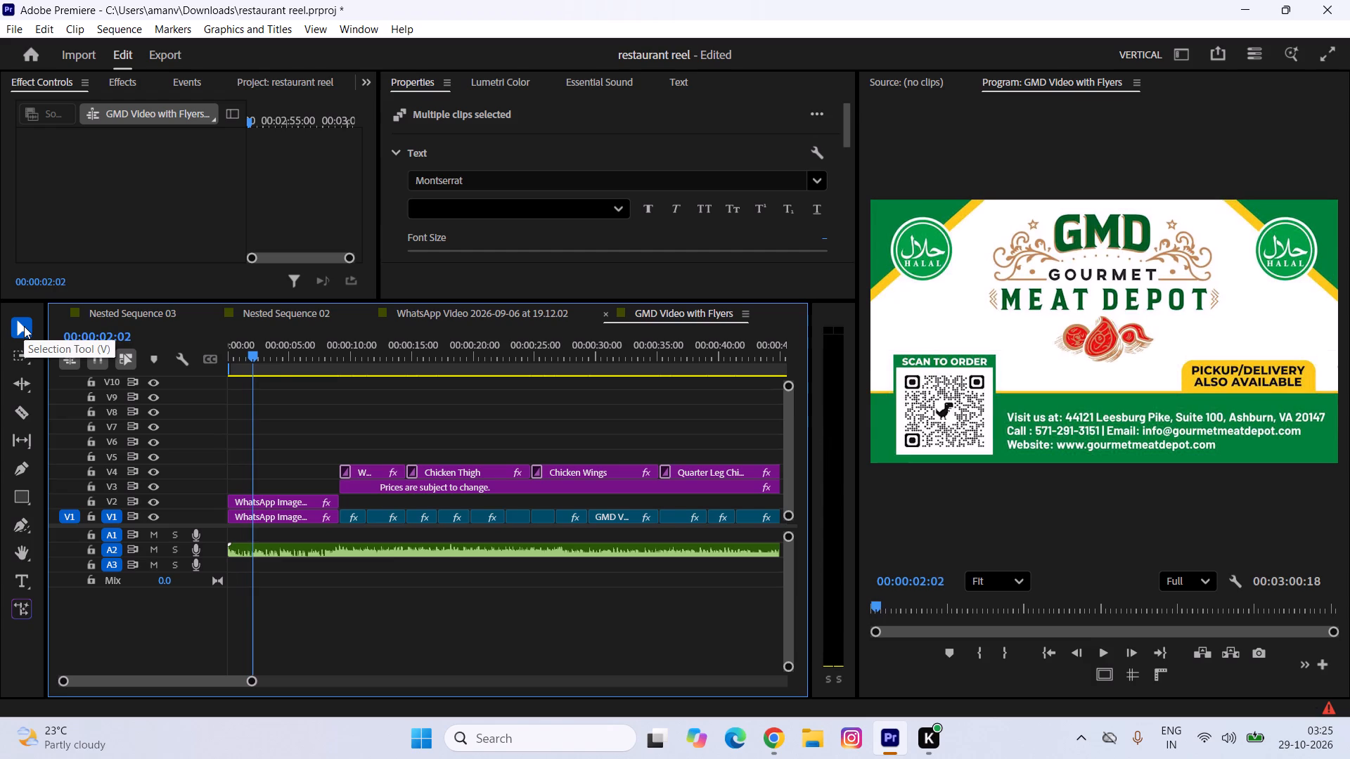
pyautogui.write('==')
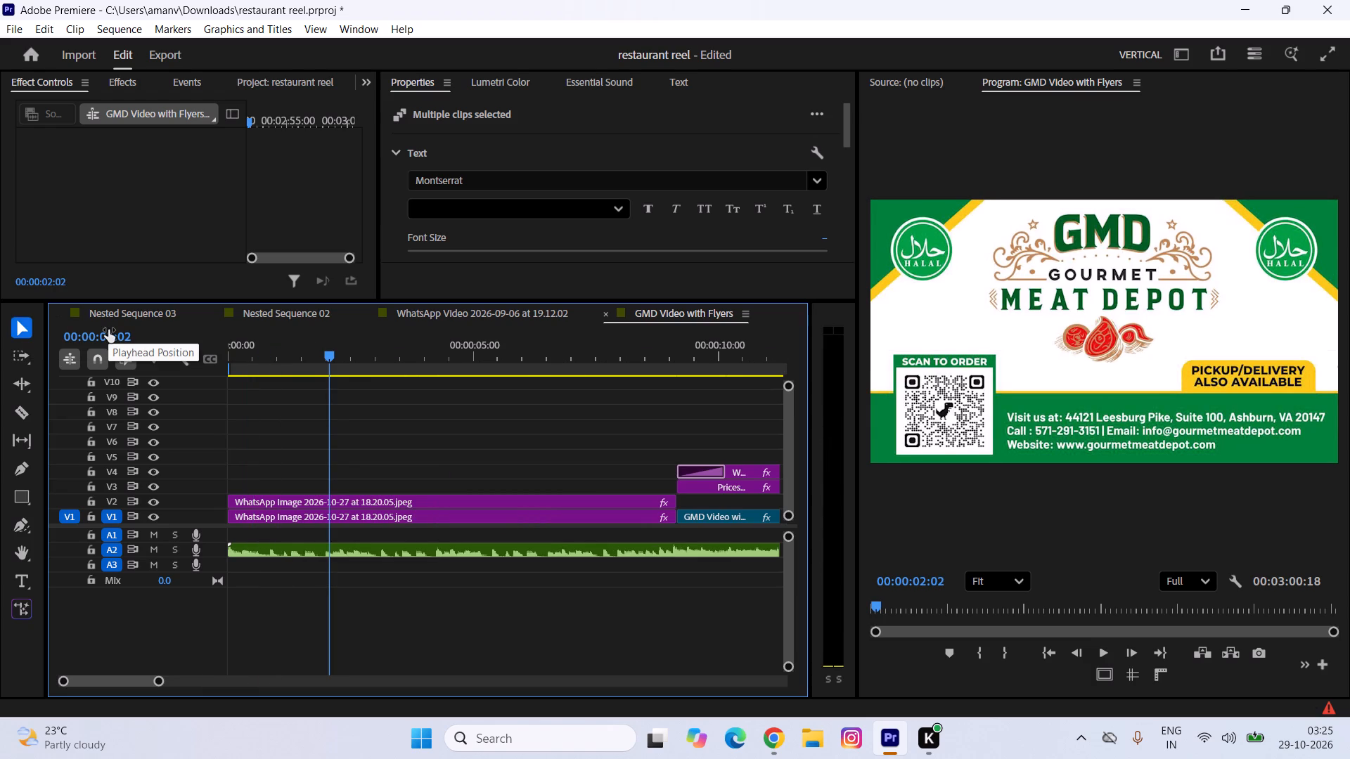
pyautogui.press('Left')
pyautogui.press('Left')
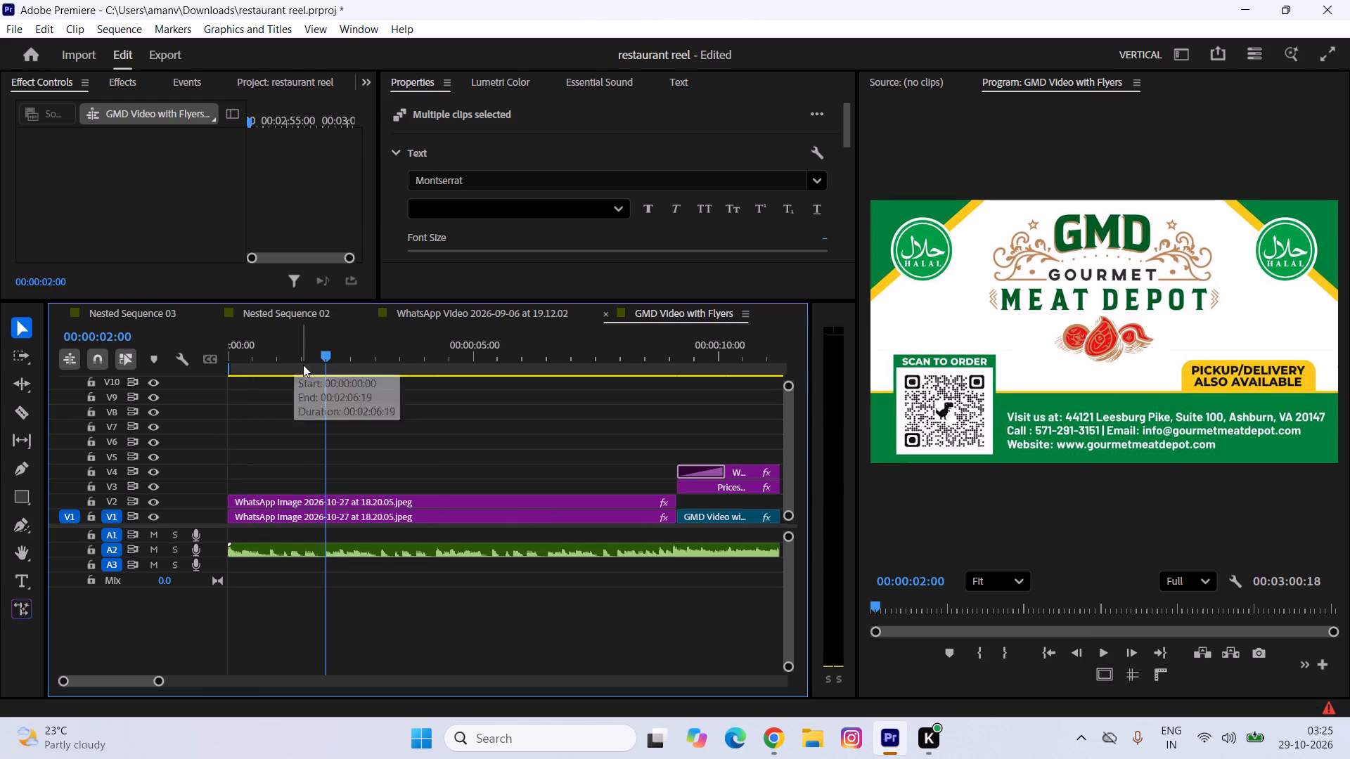
pyautogui.moveTo(303, 365); pyautogui.dragTo(134, 334)
pyautogui.press('space')
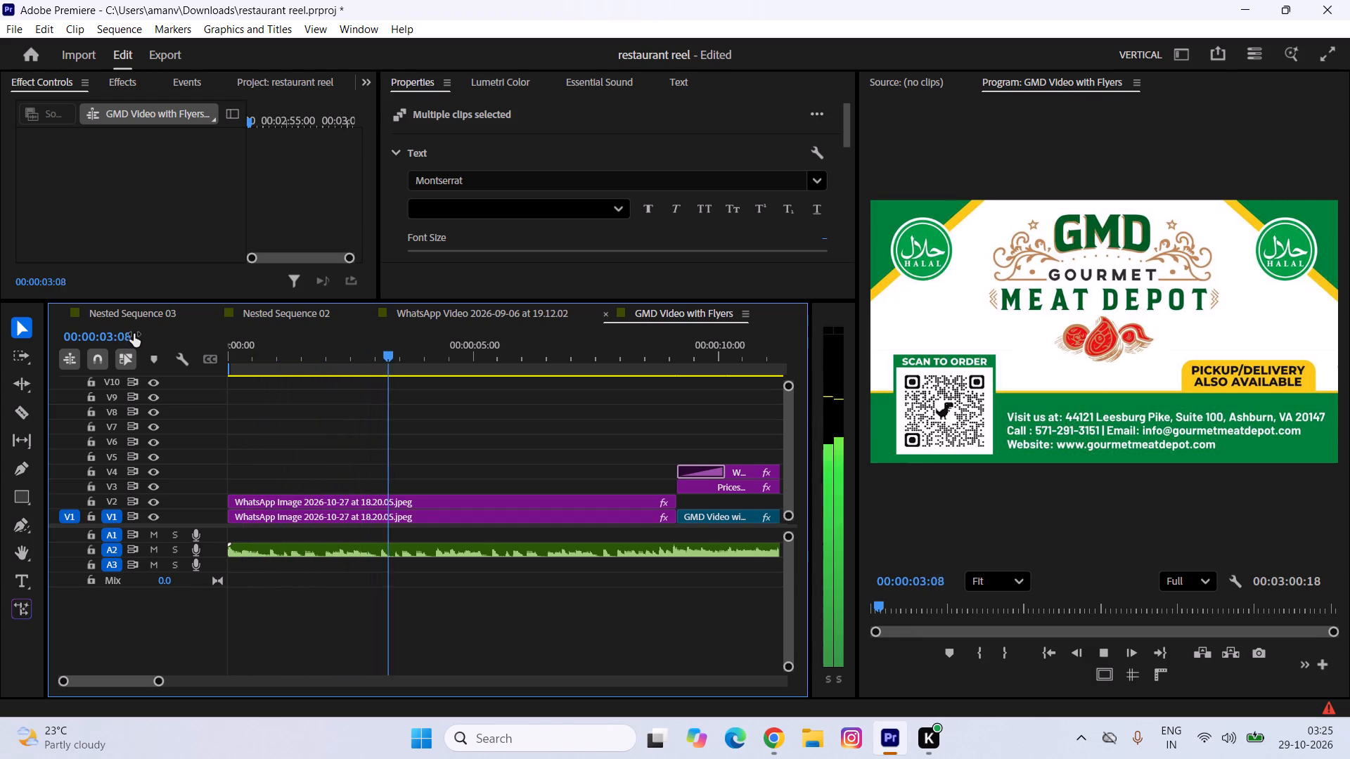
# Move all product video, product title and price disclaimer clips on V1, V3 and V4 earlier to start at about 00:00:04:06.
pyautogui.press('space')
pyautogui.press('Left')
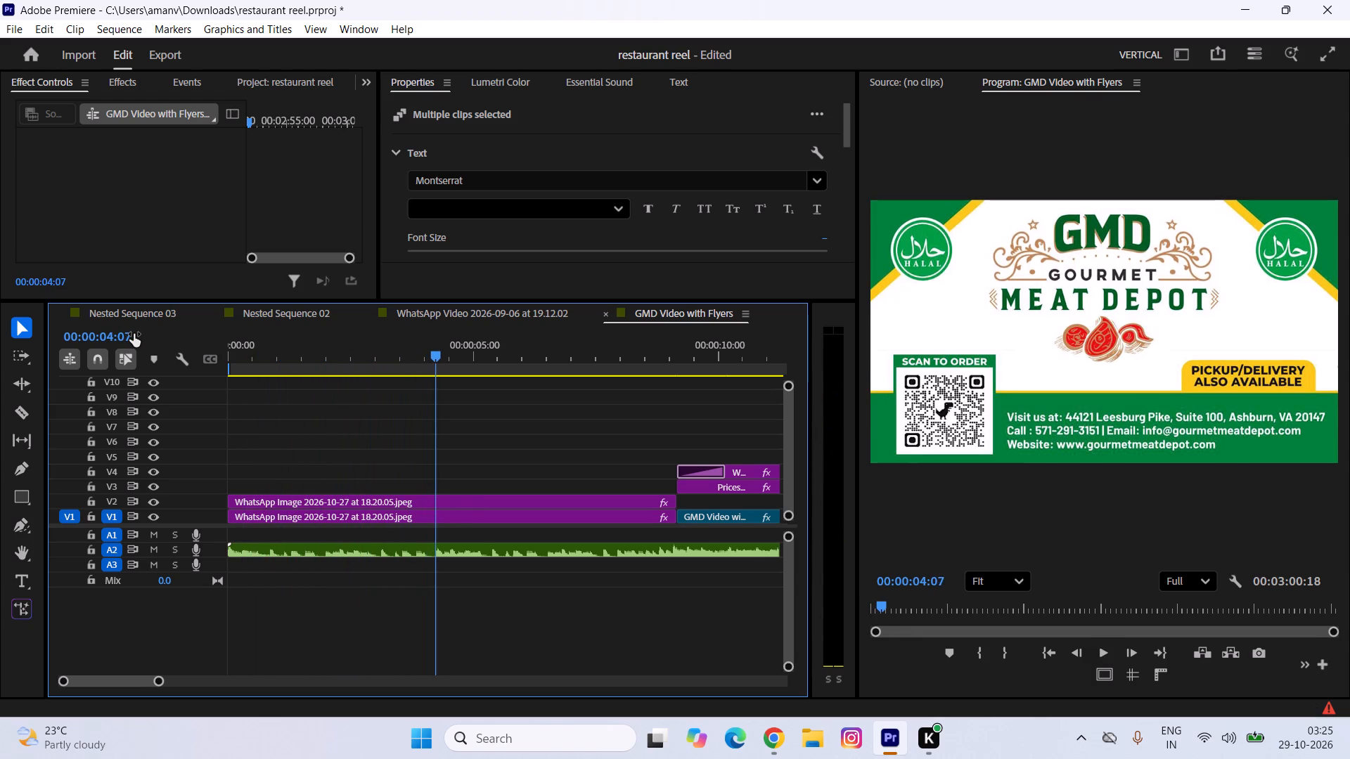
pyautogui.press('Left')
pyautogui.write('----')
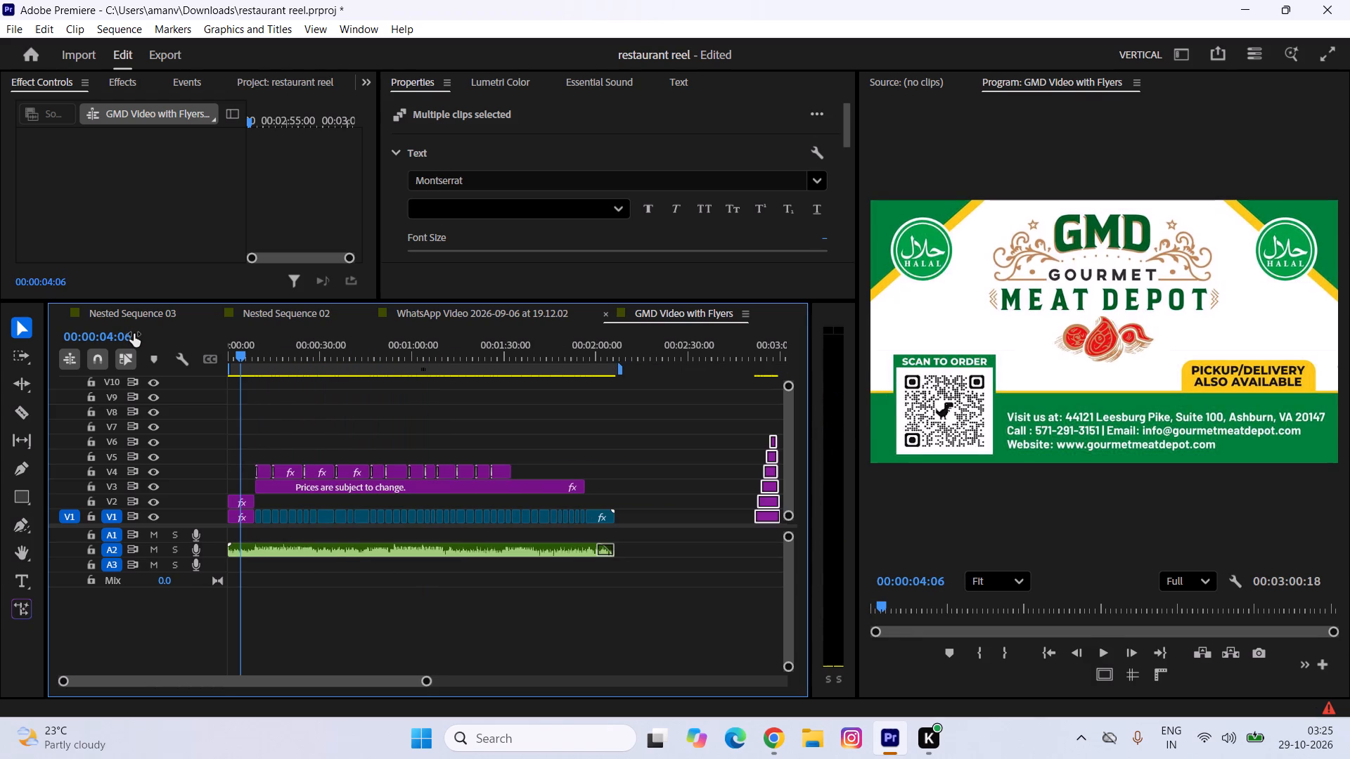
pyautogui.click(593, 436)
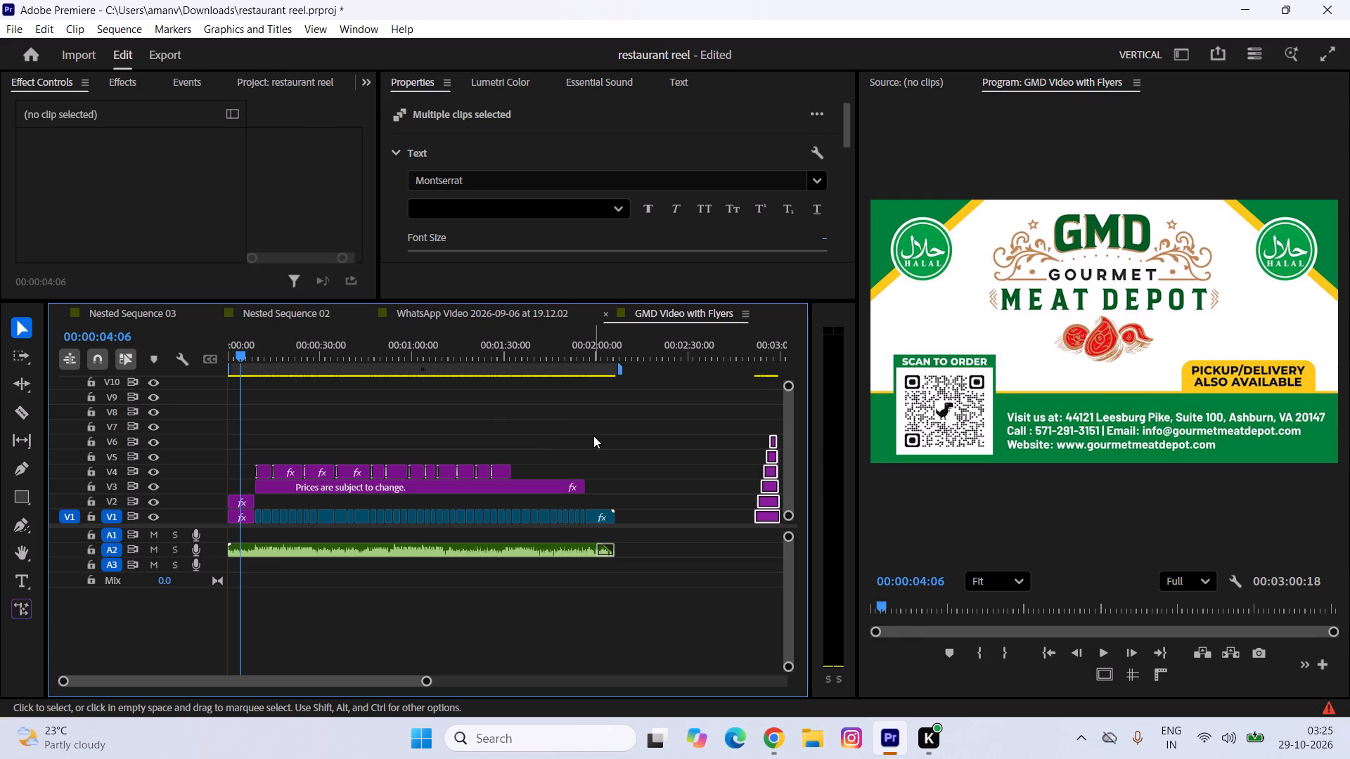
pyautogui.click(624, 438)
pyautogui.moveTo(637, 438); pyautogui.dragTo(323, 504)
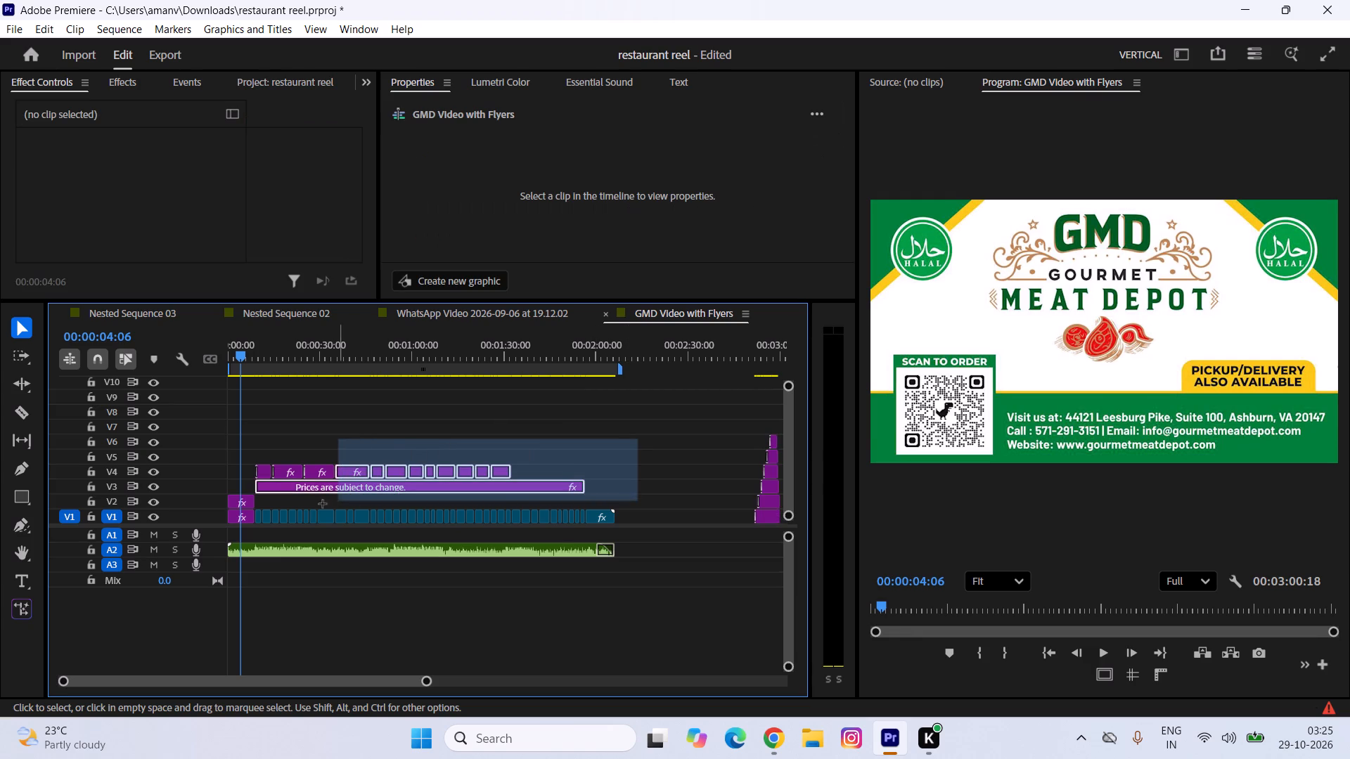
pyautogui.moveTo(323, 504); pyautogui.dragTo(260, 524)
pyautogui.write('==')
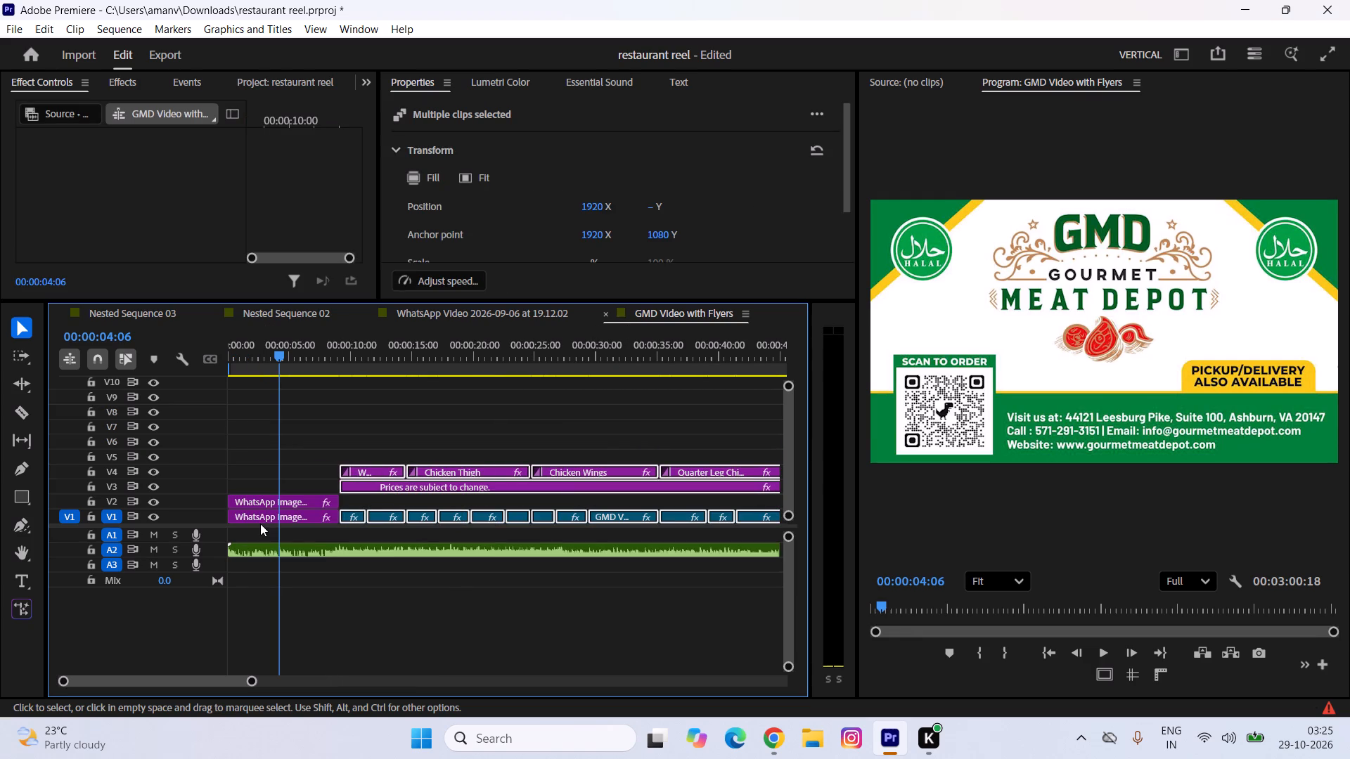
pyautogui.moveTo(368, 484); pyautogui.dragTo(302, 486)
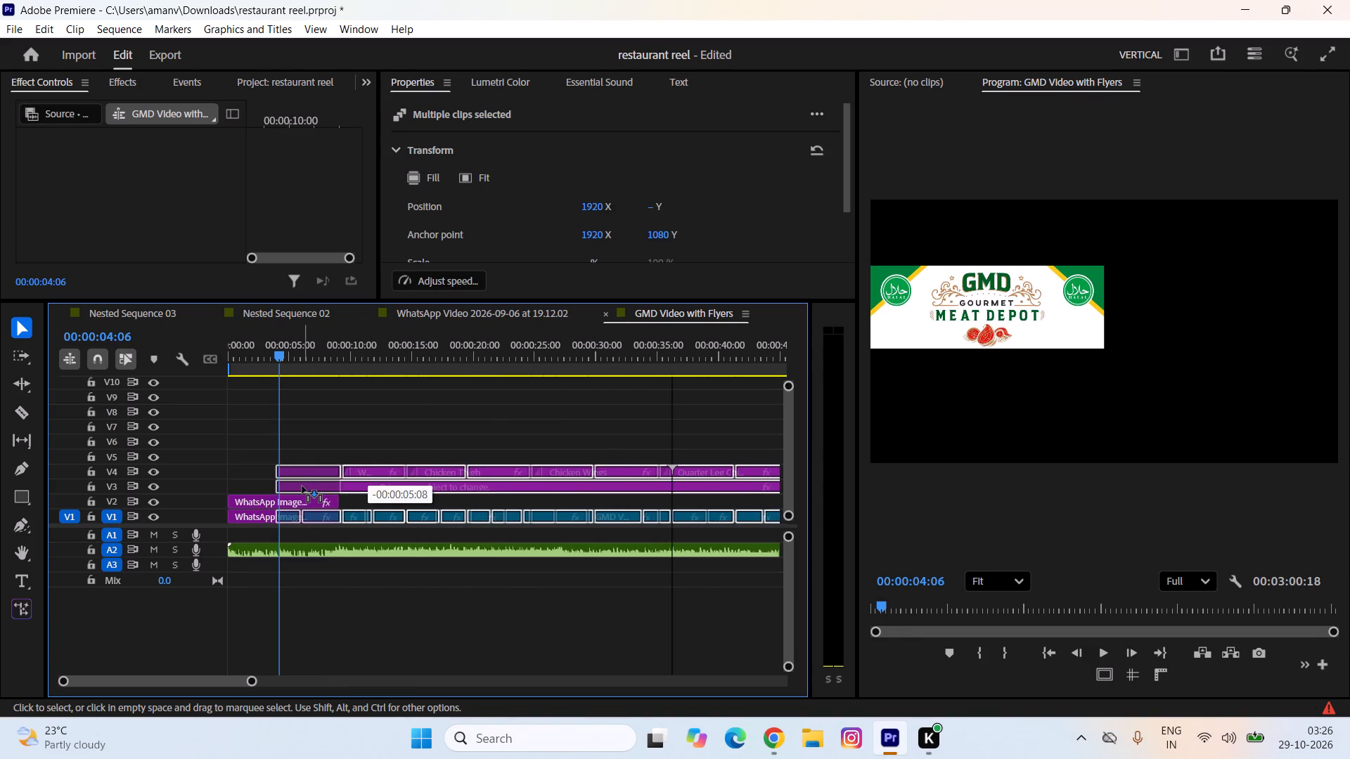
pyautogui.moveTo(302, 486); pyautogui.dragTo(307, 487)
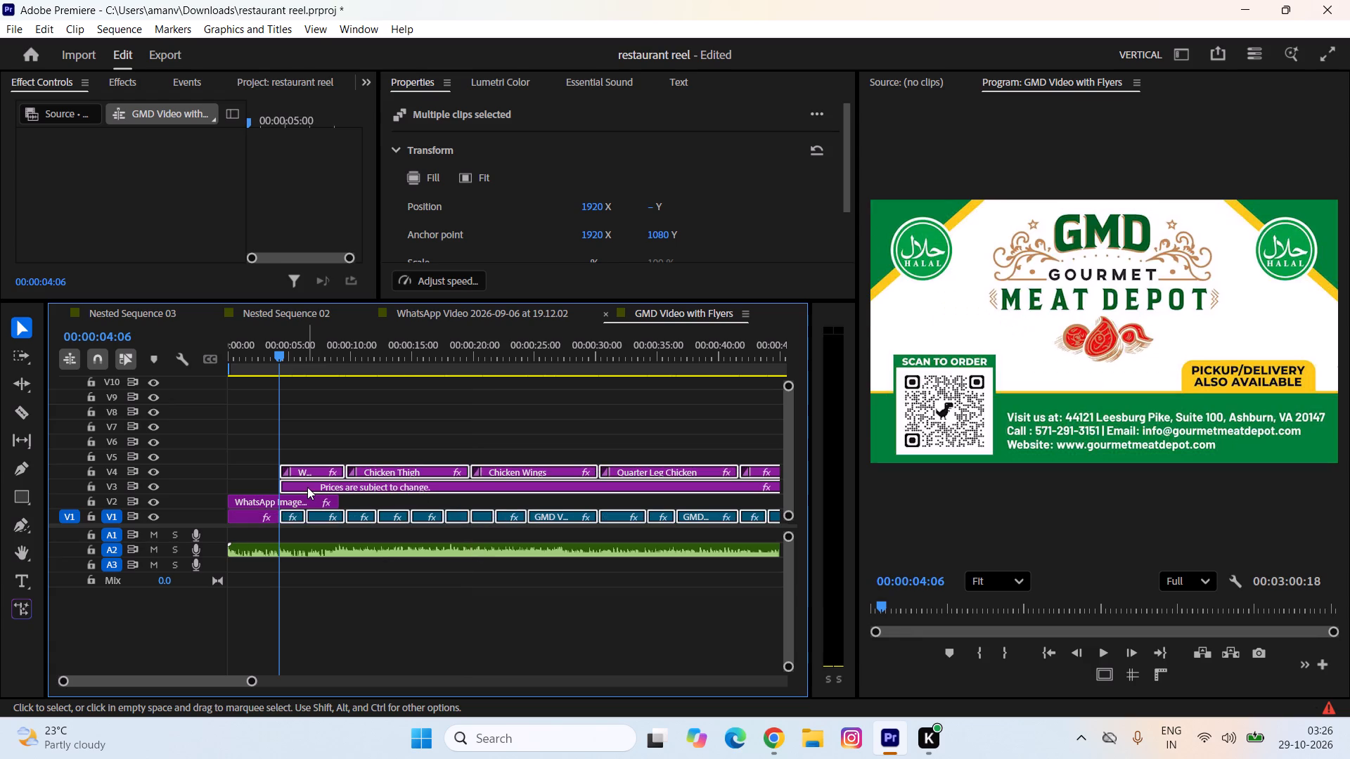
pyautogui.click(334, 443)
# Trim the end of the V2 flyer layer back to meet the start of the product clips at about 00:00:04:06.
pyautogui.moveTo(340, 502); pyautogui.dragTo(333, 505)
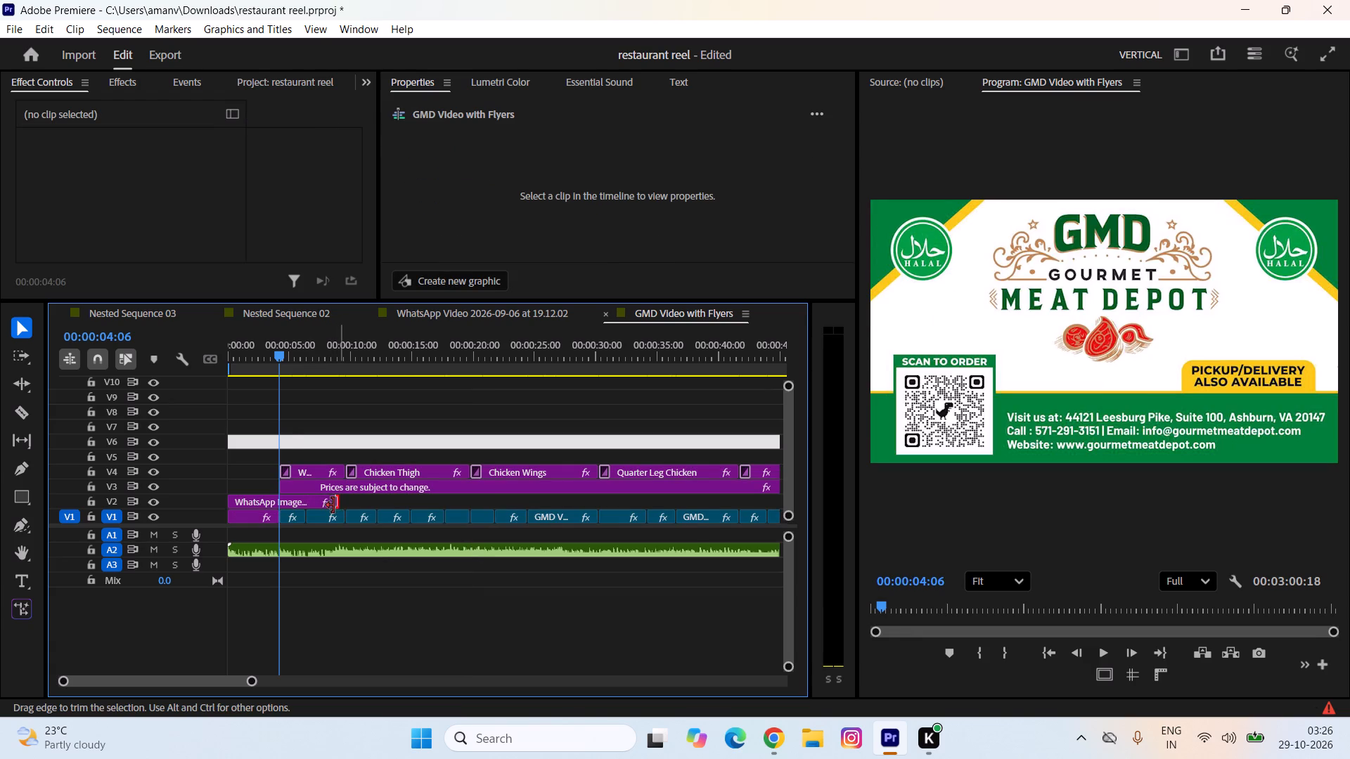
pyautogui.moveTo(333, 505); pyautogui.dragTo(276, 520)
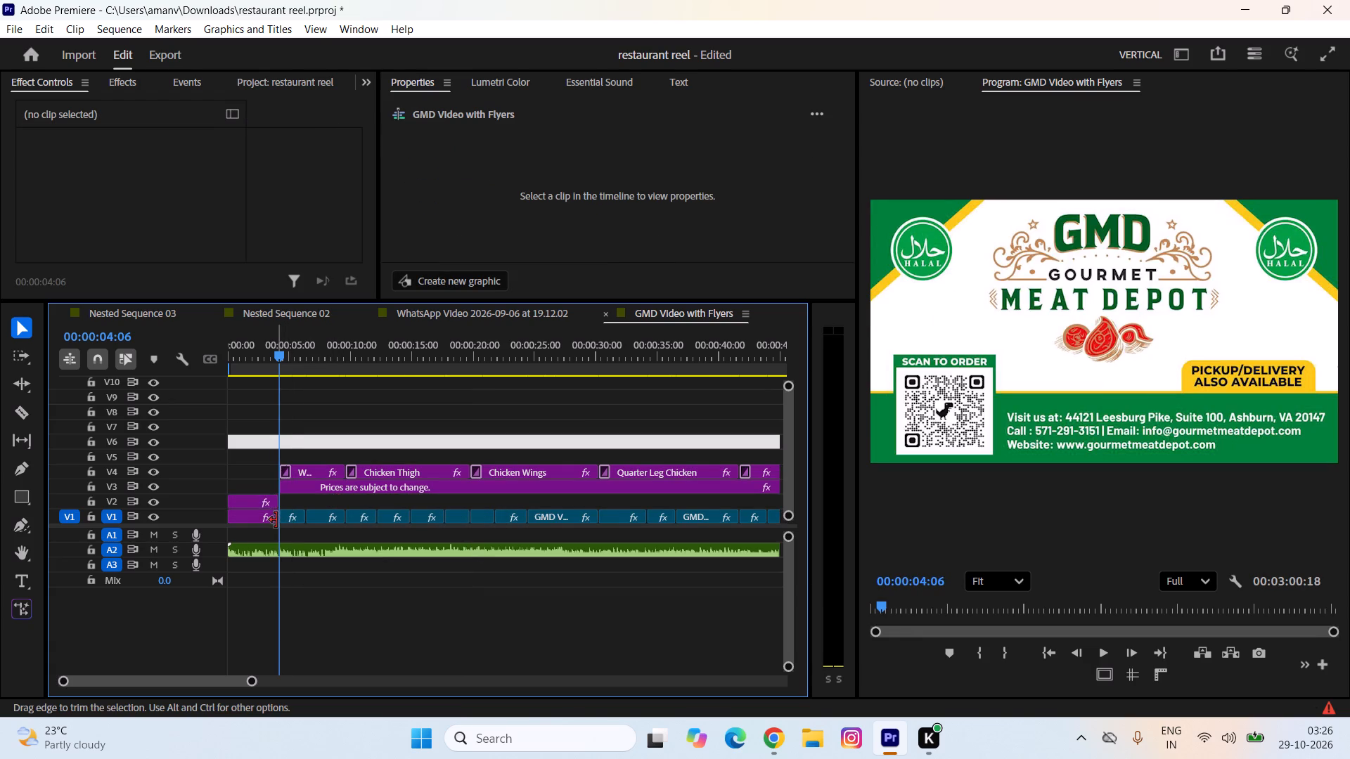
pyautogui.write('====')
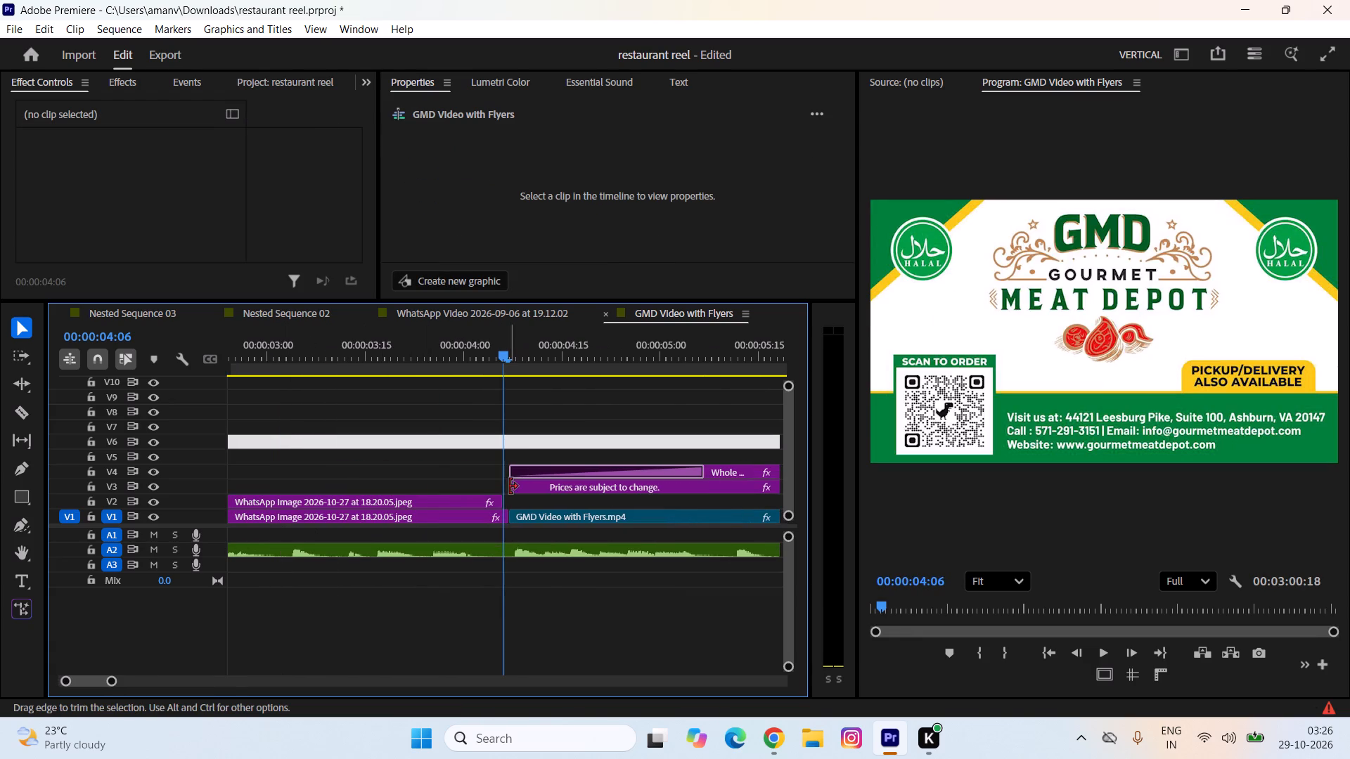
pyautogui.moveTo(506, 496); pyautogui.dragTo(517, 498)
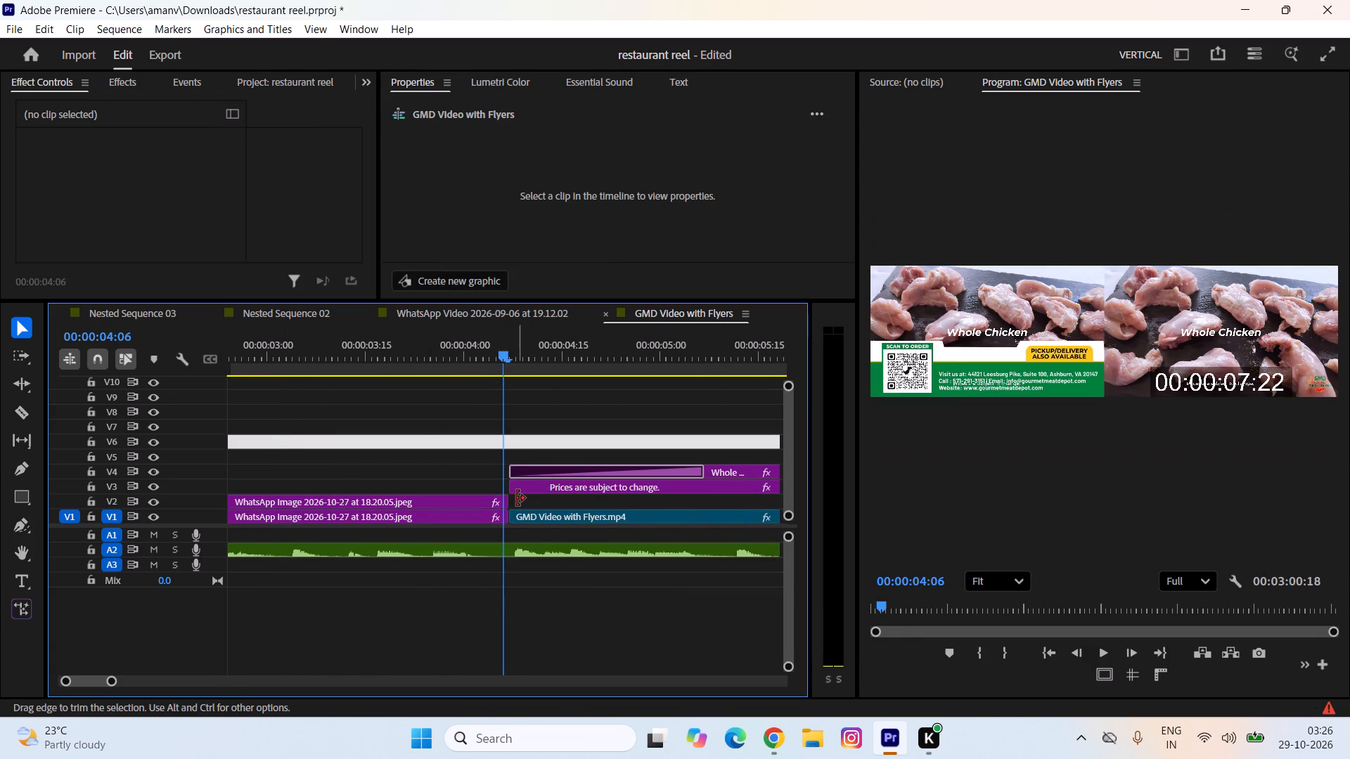
# Play back the shortened opening from the start to check the cut from the flyer to the Whole Chicken footage.
pyautogui.write('--')
pyautogui.moveTo(427, 351); pyautogui.dragTo(212, 346)
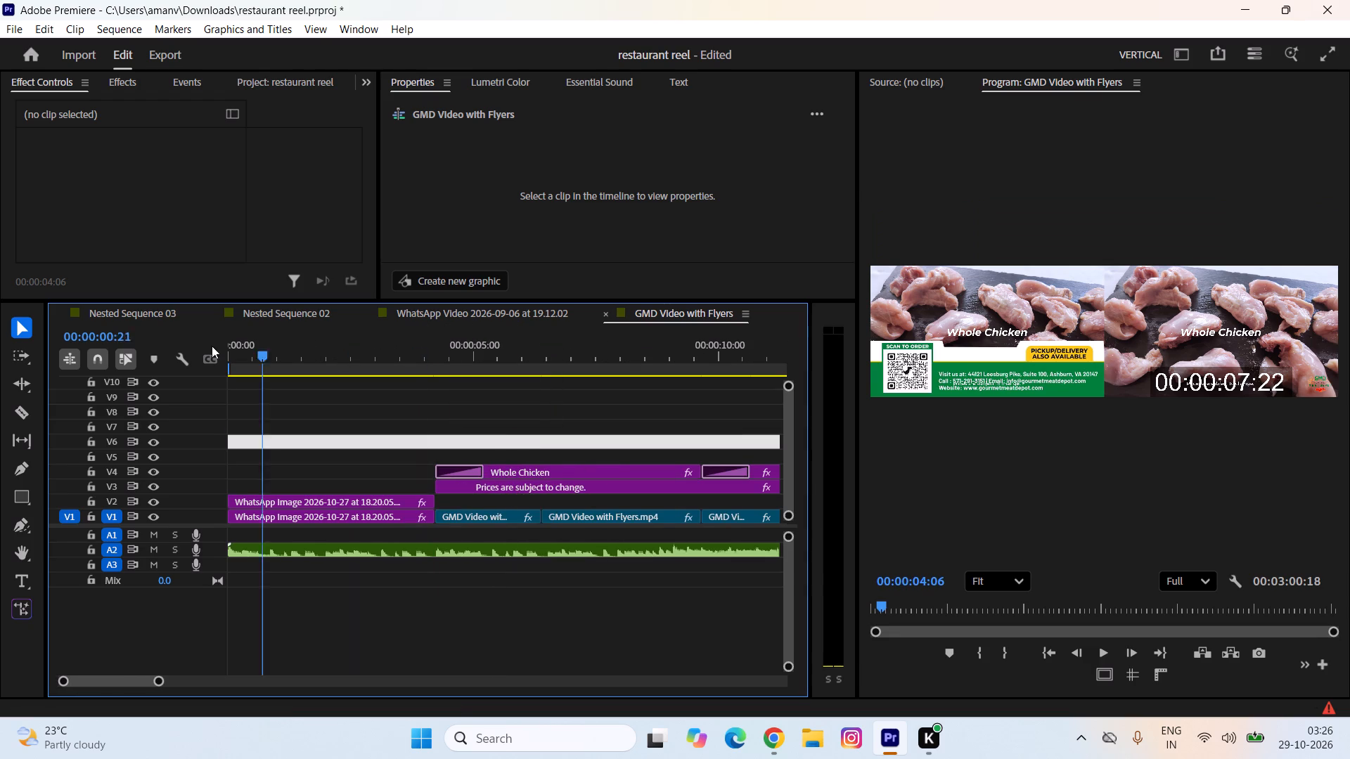
pyautogui.moveTo(212, 346); pyautogui.dragTo(145, 339)
pyautogui.press('space')
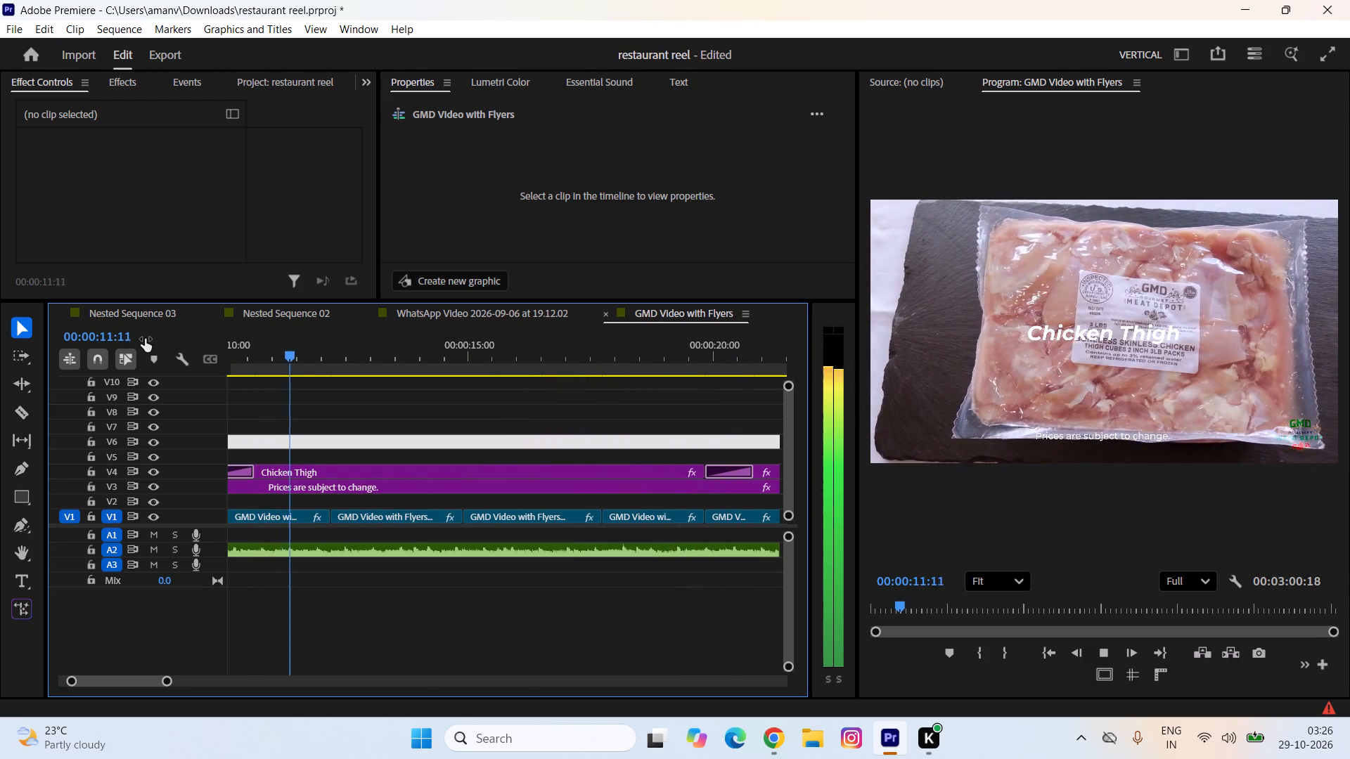
pyautogui.write('---')
pyautogui.press('space')
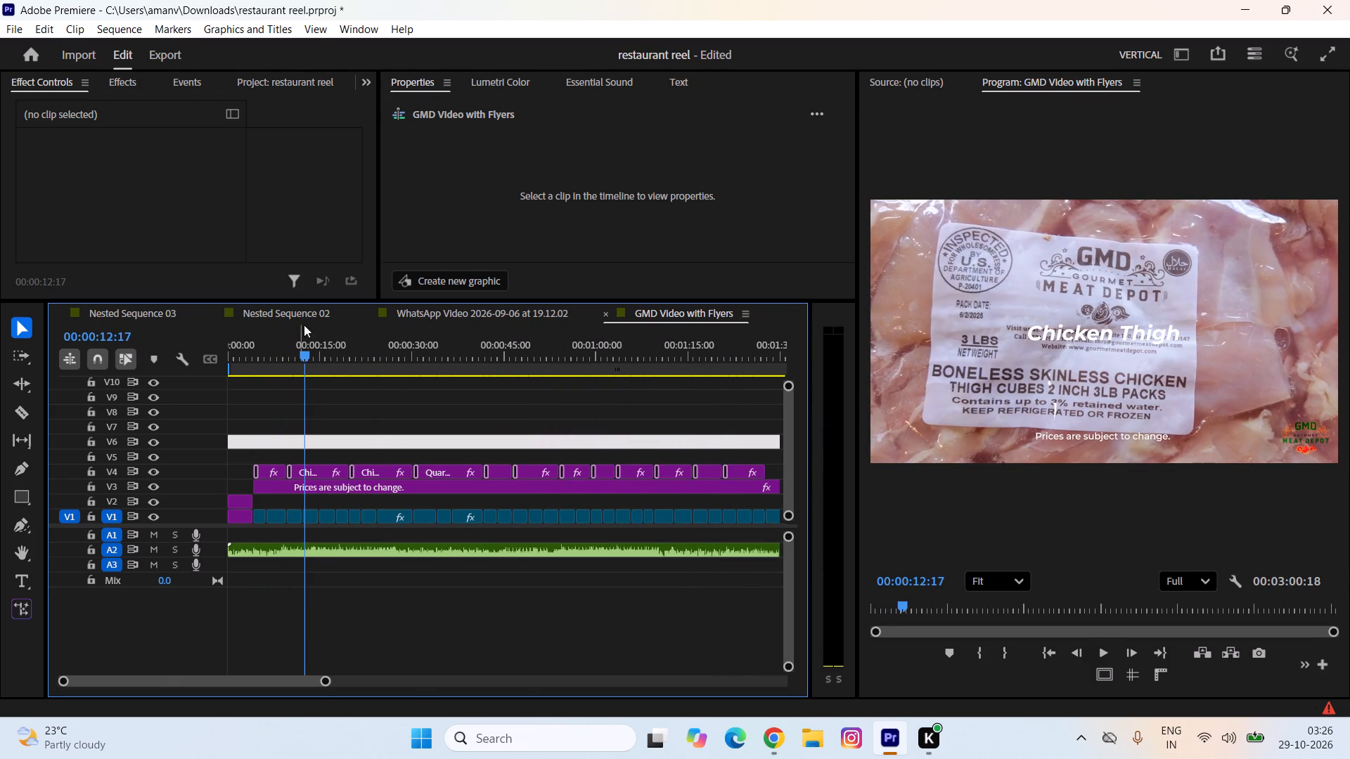
pyautogui.moveTo(300, 349); pyautogui.dragTo(72, 337)
pyautogui.write('==')
pyautogui.press('space')
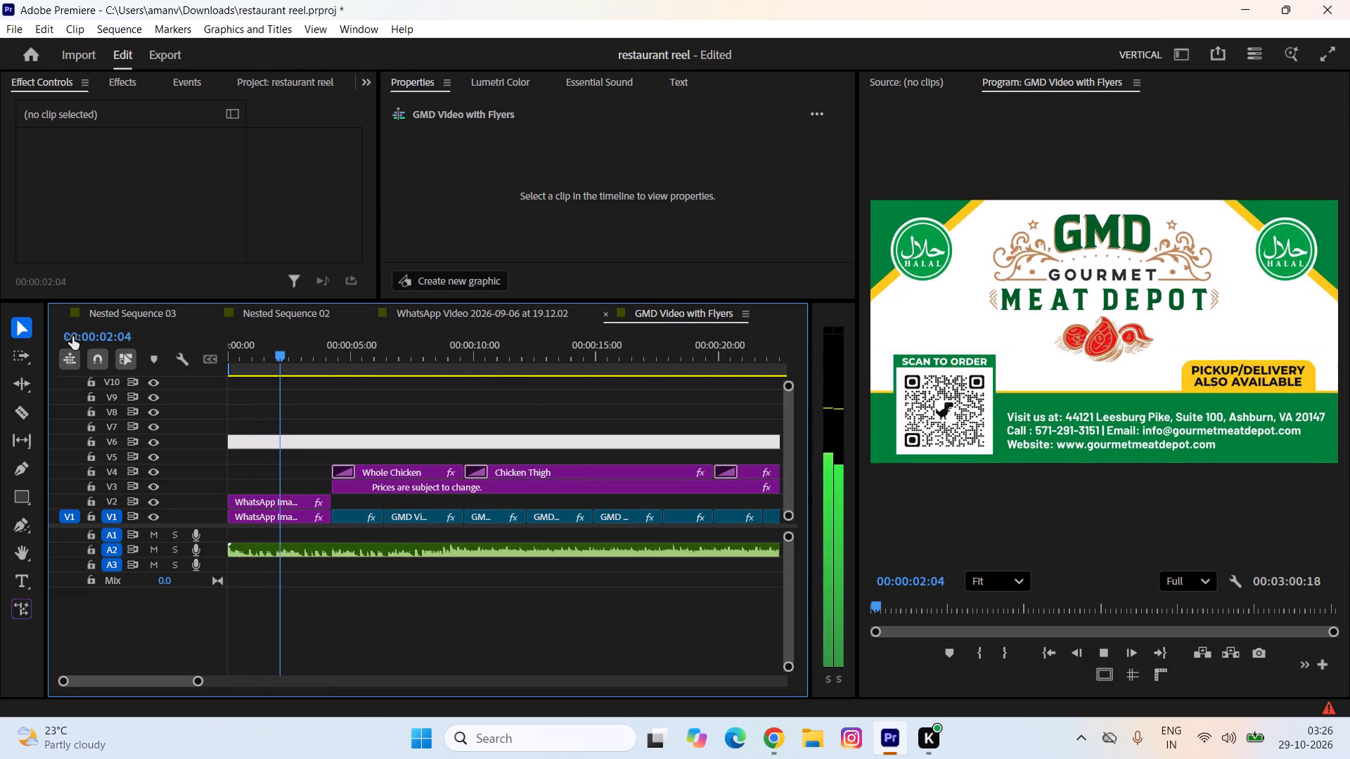
pyautogui.press('space')
pyautogui.press('space')
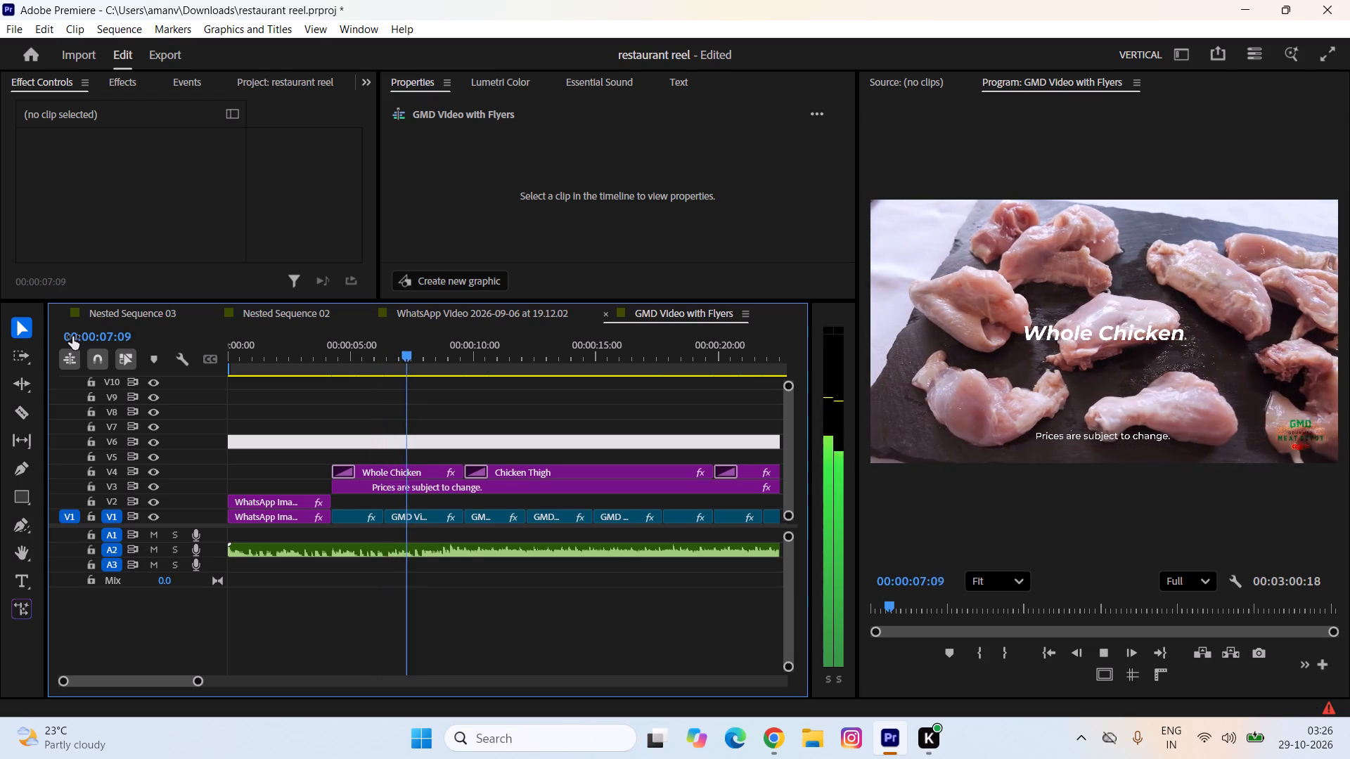
pyautogui.press('space')
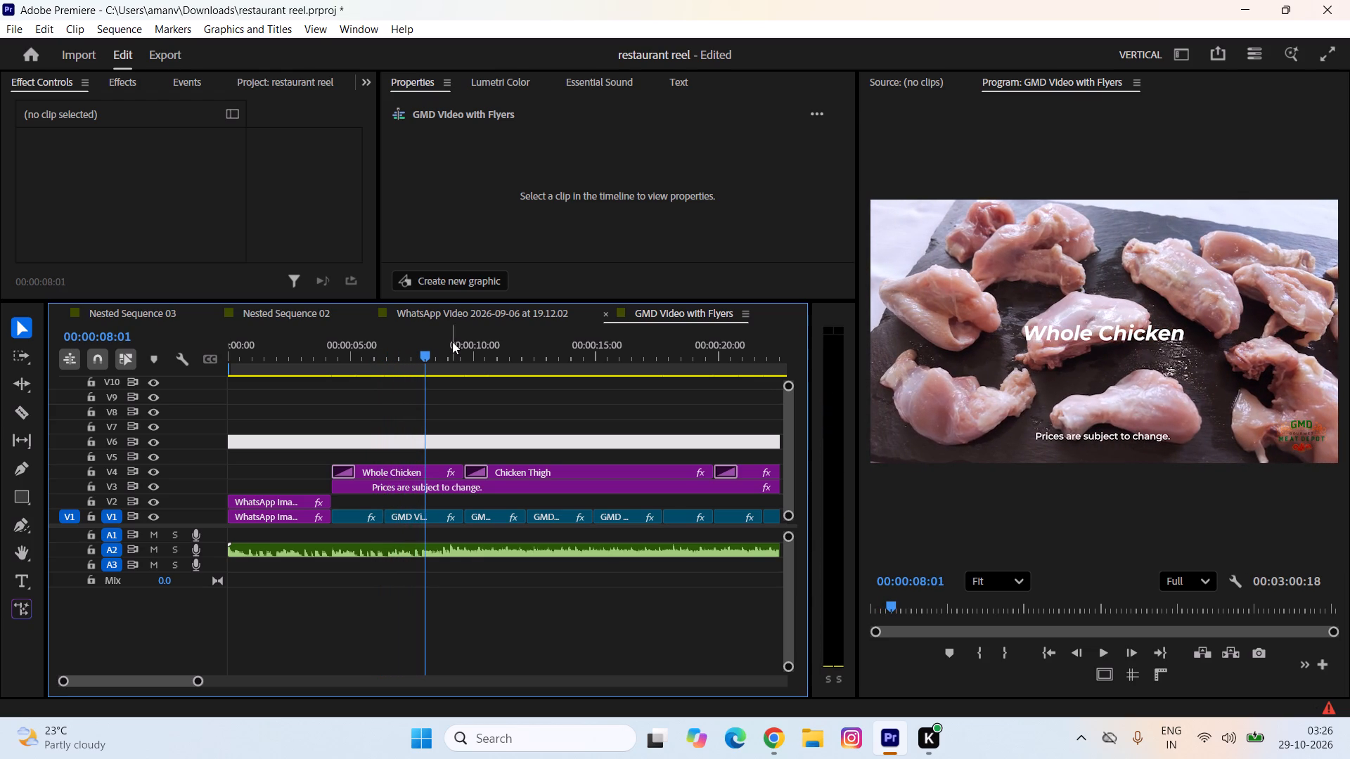
# Find an earlier cut point at 00:00:02:08 and move all product footage, product title and disclaimer clips to start there.
pyautogui.moveTo(452, 342); pyautogui.dragTo(75, 337)
pyautogui.press('space')
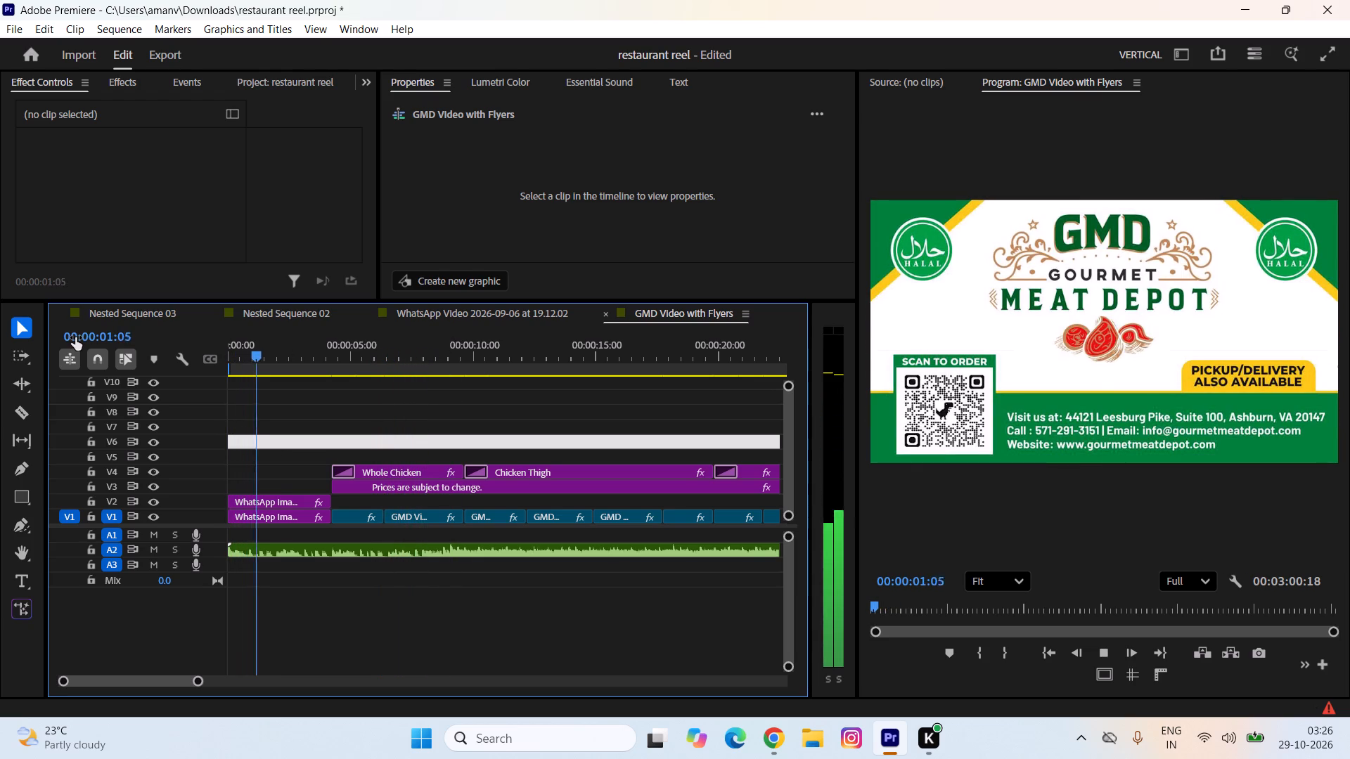
pyautogui.press('space')
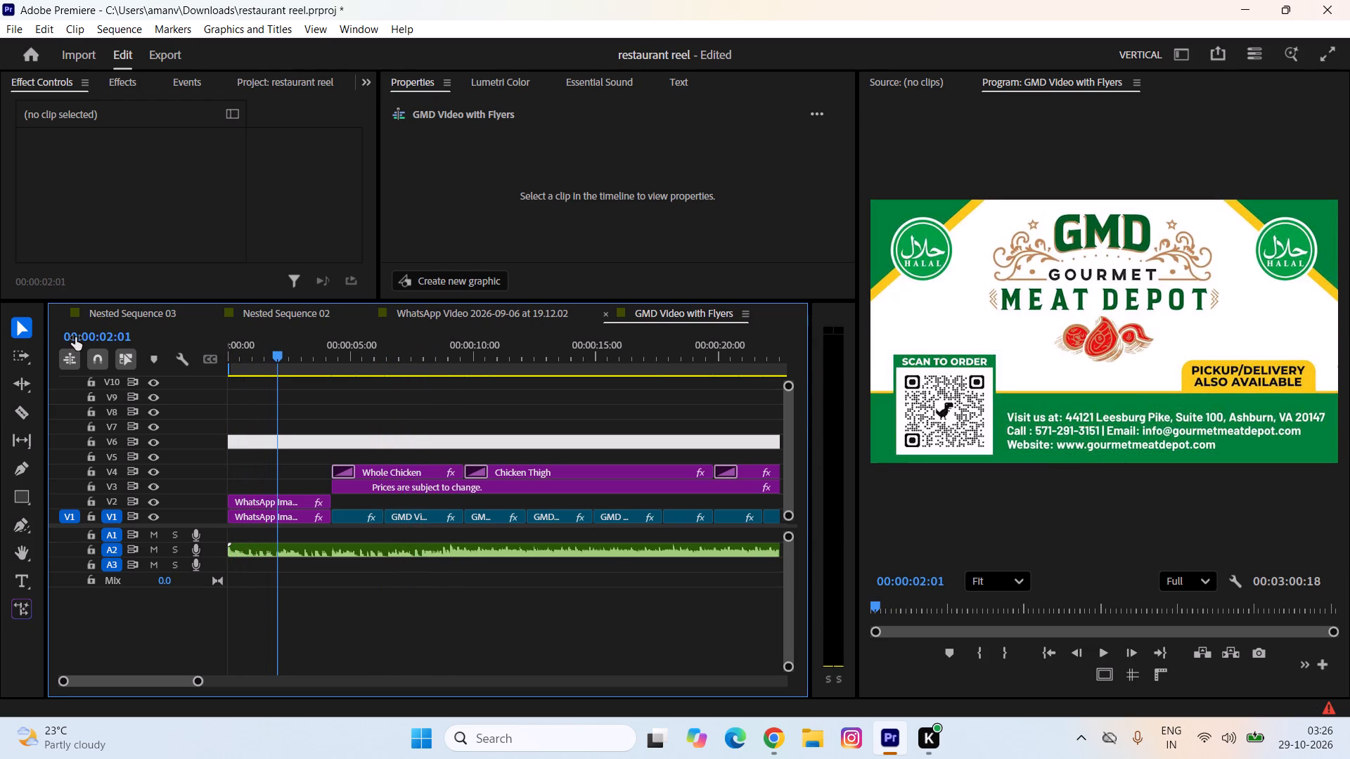
pyautogui.press('space')
pyautogui.press('space')
pyautogui.press('Left')
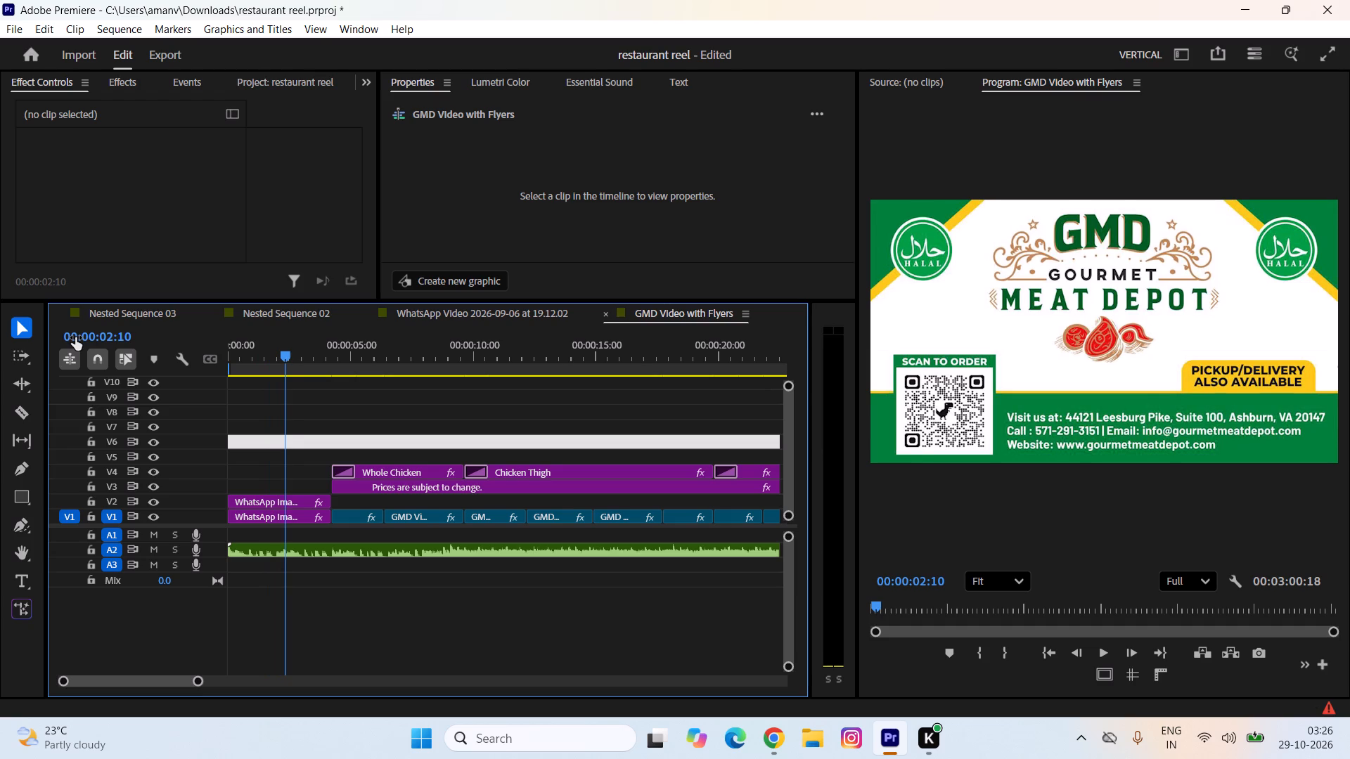
pyautogui.press('Left')
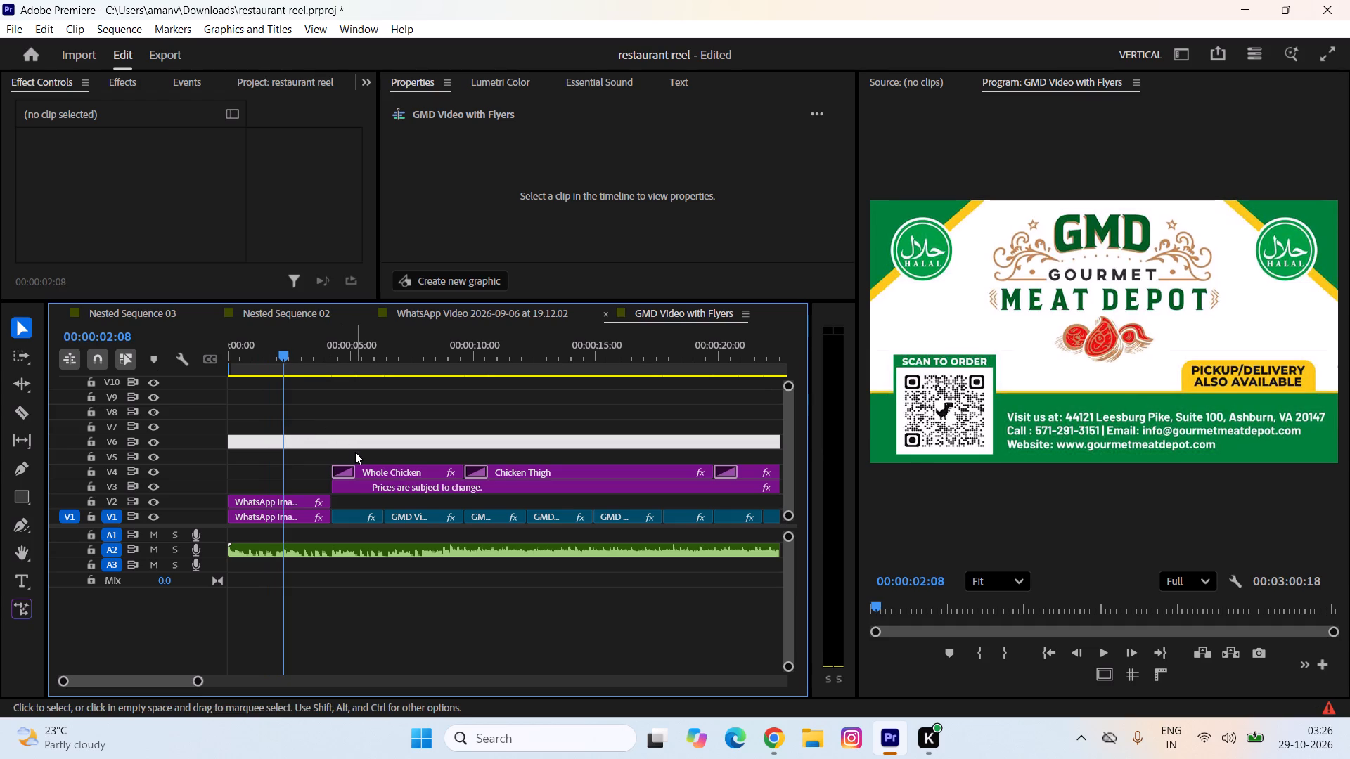
pyautogui.write('----')
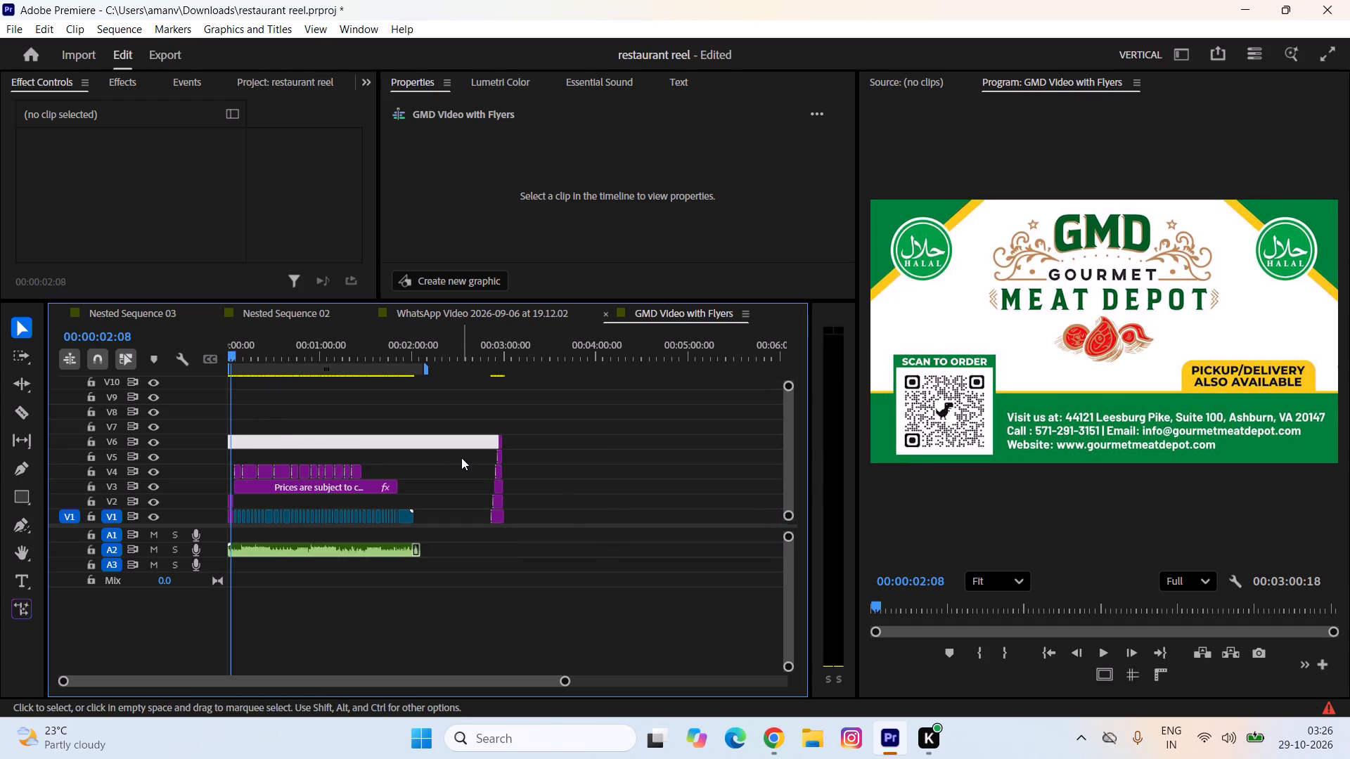
pyautogui.moveTo(461, 458); pyautogui.dragTo(237, 527)
pyautogui.write('=====')
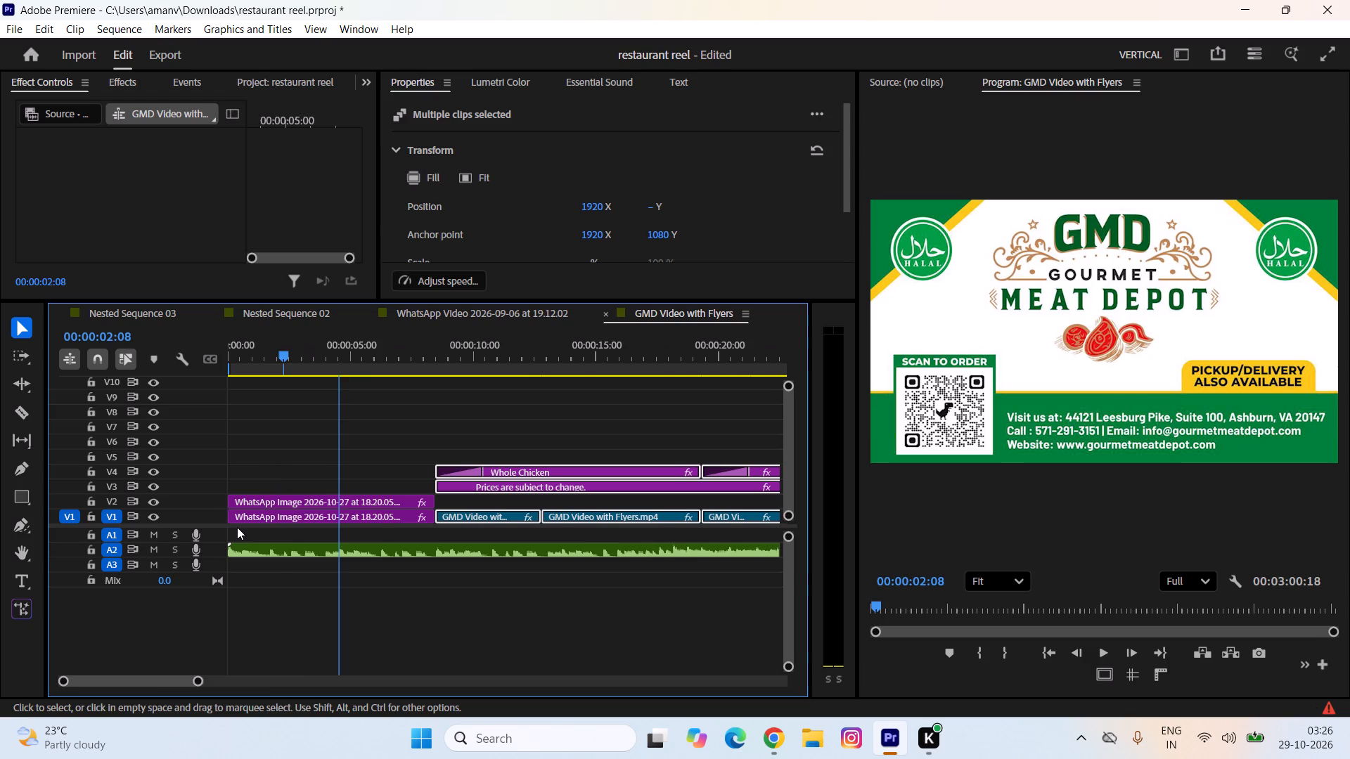
pyautogui.moveTo(495, 485); pyautogui.dragTo(403, 495)
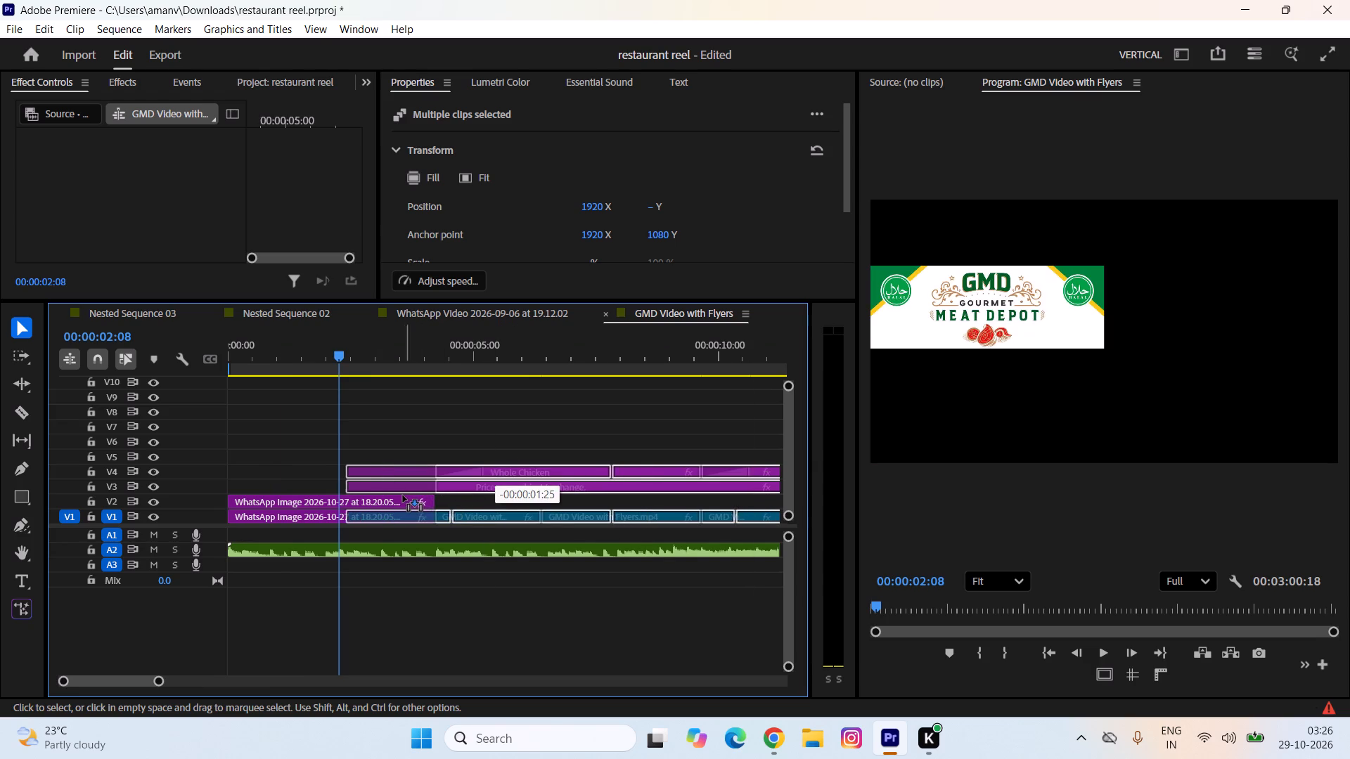
pyautogui.moveTo(403, 495); pyautogui.dragTo(399, 497)
pyautogui.click(430, 434)
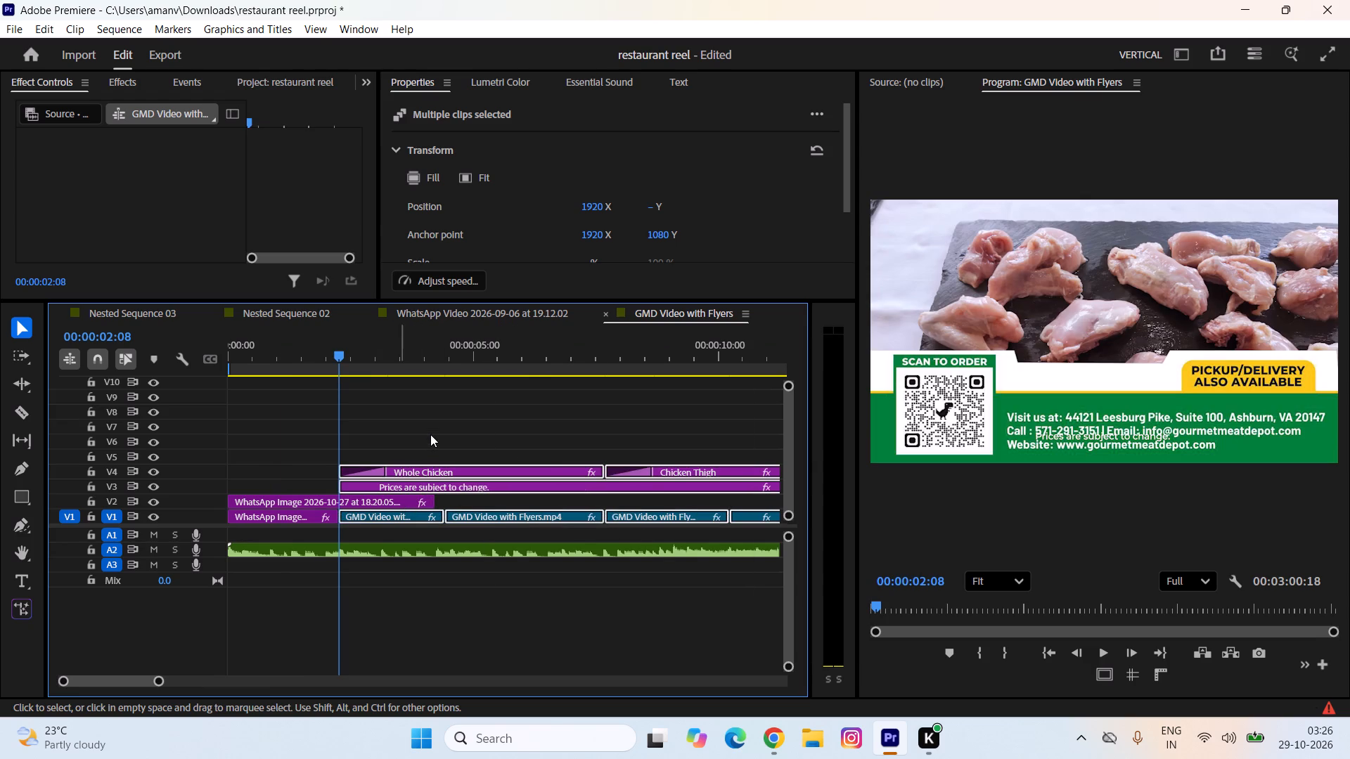
# Trim the end of the V2 flyer layer to 00:00:02:08, matching the V1 flyer layer.
pyautogui.moveTo(430, 505); pyautogui.dragTo(343, 512)
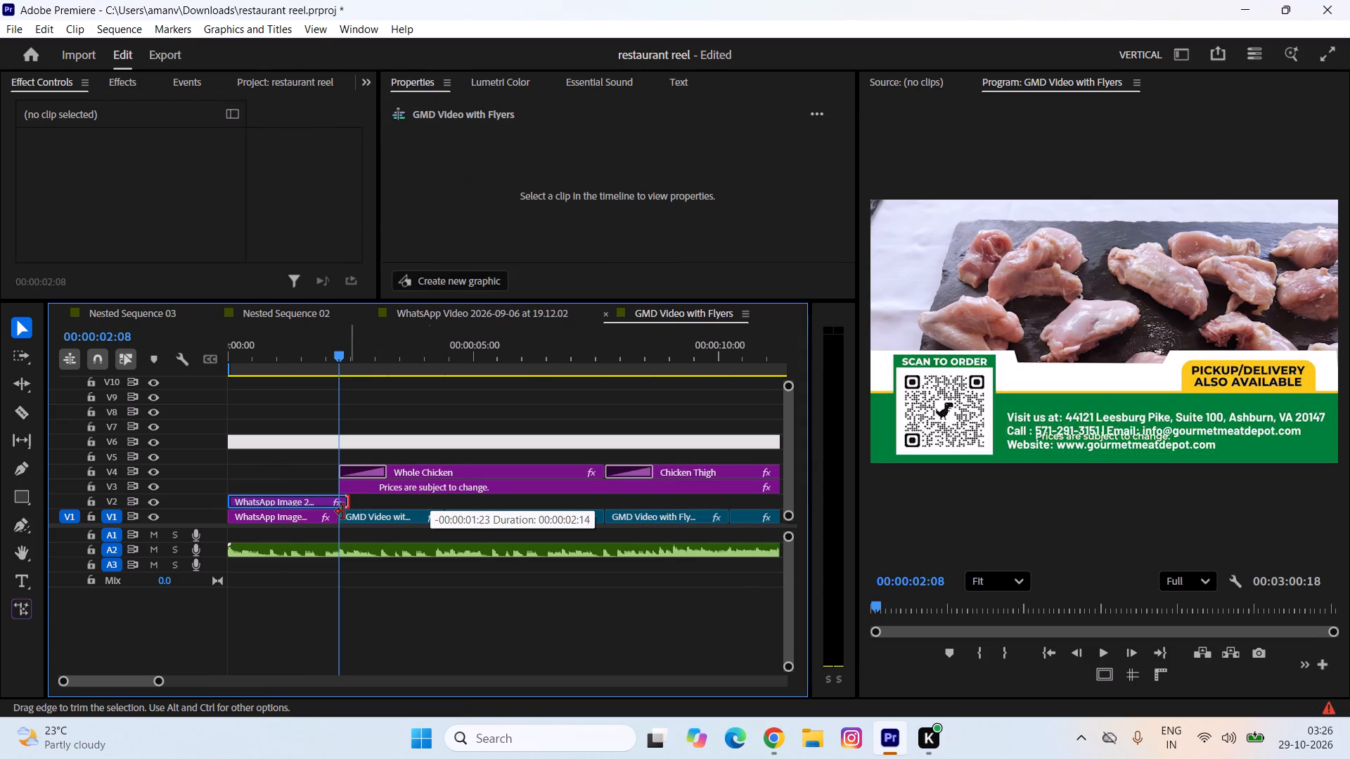
pyautogui.moveTo(343, 512); pyautogui.dragTo(333, 517)
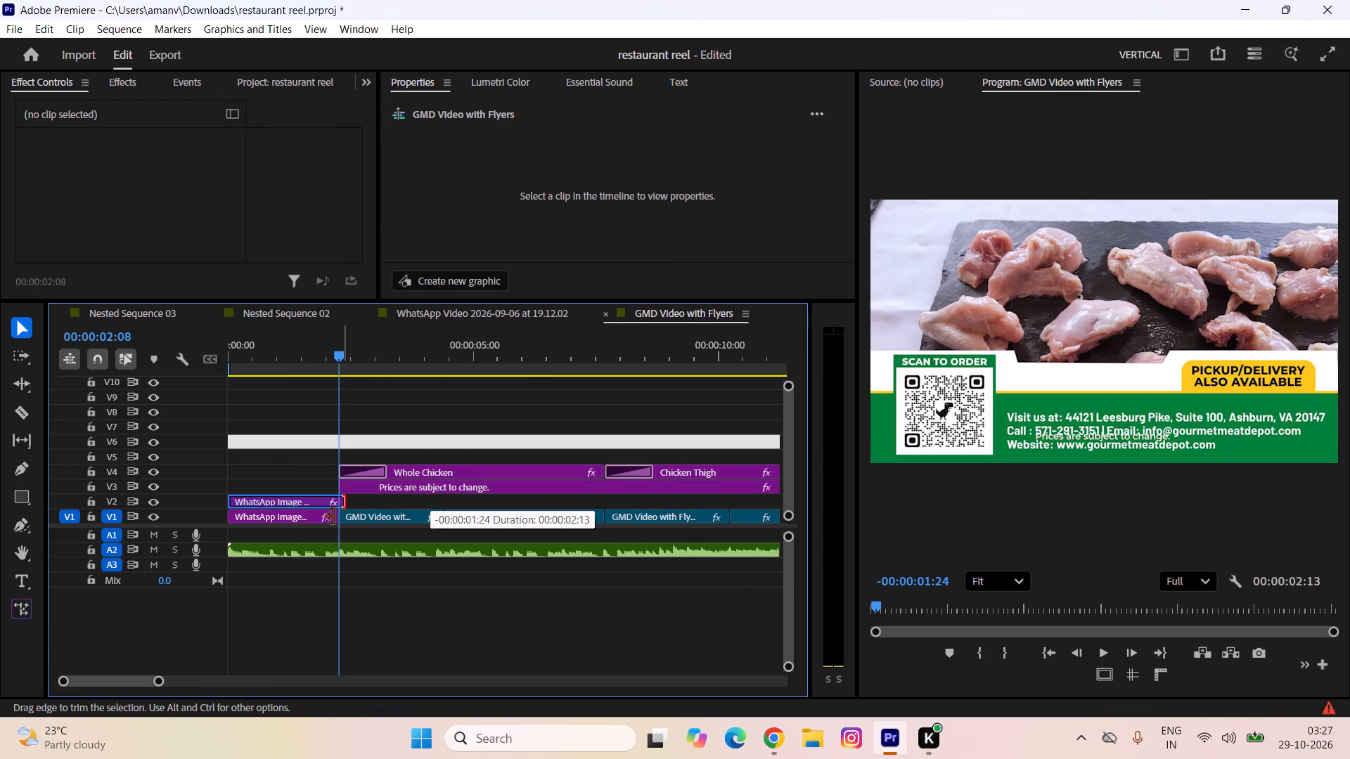
pyautogui.write('====-----')
# Play back the sequence from the start through the Quarter Leg Chicken section to check the new timing.
pyautogui.moveTo(283, 358); pyautogui.dragTo(94, 361)
pyautogui.press('space')
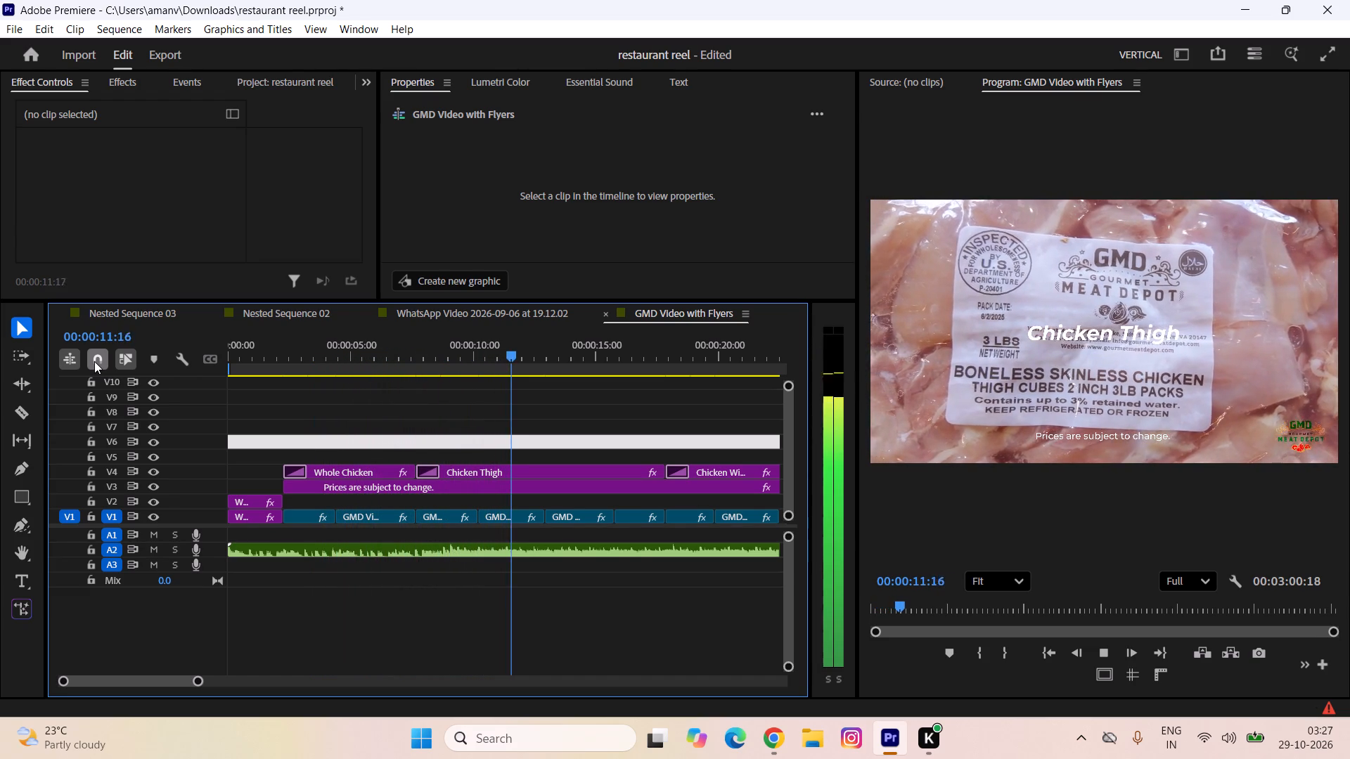
pyautogui.press('-')
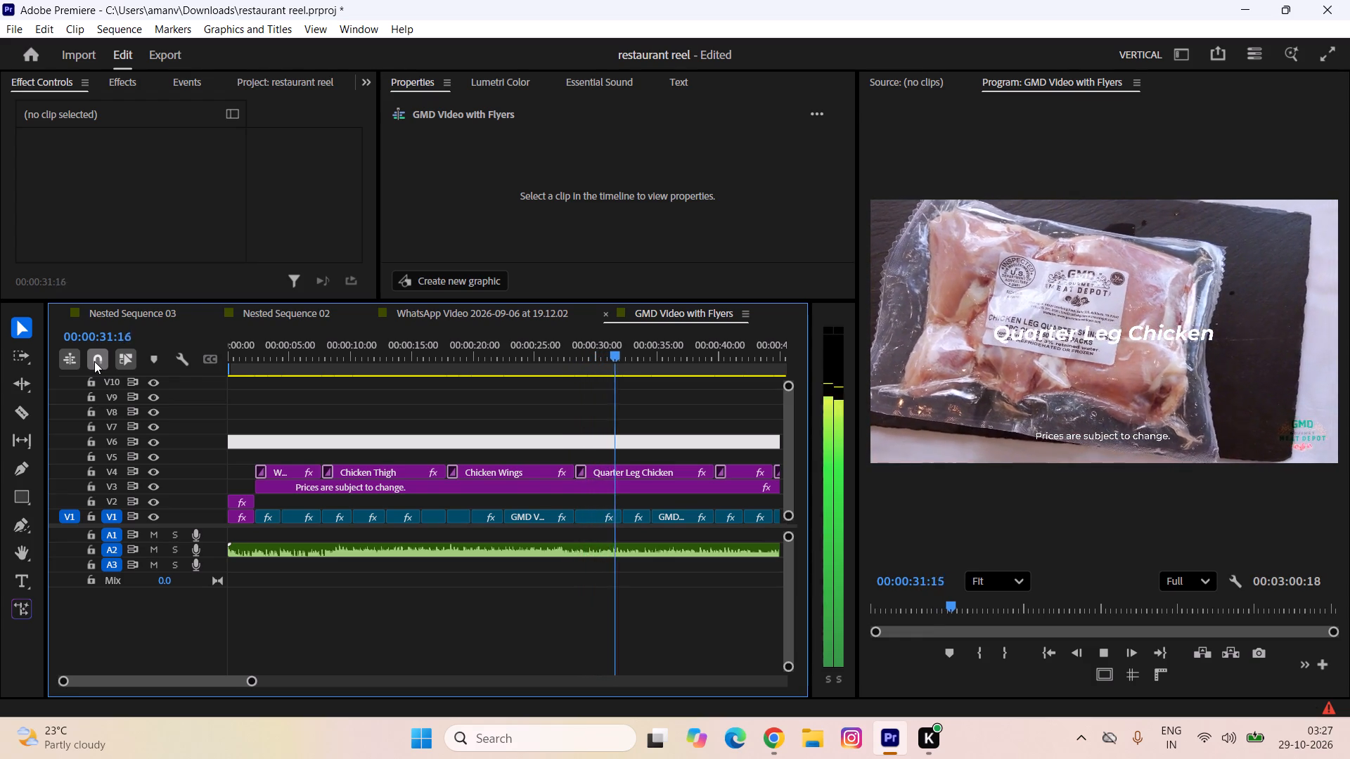
pyautogui.press('space')
# Shorten the work area to just past the last product clip and trim the A2 music to end with it near 00:02:00.
pyautogui.write('-')
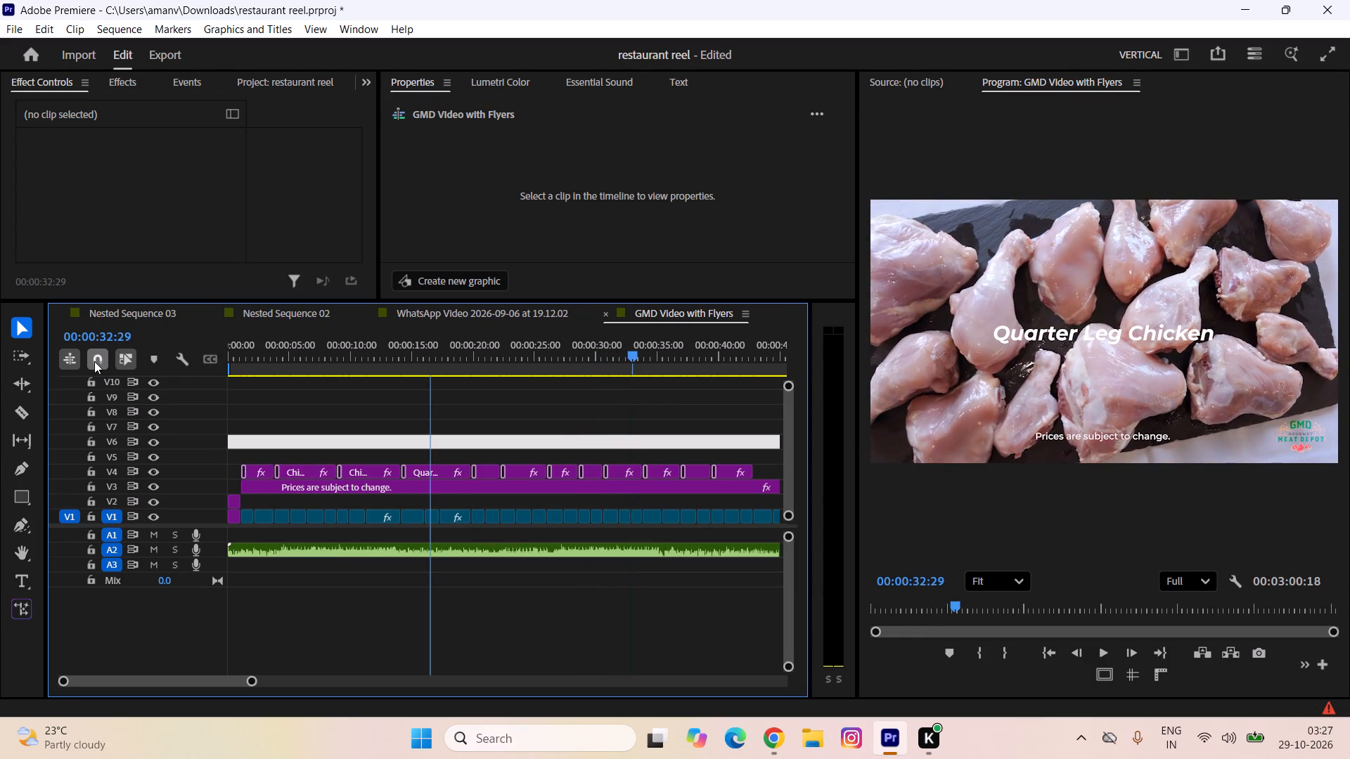
pyautogui.write('=--')
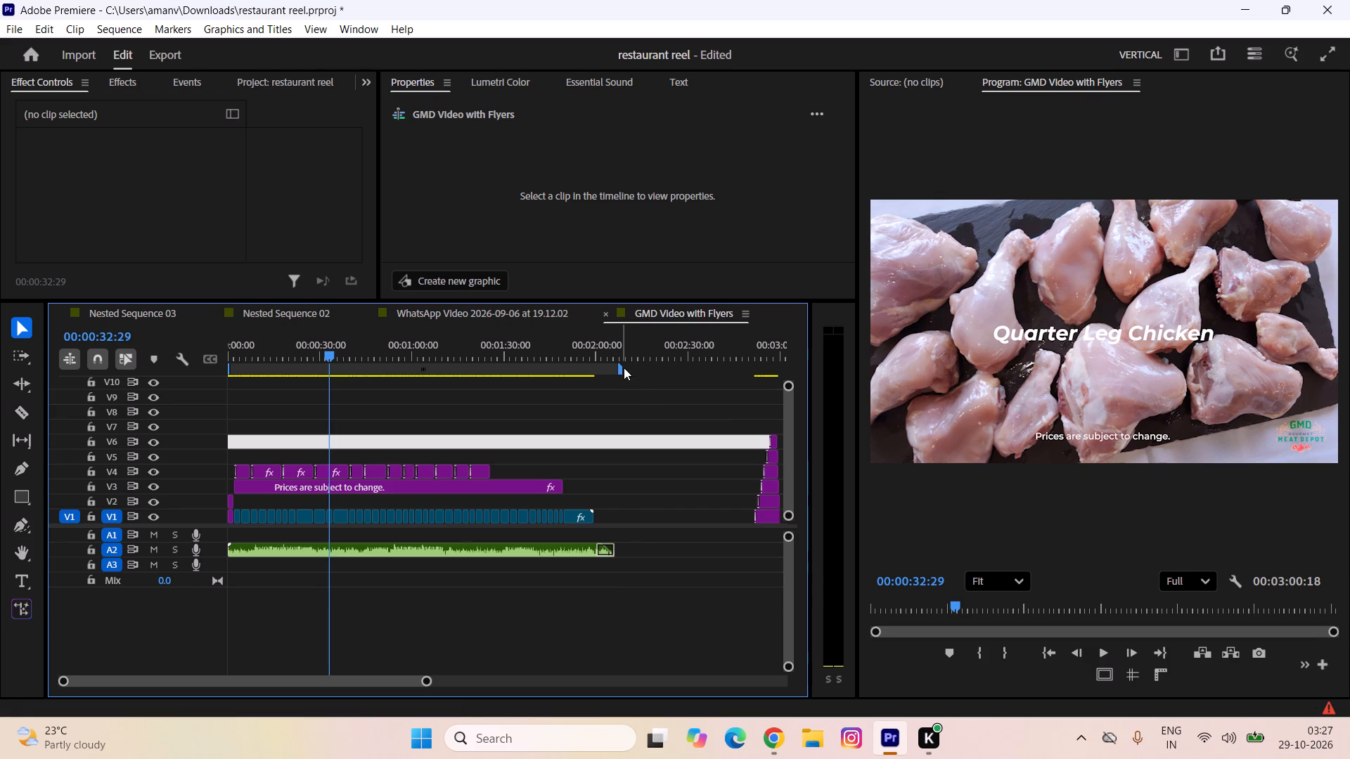
pyautogui.moveTo(620, 365); pyautogui.dragTo(605, 370)
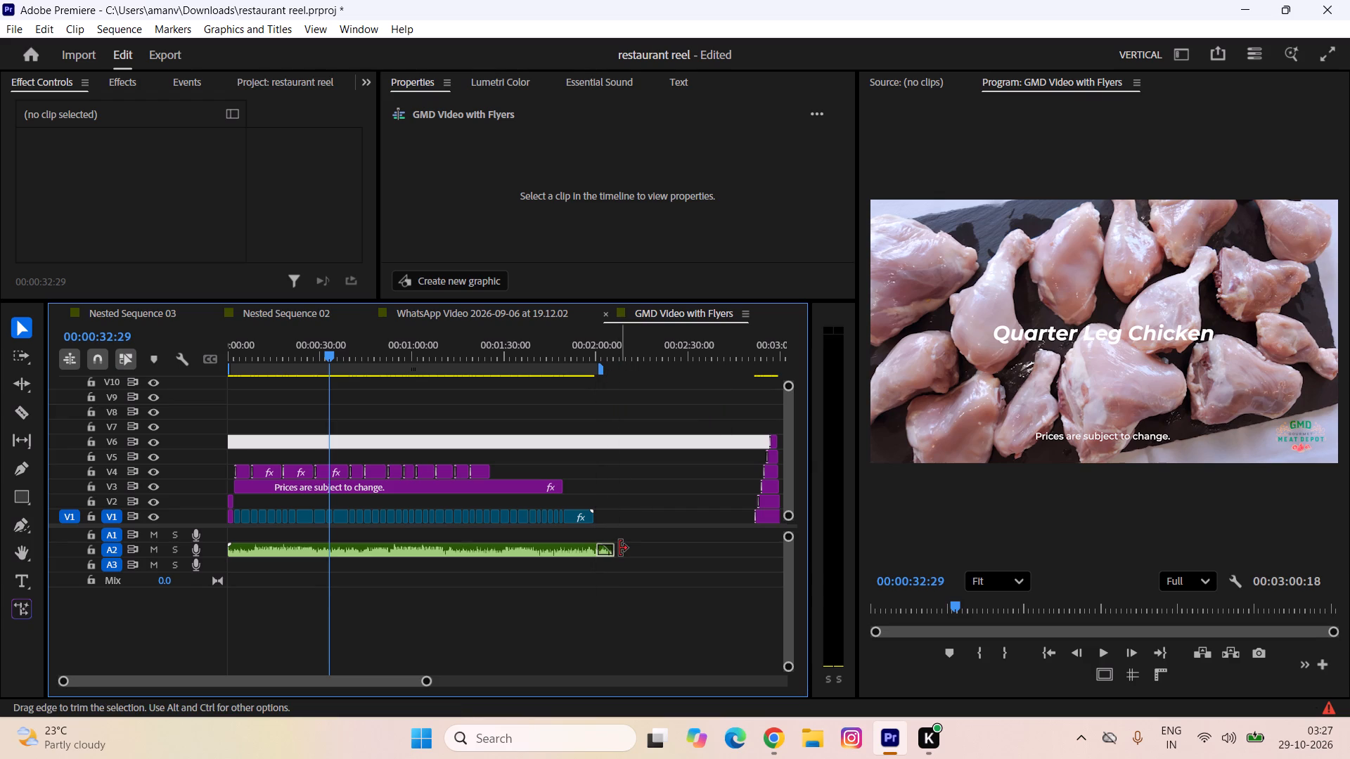
pyautogui.moveTo(619, 548); pyautogui.dragTo(603, 552)
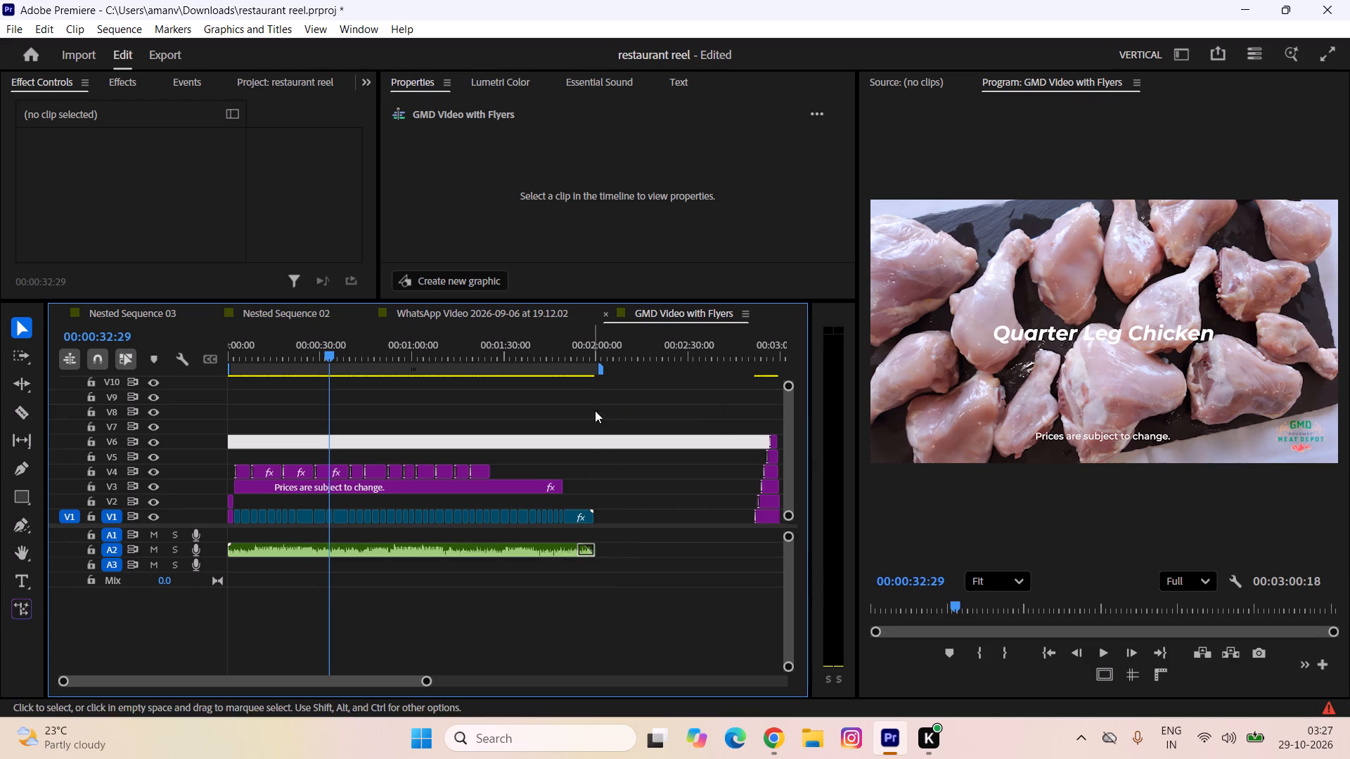
# Play back the opening from the start to review the shortened flyer intro.
pyautogui.moveTo(330, 358); pyautogui.dragTo(84, 359)
pyautogui.write('=====')
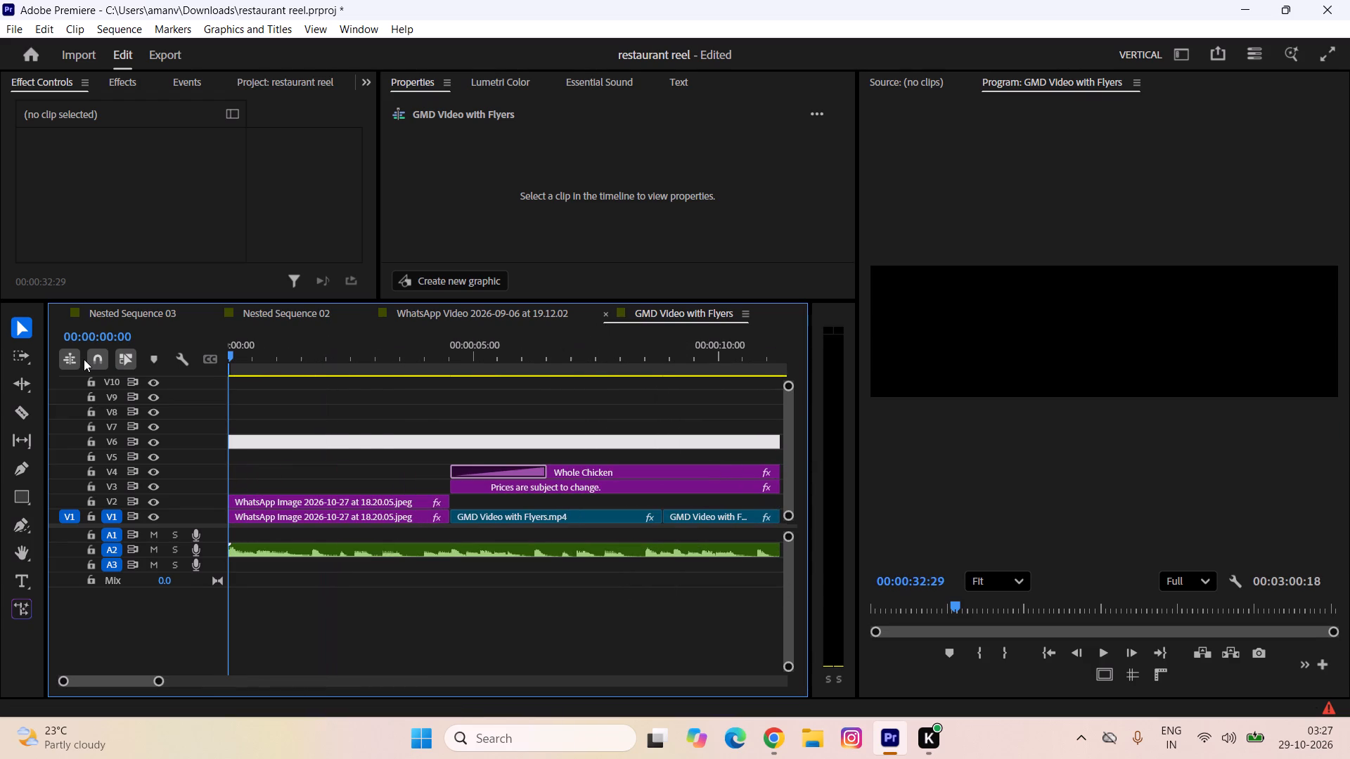
pyautogui.press('space')
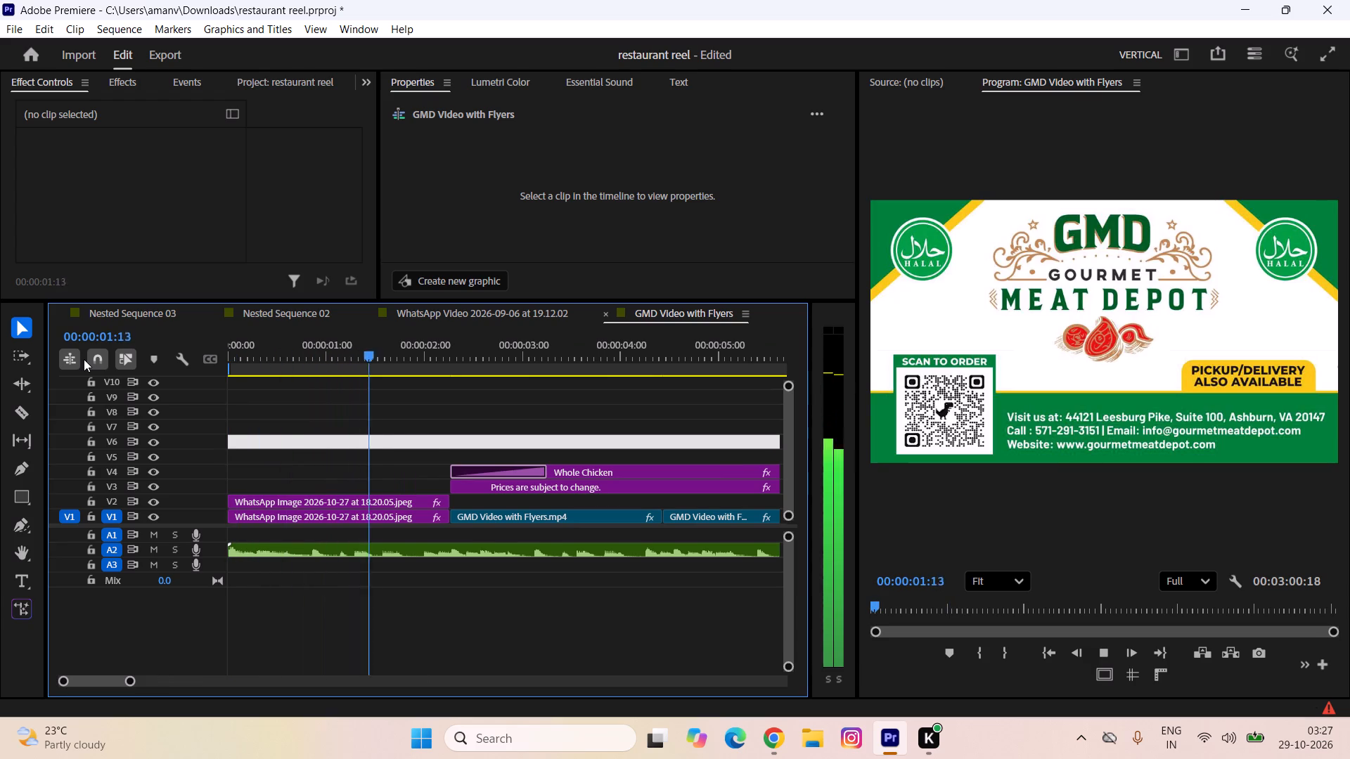
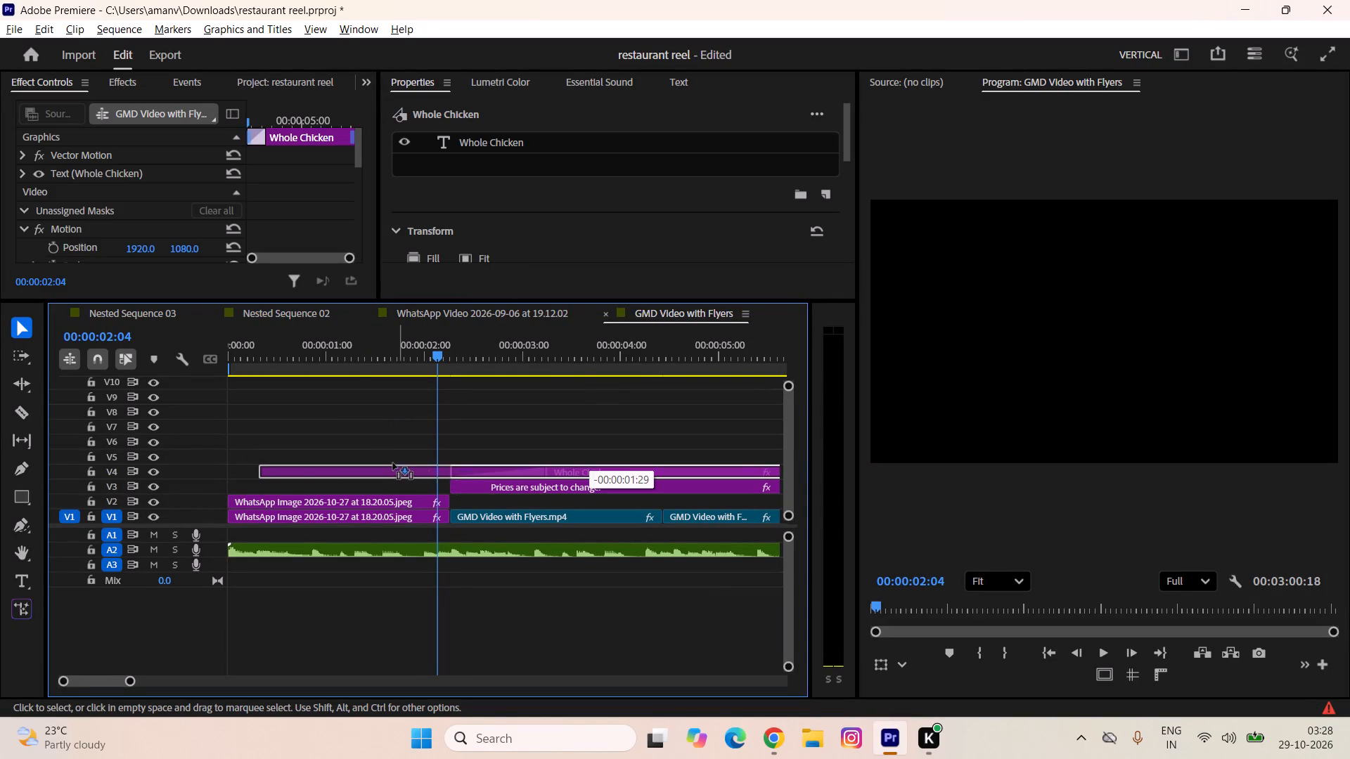
# Duplicate the V4 Whole Chicken title onto V5 at the sequence start and trim its end to match the flyer layers.
pyautogui.keyDown('alt'); pyautogui.moveTo(393, 463); pyautogui.dragTo(361, 455); pyautogui.keyUp('alt')
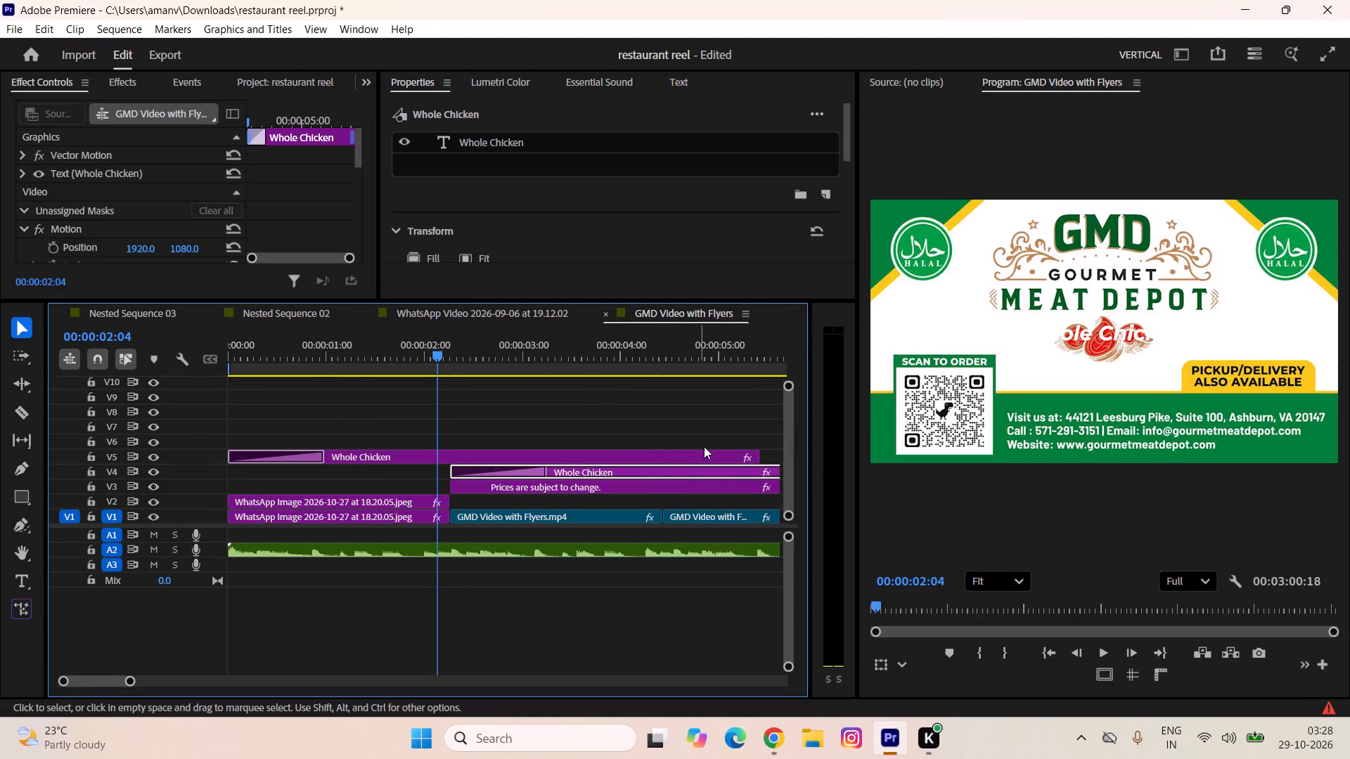
pyautogui.moveTo(759, 453); pyautogui.dragTo(458, 474)
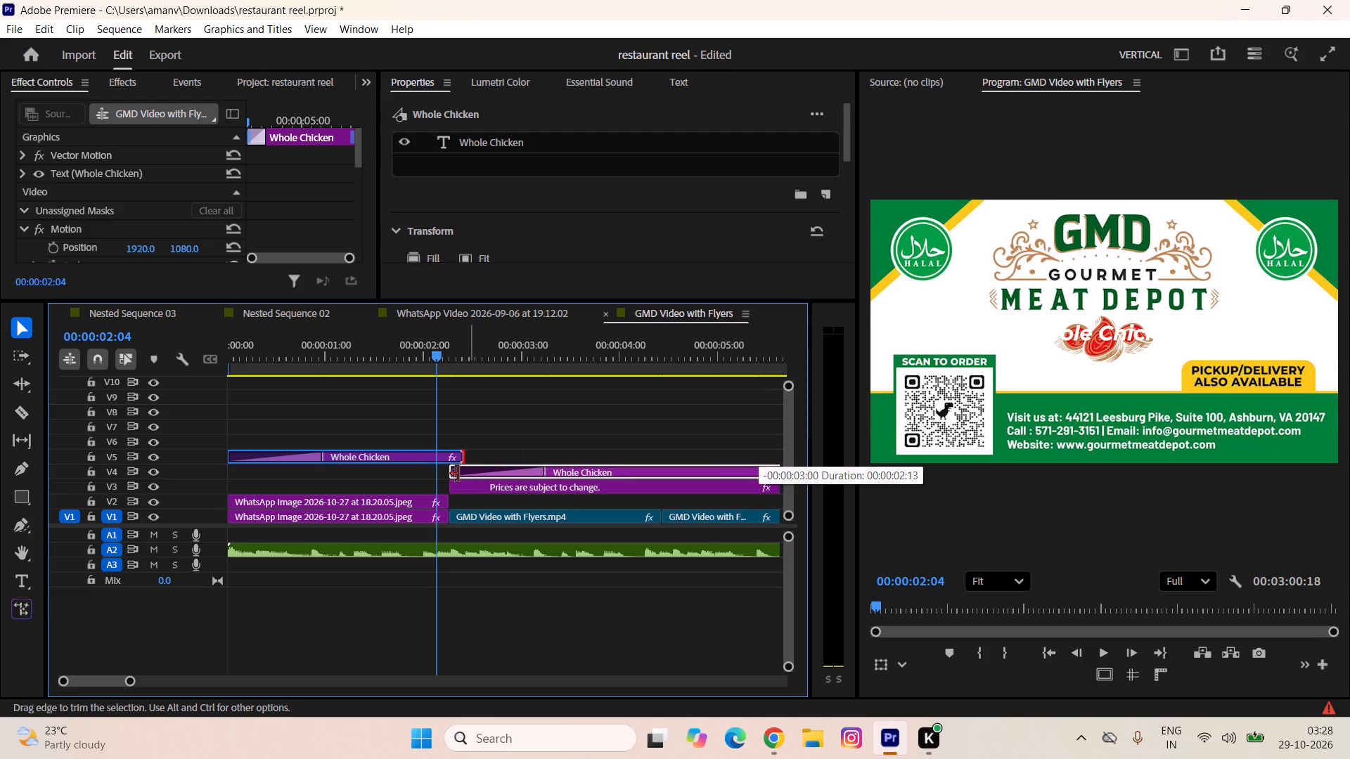
pyautogui.moveTo(458, 474); pyautogui.dragTo(452, 474)
# Replace the text of the V5 title over the flyer with the copied line "Only pick up available".
pyautogui.click(397, 453)
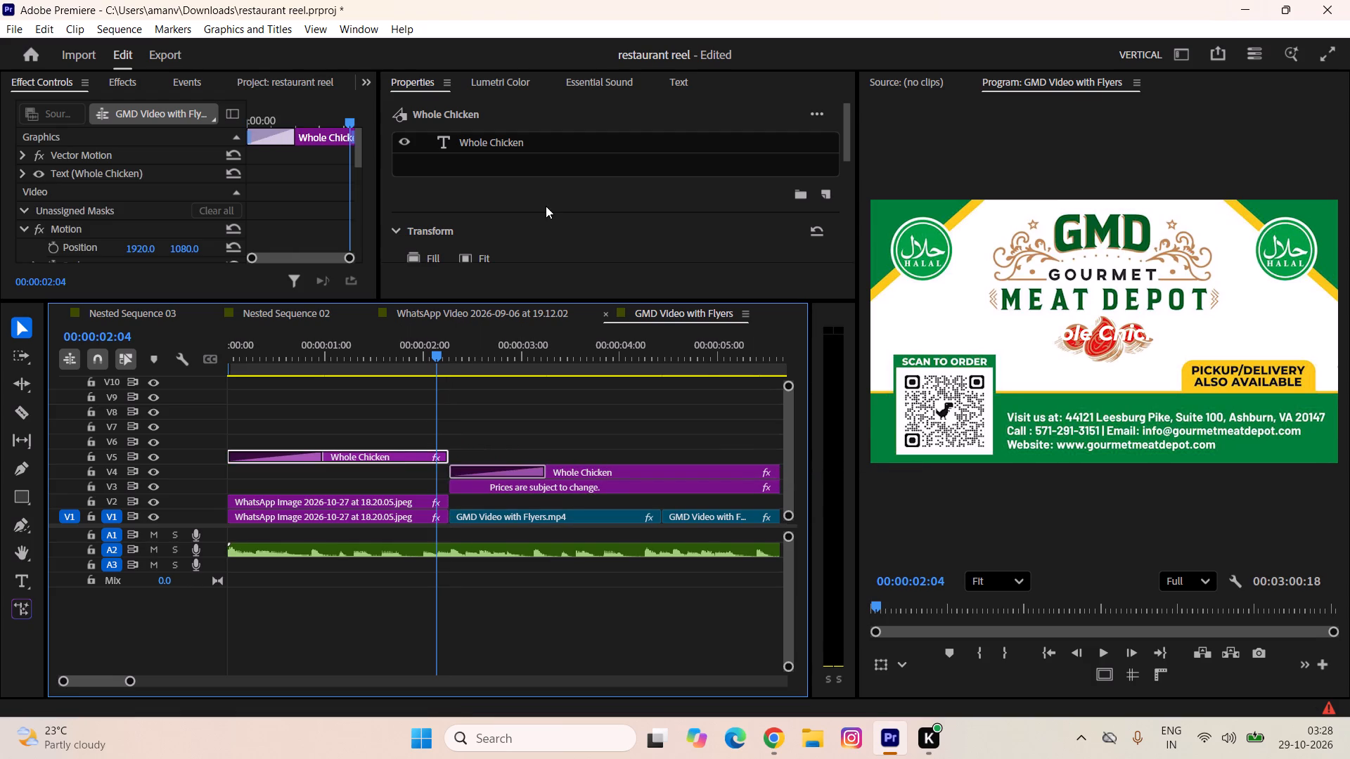
pyautogui.click(520, 142)
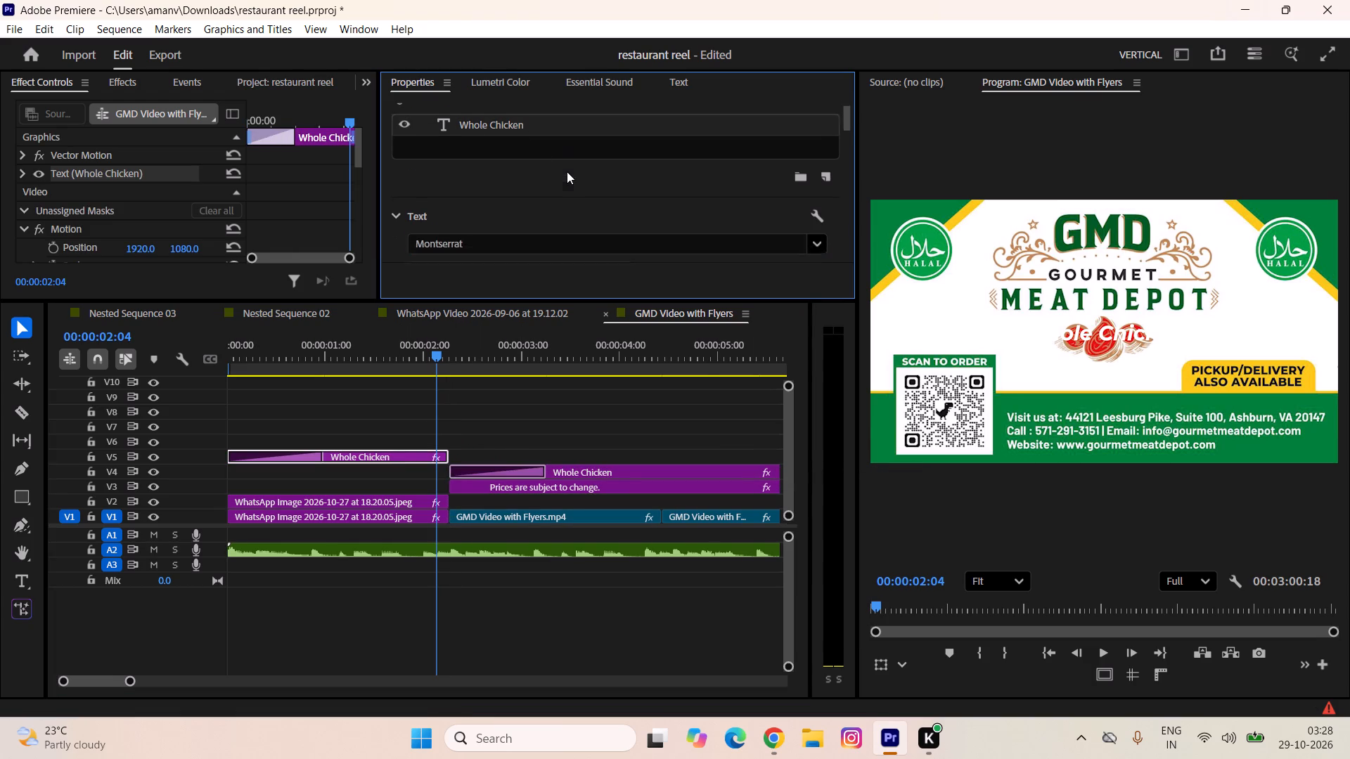
pyautogui.tripleClick(1111, 336)
pyautogui.click(1111, 336)
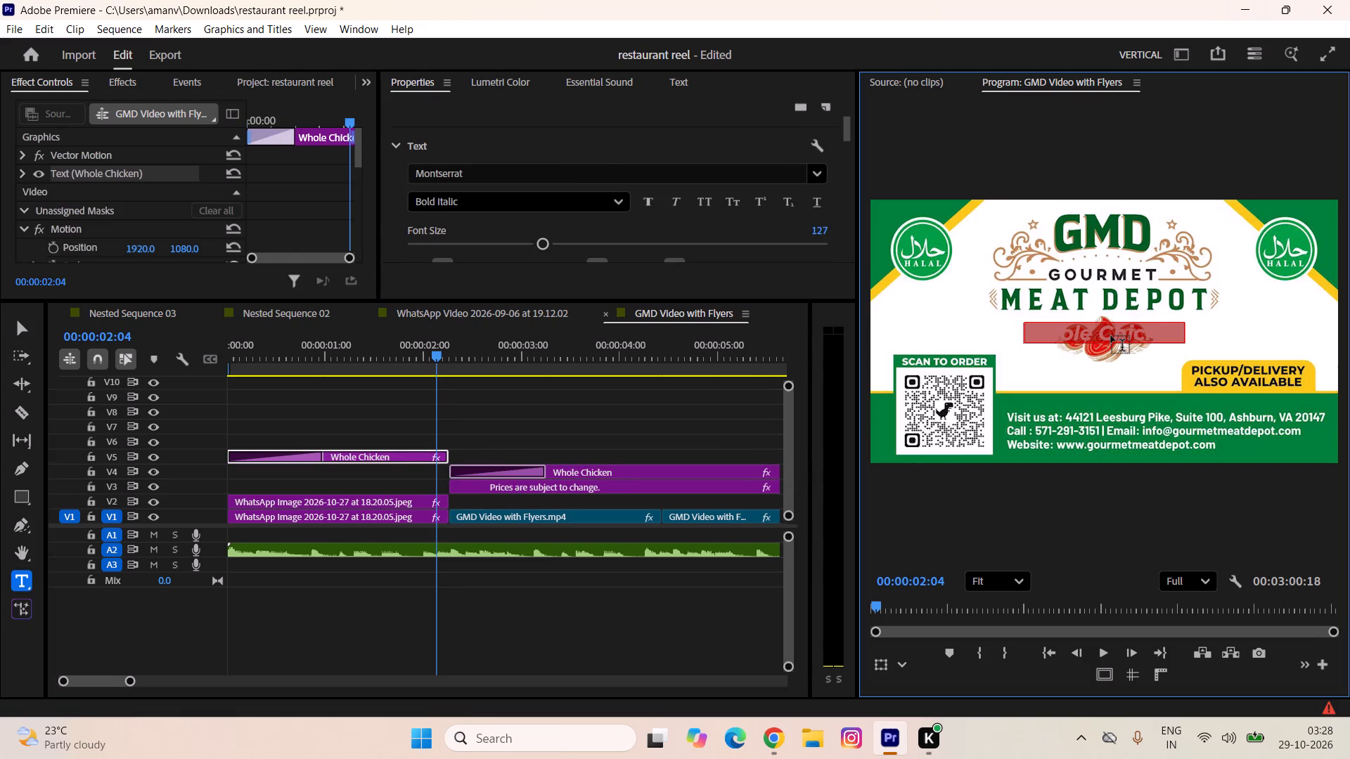
pyautogui.hotkey('ctrl', 'v')
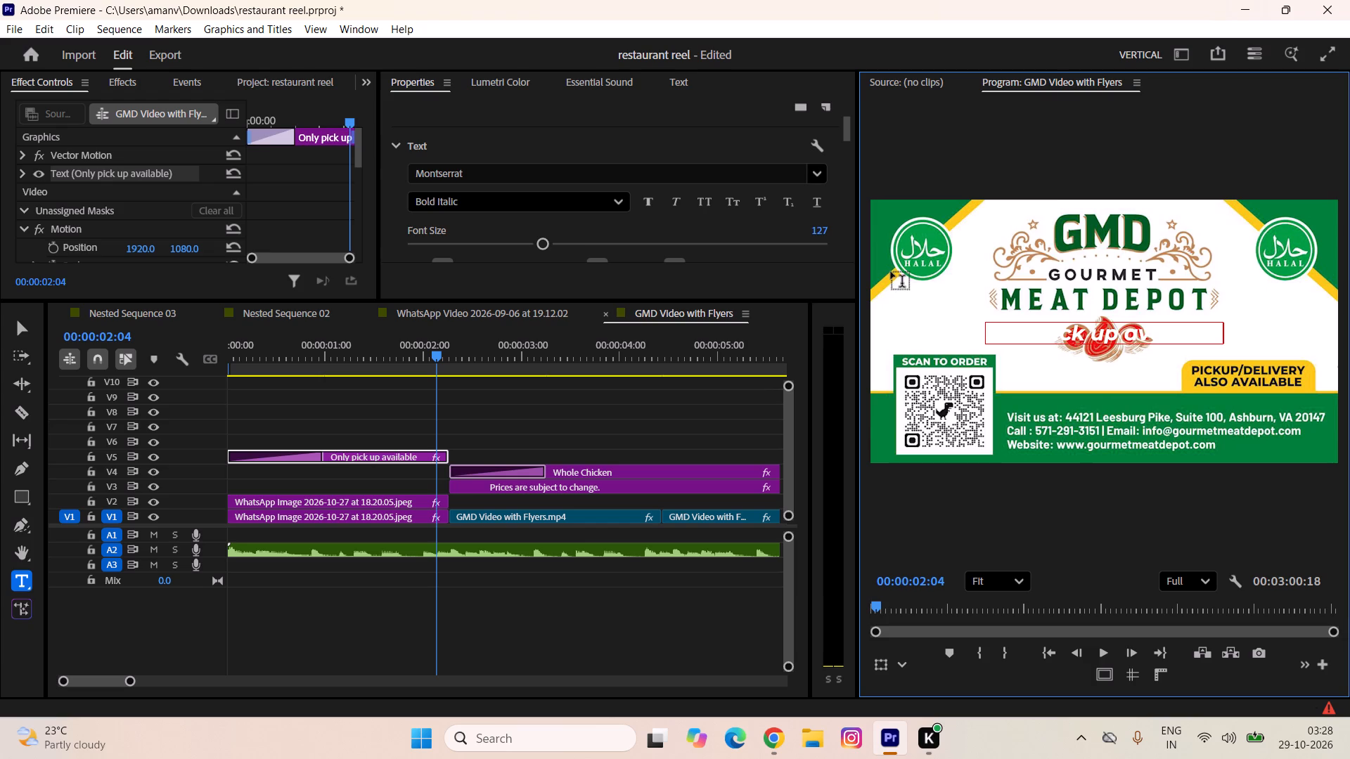
# Style the V5 pickup title in all caps, Montserrat Bold, with a solid black 000000 fill.
pyautogui.click(701, 202)
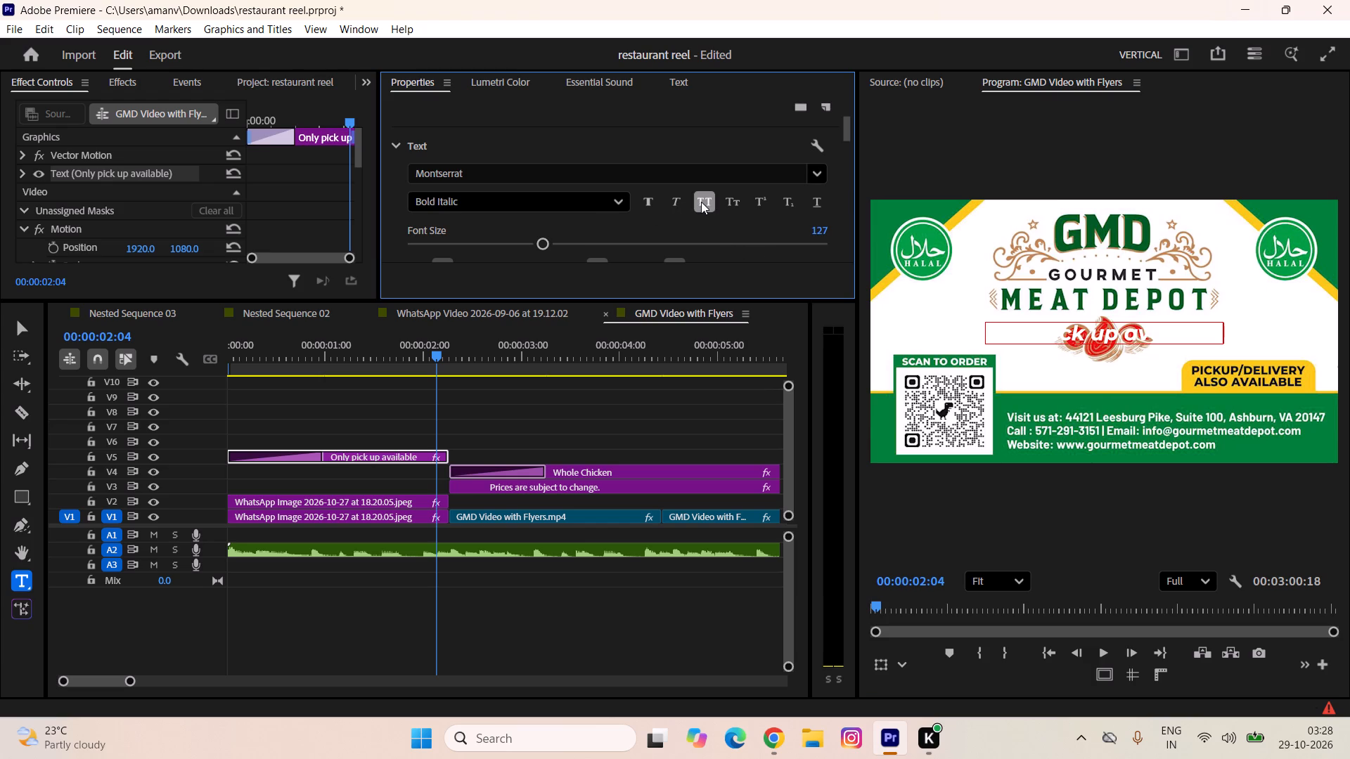
pyautogui.click(30, 334)
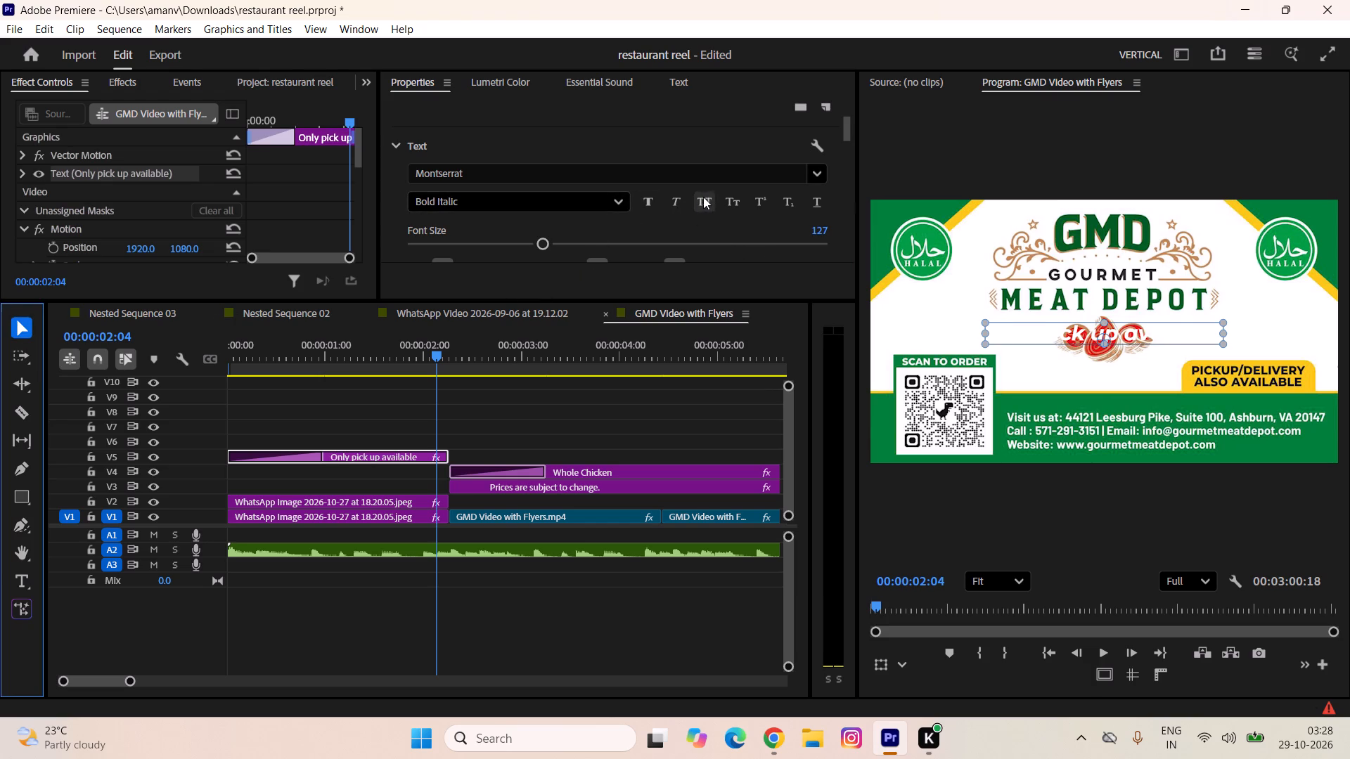
pyautogui.click(702, 197)
pyautogui.click(614, 202)
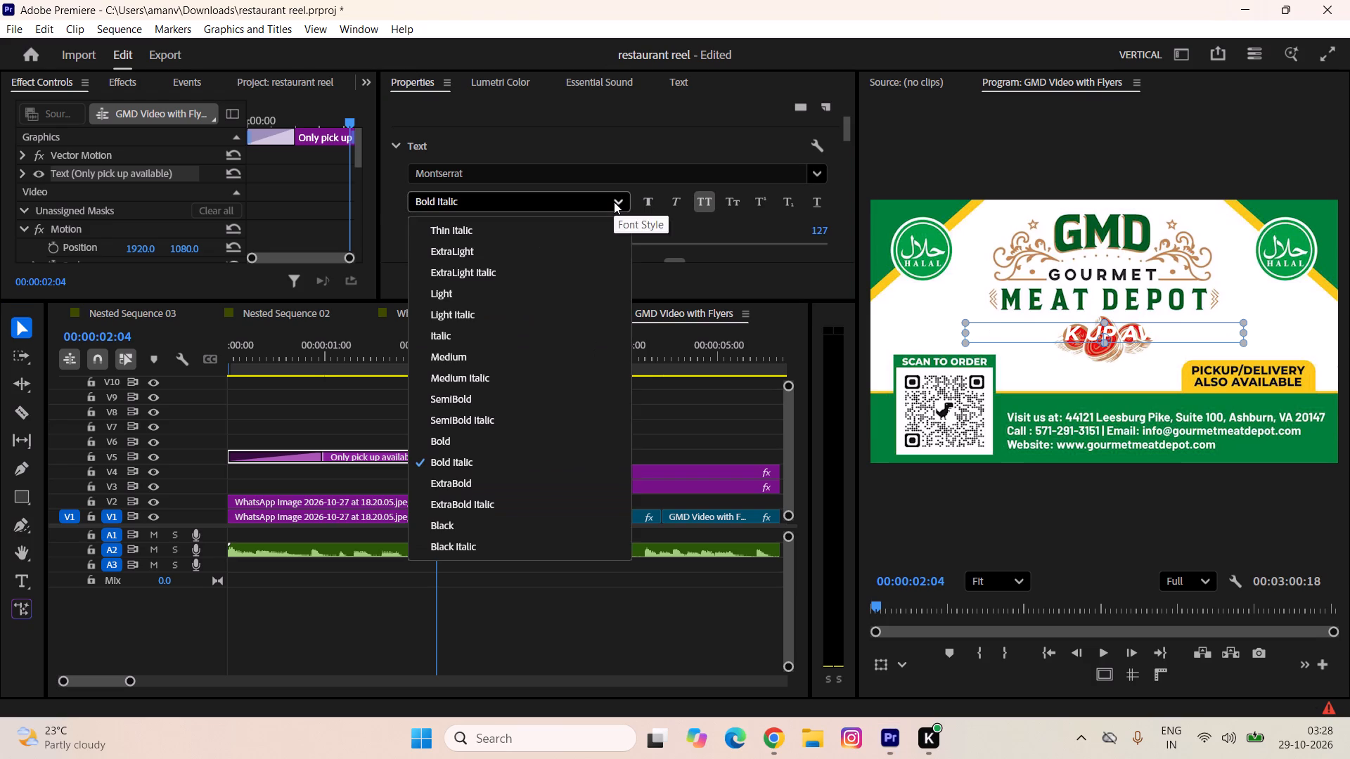
pyautogui.click(471, 440)
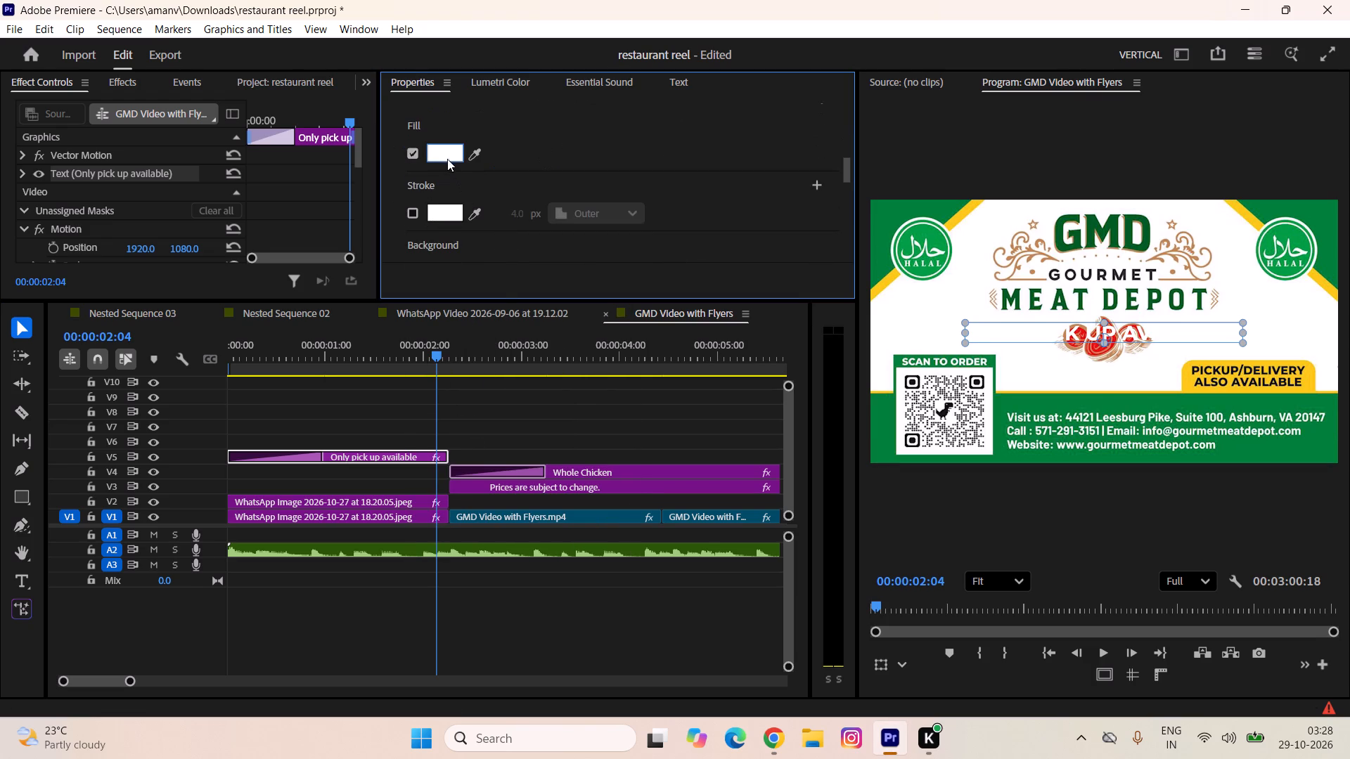
pyautogui.click(446, 157)
pyautogui.moveTo(515, 323); pyautogui.dragTo(328, 147)
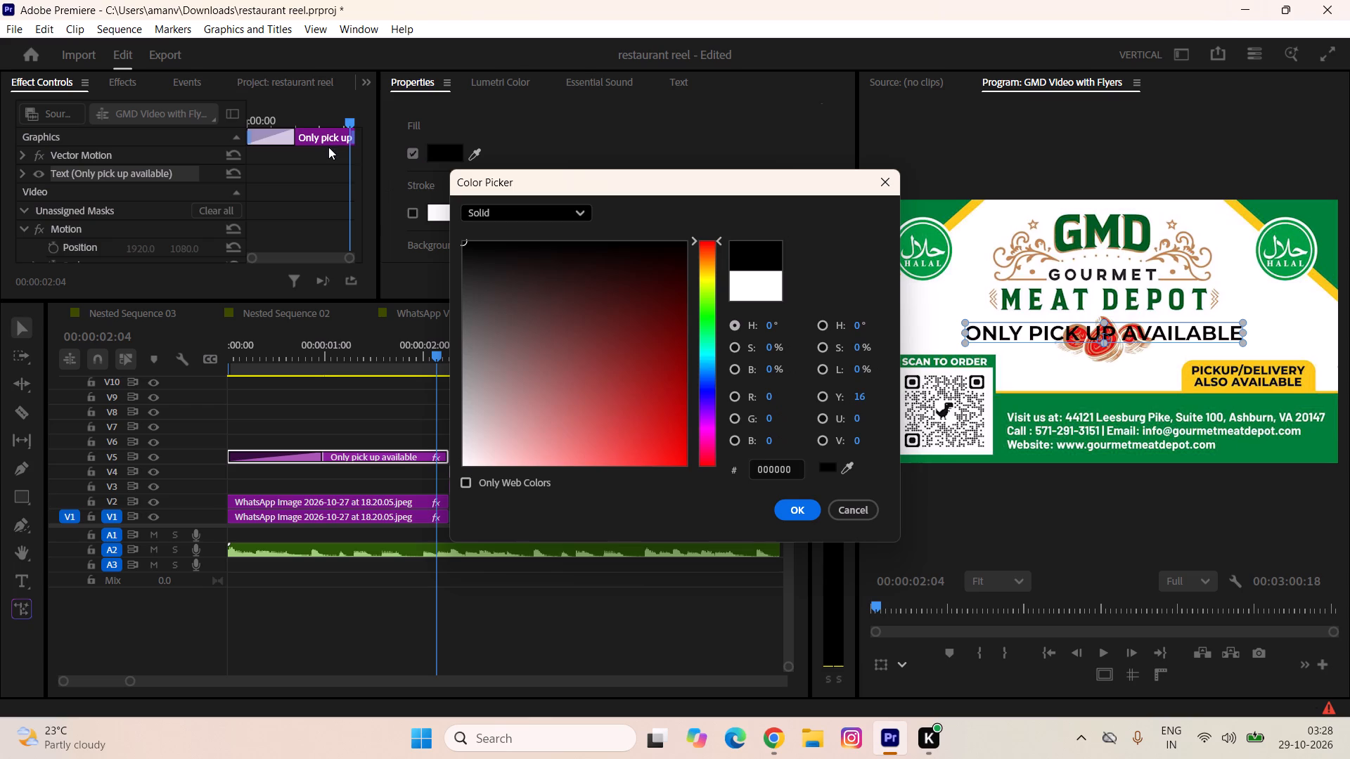
pyautogui.click(802, 512)
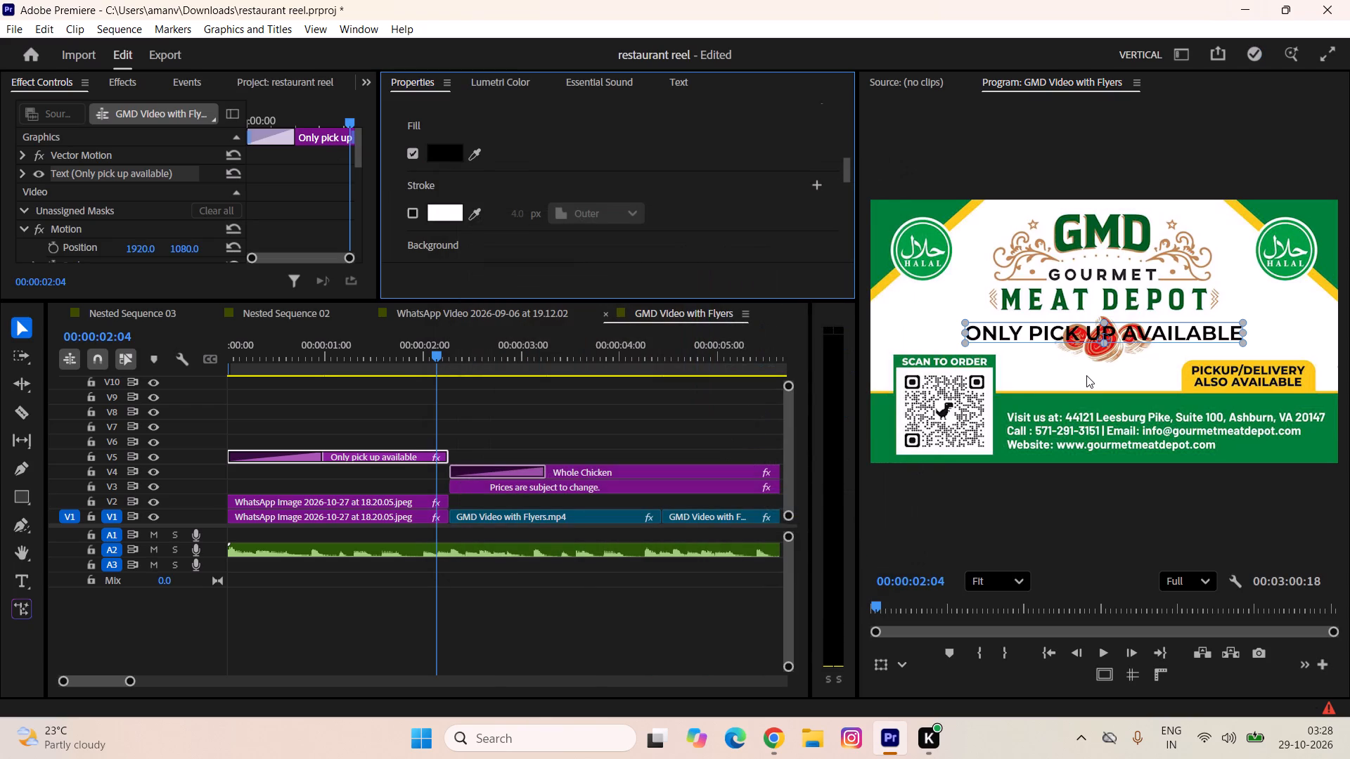
# Change "pick up" to "pickup" in the title and break it into two lines, ONLY PICKUP above AVAILABLE.
pyautogui.click(1084, 329)
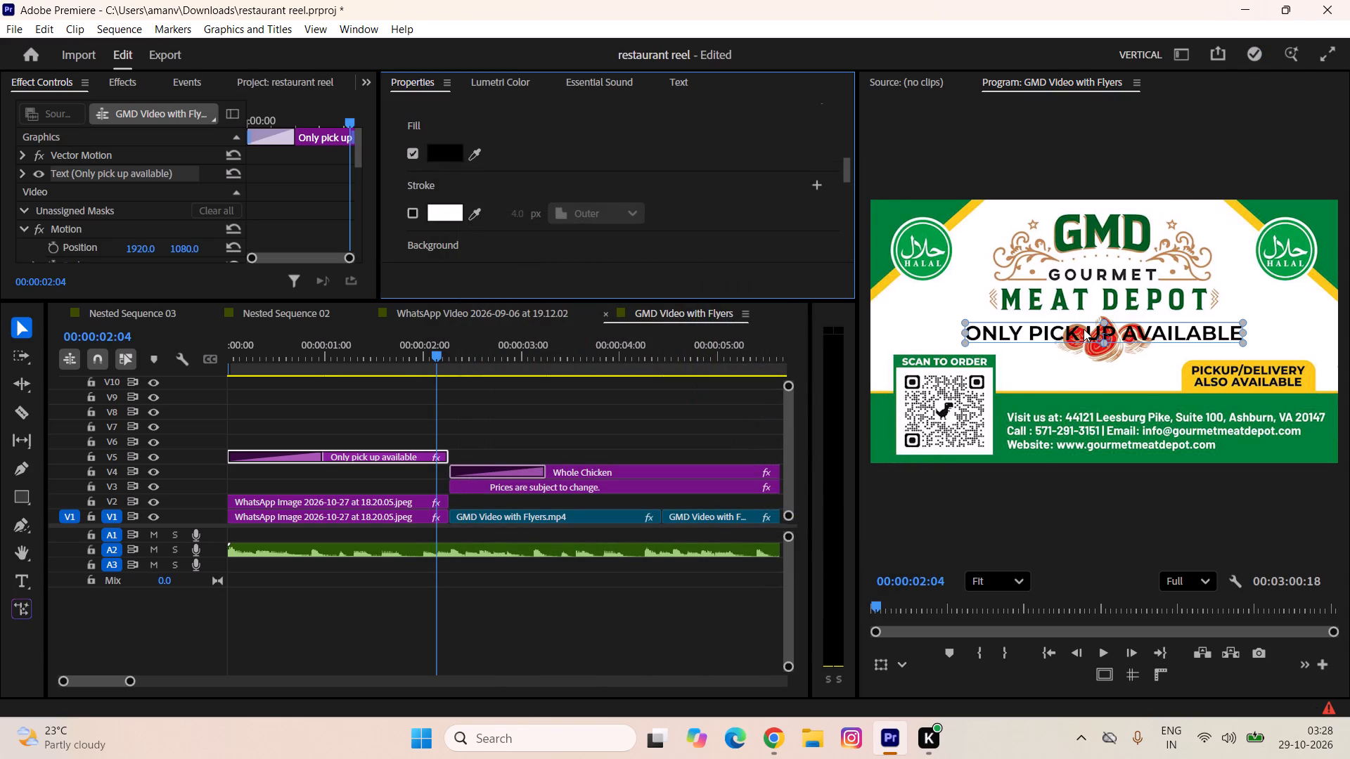
pyautogui.doubleClick(1085, 329)
pyautogui.click(1085, 331)
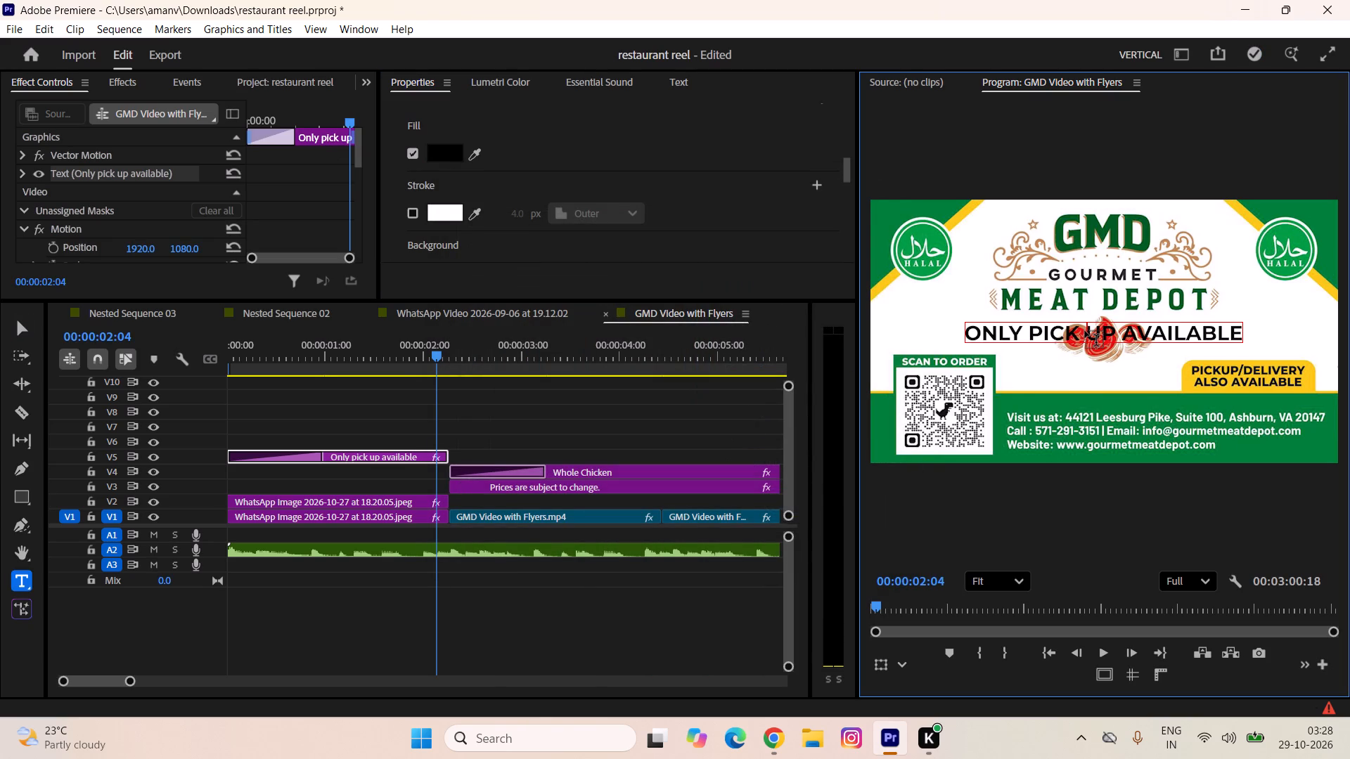
pyautogui.press('BackSpace')
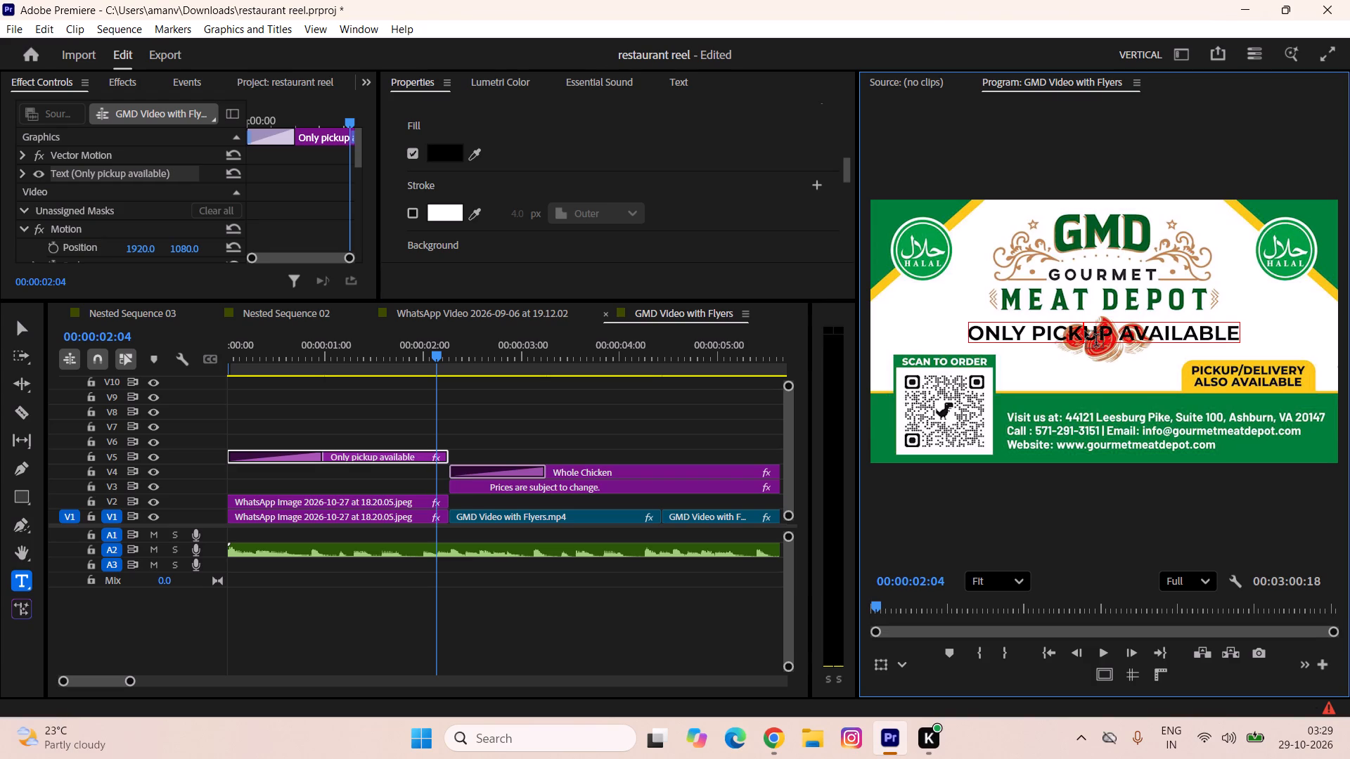
pyautogui.click(1119, 331)
pyautogui.press('BackSpace')
pyautogui.press('Return')
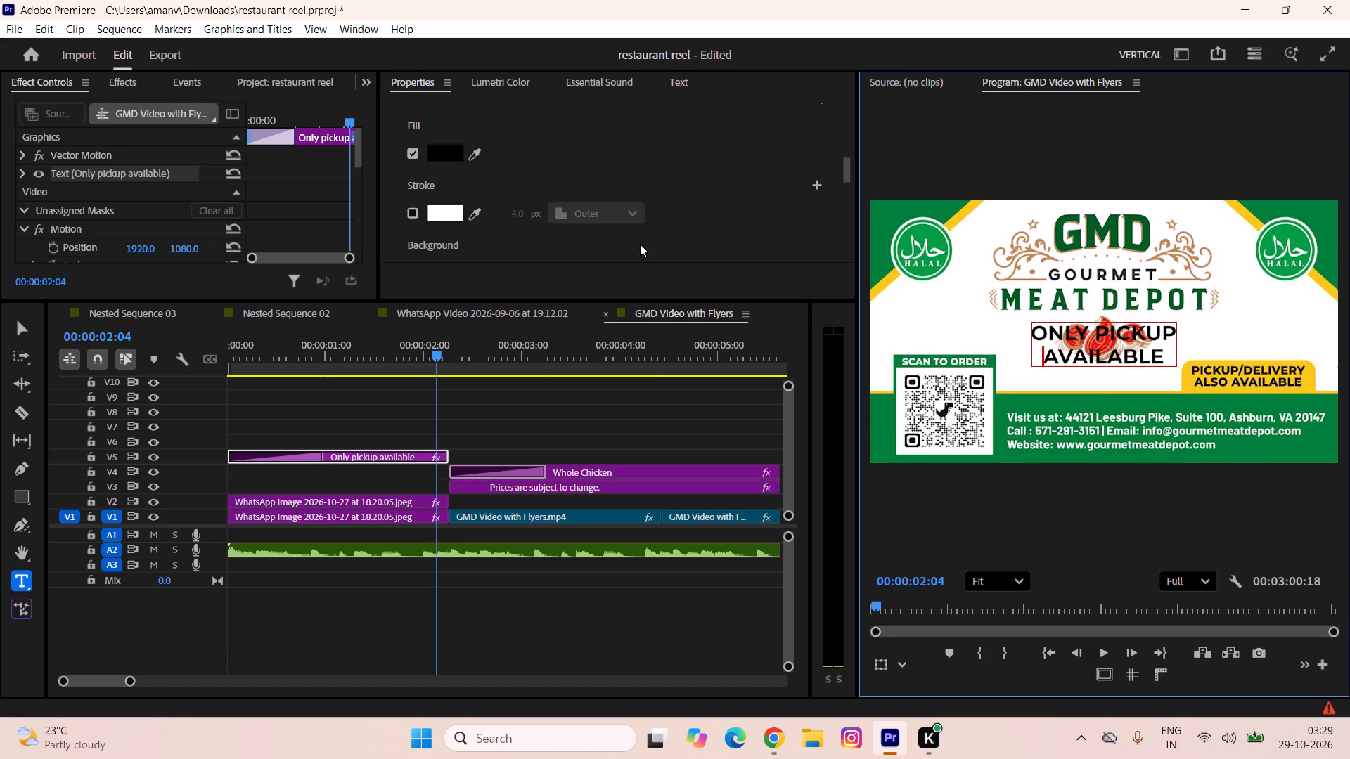
pyautogui.click(17, 323)
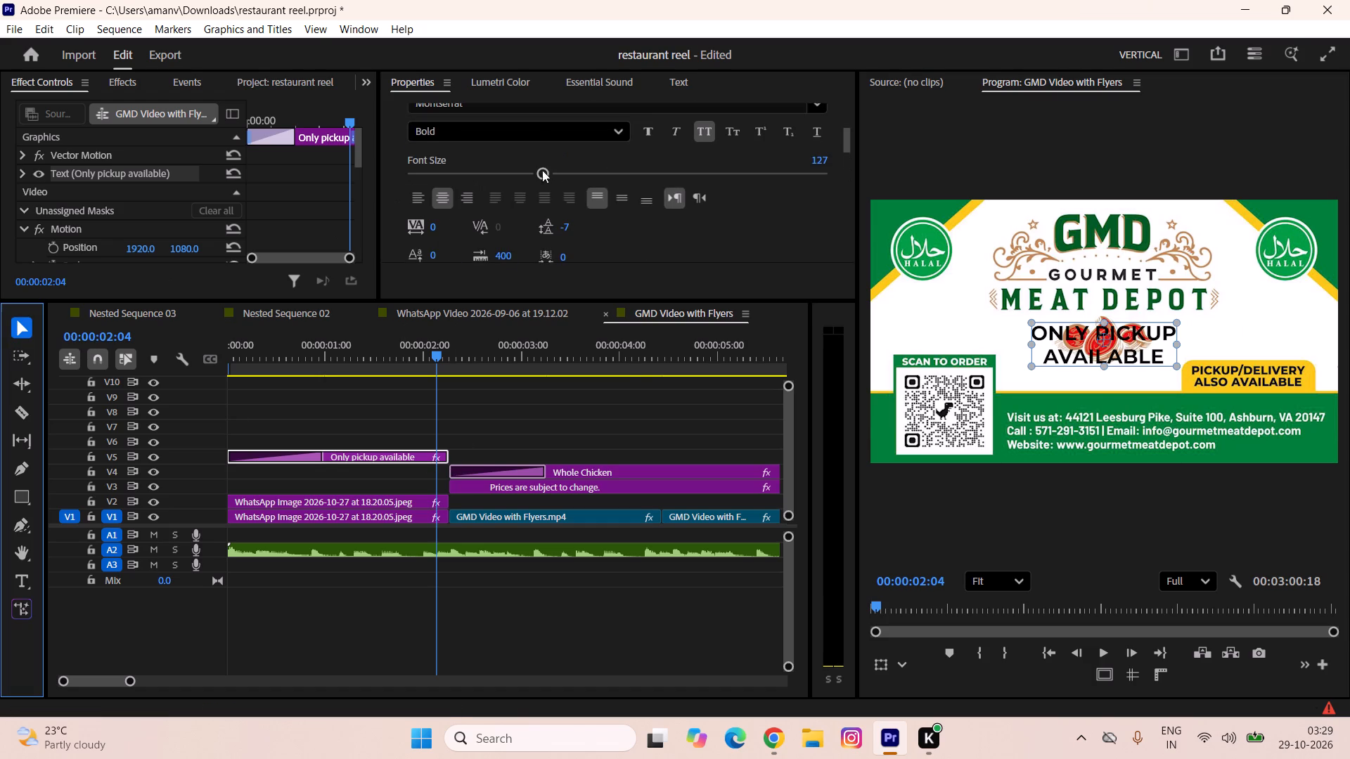
# Set the pickup title to ExtraBold with font size 77 and leading of -31.
pyautogui.click(533, 132)
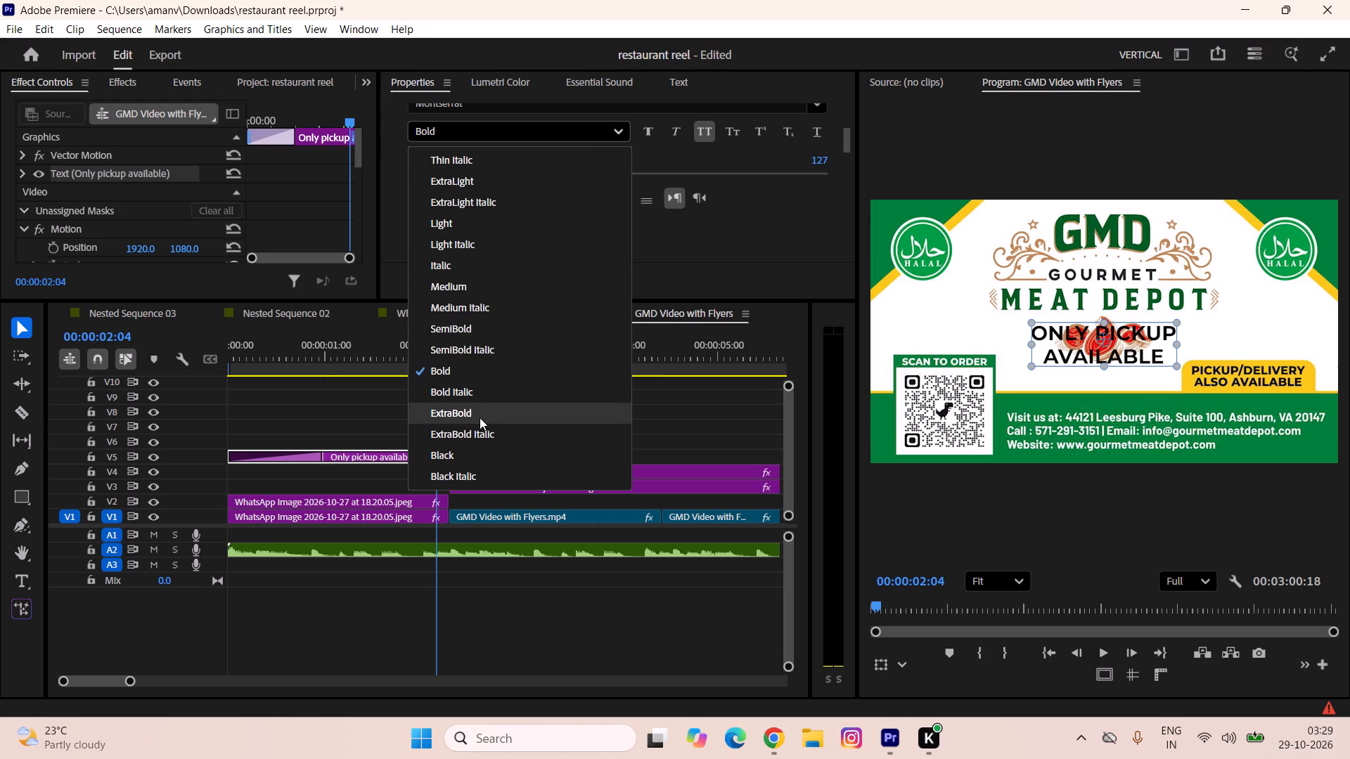
pyautogui.click(480, 417)
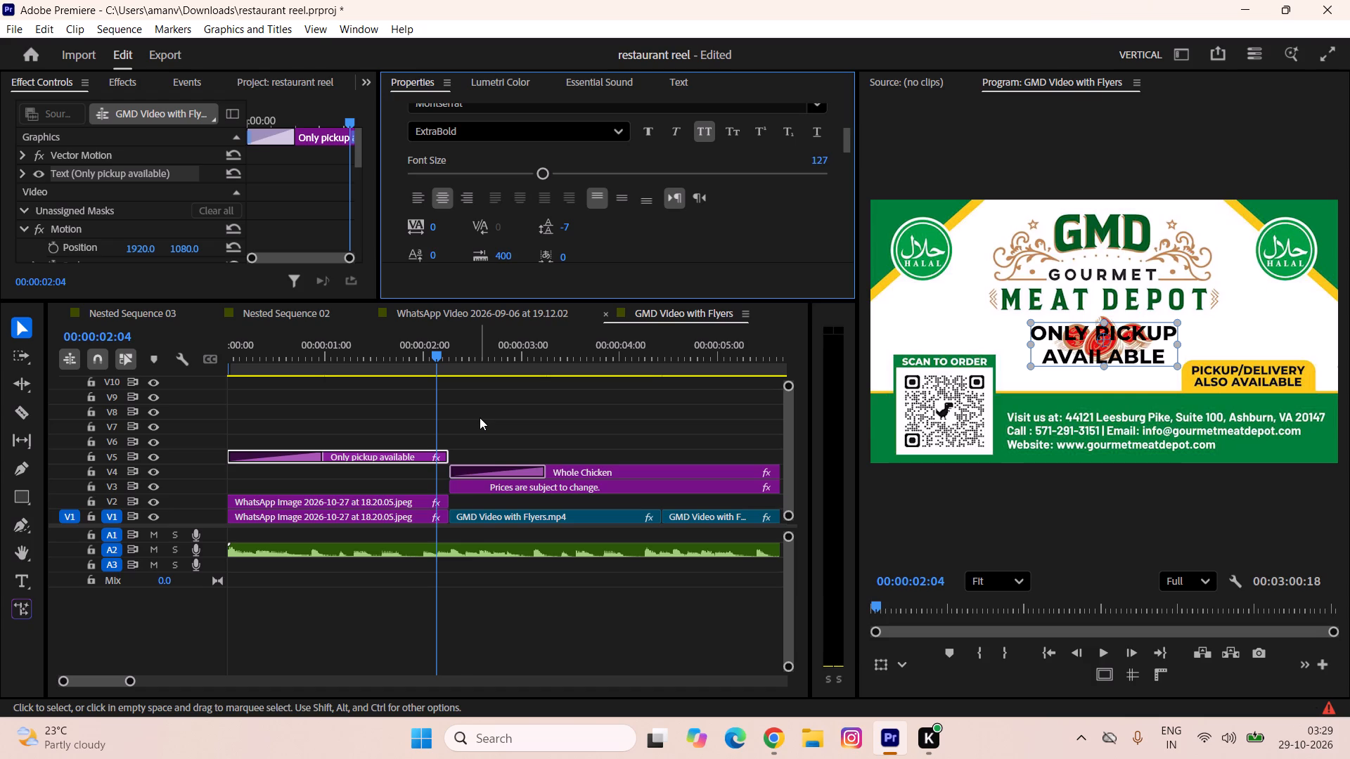
pyautogui.moveTo(540, 172); pyautogui.dragTo(509, 176)
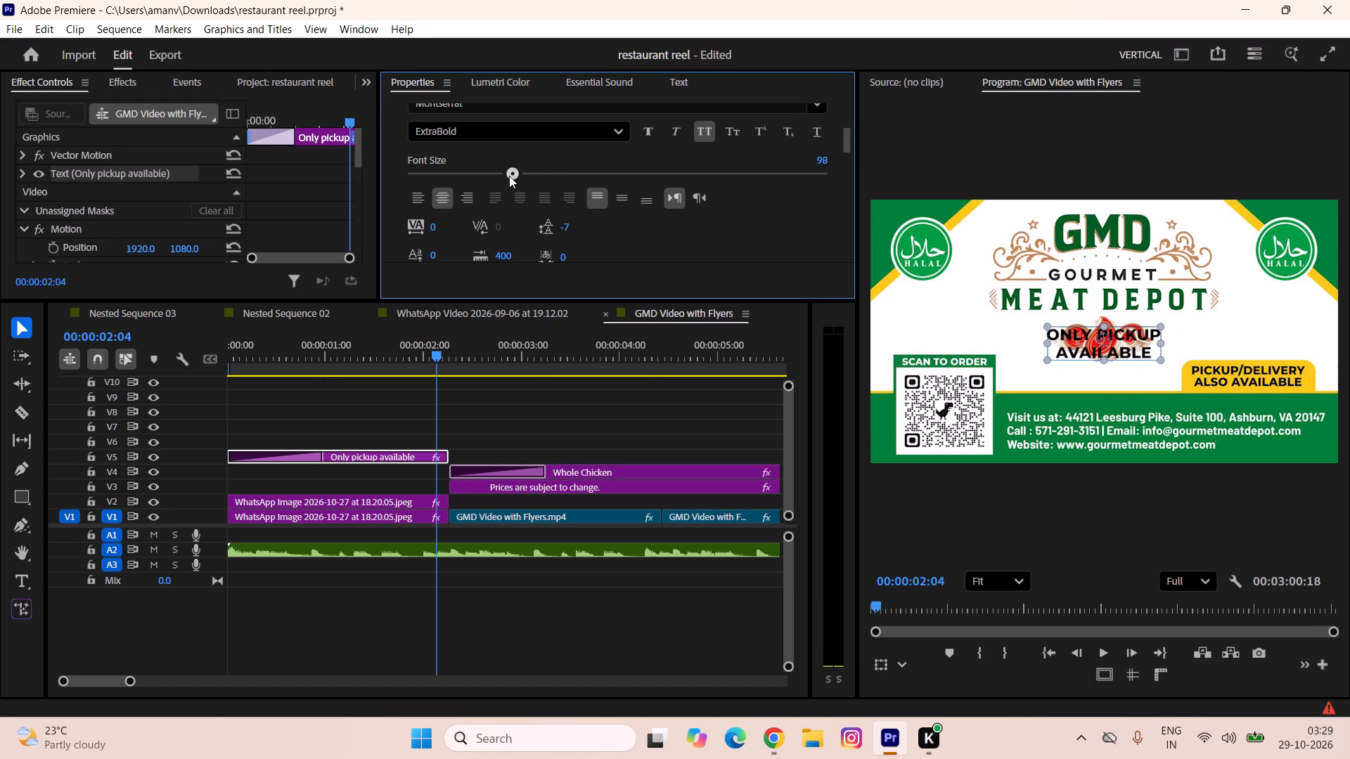
pyautogui.moveTo(509, 176); pyautogui.dragTo(489, 183)
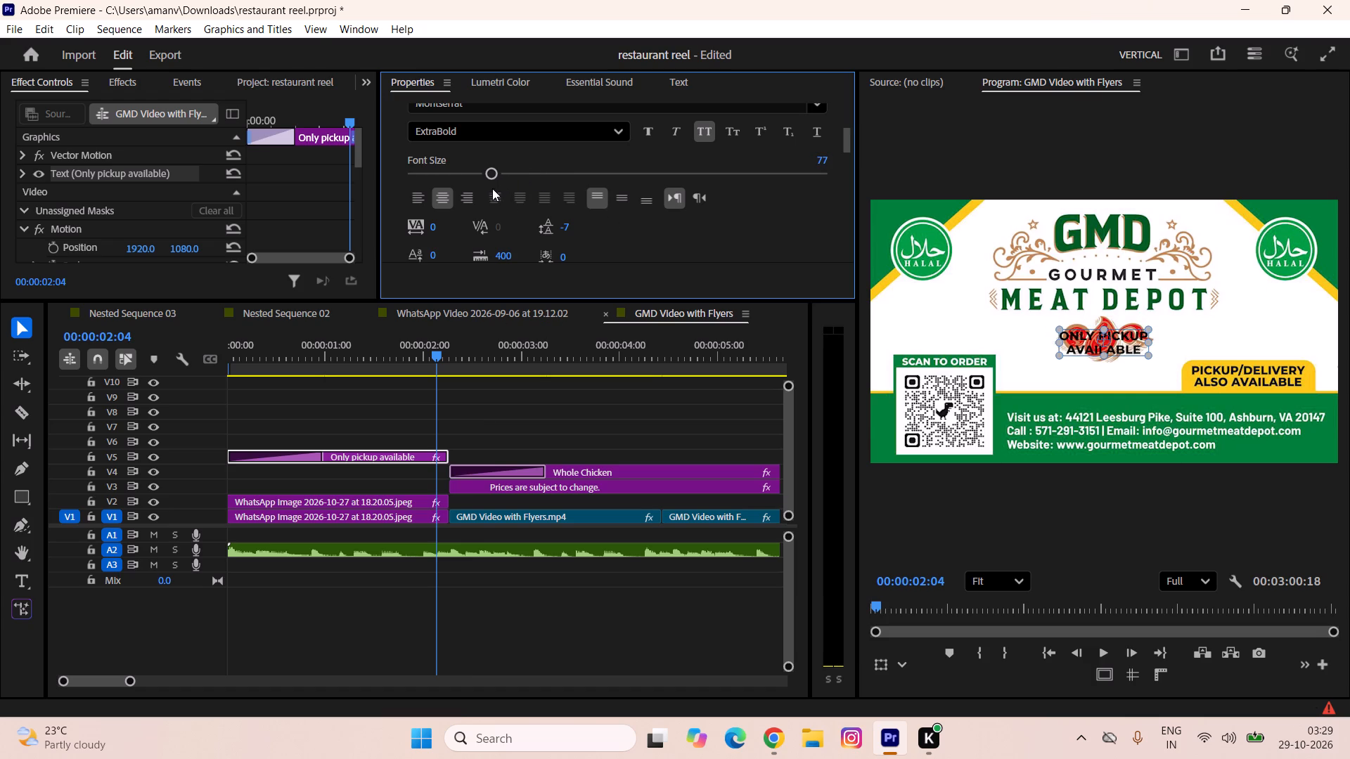
pyautogui.moveTo(565, 230); pyautogui.dragTo(565, 243)
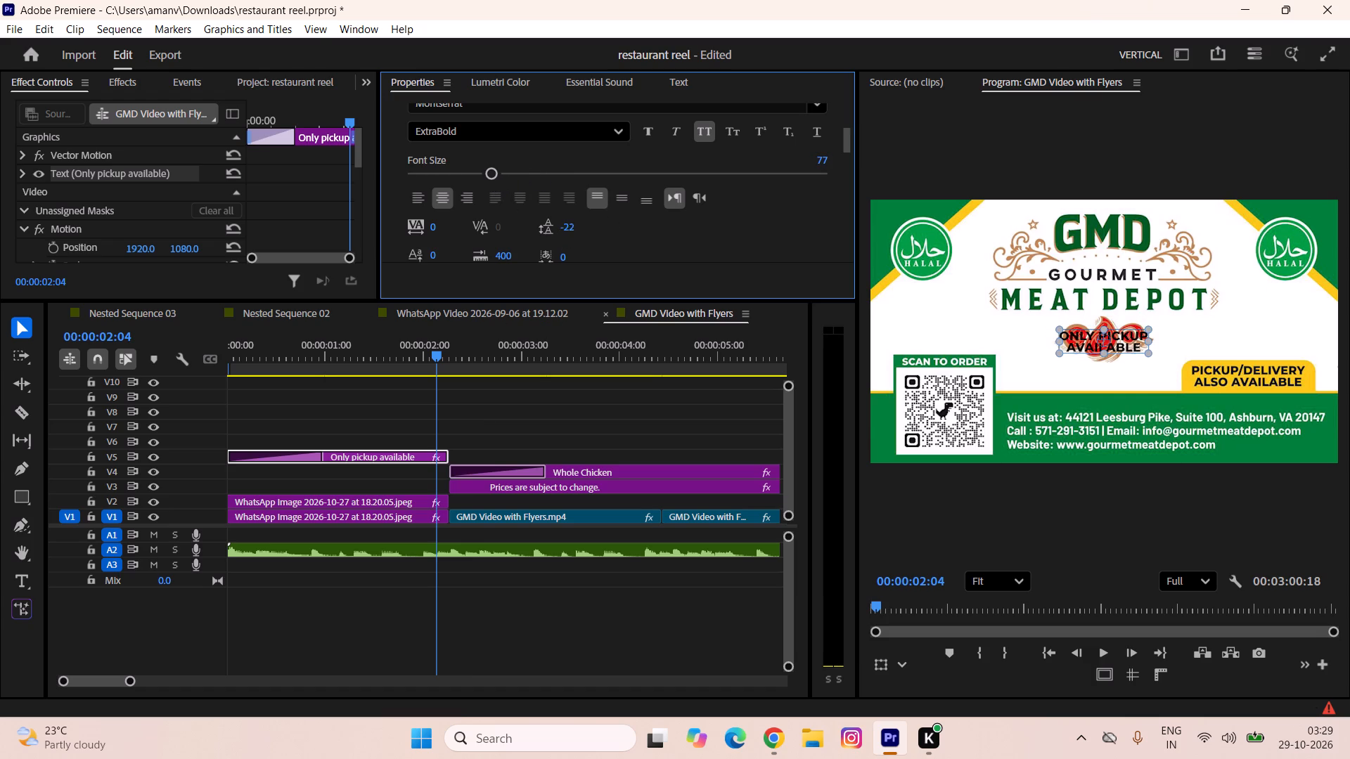
pyautogui.moveTo(565, 243); pyautogui.dragTo(564, 249)
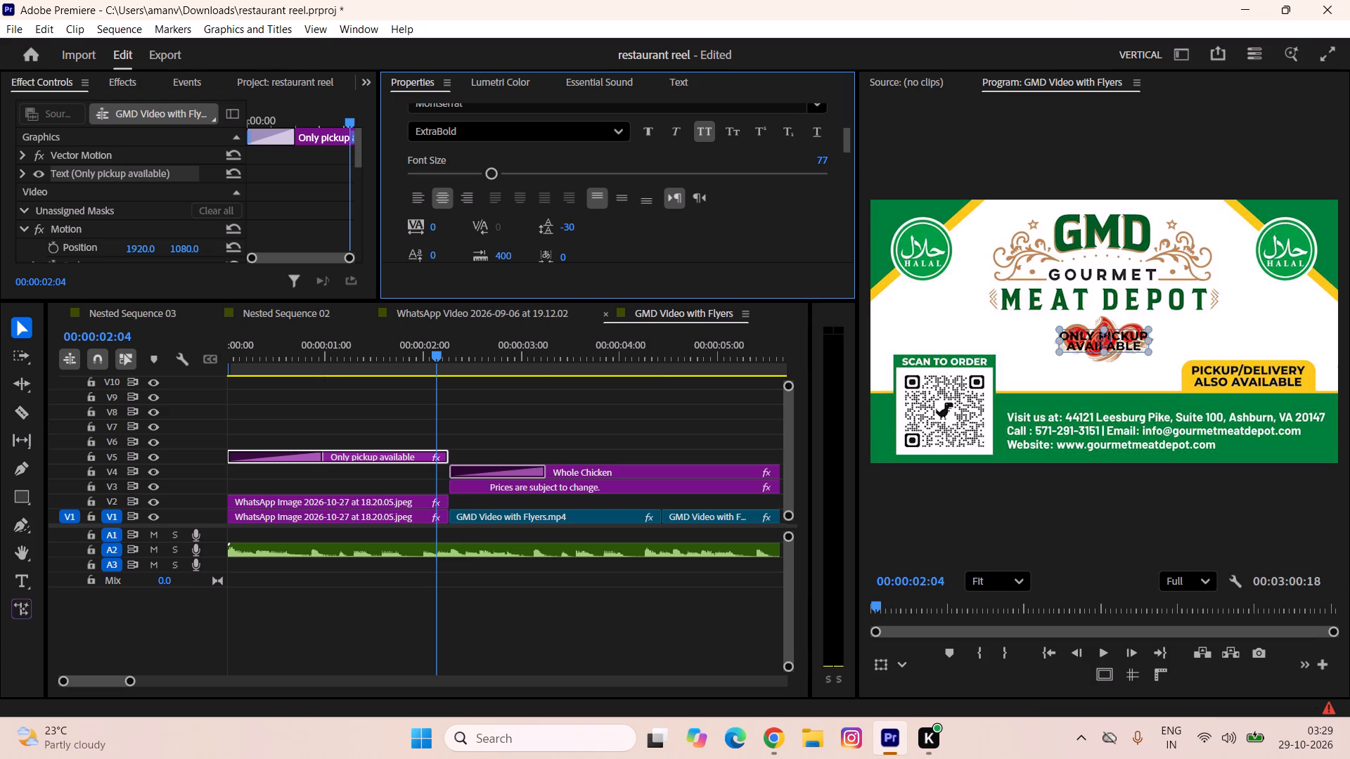
pyautogui.moveTo(564, 249); pyautogui.dragTo(563, 249)
# Move the pickup title onto the flyer's yellow PICKUP/DELIVERY badge, at position X 2996, Y 1479.
pyautogui.scroll(-1, 686, 256)
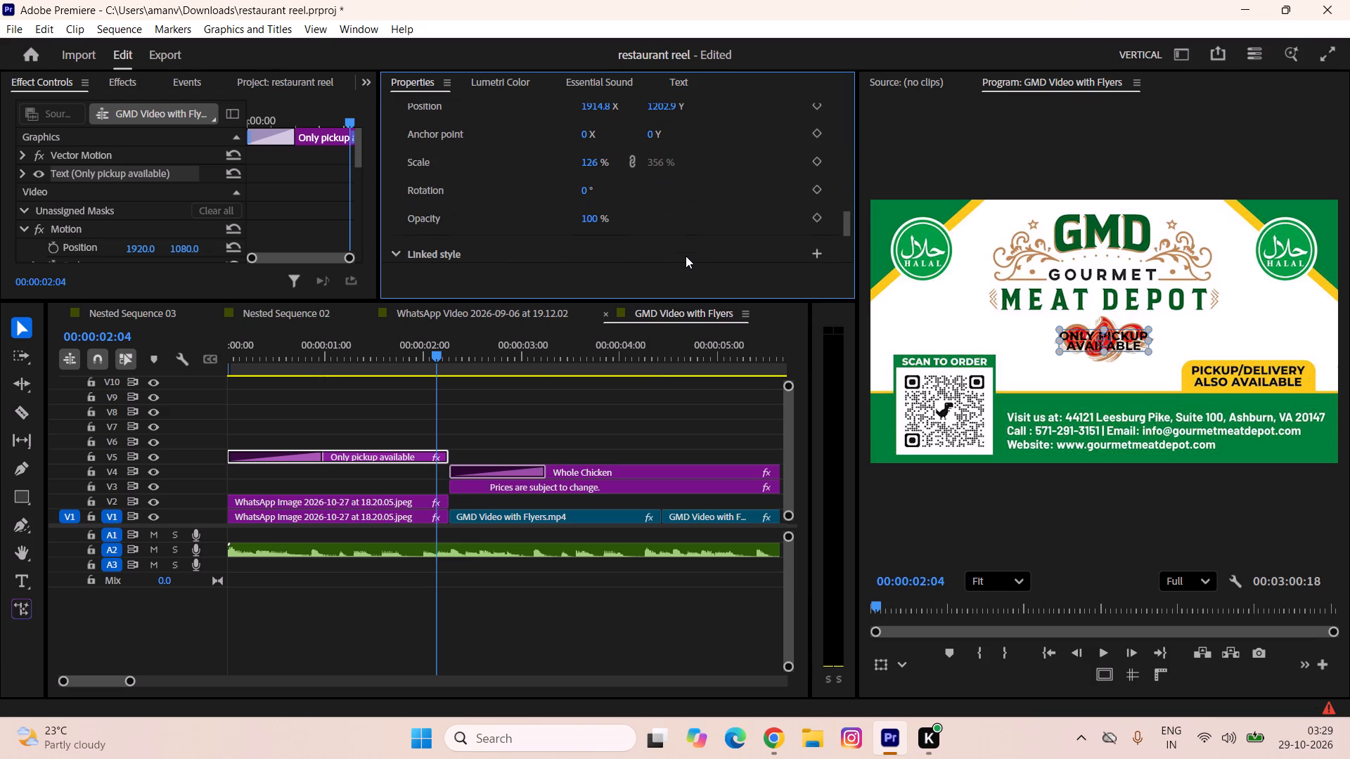
pyautogui.scroll(-1, 686, 256)
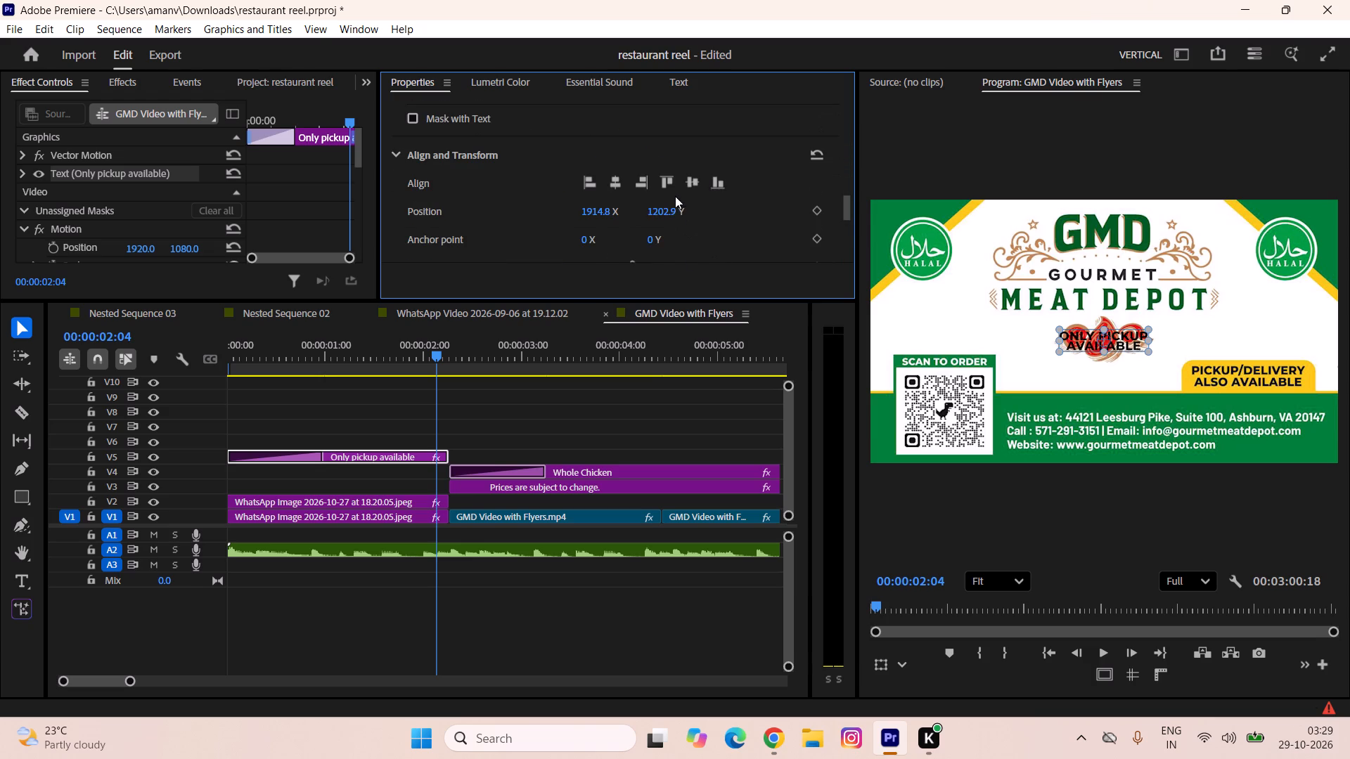
pyautogui.moveTo(662, 216); pyautogui.dragTo(750, 44)
pyautogui.scroll(-1, 696, 131)
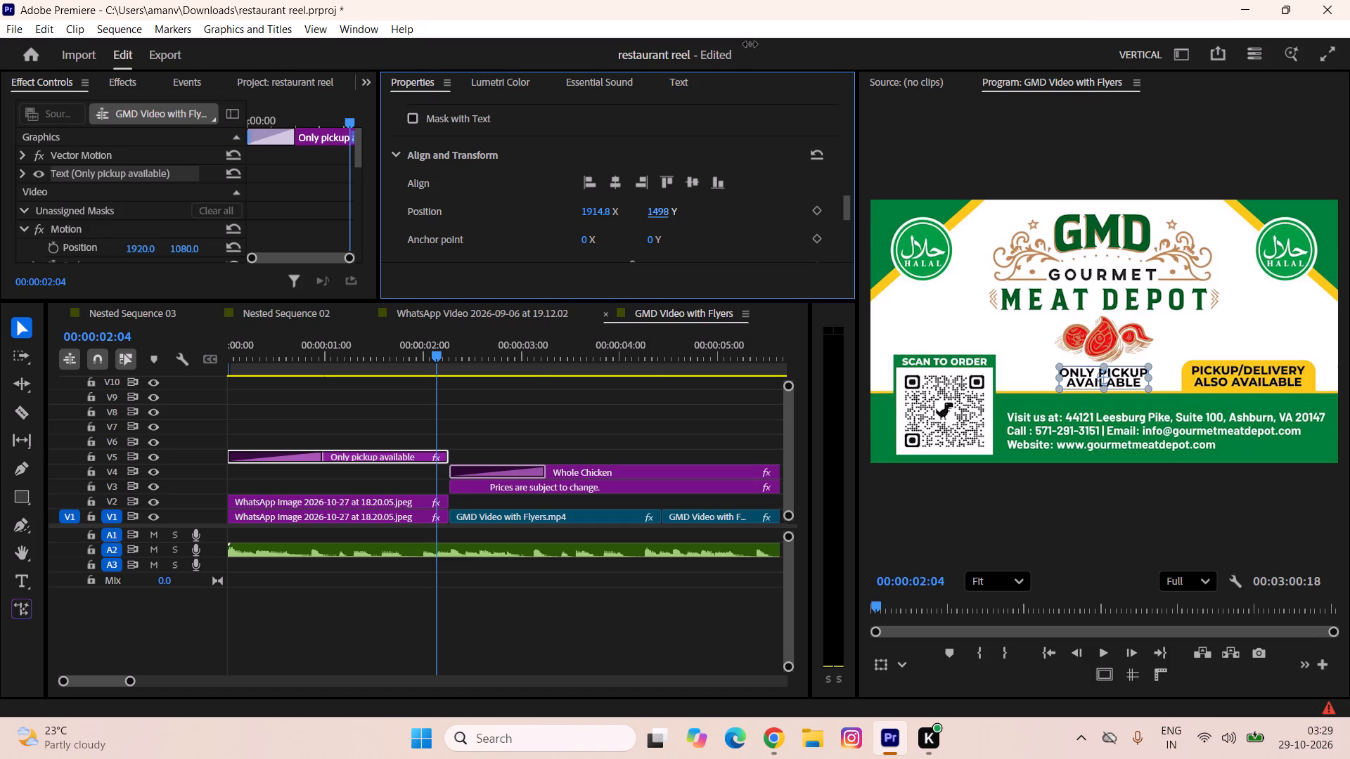
pyautogui.scroll(-1, 750, 44)
pyautogui.moveTo(750, 44); pyautogui.dragTo(750, 59)
pyautogui.moveTo(601, 209); pyautogui.dragTo(1256, 0)
pyautogui.hscroll(1, 752, 146)
pyautogui.hscroll(1, 1245, 0)
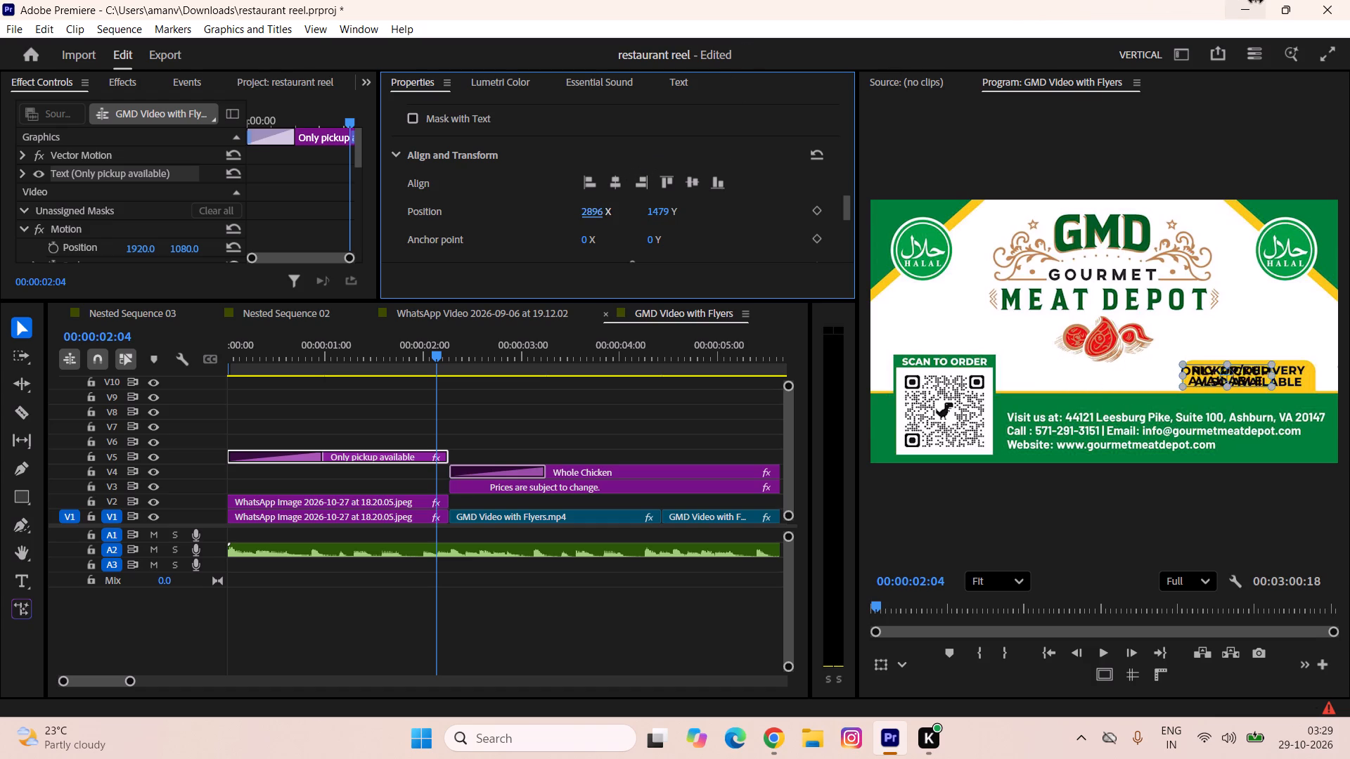
pyautogui.hscroll(1, 1256, 0)
pyautogui.moveTo(1256, 0); pyautogui.dragTo(1349, 0)
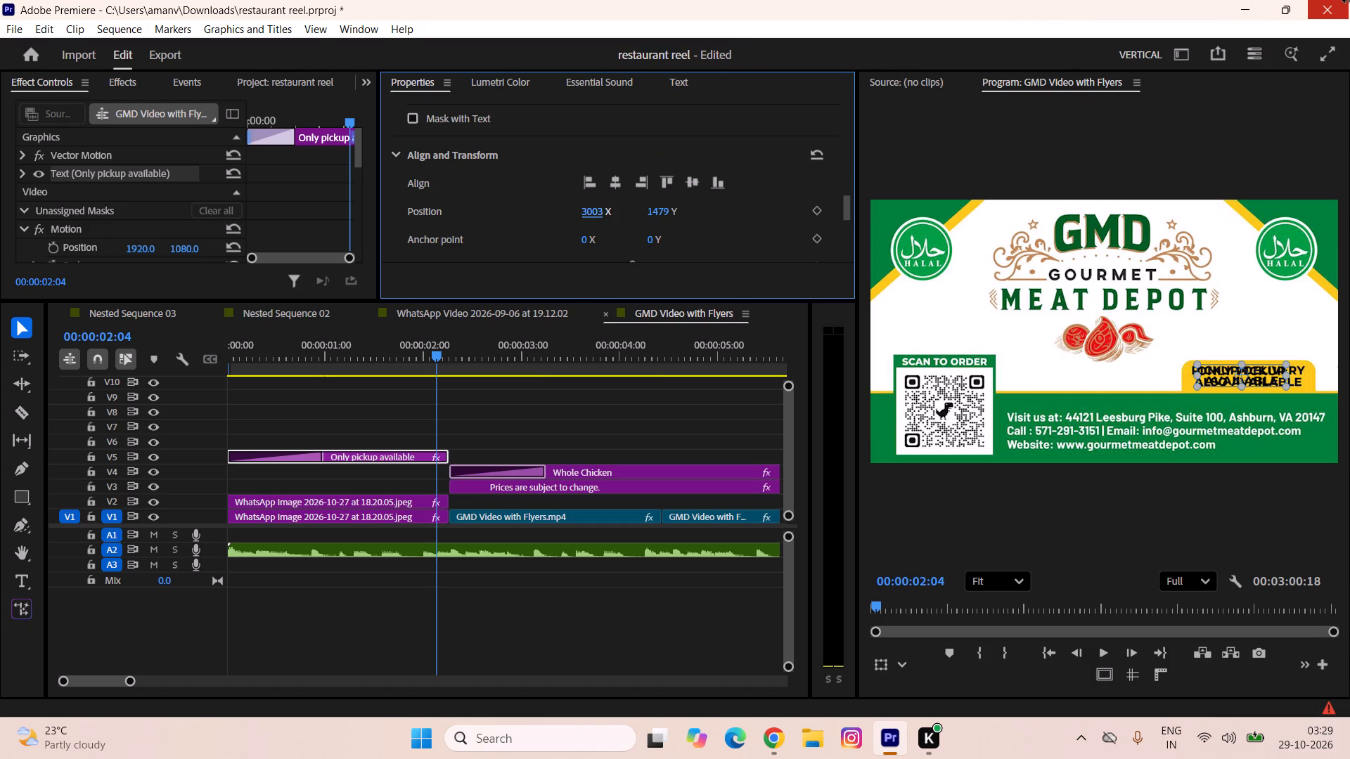
pyautogui.moveTo(1349, 0); pyautogui.dragTo(1342, 0)
pyautogui.hscroll(1, 1349, 0)
# Reposition the pickup title on the yellow badge to X 3071, Y 1487 and reduce its scale to 119%.
pyautogui.moveTo(658, 212); pyautogui.dragTo(672, 212)
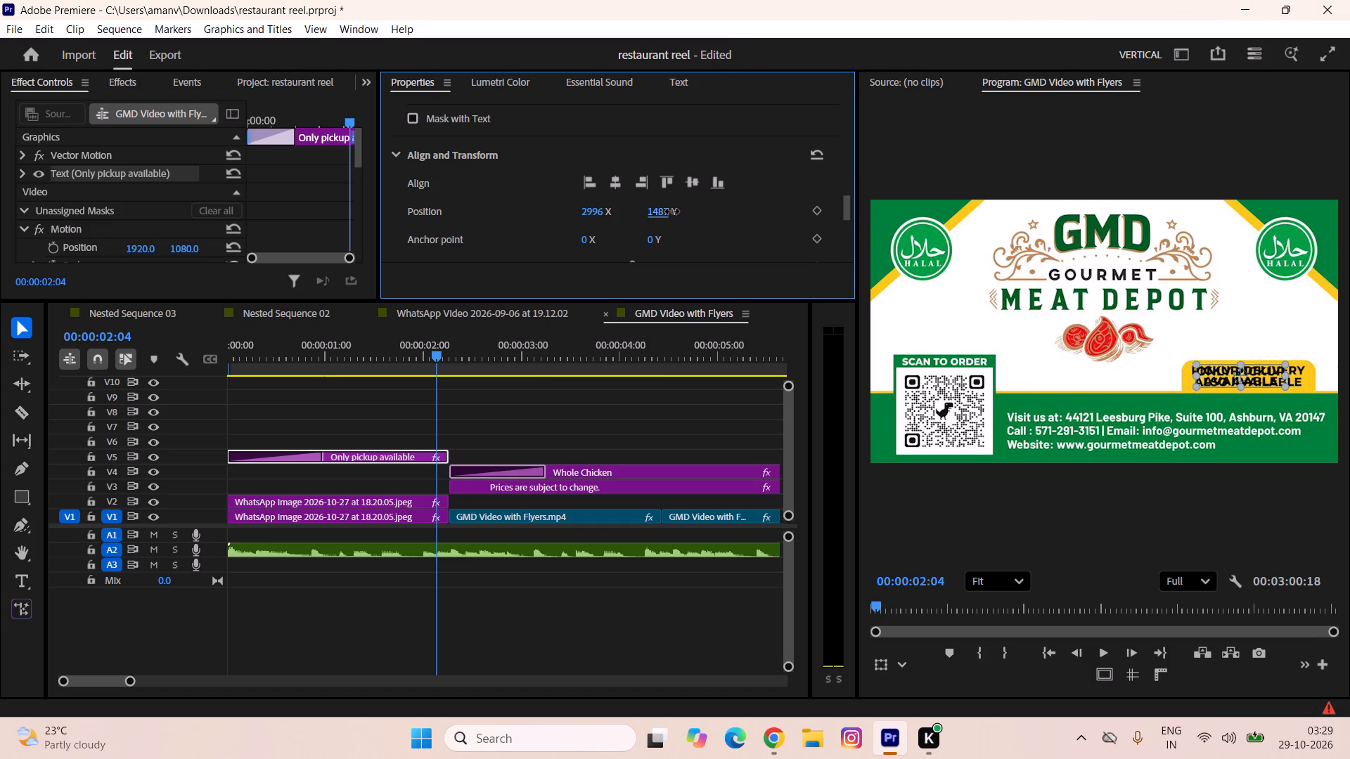
pyautogui.moveTo(672, 212); pyautogui.dragTo(680, 223)
pyautogui.moveTo(598, 214); pyautogui.dragTo(662, 216)
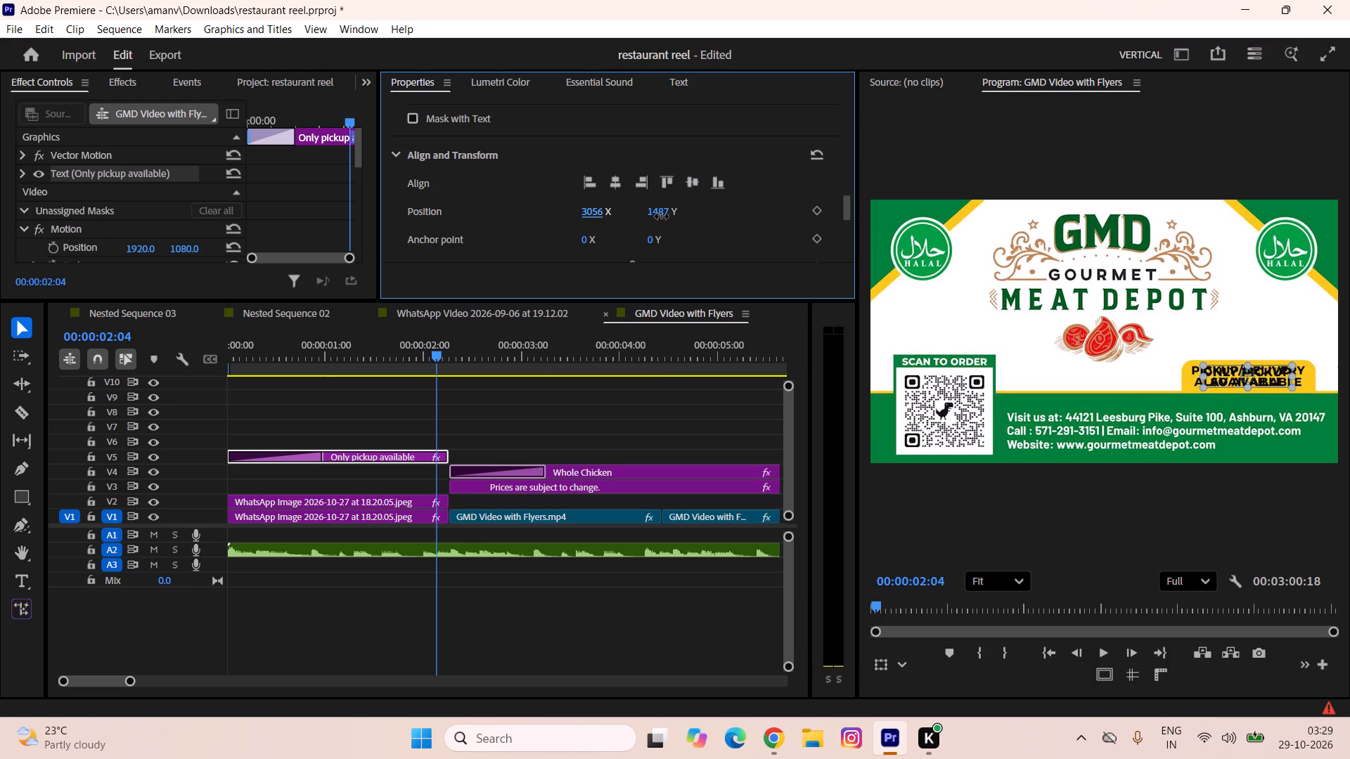
pyautogui.moveTo(662, 216); pyautogui.dragTo(682, 212)
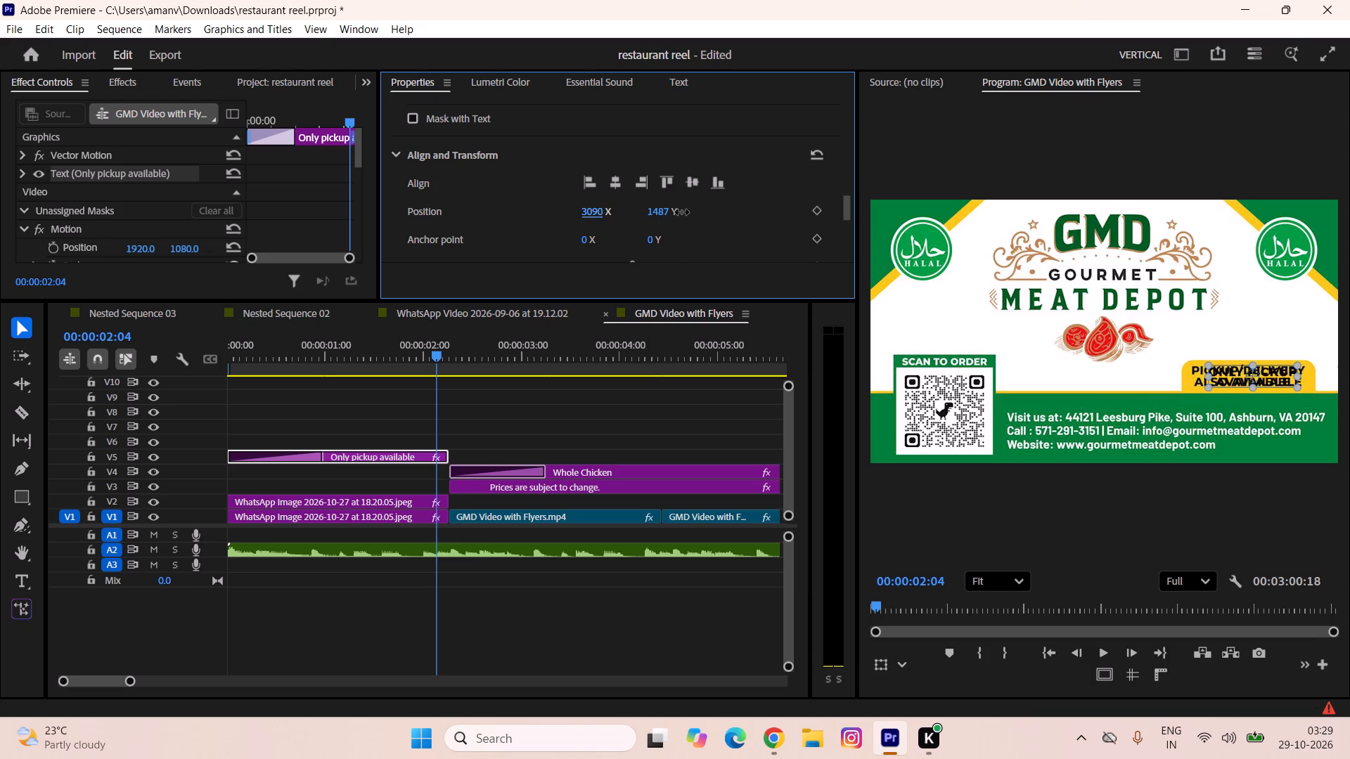
pyautogui.moveTo(682, 212); pyautogui.dragTo(582, 248)
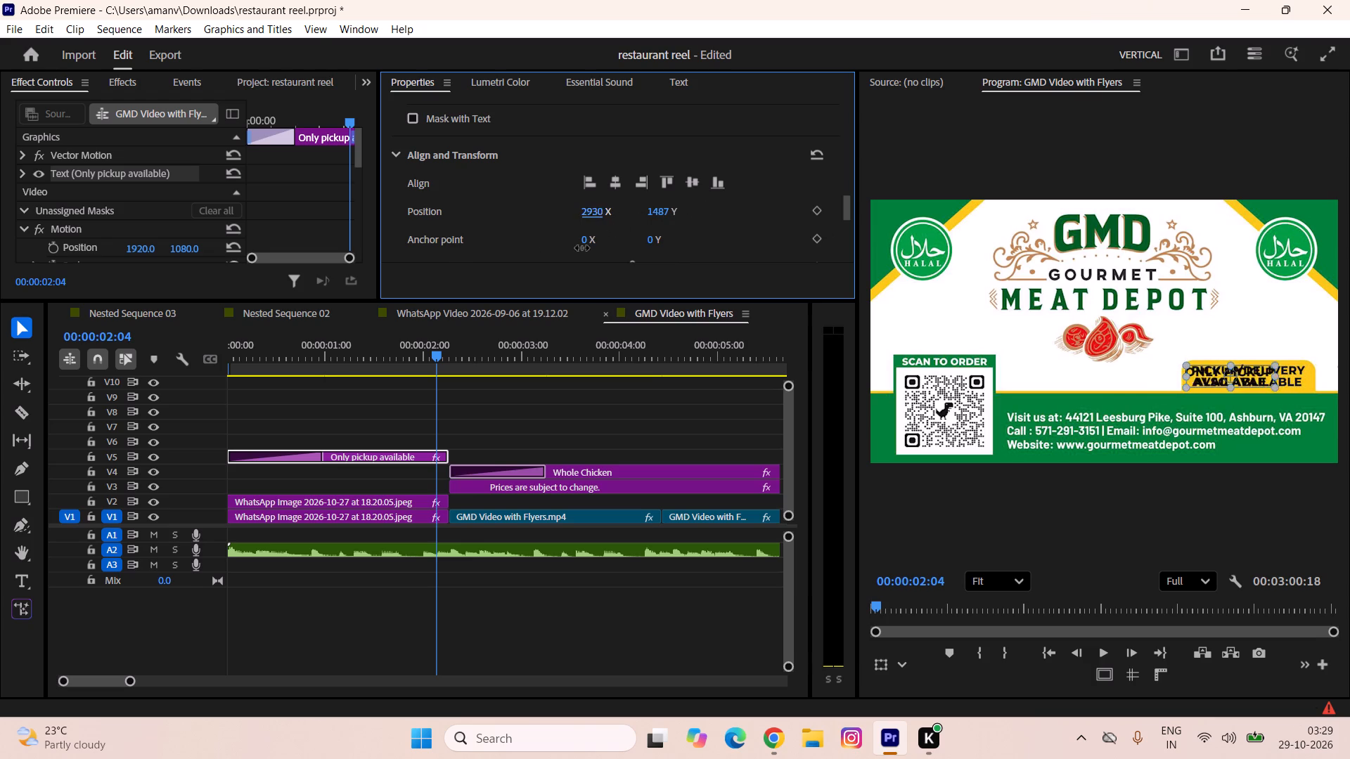
pyautogui.moveTo(582, 248); pyautogui.dragTo(819, 224)
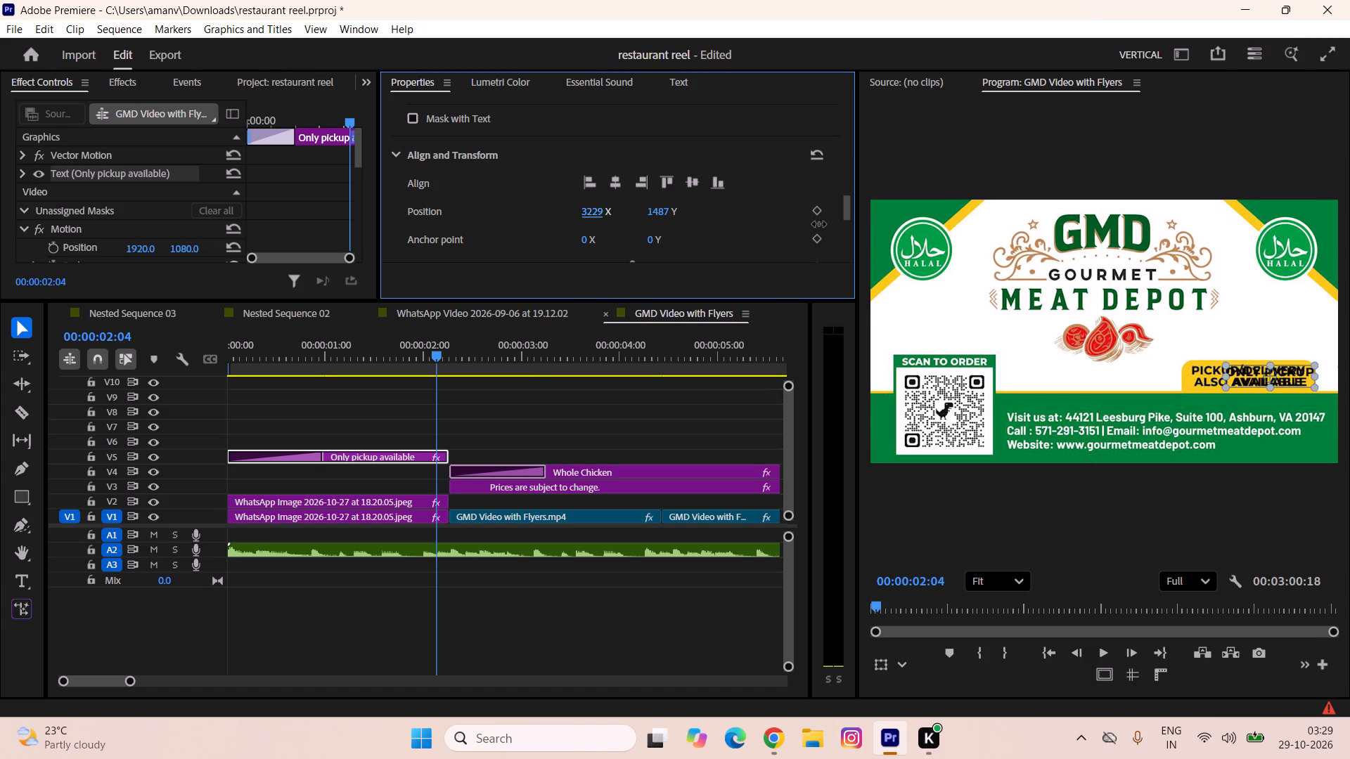
pyautogui.moveTo(819, 224); pyautogui.dragTo(809, 228)
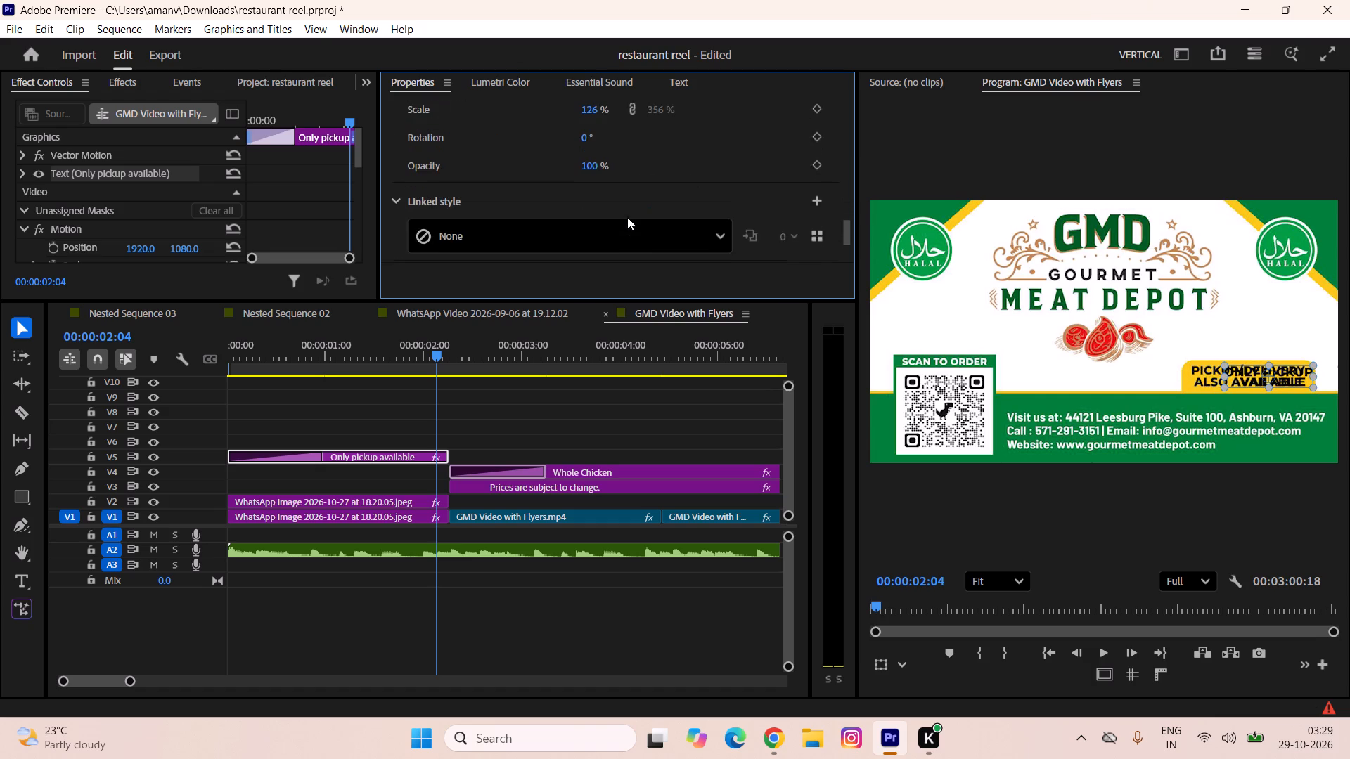
pyautogui.moveTo(589, 138); pyautogui.dragTo(589, 139)
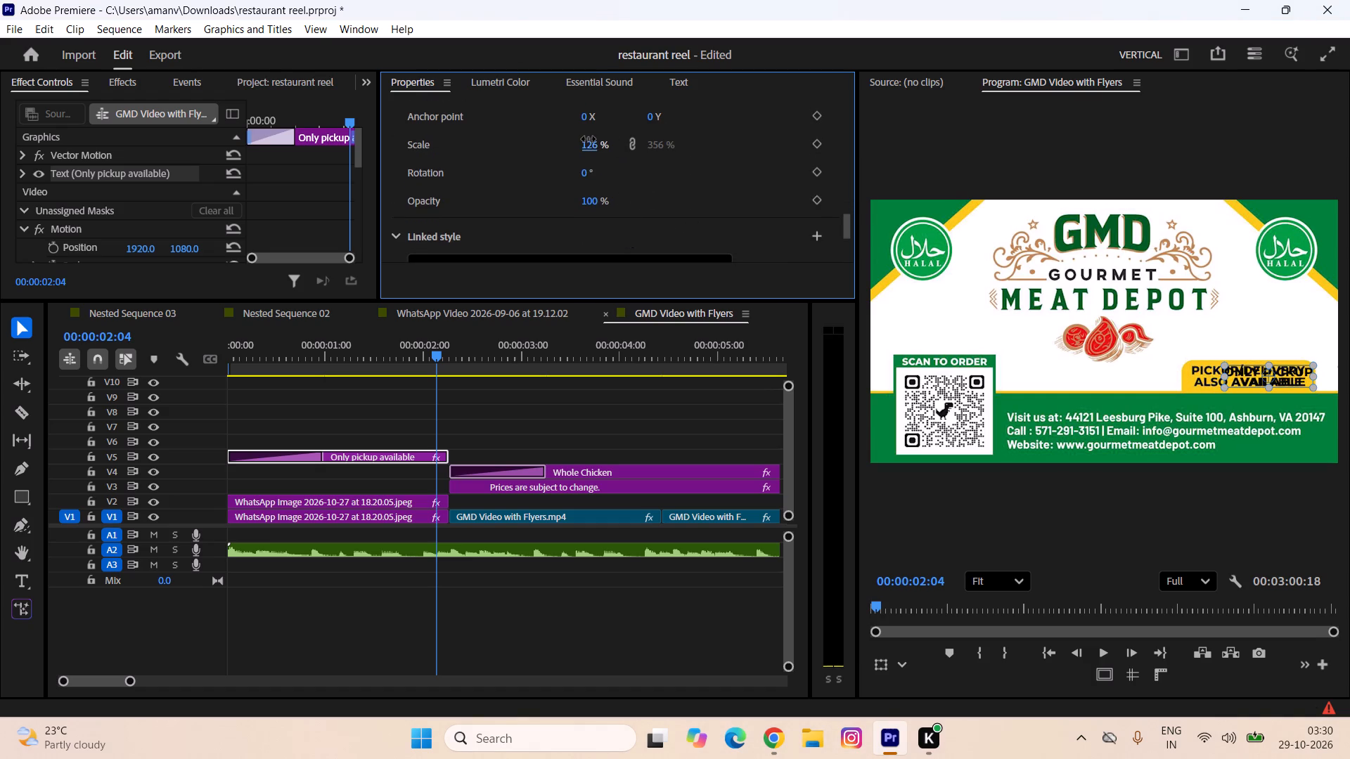
pyautogui.moveTo(589, 139); pyautogui.dragTo(588, 147)
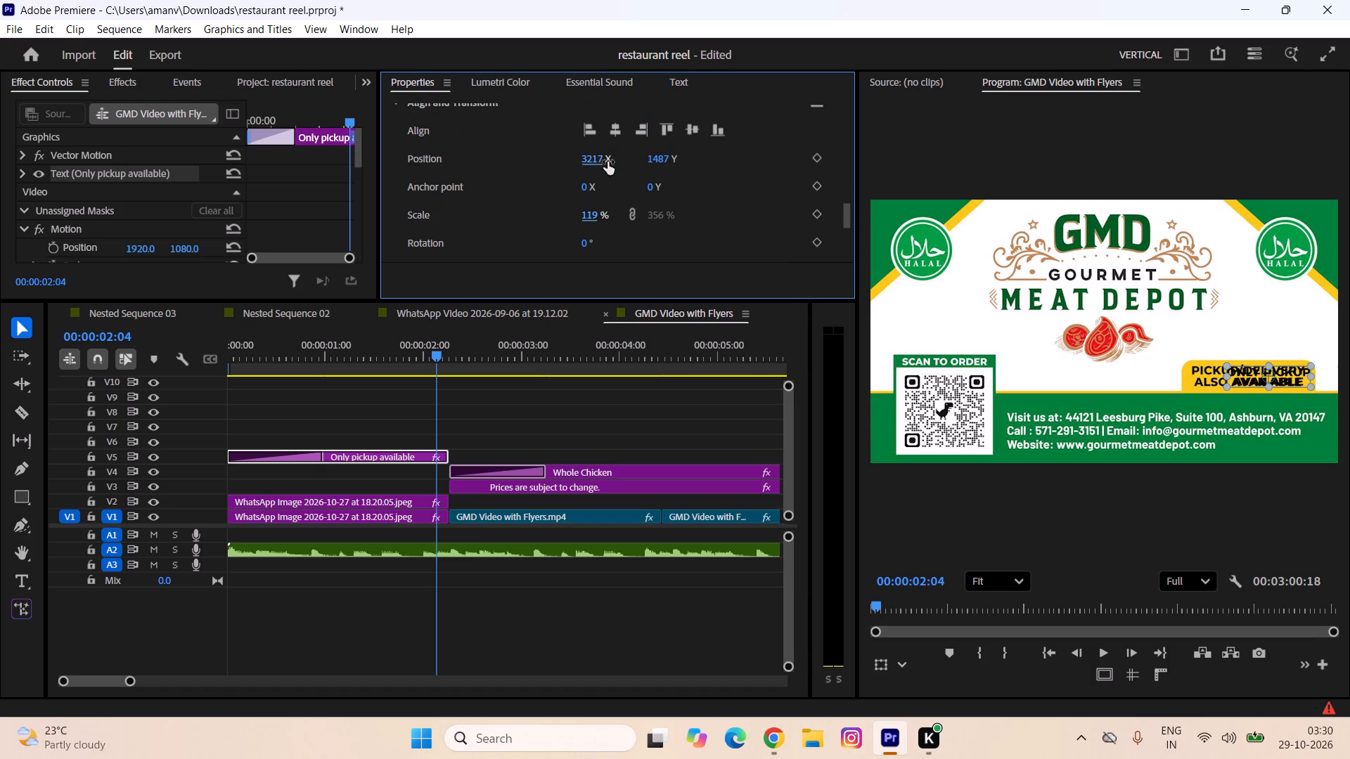
pyautogui.moveTo(604, 157); pyautogui.dragTo(600, 166)
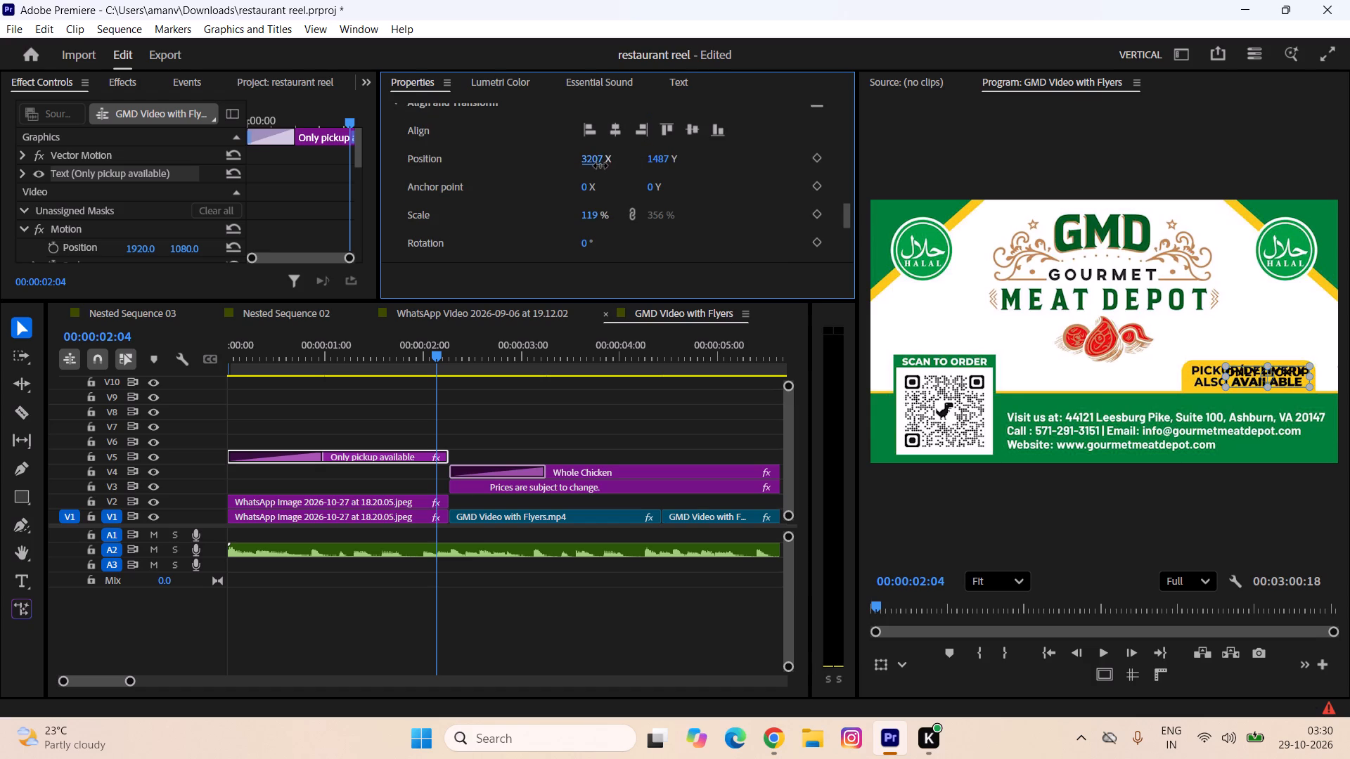
pyautogui.moveTo(600, 166); pyautogui.dragTo(599, 167)
pyautogui.moveTo(599, 167); pyautogui.dragTo(499, 183)
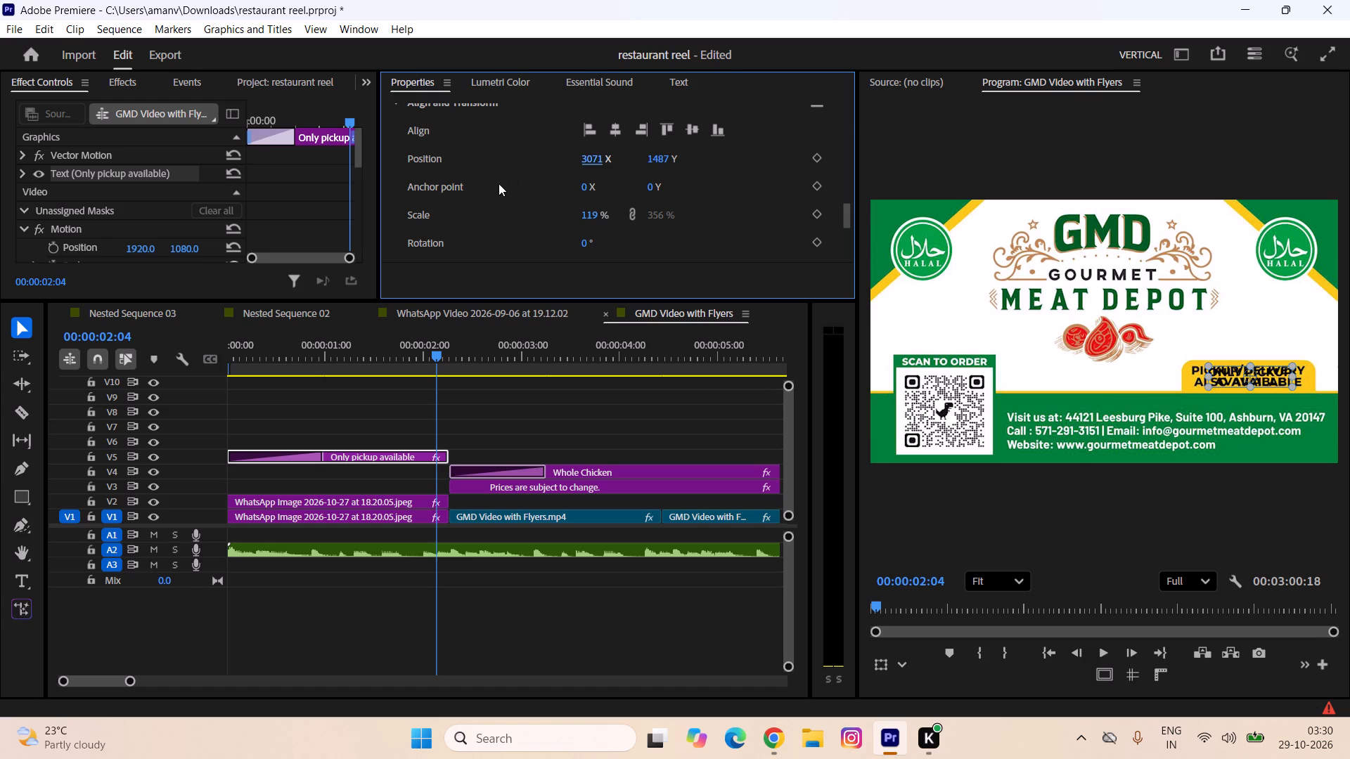
# Enlarge the pickup title to 145% scale and nudge its Y position to 1489.
pyautogui.moveTo(591, 211); pyautogui.dragTo(591, 209)
pyautogui.moveTo(591, 209); pyautogui.dragTo(594, 202)
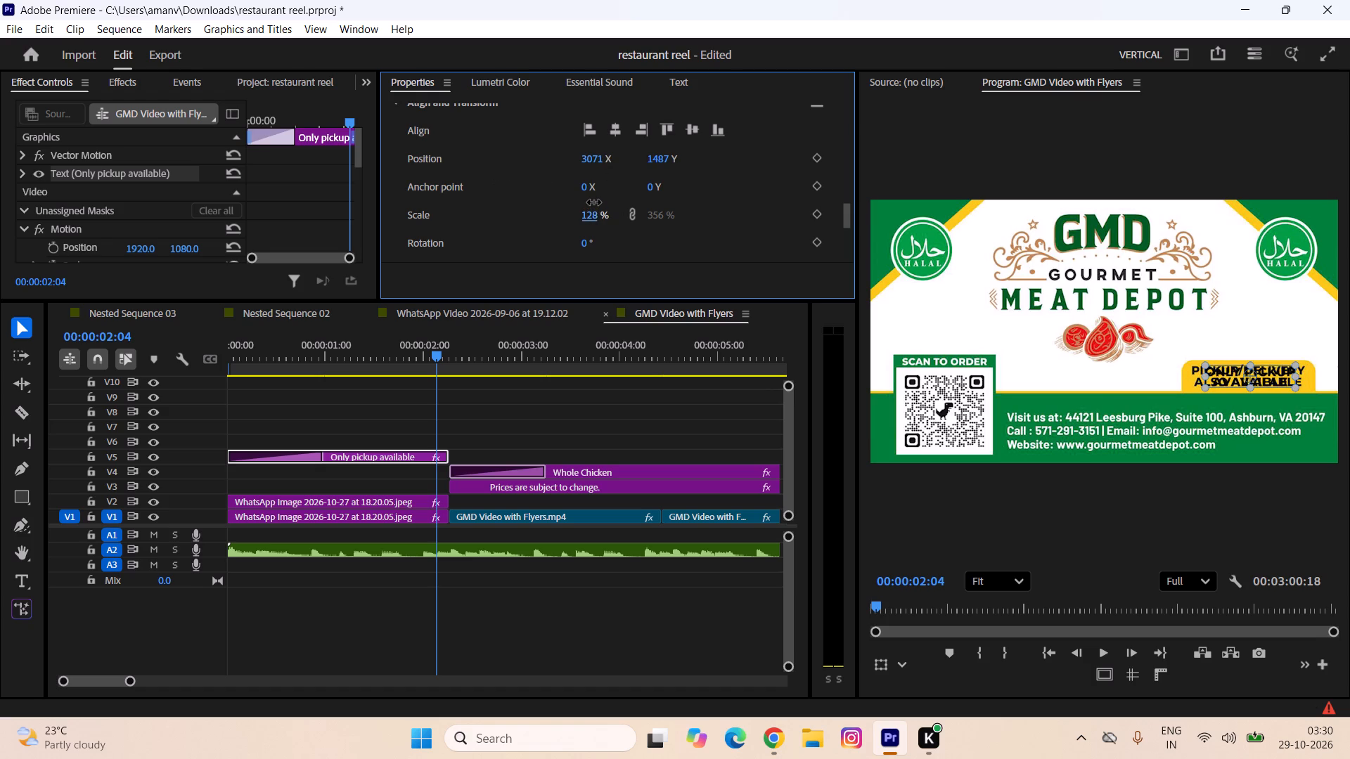
pyautogui.moveTo(594, 202); pyautogui.dragTo(597, 199)
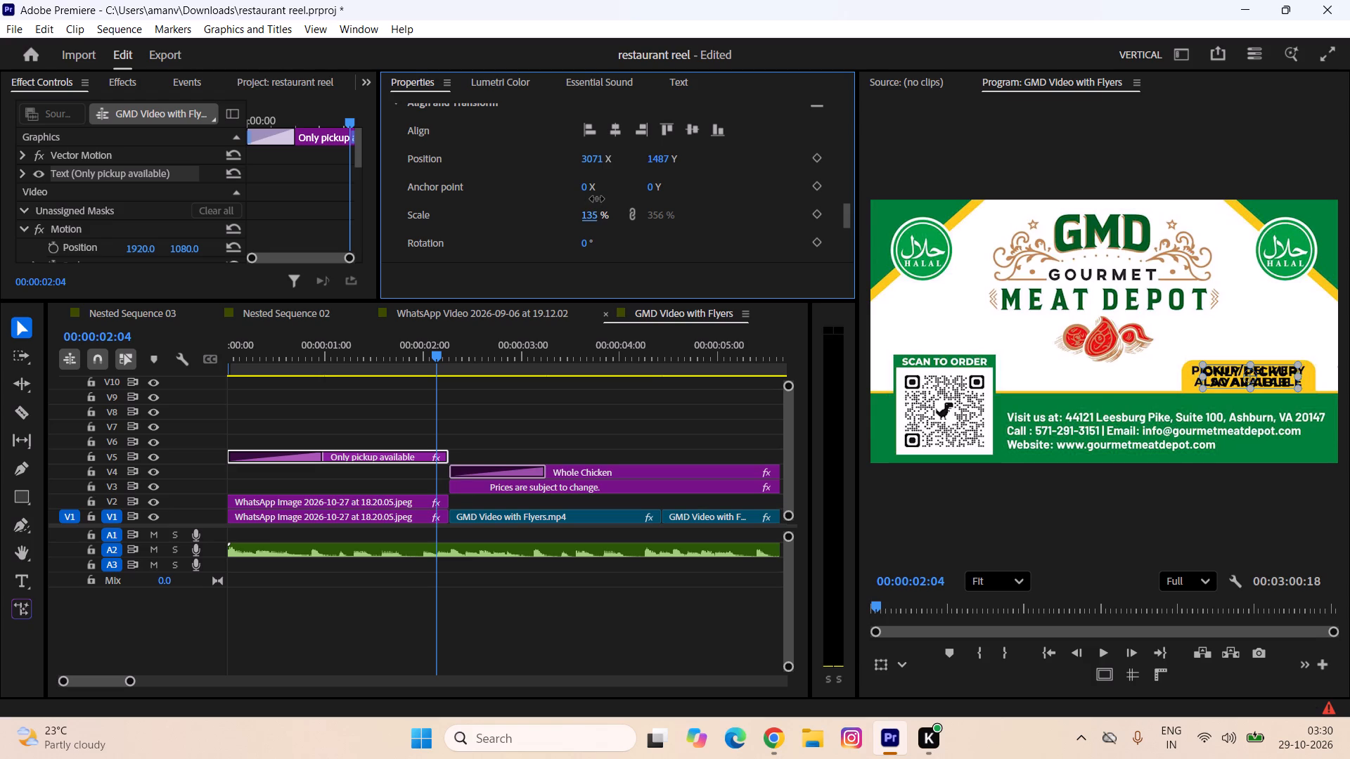
pyautogui.moveTo(597, 199); pyautogui.dragTo(599, 197)
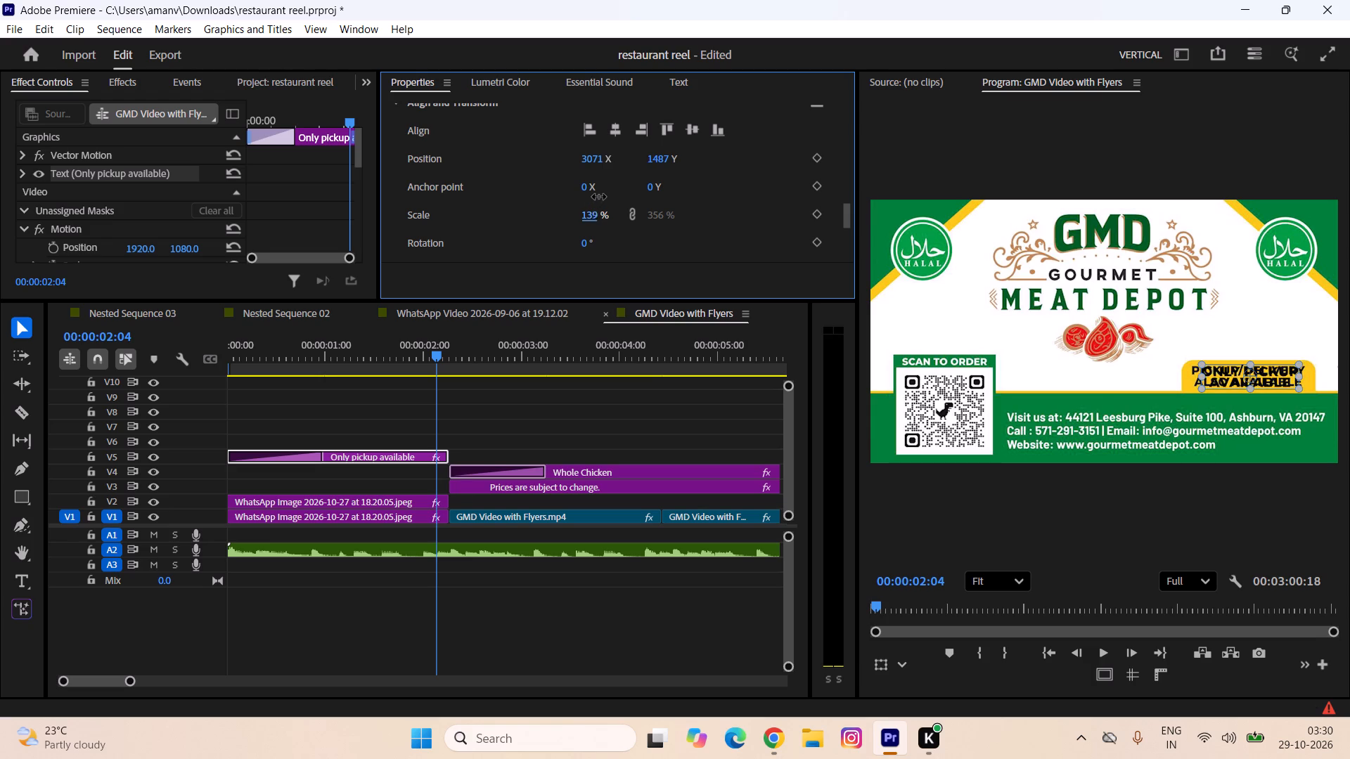
pyautogui.moveTo(599, 197); pyautogui.dragTo(601, 195)
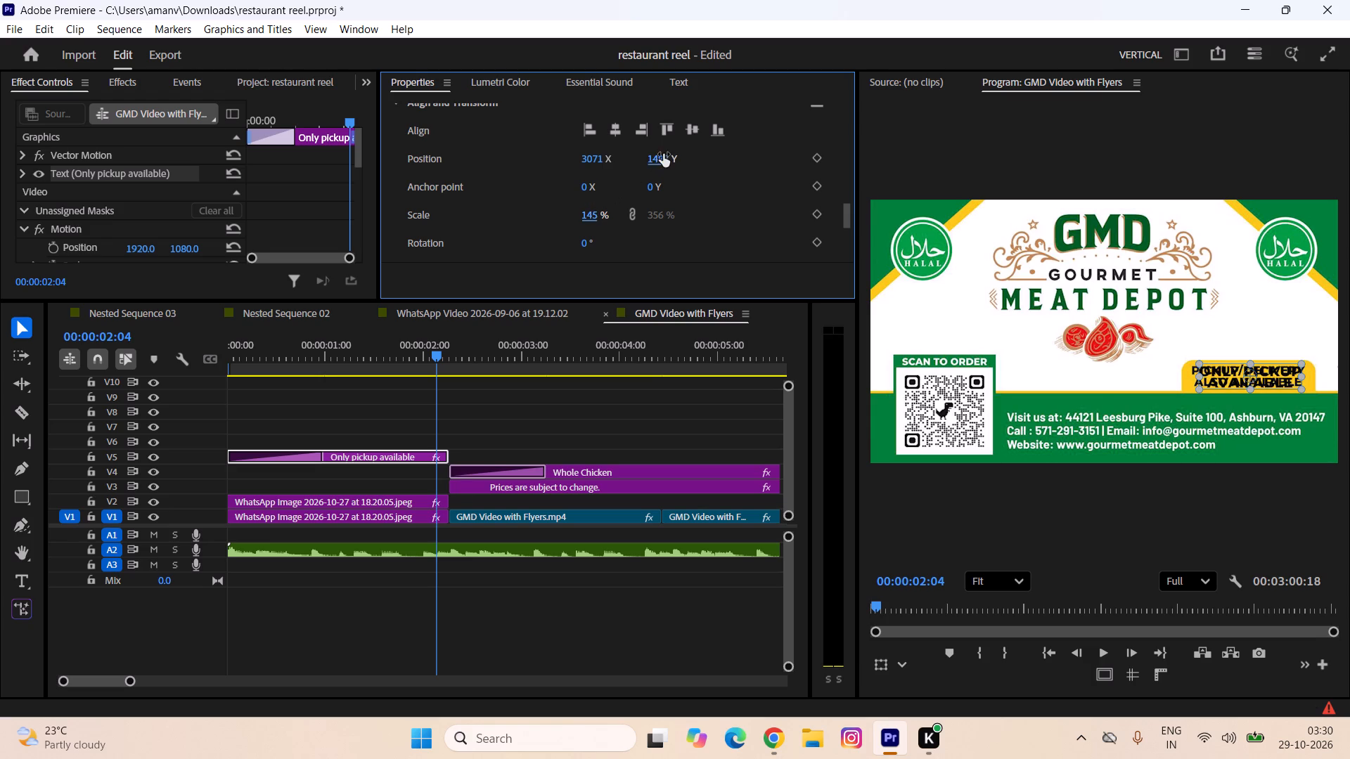
pyautogui.click(663, 154)
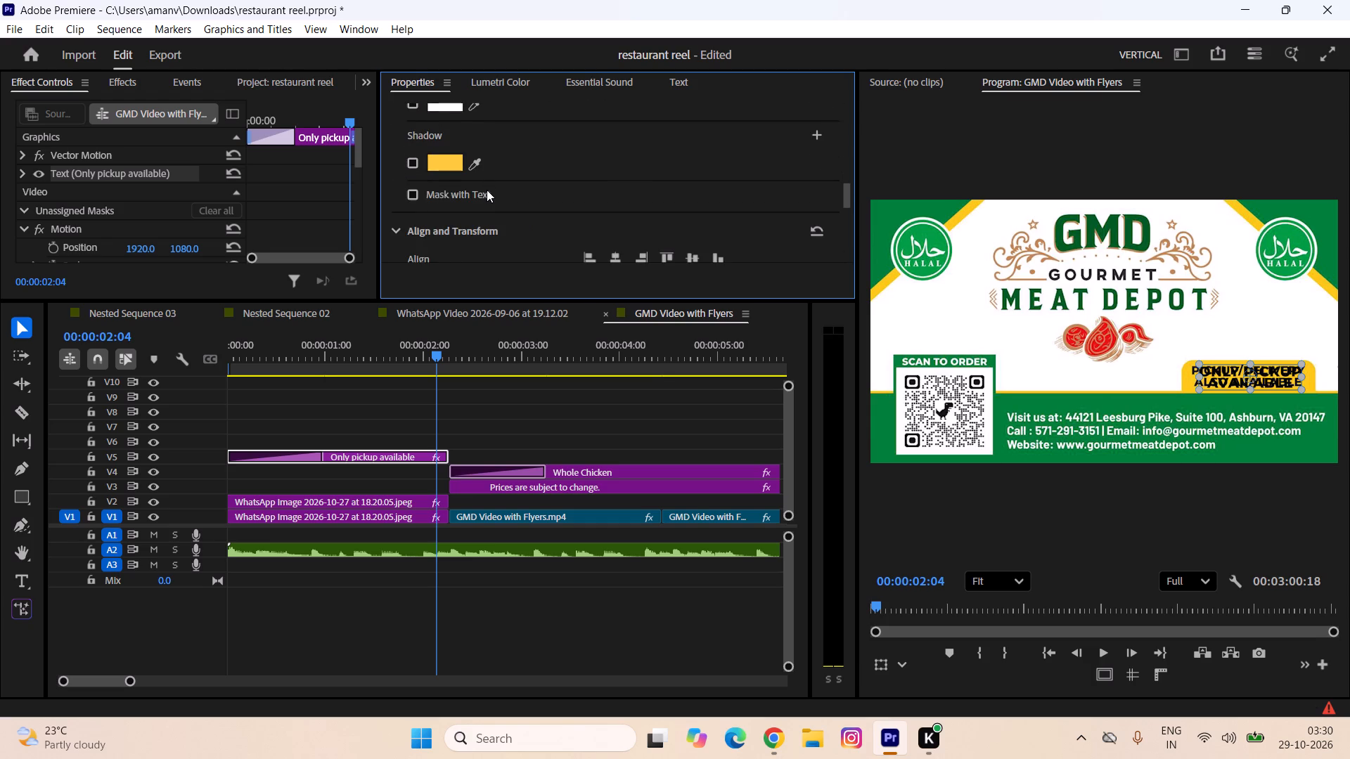
# Give the pickup title a background in the yellow sampled from the flyer's badge, with a background size of 21.5.
pyautogui.scroll(1, 487, 190)
pyautogui.click(411, 189)
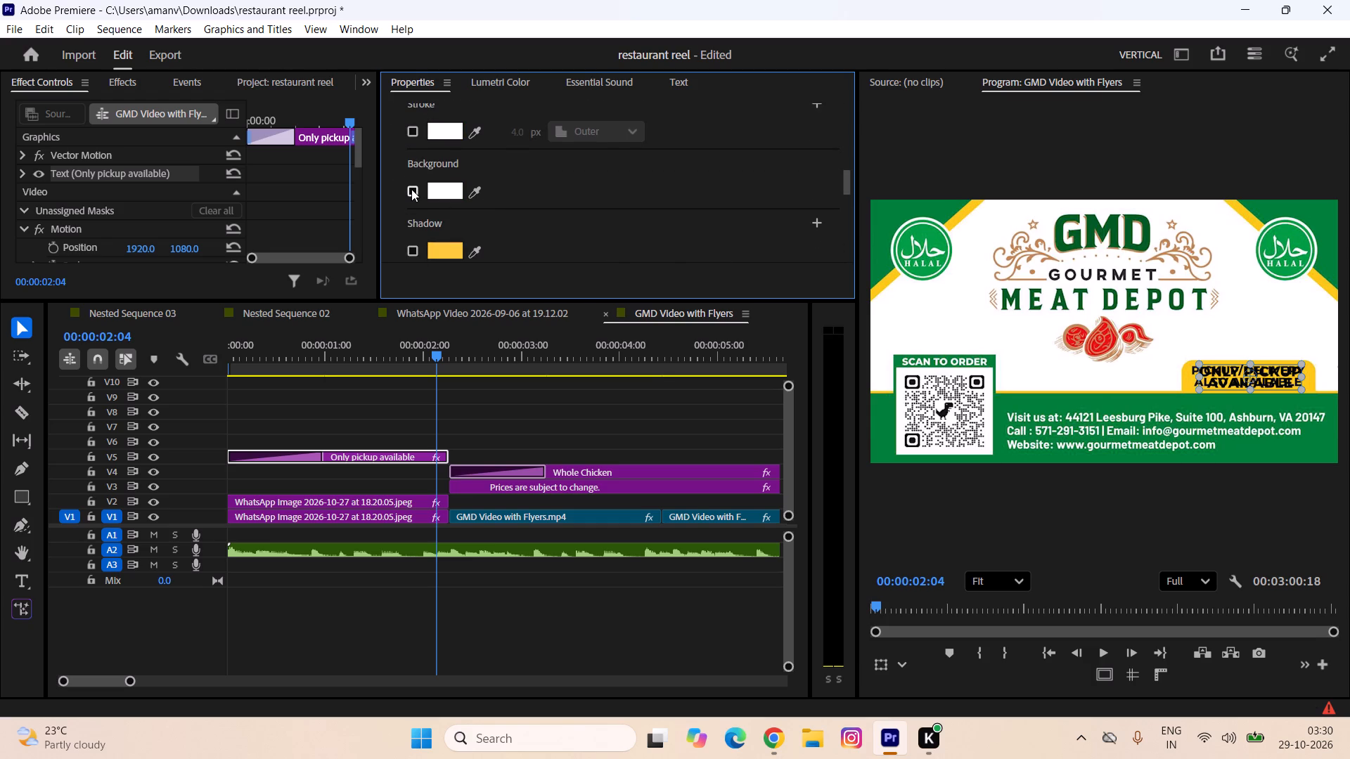
pyautogui.click(477, 192)
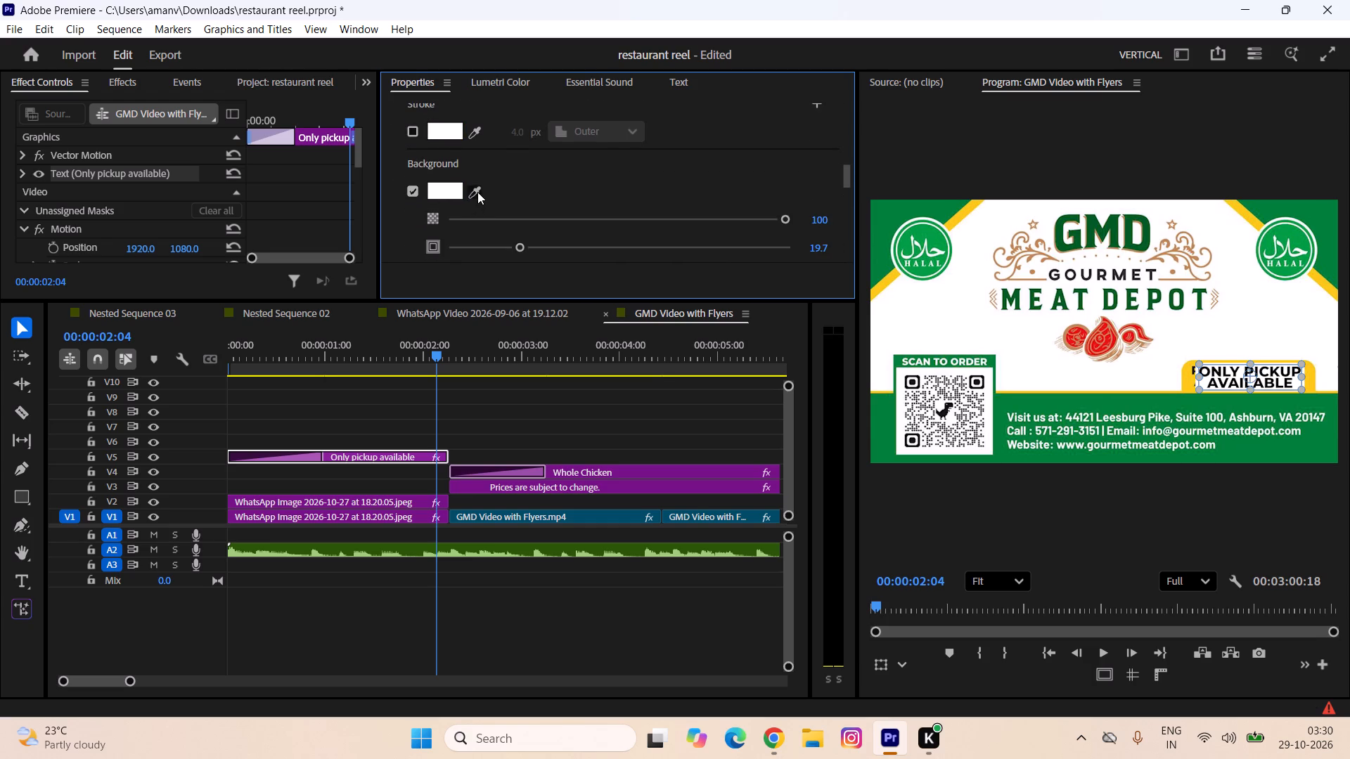
pyautogui.click(1188, 379)
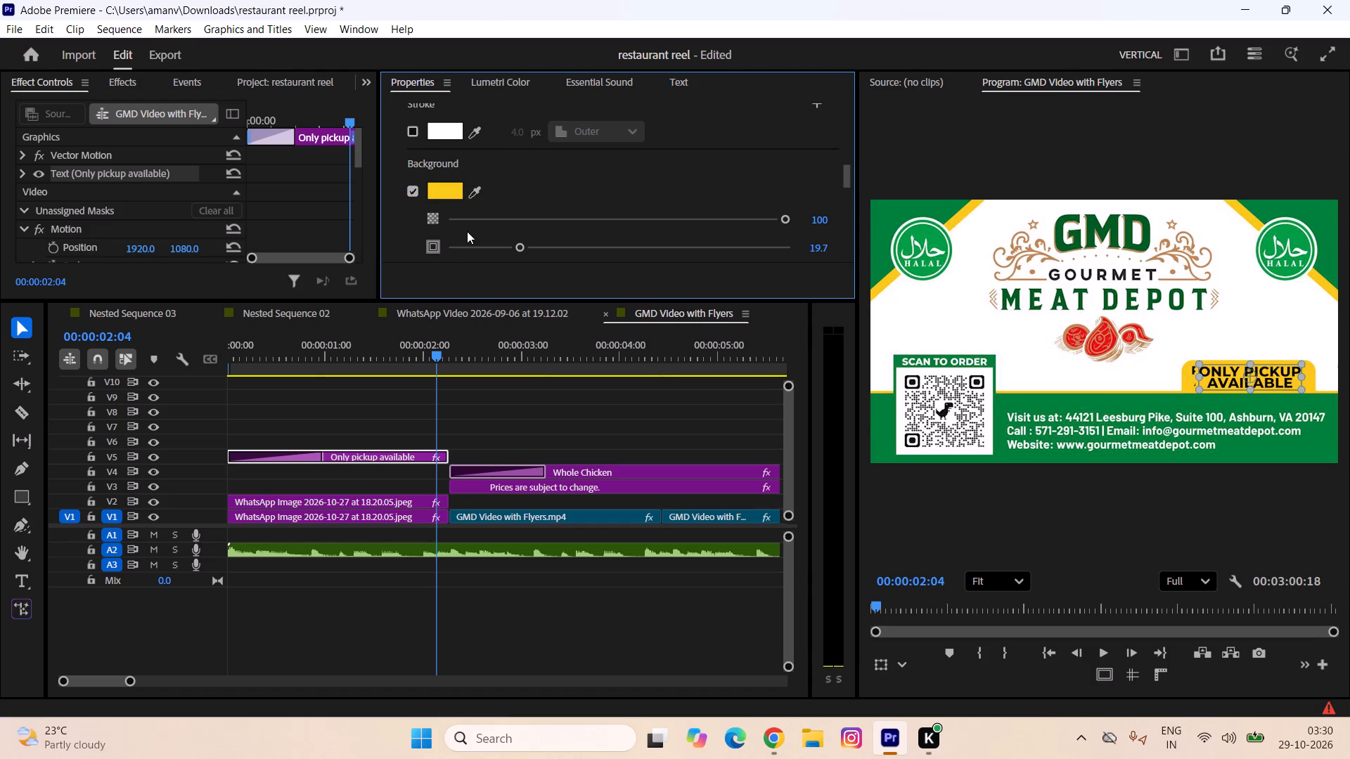
pyautogui.moveTo(516, 242); pyautogui.dragTo(541, 240)
pyautogui.moveTo(541, 240); pyautogui.dragTo(586, 239)
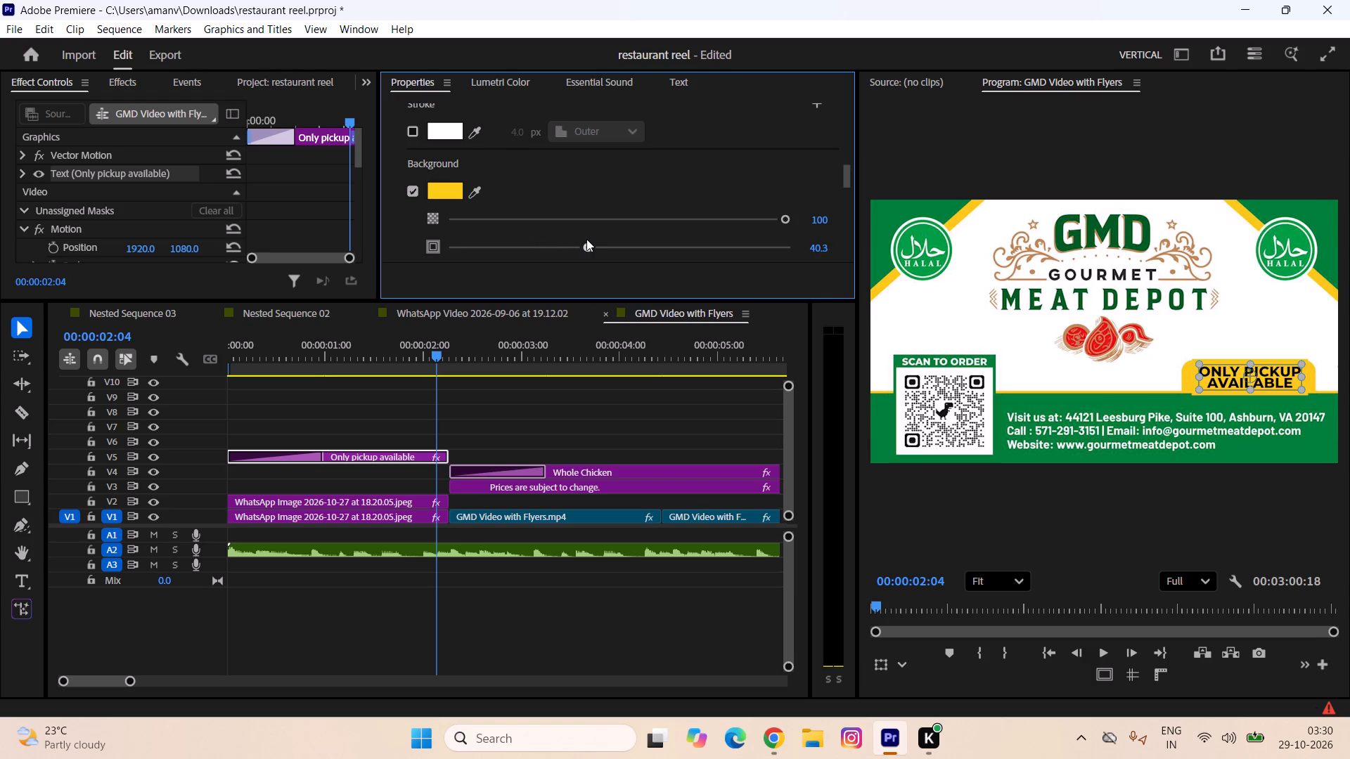
pyautogui.moveTo(586, 239); pyautogui.dragTo(572, 238)
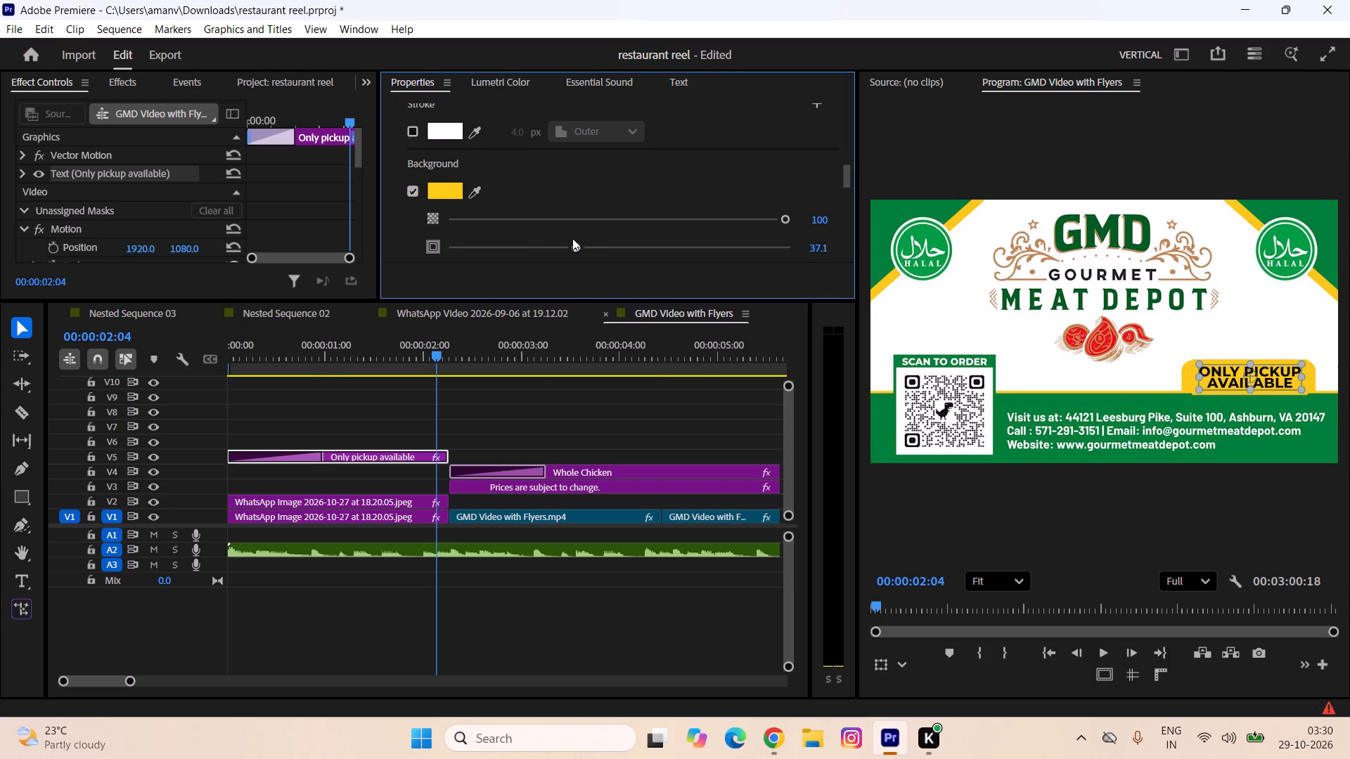
pyautogui.moveTo(572, 238); pyautogui.dragTo(522, 223)
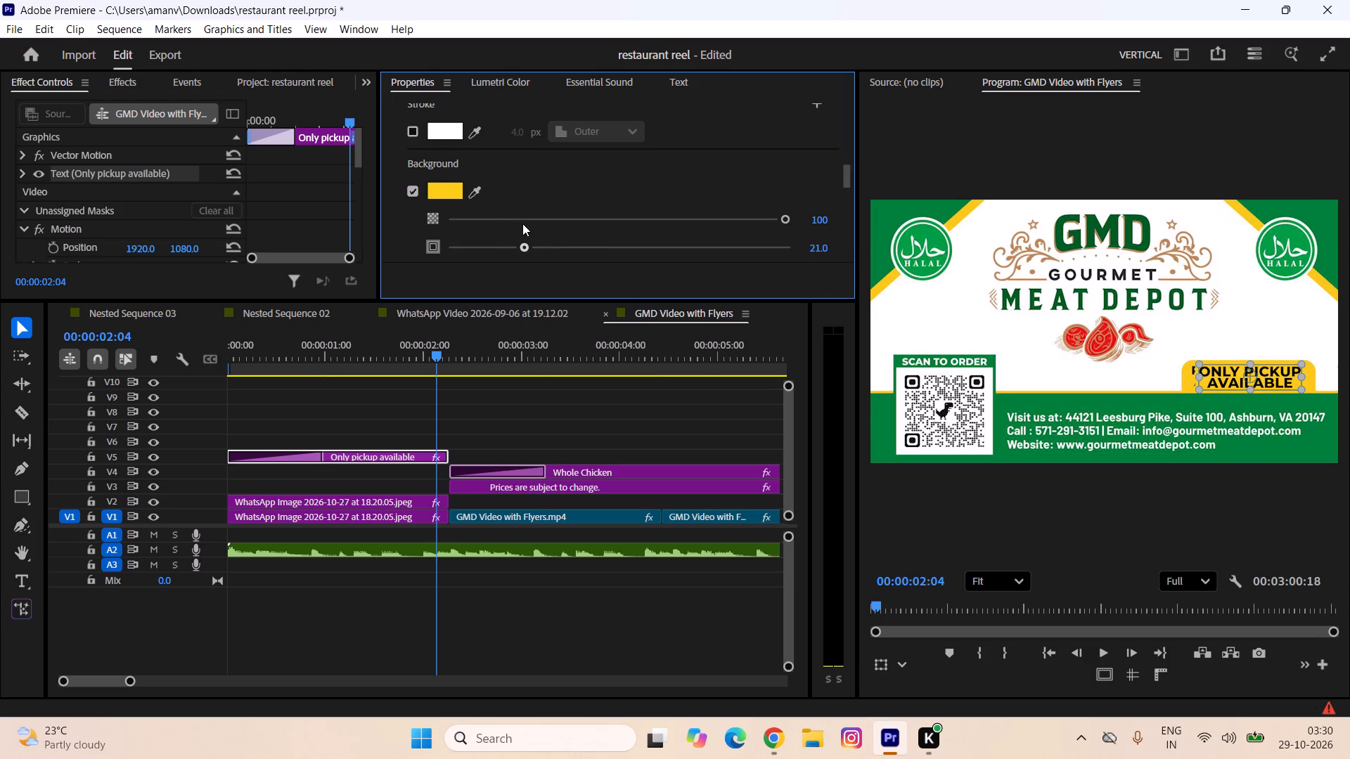
pyautogui.moveTo(522, 223); pyautogui.dragTo(523, 223)
# Add two spaces before ONLY and two after PICKUP so the background covers the badge's old lettering, and deselect the title.
pyautogui.doubleClick(1207, 375)
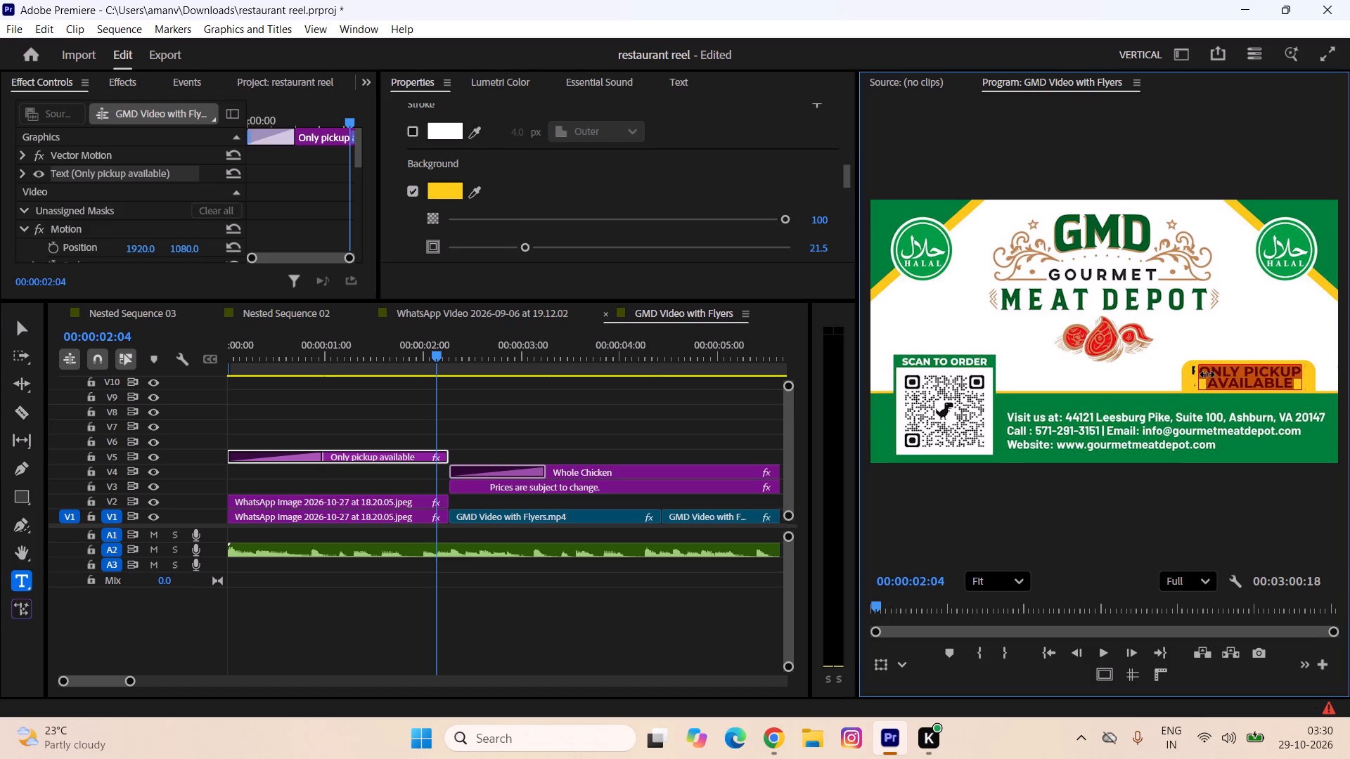
pyautogui.click(1202, 376)
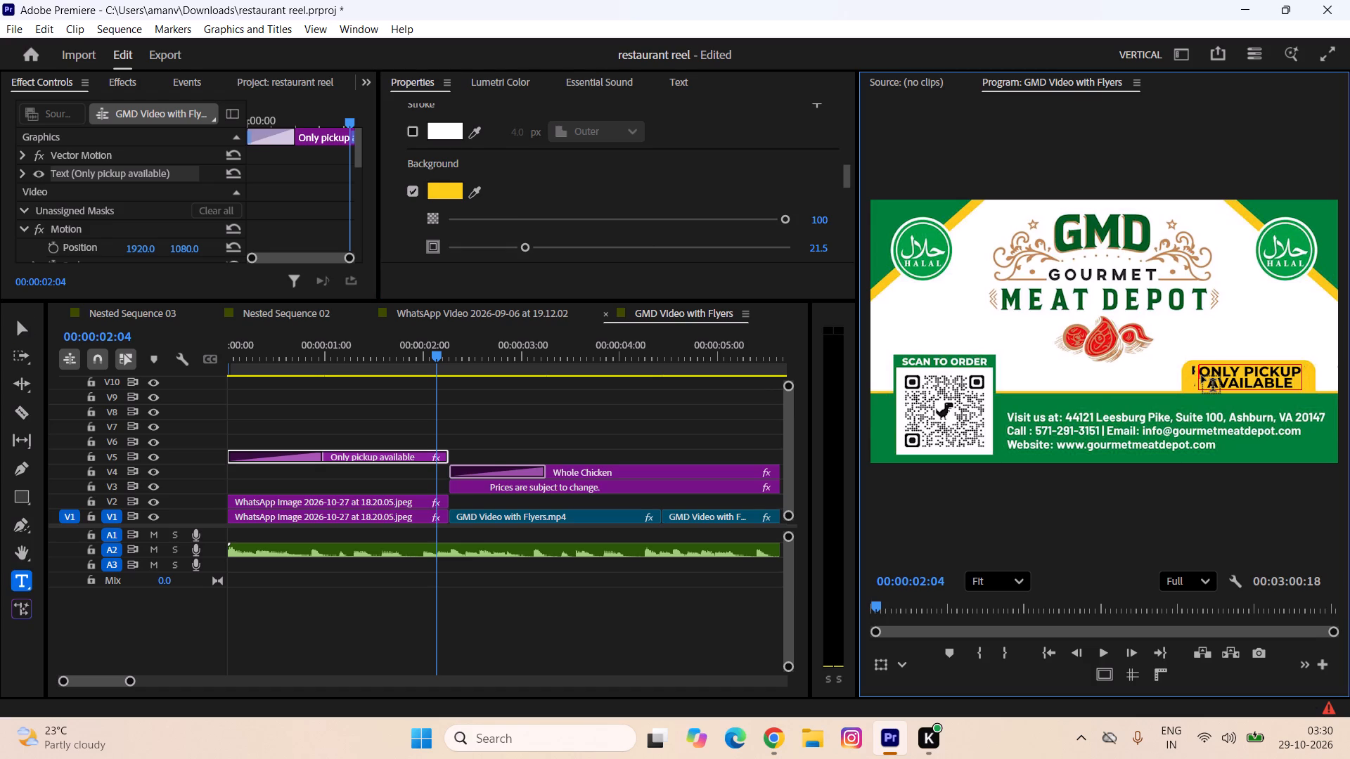
pyautogui.press('space')
pyautogui.press('space')
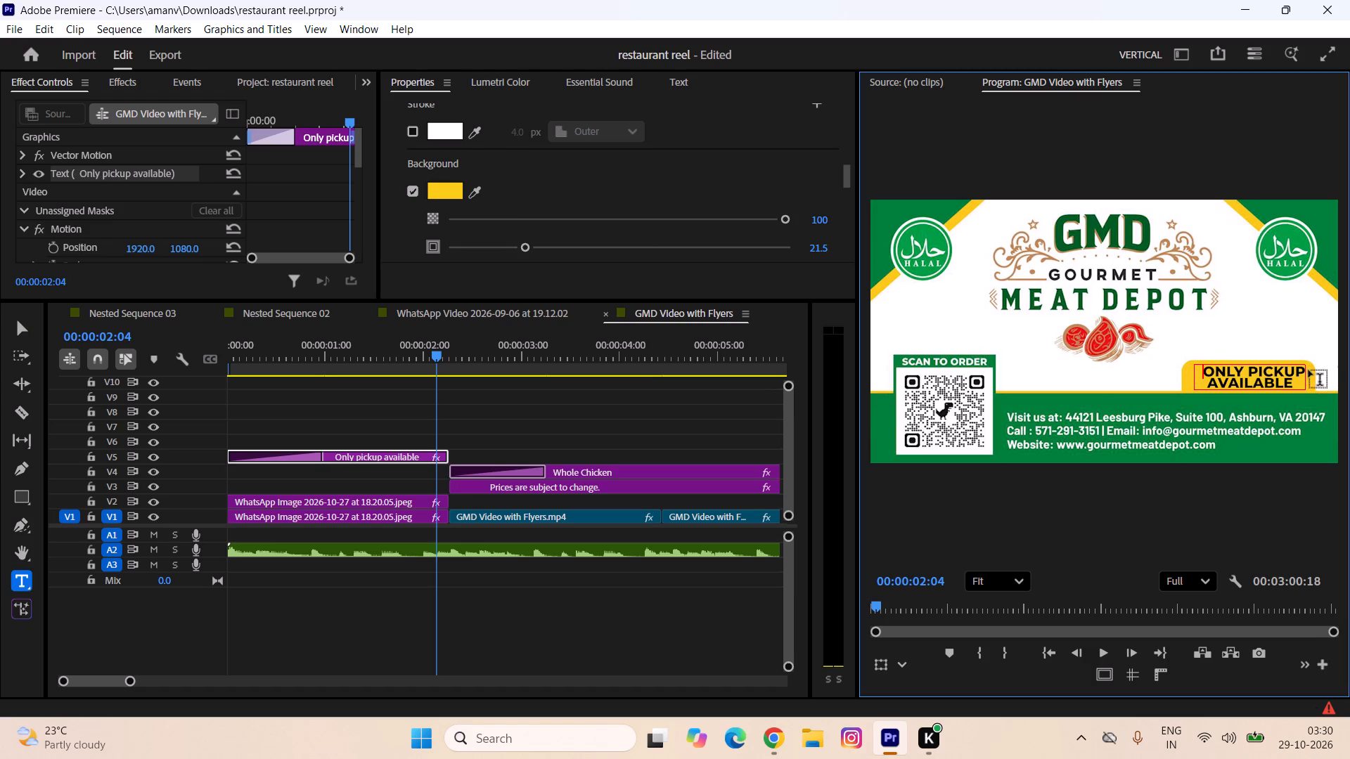
pyautogui.click(1301, 370)
pyautogui.press('space')
pyautogui.press('space')
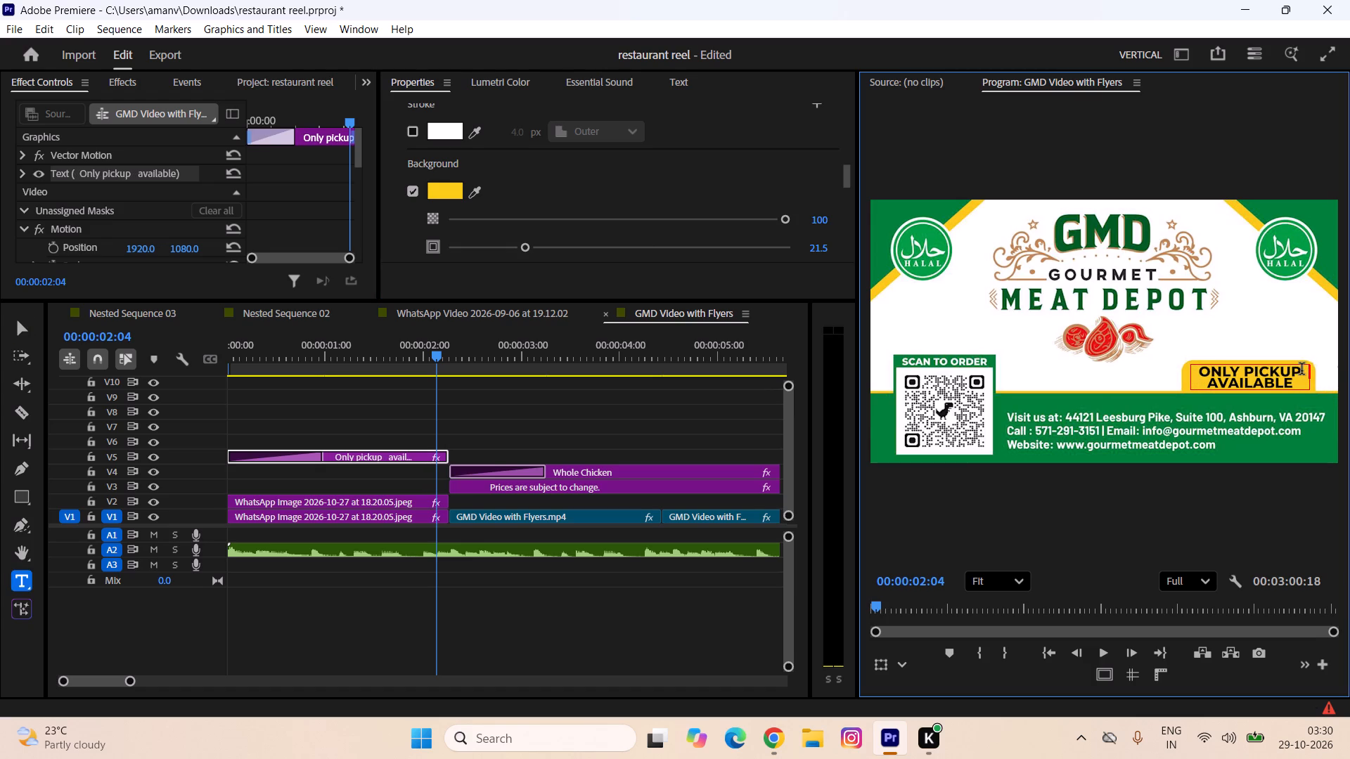
pyautogui.click(646, 271)
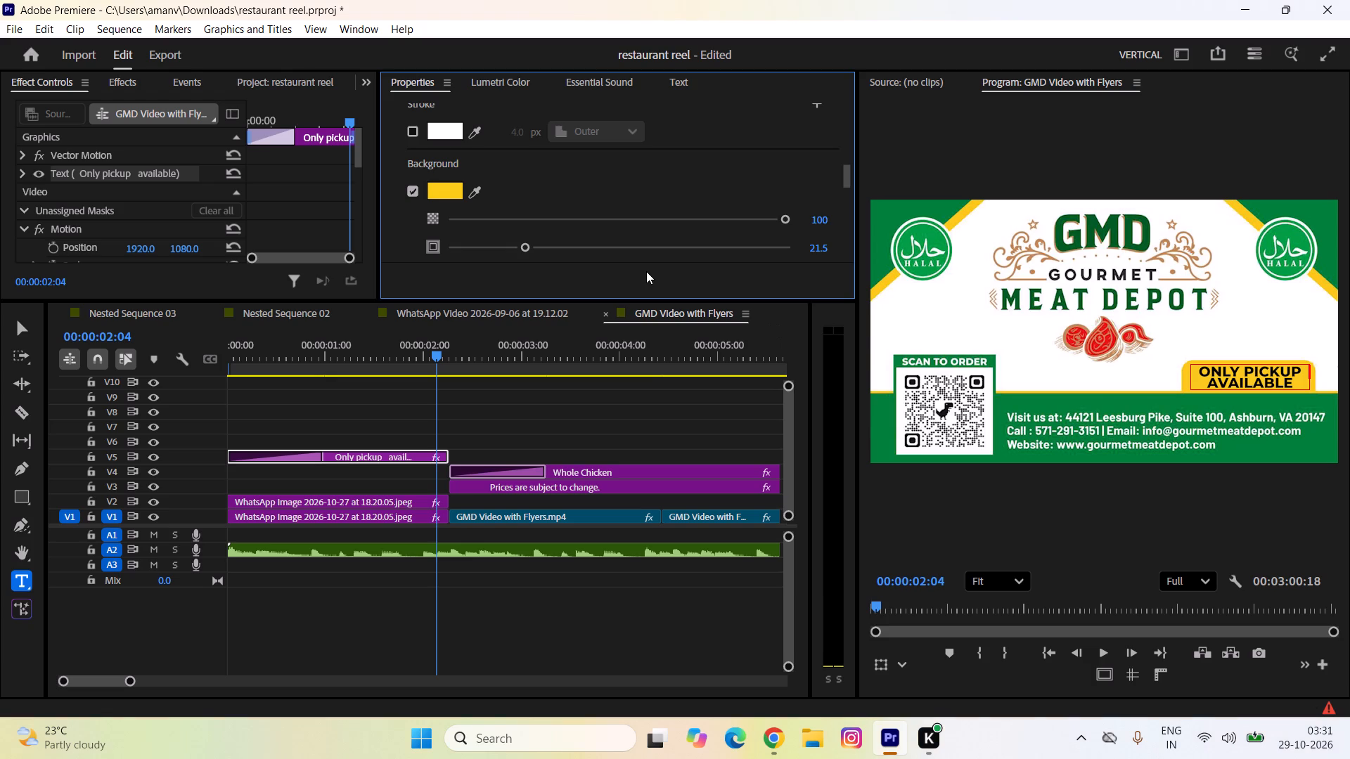
pyautogui.click(487, 436)
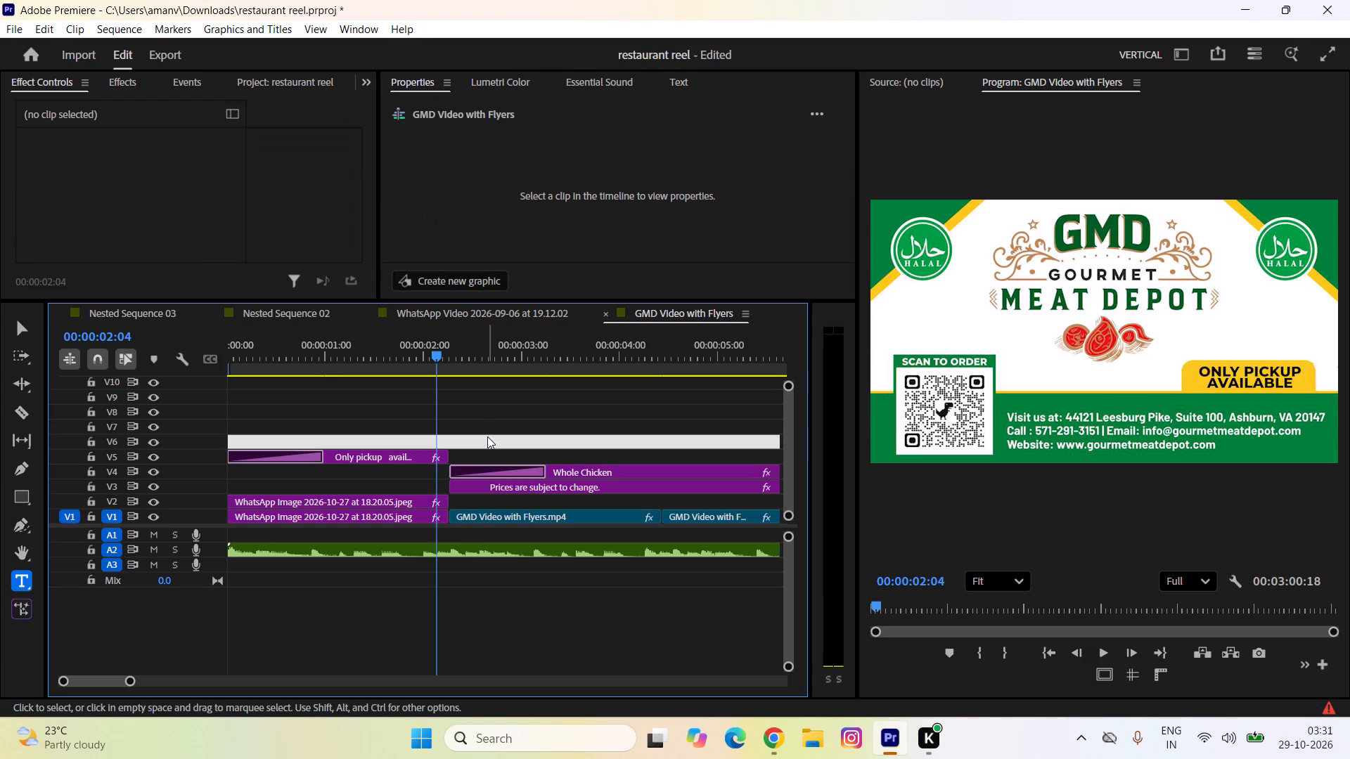
# Reduce the yellow background size of the pickup title on V5 to 14.1.
pyautogui.click(375, 460)
pyautogui.click(565, 144)
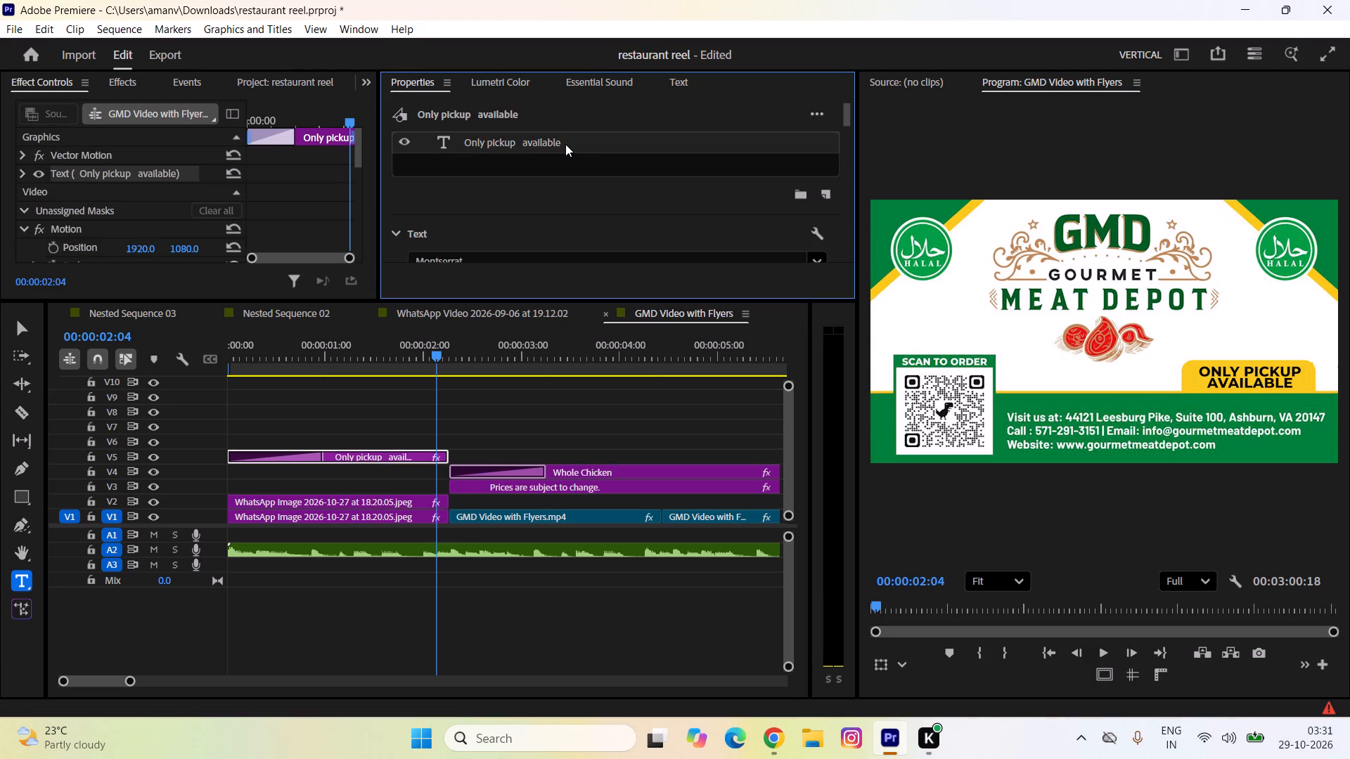
pyautogui.scroll(-2, 609, 195)
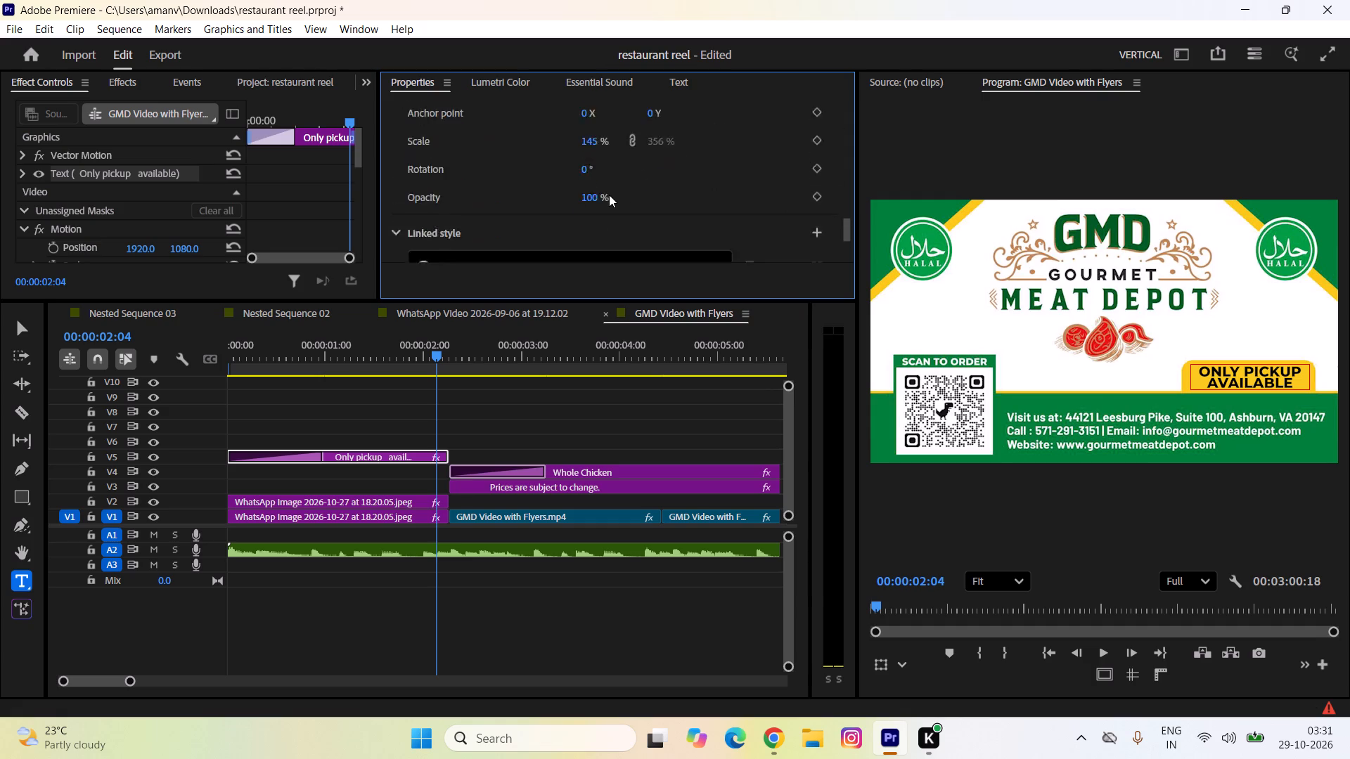
pyautogui.scroll(-2, 609, 195)
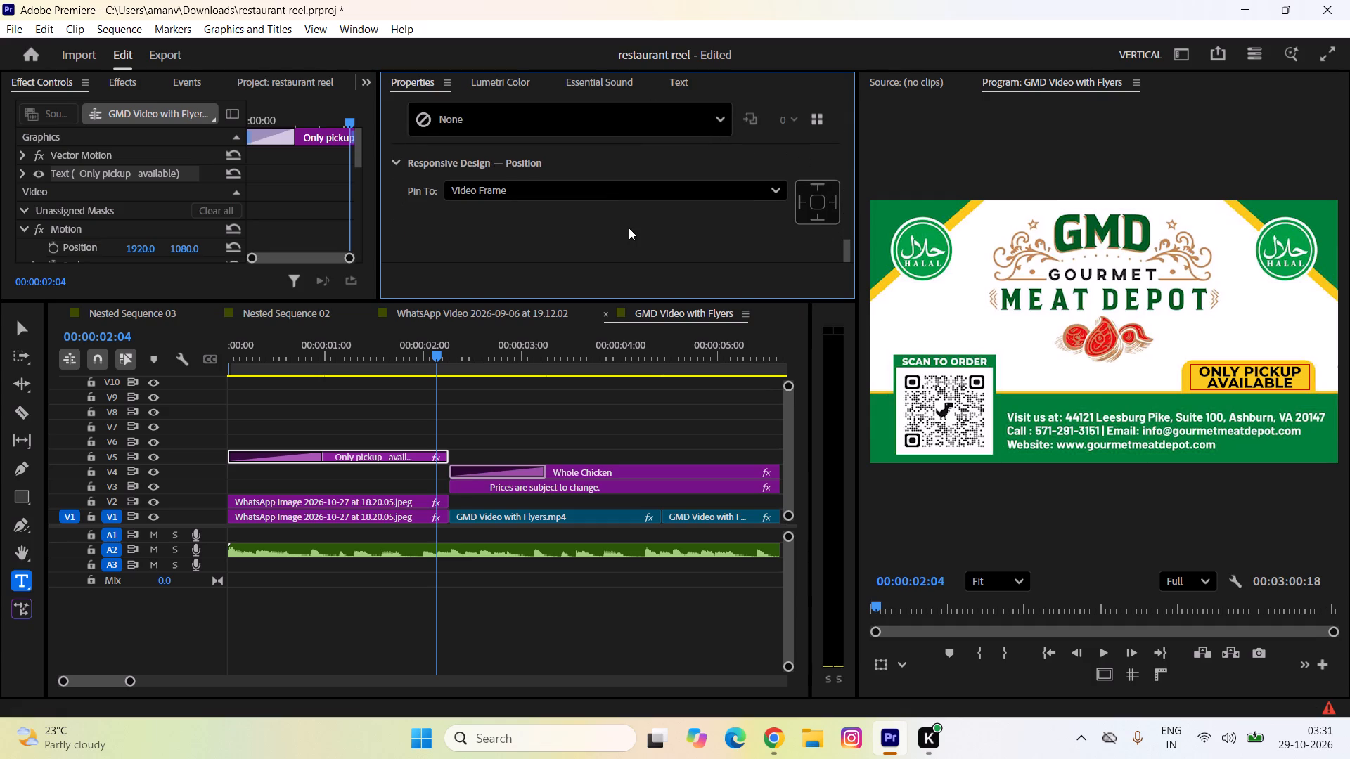
pyautogui.scroll(-1, 629, 228)
pyautogui.scroll(1, 629, 228)
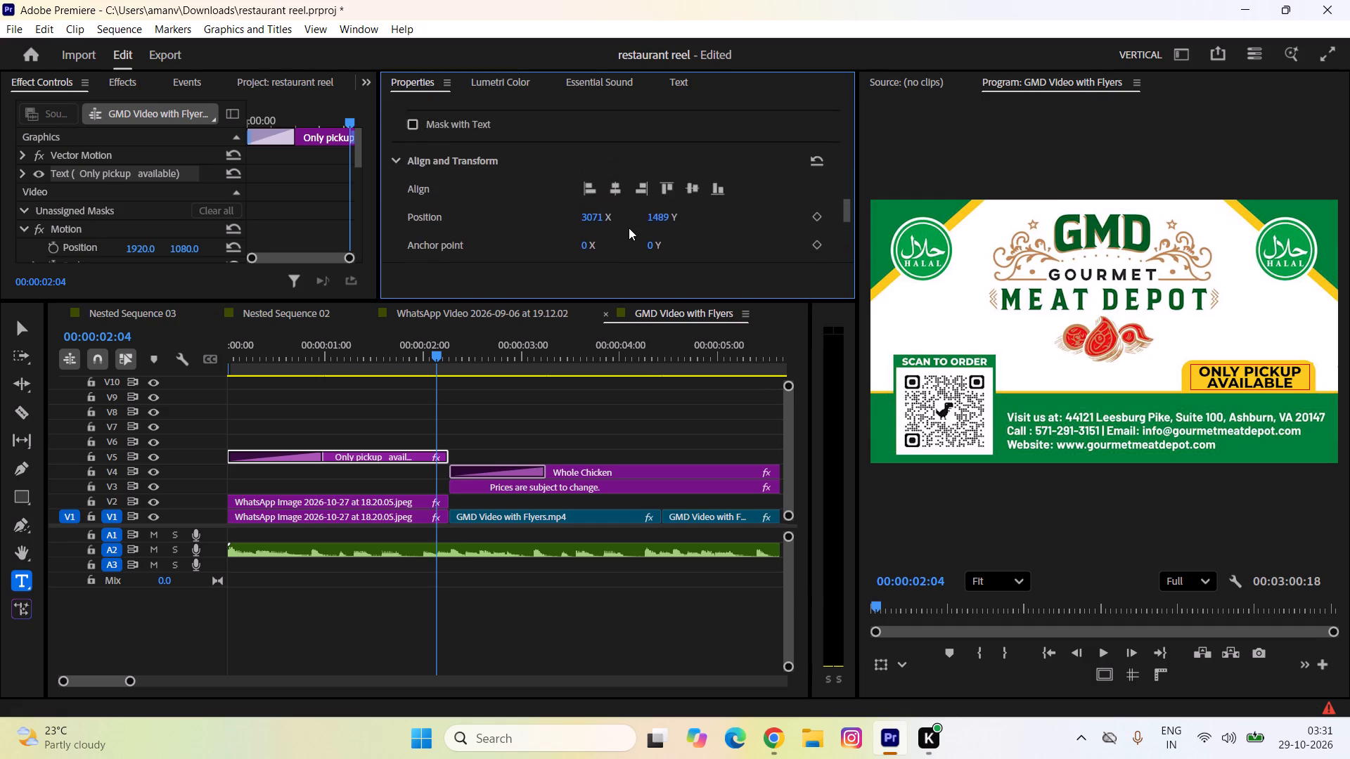
pyautogui.scroll(1, 629, 228)
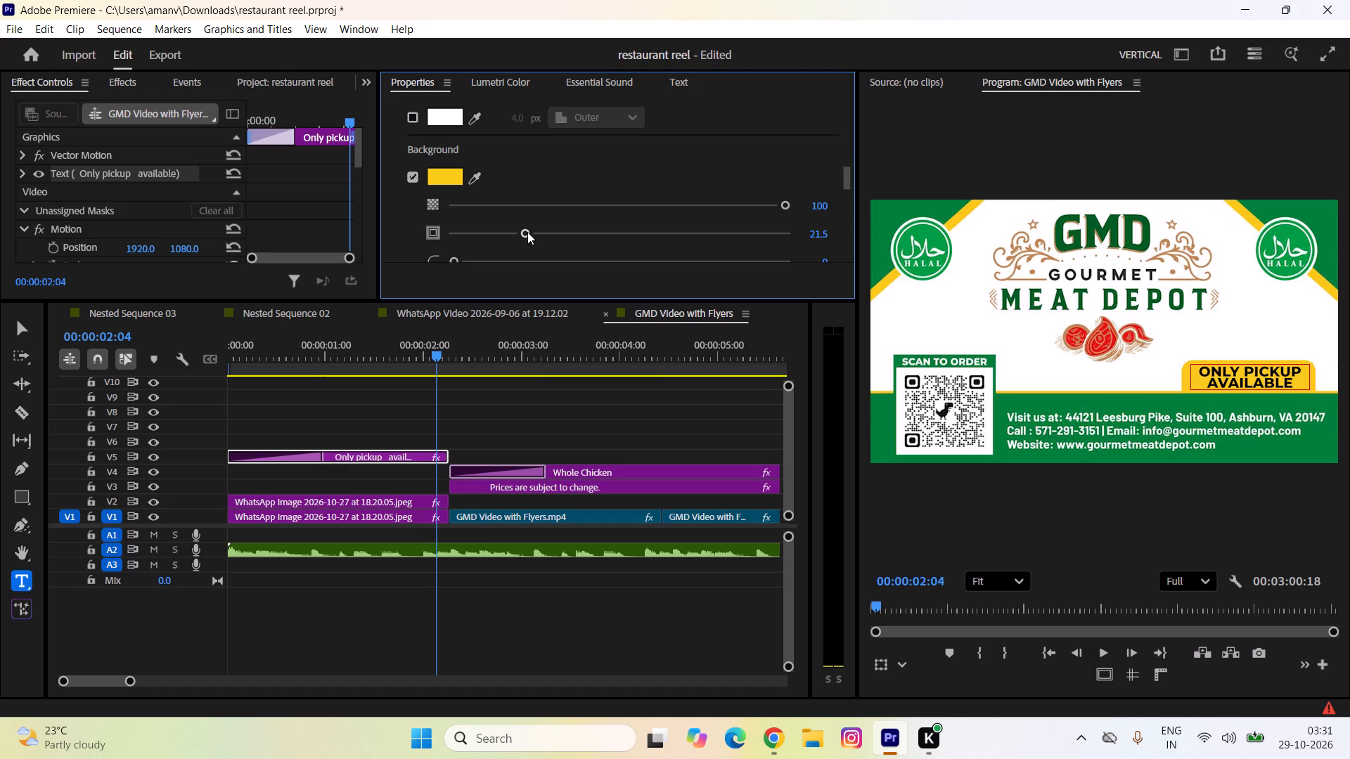
pyautogui.moveTo(526, 232); pyautogui.dragTo(495, 232)
pyautogui.moveTo(495, 232); pyautogui.dragTo(458, 230)
pyautogui.moveTo(458, 230); pyautogui.dragTo(499, 237)
pyautogui.moveTo(499, 237); pyautogui.dragTo(499, 238)
# Nudge the pickup title's X position slightly on the yellow badge and deselect it.
pyautogui.scroll(-1, 629, 160)
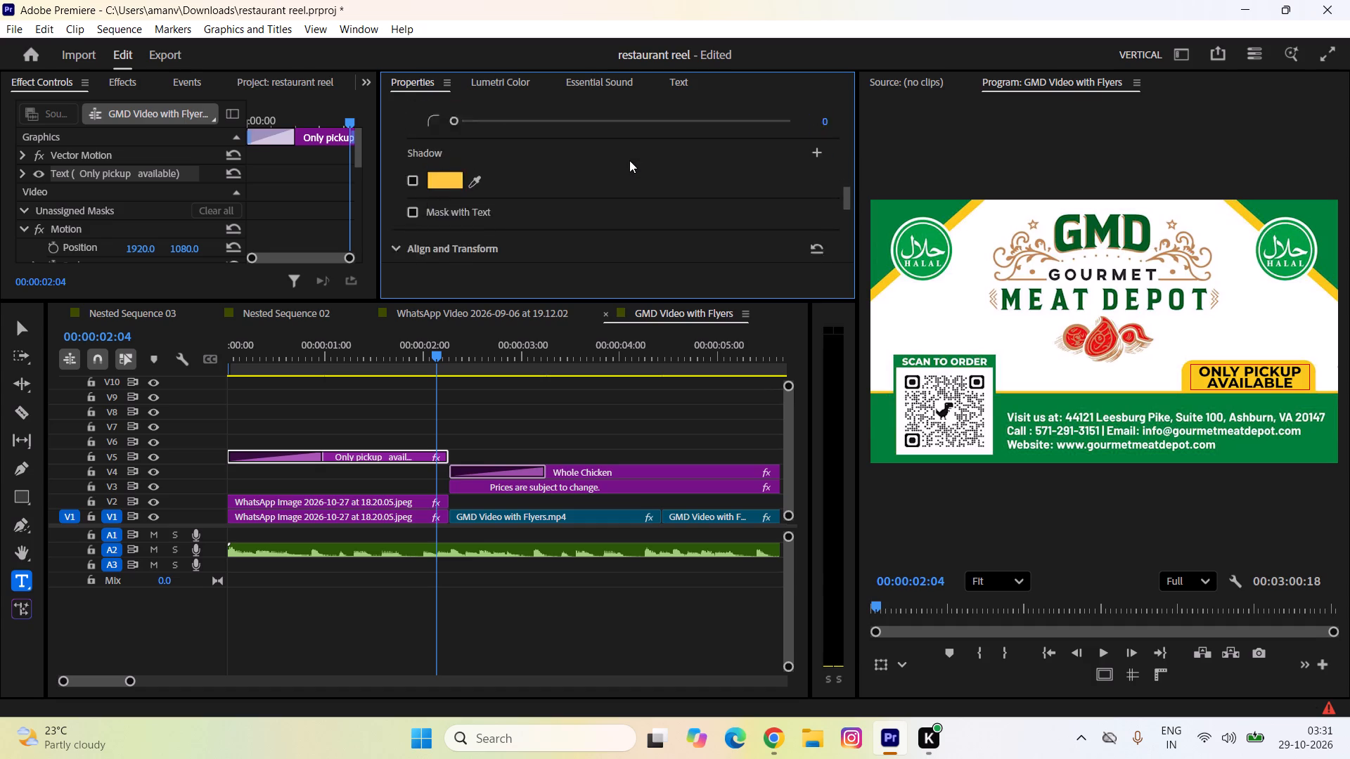
pyautogui.scroll(-1, 629, 160)
pyautogui.moveTo(596, 167); pyautogui.dragTo(589, 178)
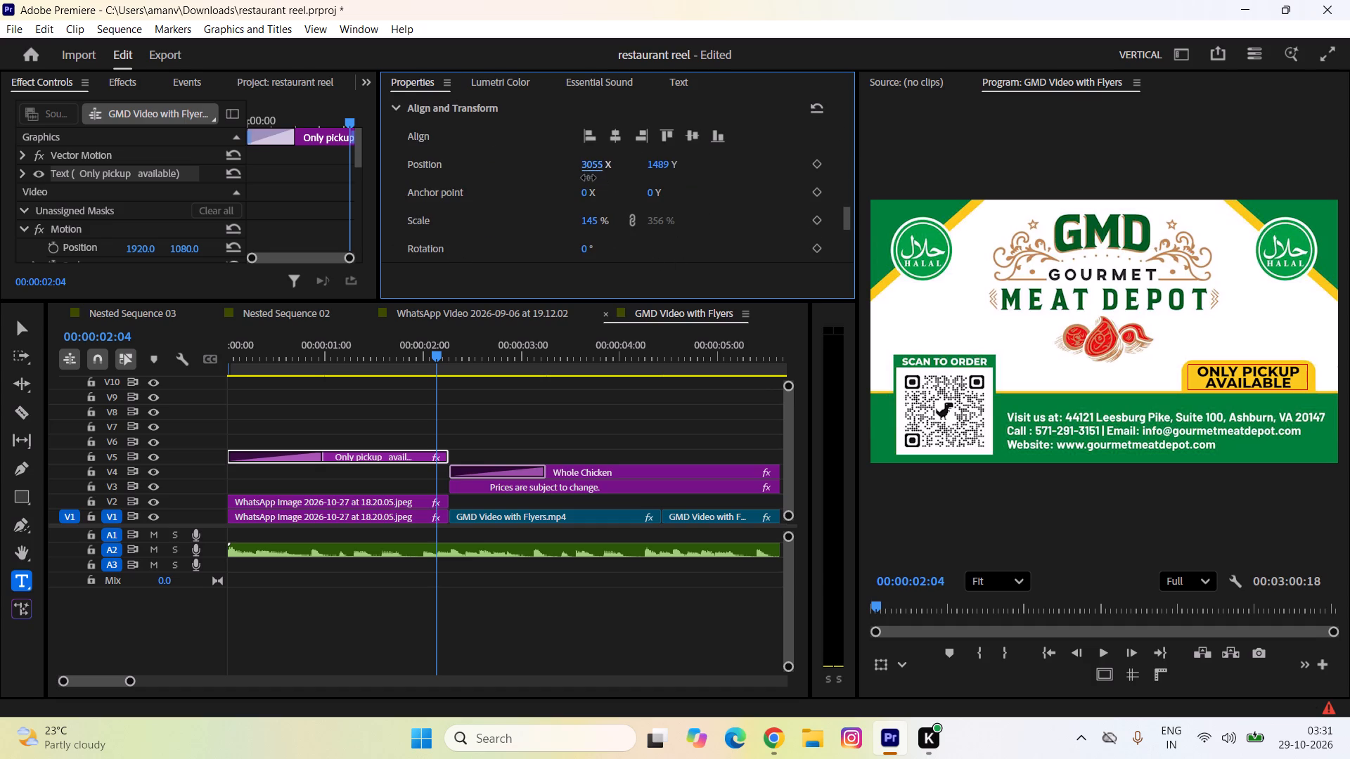
pyautogui.moveTo(589, 178); pyautogui.dragTo(593, 173)
pyautogui.click(534, 422)
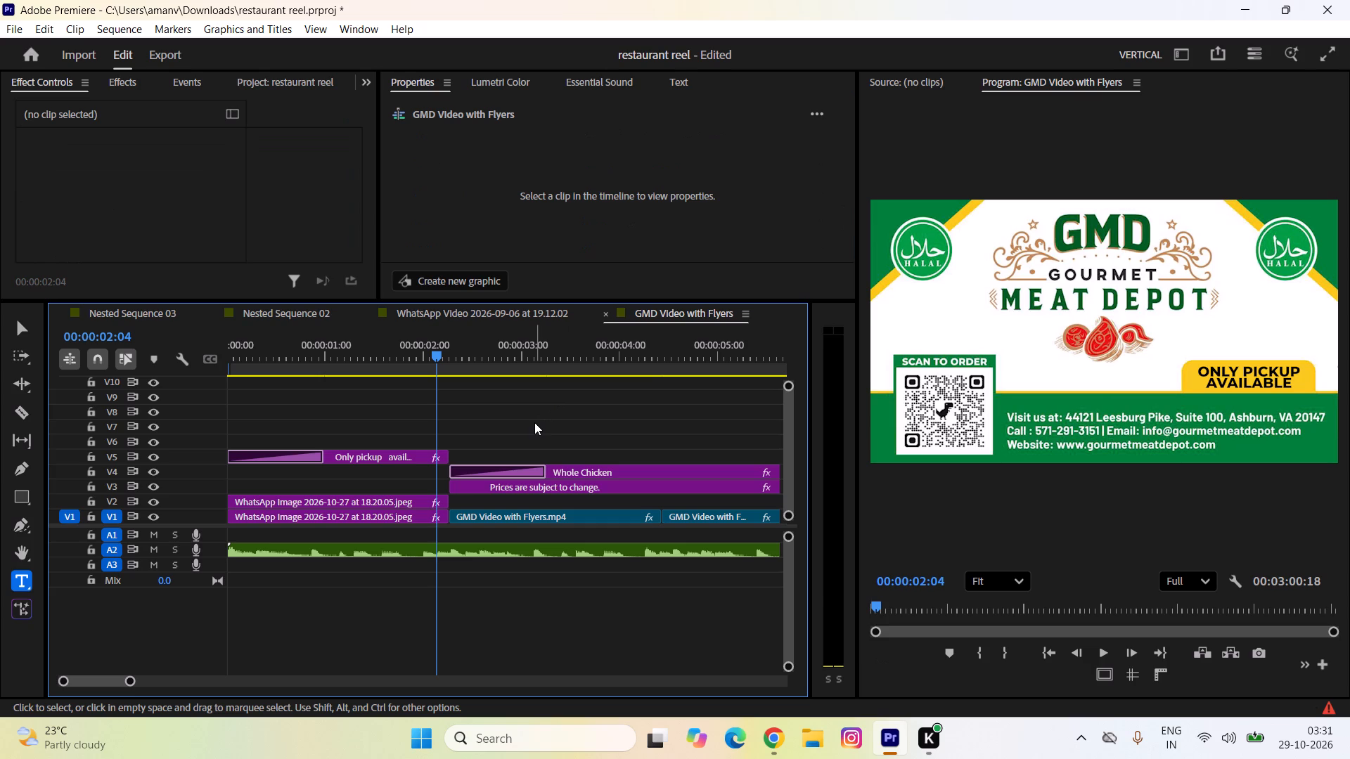
pyautogui.click(657, 450)
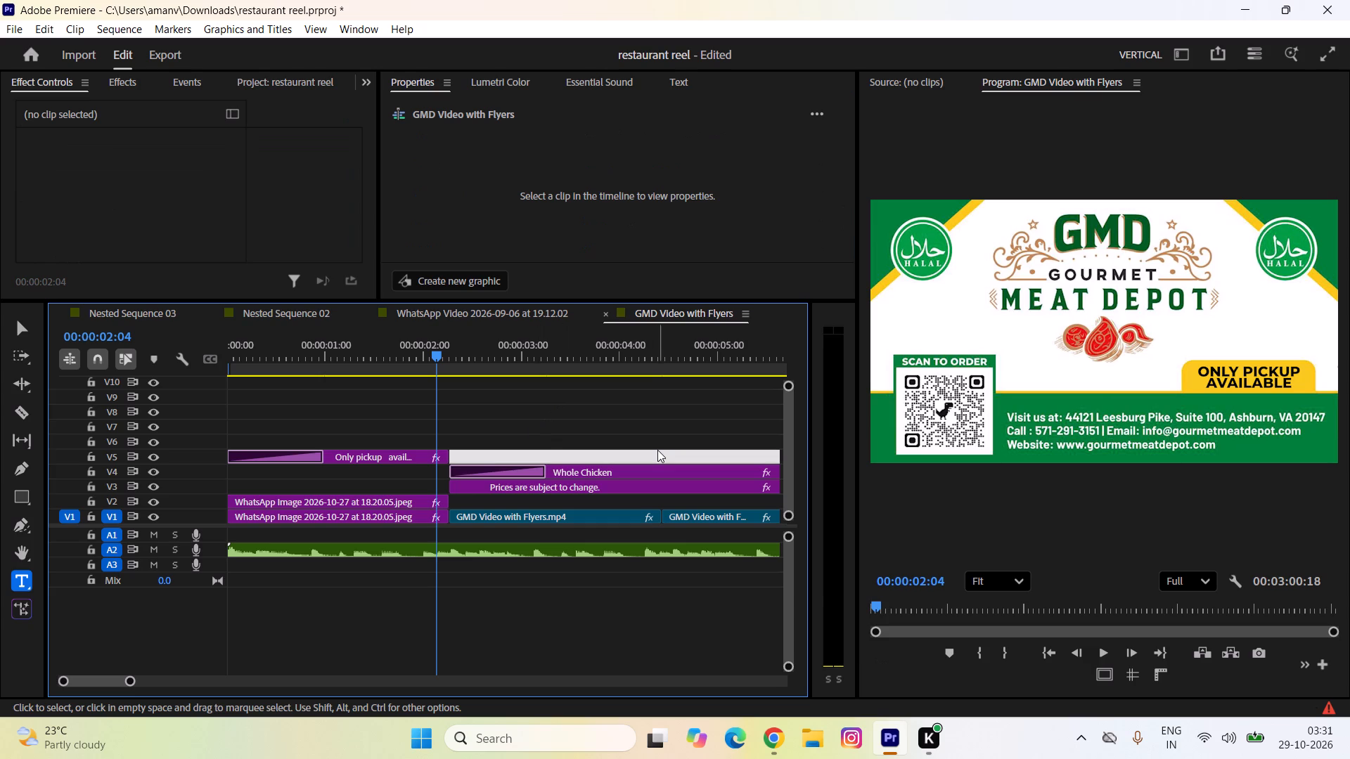
# Set the pickup title's line spacing (leading) to -26 and deselect the title.
pyautogui.click(362, 458)
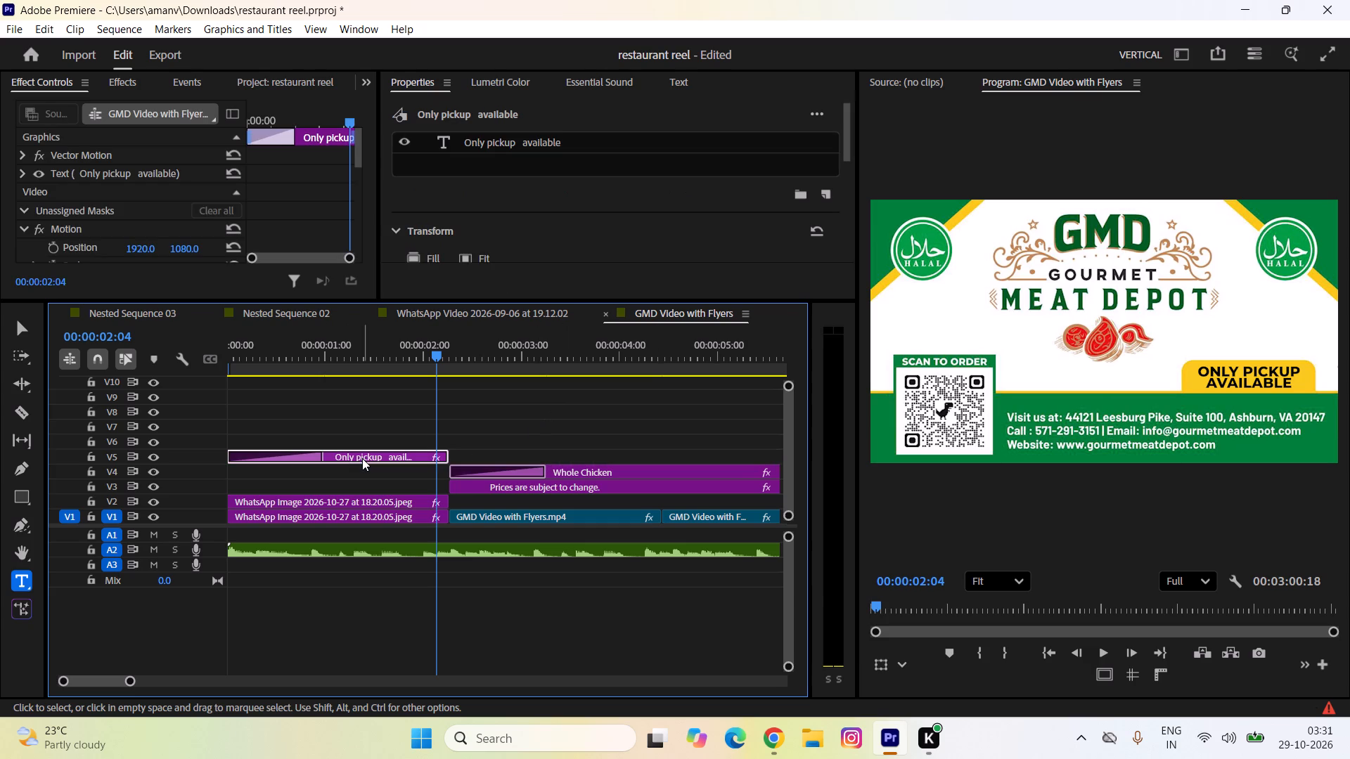
pyautogui.click(566, 139)
pyautogui.scroll(-1, 562, 171)
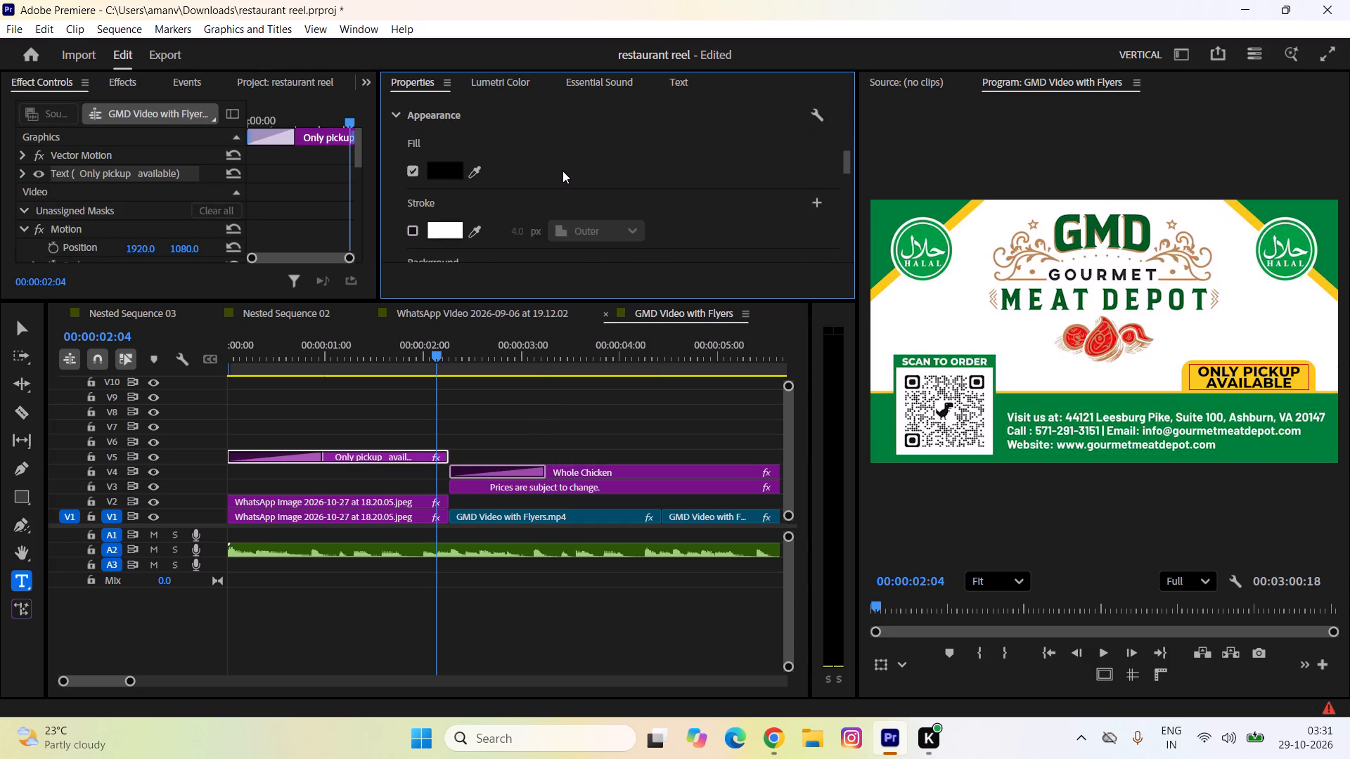
pyautogui.scroll(-1, 562, 171)
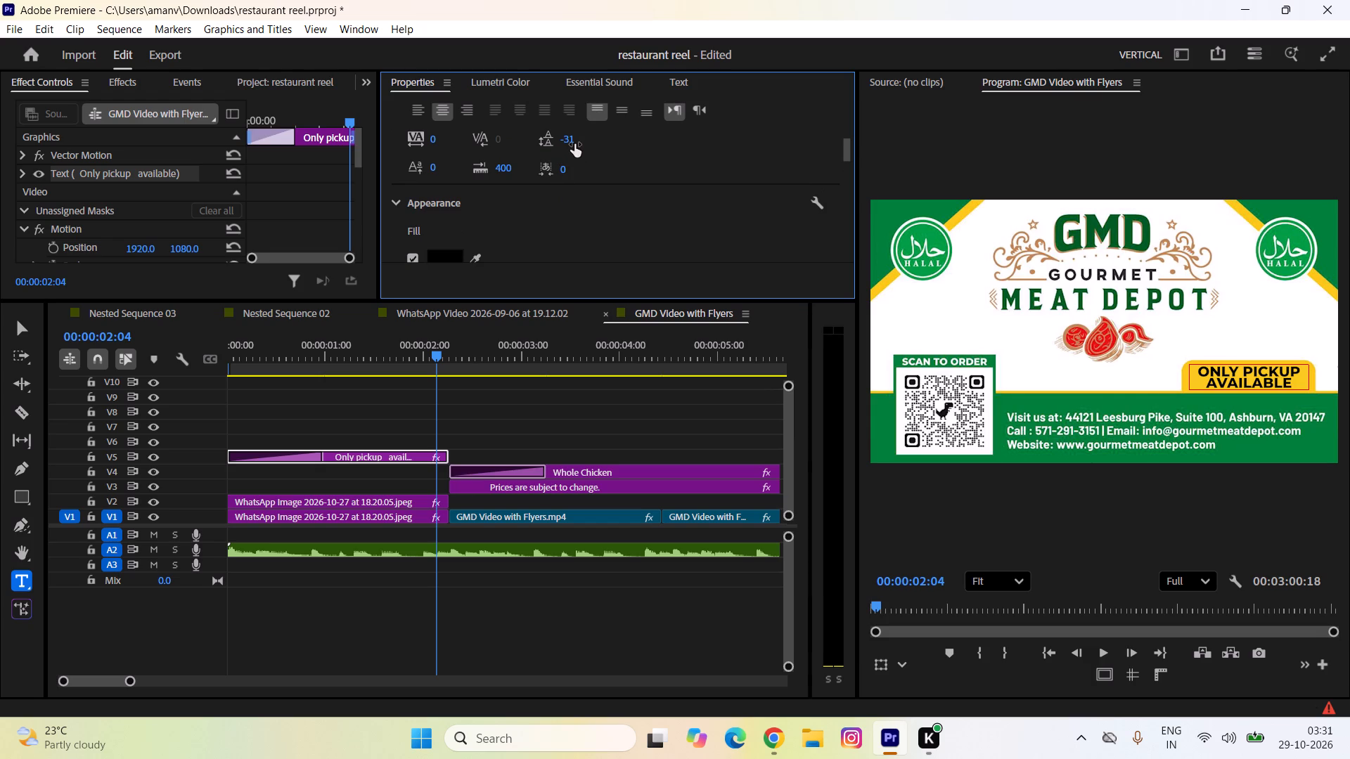
pyautogui.click(574, 144)
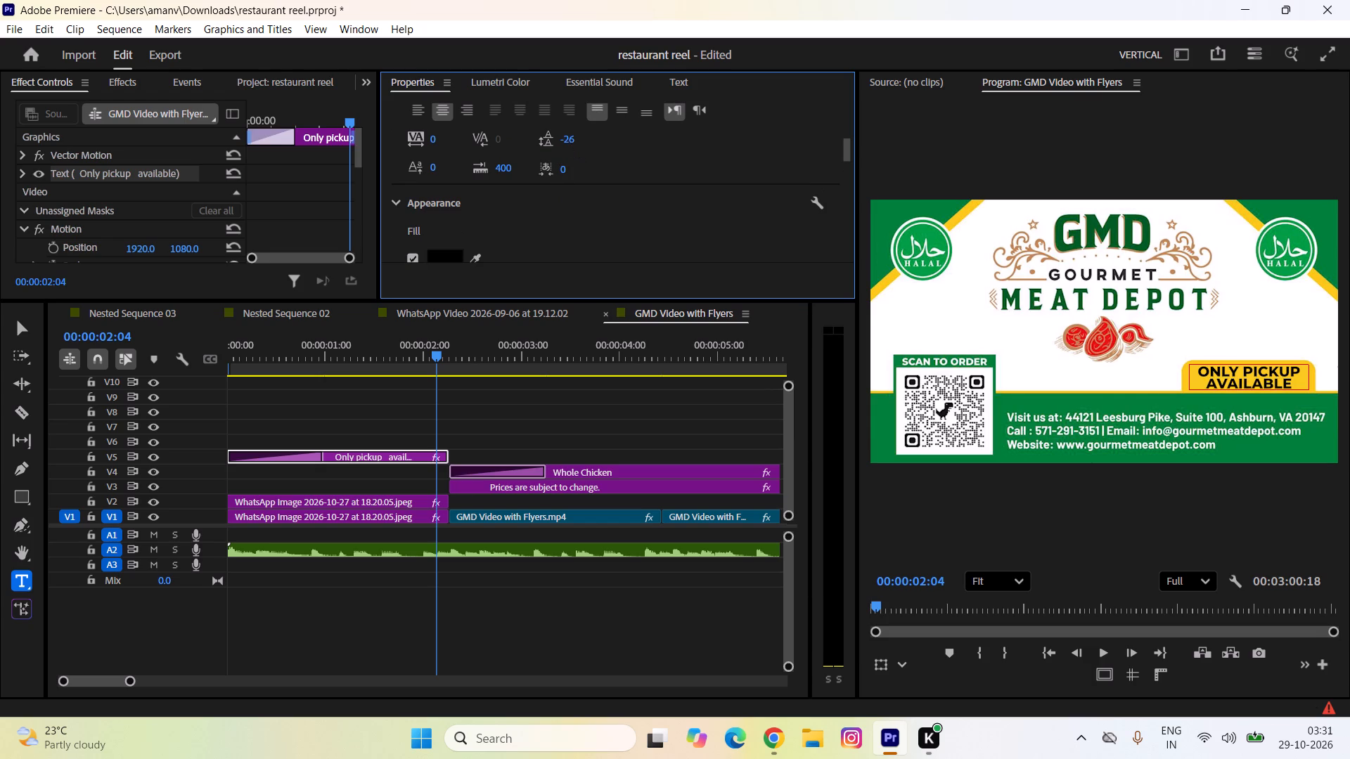
pyautogui.click(494, 419)
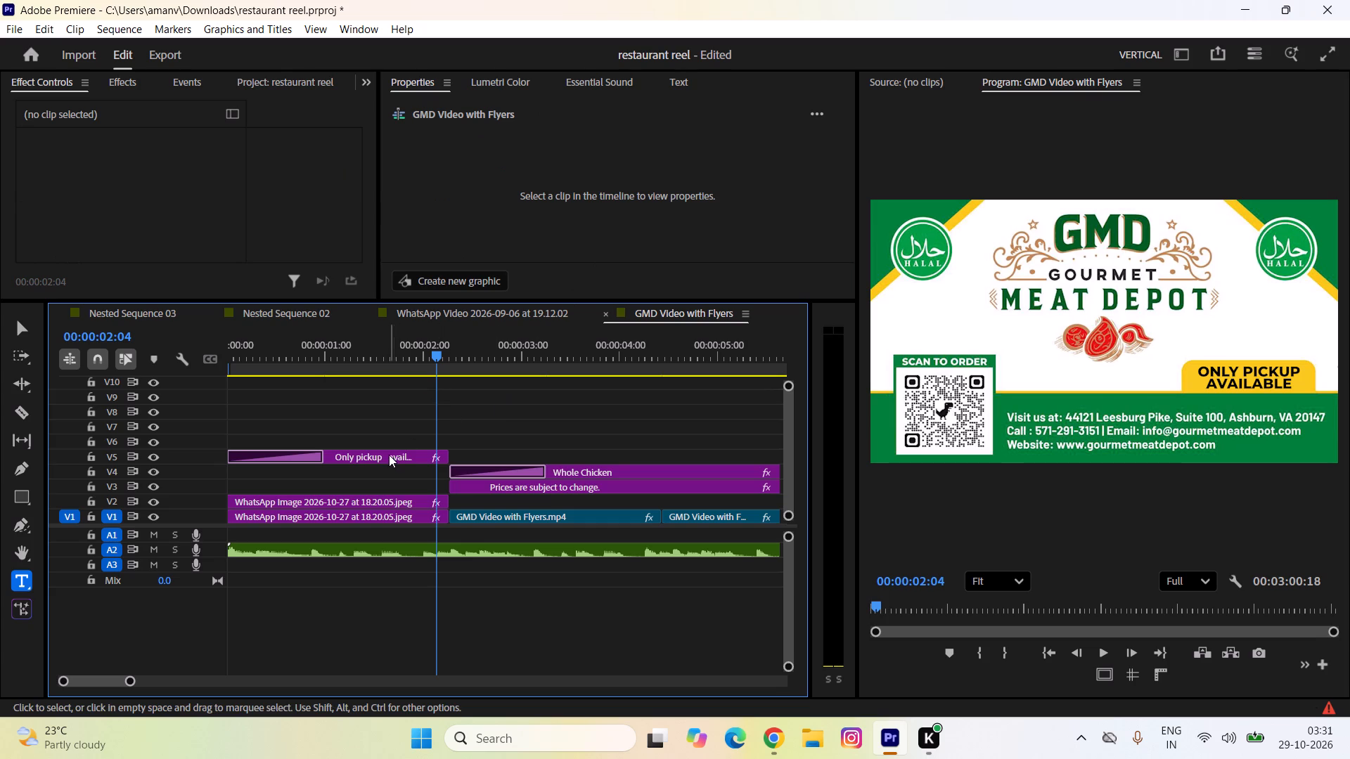
# Move the pickup title clip from track V5 down to V3, directly above the flyer images.
pyautogui.moveTo(389, 454); pyautogui.dragTo(387, 483)
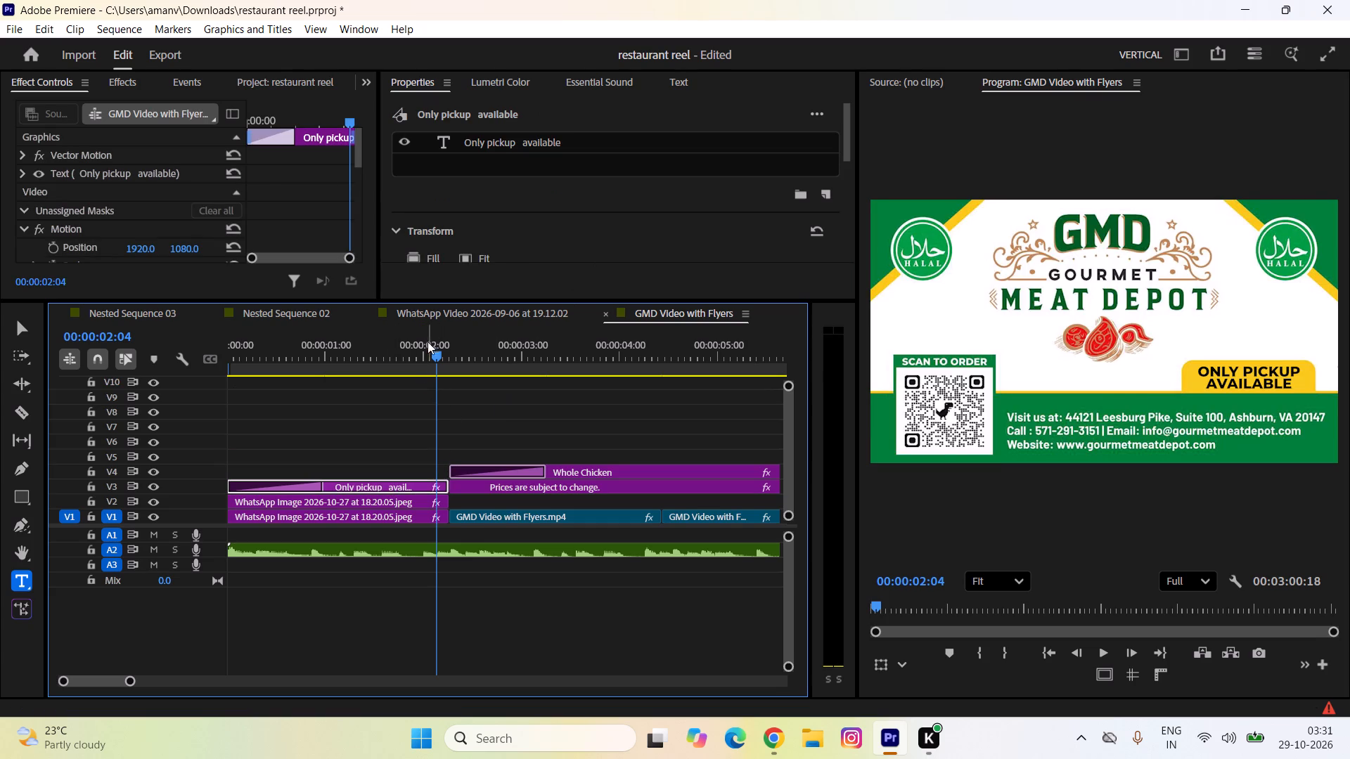
# Remove the transition at the start of the pickup title clip and play the sequence from the beginning to check it.
pyautogui.moveTo(433, 344); pyautogui.dragTo(200, 376)
pyautogui.press('space')
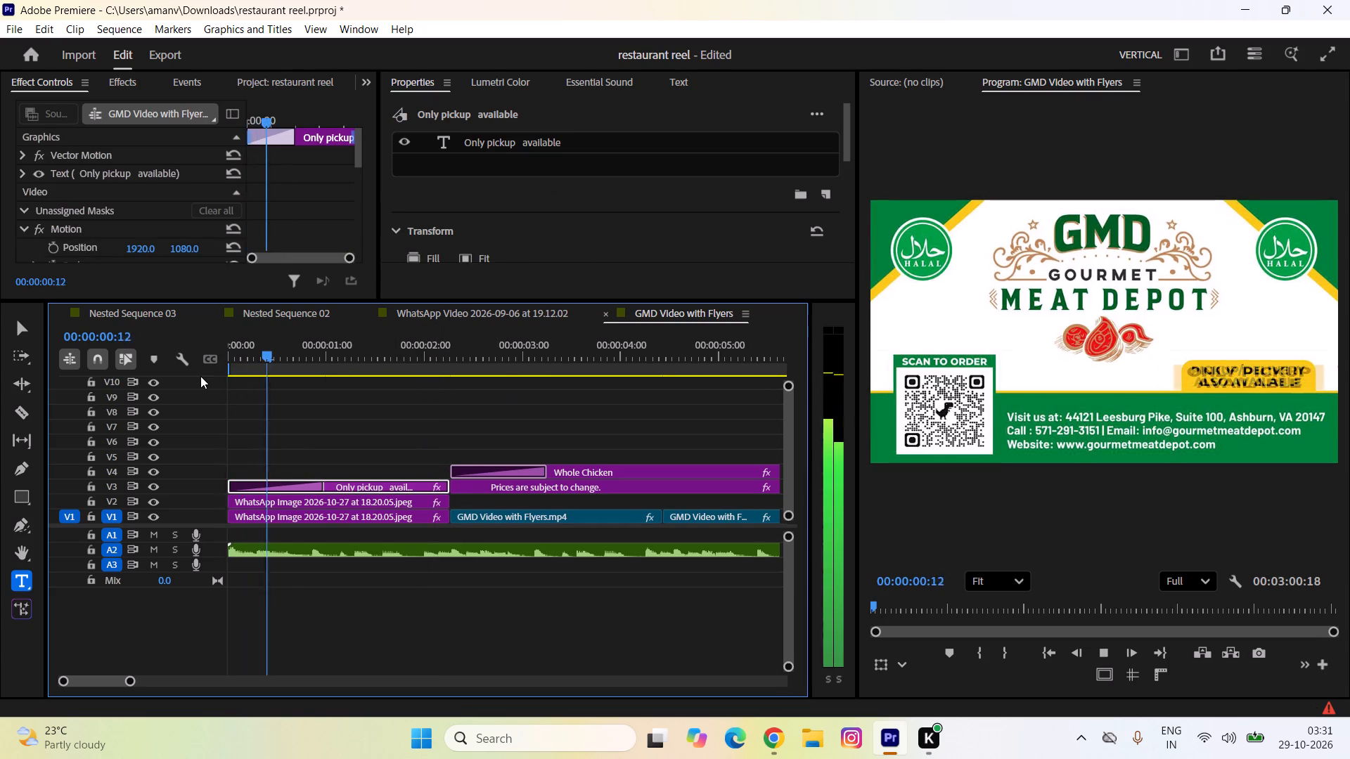
pyautogui.press('space')
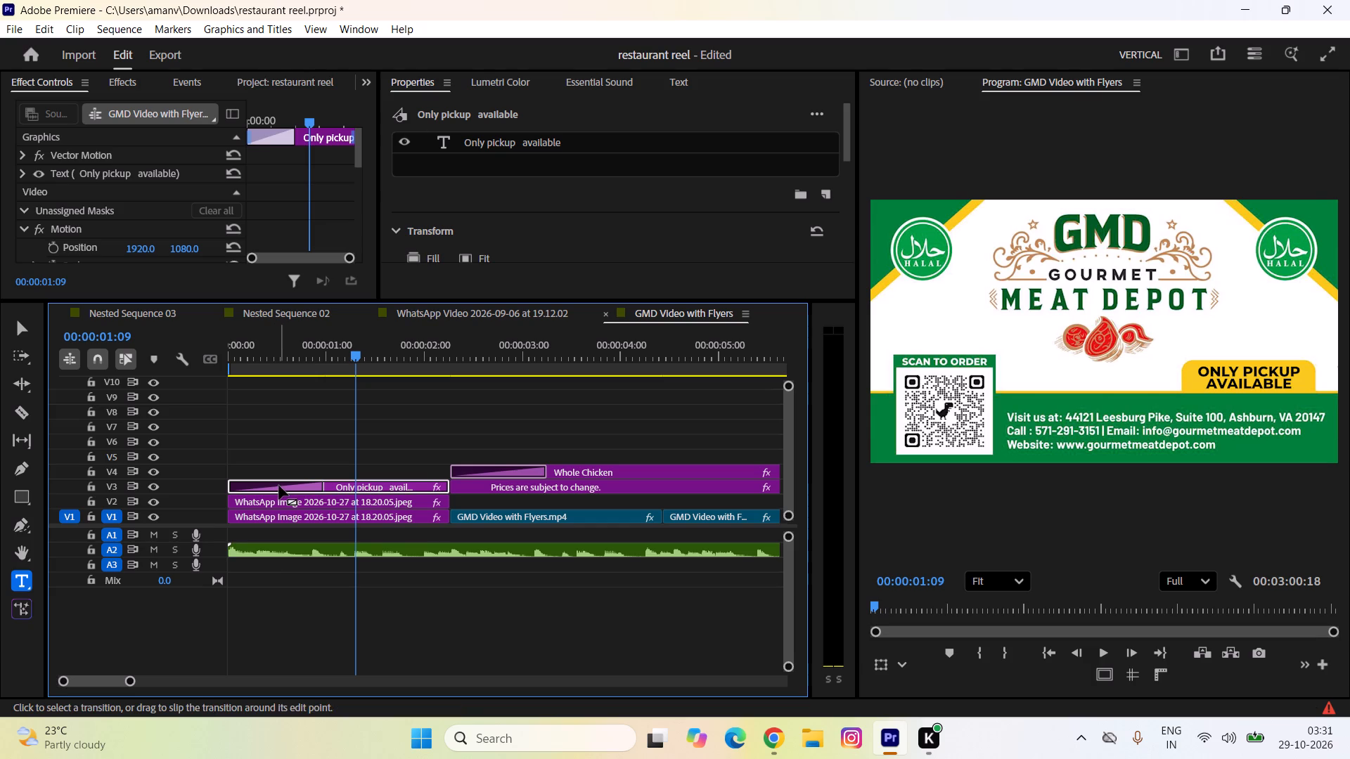
pyautogui.click(278, 486)
pyautogui.press('BackSpace')
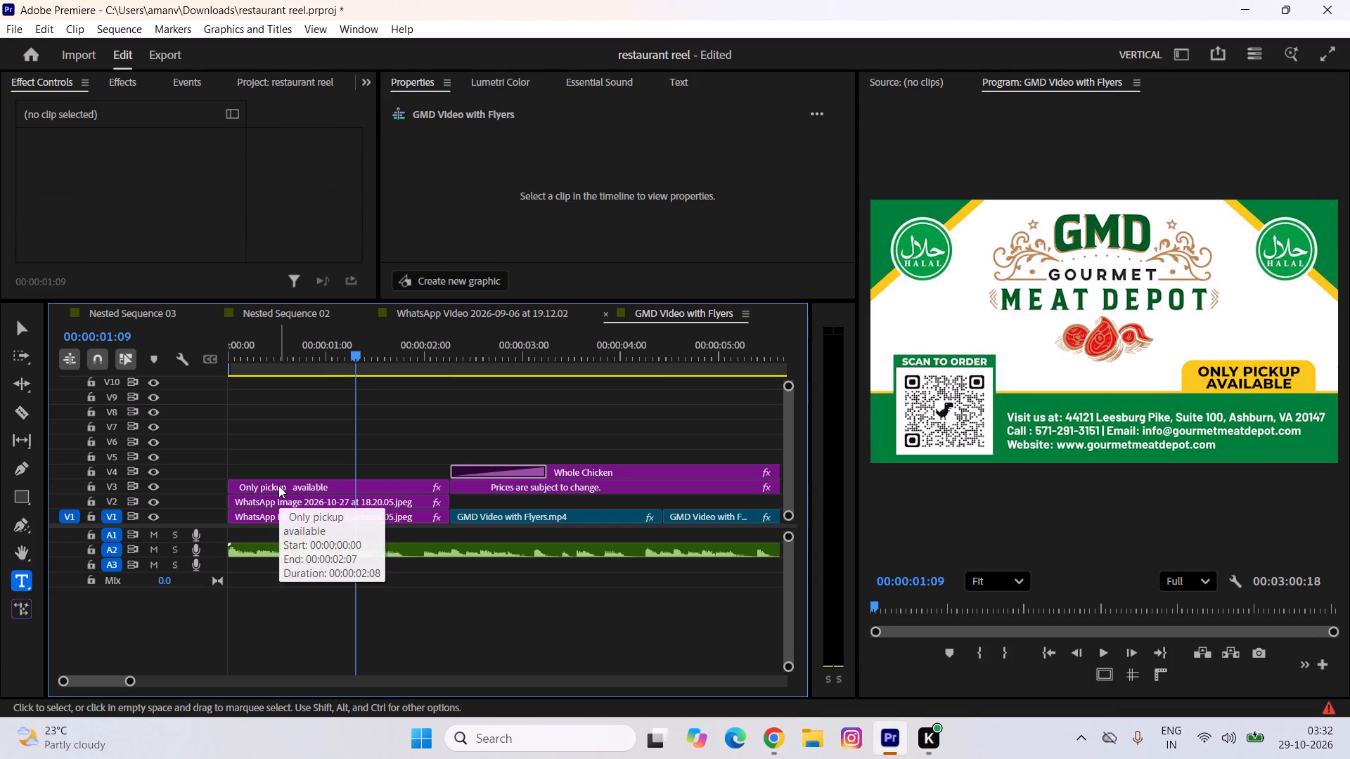
pyautogui.moveTo(357, 357); pyautogui.dragTo(115, 376)
pyautogui.press('space')
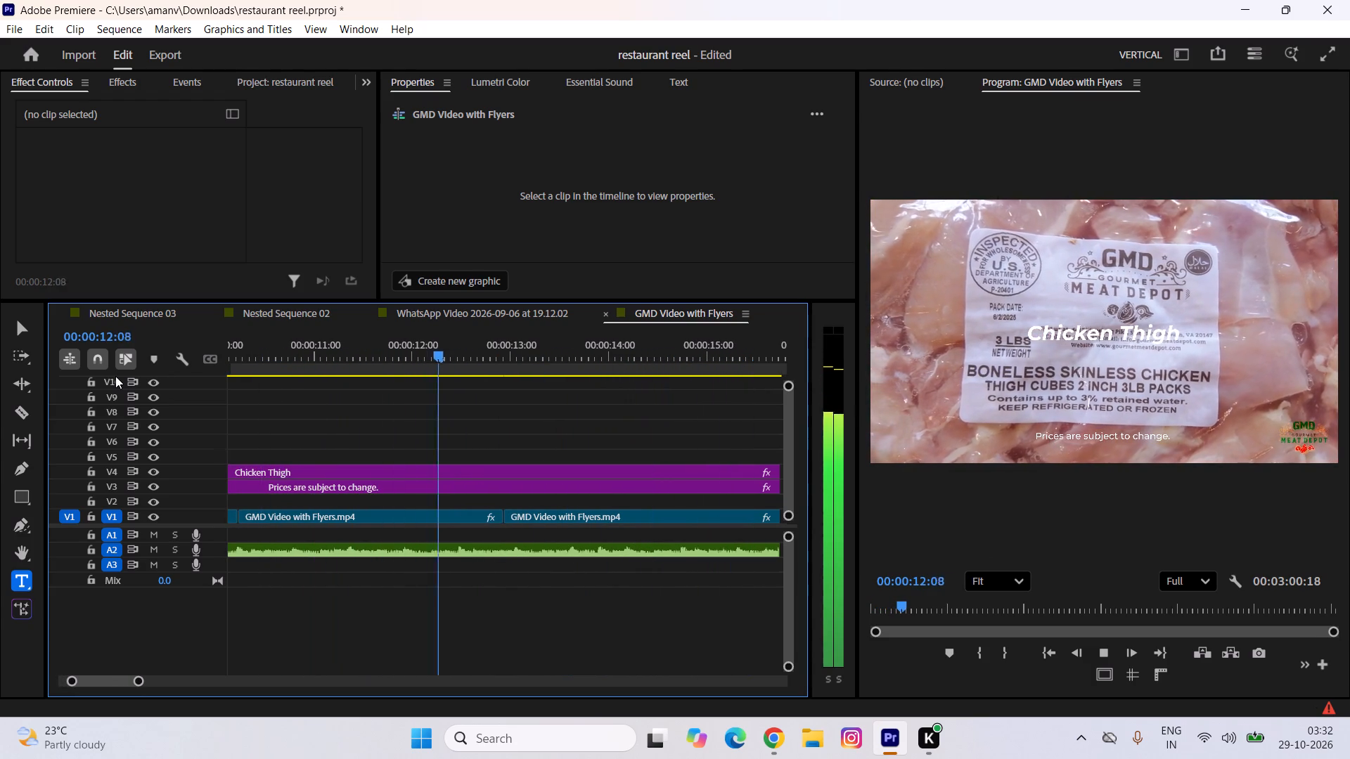
pyautogui.press('space')
# Duplicate the opening pickup title and both flyer image clips to the sequence's ending, directly after the "Prices are subject to change." caption.
pyautogui.write('-----')
pyautogui.press('=')
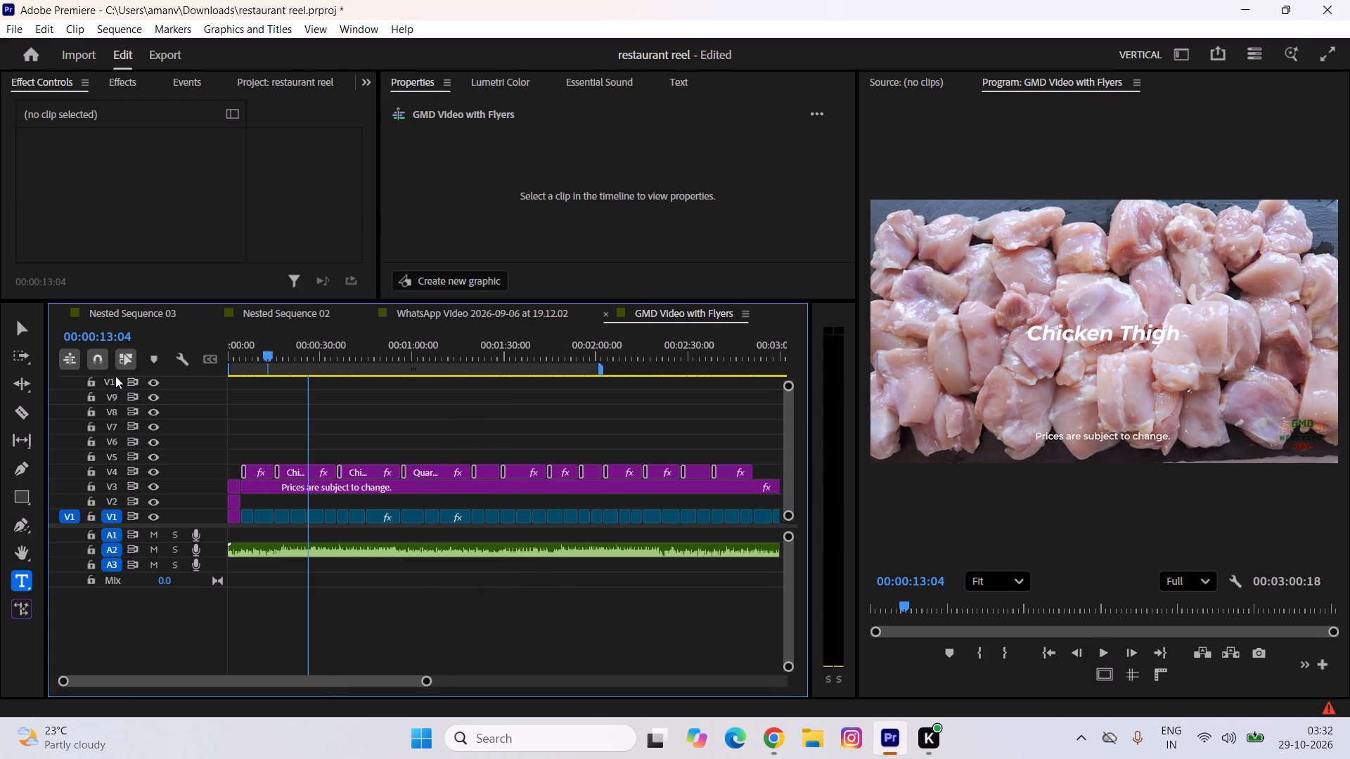
pyautogui.moveTo(229, 437); pyautogui.dragTo(227, 481)
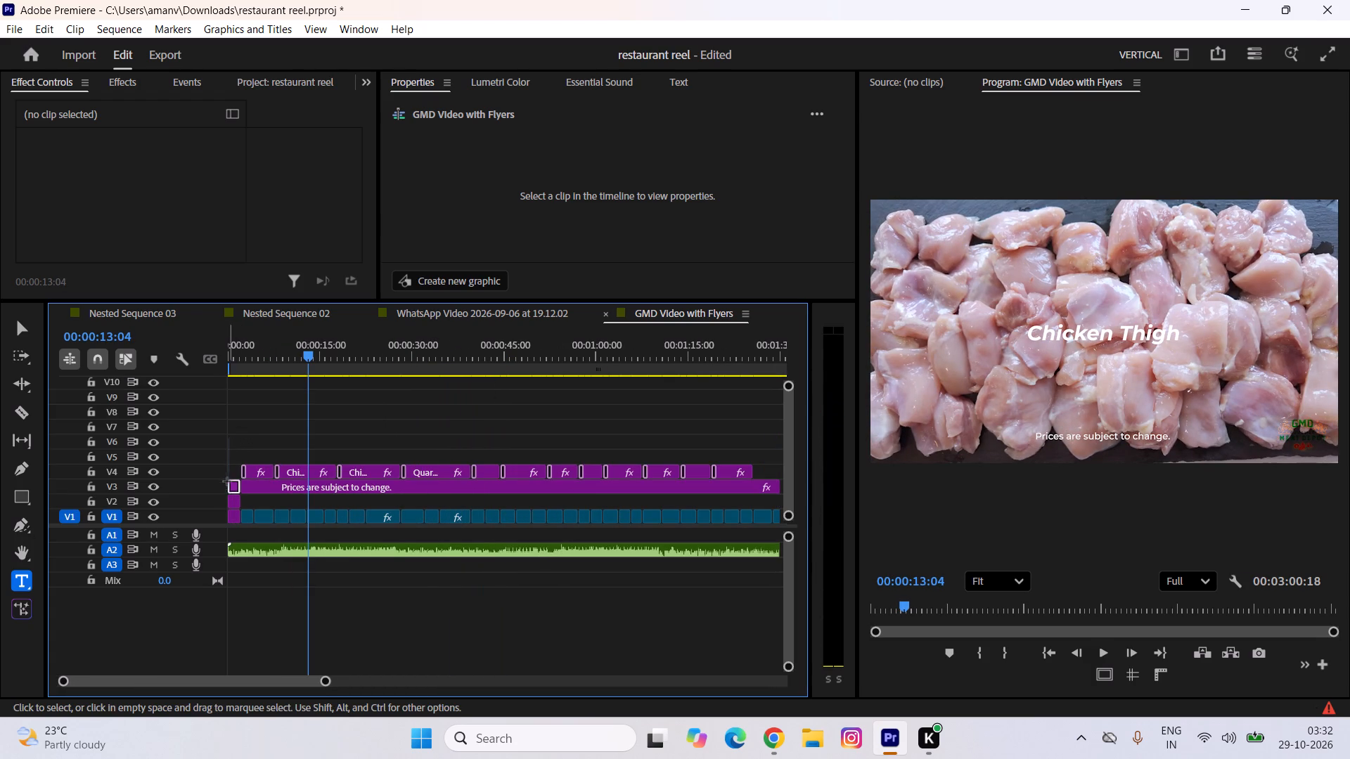
pyautogui.moveTo(227, 481); pyautogui.dragTo(232, 517)
pyautogui.keyDown('alt'); pyautogui.moveTo(234, 502); pyautogui.dragTo(472, 505); pyautogui.keyUp('alt')
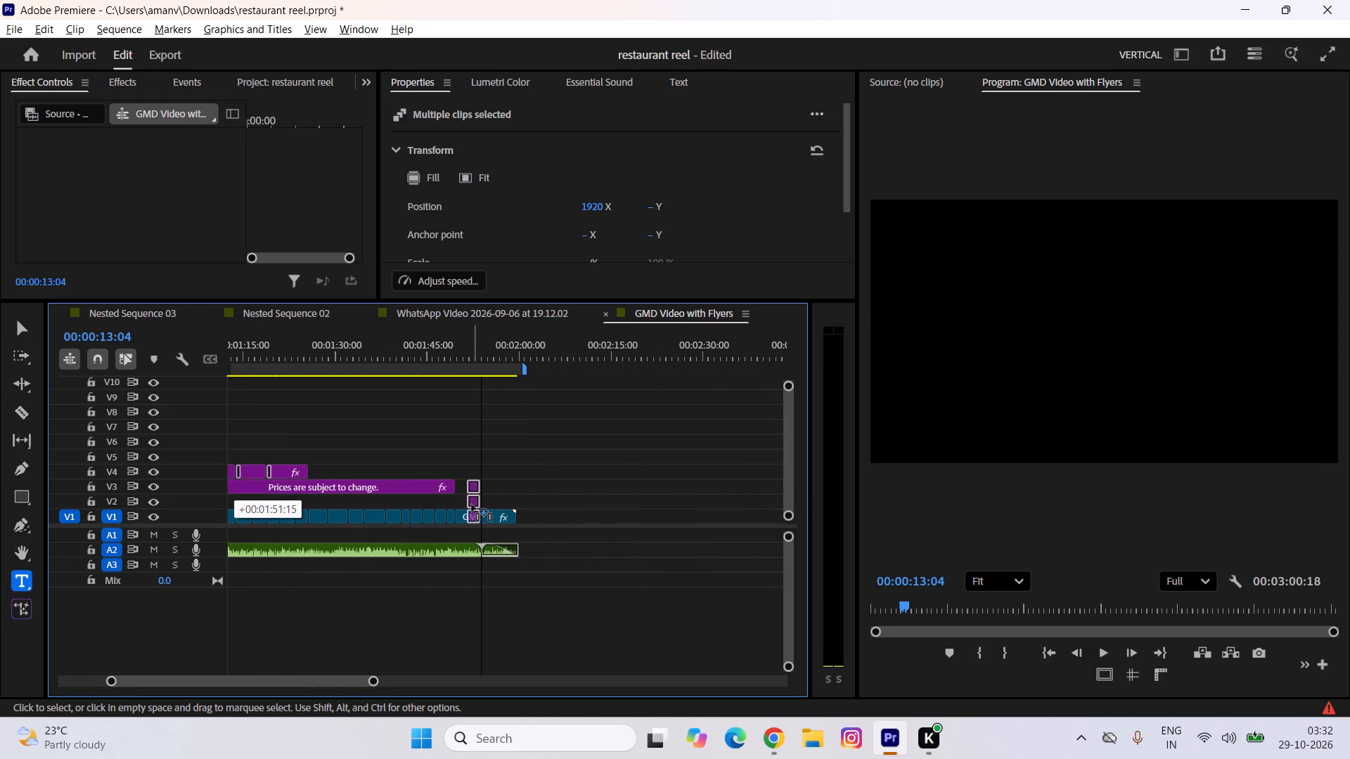
pyautogui.keyDown('alt'); pyautogui.moveTo(472, 505); pyautogui.dragTo(464, 507); pyautogui.keyUp('alt')
# Delete the leftover V1 video clip after the copied flyer at the end of the sequence.
pyautogui.click(491, 514)
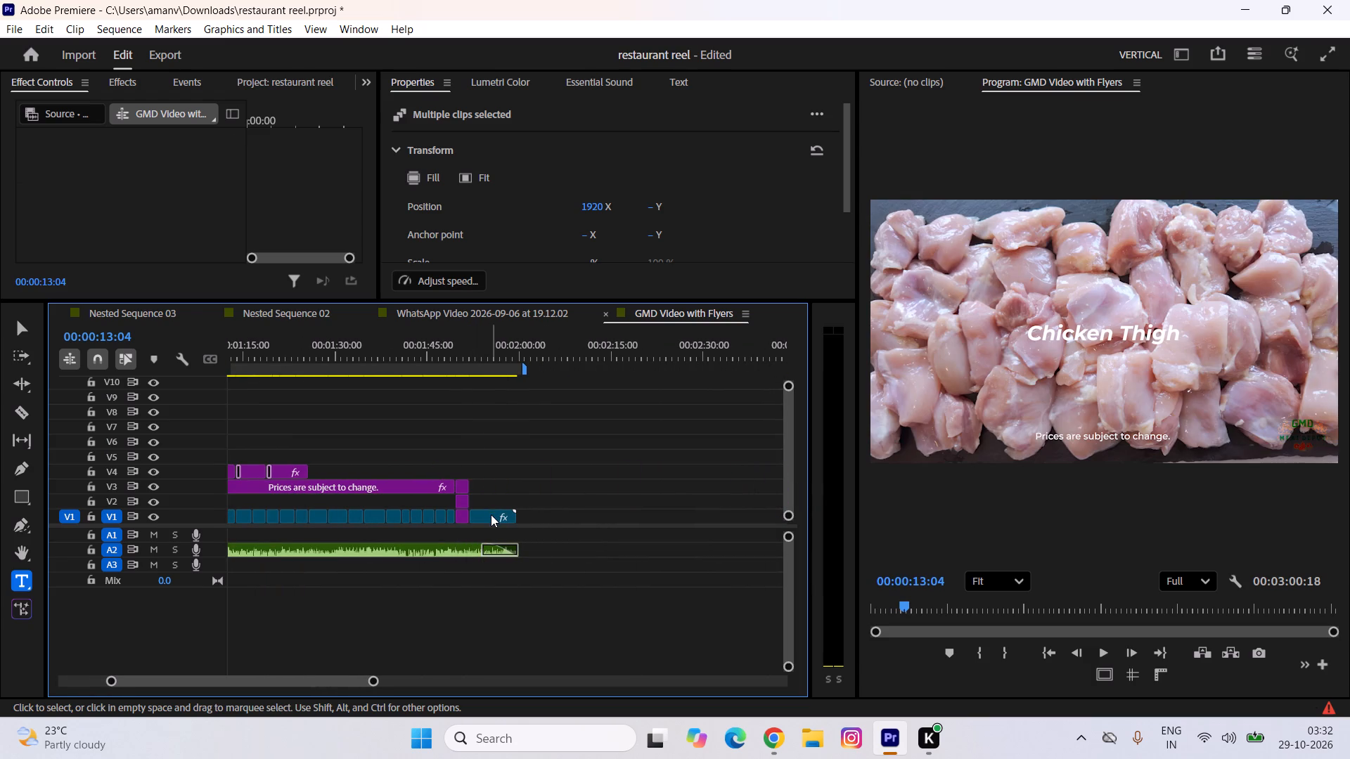
pyautogui.press('BackSpace')
# Extend the copied pickup title and both flyer image clips to the end of the audio track.
pyautogui.moveTo(496, 482); pyautogui.dragTo(486, 492)
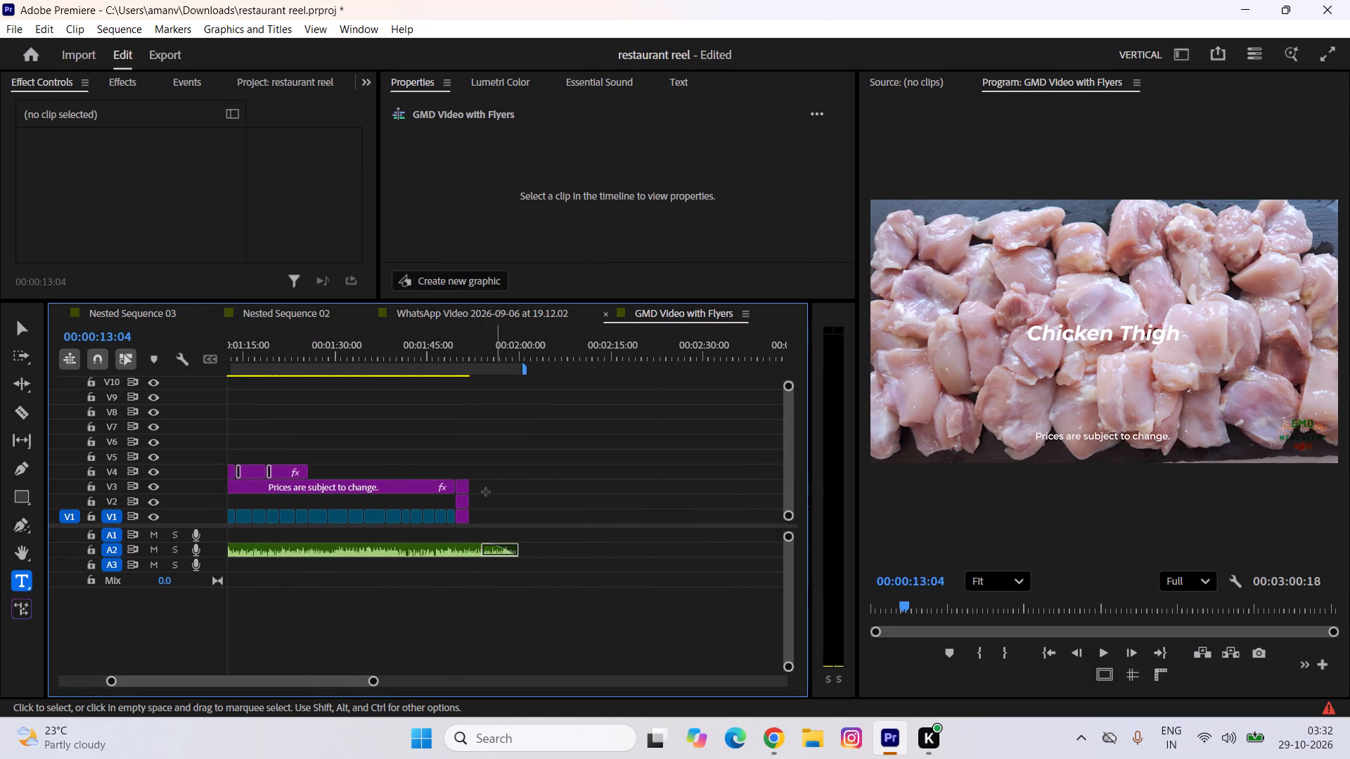
pyautogui.moveTo(486, 492); pyautogui.dragTo(466, 518)
pyautogui.moveTo(468, 507); pyautogui.dragTo(514, 529)
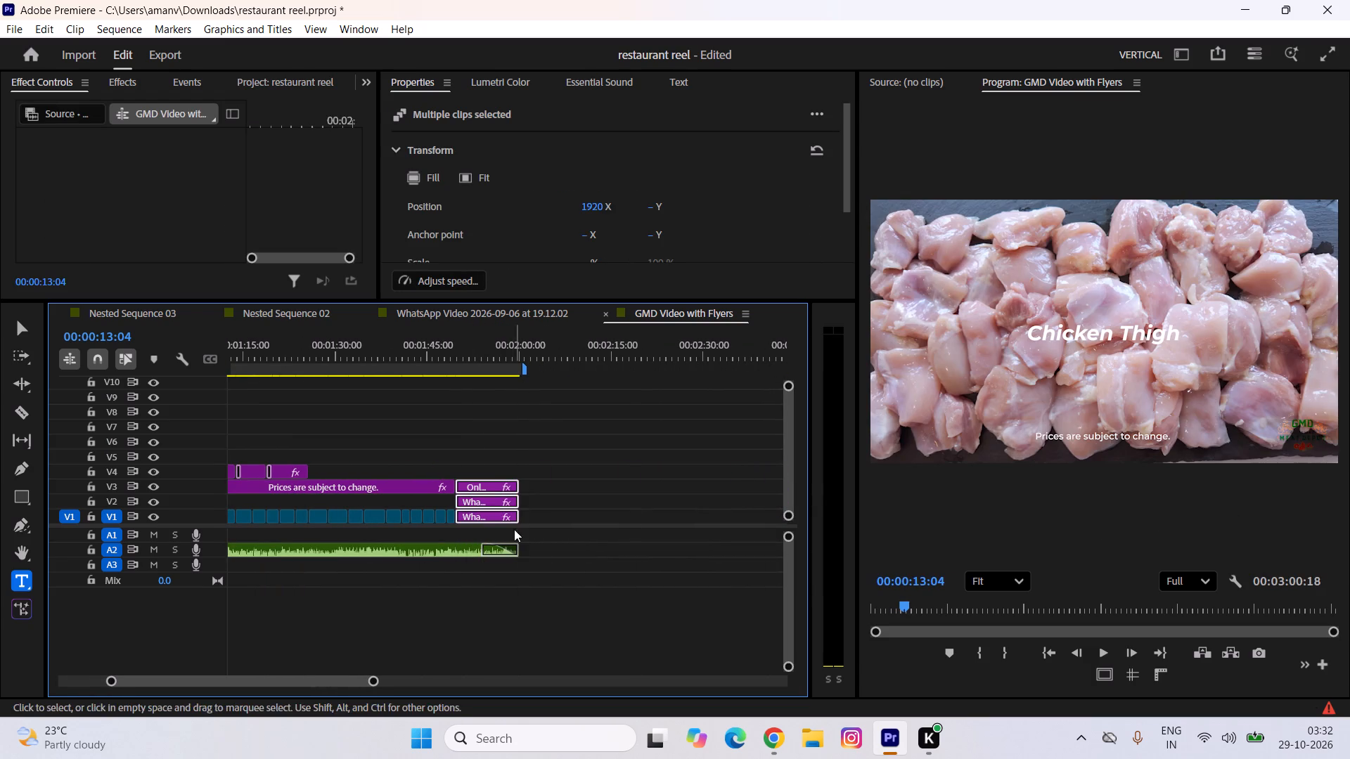
# Play back the ending from just before the copied flyer to check the closing screen.
pyautogui.click(452, 355)
pyautogui.press('space')
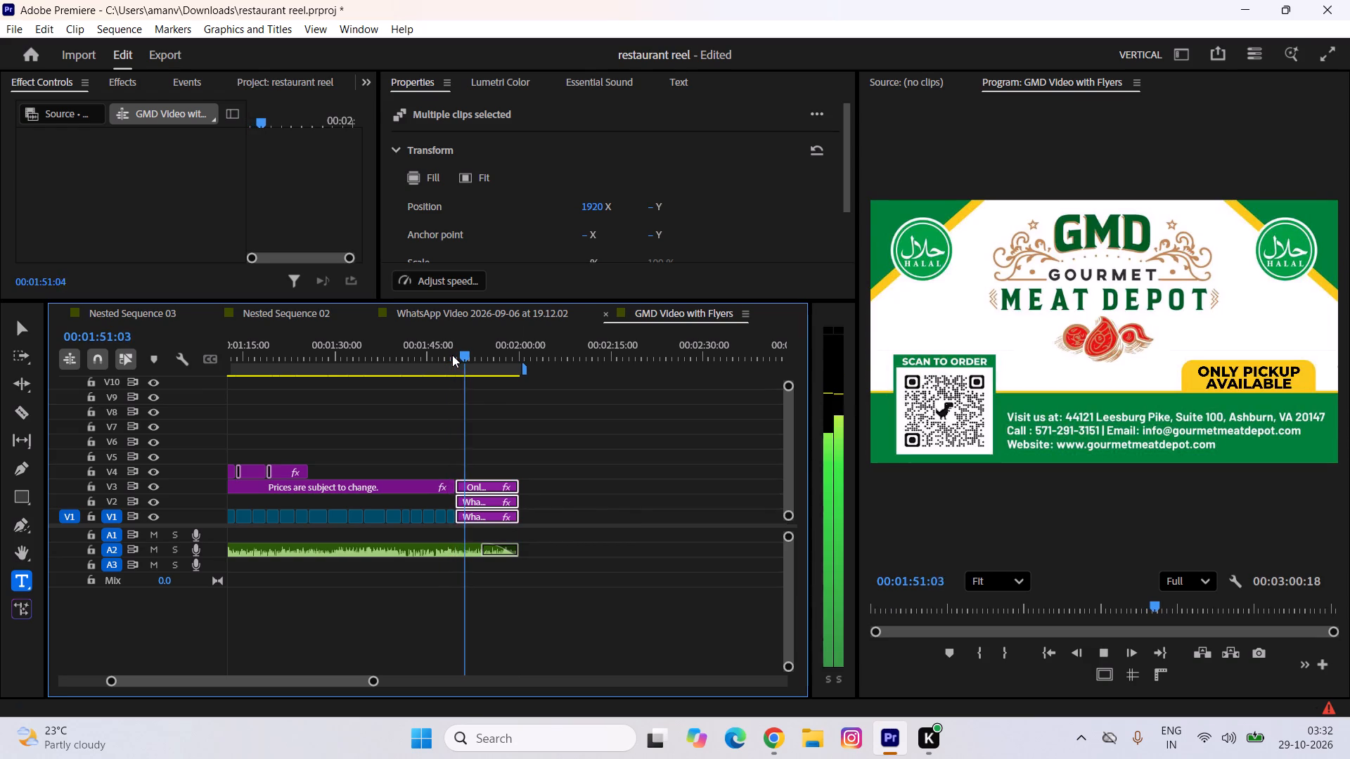
pyautogui.click(444, 356)
pyautogui.press('space')
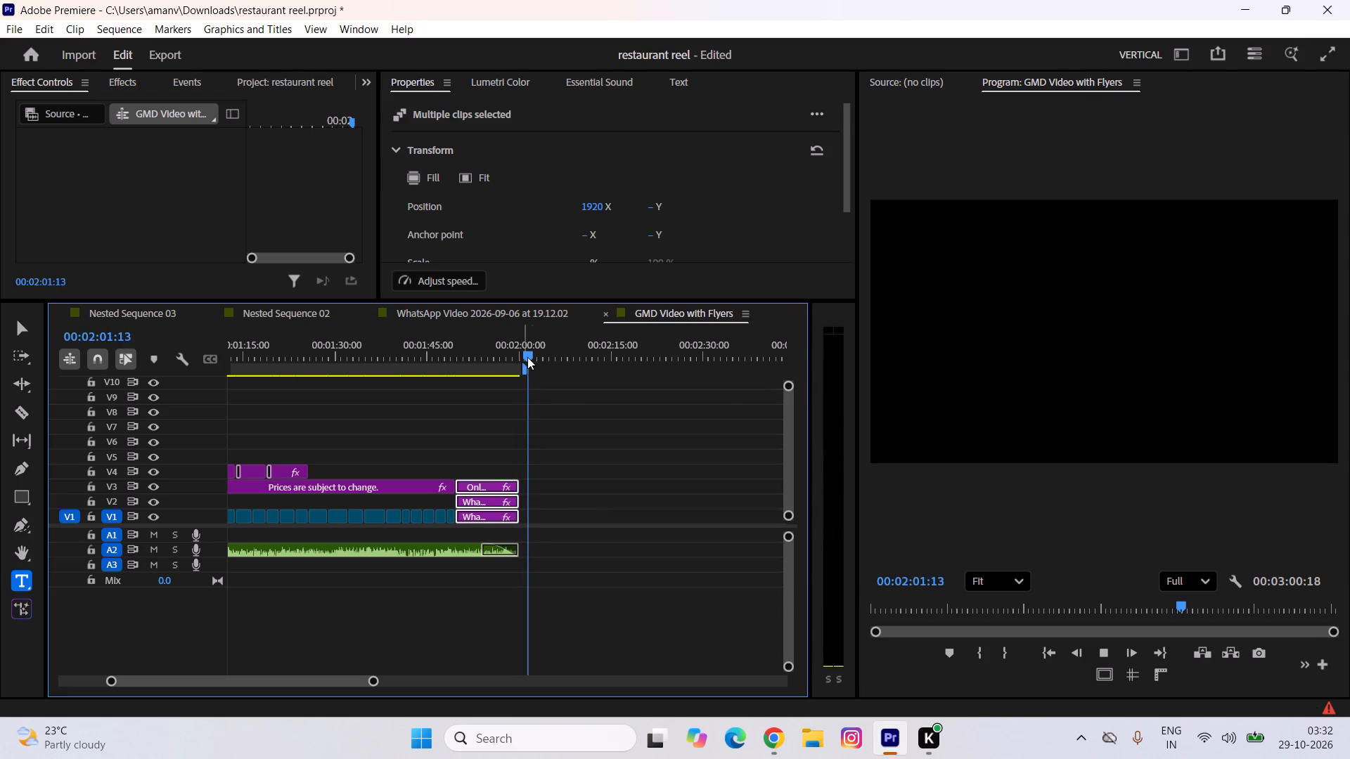
# Play the sequence from 00:00:00:00 to review the whole promo.
pyautogui.moveTo(542, 356); pyautogui.dragTo(0, 357)
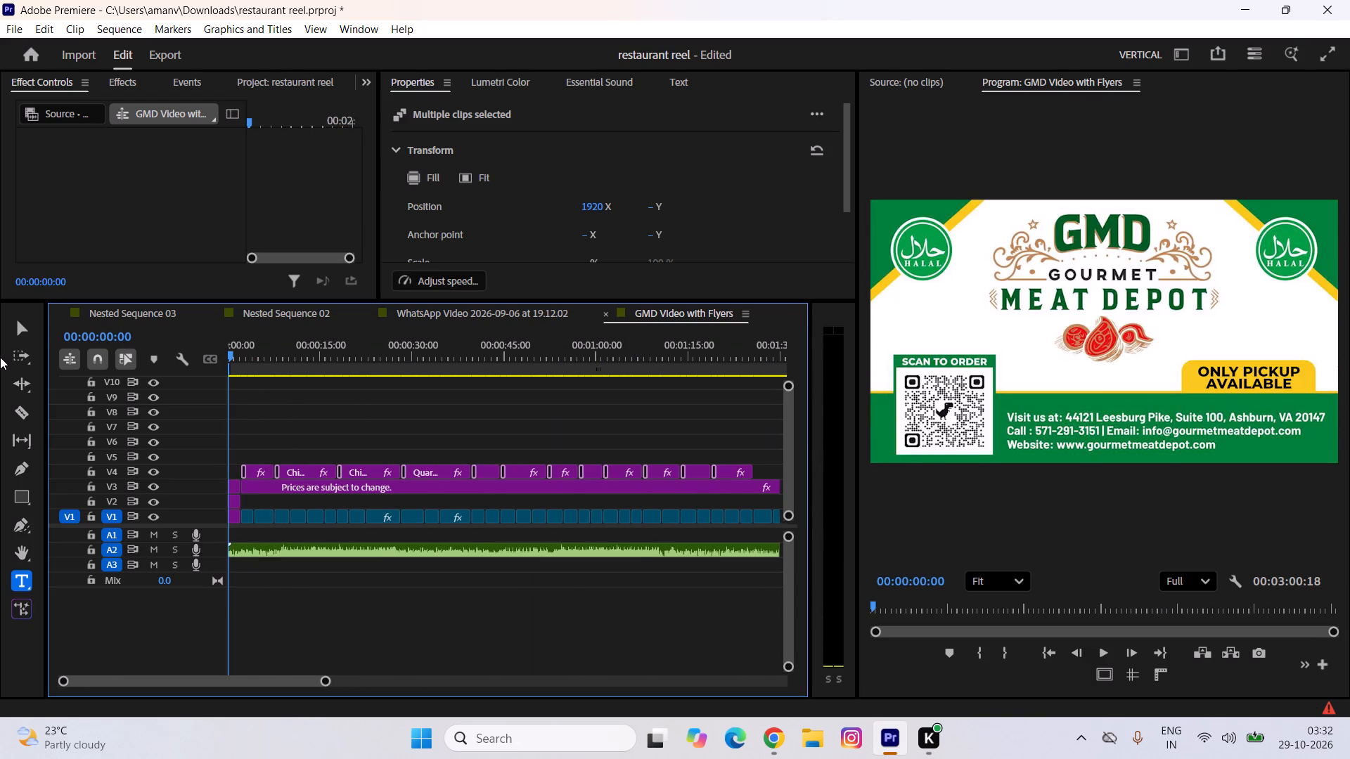
pyautogui.press('space')
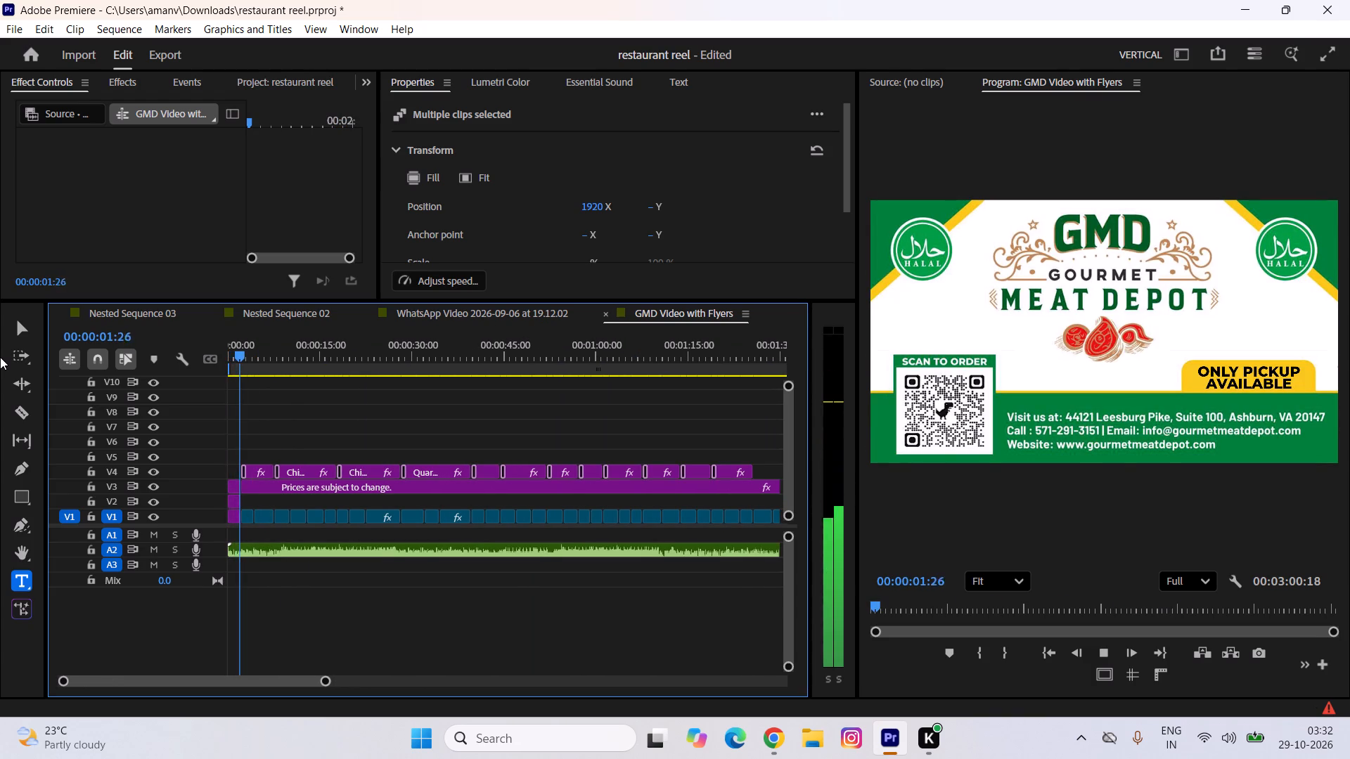
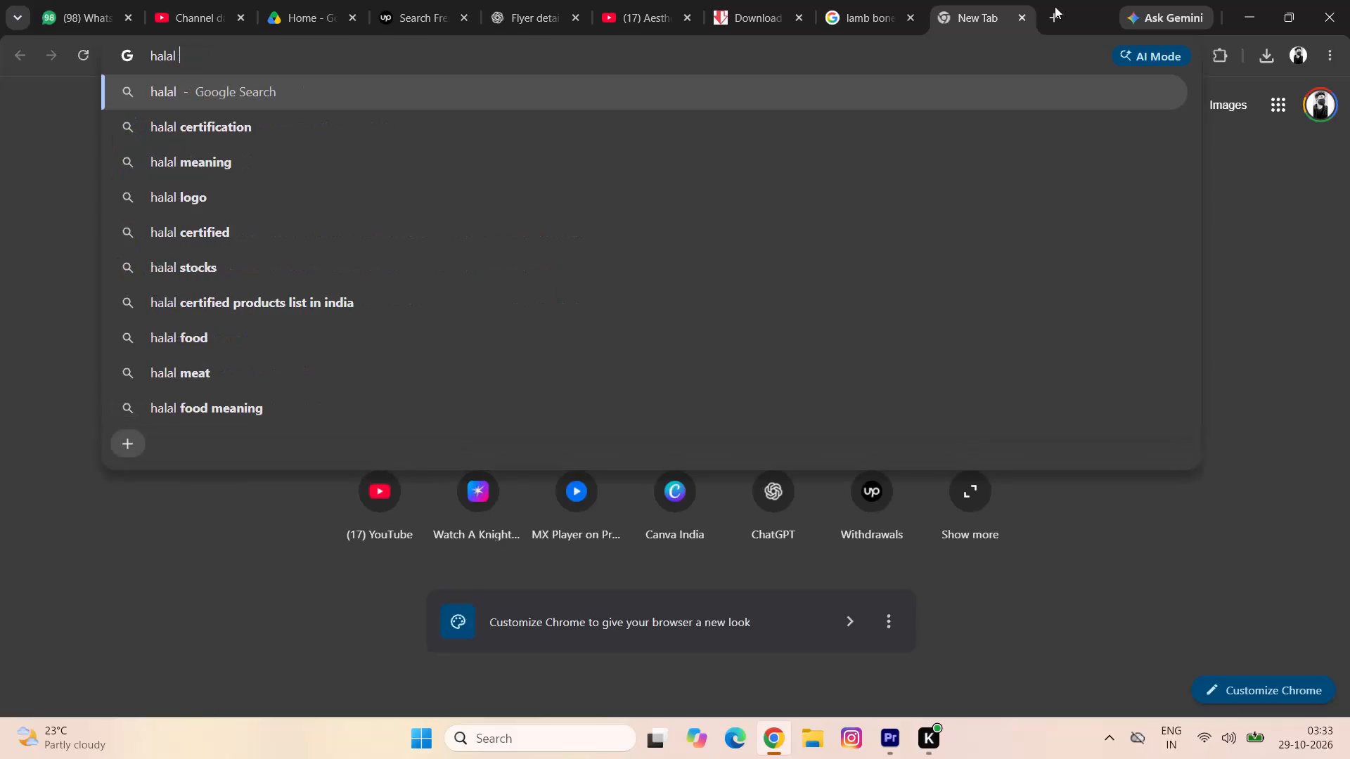
# Search Google for "halal logo" and show the image results.
pyautogui.click(223, 201)
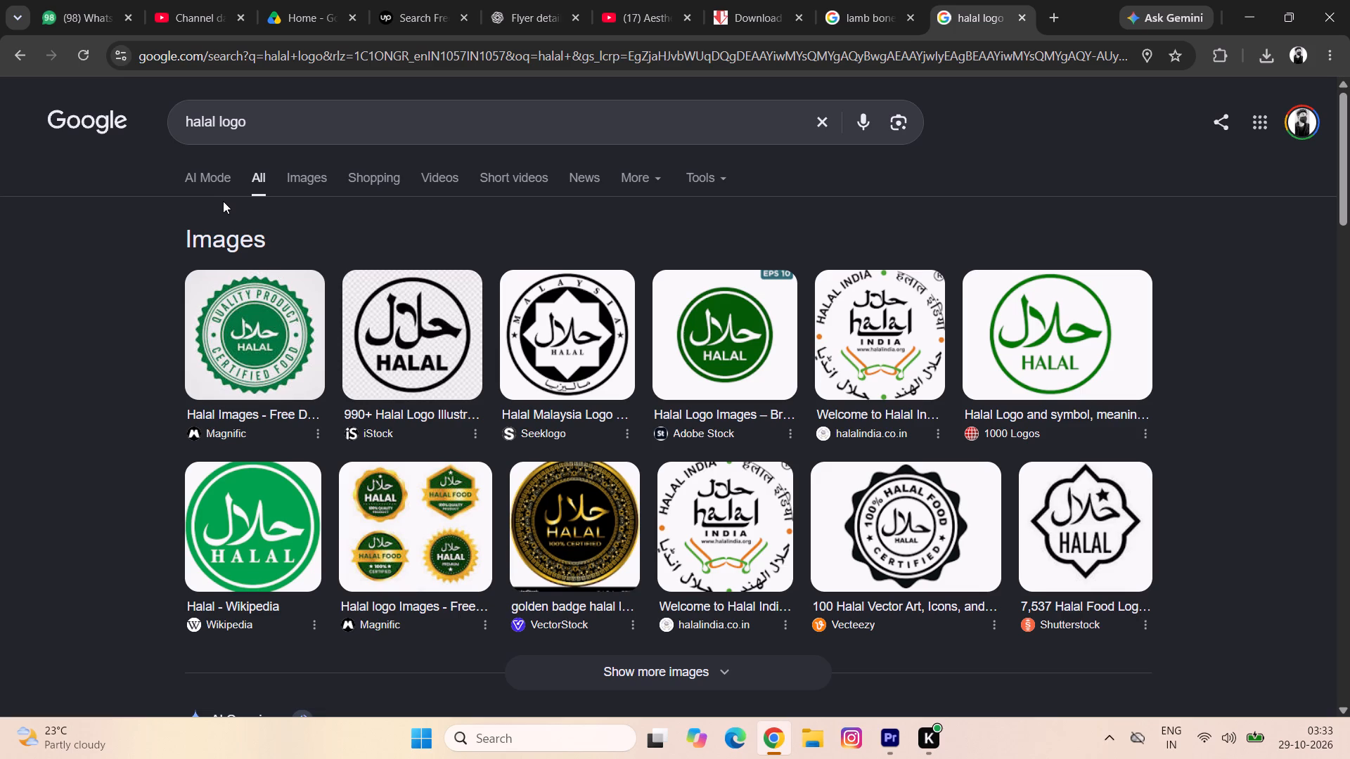
pyautogui.click(315, 181)
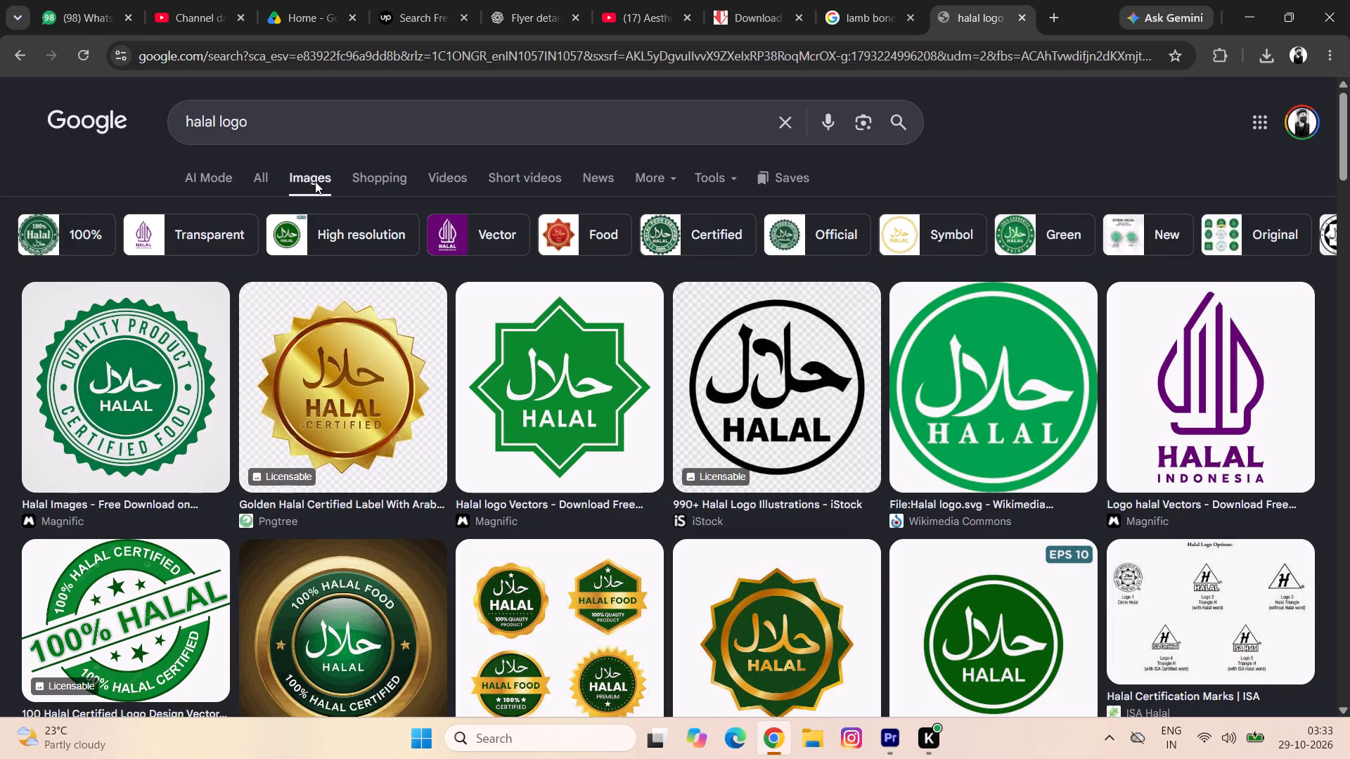
# Preview the green round Halal seal designs and their related images as logo candidates.
pyautogui.scroll(-1, 367, 287)
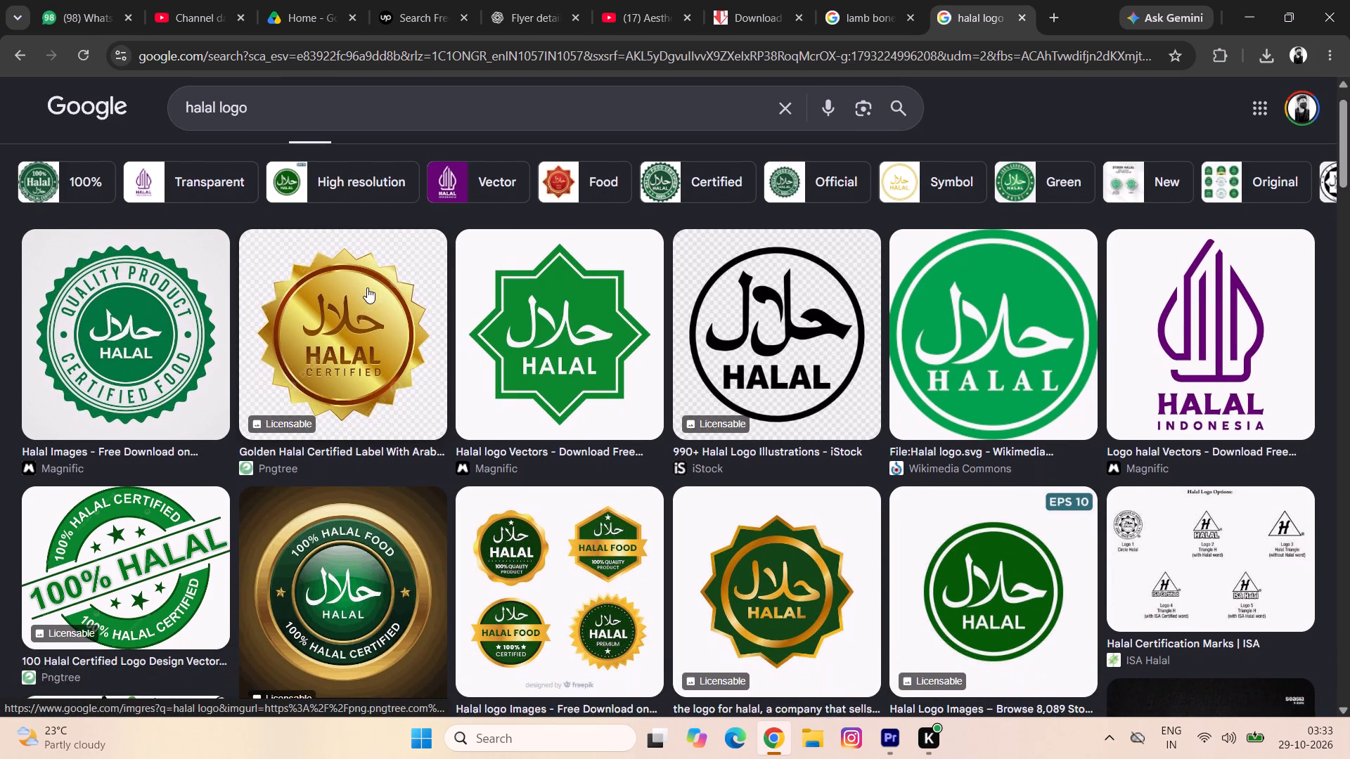
pyautogui.scroll(-1, 367, 287)
pyautogui.click(169, 357)
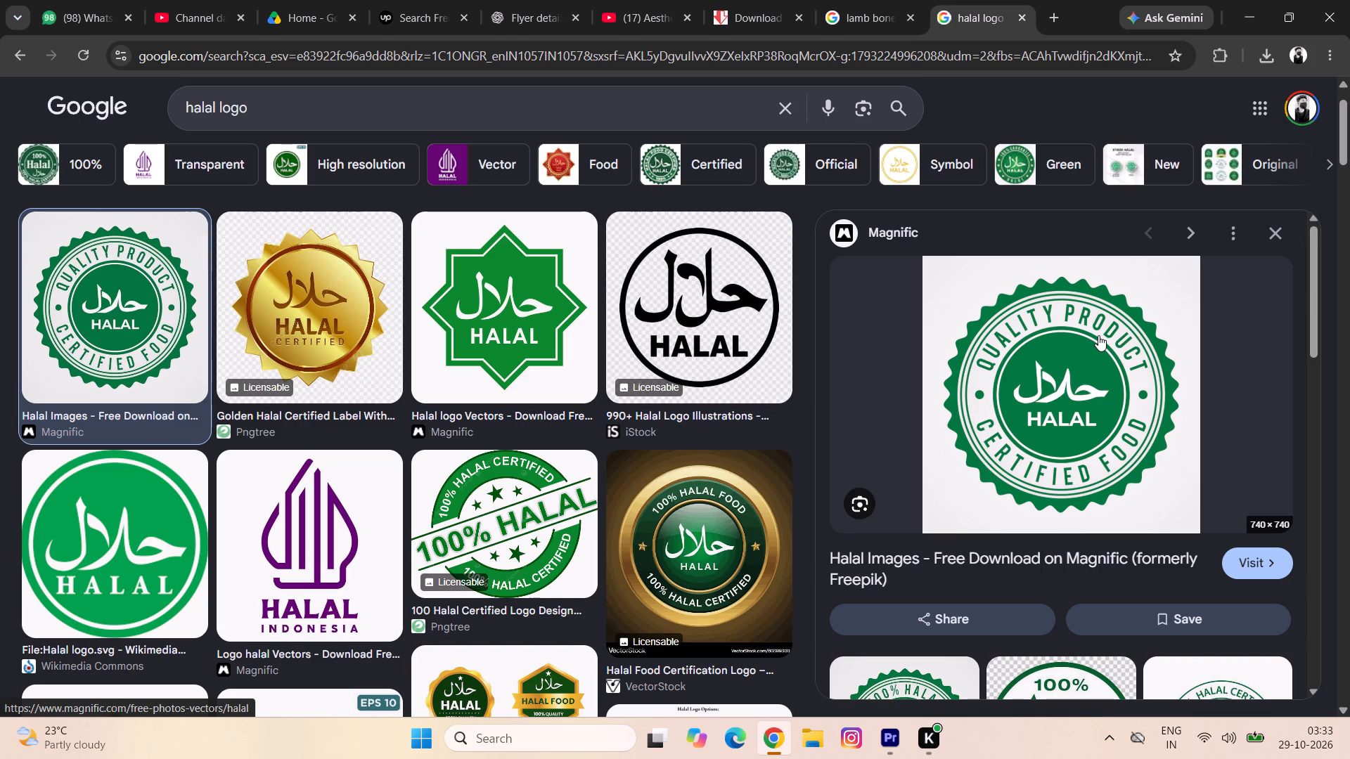
pyautogui.scroll(-2, 789, 370)
pyautogui.scroll(-2, 928, 444)
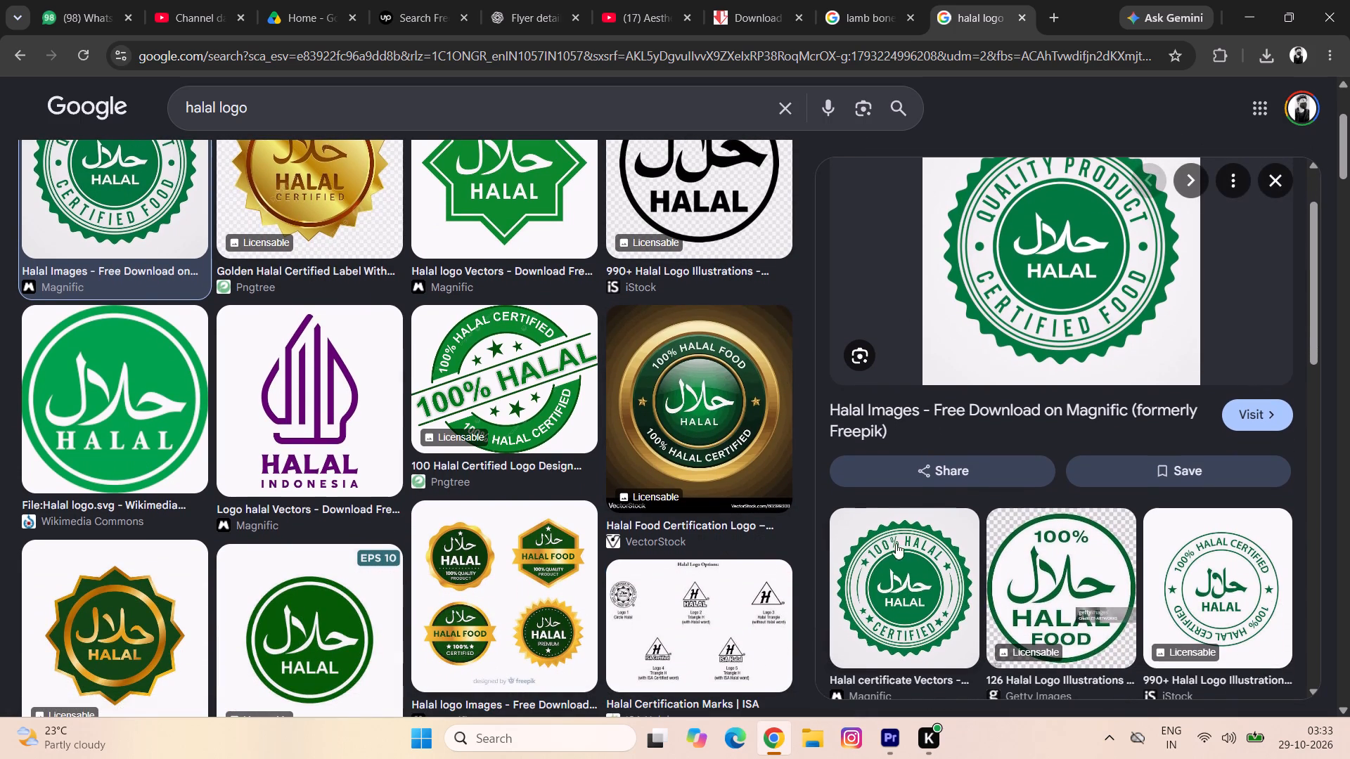
pyautogui.click(890, 560)
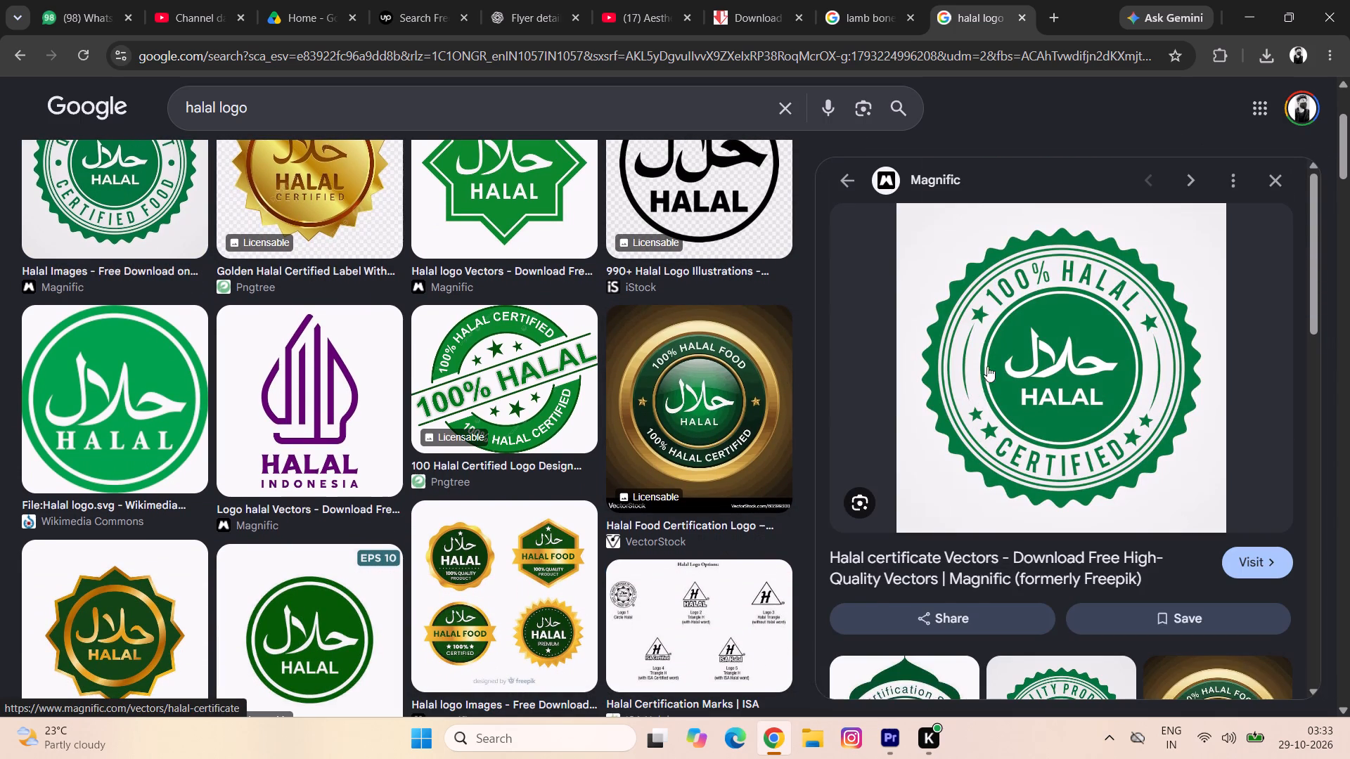
pyautogui.scroll(-3, 998, 340)
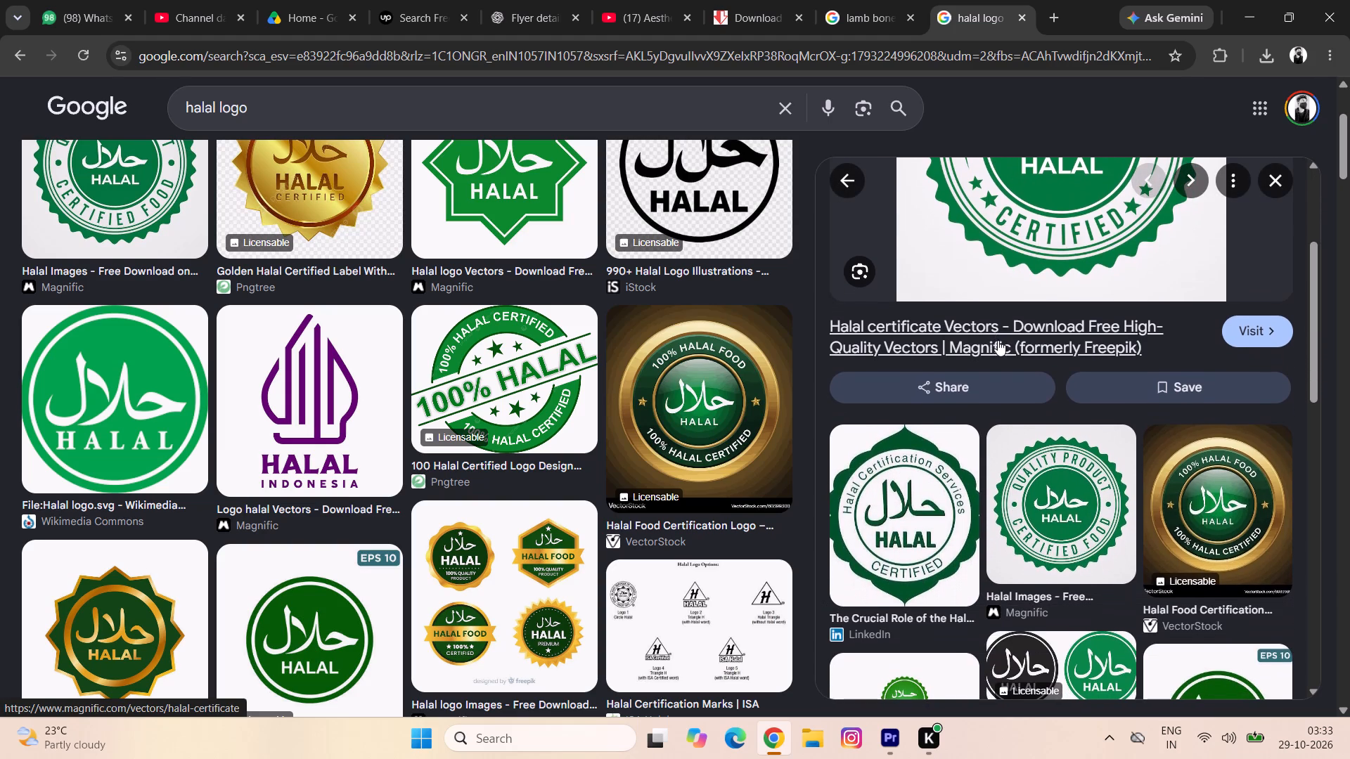
# Save the green round Halal logo from Wikimedia Commons to Downloads as Halal_logo.svg.webp.
pyautogui.scroll(2, 818, 380)
pyautogui.scroll(2, 622, 356)
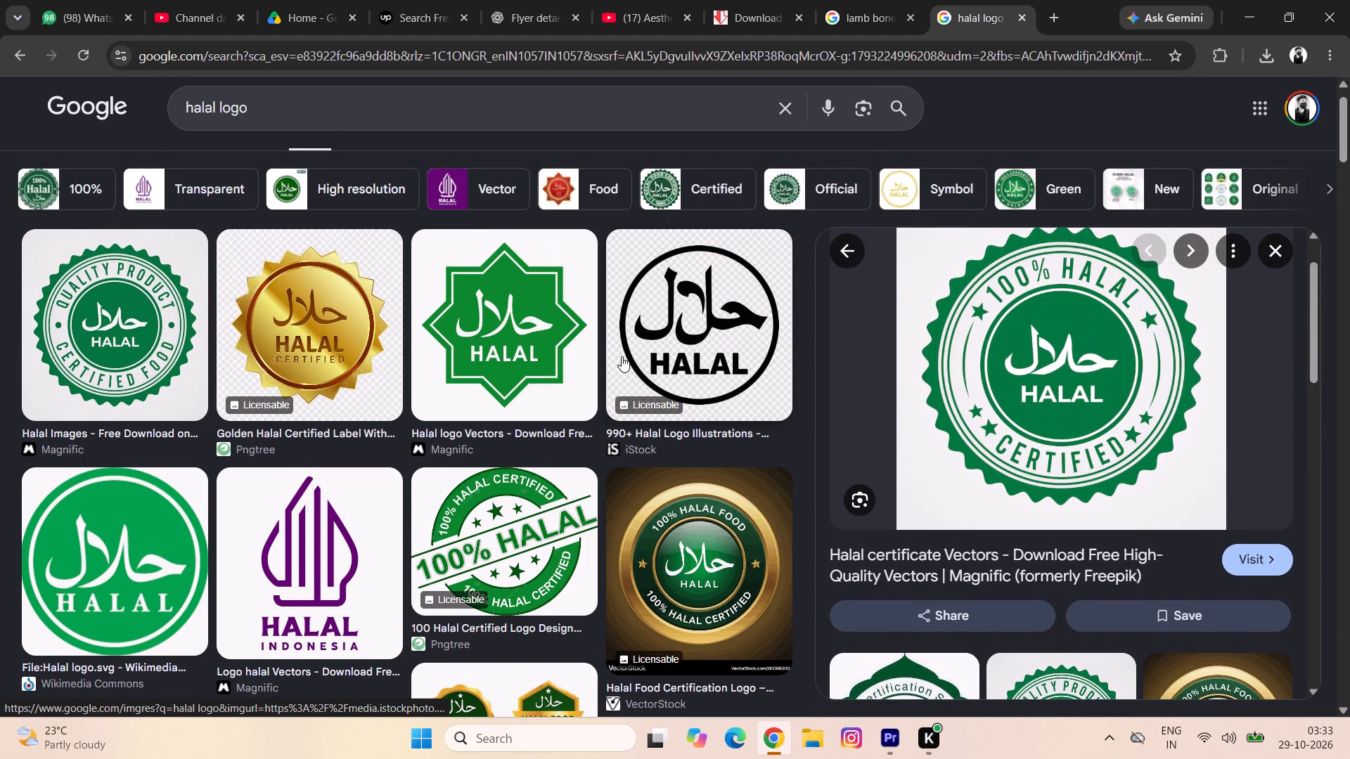
pyautogui.scroll(1, 622, 356)
pyautogui.click(98, 578)
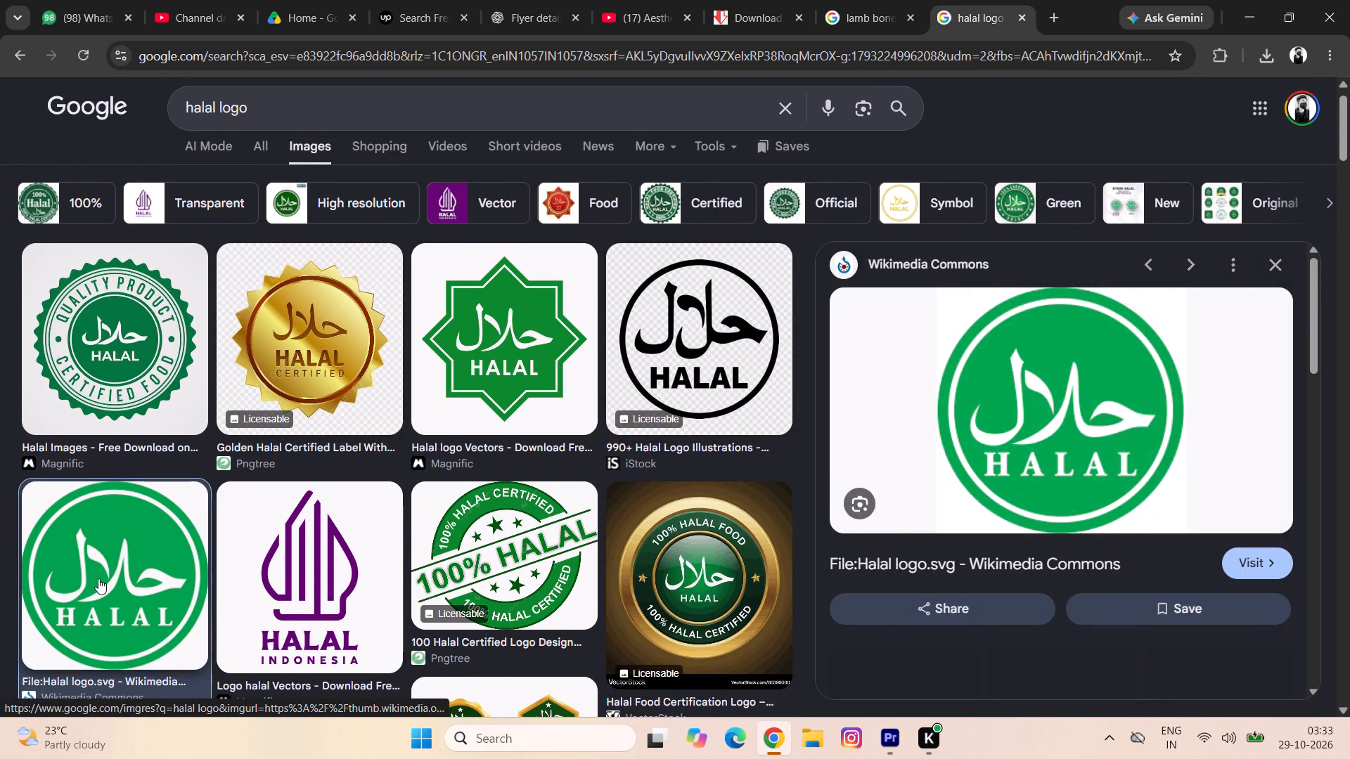
pyautogui.rightClick(1071, 395)
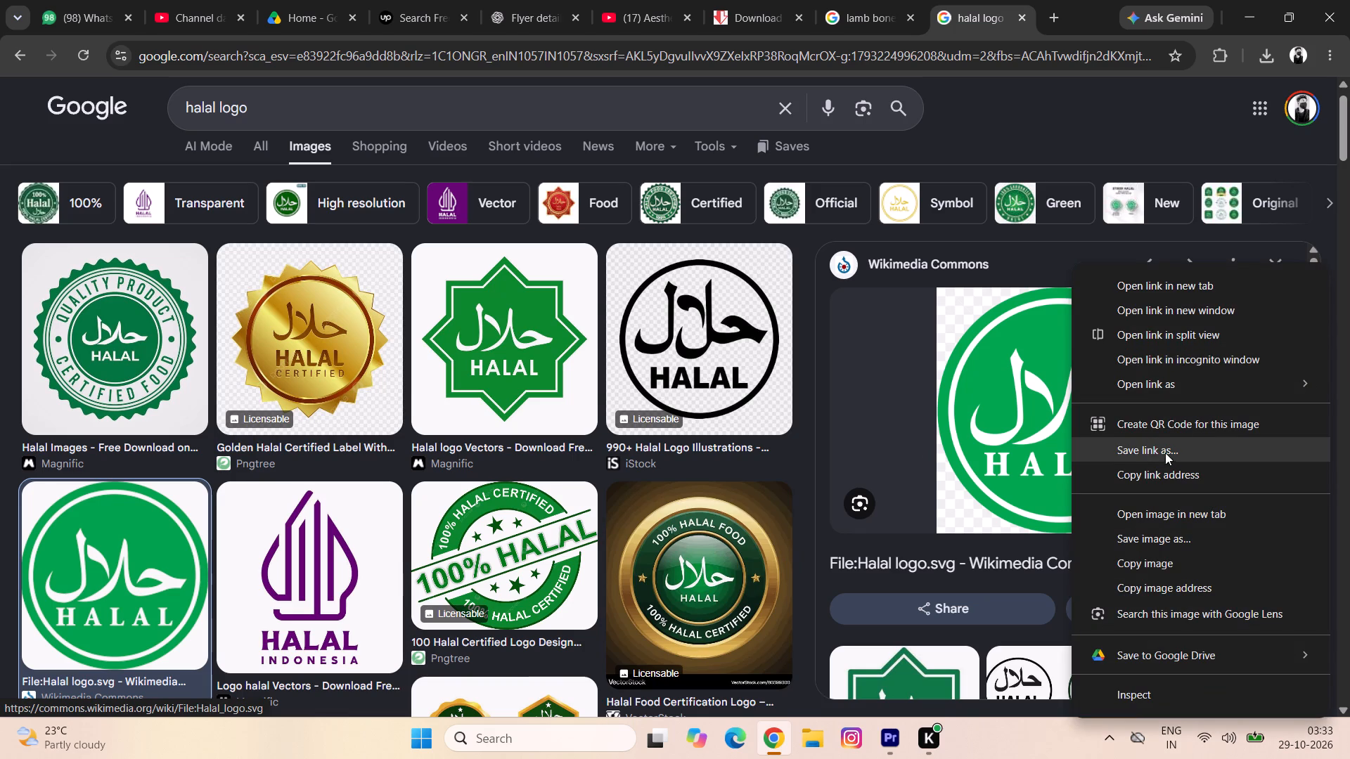
pyautogui.click(1160, 538)
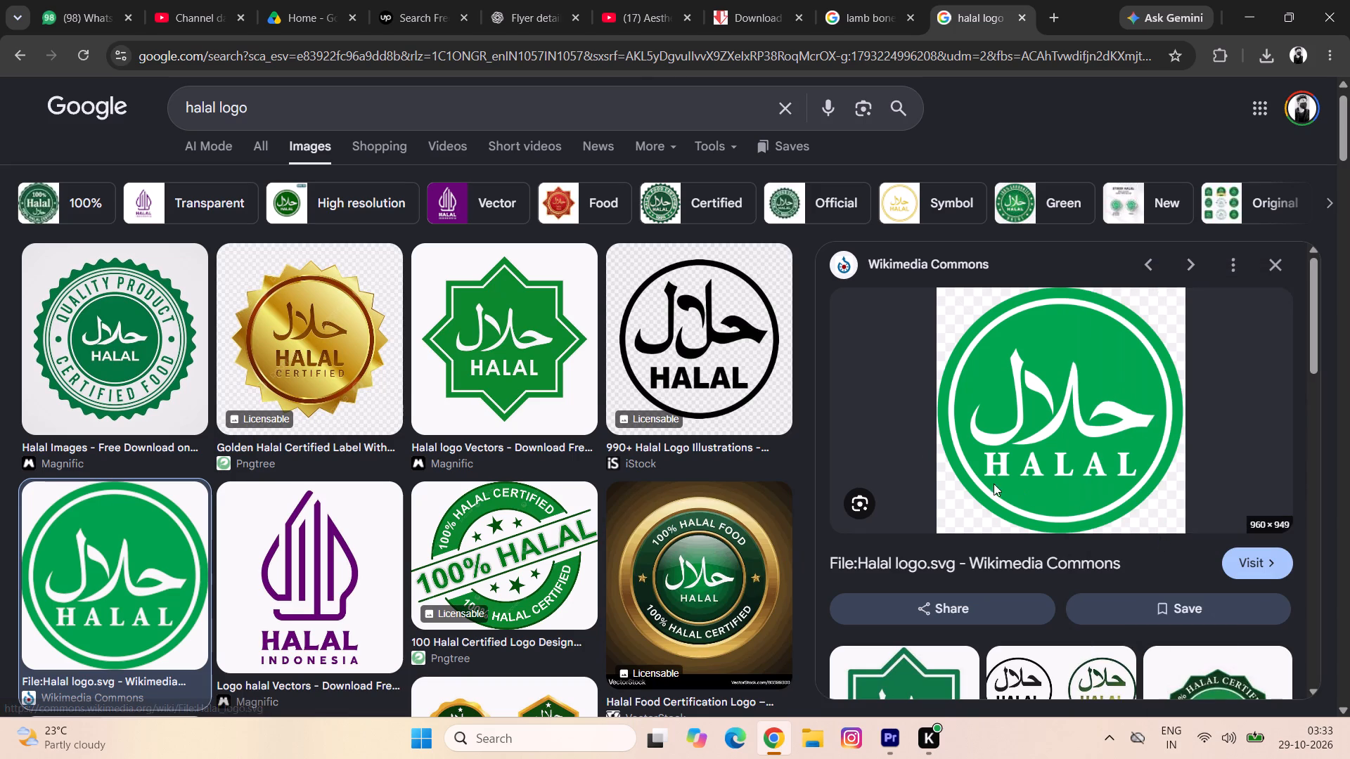
pyautogui.click(510, 638)
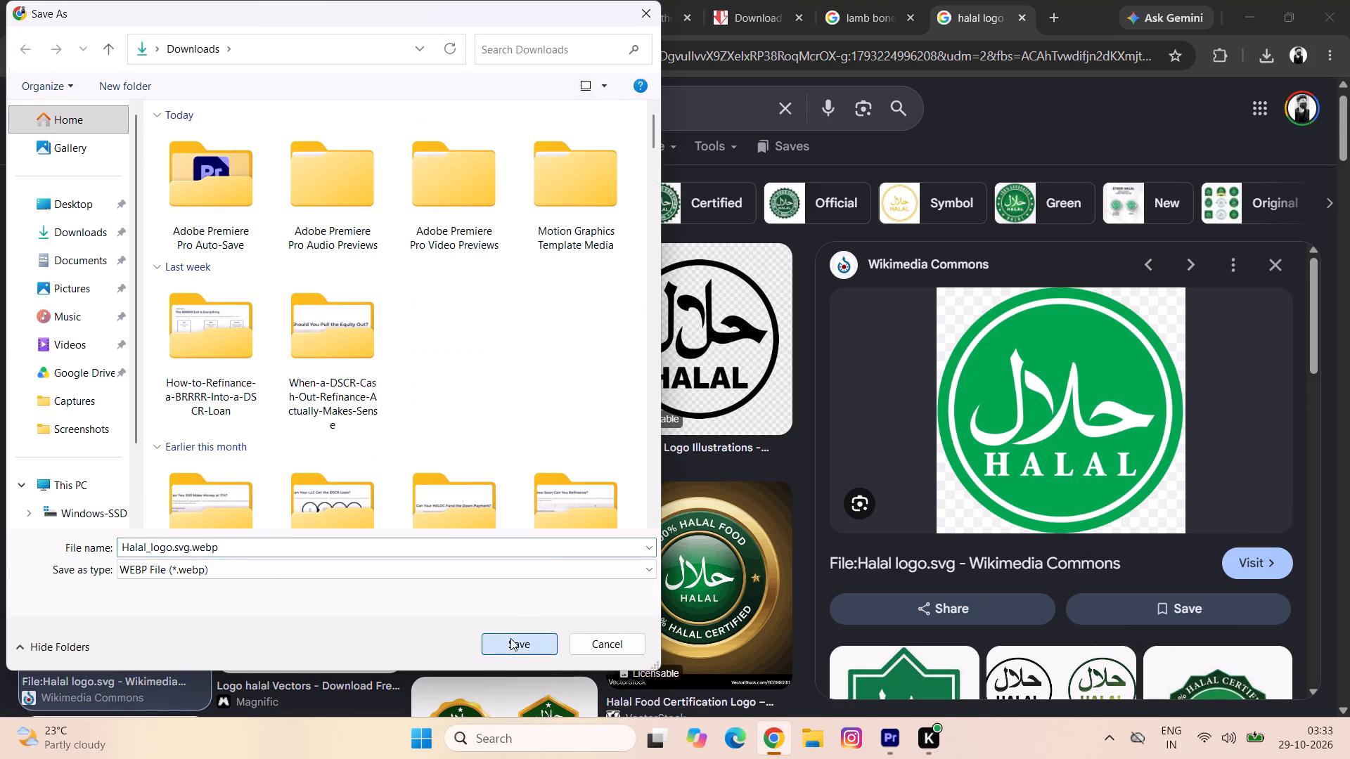
# Browse the related images and remaining results for alternative Halal logo designs, previewing the Dreamstime version.
pyautogui.scroll(-1, 999, 334)
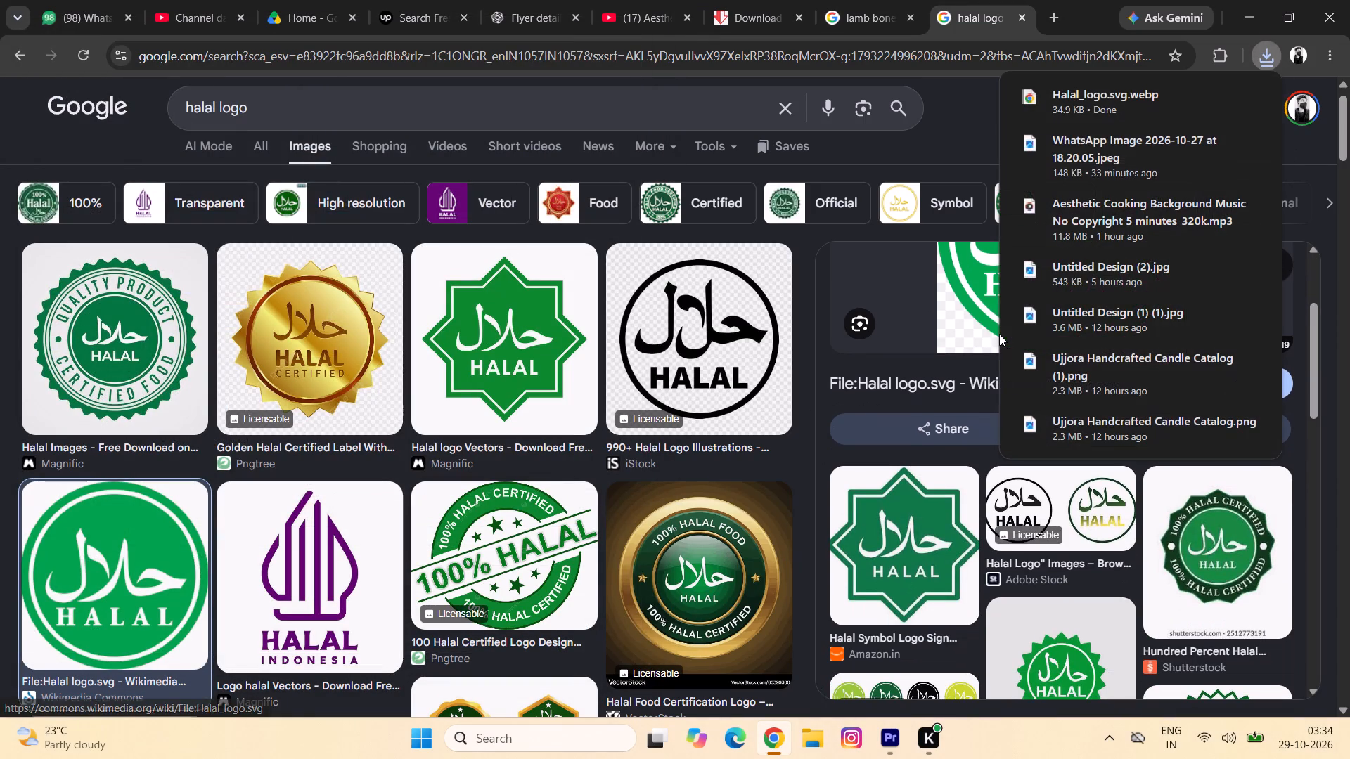
pyautogui.scroll(-1, 999, 334)
pyautogui.scroll(-3, 935, 536)
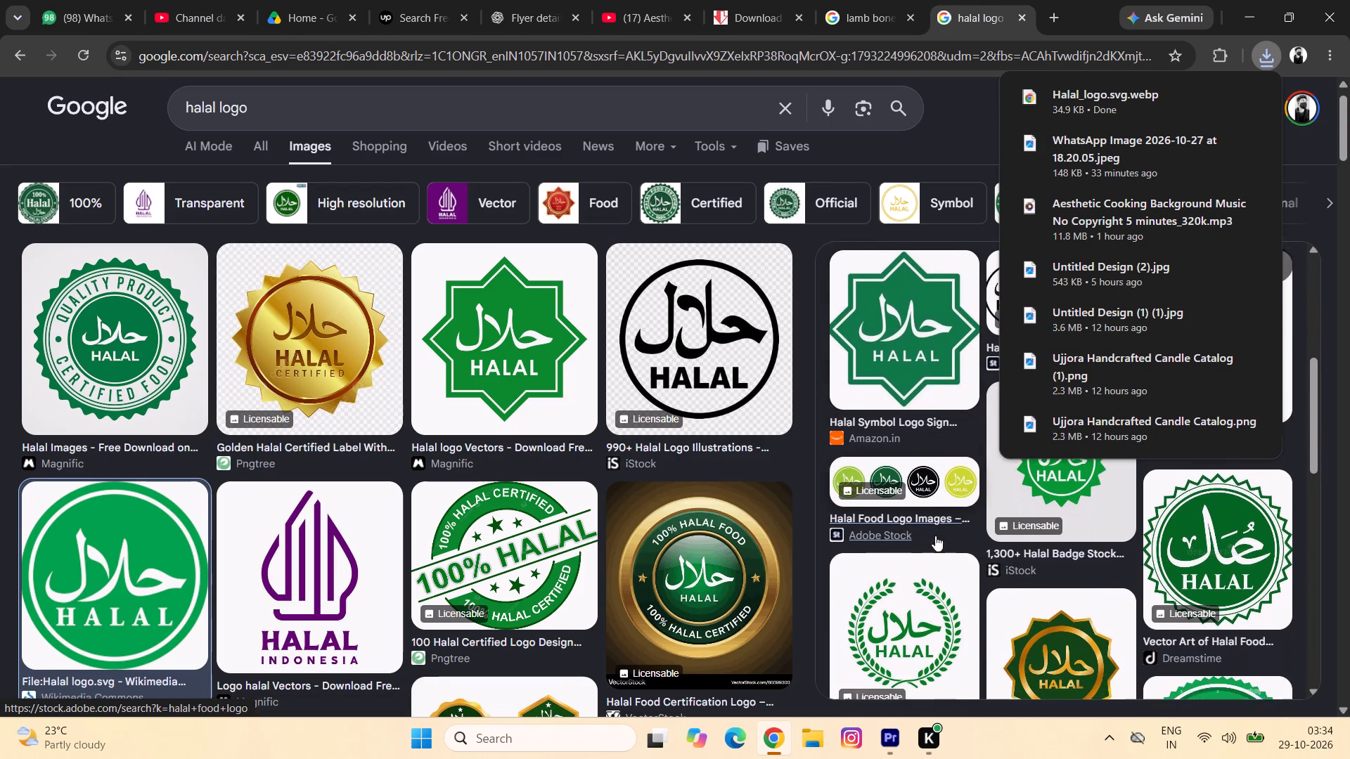
pyautogui.scroll(-1, 935, 536)
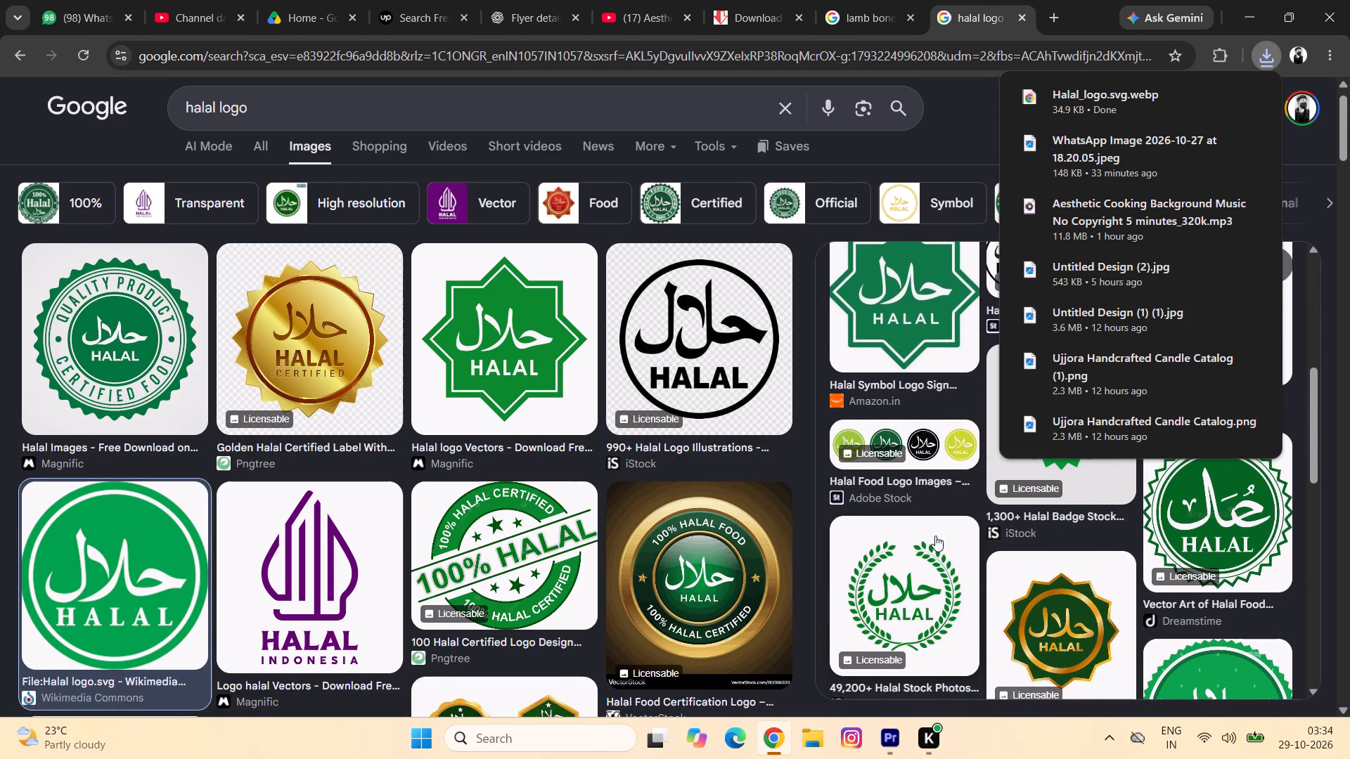
pyautogui.scroll(-1, 935, 536)
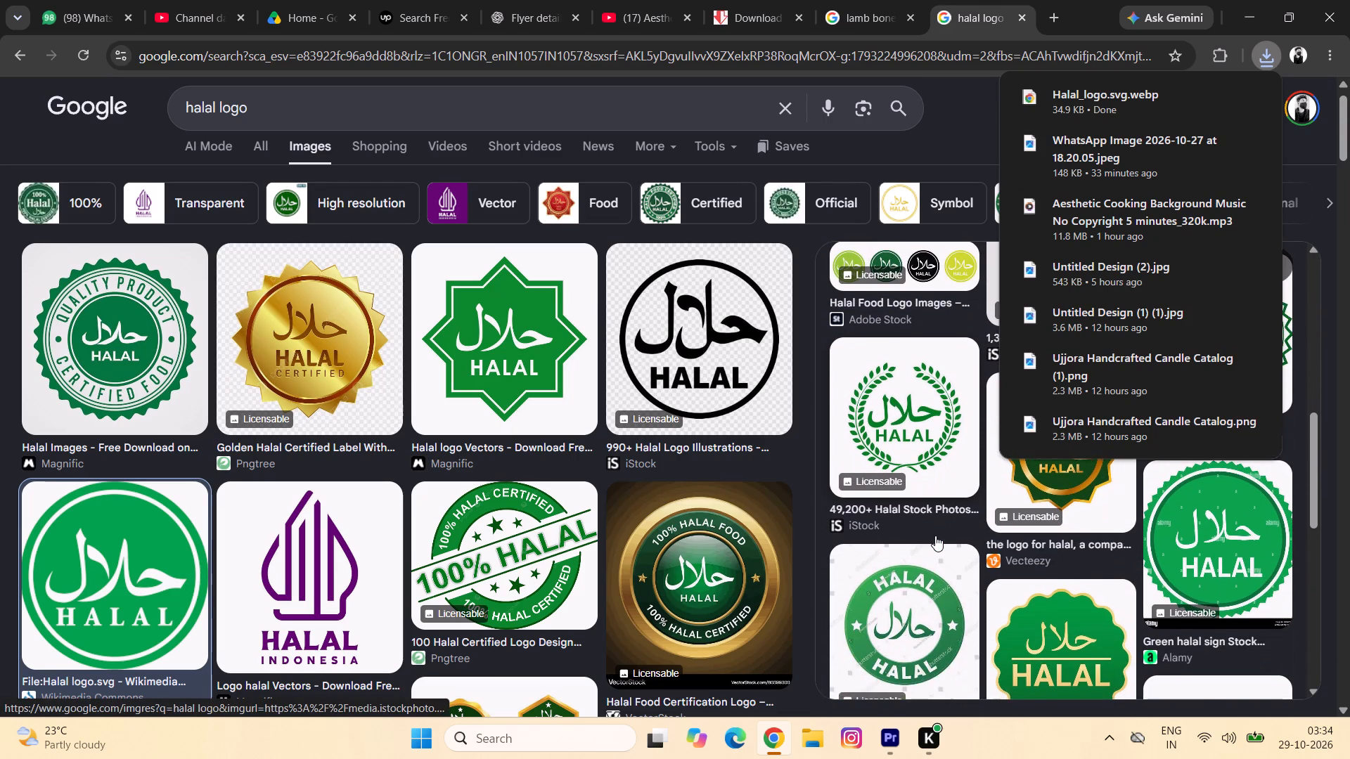
pyautogui.scroll(-2, 935, 536)
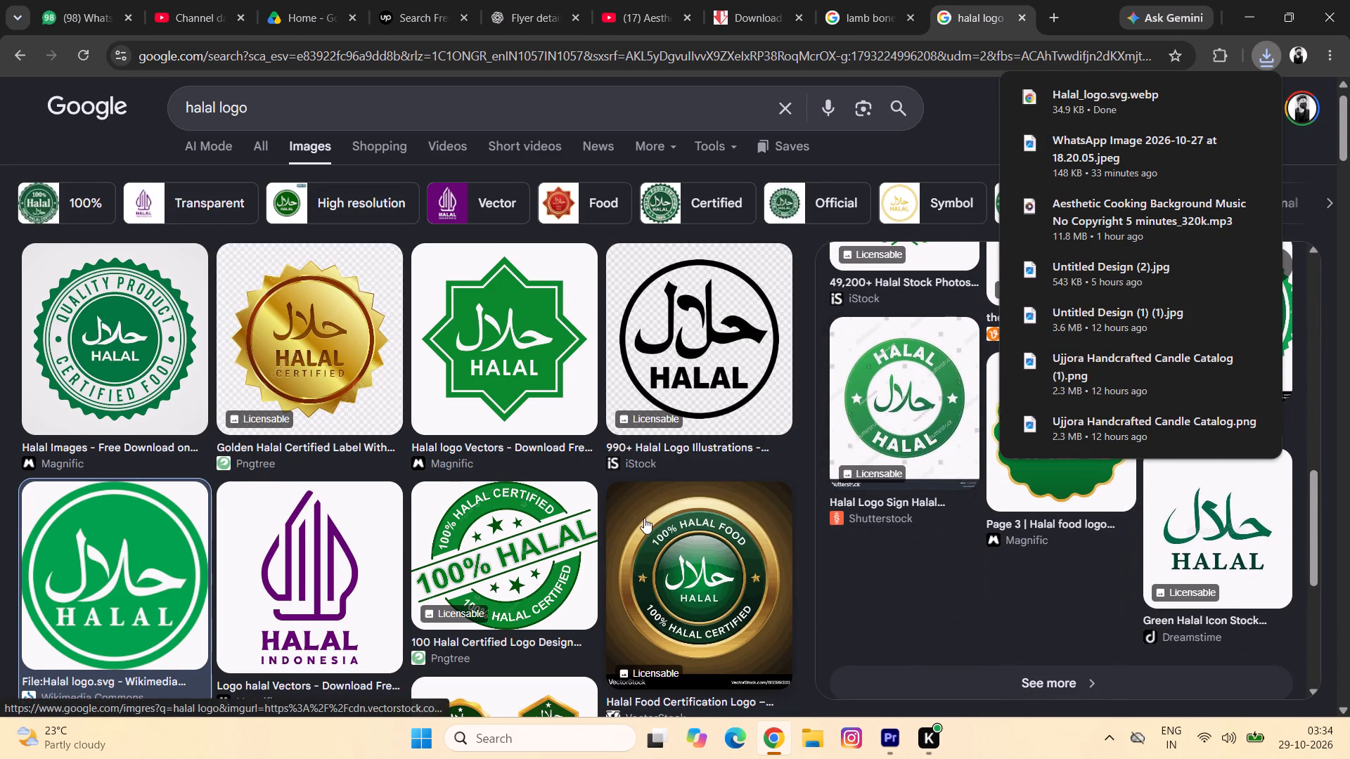
pyautogui.scroll(-1, 644, 518)
pyautogui.scroll(4, 913, 557)
pyautogui.scroll(-1, 913, 557)
pyautogui.click(1177, 551)
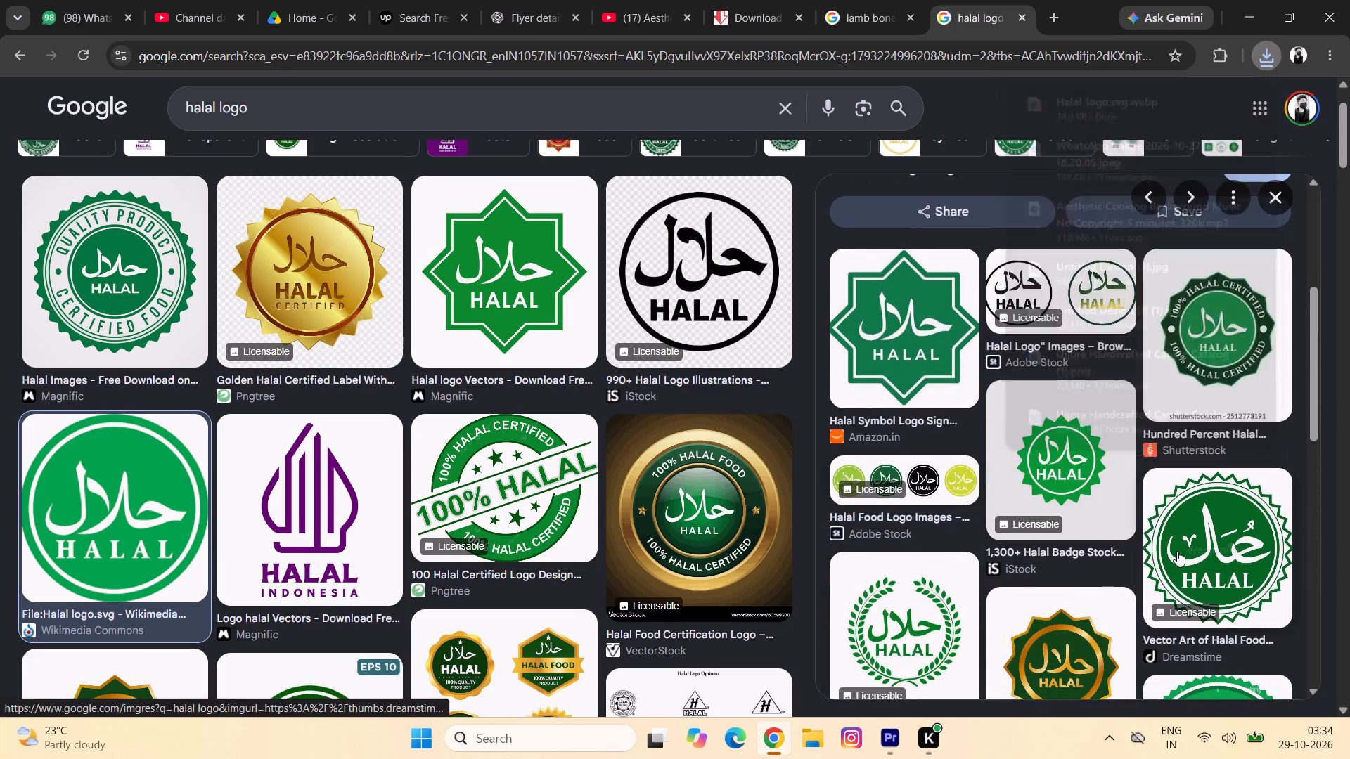
pyautogui.scroll(-3, 1001, 446)
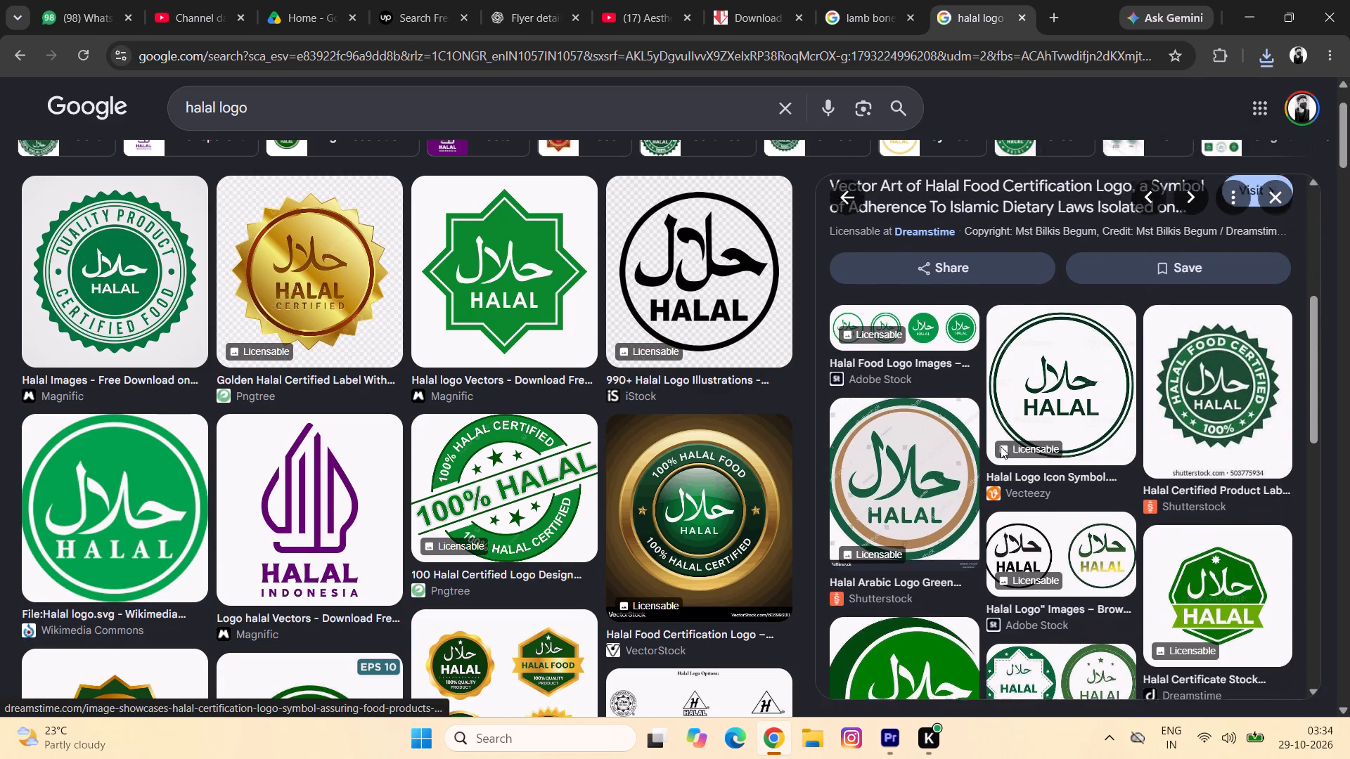
pyautogui.scroll(-2, 1001, 446)
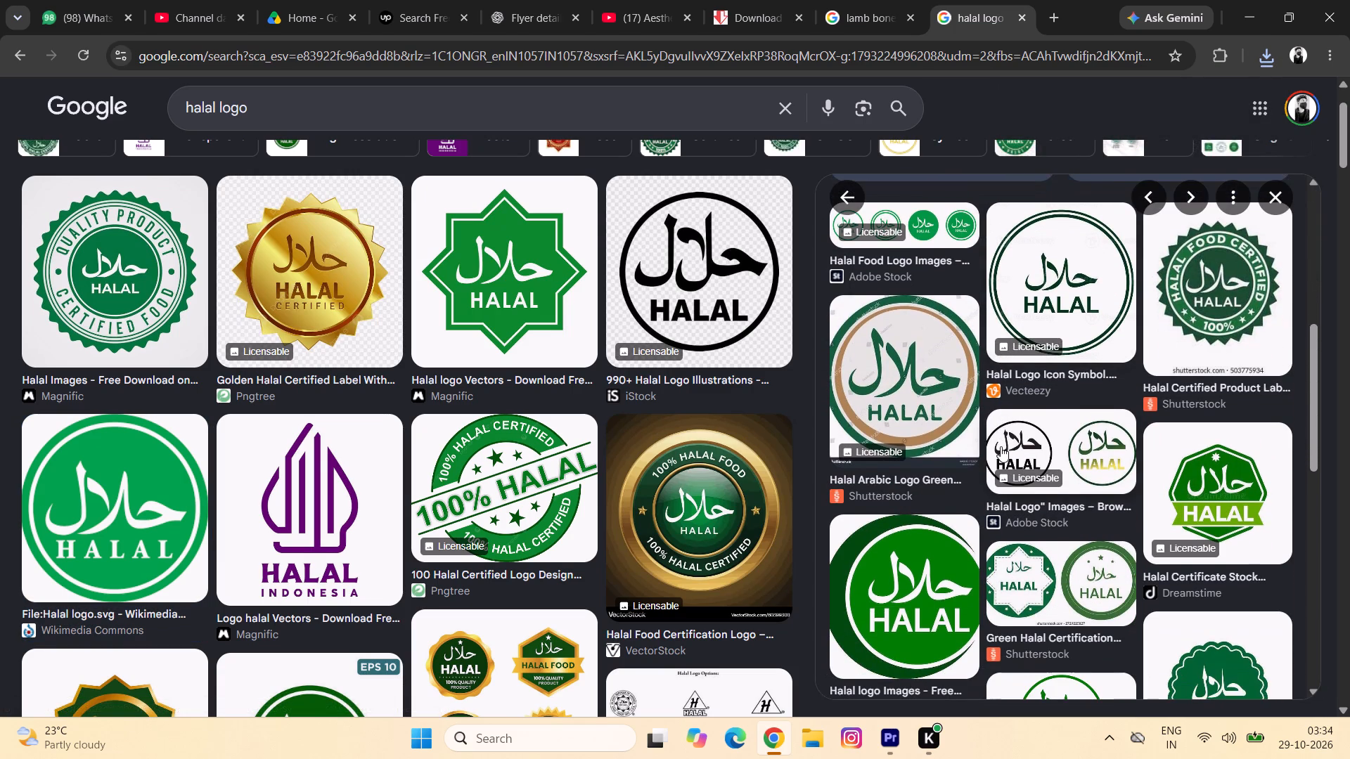
pyautogui.scroll(-1, 1001, 446)
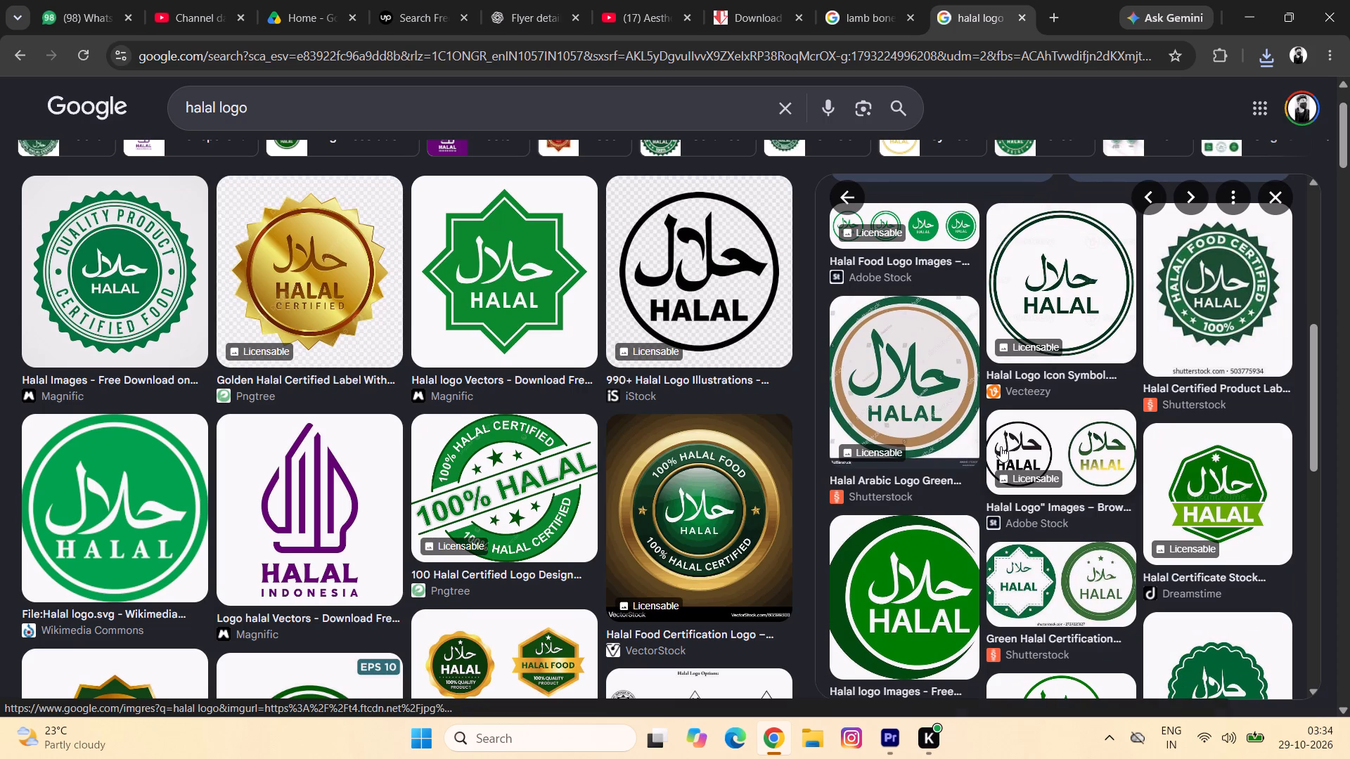
pyautogui.scroll(-2, 1001, 446)
pyautogui.scroll(-1, 681, 425)
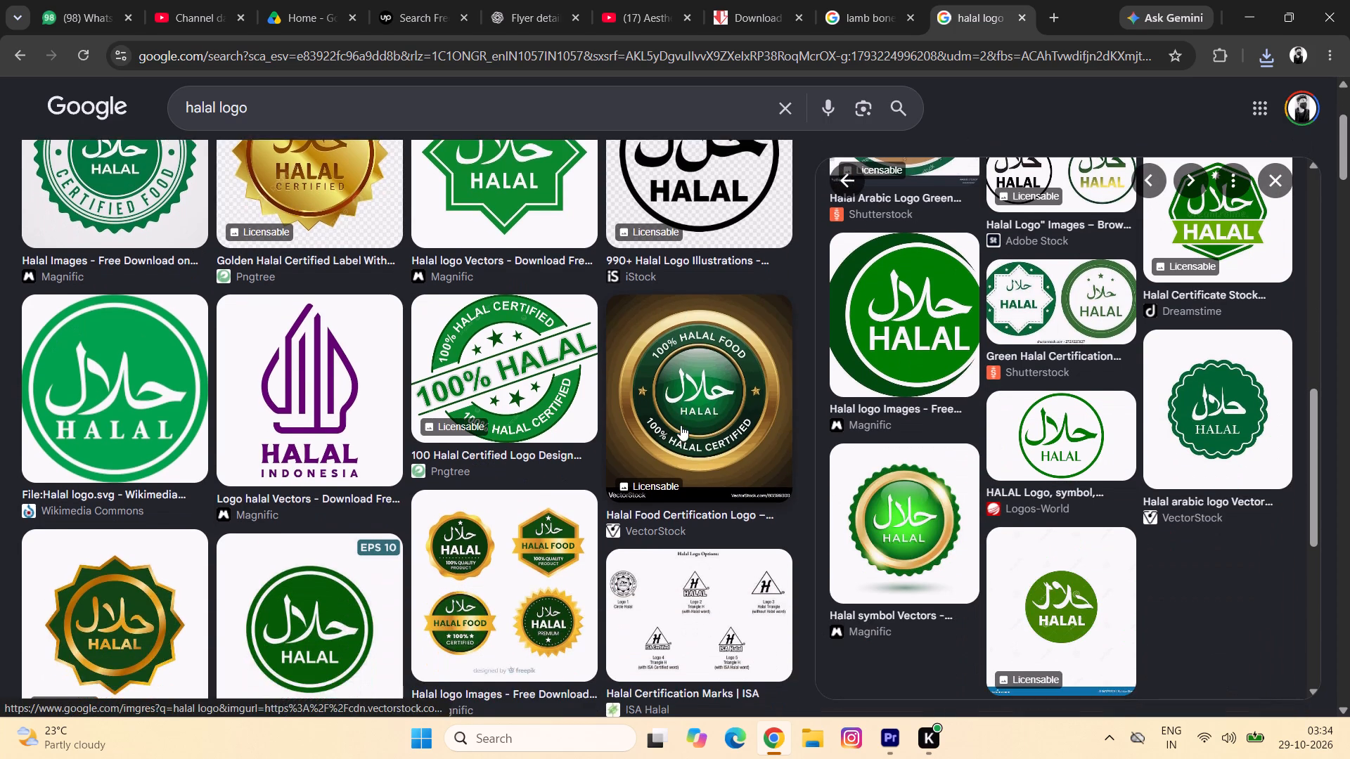
pyautogui.scroll(-1, 681, 425)
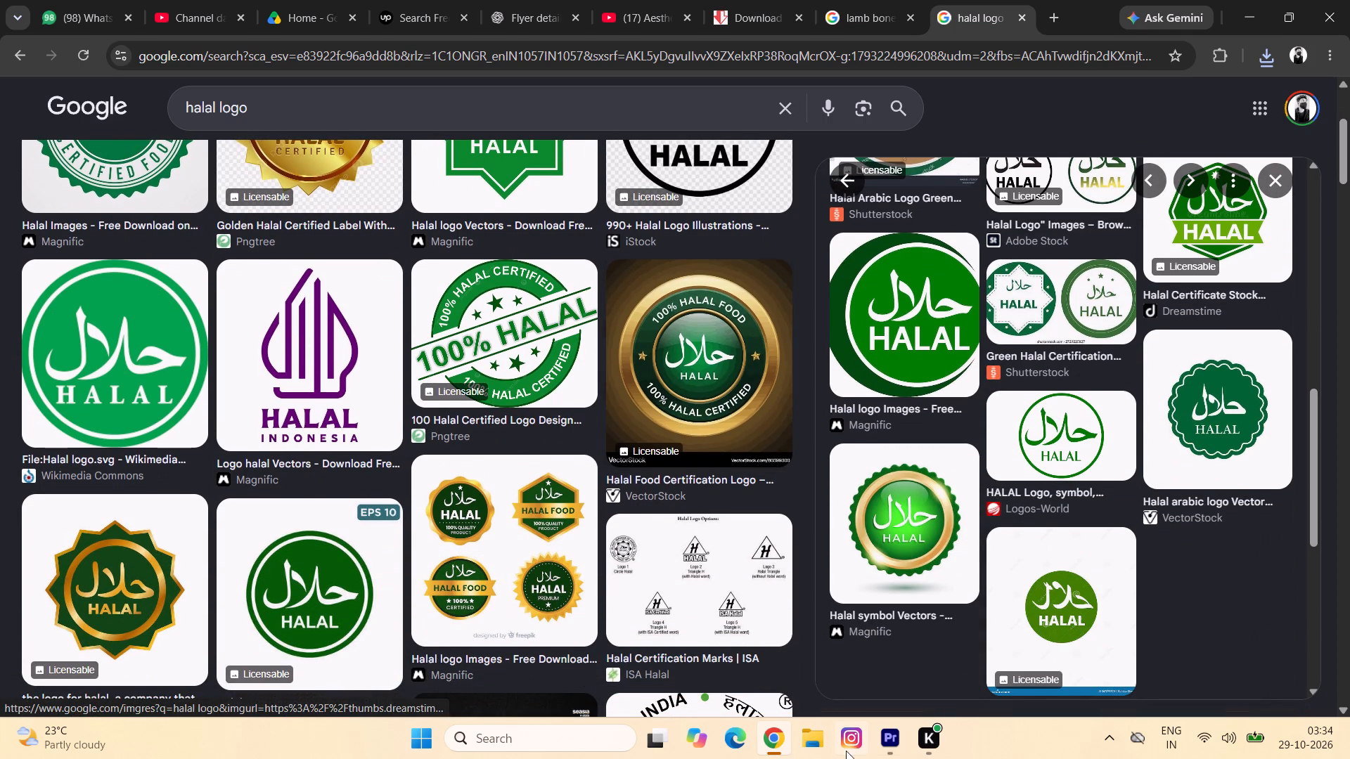
# Switch to Adobe Premiere and import Halal_logo.svg.webp from Downloads into the restaurant reel project.
pyautogui.click(897, 732)
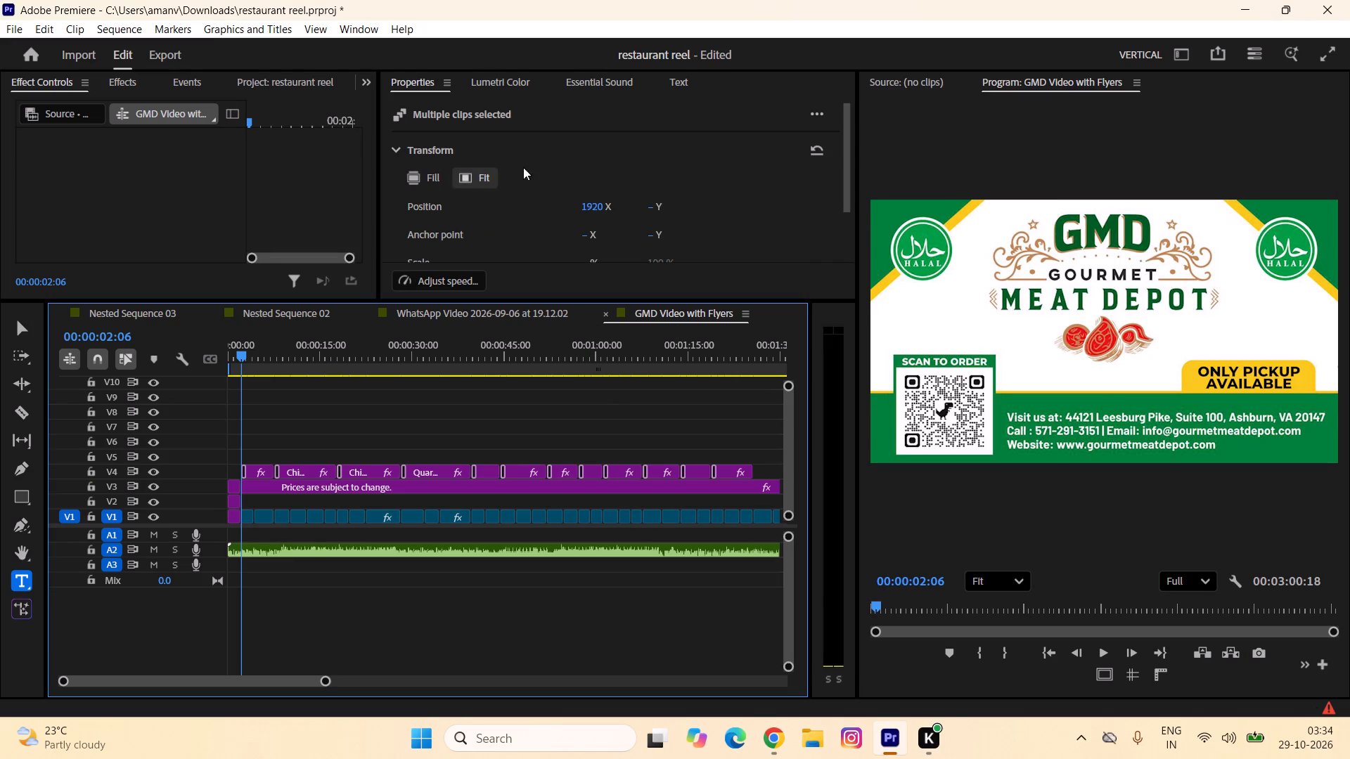
pyautogui.click(275, 83)
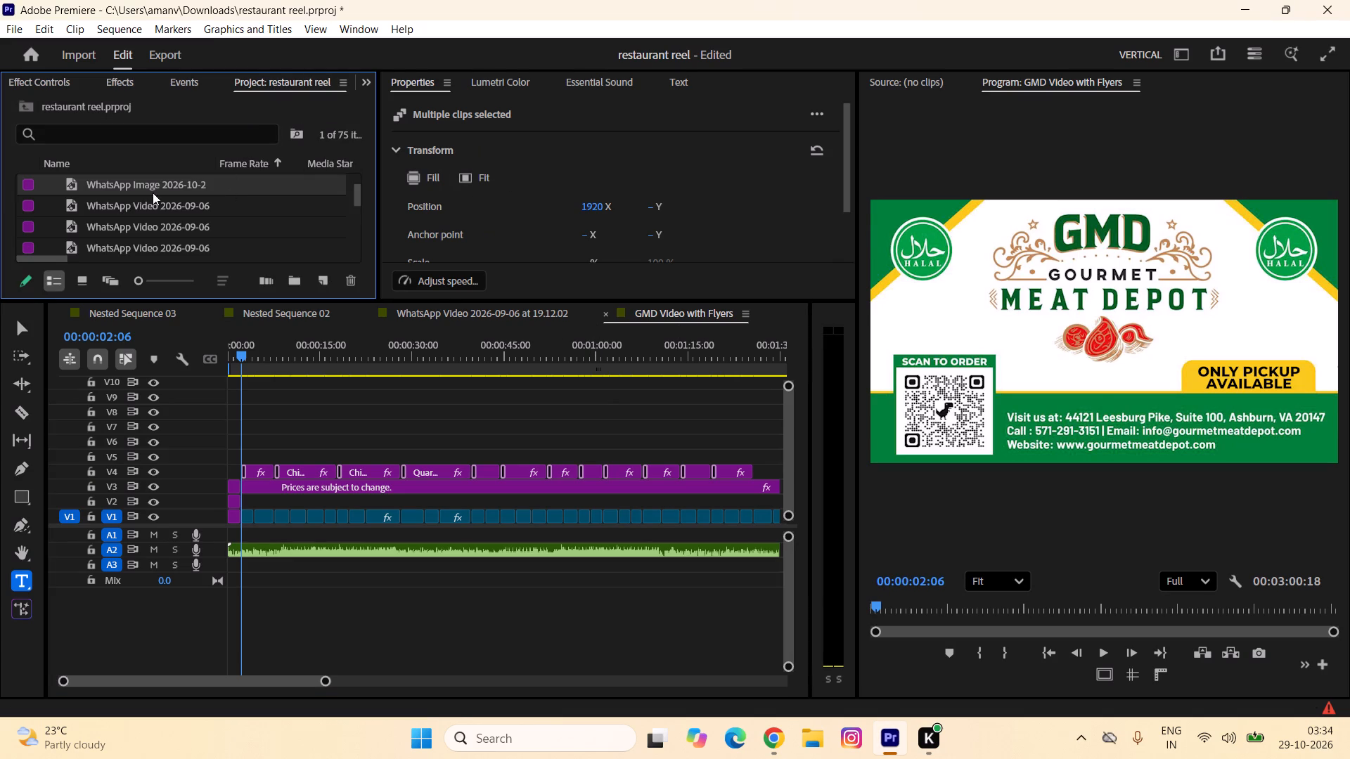
pyautogui.doubleClick(46, 211)
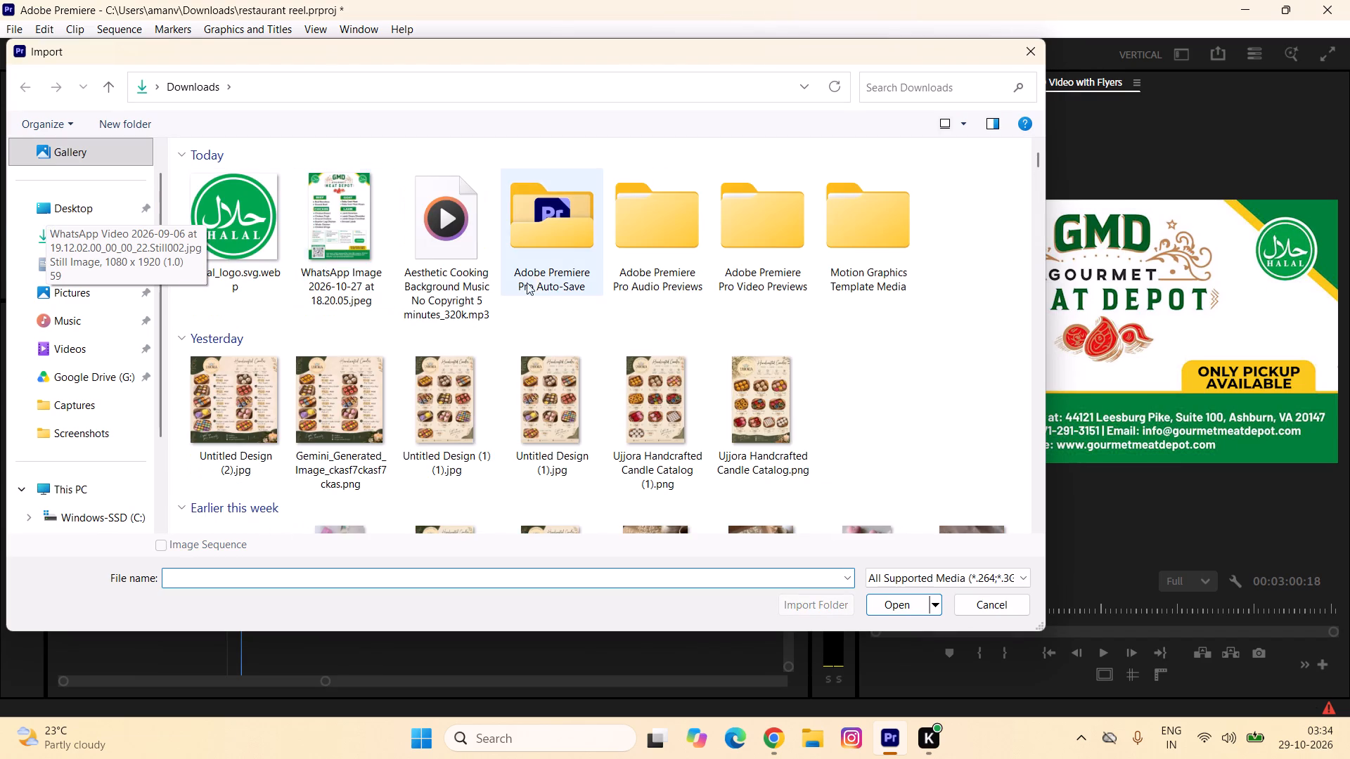
pyautogui.click(255, 247)
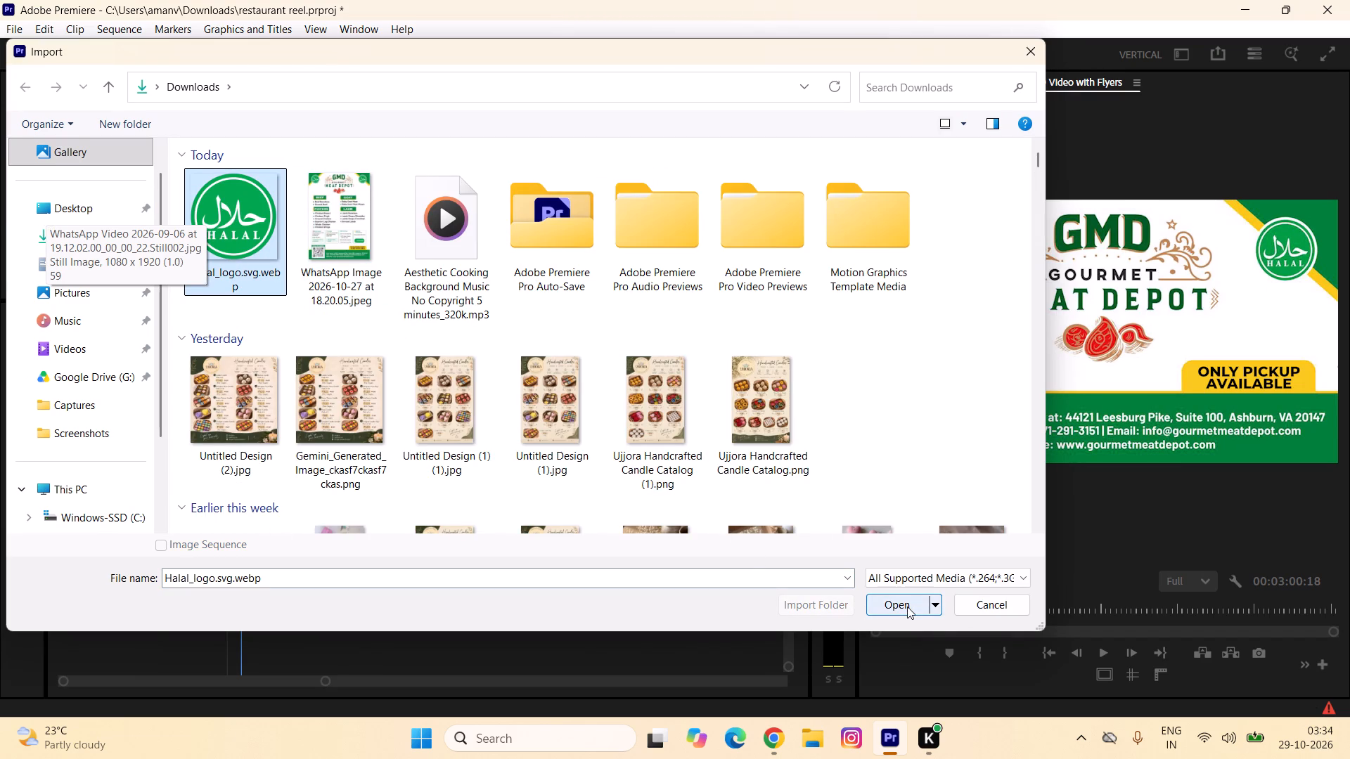
pyautogui.click(907, 606)
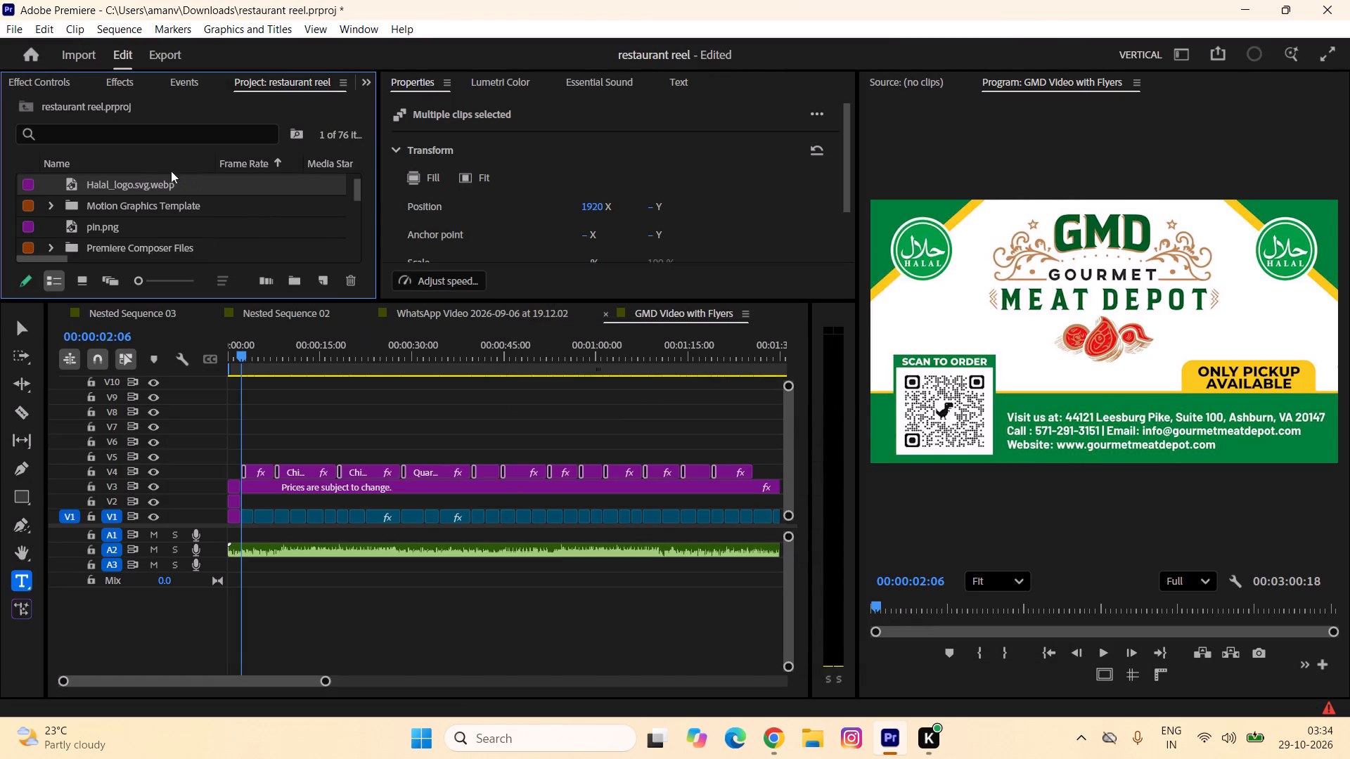
# Place the Halal logo on track V5, starting where the opening flyer ends and the Whole Chicken title begins.
pyautogui.moveTo(129, 181); pyautogui.dragTo(247, 449)
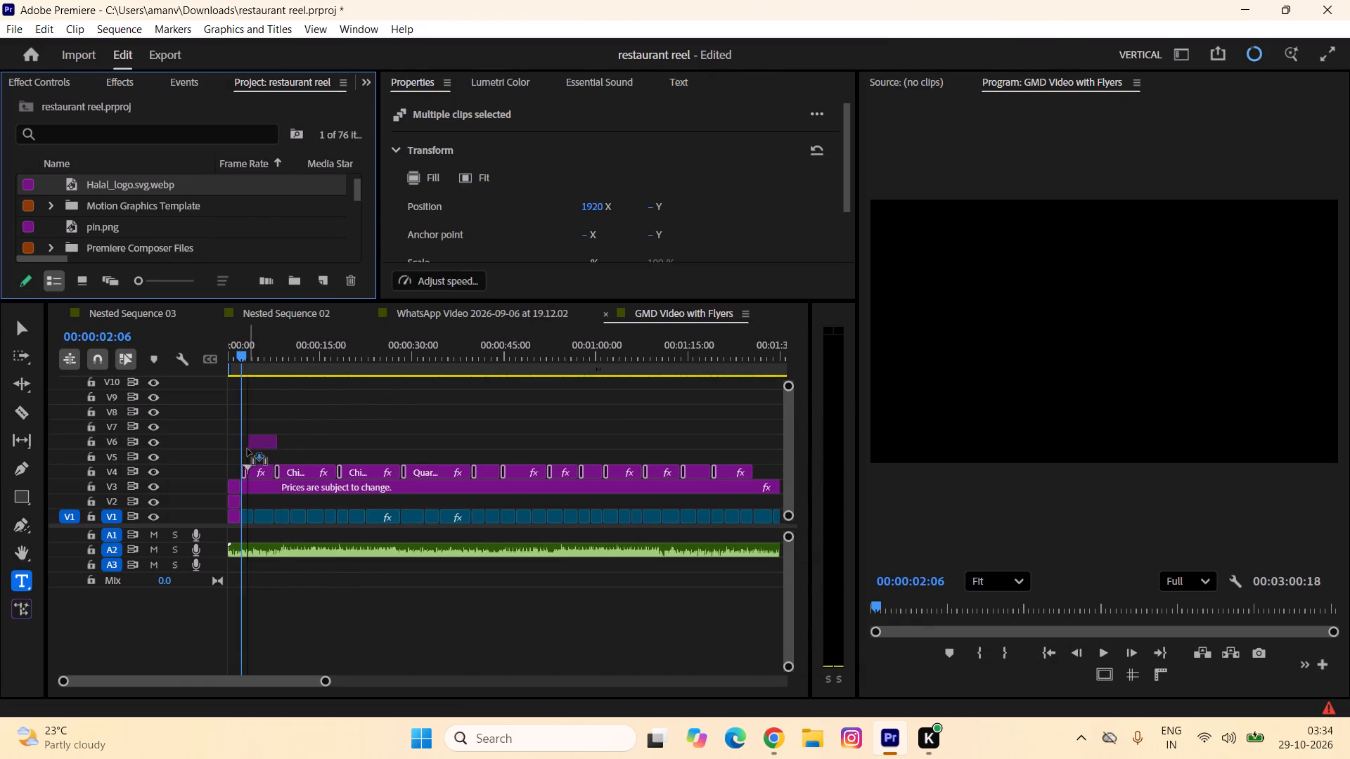
pyautogui.moveTo(247, 449); pyautogui.dragTo(245, 453)
pyautogui.write('====')
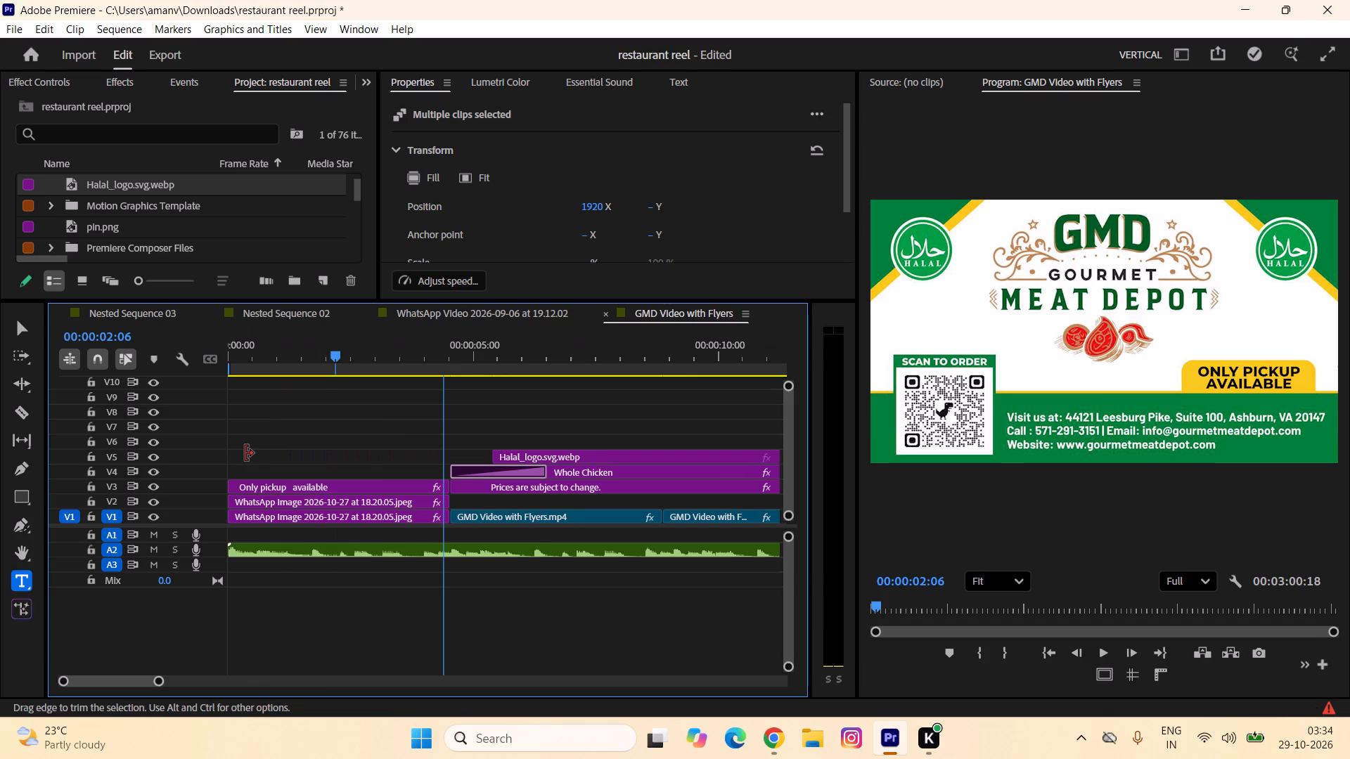
pyautogui.moveTo(532, 455); pyautogui.dragTo(490, 455)
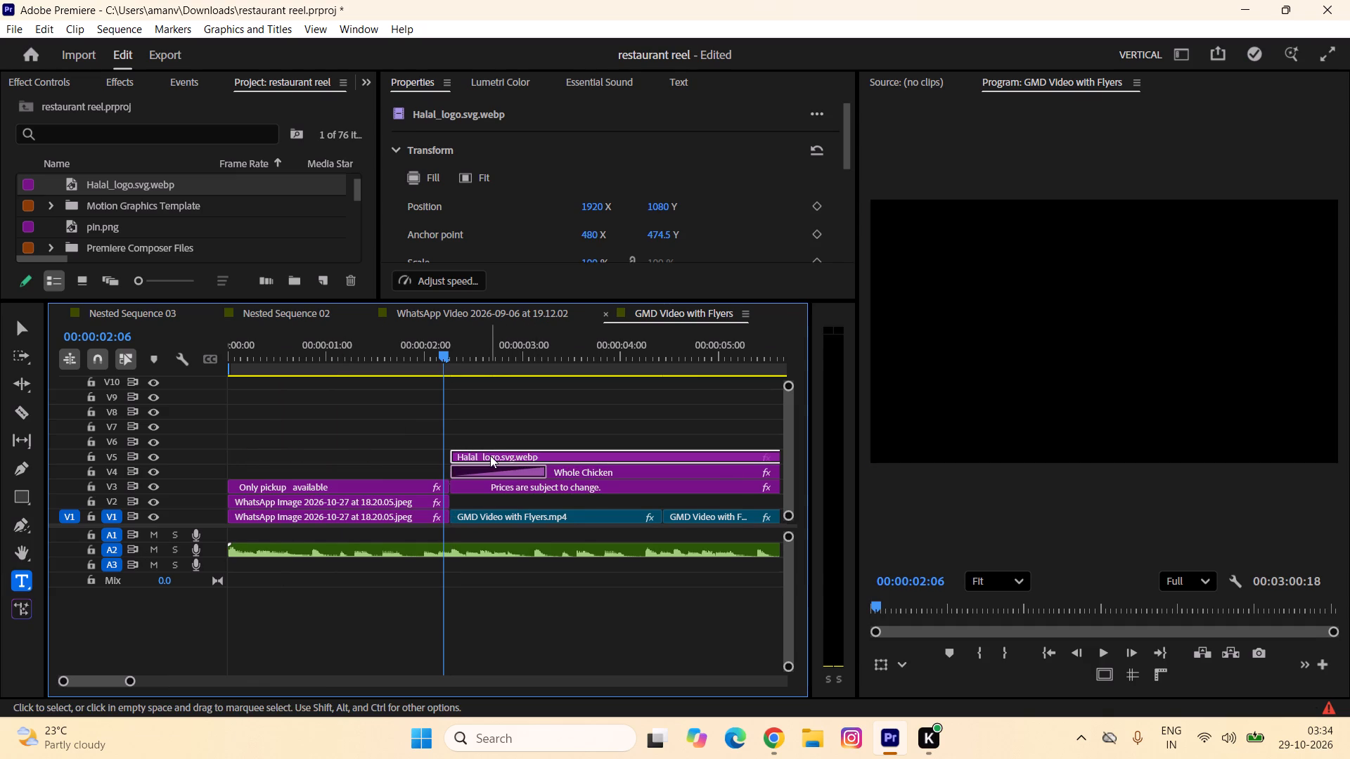
# Scale the Halal logo down to 37% while viewing it over the Whole Chicken shot.
pyautogui.press('space')
pyautogui.press('space')
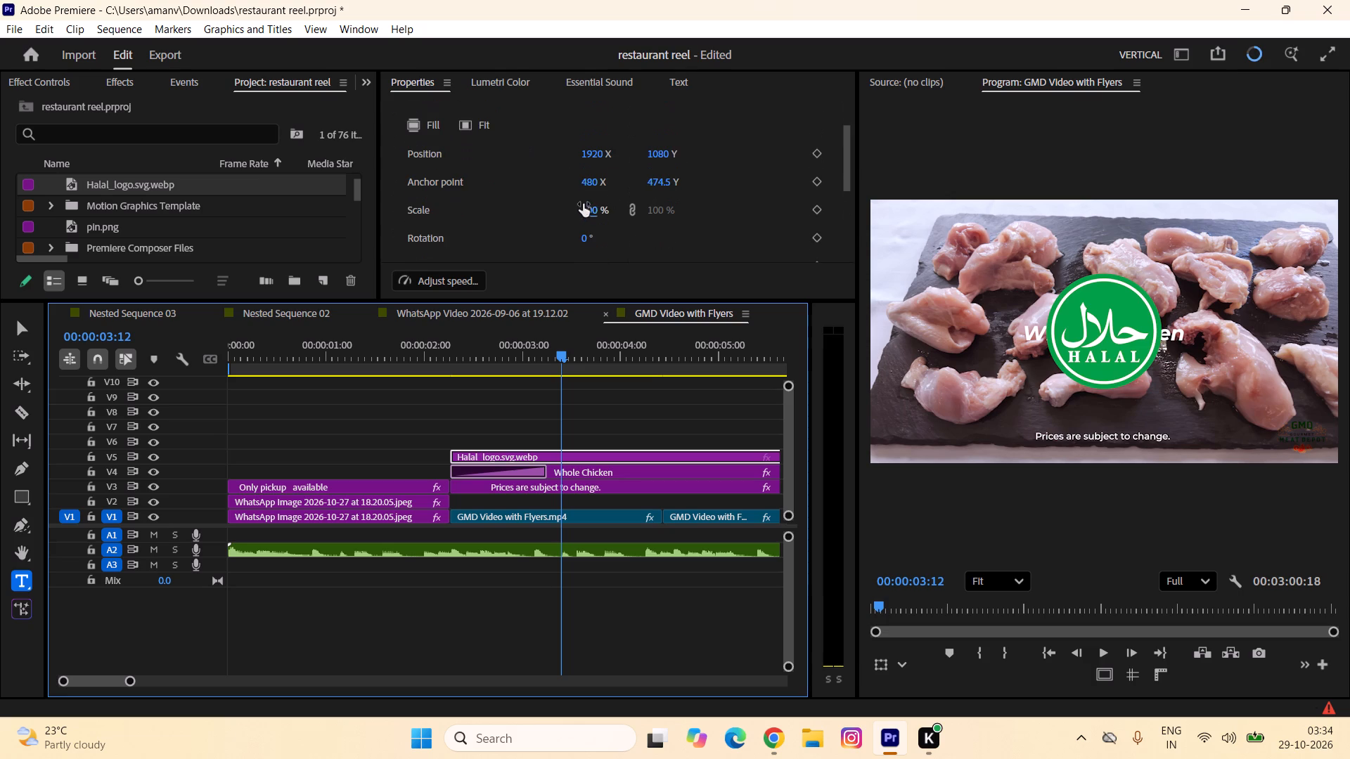
pyautogui.moveTo(581, 209); pyautogui.dragTo(583, 259)
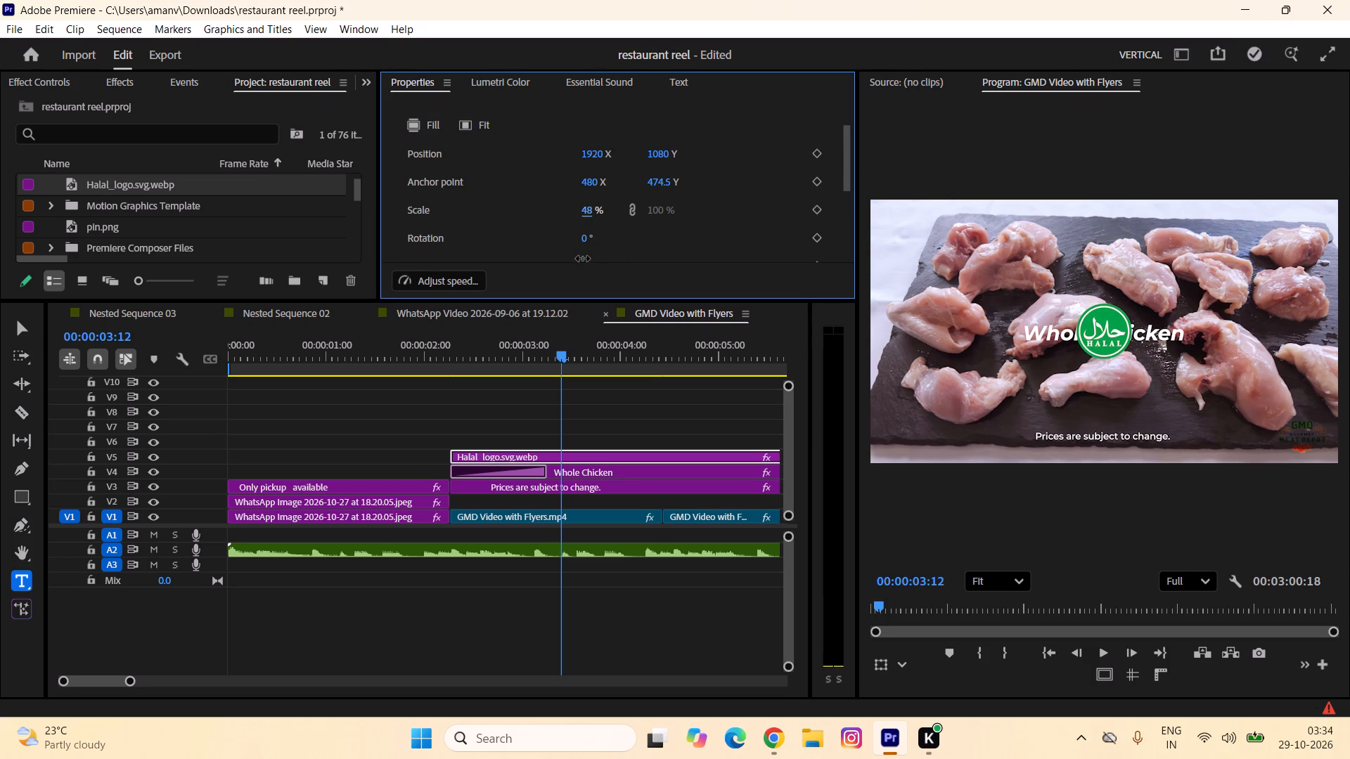
pyautogui.moveTo(583, 259); pyautogui.dragTo(583, 268)
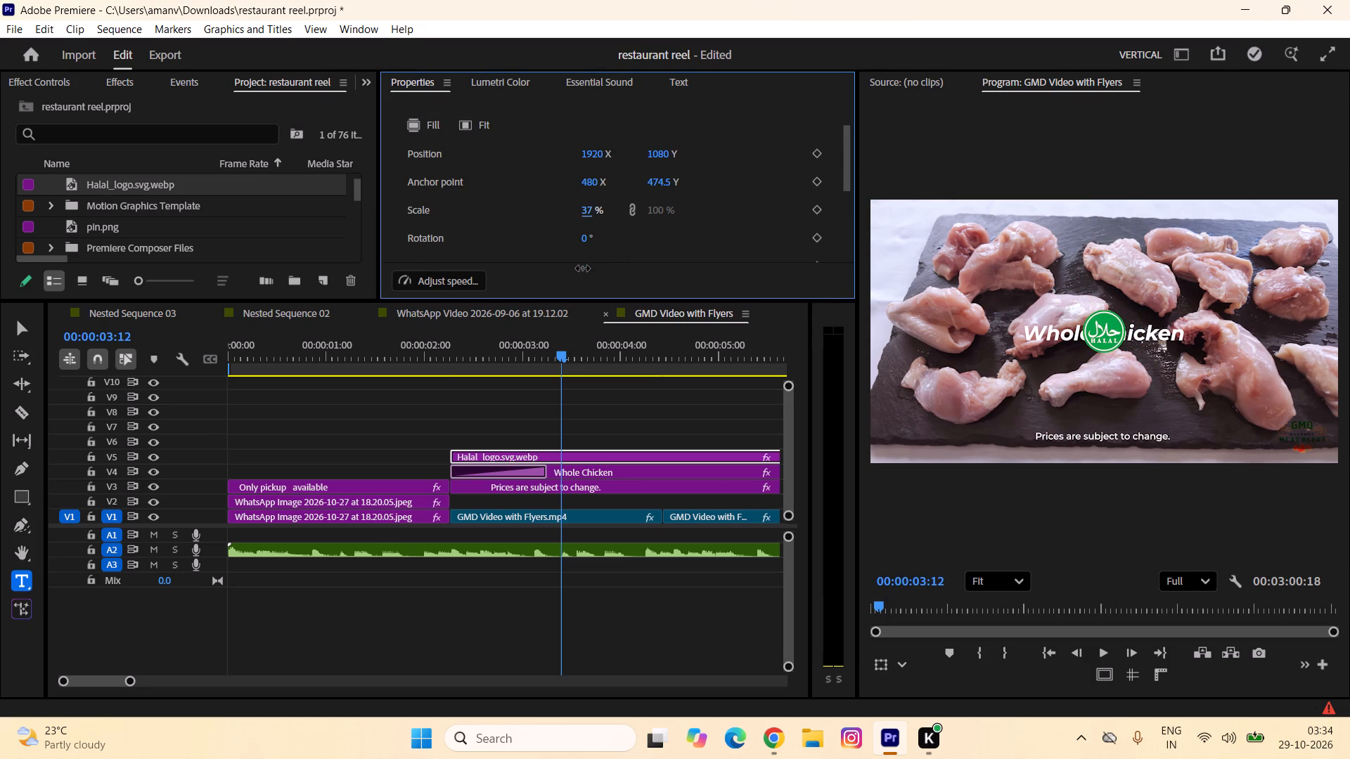
pyautogui.moveTo(583, 268); pyautogui.dragTo(583, 268)
# Raise the Halal logo to a vertical position of 263, near the top of the frame.
pyautogui.moveTo(655, 157); pyautogui.dragTo(659, 235)
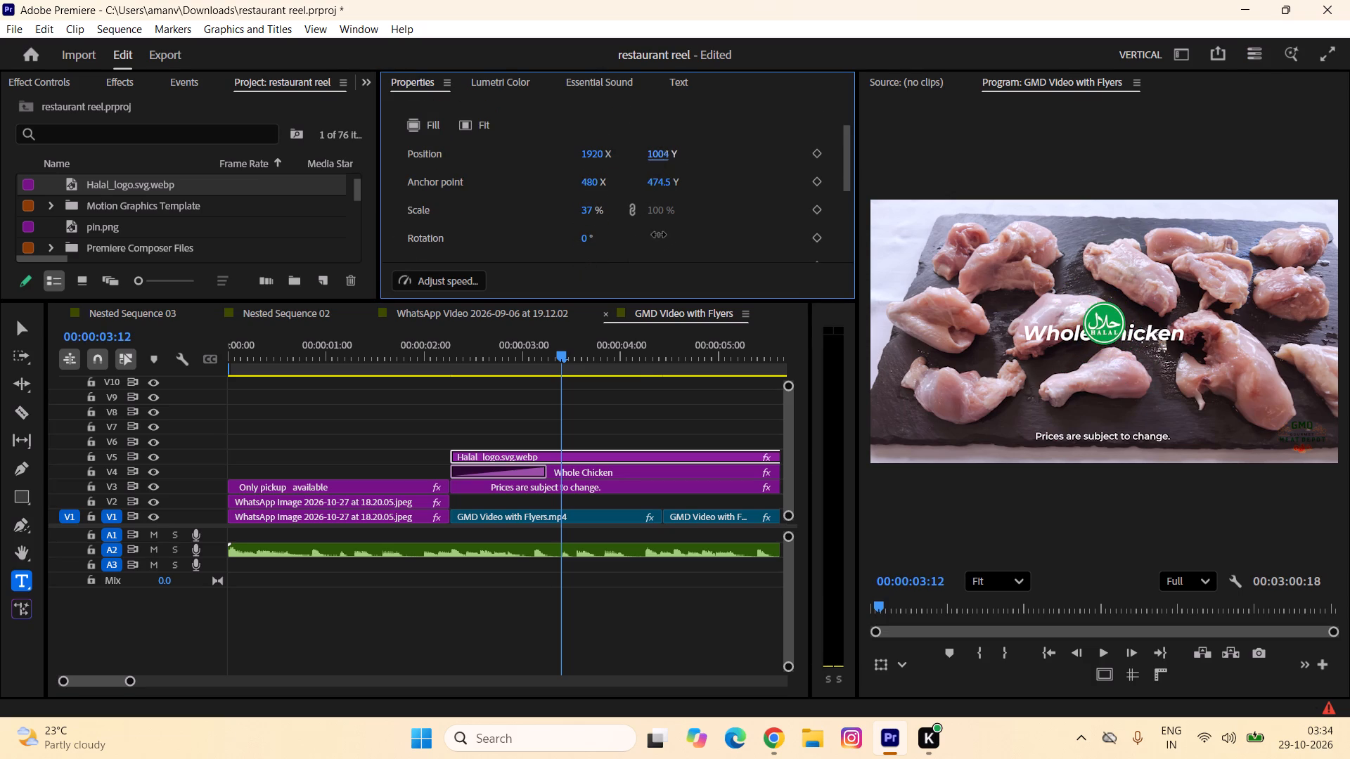
pyautogui.moveTo(659, 235); pyautogui.dragTo(536, 758)
pyautogui.scroll(1, 651, 273)
pyautogui.scroll(1, 536, 758)
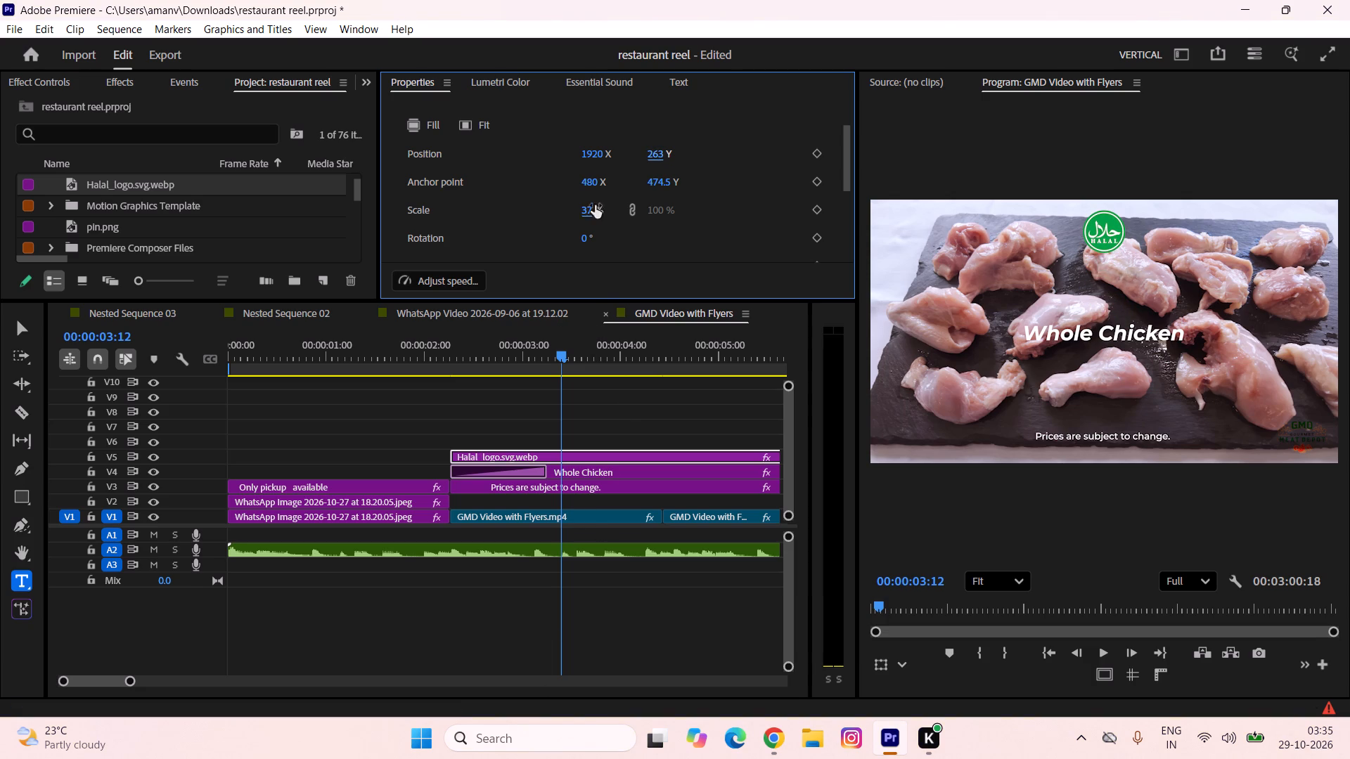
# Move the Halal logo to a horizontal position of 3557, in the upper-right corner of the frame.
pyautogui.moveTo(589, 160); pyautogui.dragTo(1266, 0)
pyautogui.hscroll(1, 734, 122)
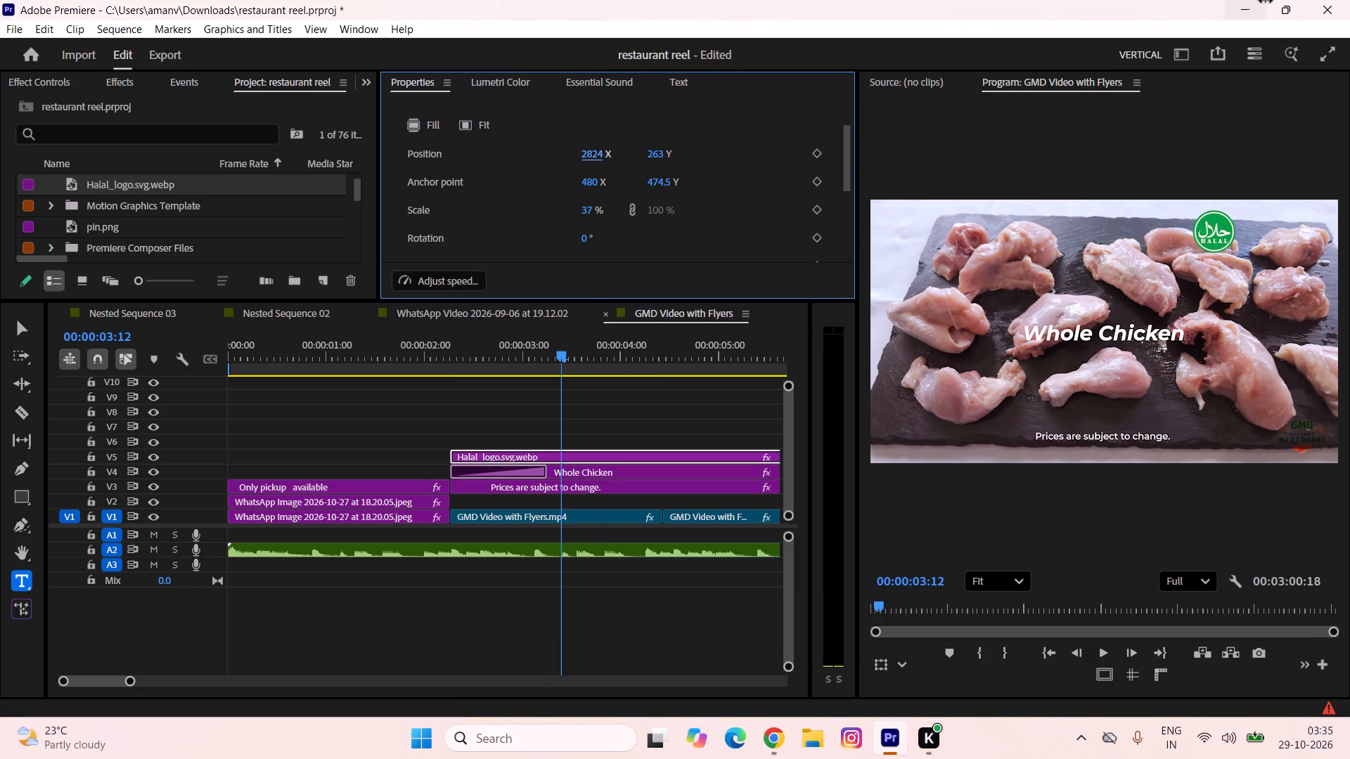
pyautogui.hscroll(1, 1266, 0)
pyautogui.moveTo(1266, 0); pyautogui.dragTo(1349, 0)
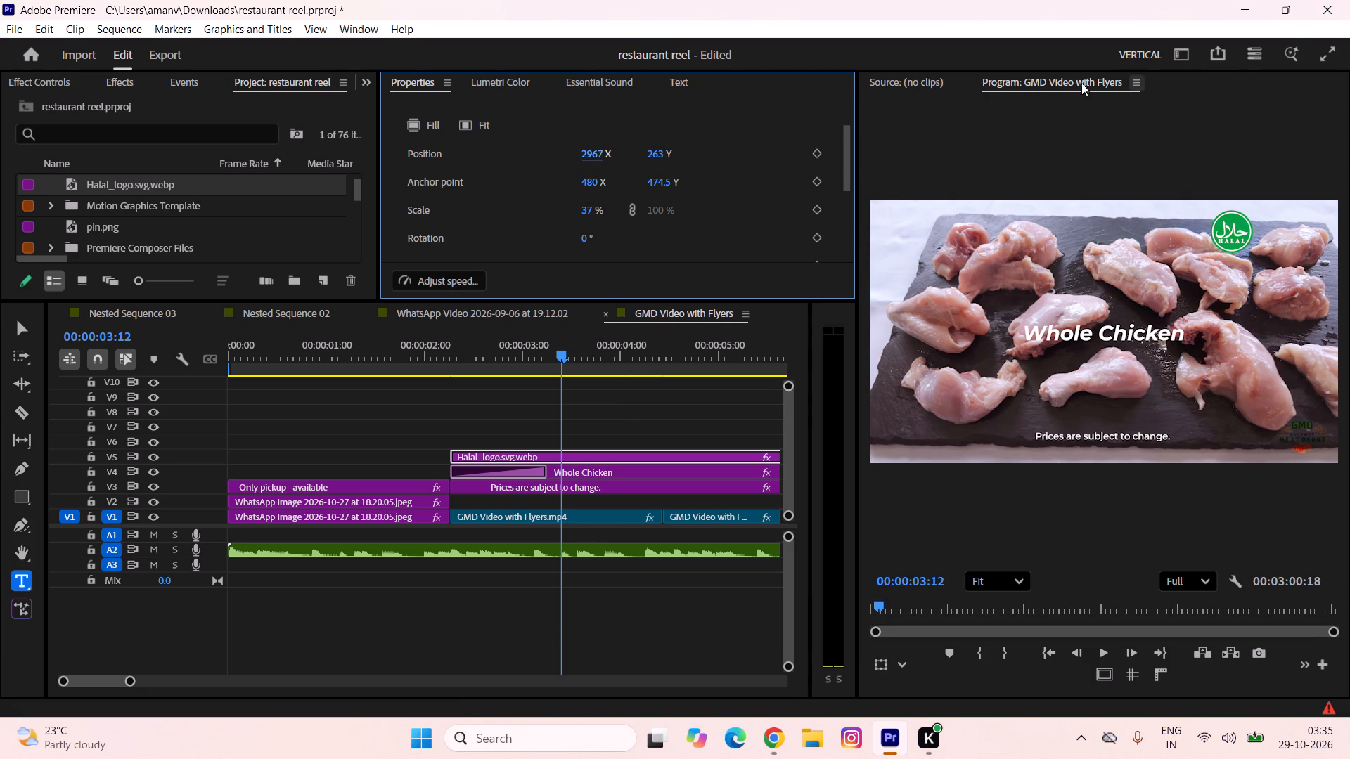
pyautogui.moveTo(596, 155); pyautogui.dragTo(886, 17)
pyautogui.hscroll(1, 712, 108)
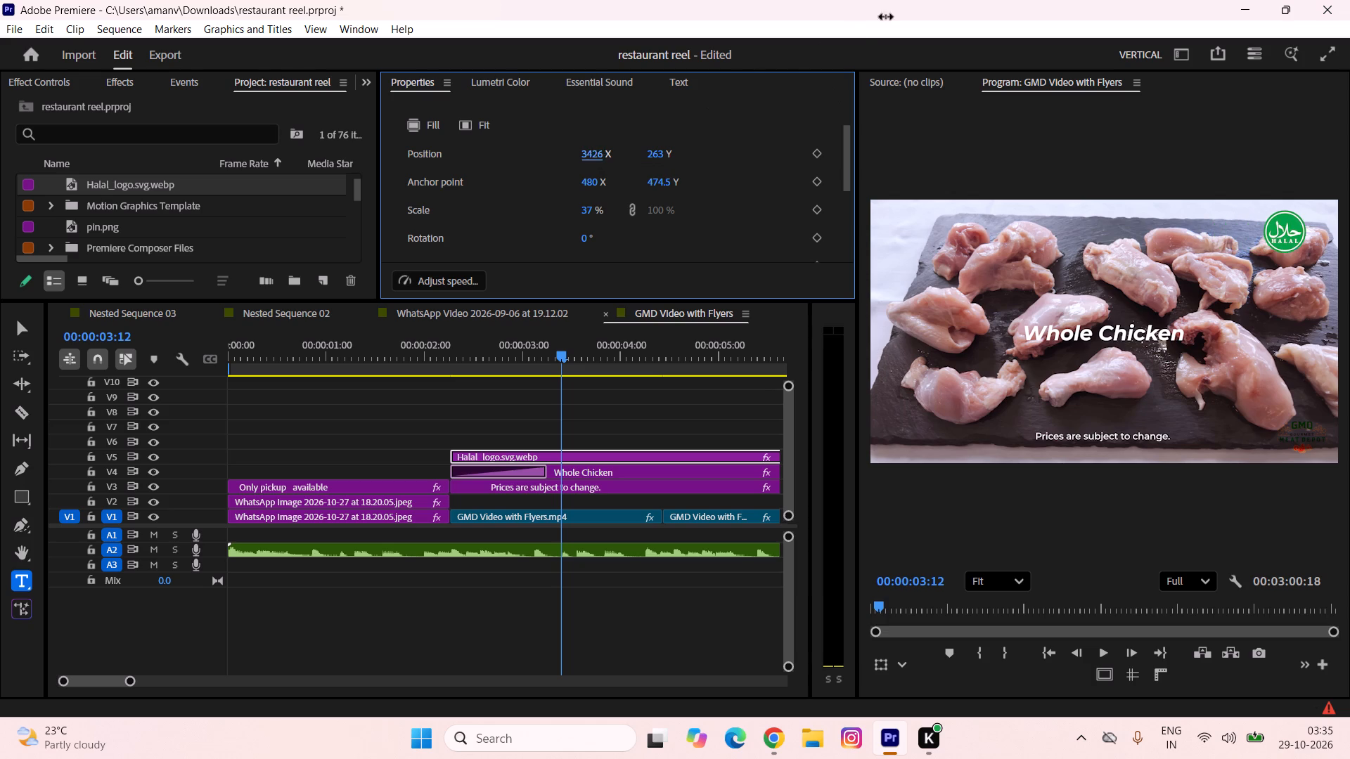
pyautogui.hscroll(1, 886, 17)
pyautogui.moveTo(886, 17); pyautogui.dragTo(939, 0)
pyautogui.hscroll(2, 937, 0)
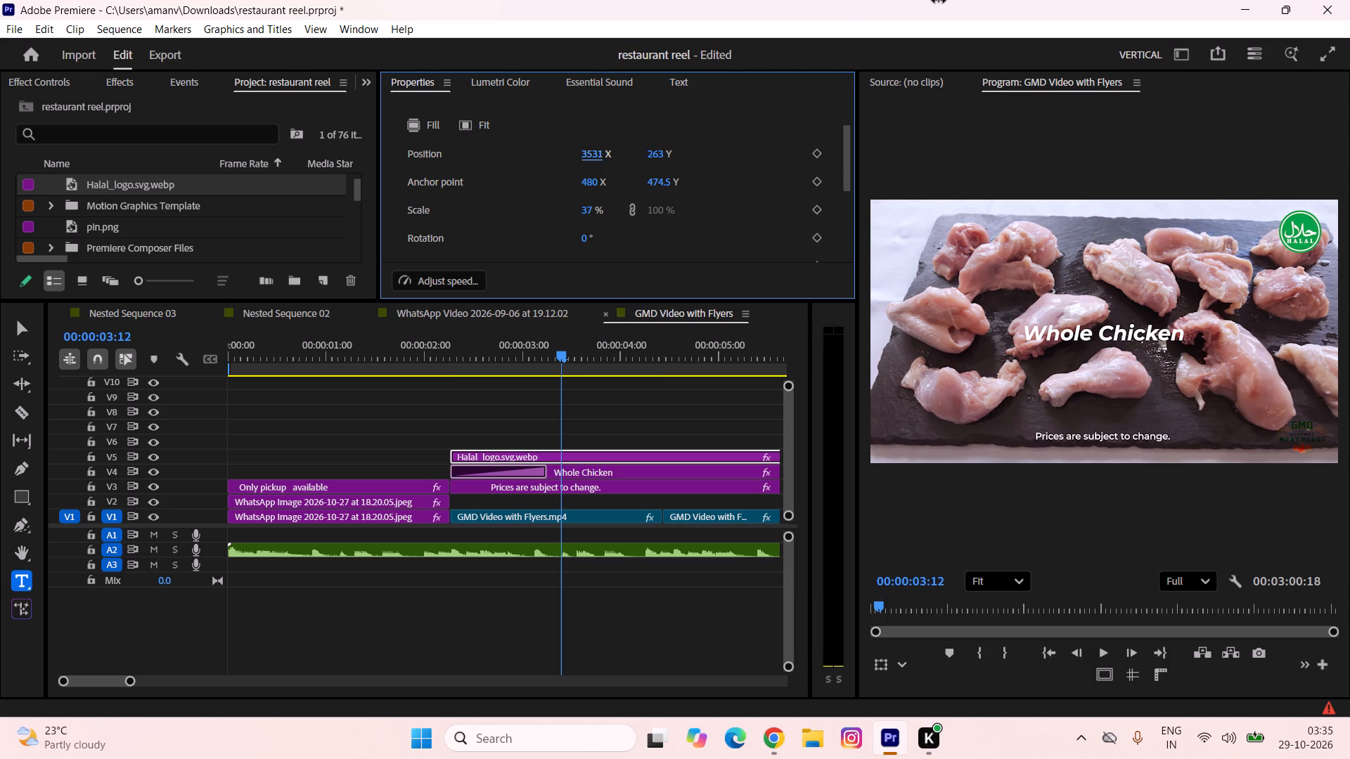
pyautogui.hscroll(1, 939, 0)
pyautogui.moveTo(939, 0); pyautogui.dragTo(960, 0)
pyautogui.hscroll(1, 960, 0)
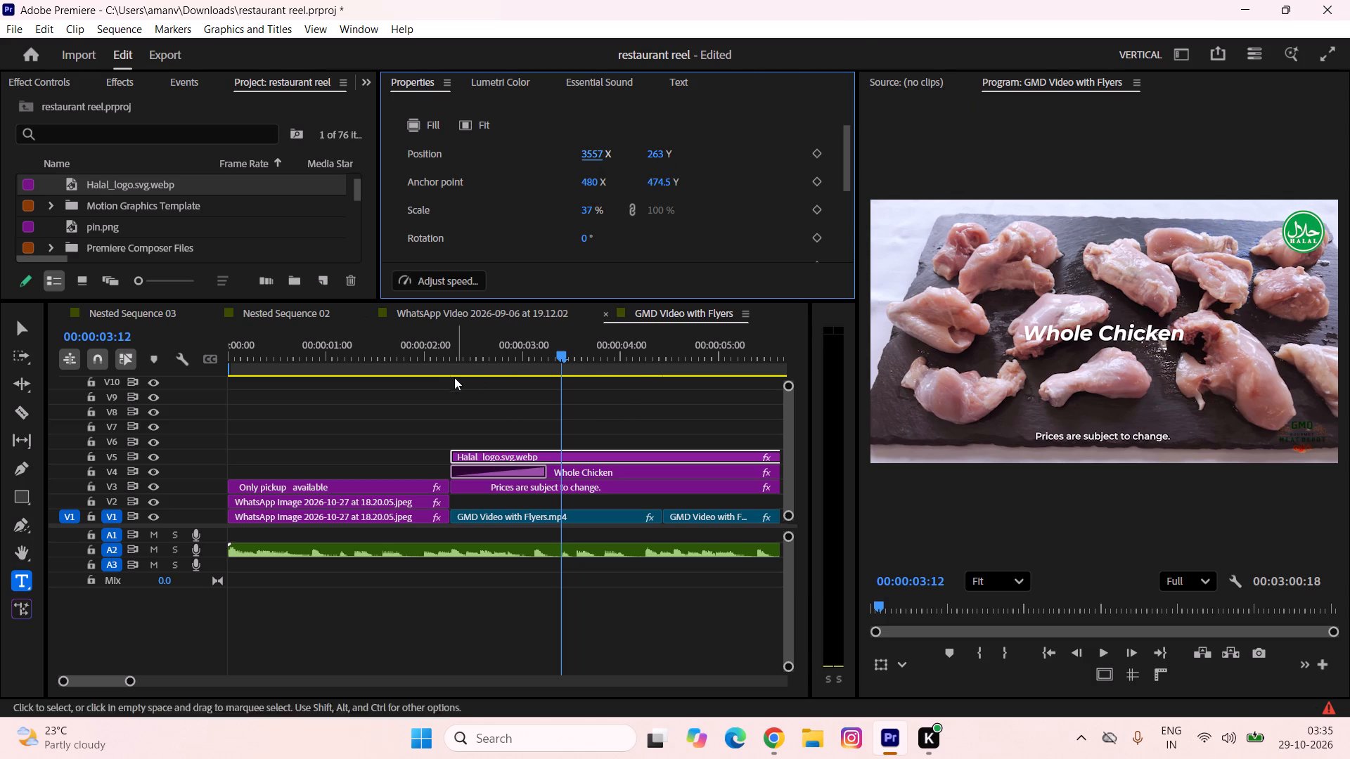
# Extend the Halal logo clip on V5 across all the product footage, ending where the closing flyer begins.
pyautogui.click(449, 374)
pyautogui.press('space')
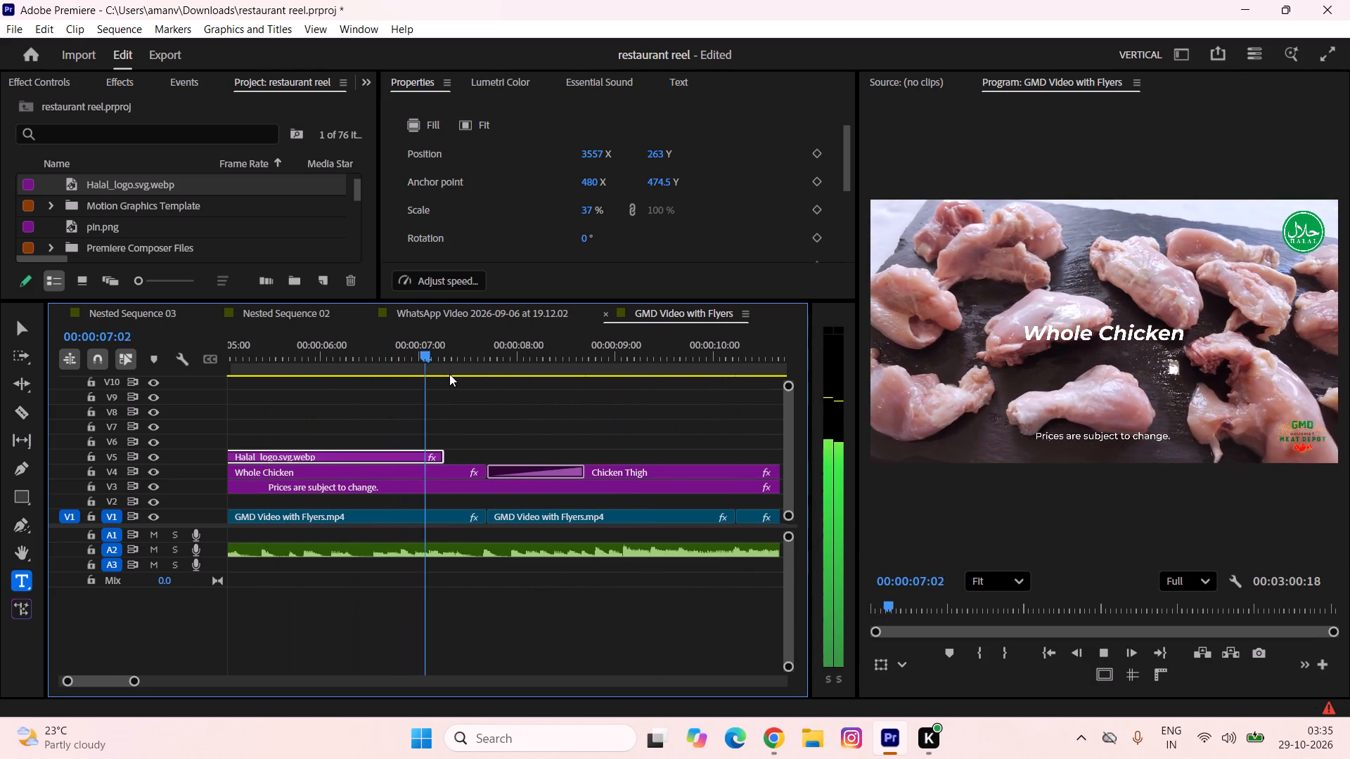
pyautogui.press('space')
pyautogui.write('---')
pyautogui.moveTo(314, 456); pyautogui.dragTo(714, 480)
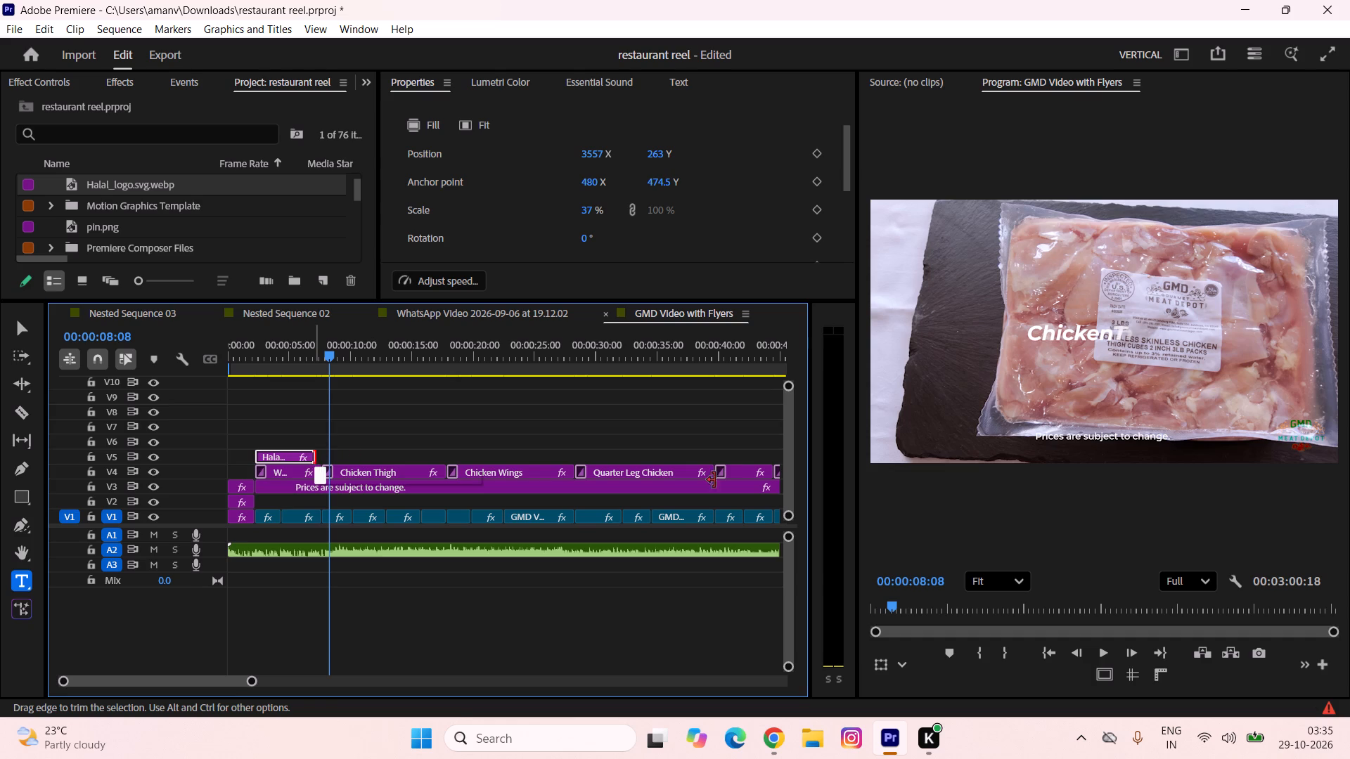
pyautogui.moveTo(714, 480); pyautogui.dragTo(743, 480)
pyautogui.press('-')
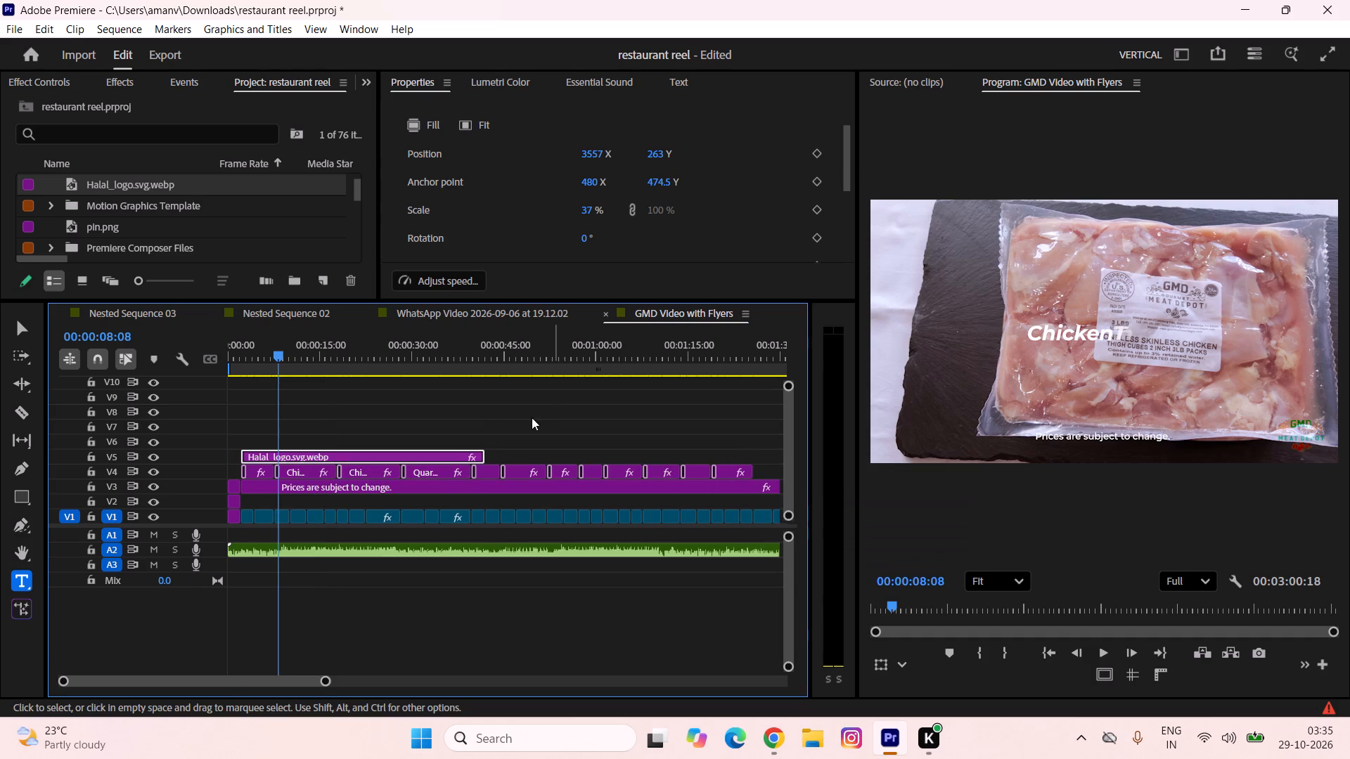
pyautogui.moveTo(483, 460); pyautogui.dragTo(723, 471)
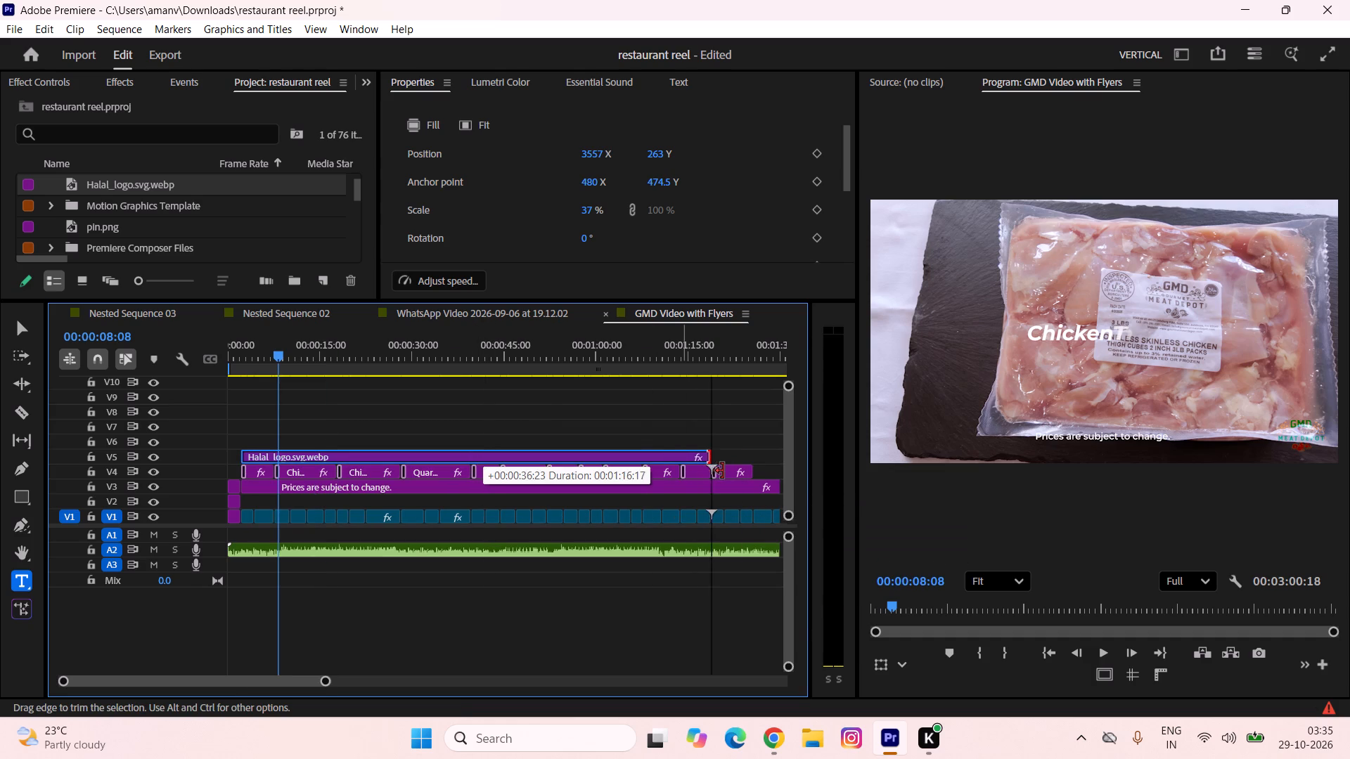
pyautogui.moveTo(723, 471); pyautogui.dragTo(754, 475)
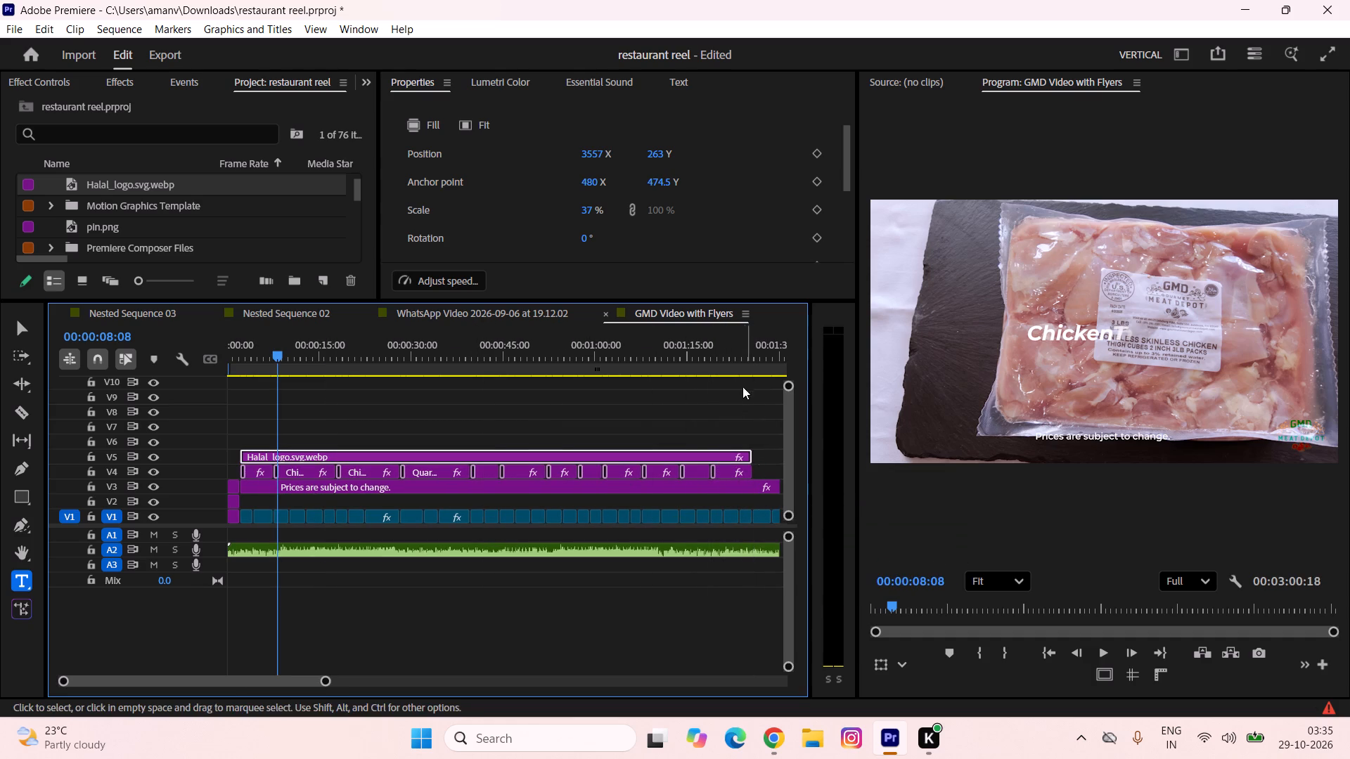
pyautogui.click(740, 366)
pyautogui.press('-')
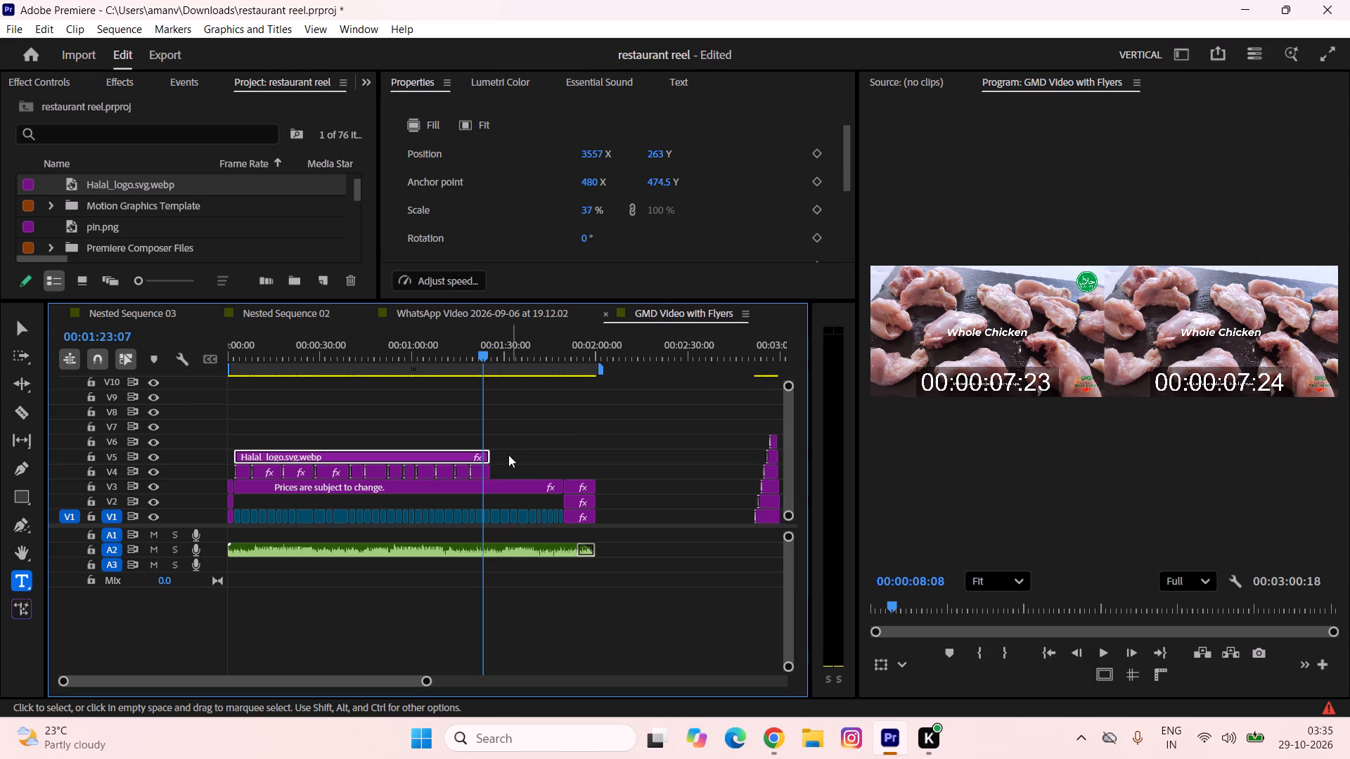
pyautogui.moveTo(490, 453); pyautogui.dragTo(561, 474)
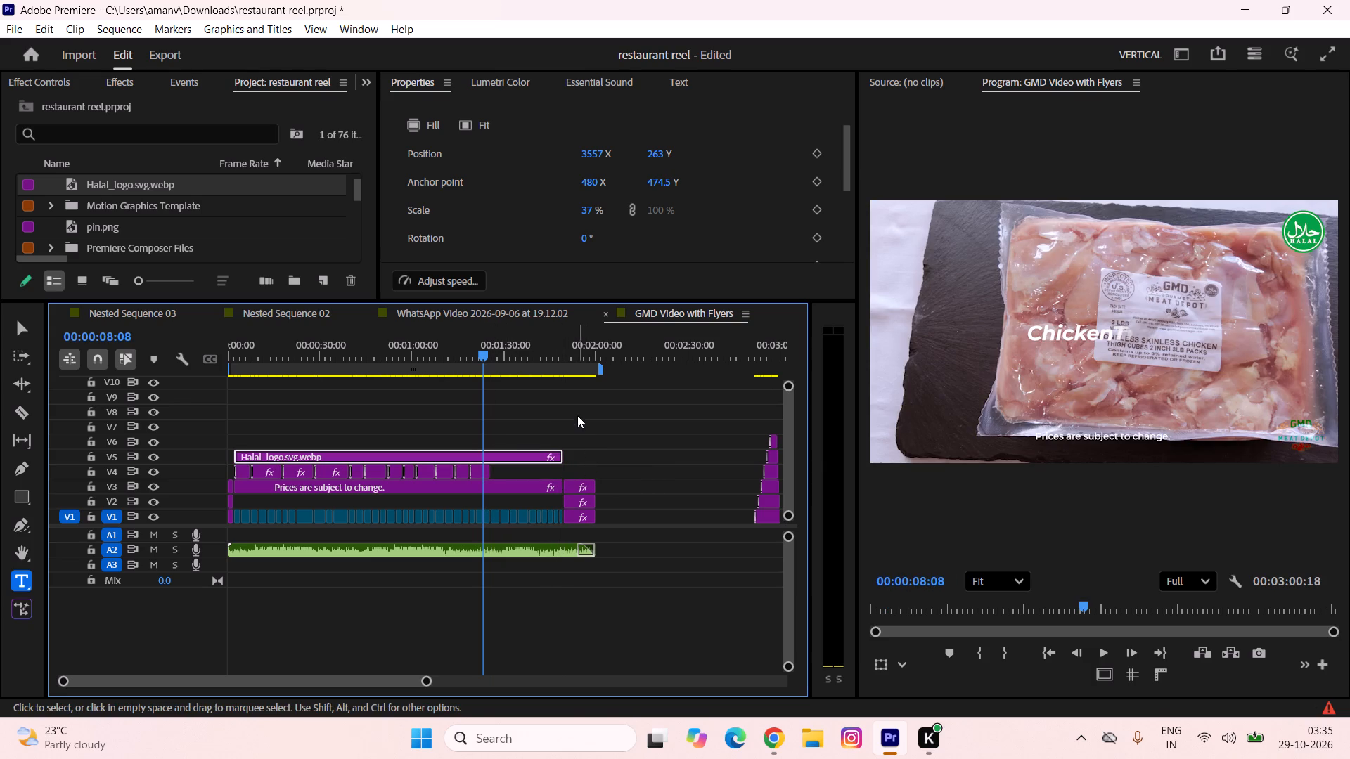
# Check the logo clip's end at the closing flyer and play the sequence from the opening flyer into the Whole Chicken shot.
pyautogui.click(565, 370)
pyautogui.write('=====-------')
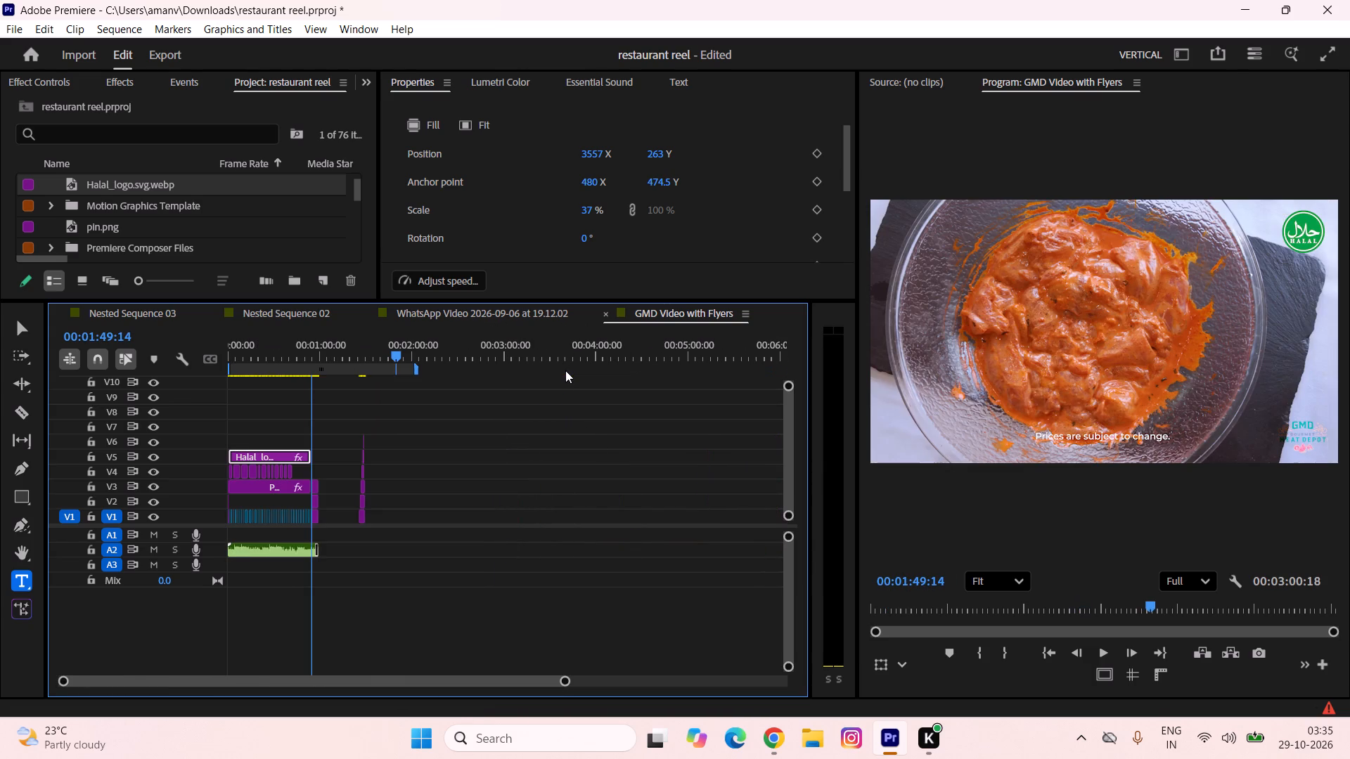
pyautogui.moveTo(316, 351); pyautogui.dragTo(32, 321)
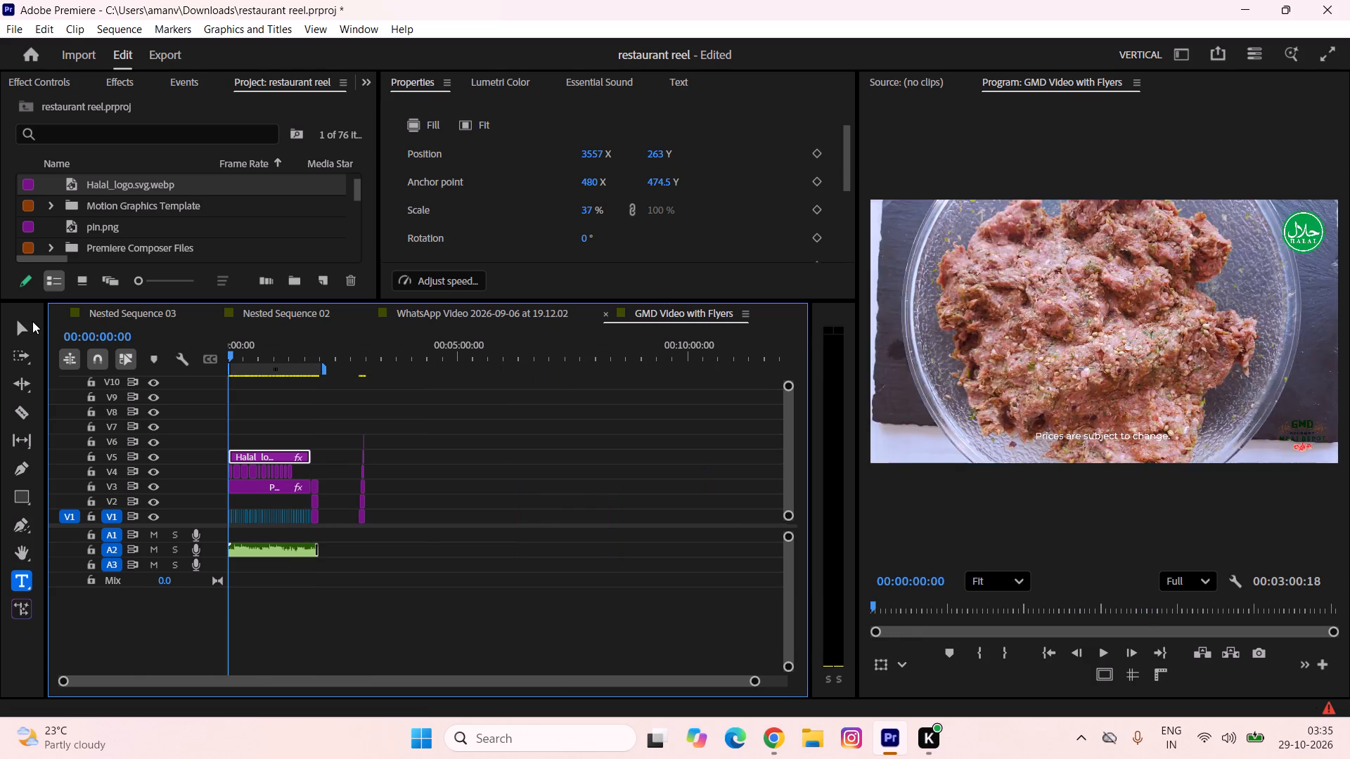
pyautogui.write('===')
pyautogui.press('space')
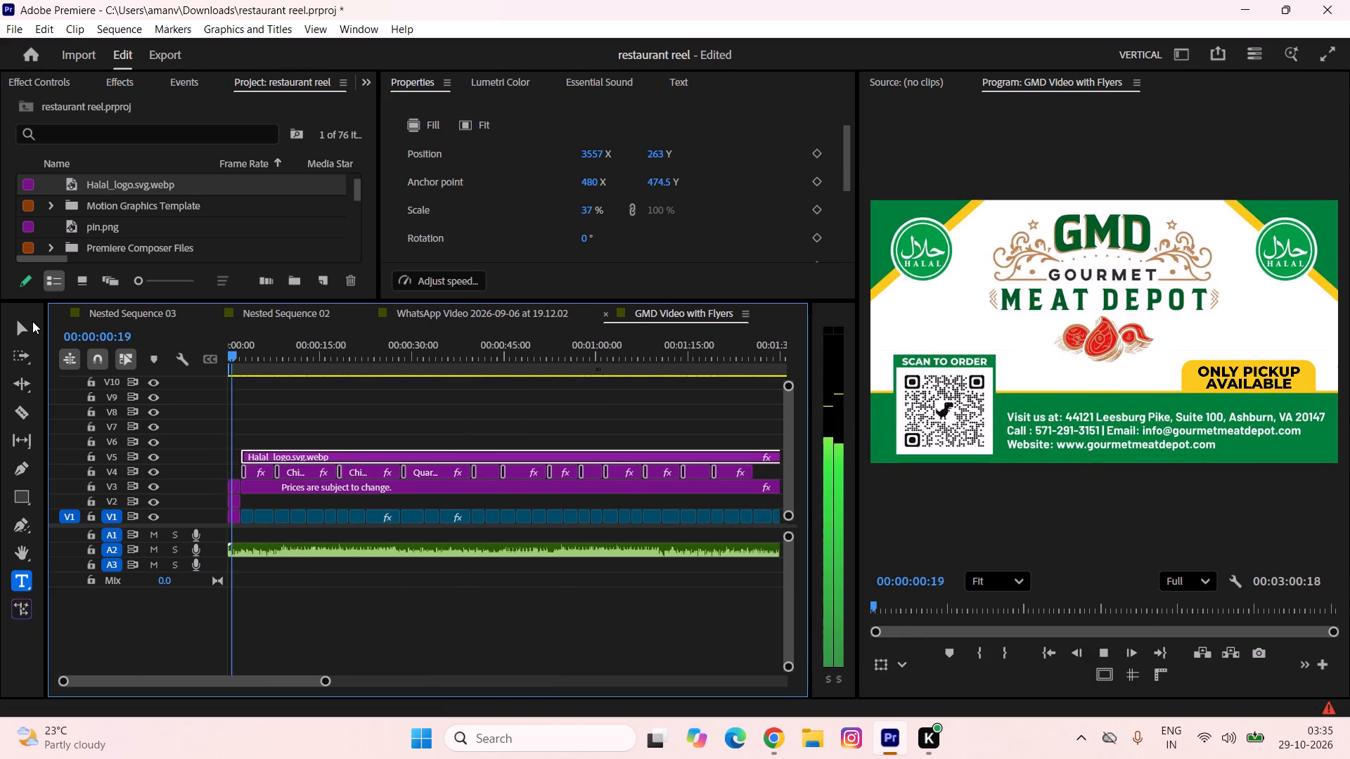
pyautogui.write('==')
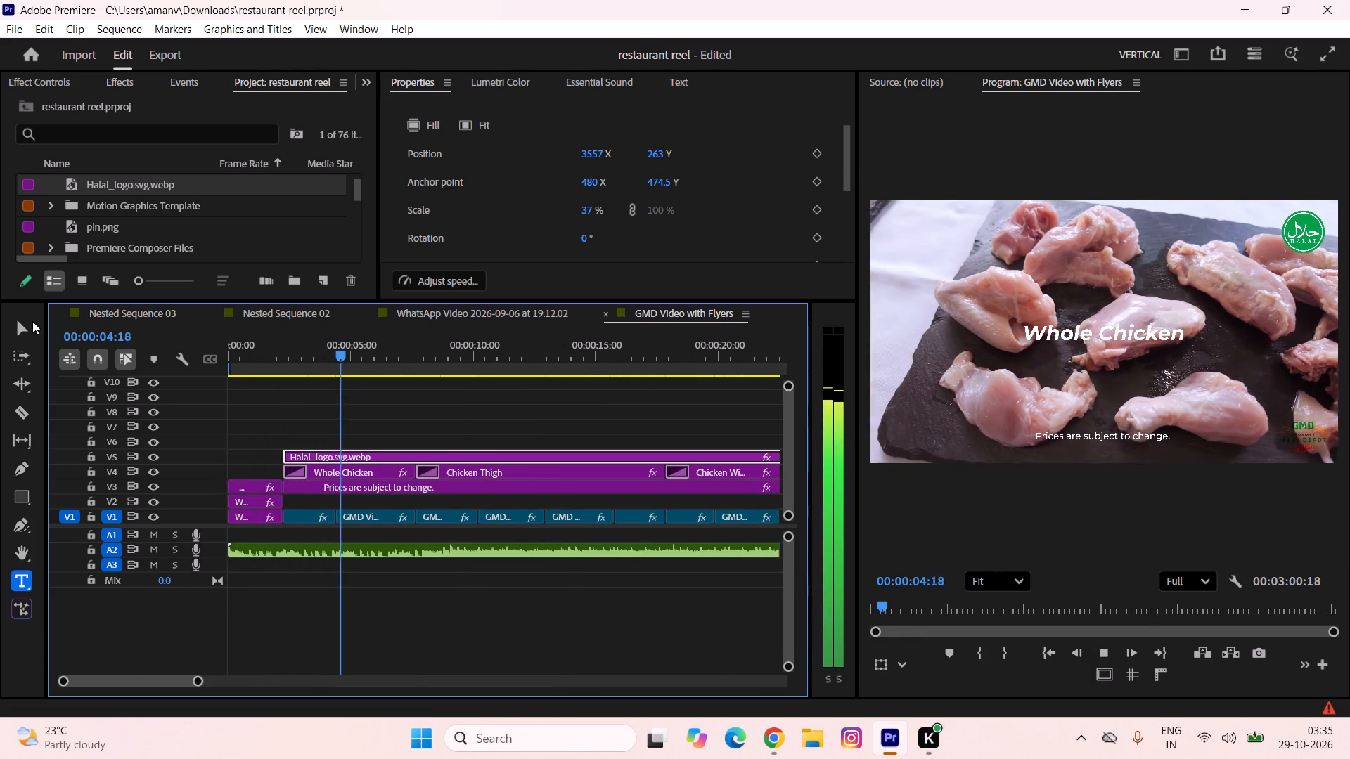
pyautogui.press('space')
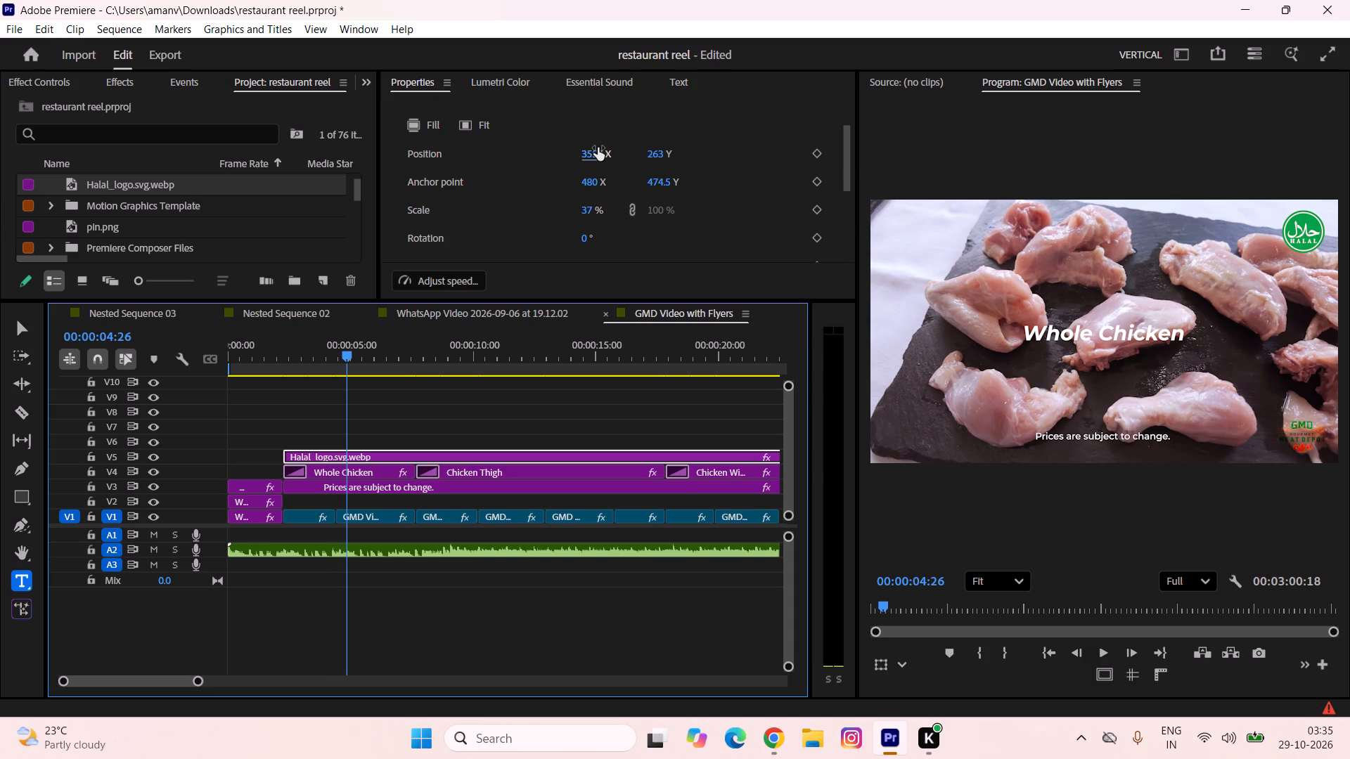
# Move the Halal logo to a horizontal position of 284, in the upper-left corner of the frame.
pyautogui.moveTo(598, 148); pyautogui.dragTo(0, 758)
pyautogui.scroll(1, 464, 252)
pyautogui.scroll(1, 0, 758)
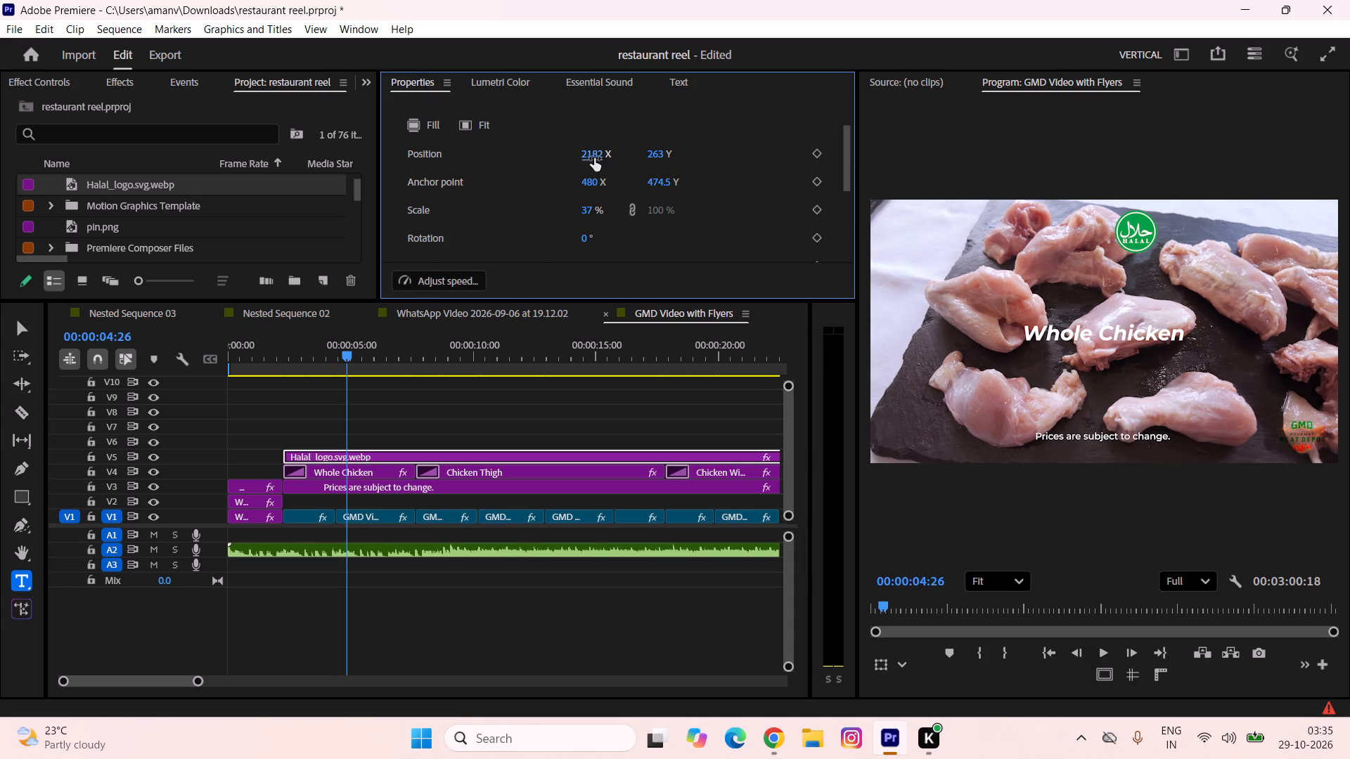
pyautogui.moveTo(594, 158); pyautogui.dragTo(281, 533)
pyautogui.scroll(1, 517, 249)
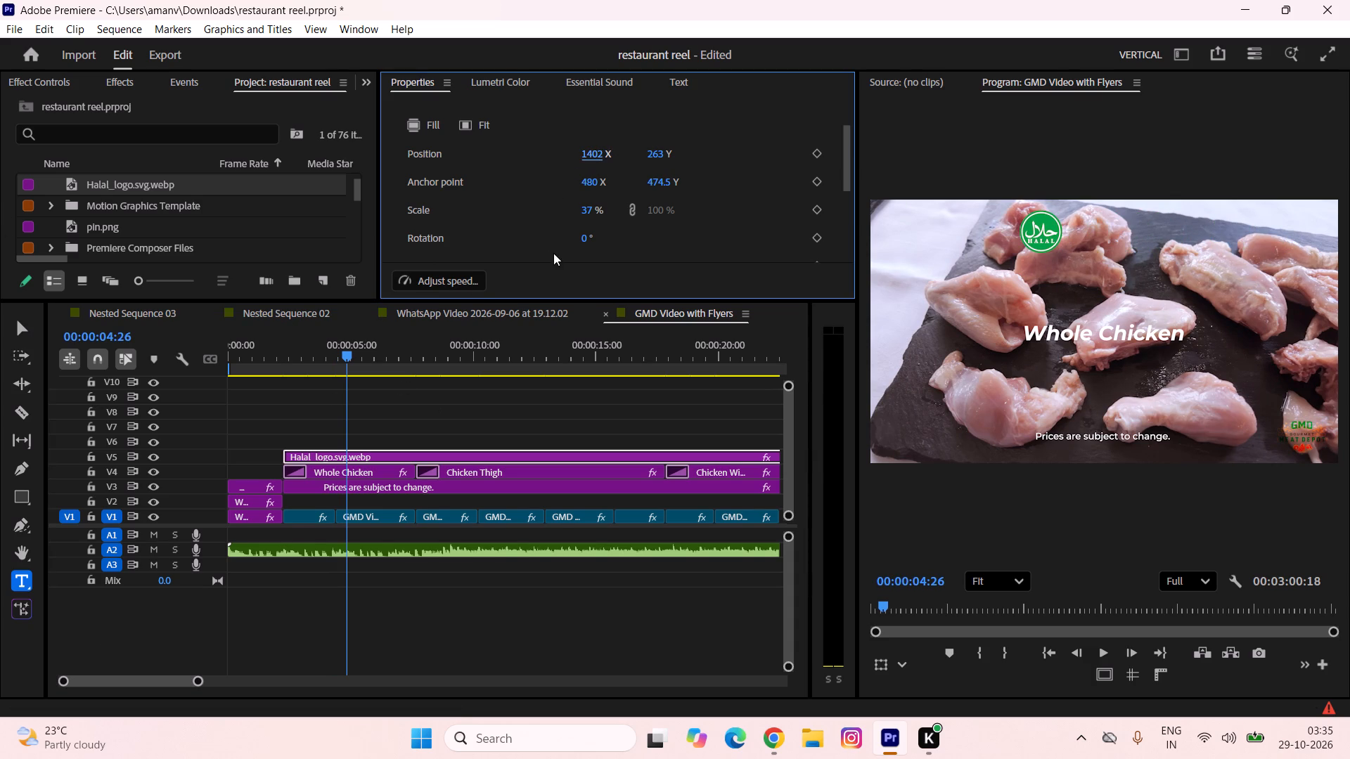
pyautogui.moveTo(593, 155); pyautogui.dragTo(316, 419)
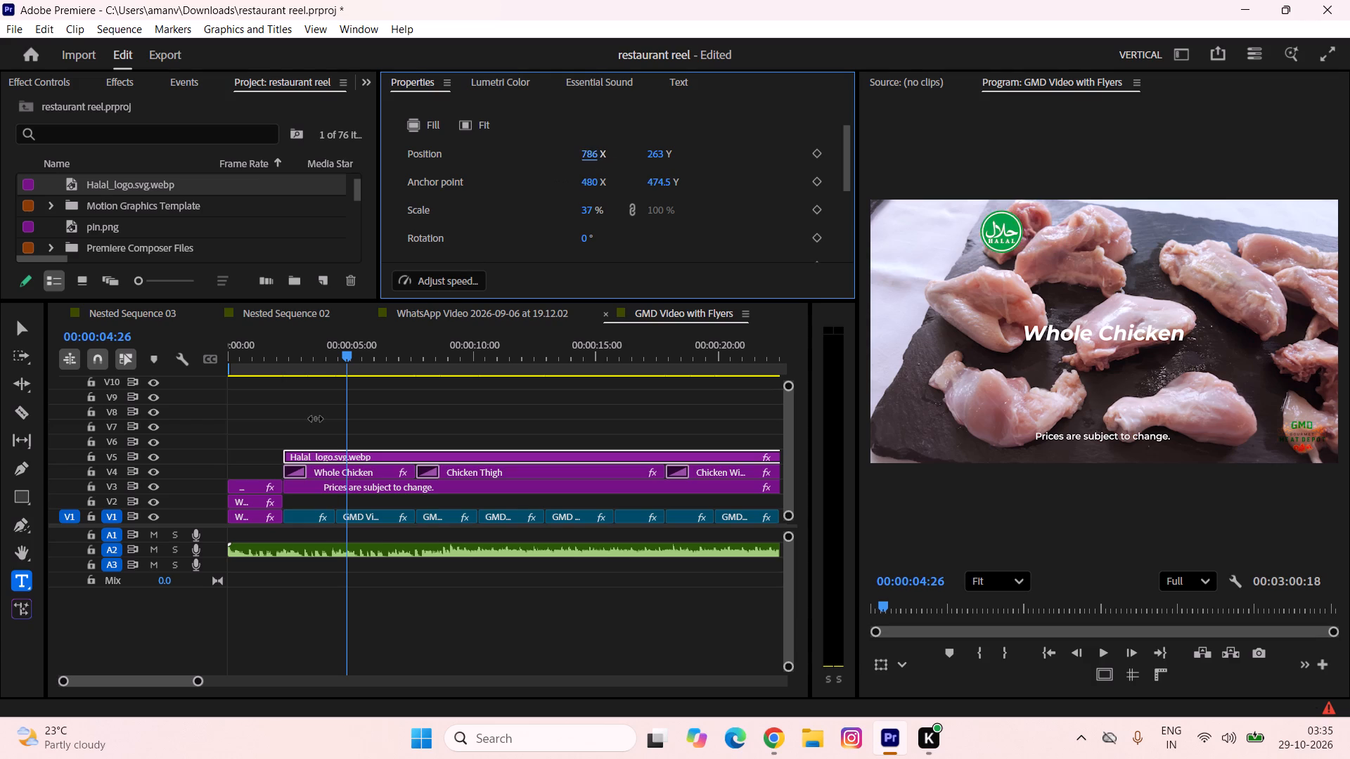
pyautogui.moveTo(316, 419); pyautogui.dragTo(174, 628)
pyautogui.hscroll(1, 16, 692)
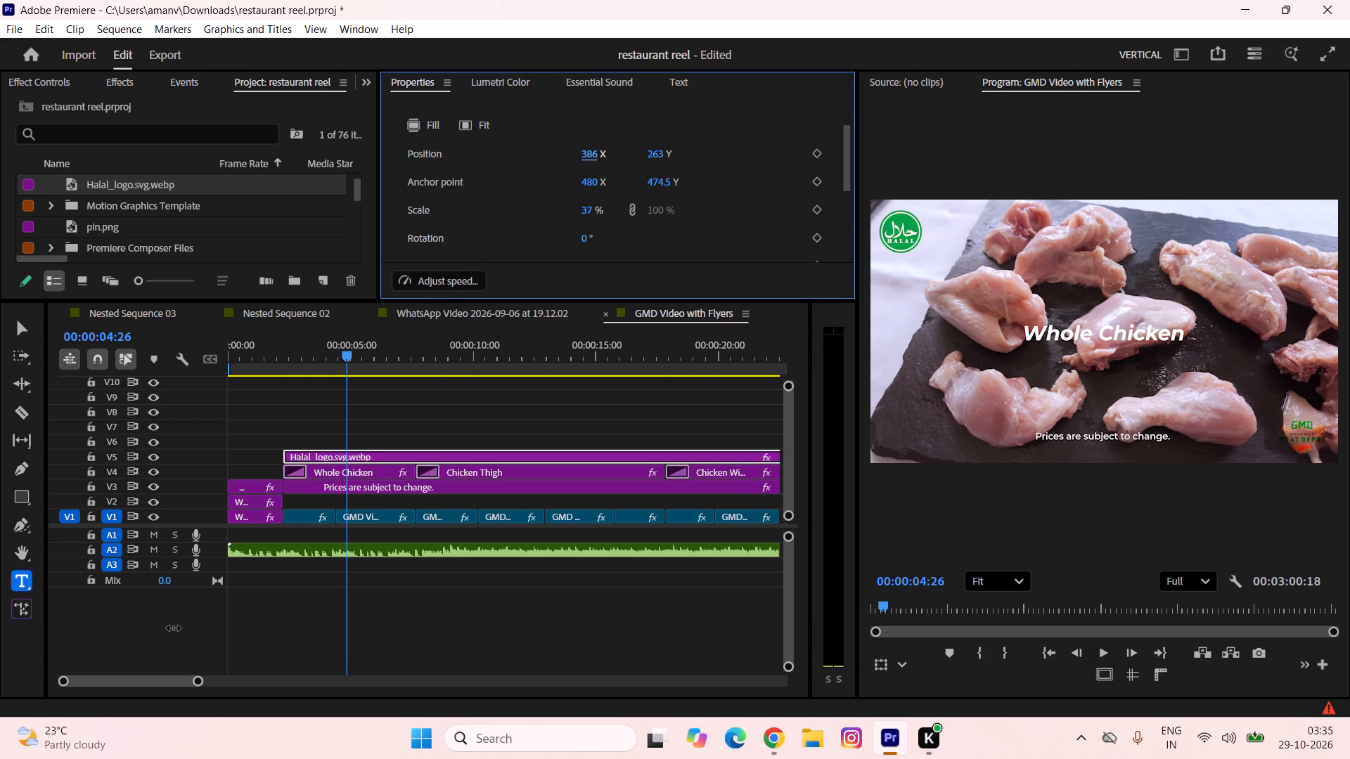
pyautogui.moveTo(174, 628); pyautogui.dragTo(126, 652)
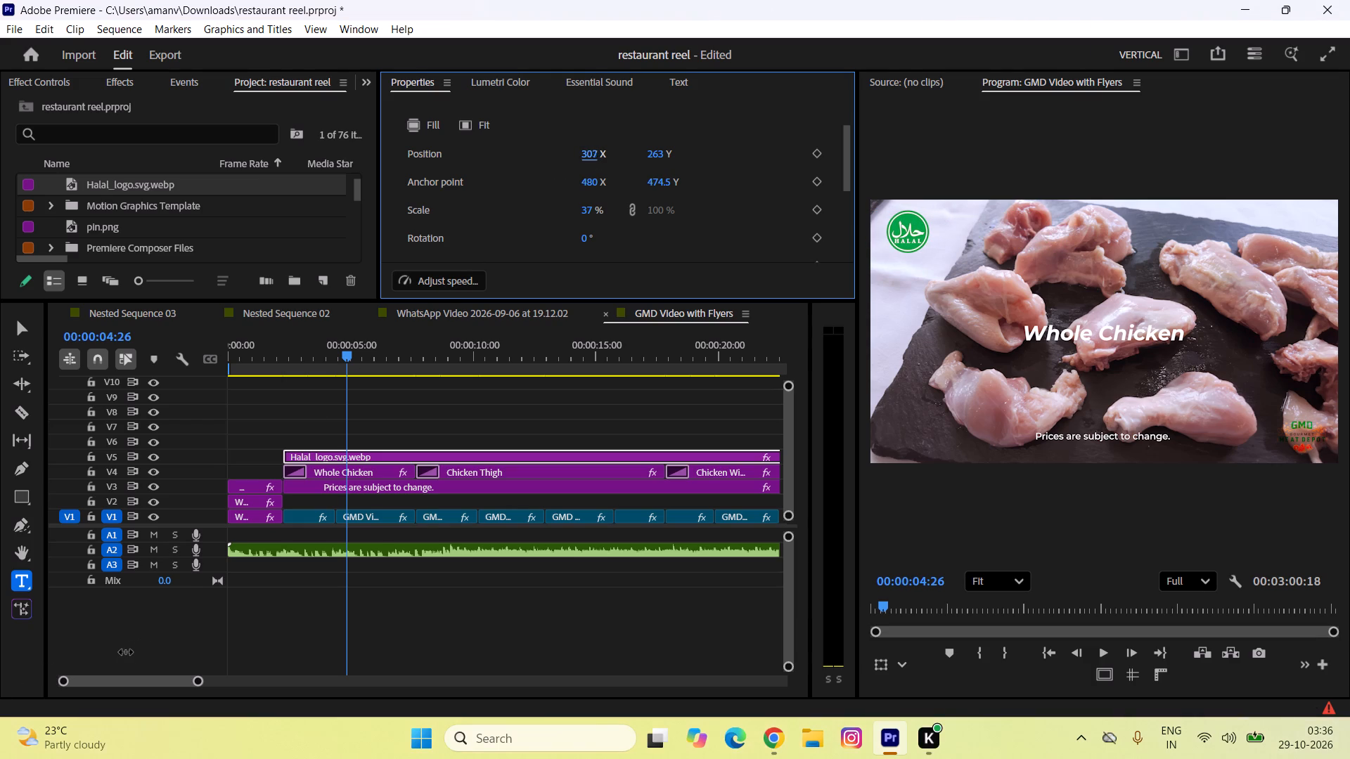
pyautogui.moveTo(126, 652); pyautogui.dragTo(114, 659)
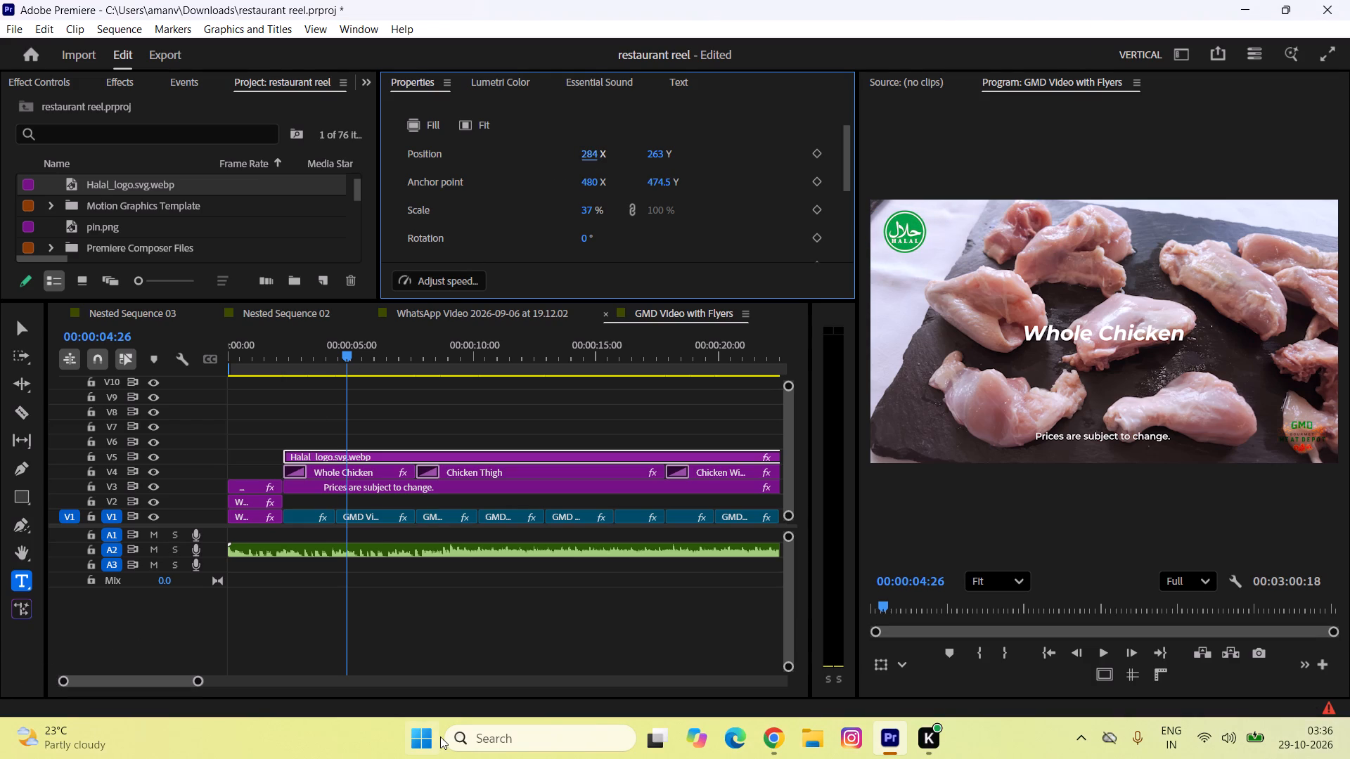
# Play the footage up to the Chicken Thigh shot and lower the Halal logo's opacity to 76%.
pyautogui.click(560, 437)
pyautogui.press('space')
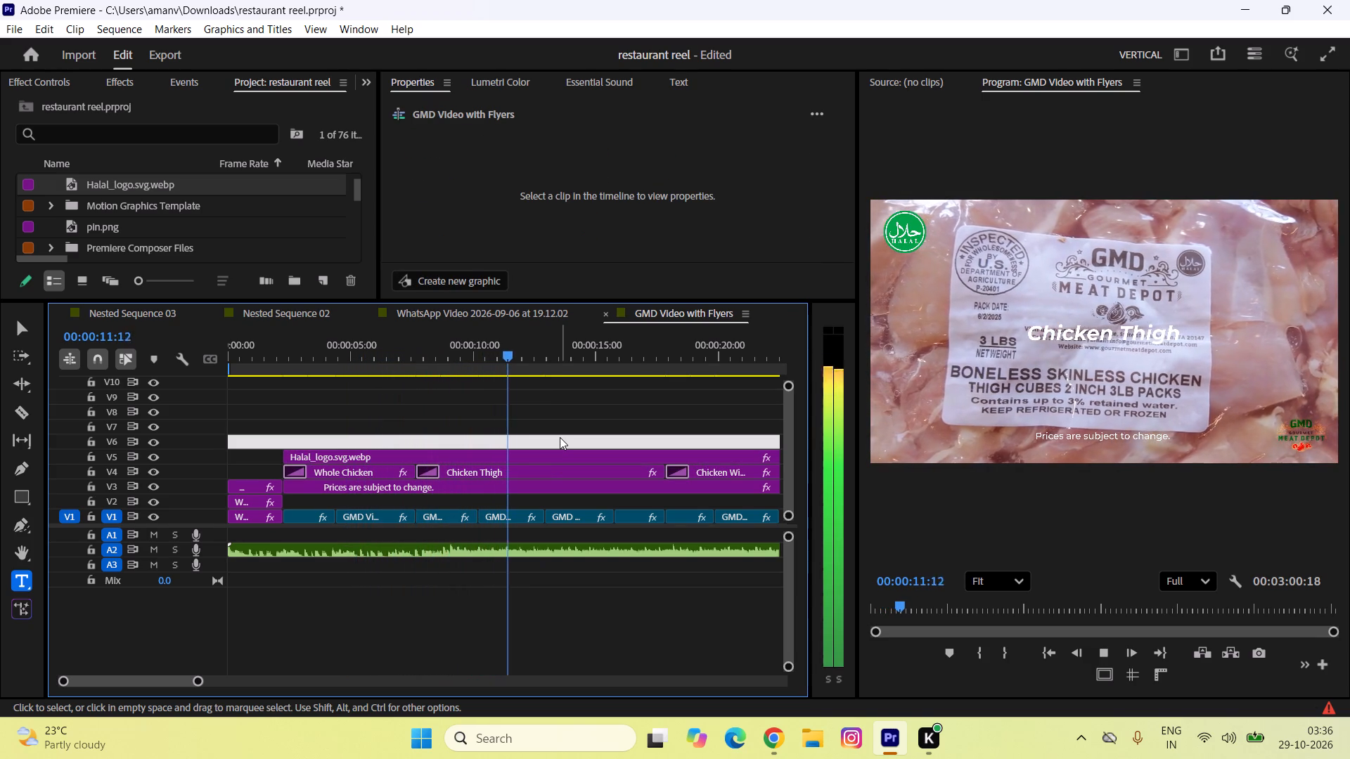
pyautogui.press('space')
pyautogui.click(529, 462)
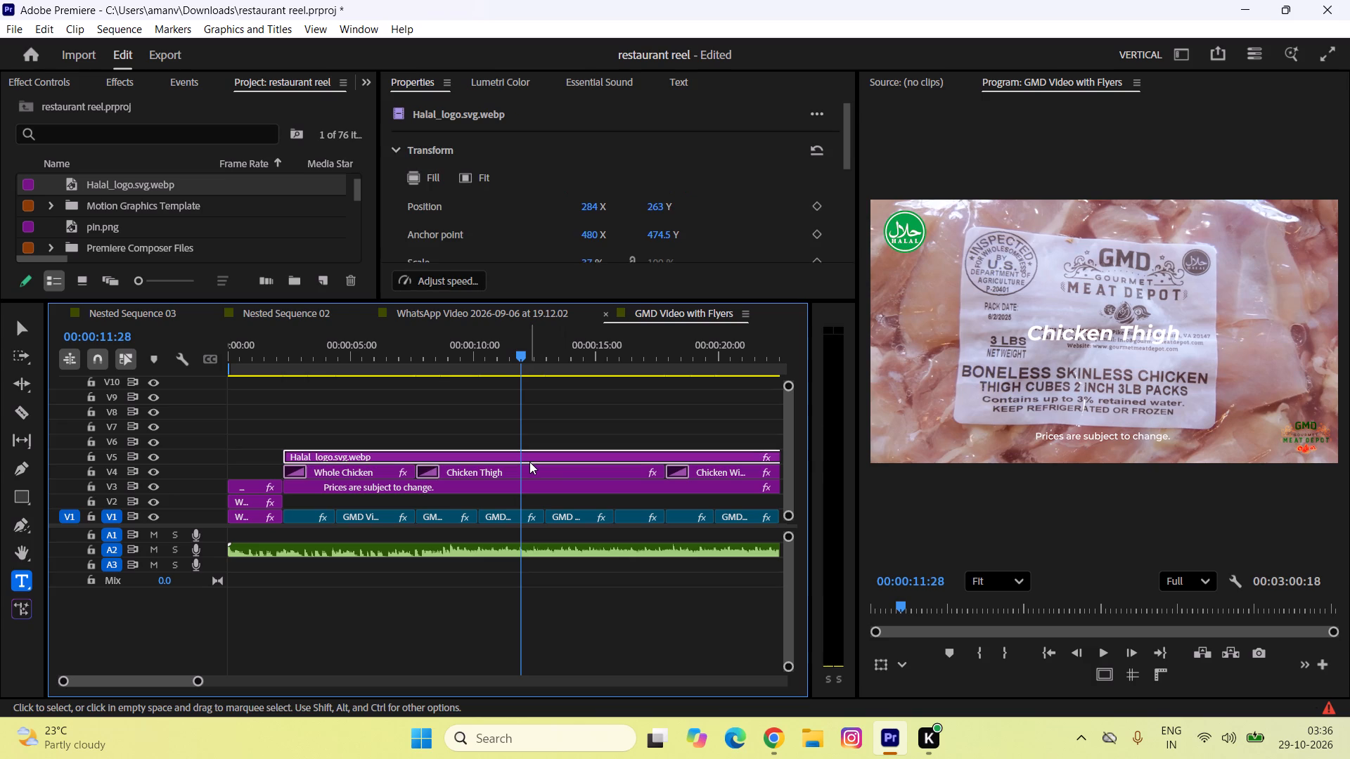
pyautogui.scroll(-2, 644, 194)
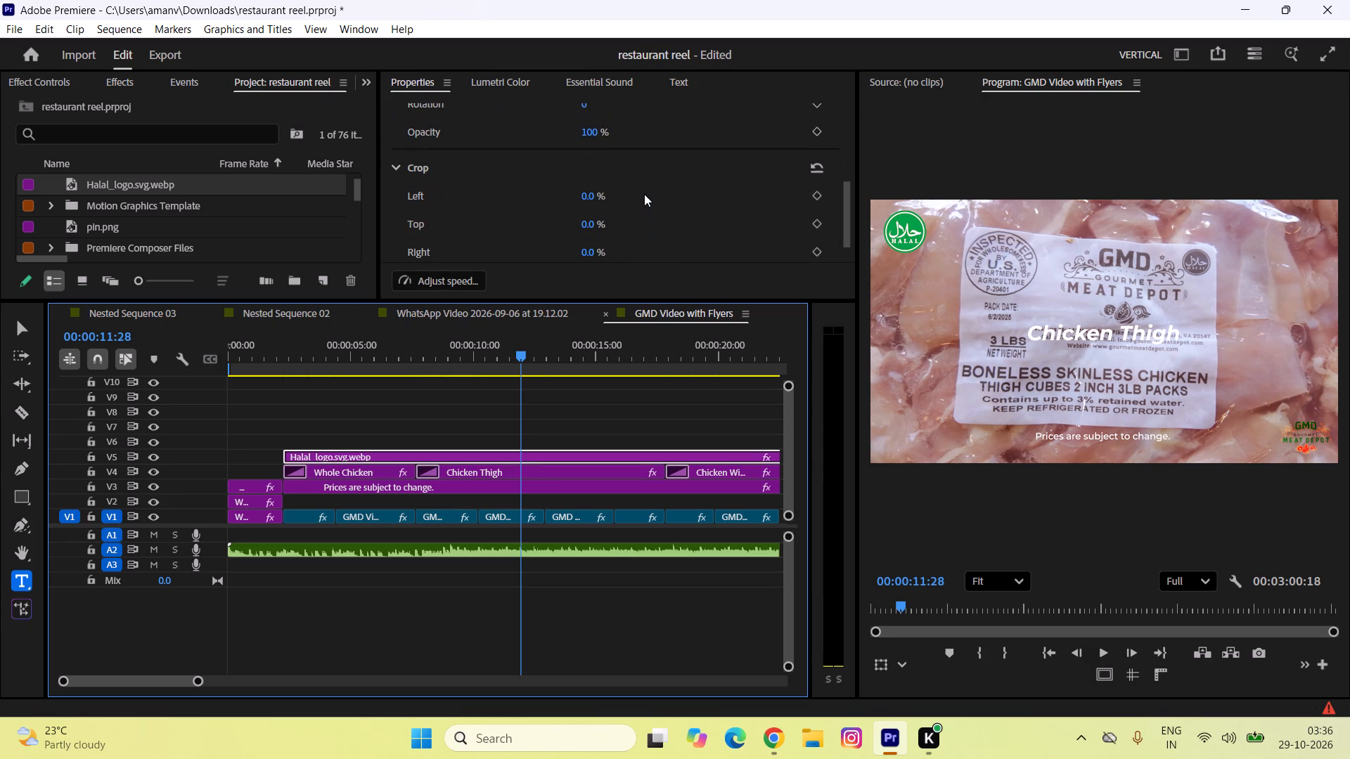
pyautogui.scroll(-1, 644, 194)
pyautogui.moveTo(598, 132); pyautogui.dragTo(598, 154)
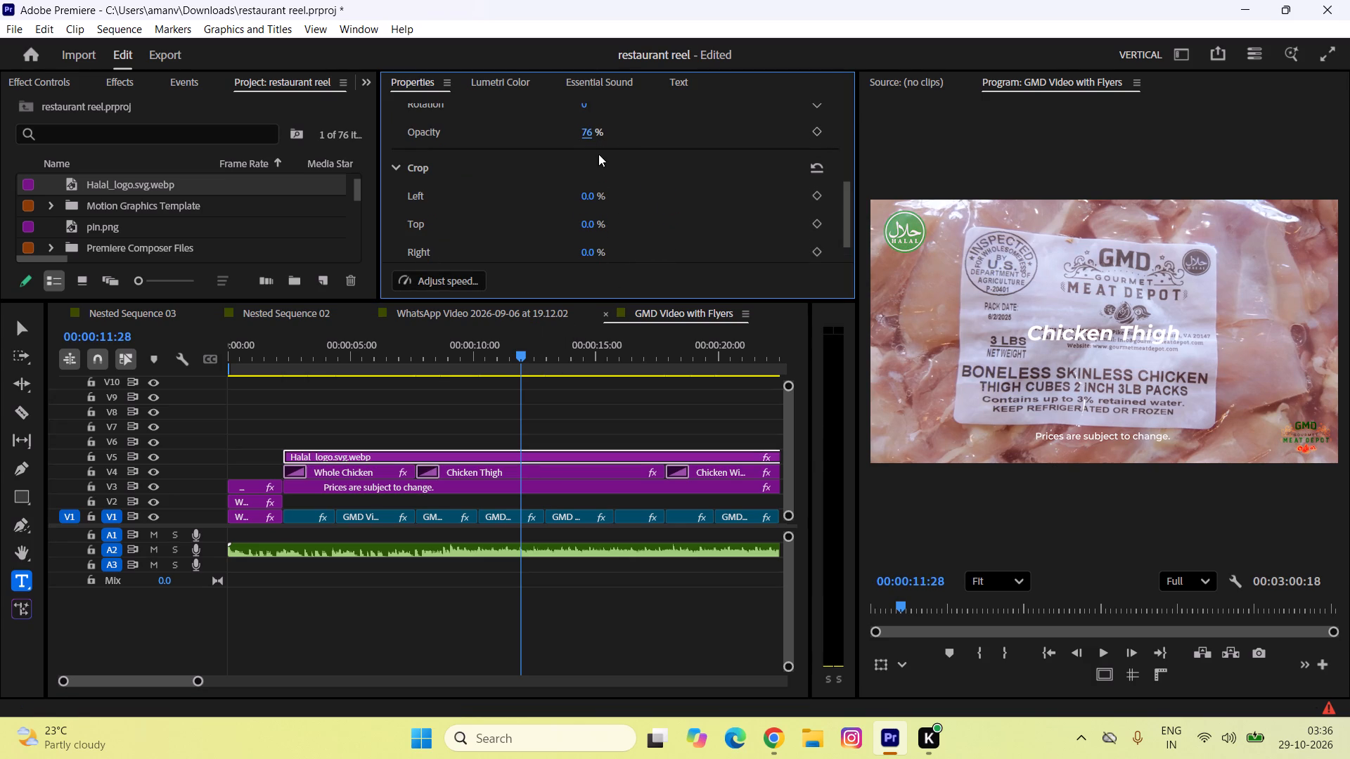
# Review the semi-transparent logo by playing from the start of the Whole Chicken shot into the Chicken Wings shot.
pyautogui.click(288, 361)
pyautogui.press('space')
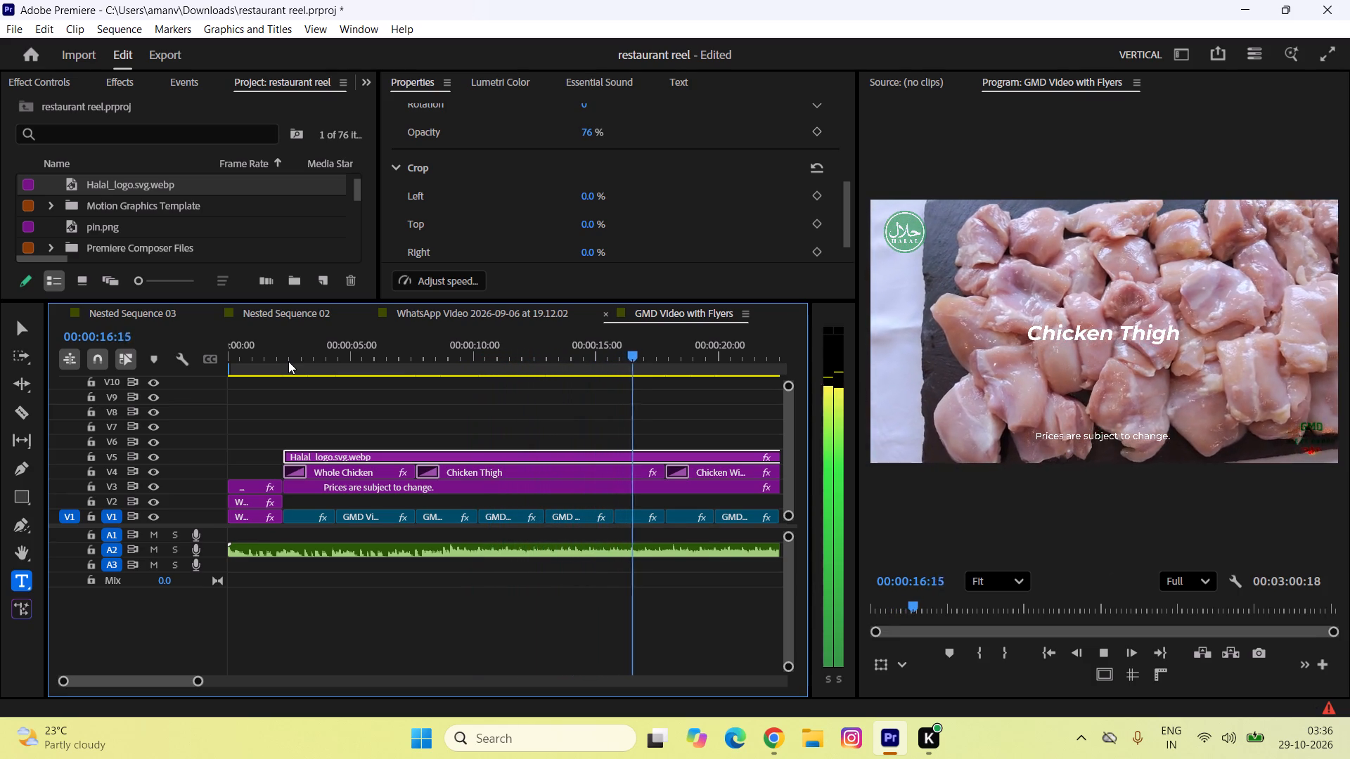
pyautogui.press('space')
pyautogui.write('--')
pyautogui.press('space')
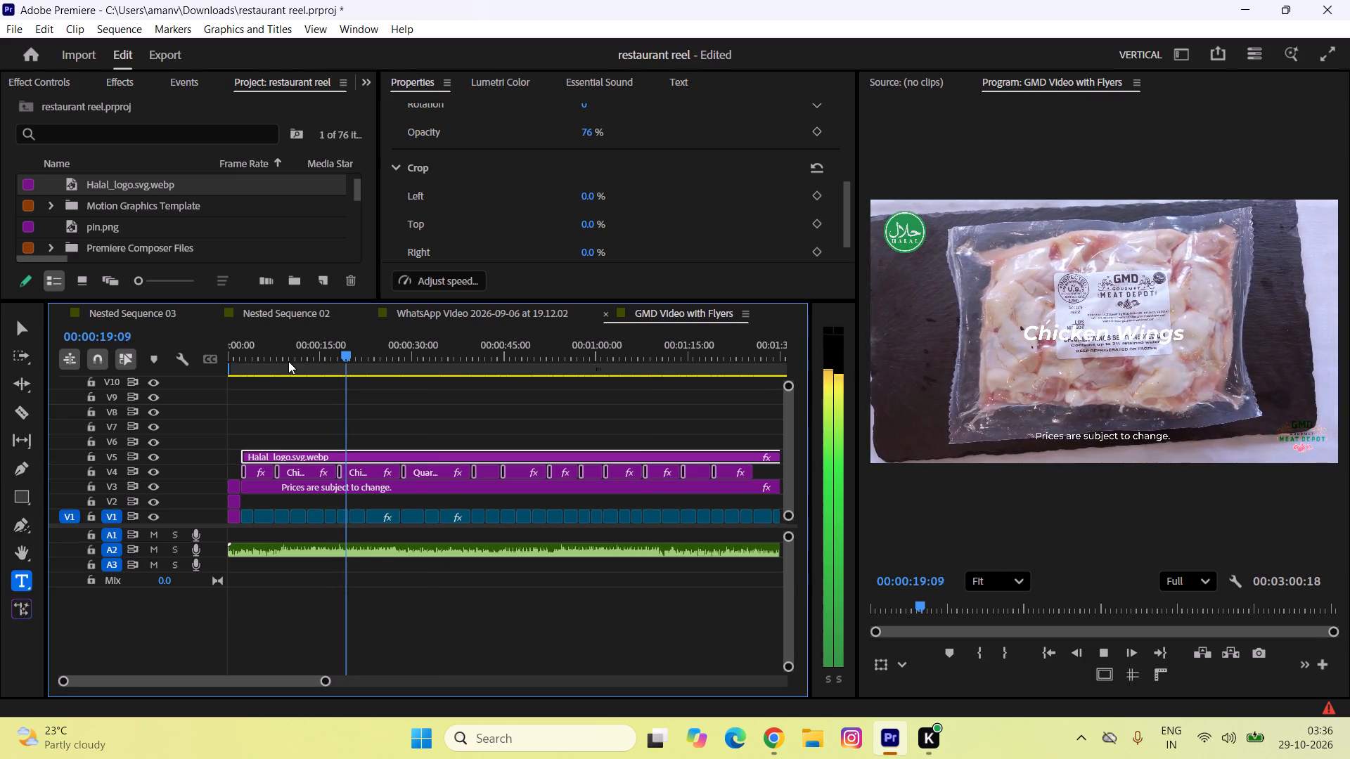
pyautogui.press('space')
pyautogui.write('--')
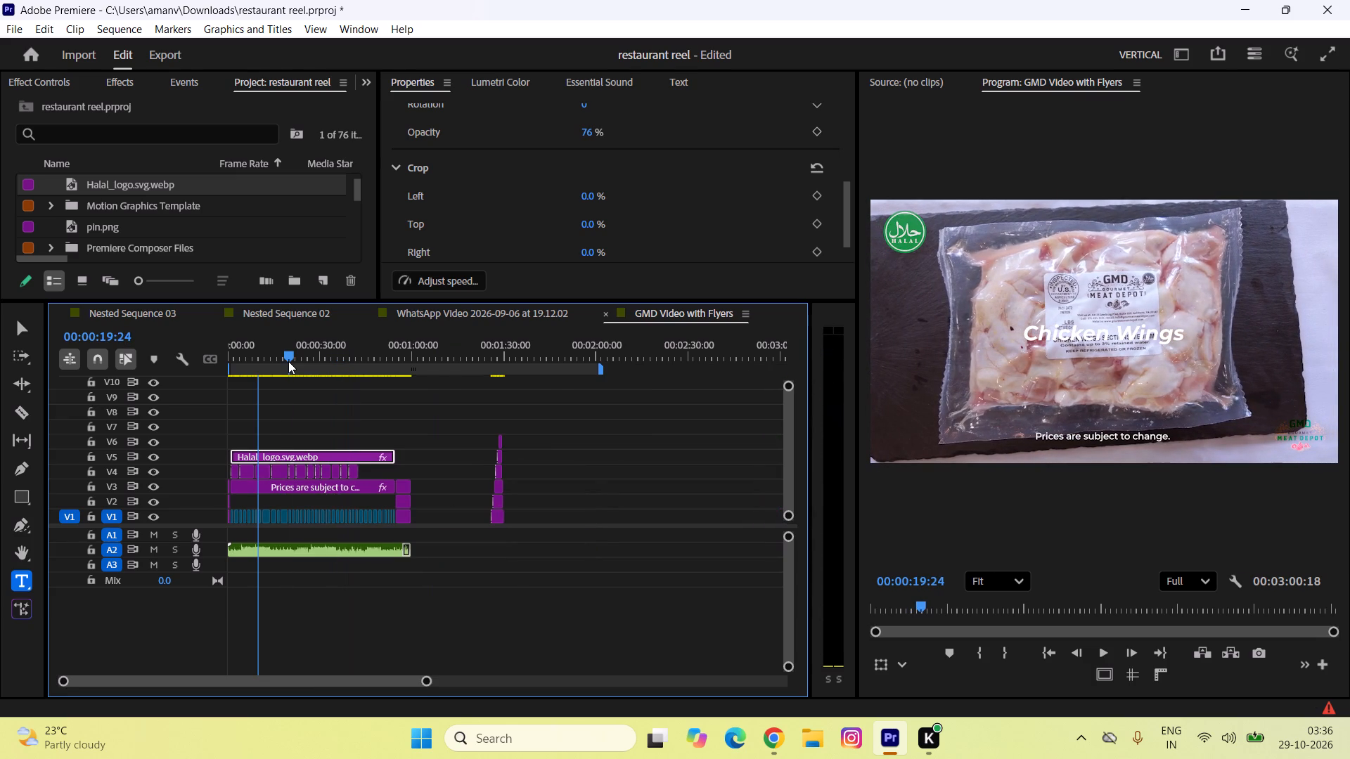
# Open the export settings for the GMD Video with Flyers sequence.
pyautogui.hotkey('ctrl', 'm')
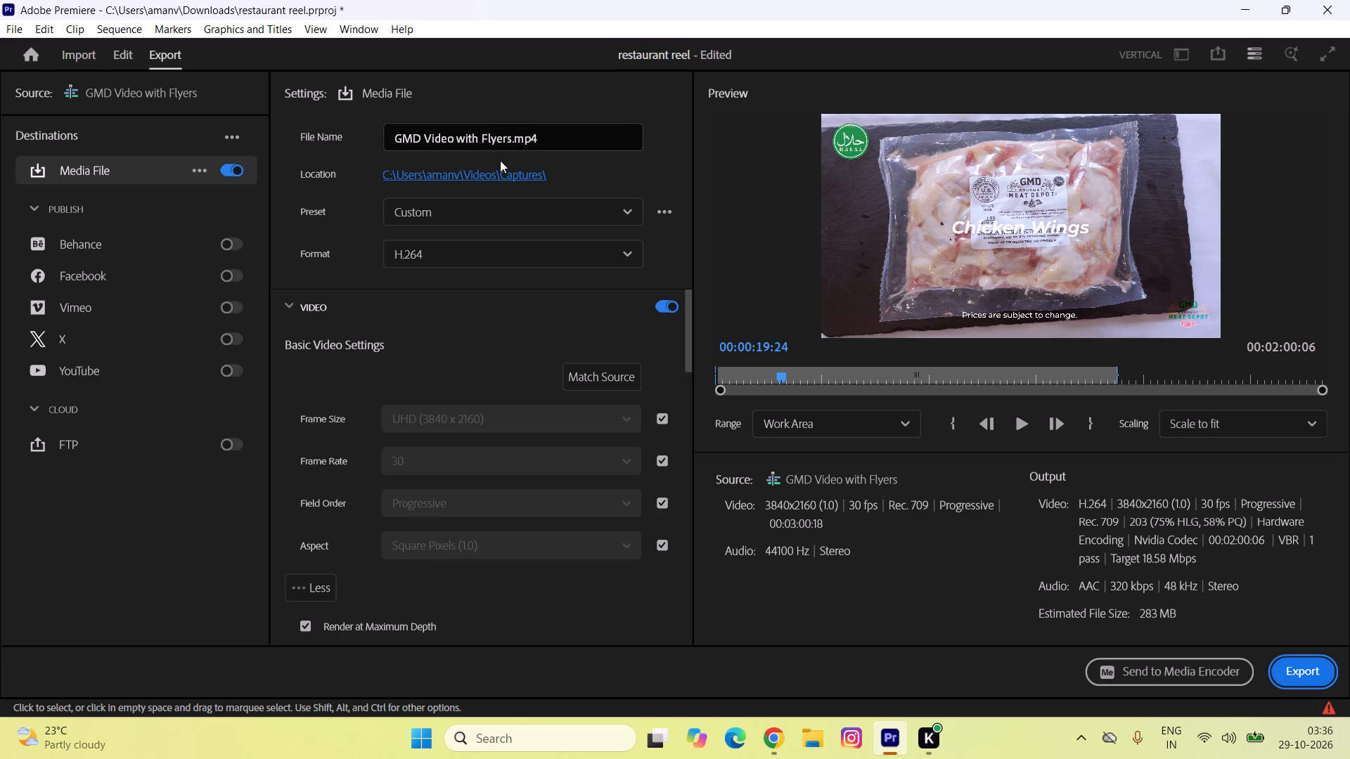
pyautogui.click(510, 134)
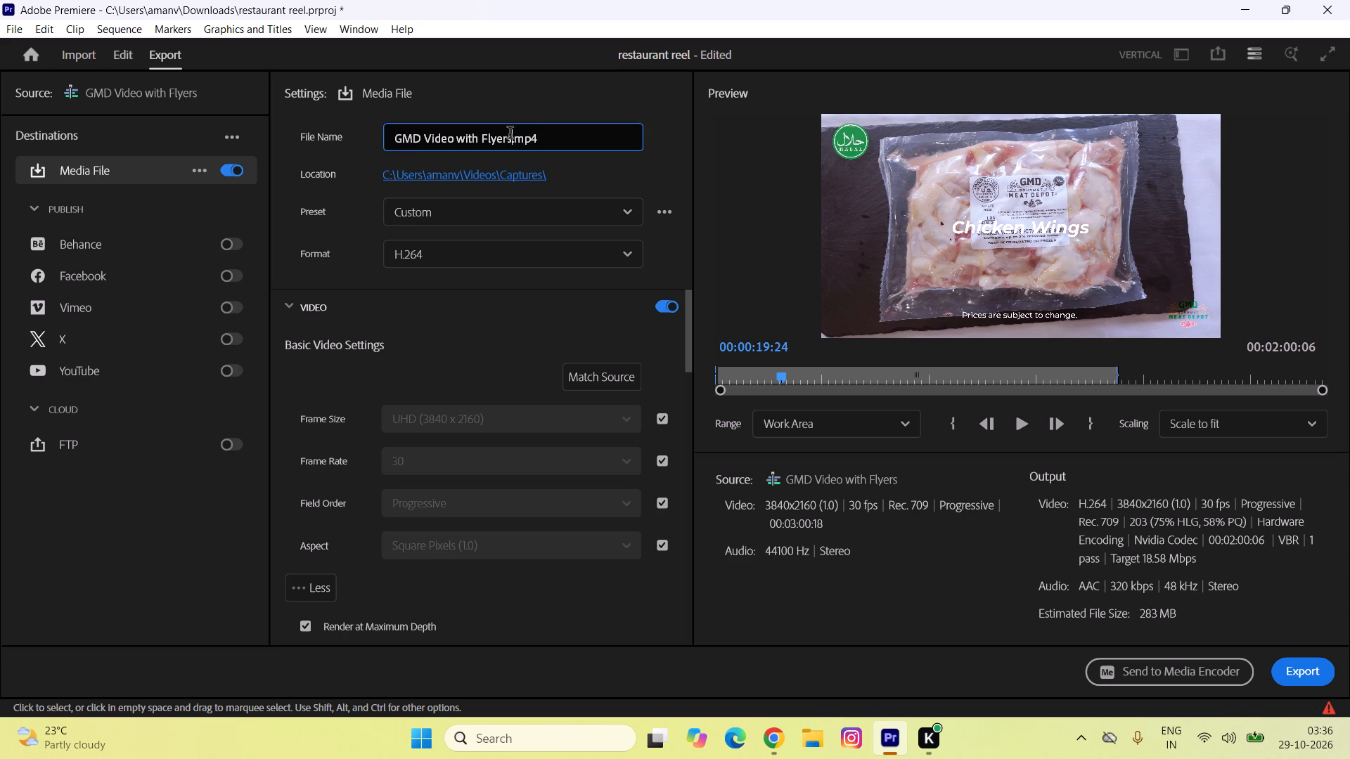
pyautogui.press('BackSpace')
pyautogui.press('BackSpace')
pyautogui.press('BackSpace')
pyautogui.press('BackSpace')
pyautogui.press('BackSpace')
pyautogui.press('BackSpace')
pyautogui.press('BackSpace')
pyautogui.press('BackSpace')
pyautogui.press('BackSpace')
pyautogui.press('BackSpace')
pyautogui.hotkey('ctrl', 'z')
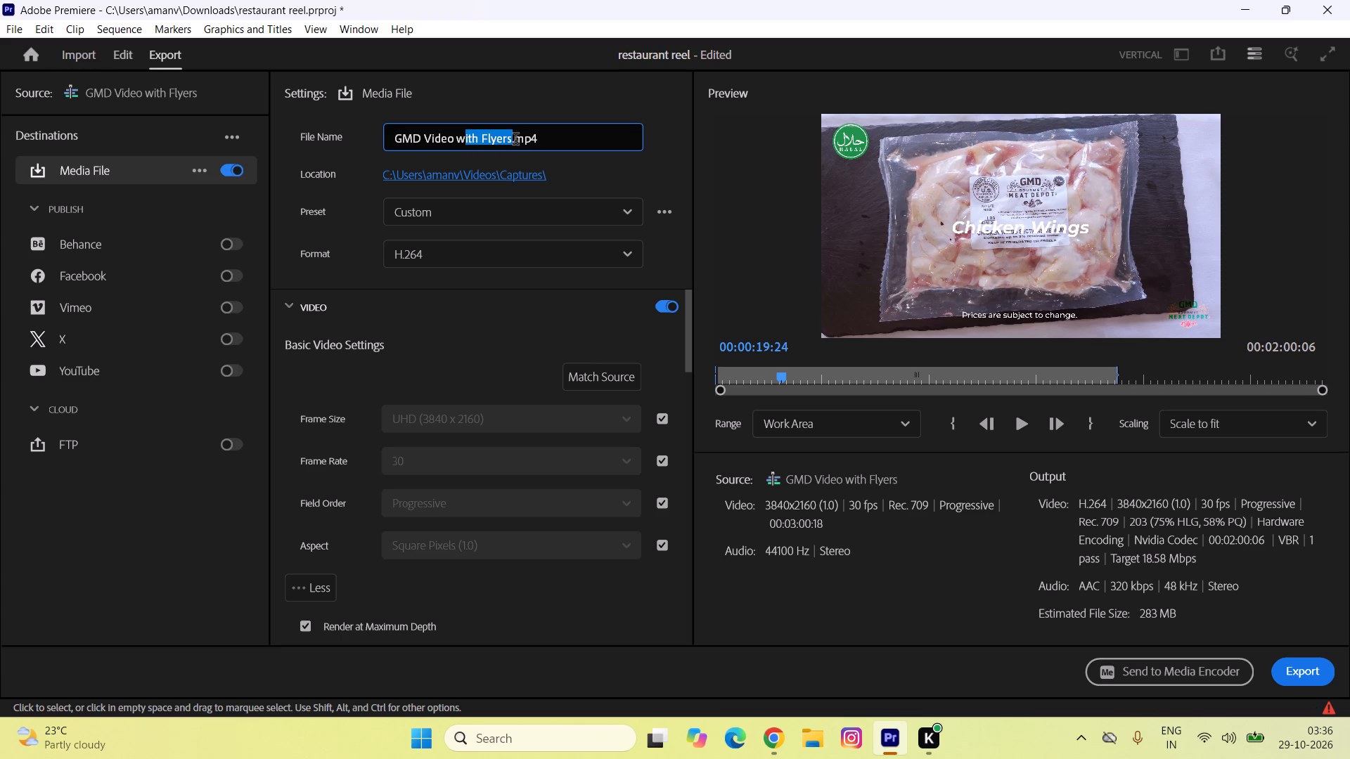
# Add "draft 1" to the end of the export file name, making it GMD Video with Flyers draft 1.mp4, and start the H.264 export.
pyautogui.click(514, 139)
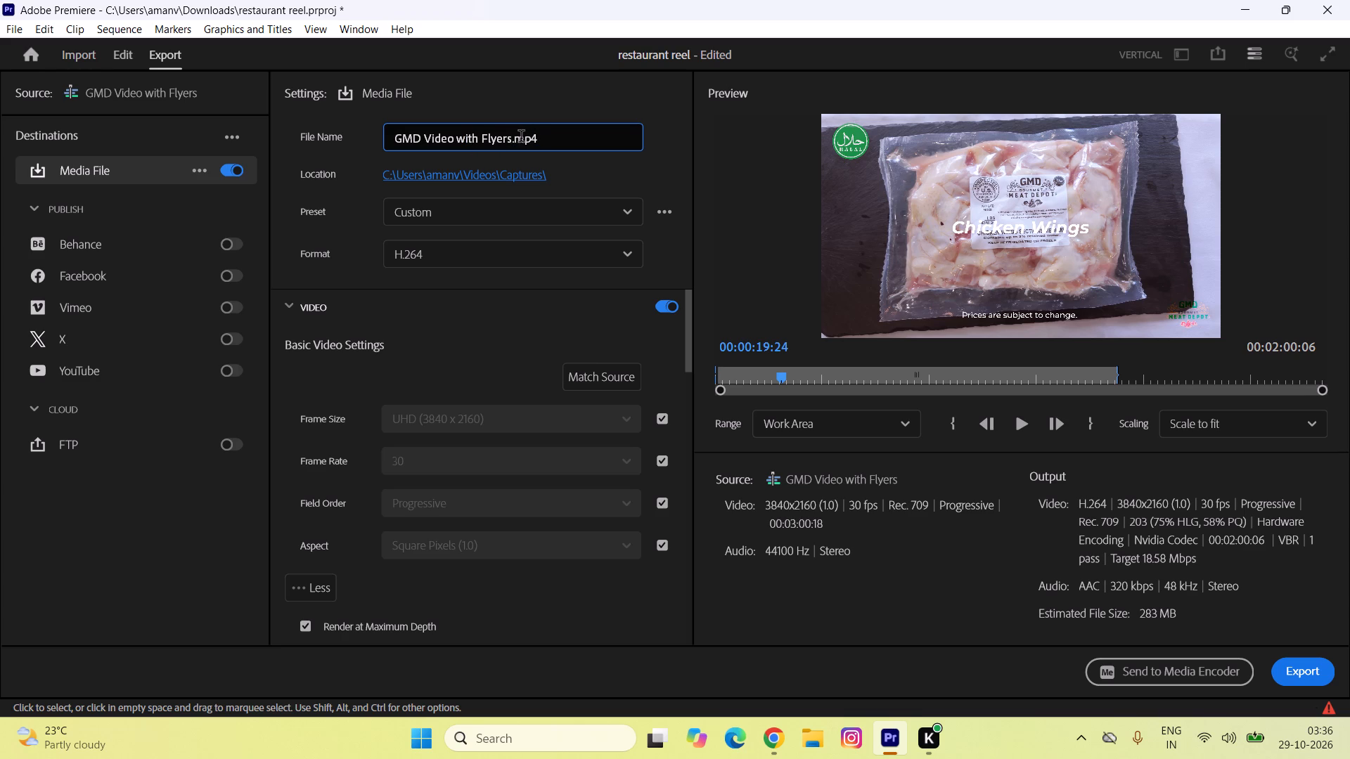
pyautogui.press('Left')
pyautogui.press('space')
pyautogui.write('dra')
pyautogui.write('ft 1')
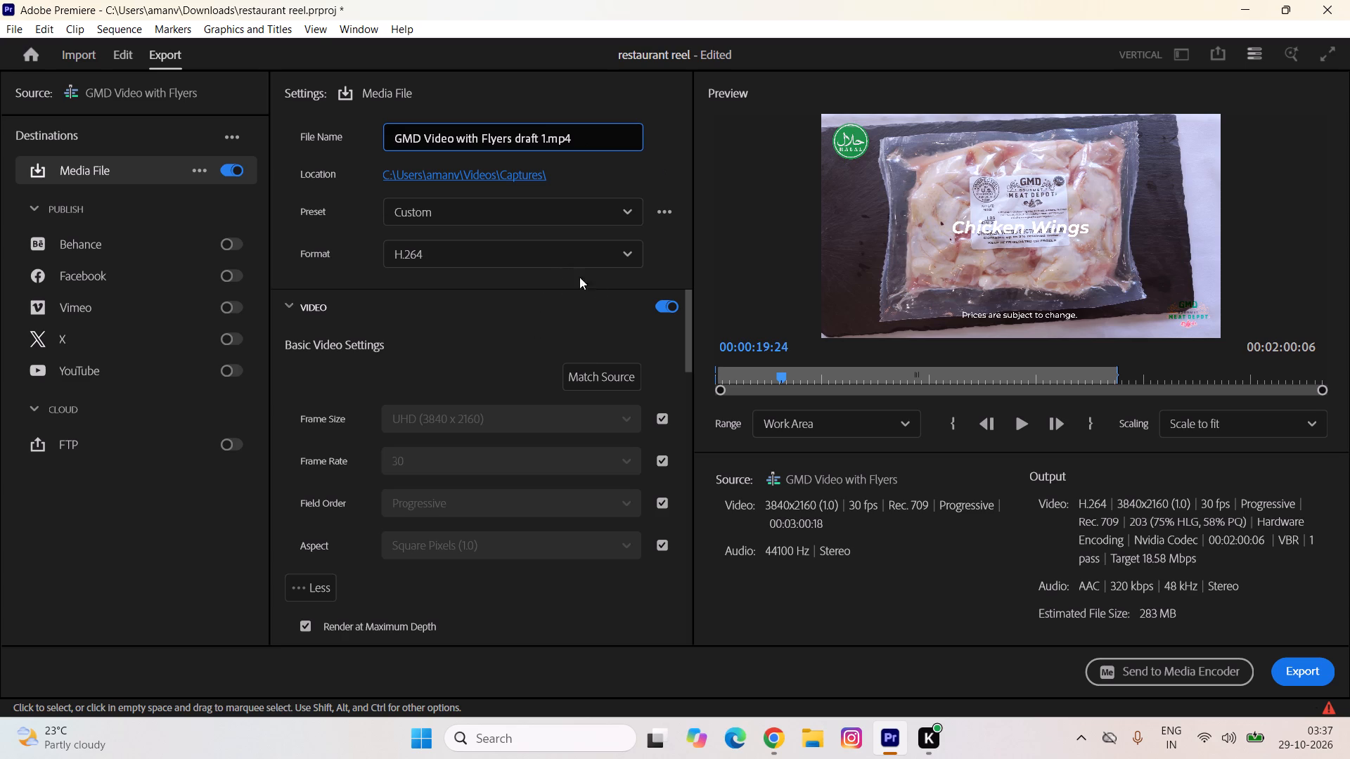
pyautogui.click(1307, 679)
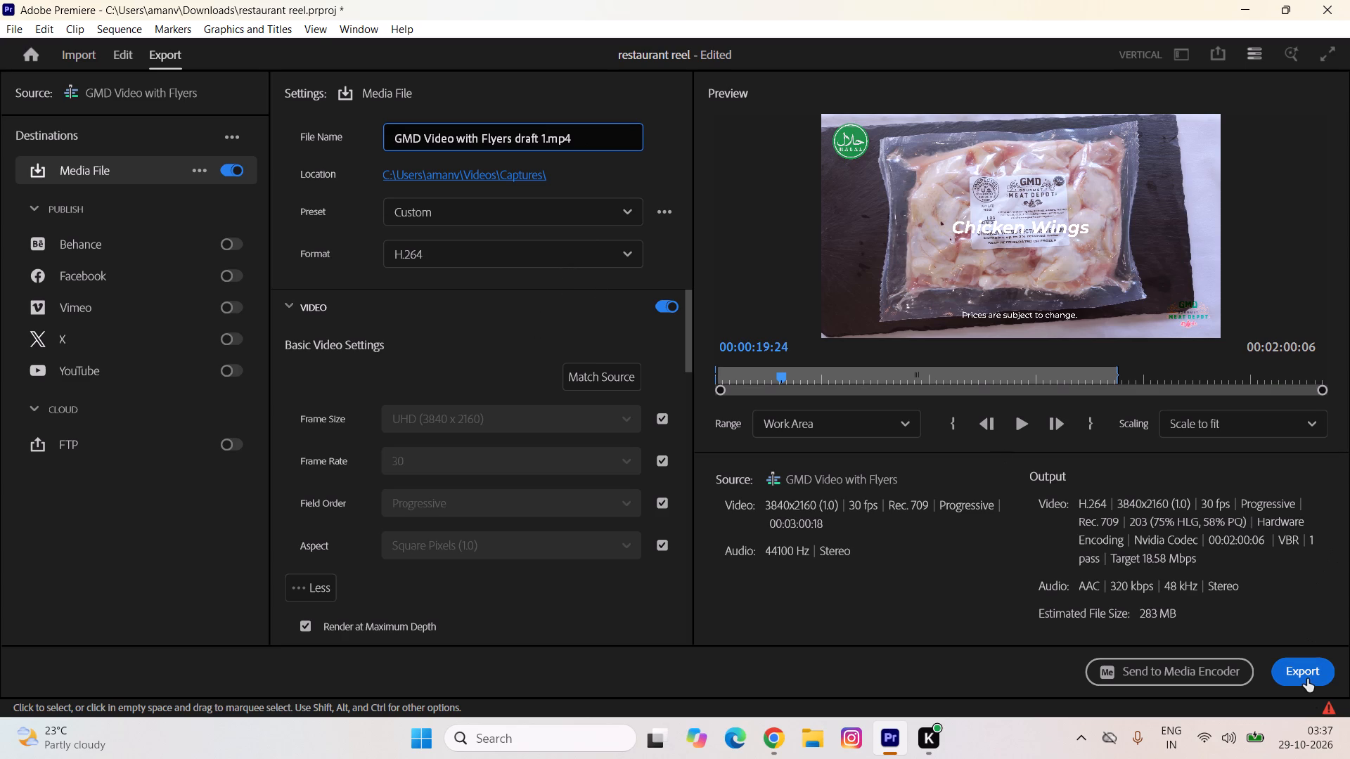
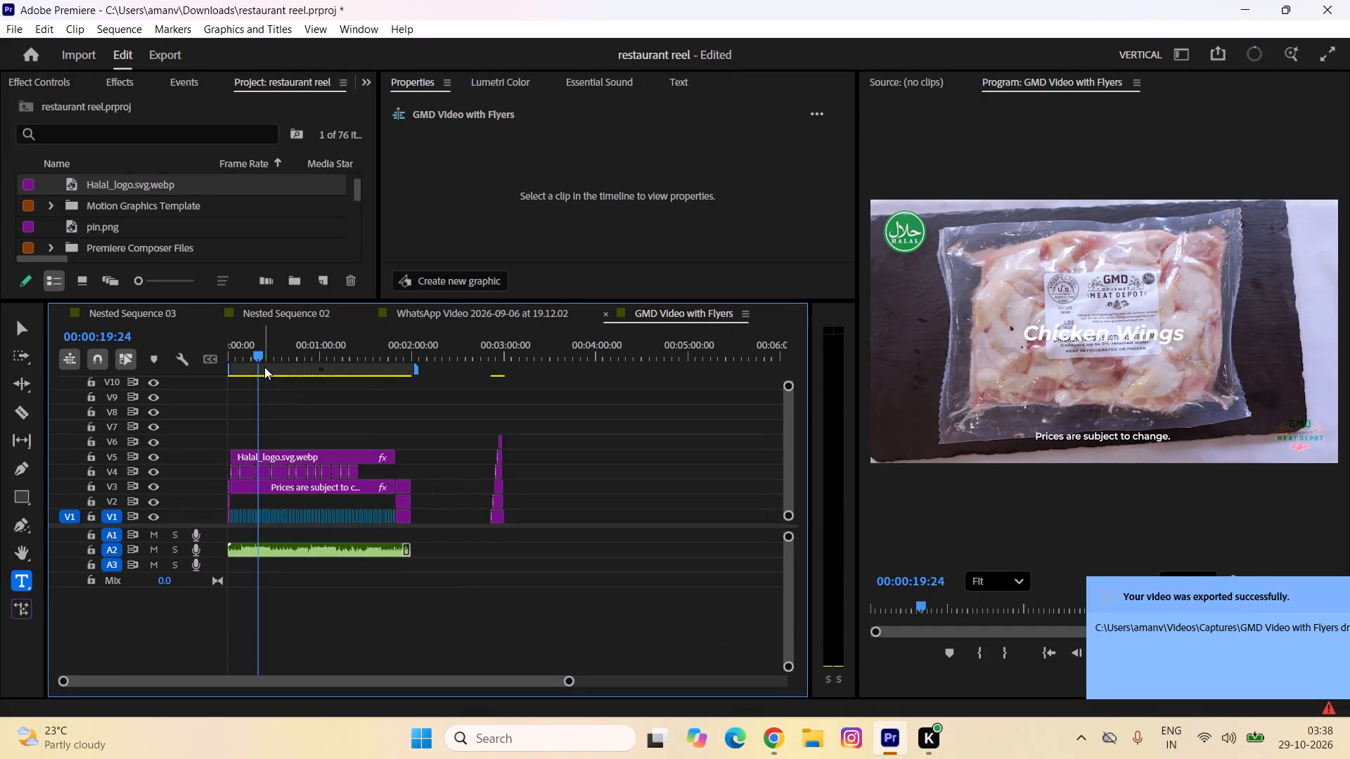
# Play the GMD Video with Flyers sequence from its beginning to review the edit.
pyautogui.moveTo(262, 352); pyautogui.dragTo(162, 313)
pyautogui.press('space')
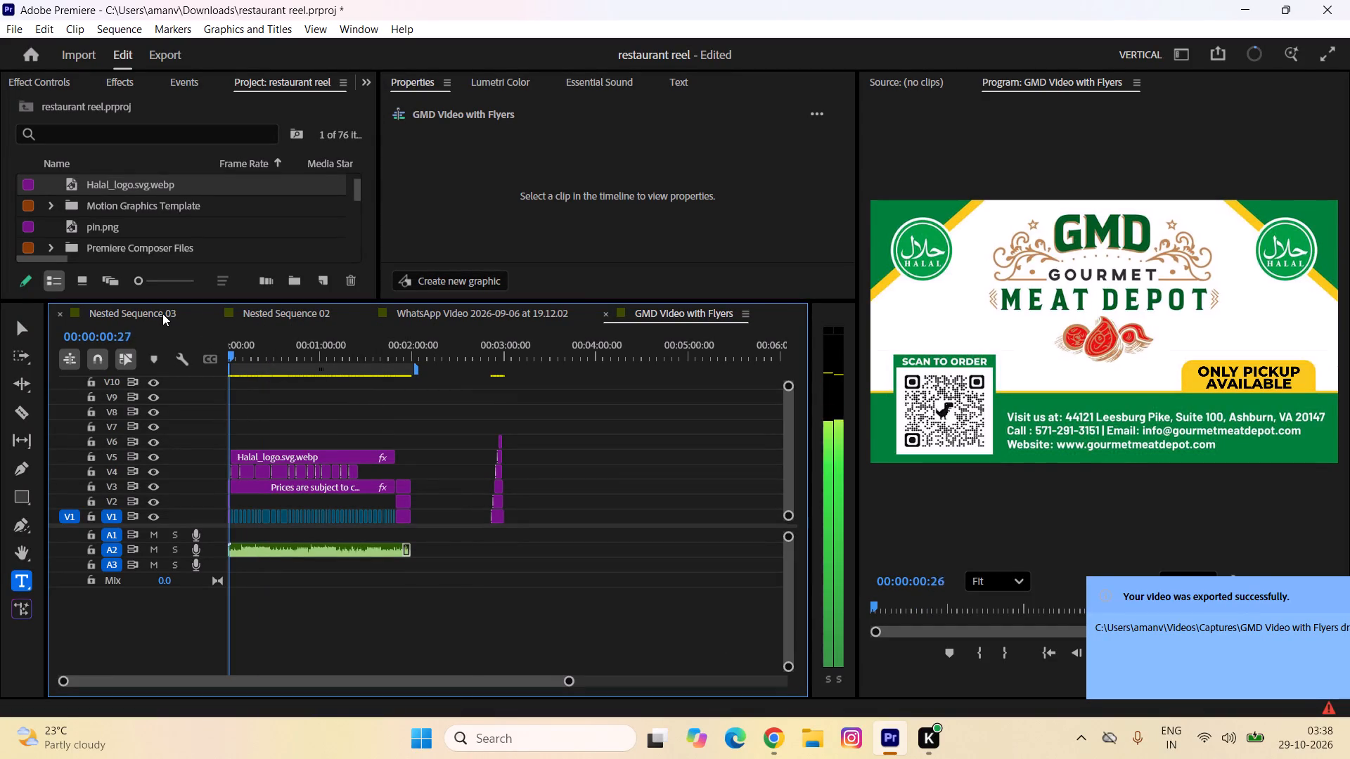
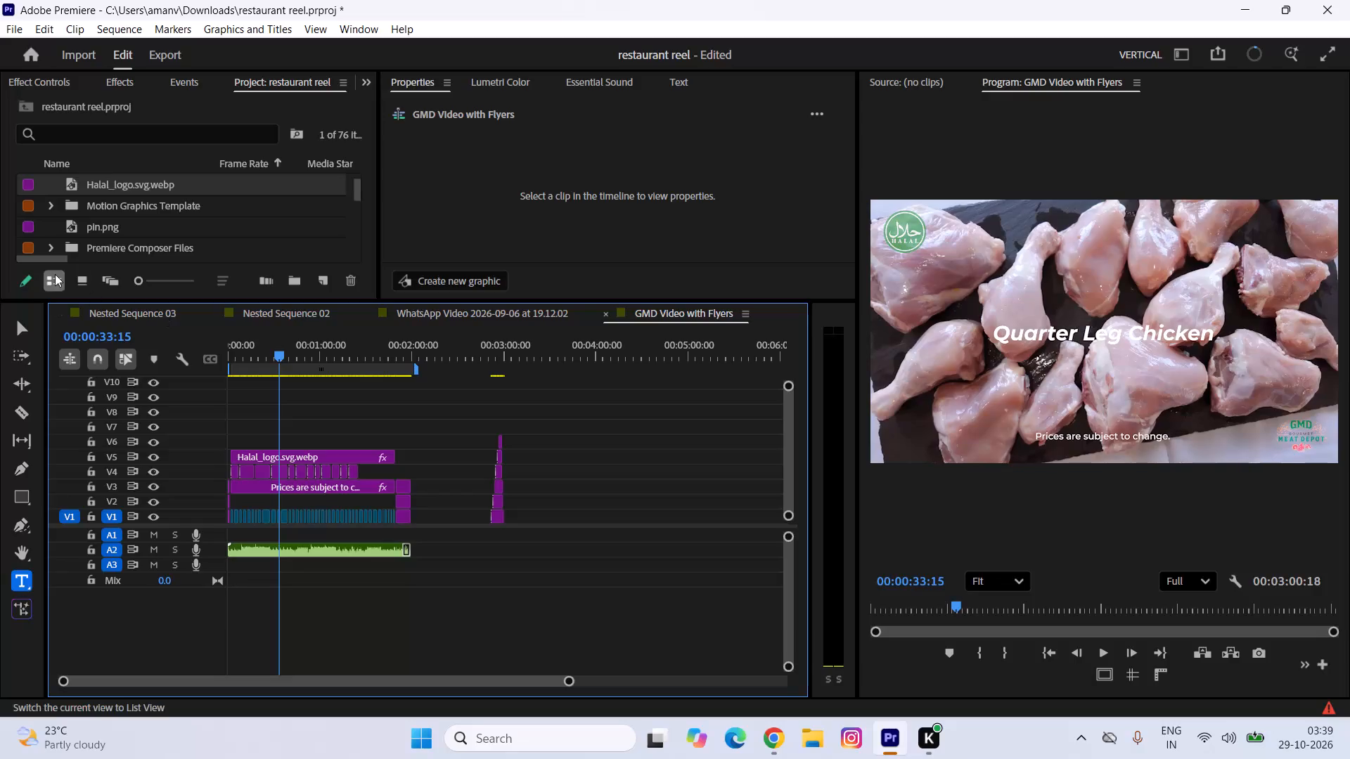
# Check the closing GMD Meat Depot contact card at the end of the GMD Video with Flyers sequence.
pyautogui.click(396, 361)
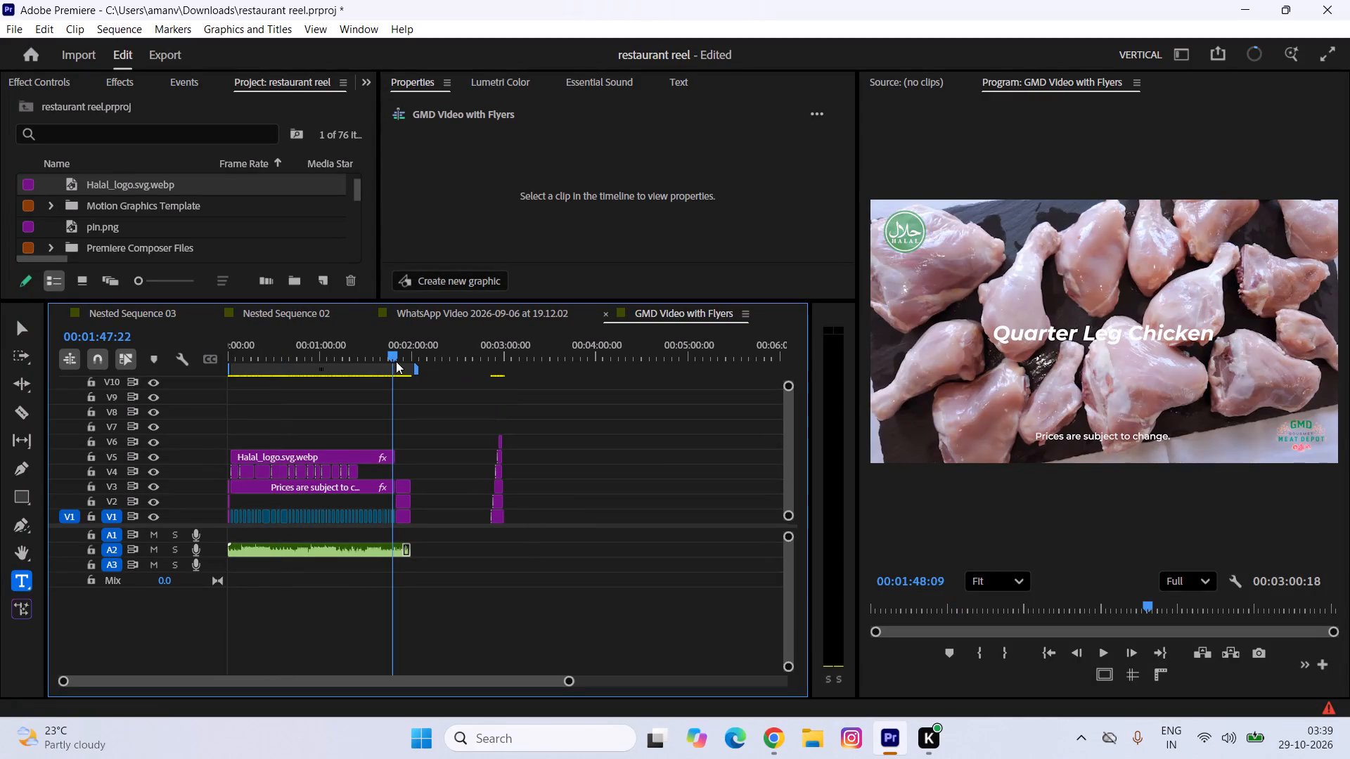
pyautogui.click(409, 358)
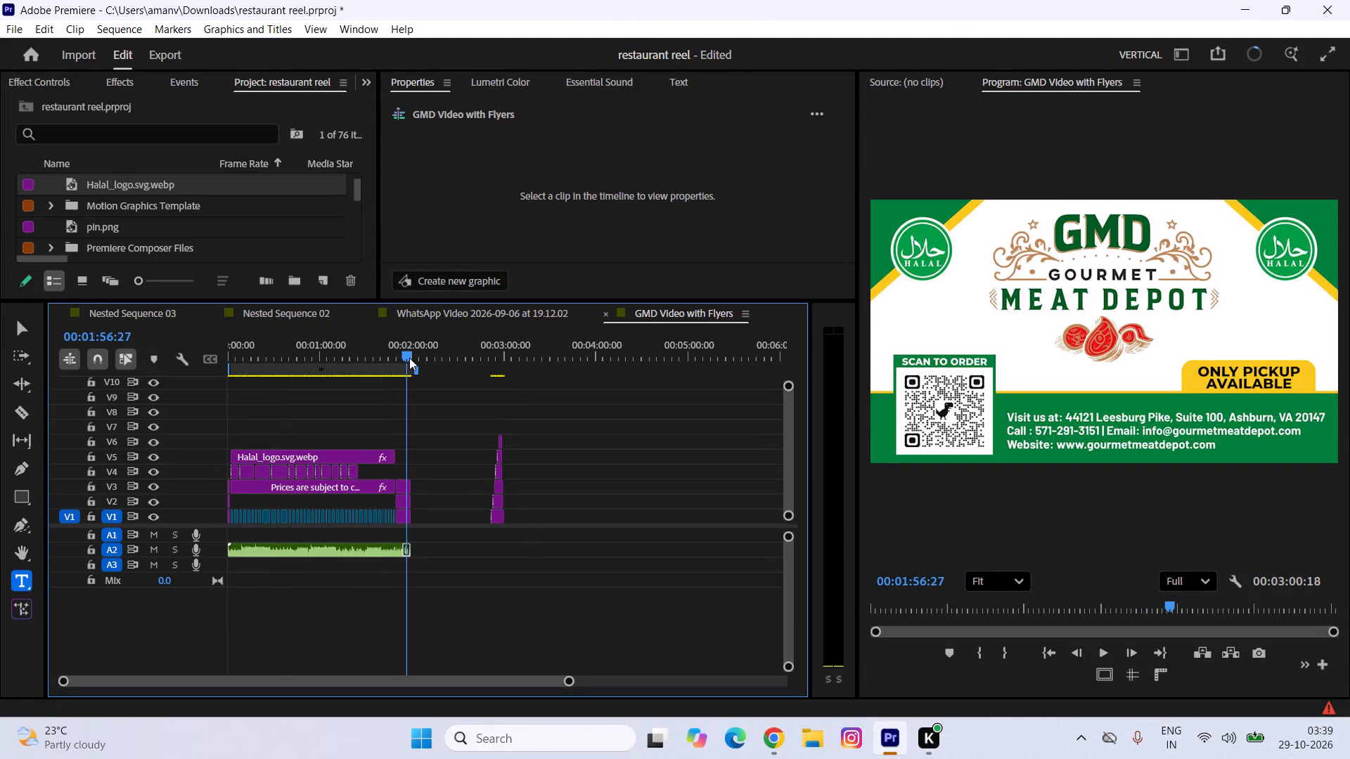
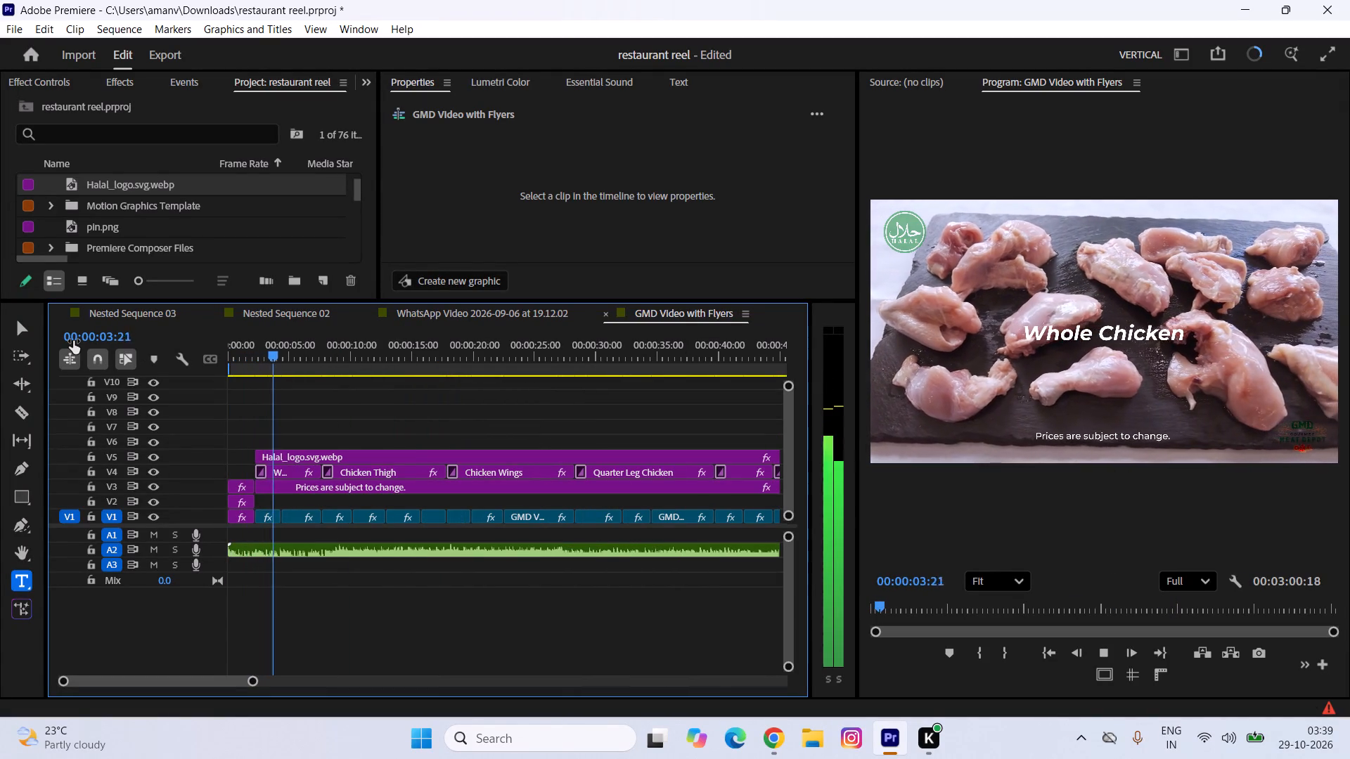
# Stop the review playback of the GMD Video with Flyers sequence during the Whole Chicken shot.
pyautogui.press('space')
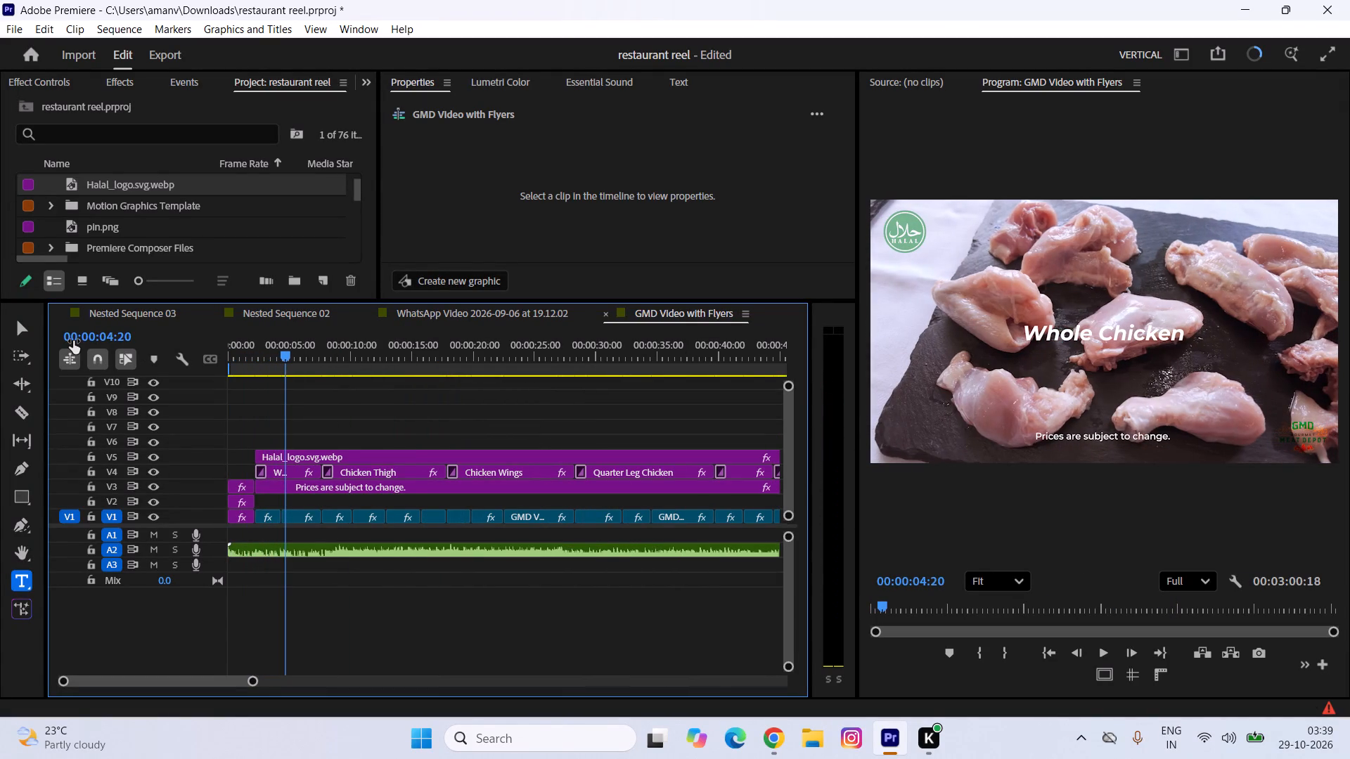
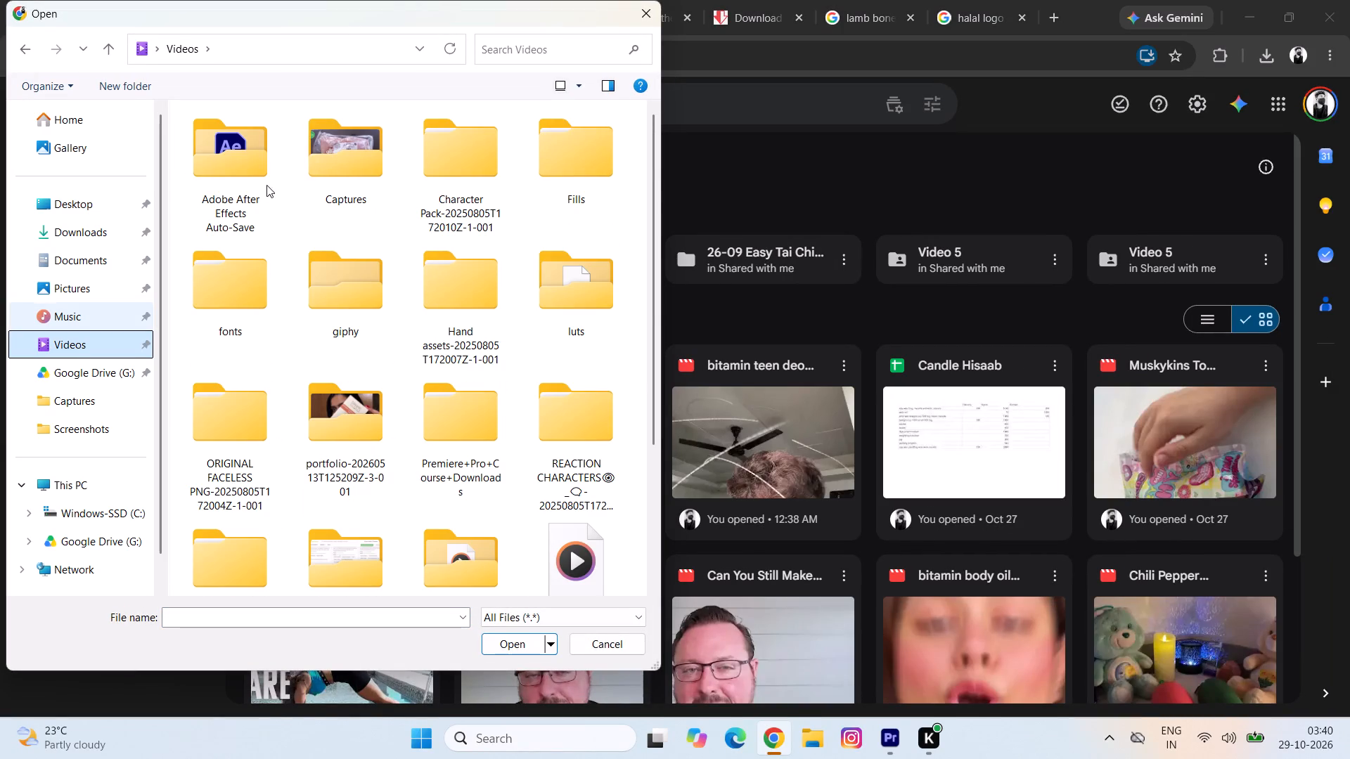
# Upload GMD Video with Flyers draft 1.mp4 from the Captures folder in Videos to Google Drive.
pyautogui.doubleClick(328, 129)
pyautogui.scroll(-1, 387, 224)
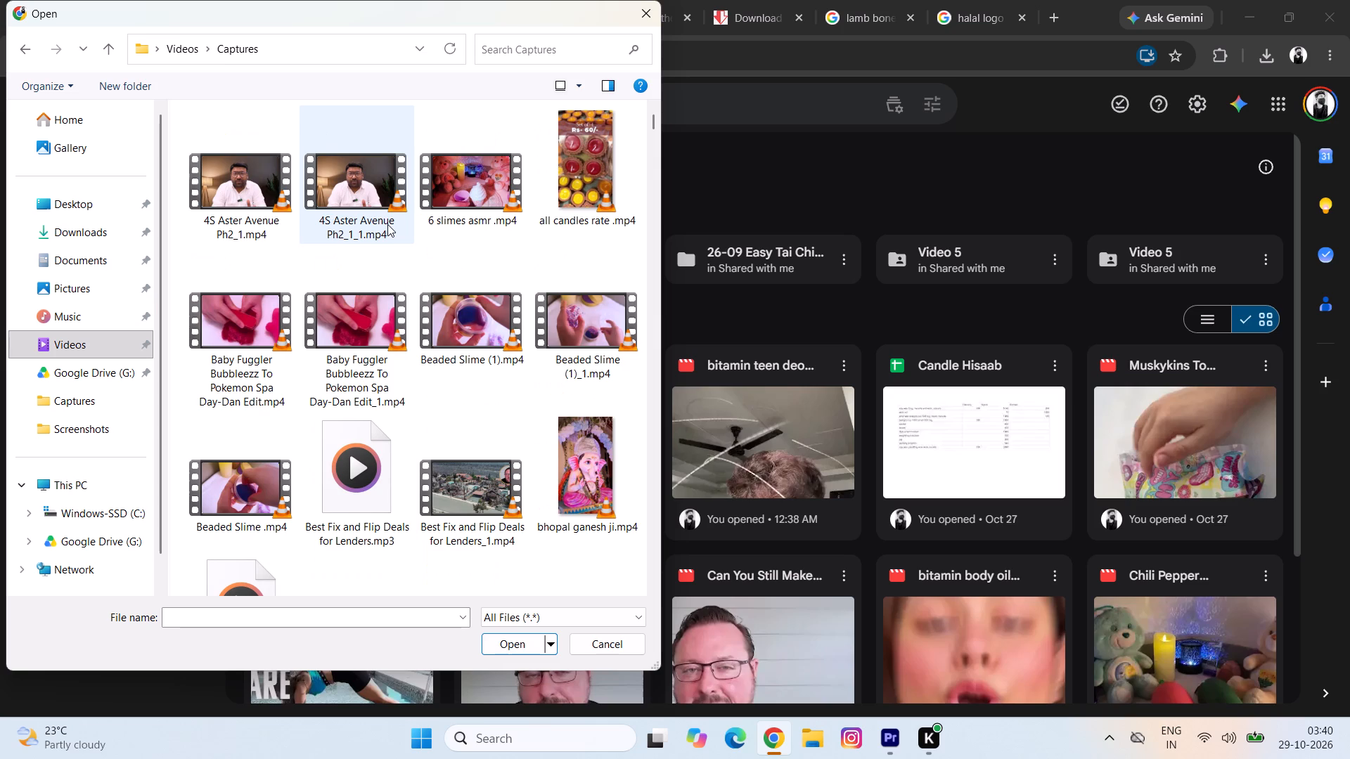
pyautogui.scroll(-2, 418, 329)
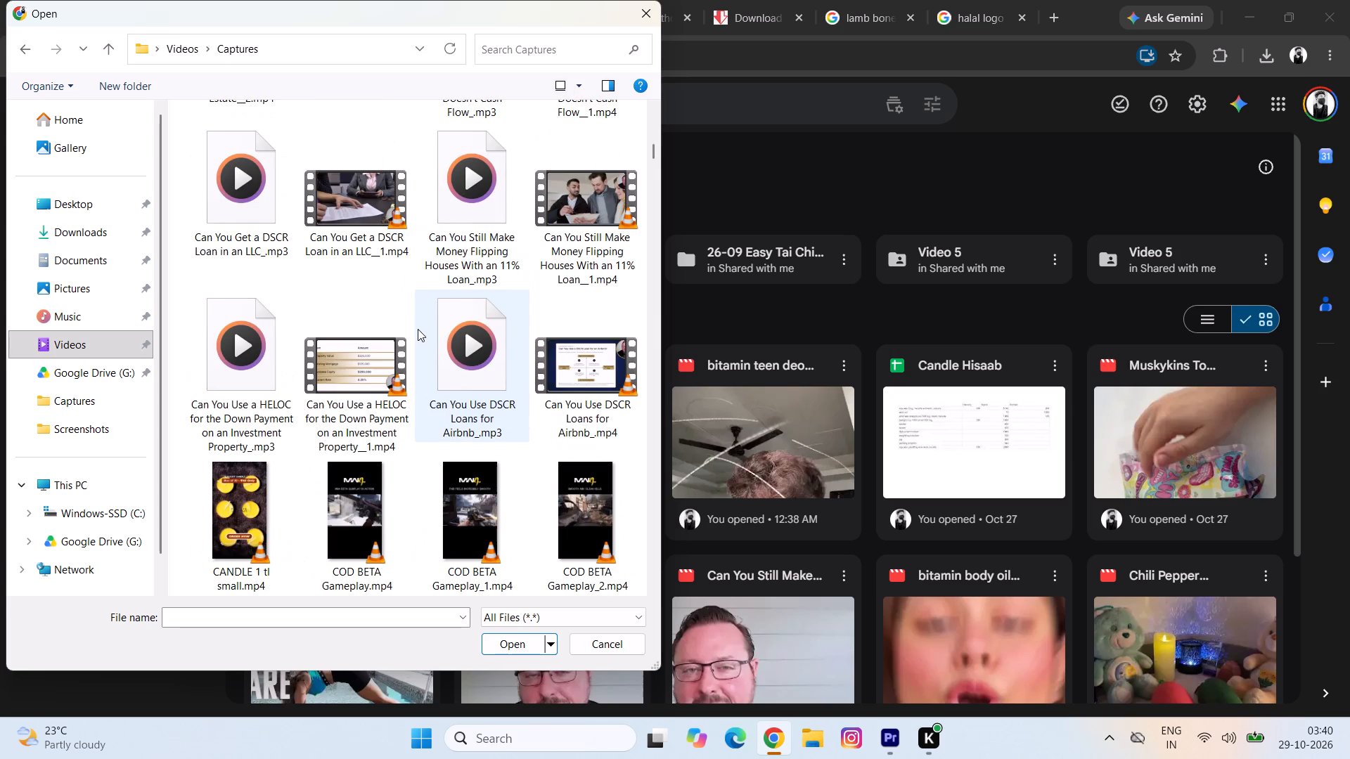
pyautogui.scroll(-1, 418, 329)
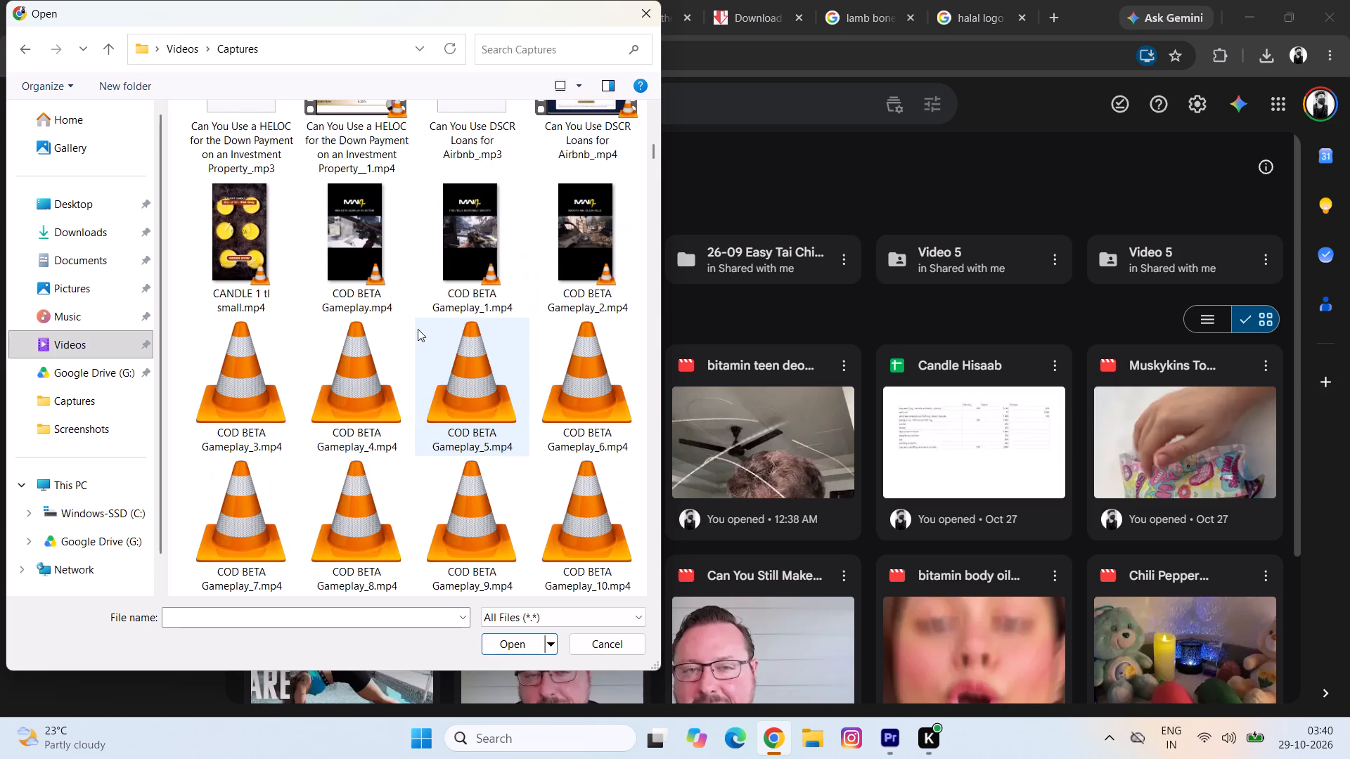
pyautogui.scroll(-2, 402, 353)
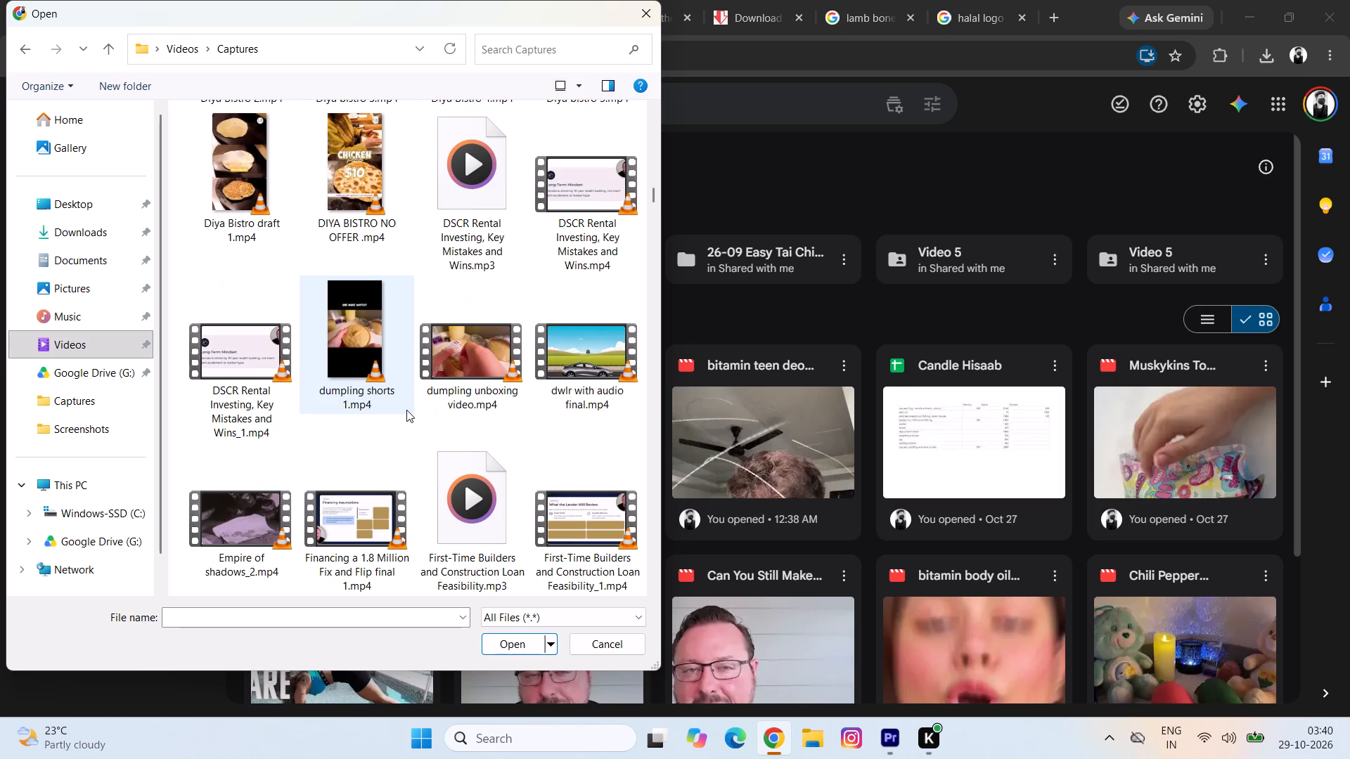
pyautogui.scroll(-1, 420, 393)
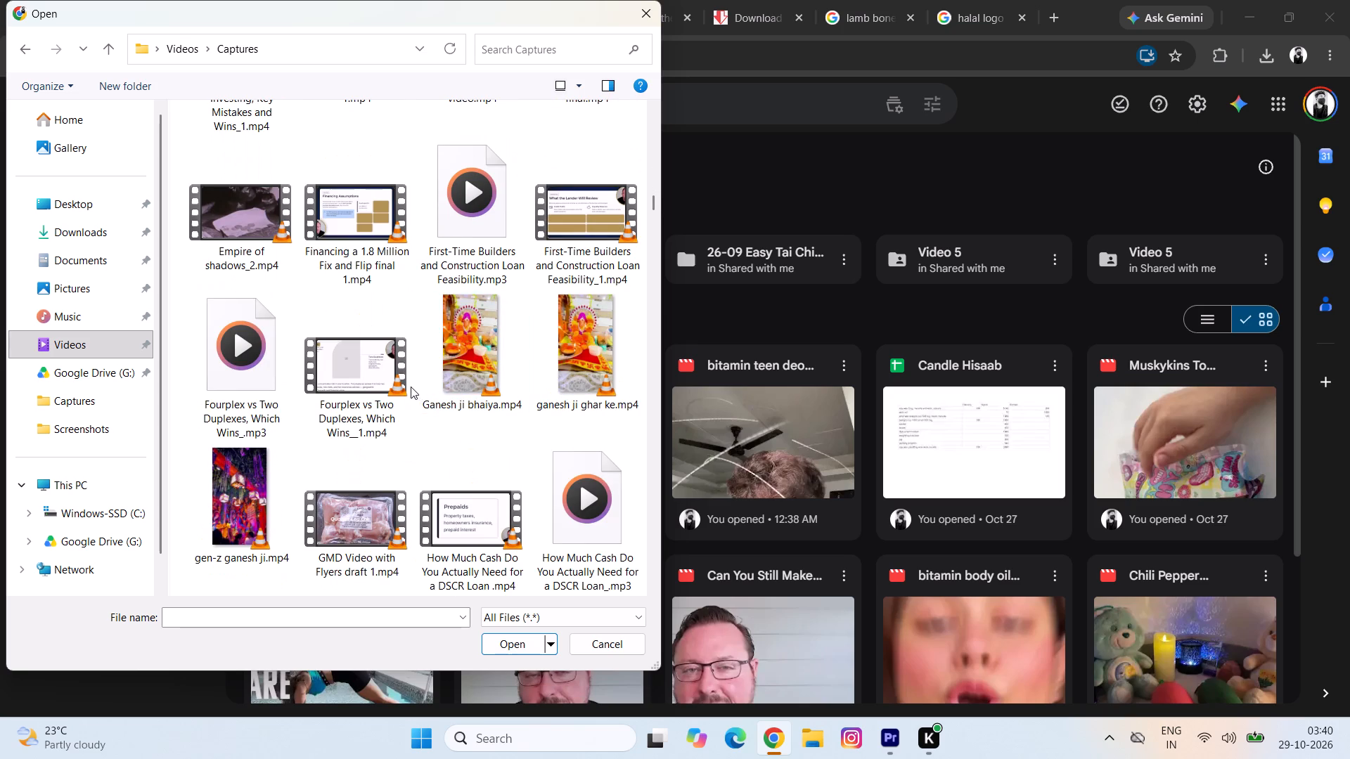
pyautogui.click(352, 532)
pyautogui.click(517, 637)
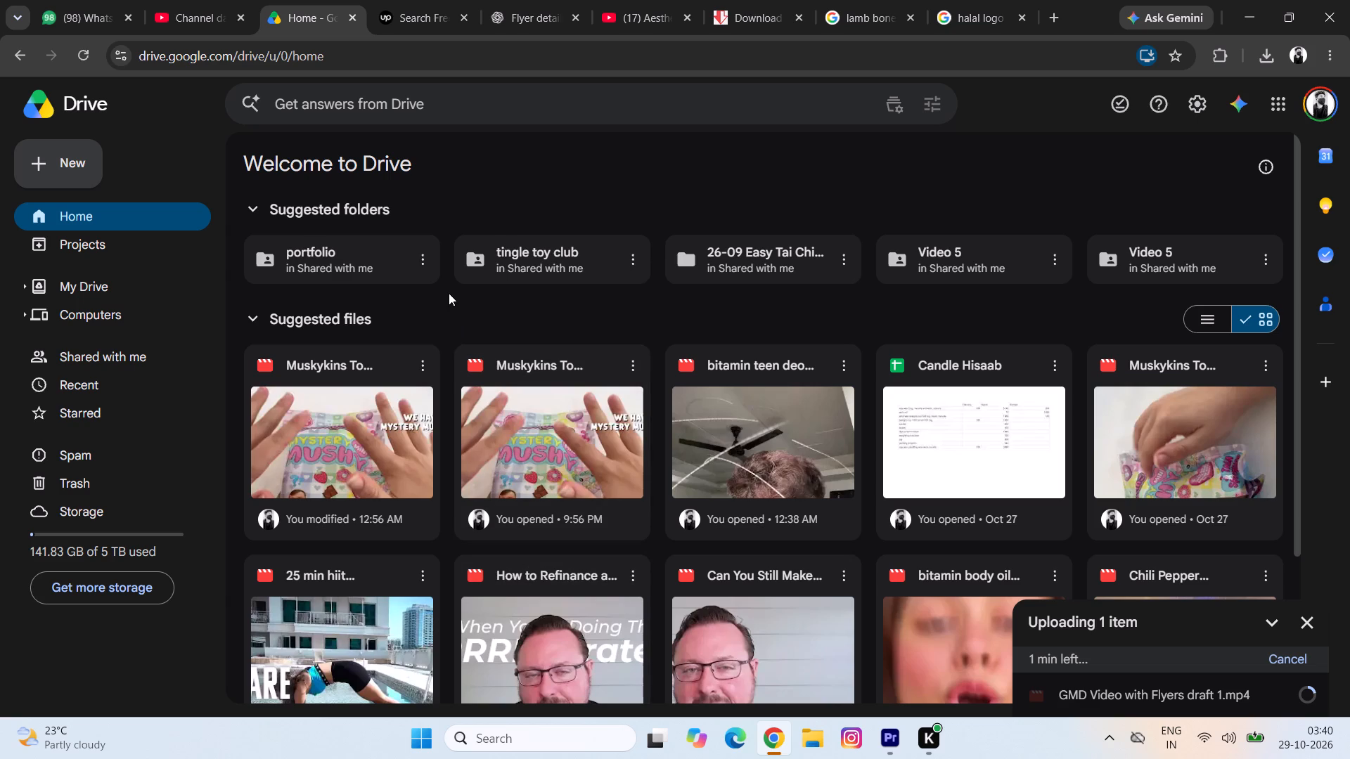
pyautogui.click(530, 171)
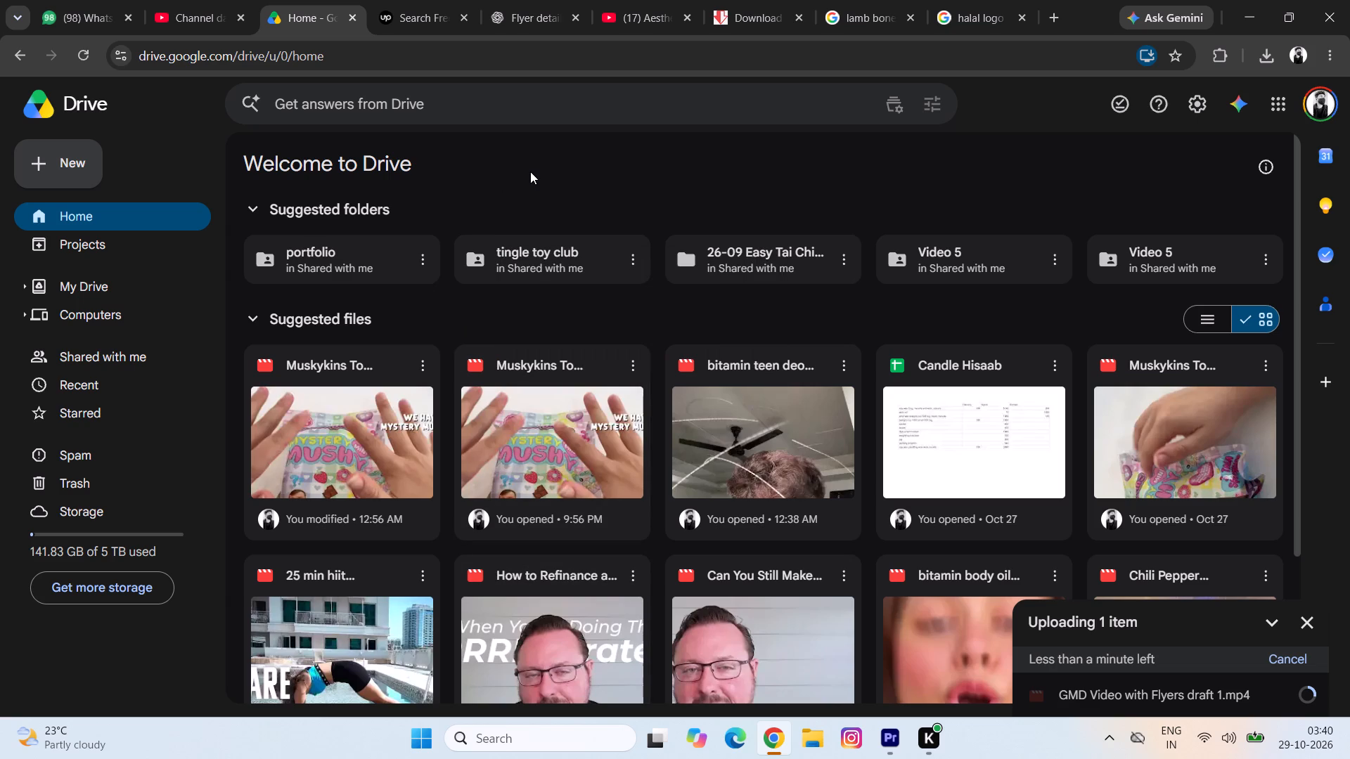
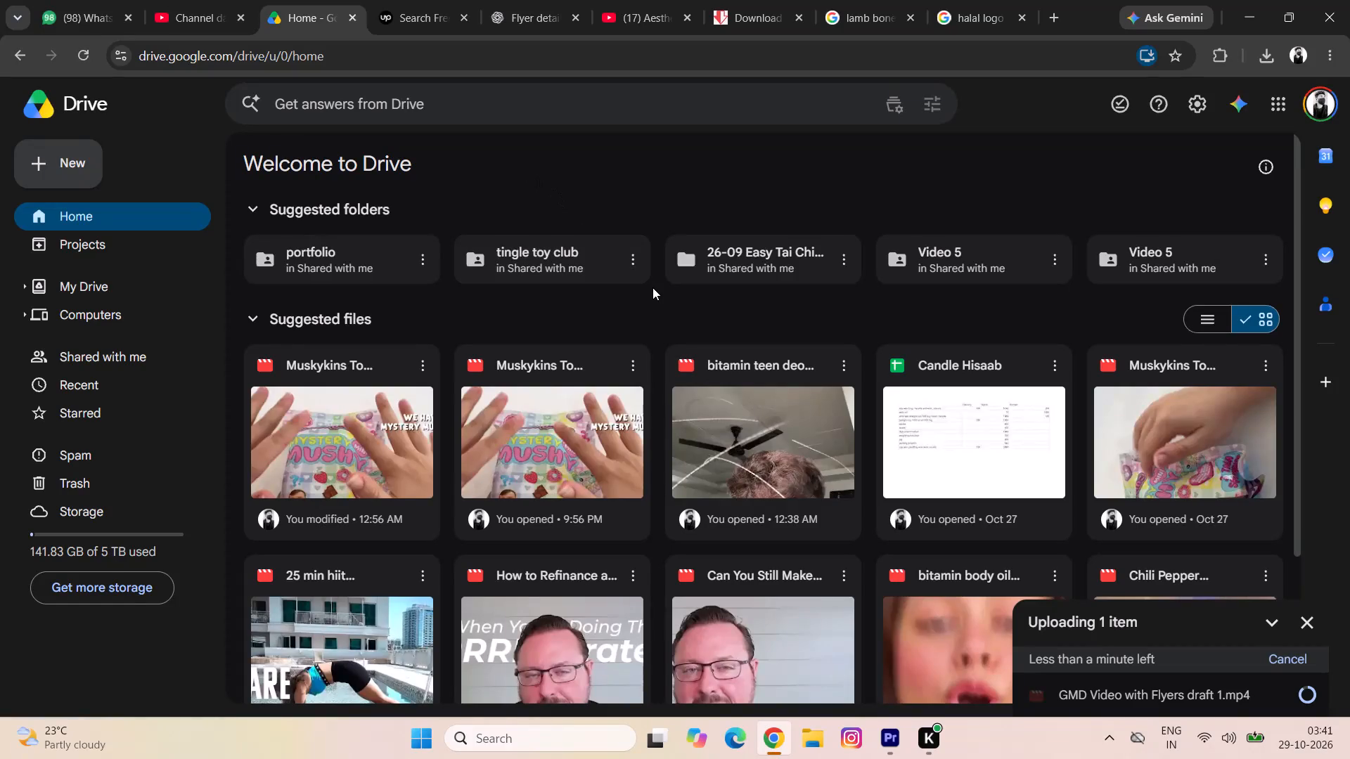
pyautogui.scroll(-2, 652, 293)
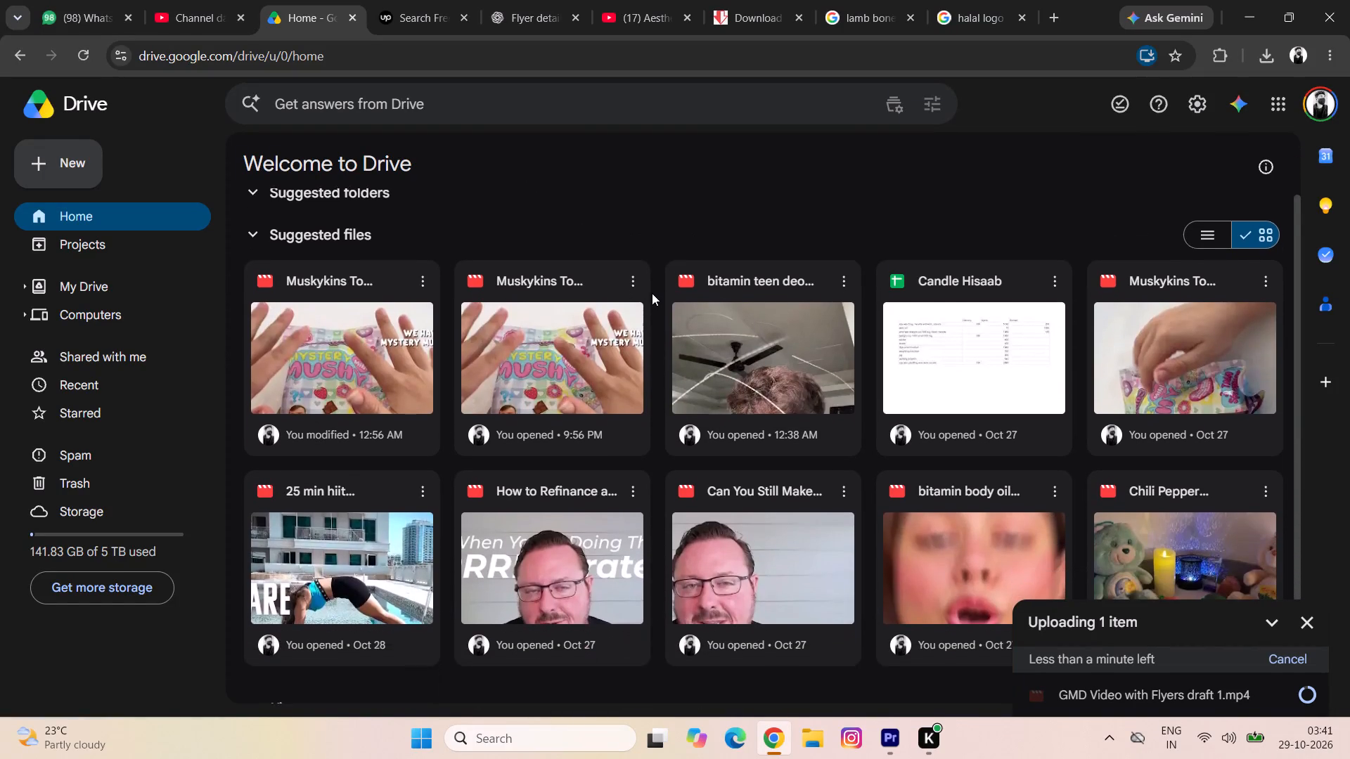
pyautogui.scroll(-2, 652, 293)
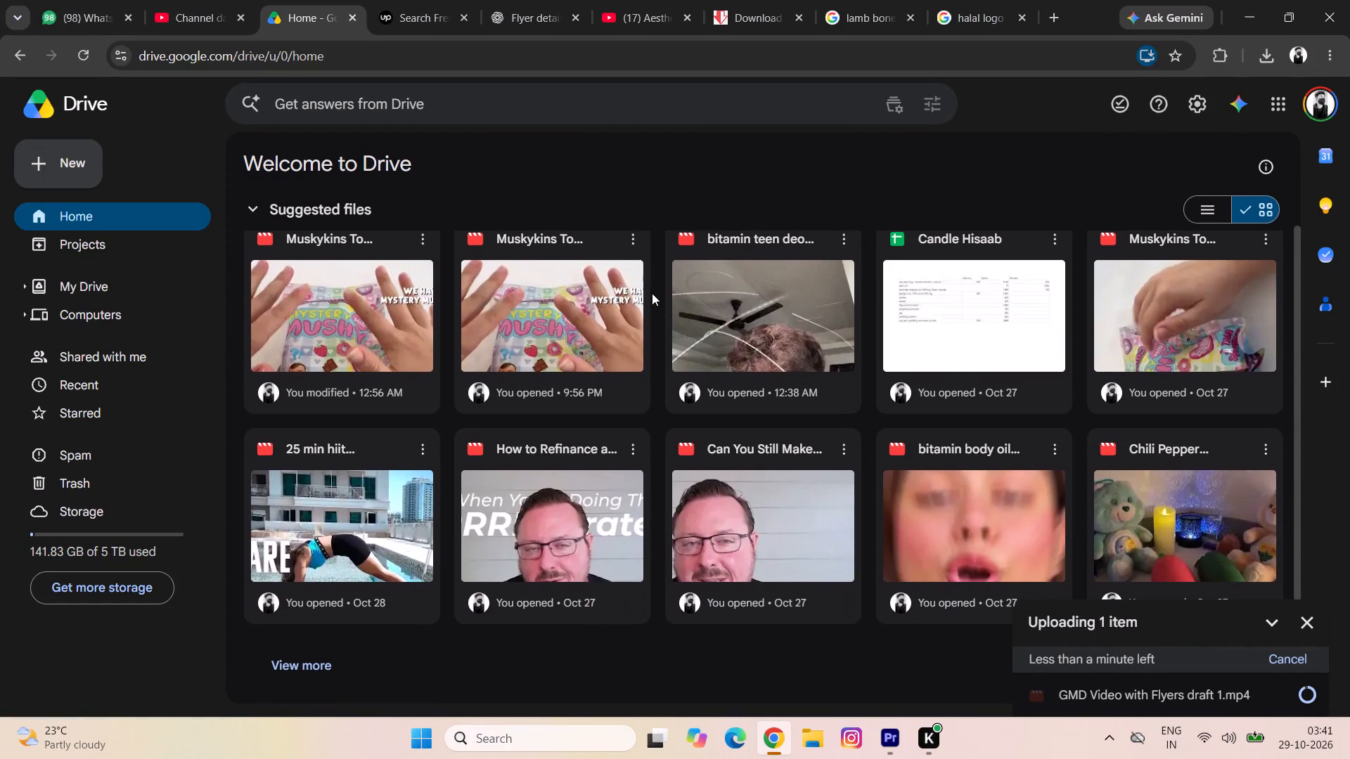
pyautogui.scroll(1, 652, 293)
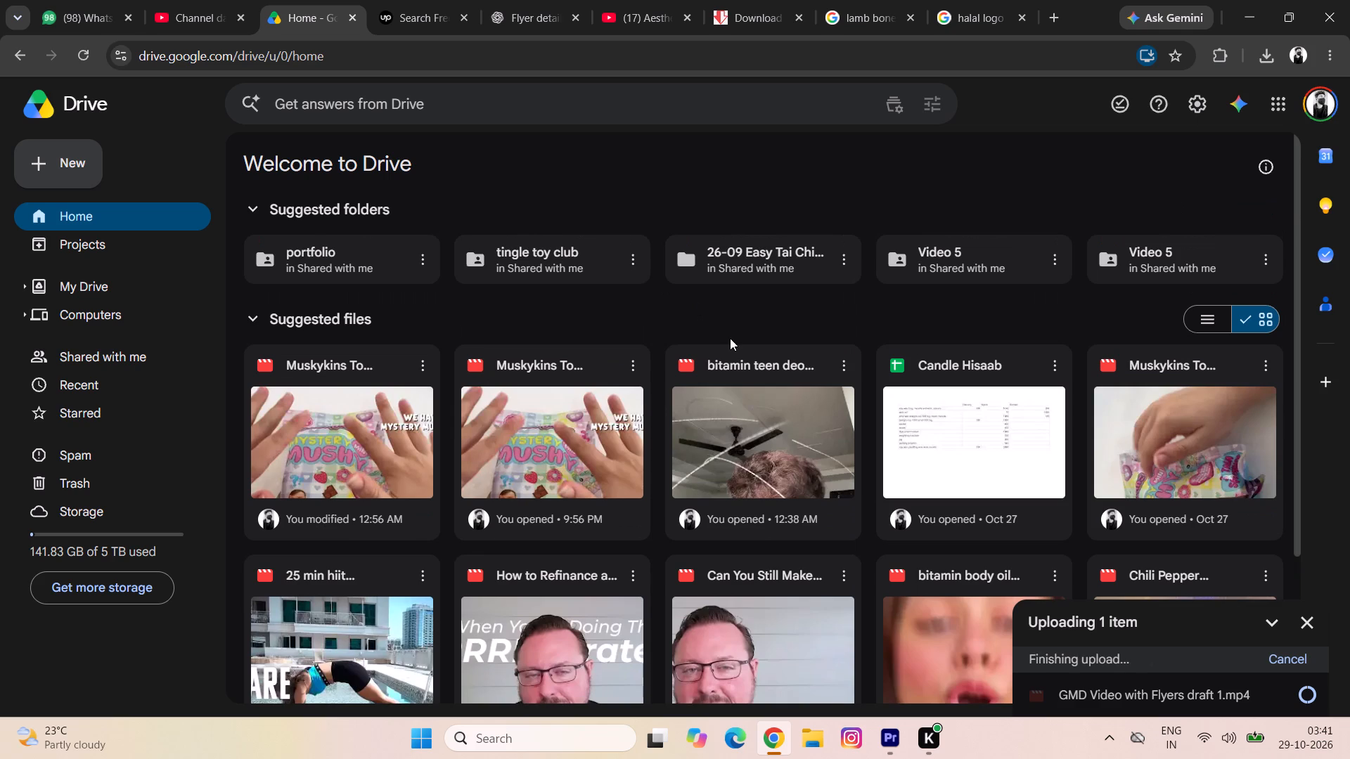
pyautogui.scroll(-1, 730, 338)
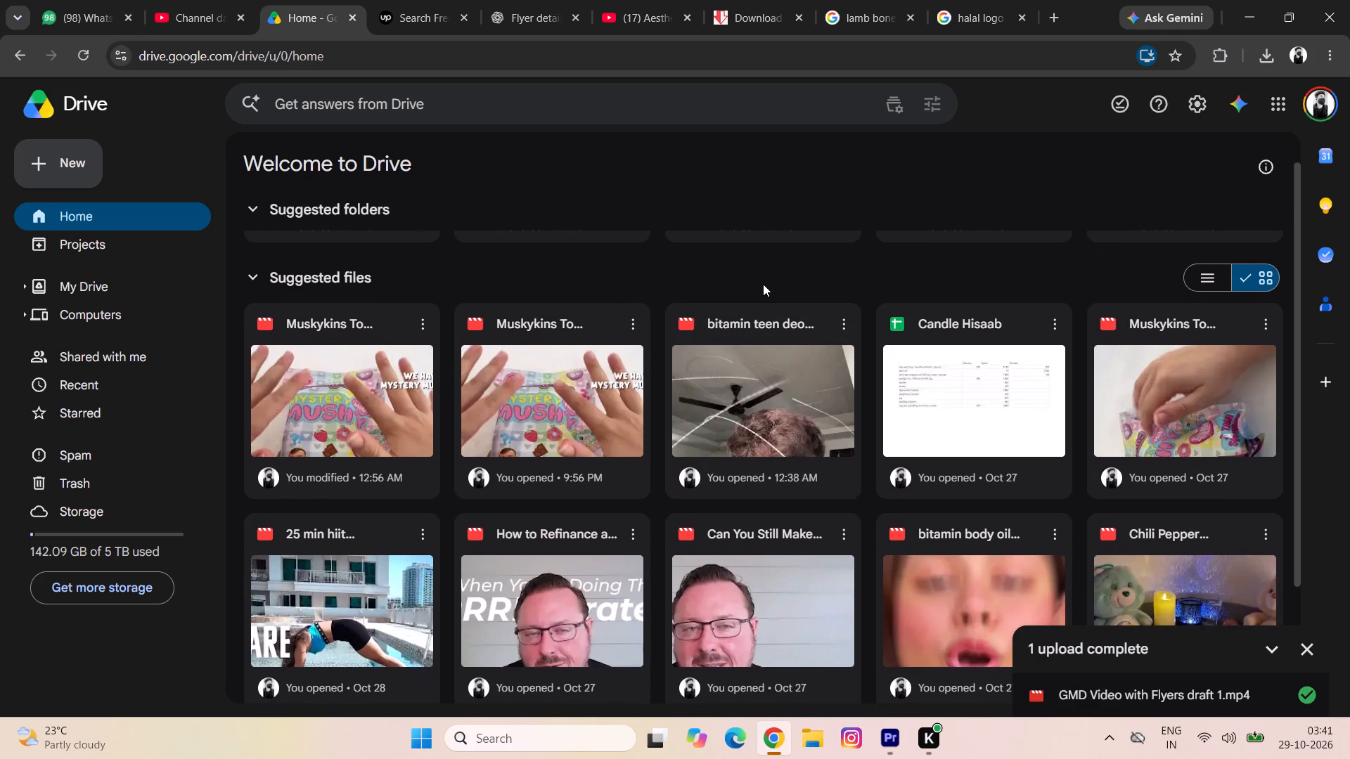
# Refresh the Drive home page and set the general access of GMD Video with Flyers draft 1.mp4 to Anyone with the link.
pyautogui.click(90, 51)
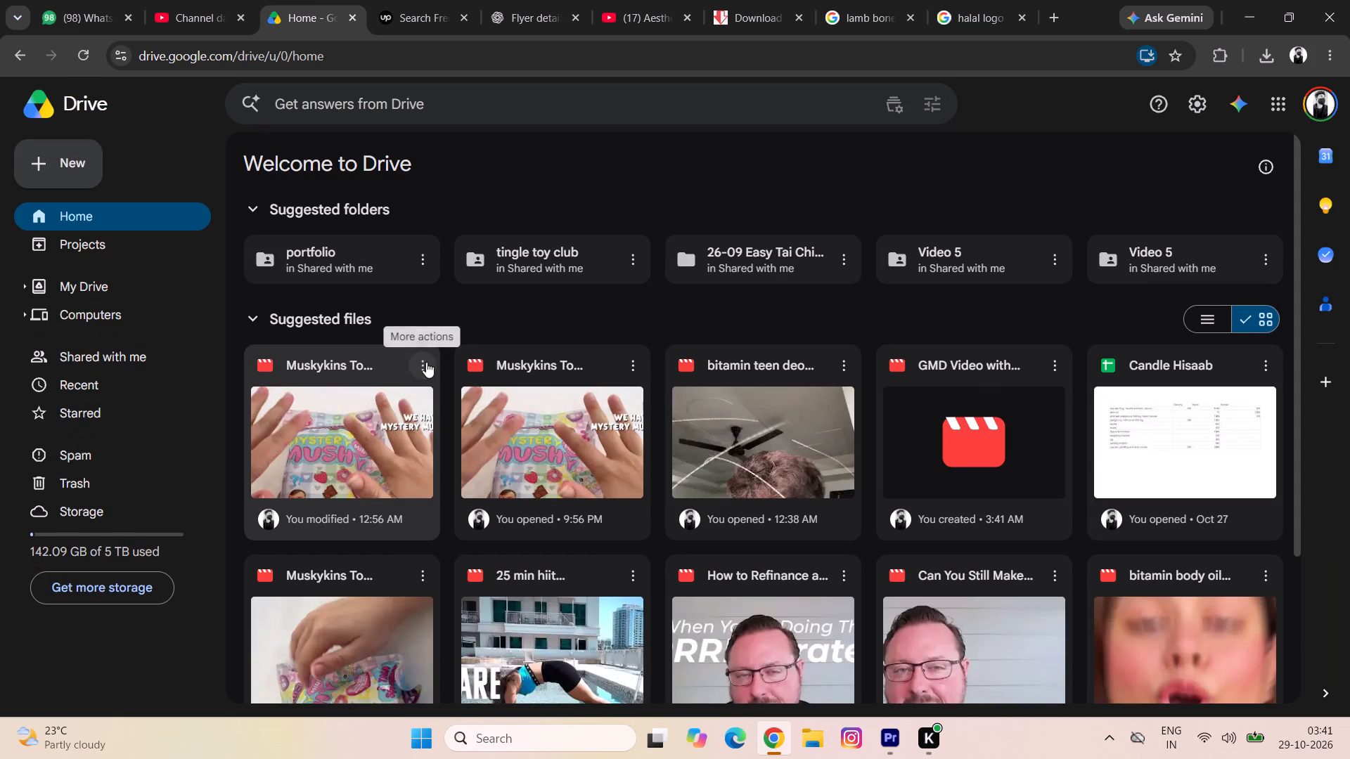
pyautogui.click(82, 47)
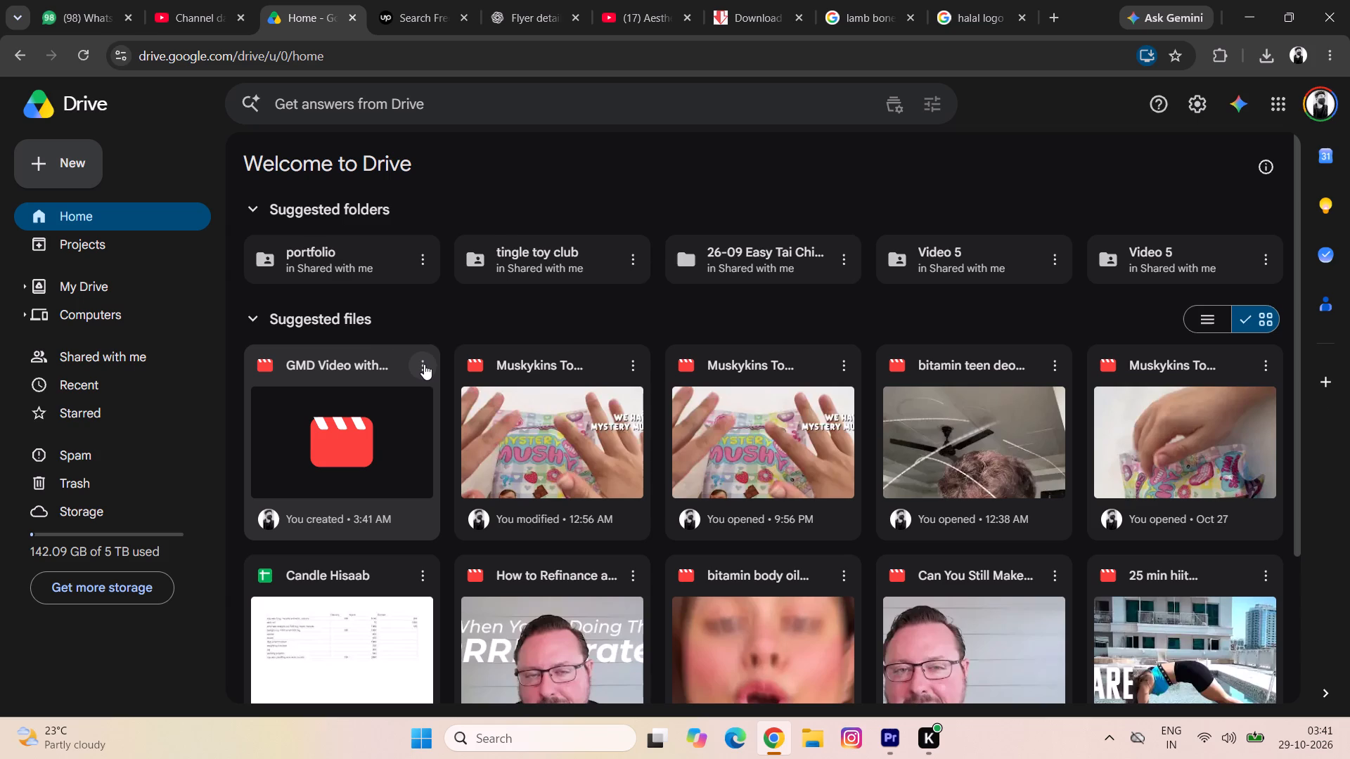
pyautogui.click(424, 364)
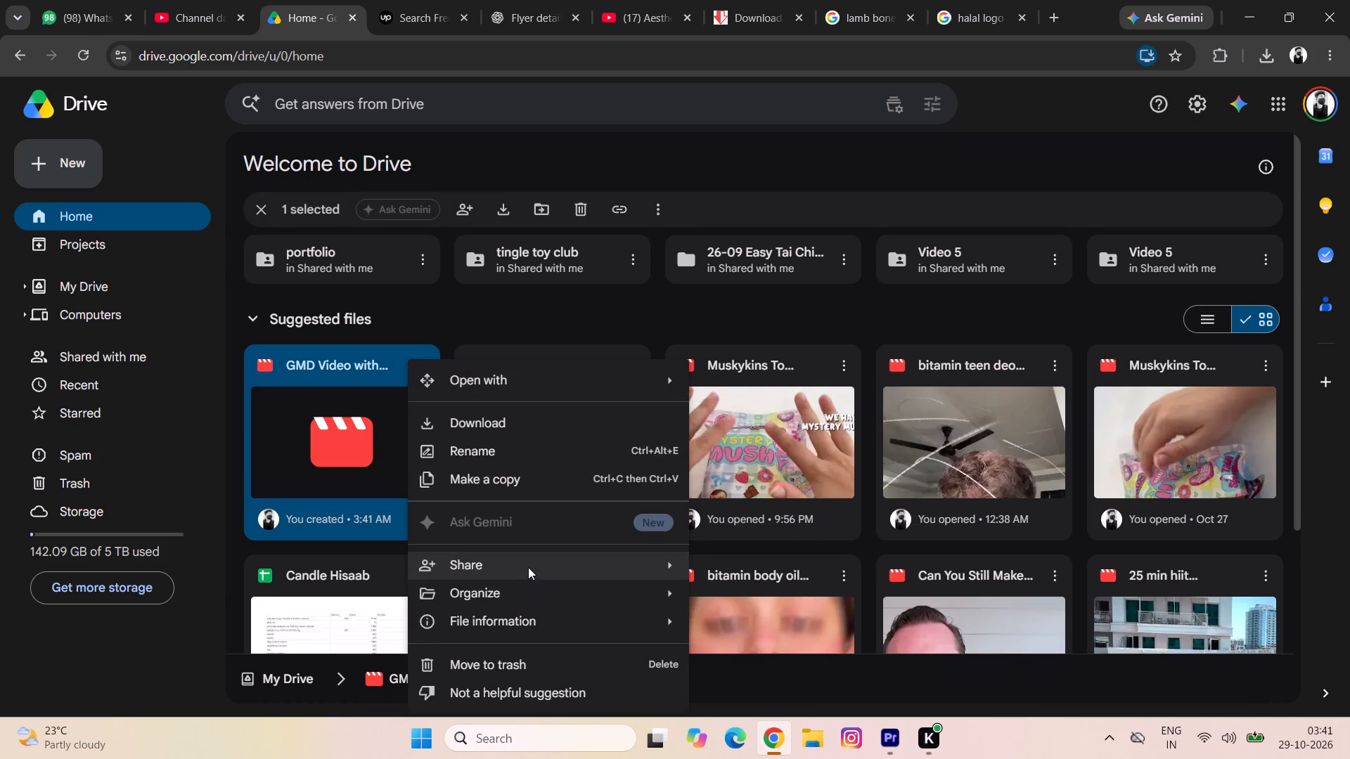
pyautogui.click(568, 561)
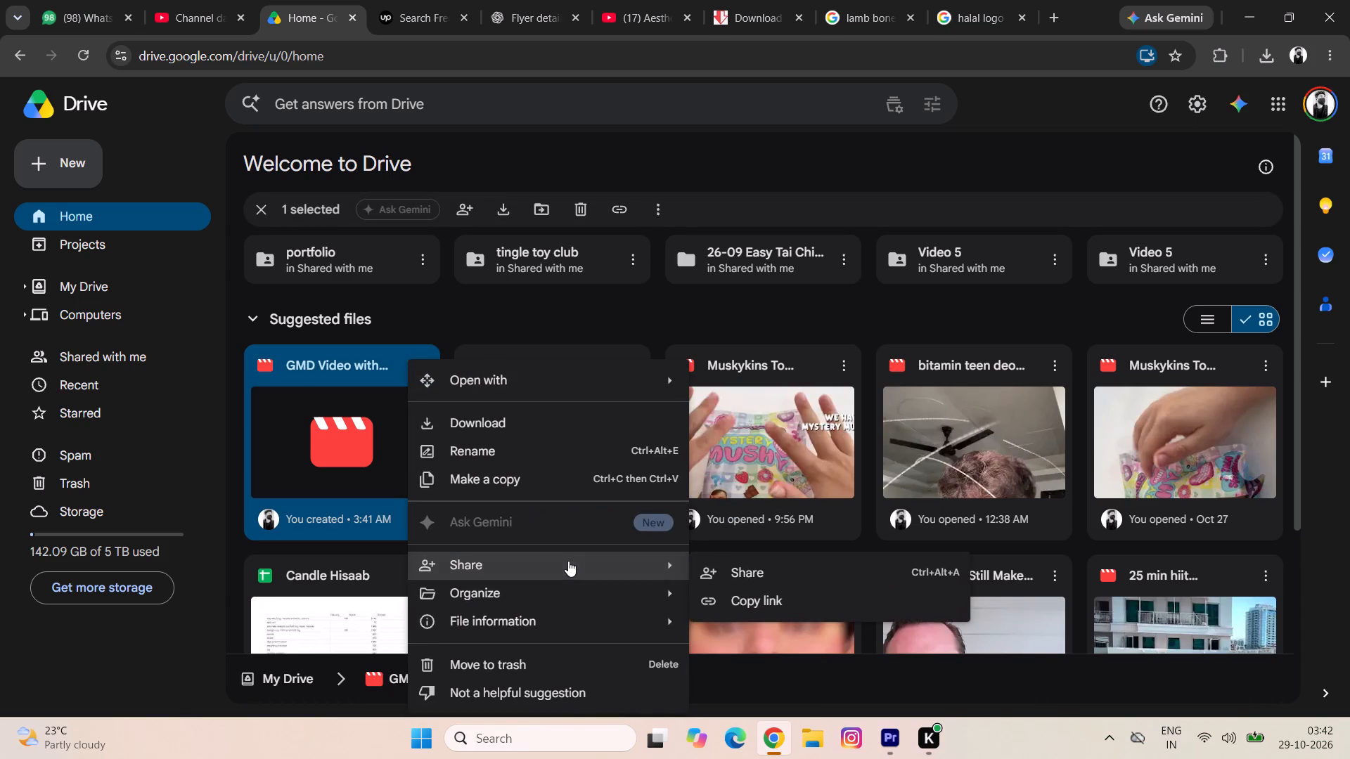
pyautogui.click(744, 570)
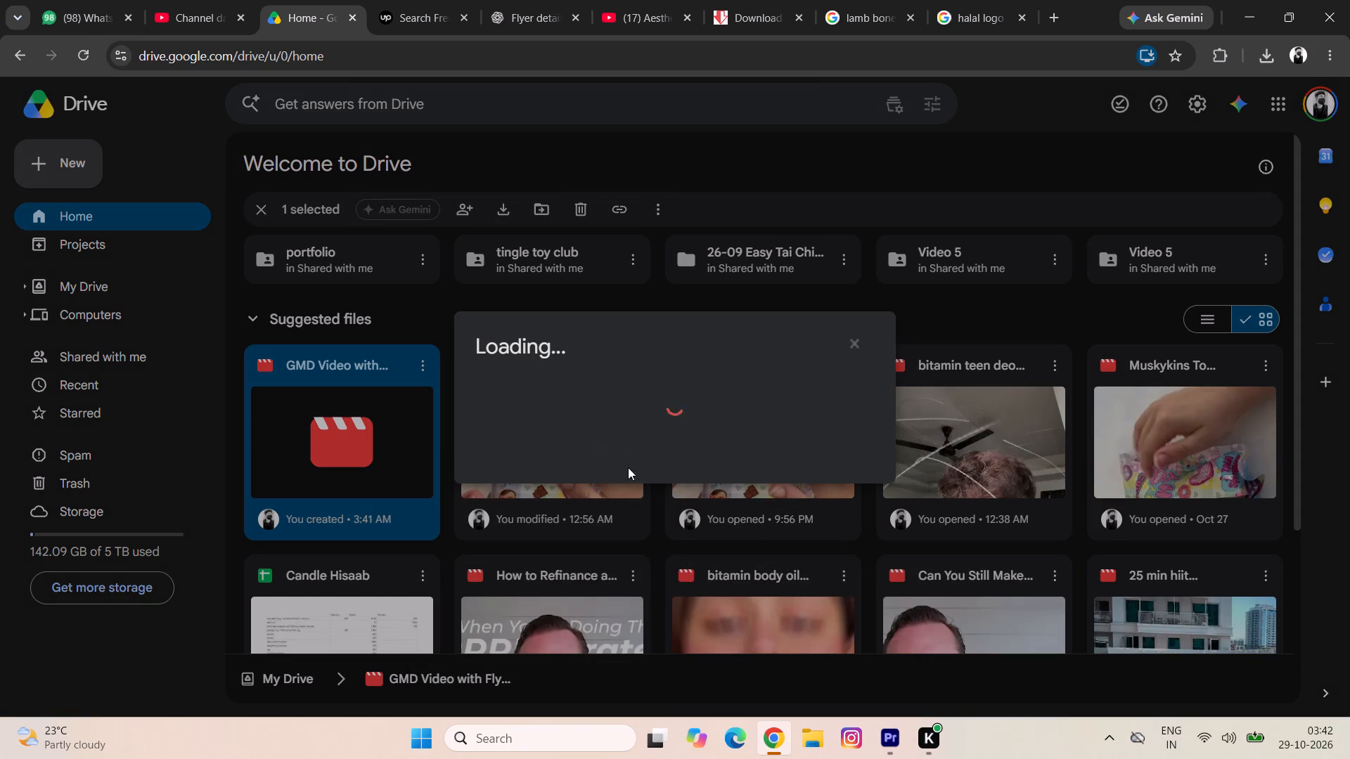
pyautogui.click(582, 484)
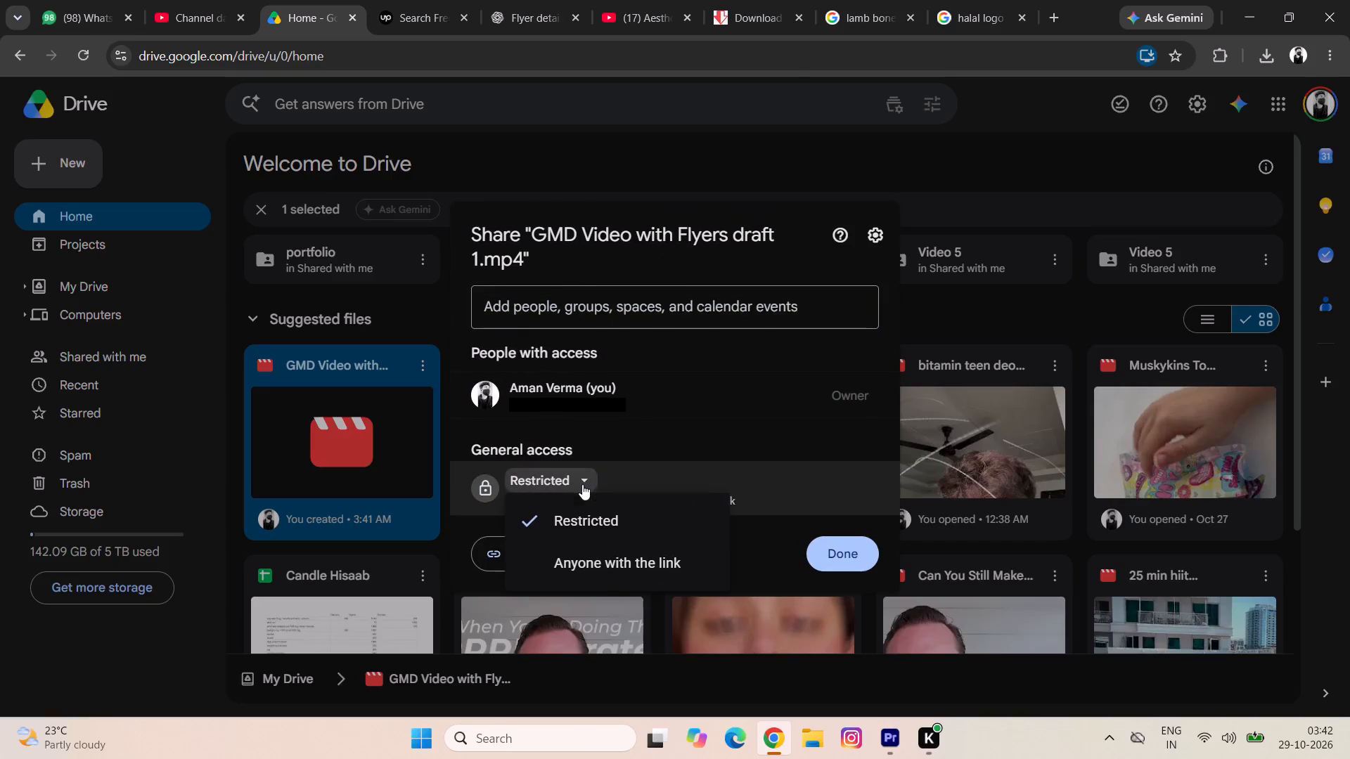
pyautogui.click(600, 552)
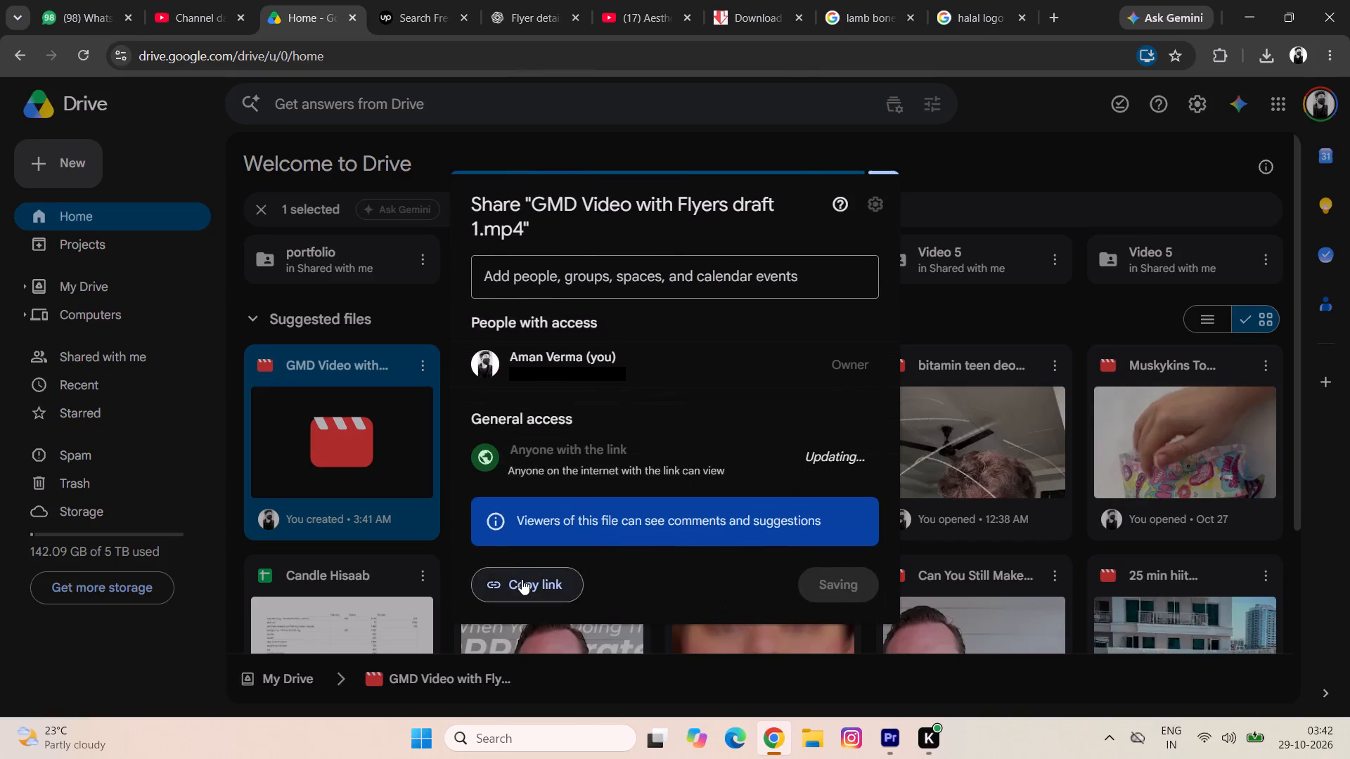
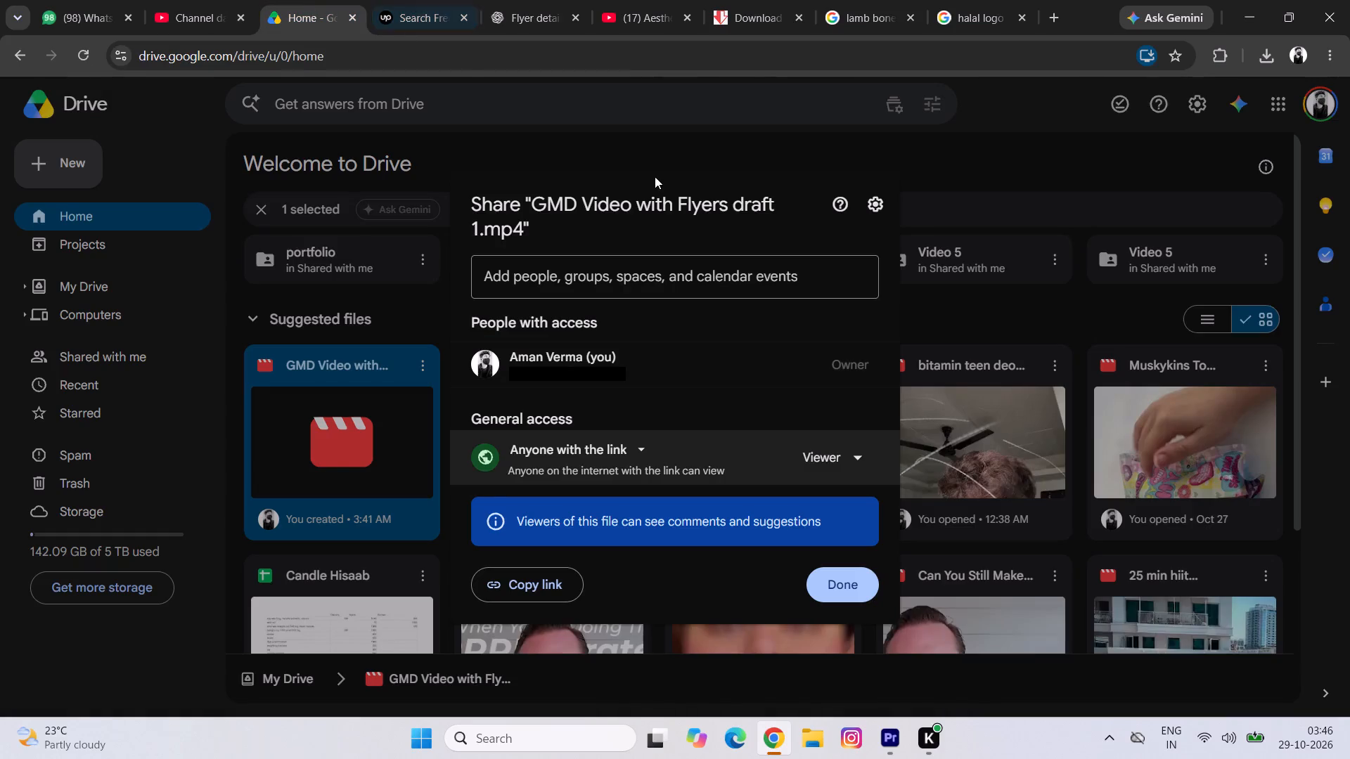
# Close the sharing settings of GMD Video with Flyers draft 1.mp4.
pyautogui.click(975, 169)
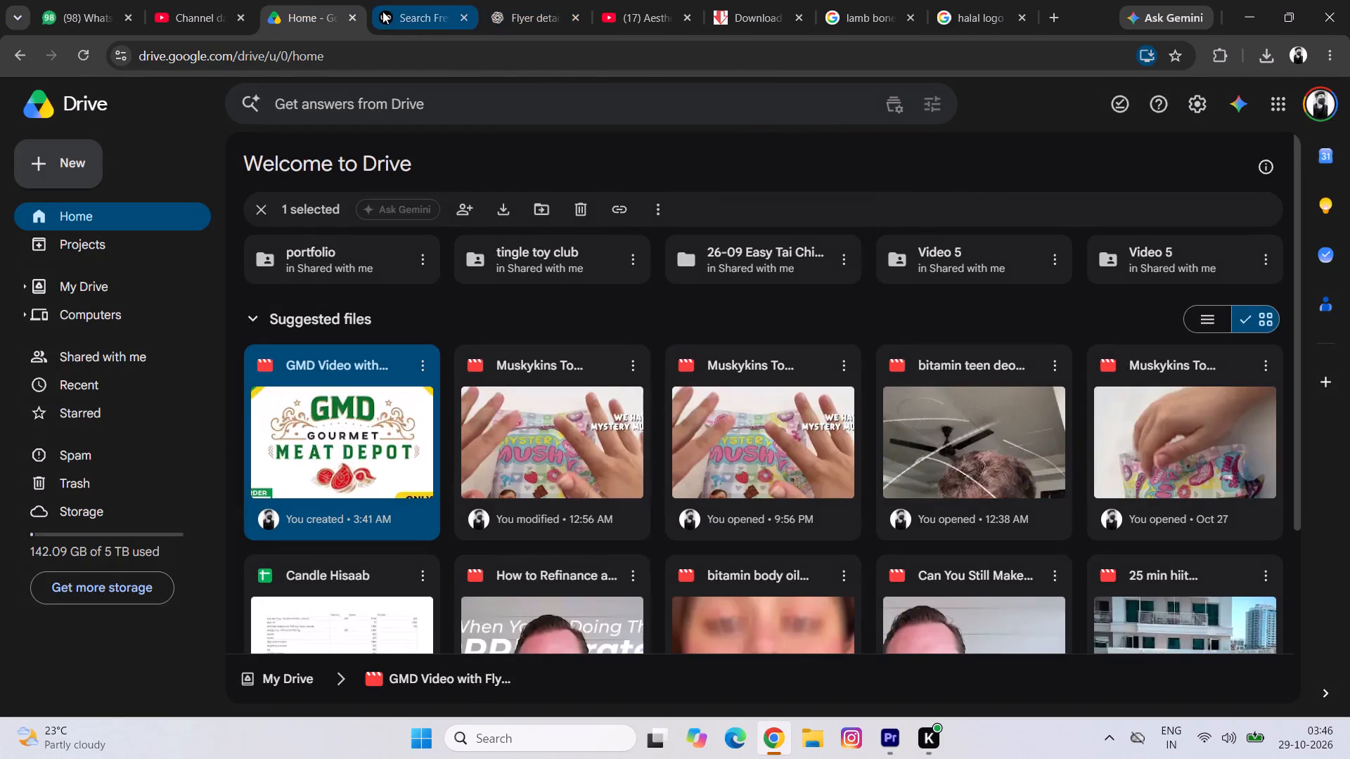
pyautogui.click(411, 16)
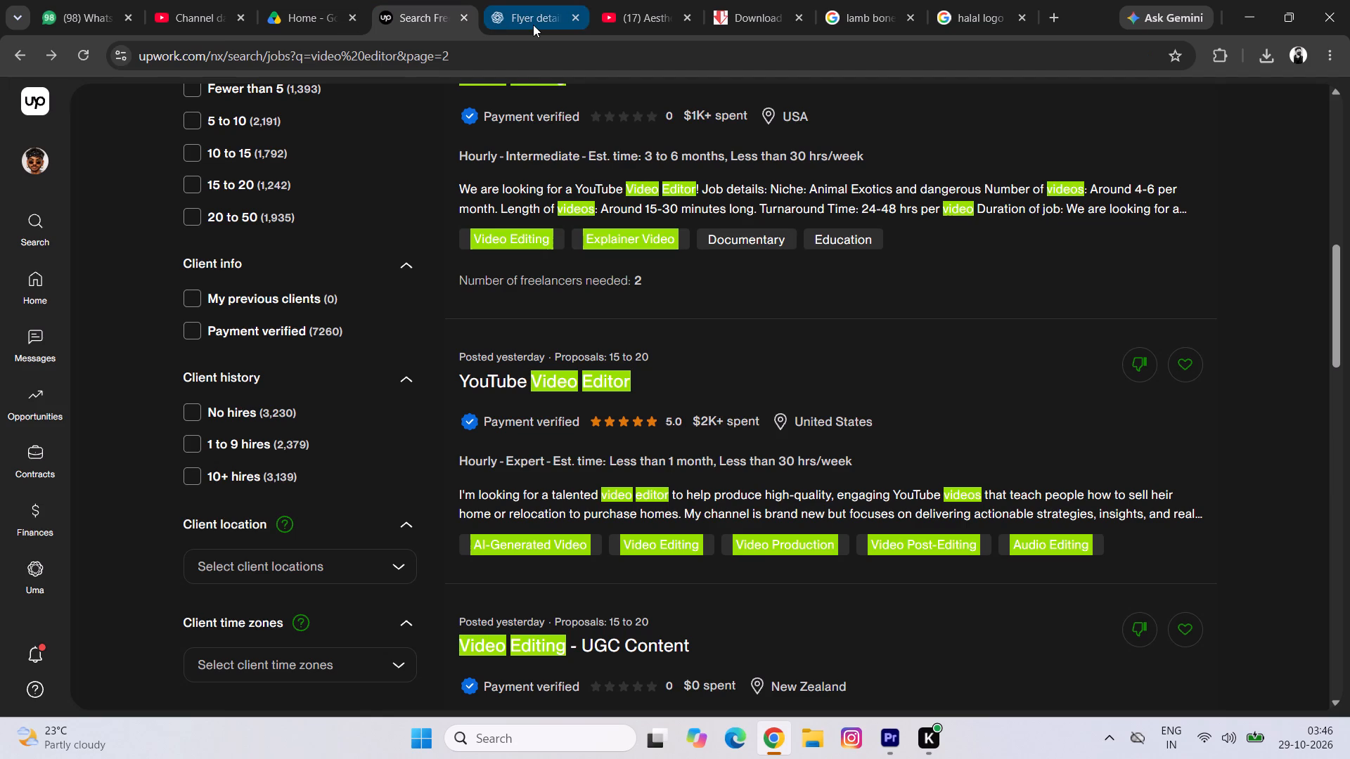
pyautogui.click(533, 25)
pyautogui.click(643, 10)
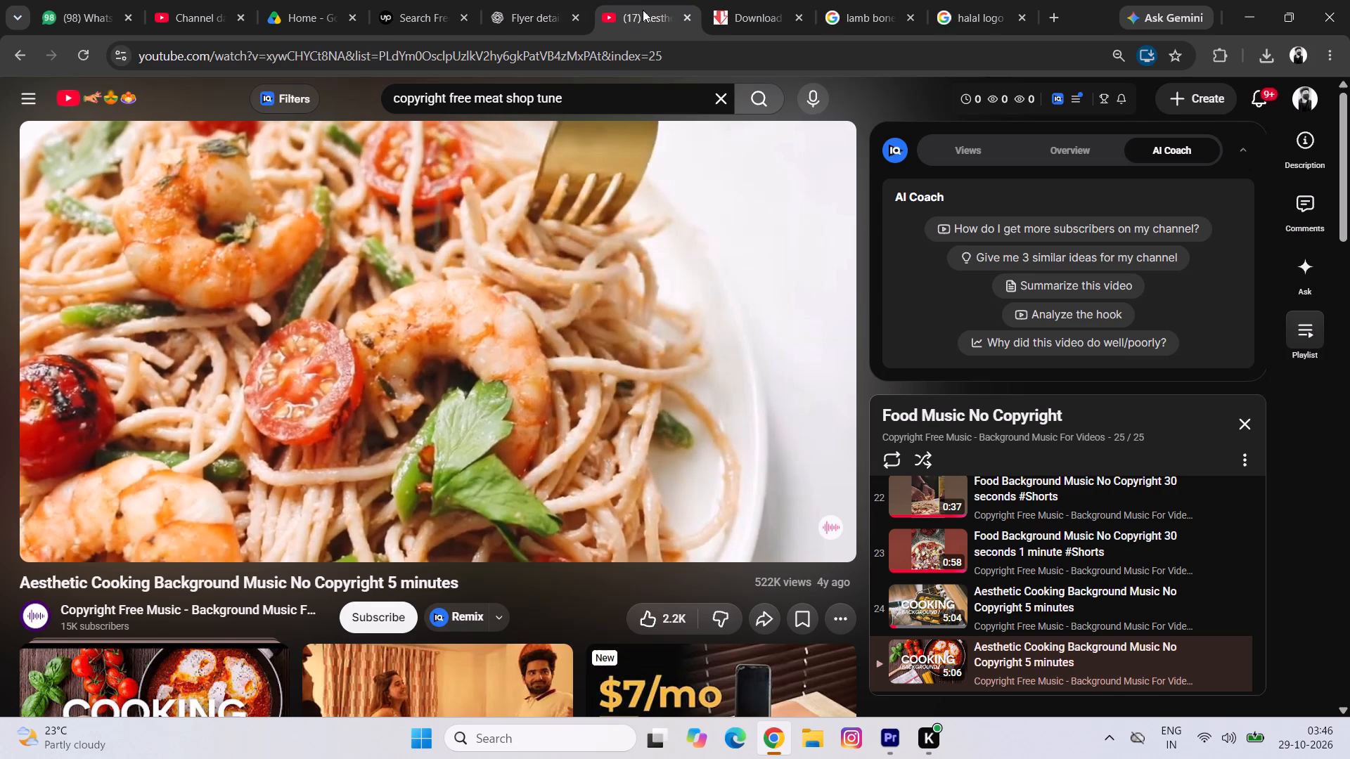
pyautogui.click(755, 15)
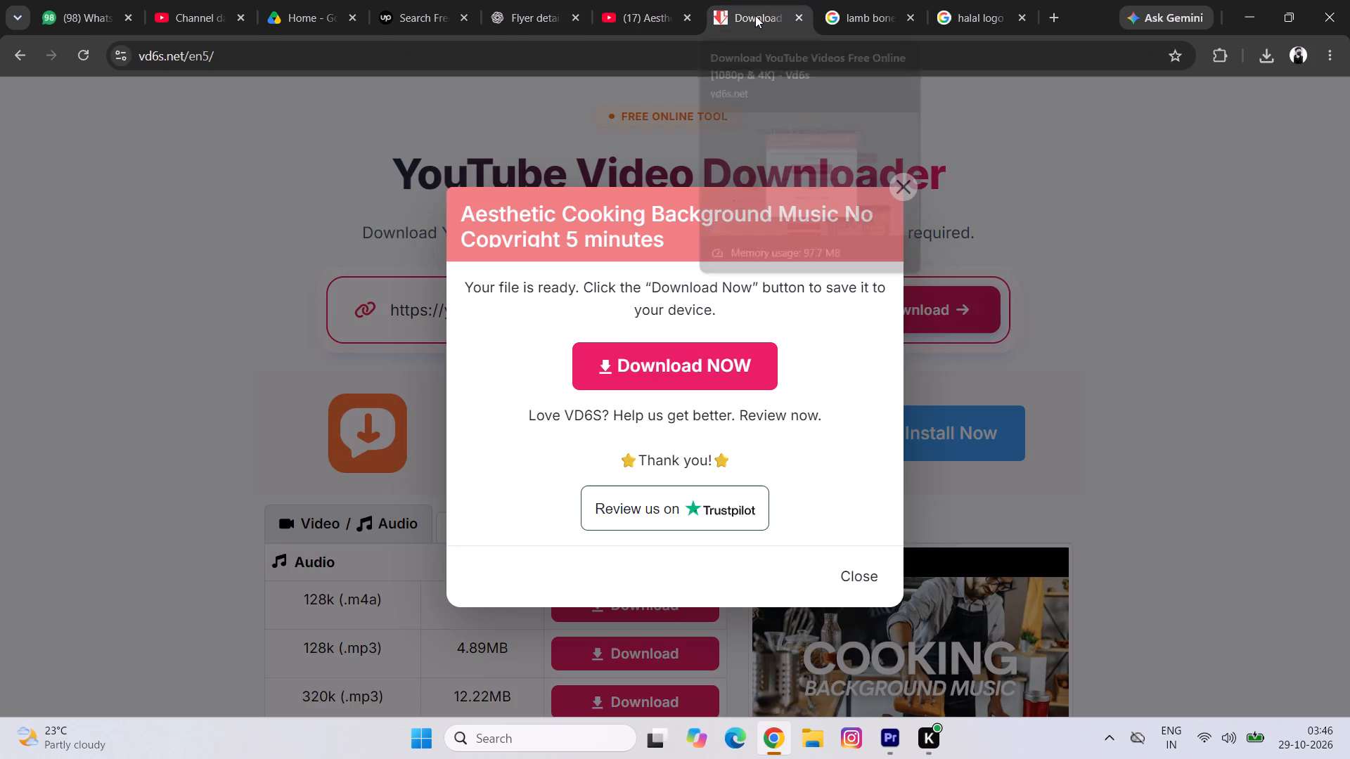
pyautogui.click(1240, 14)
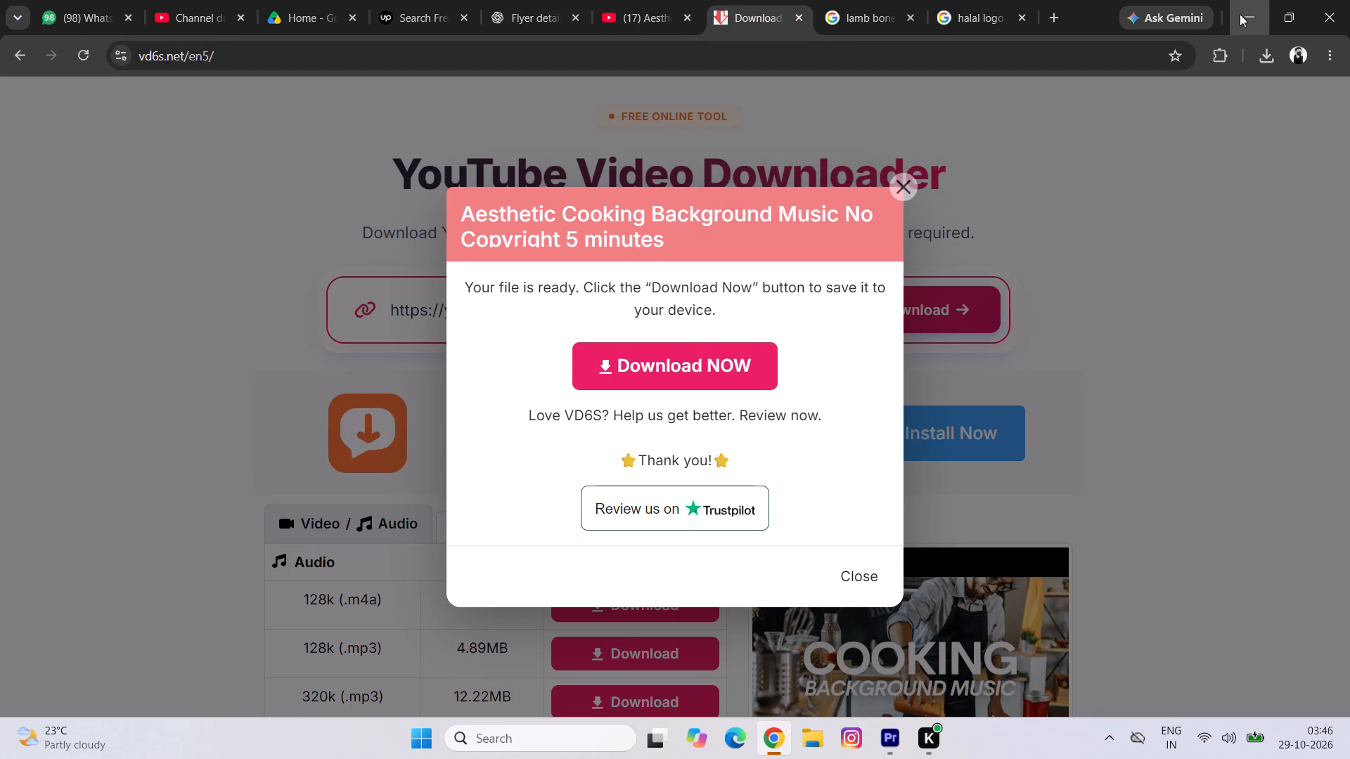